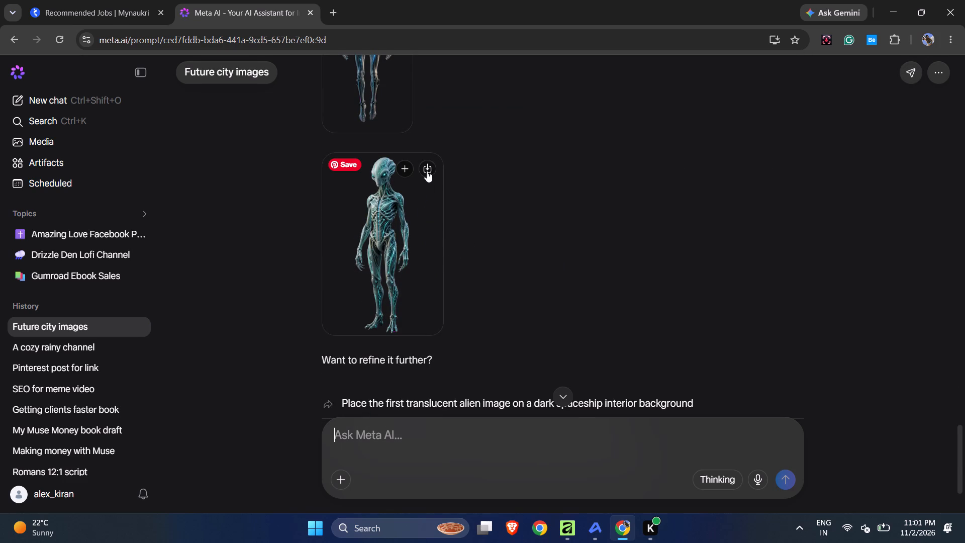
click(428, 168)
scroll(511, 278, up, 4)
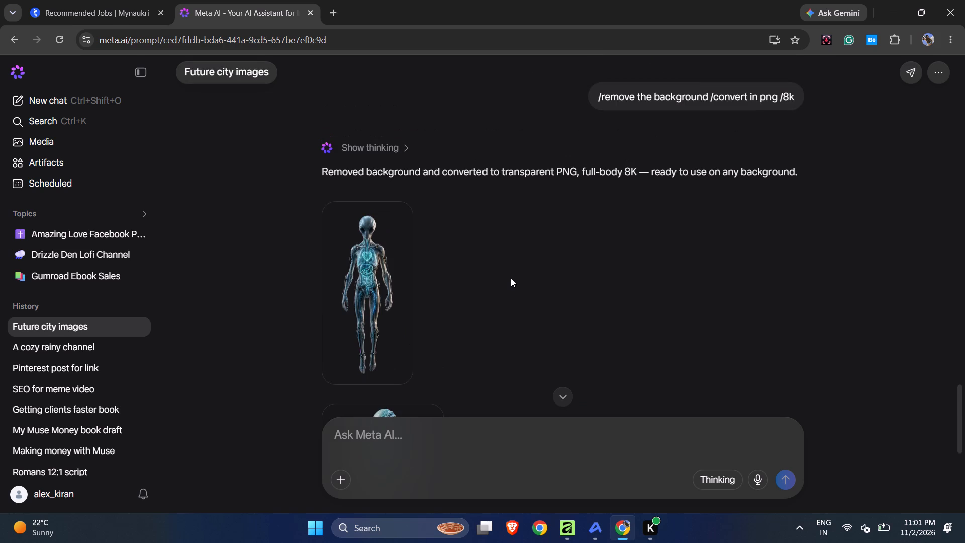
scroll(511, 278, down, 3)
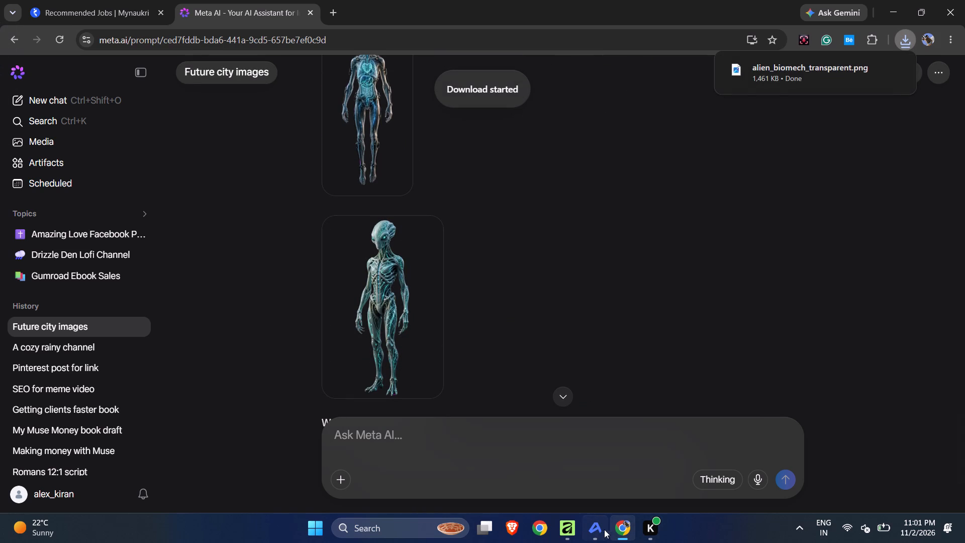
Switch to Affinity and draw a rectangle covering the entire page of the untitled document.
click(570, 534)
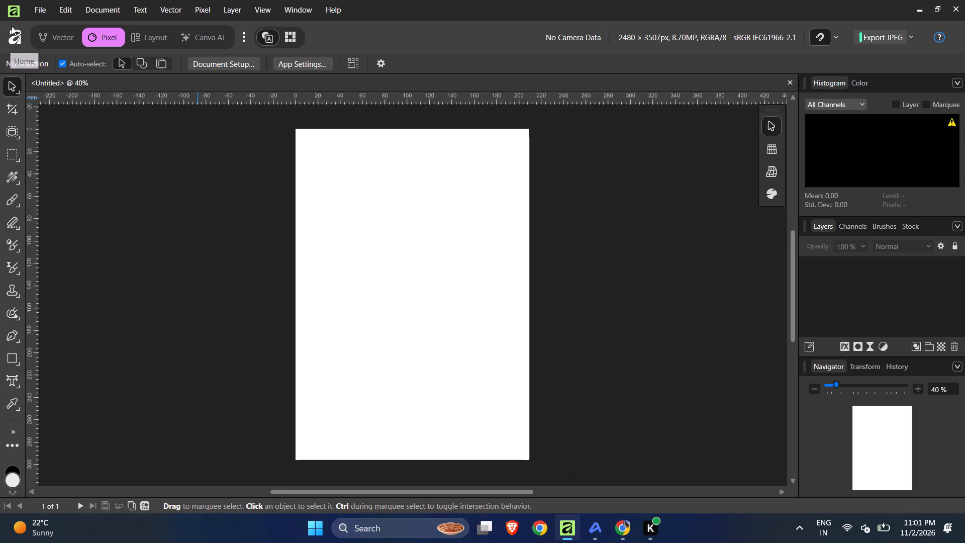
click(12, 359)
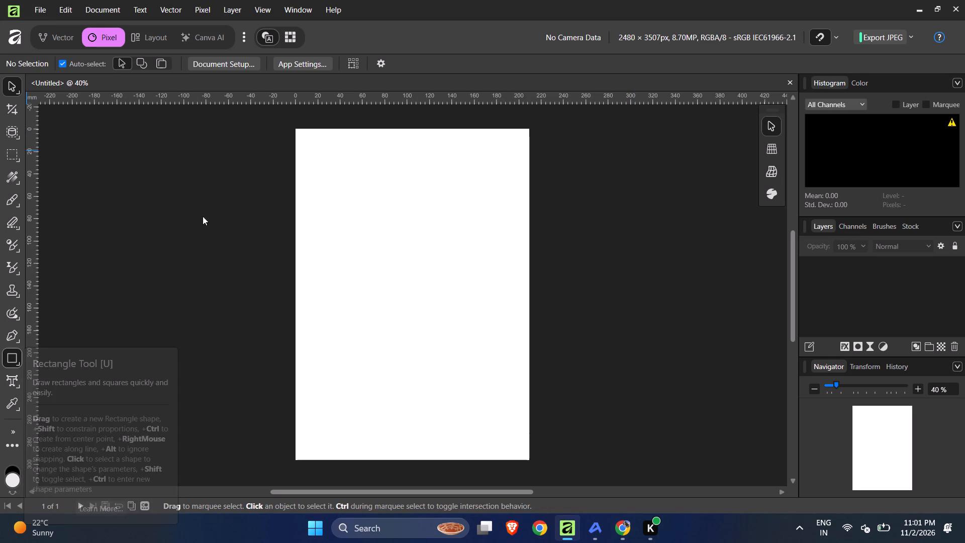
drag(298, 133, 427, 382)
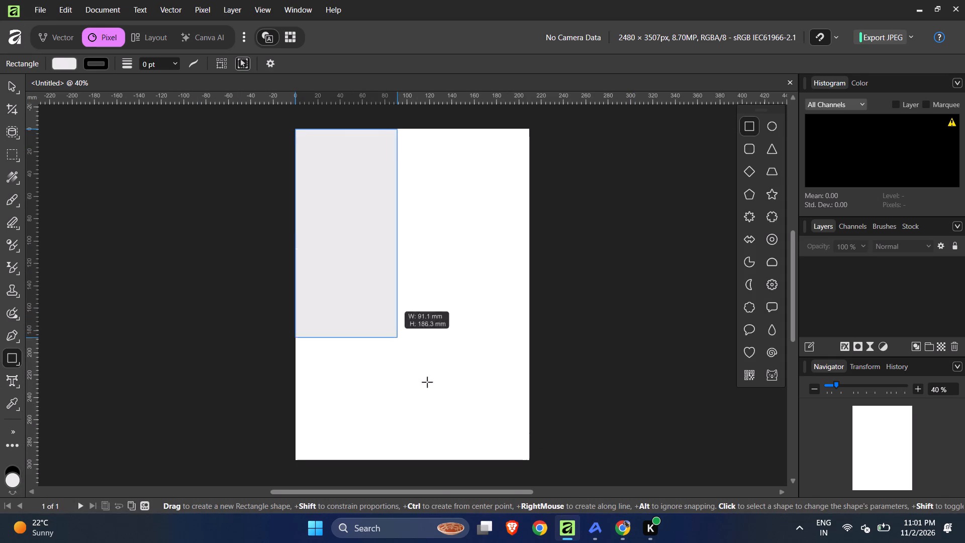
drag(427, 382, 529, 462)
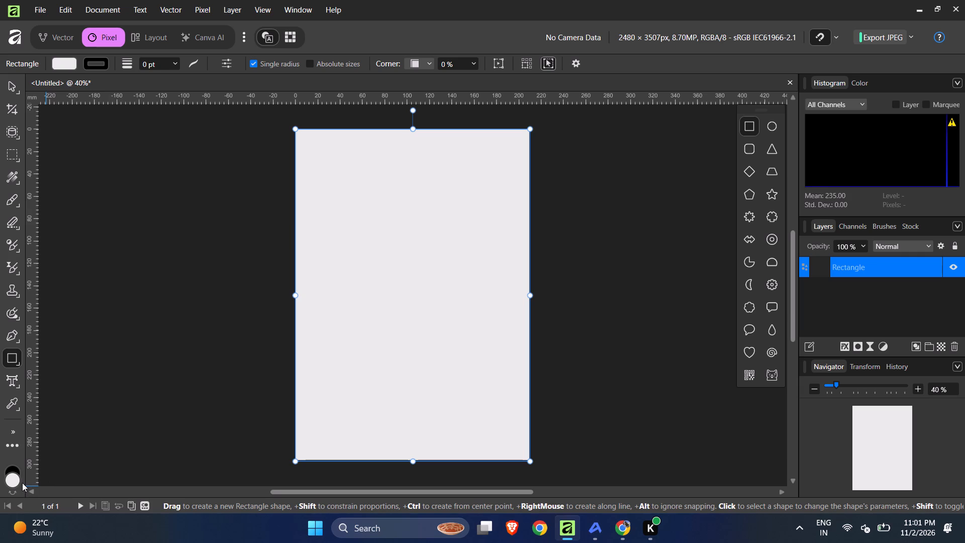
Remove the stroke colour from the page-sized rectangle.
key(x)
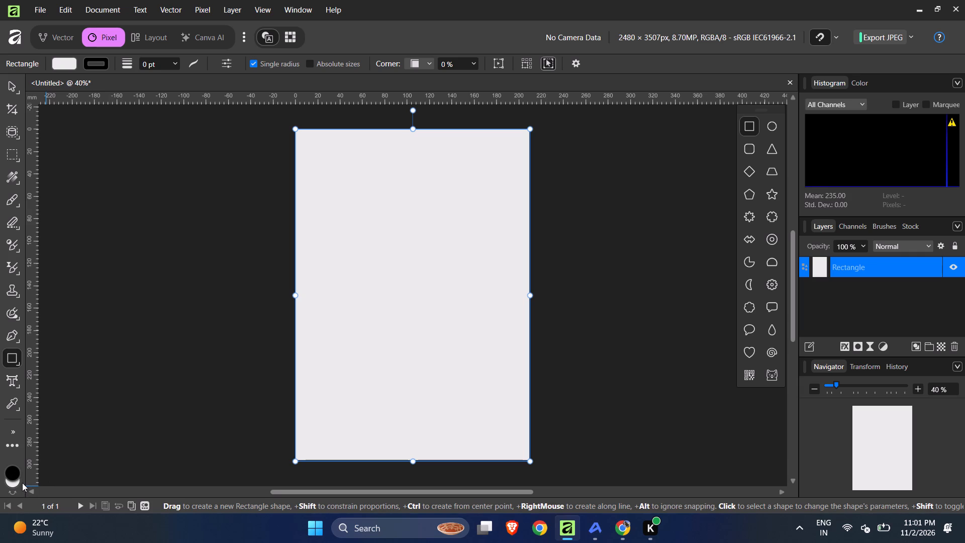
key(x)
click(89, 59)
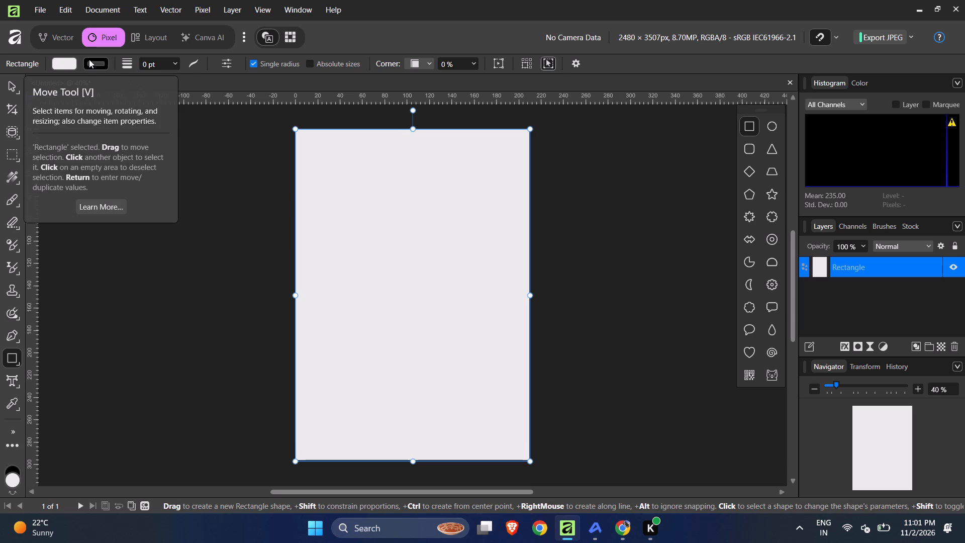
click(242, 79)
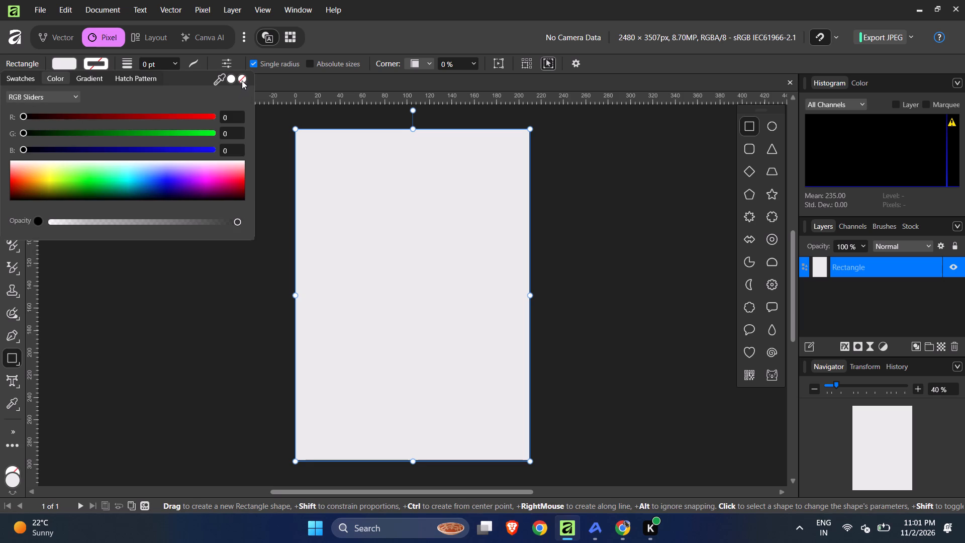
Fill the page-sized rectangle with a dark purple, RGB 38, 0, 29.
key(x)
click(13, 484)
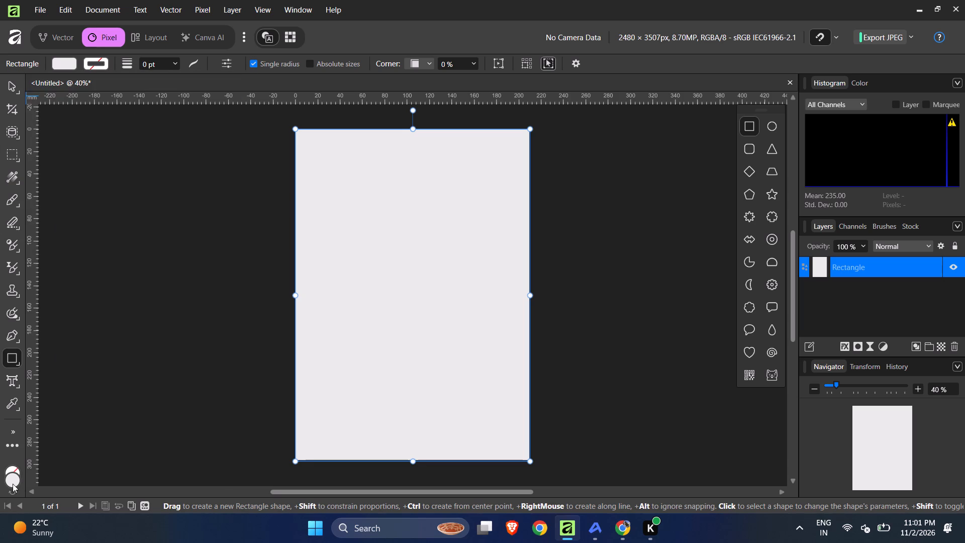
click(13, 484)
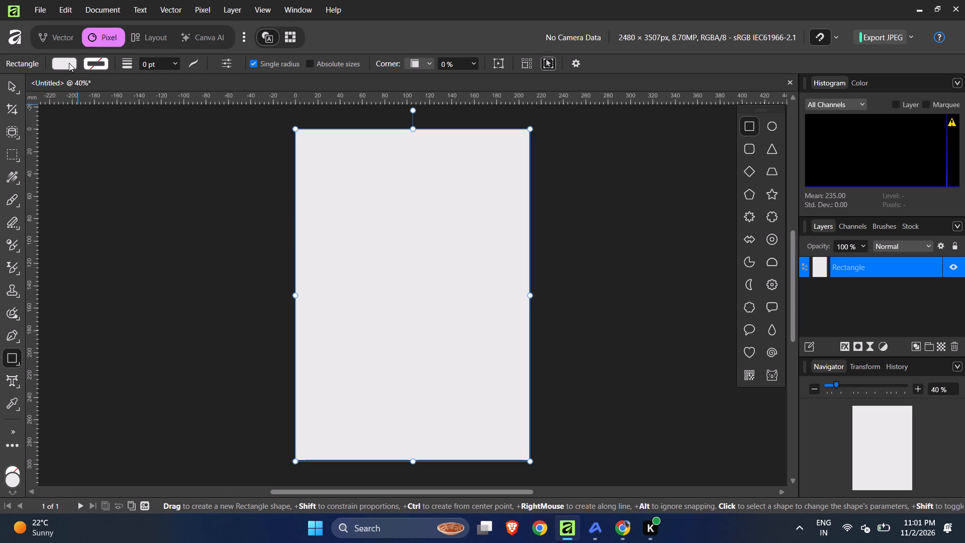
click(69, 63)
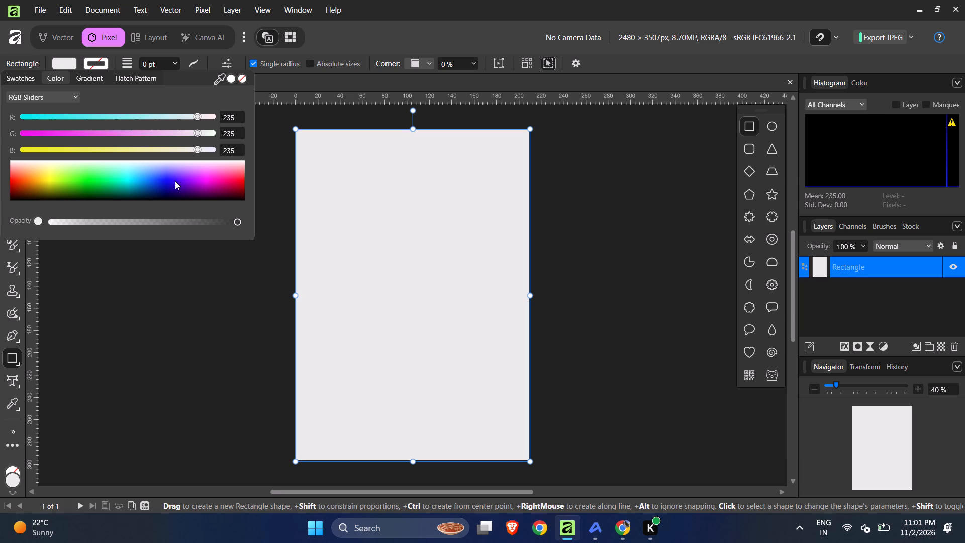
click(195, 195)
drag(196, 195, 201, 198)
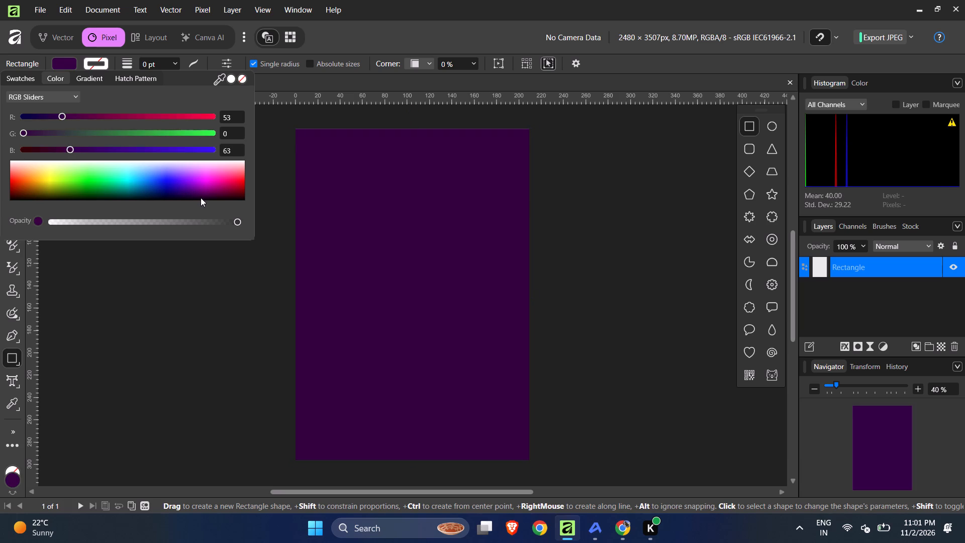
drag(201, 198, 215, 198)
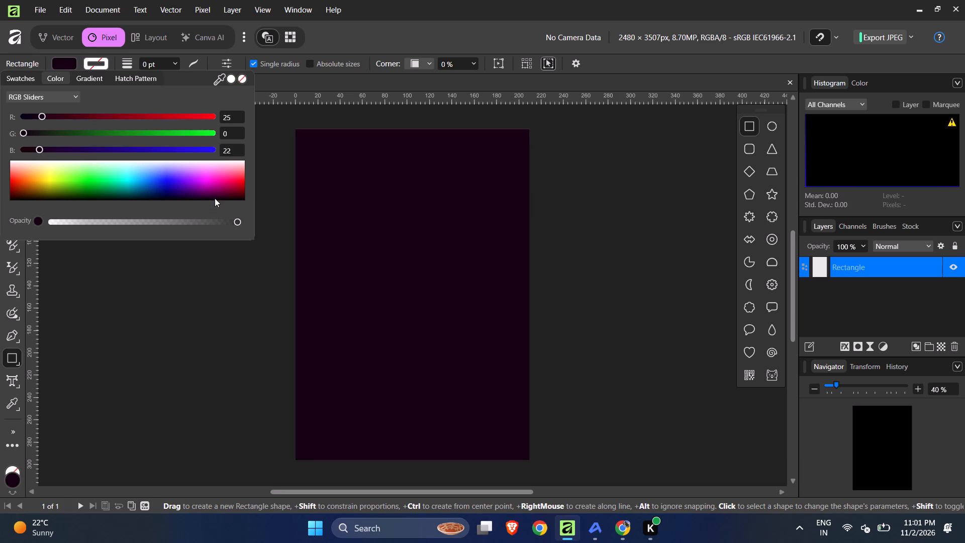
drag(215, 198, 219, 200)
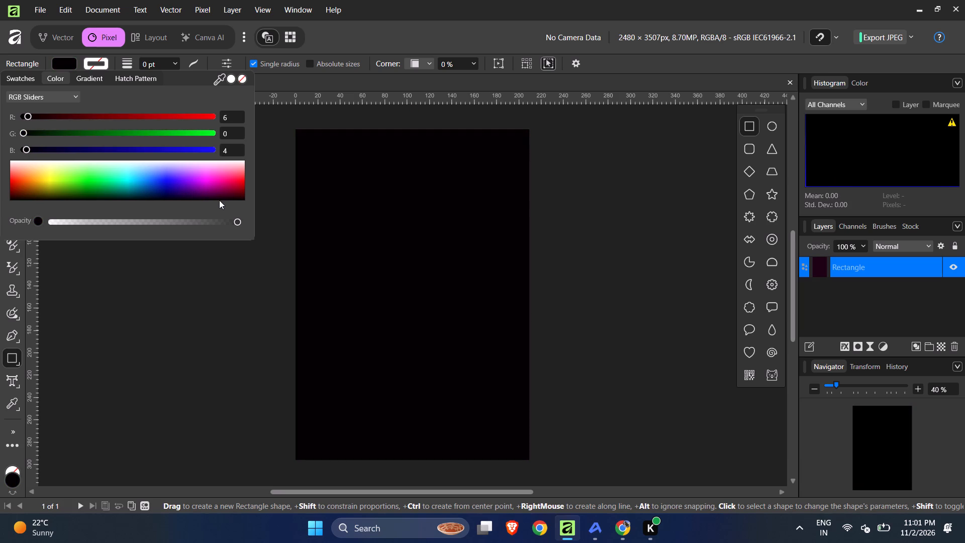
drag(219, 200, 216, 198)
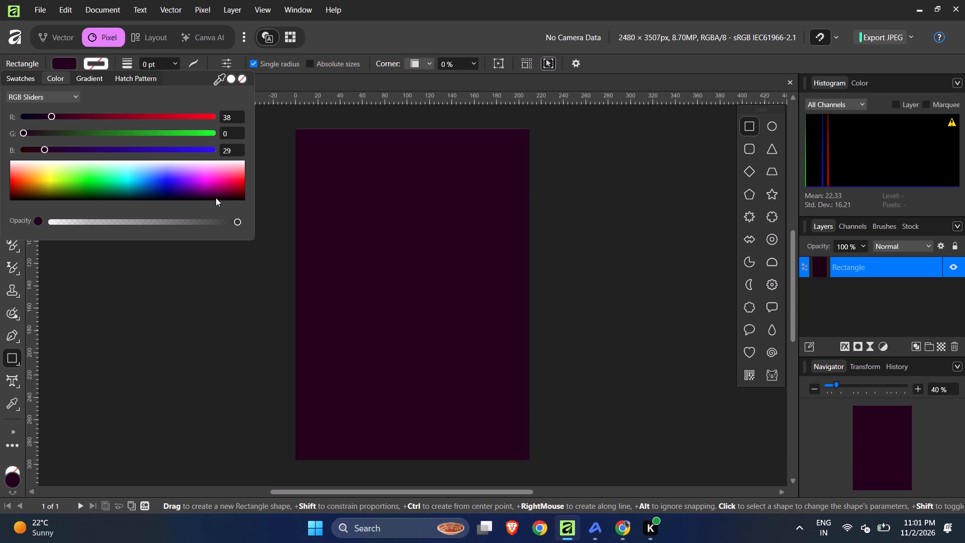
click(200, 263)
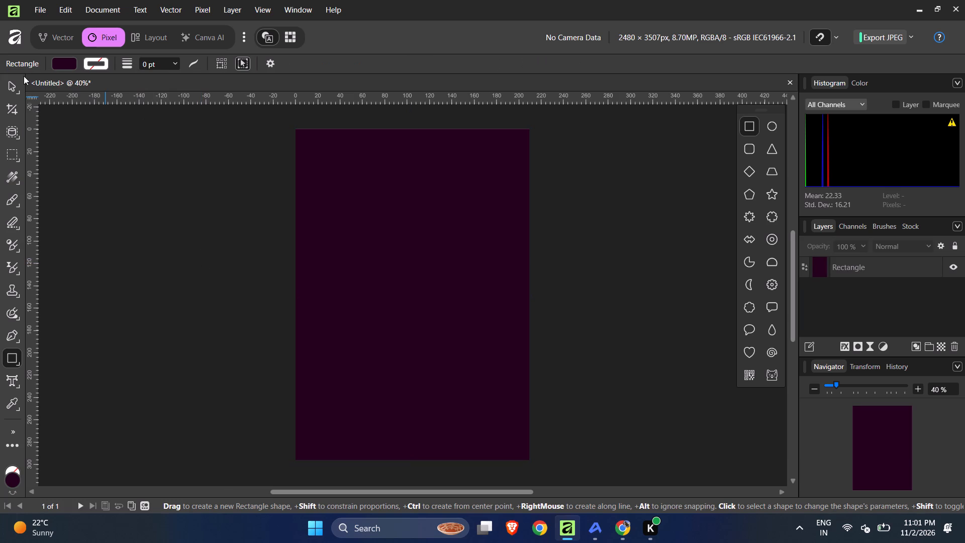
Place alien_biomech_transparent.png from the Downloads folder onto the page at its default size.
click(5, 87)
click(230, 302)
click(49, 16)
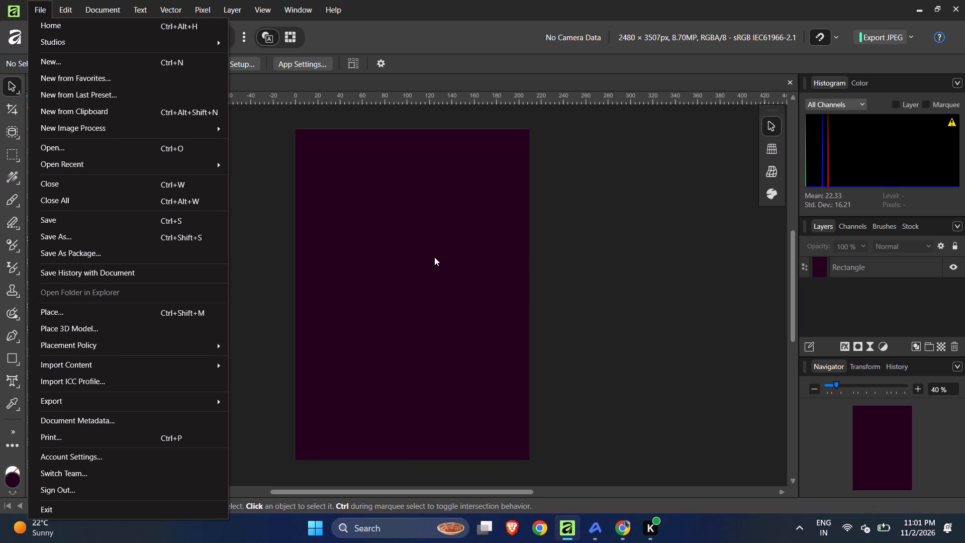
click(78, 312)
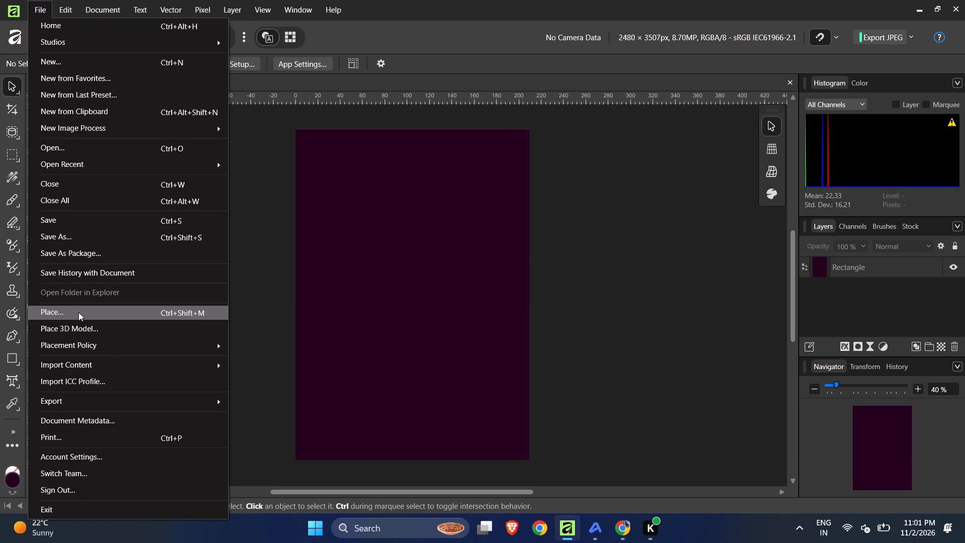
scroll(245, 137, down, 4)
scroll(136, 130, up, 3)
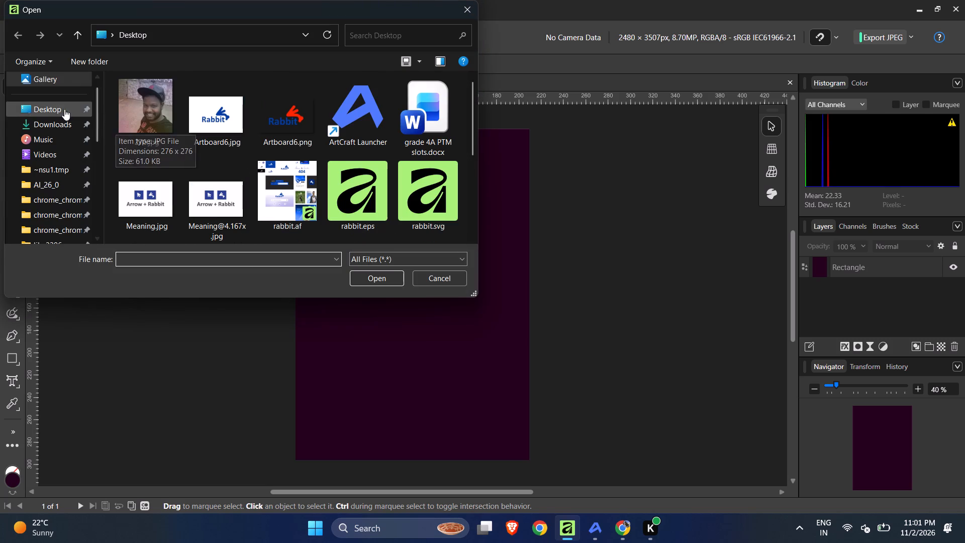
click(49, 124)
scroll(223, 150, down, 6)
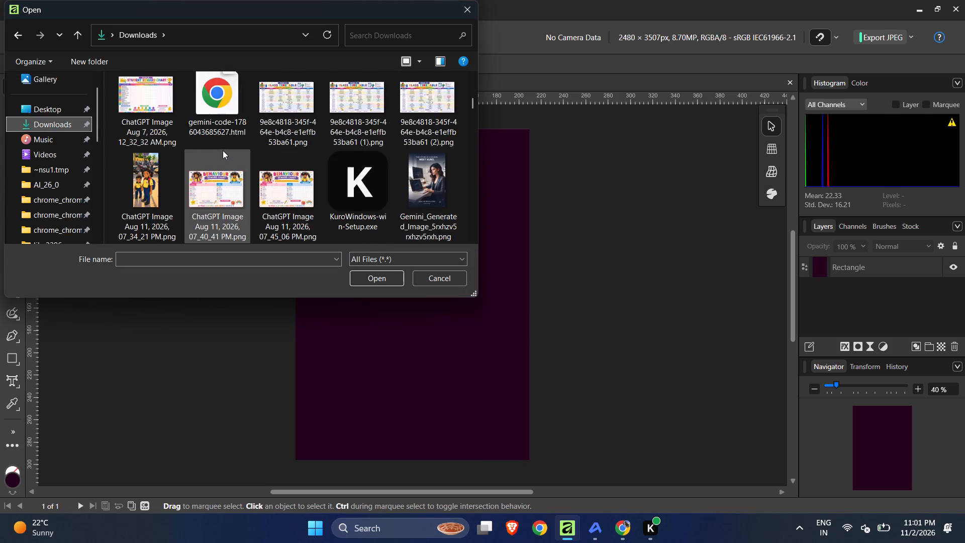
scroll(223, 150, down, 16)
scroll(223, 152, down, 6)
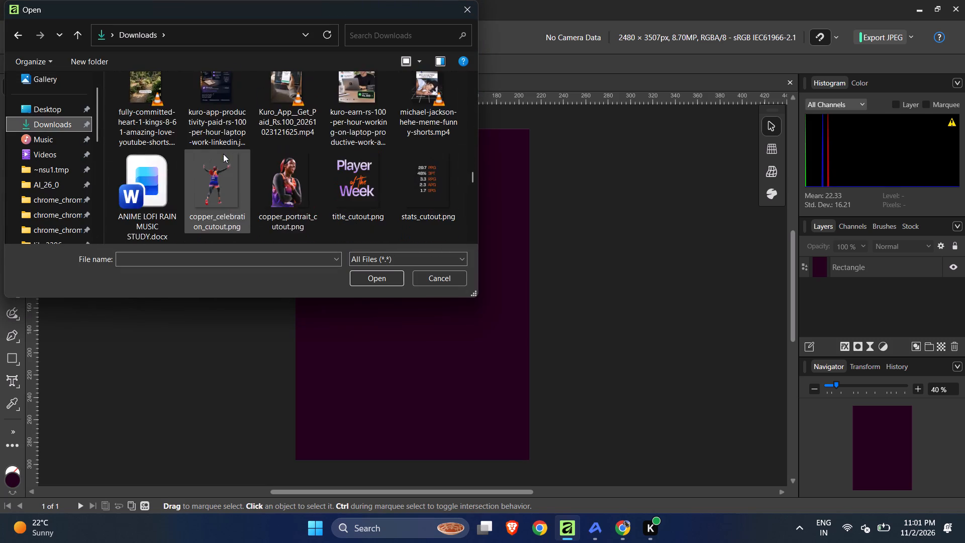
scroll(223, 154, down, 15)
scroll(223, 156, down, 7)
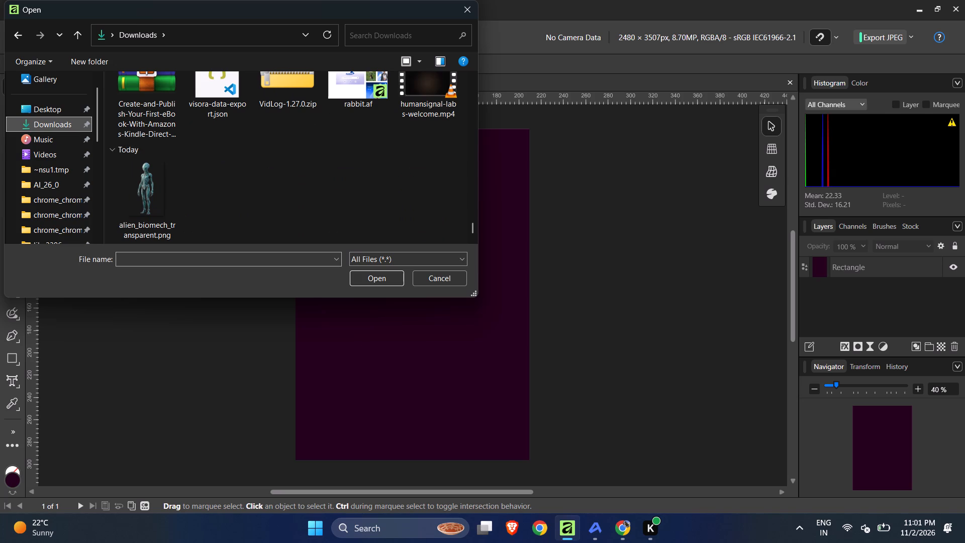
click(137, 217)
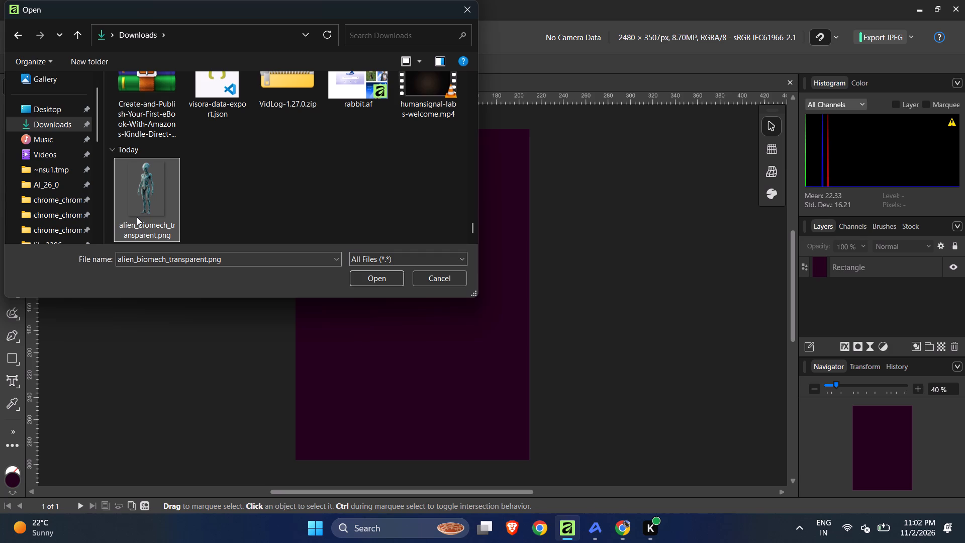
click(379, 281)
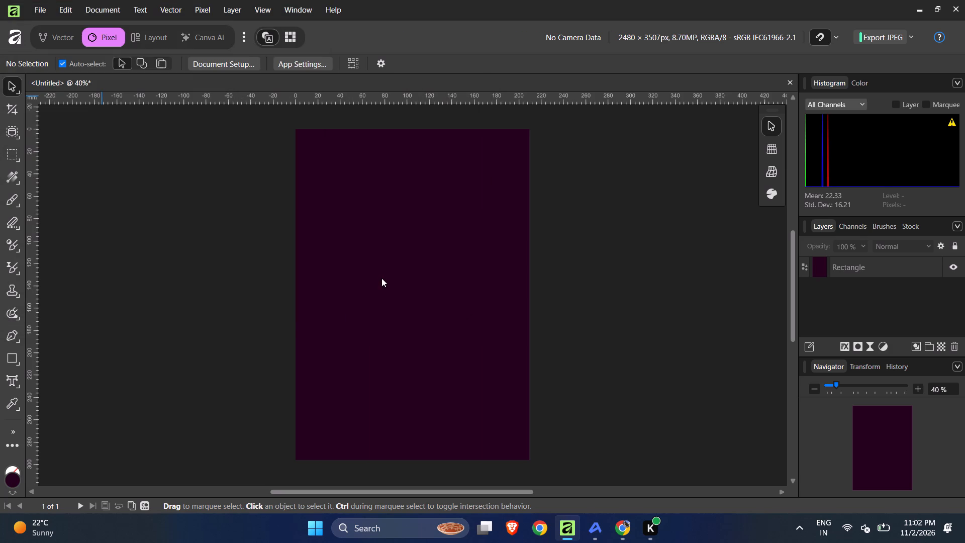
click(352, 189)
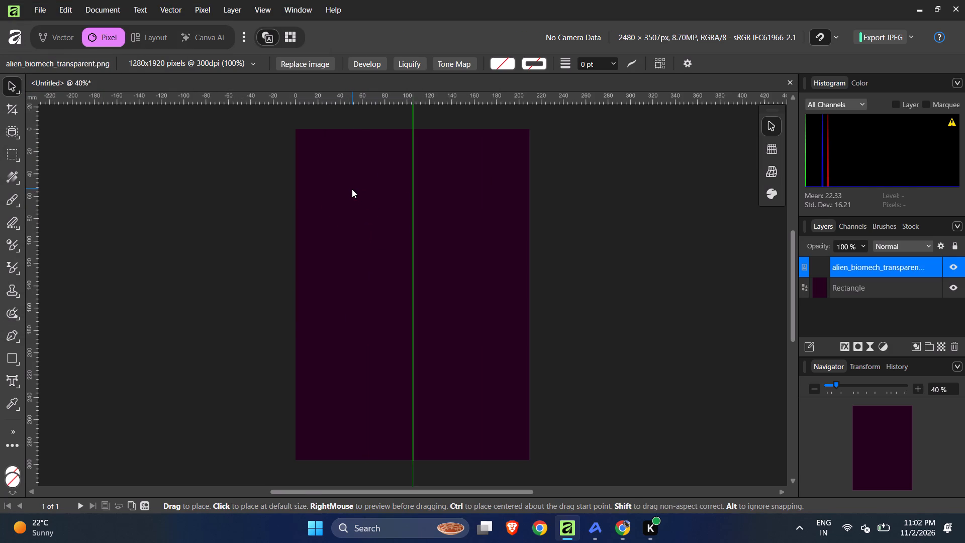
Centre the alien image on the page and enlarge it proportionally to about 133%, with its feet near the page's lower edge.
drag(363, 226, 415, 352)
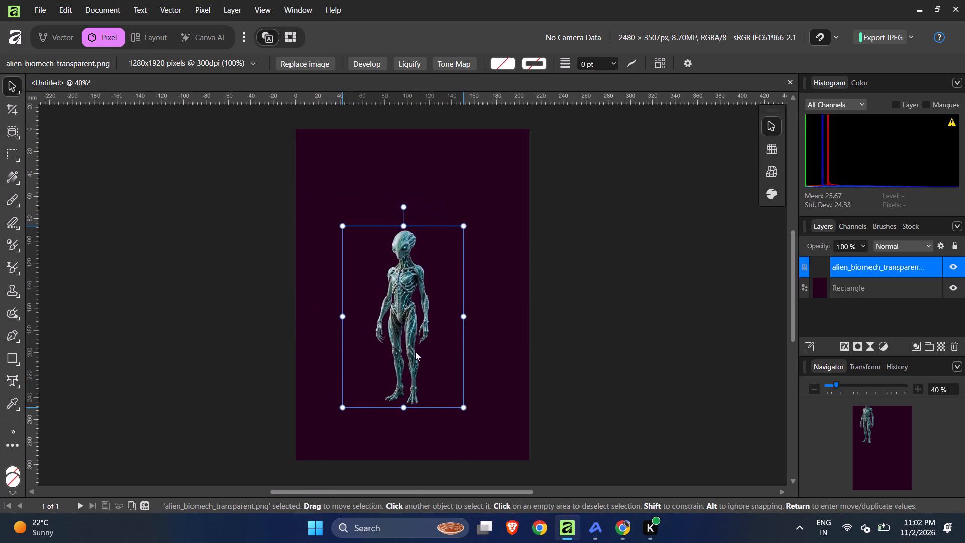
drag(415, 352, 426, 336)
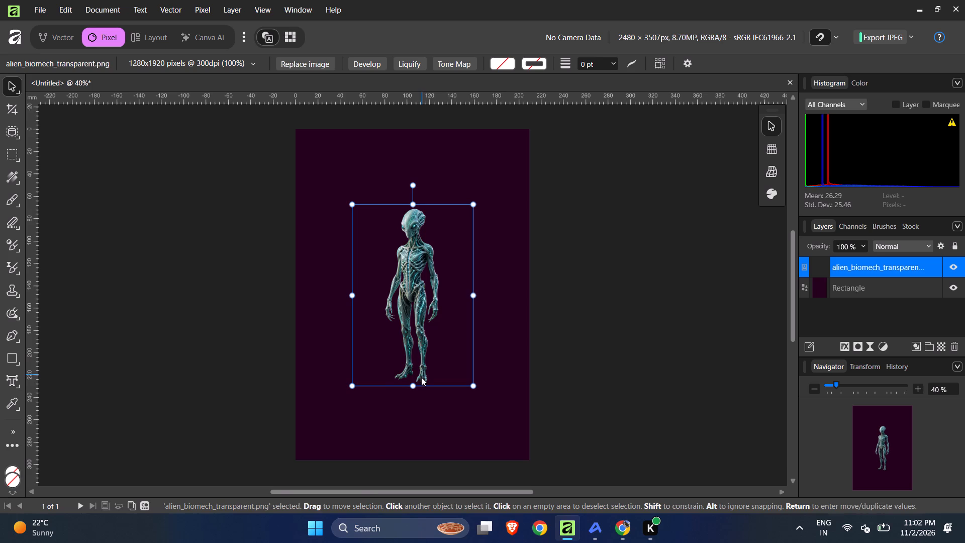
drag(417, 385, 417, 444)
click(596, 342)
Set the background rectangle's fill to pure black, RGB 0, 0, 0.
click(460, 152)
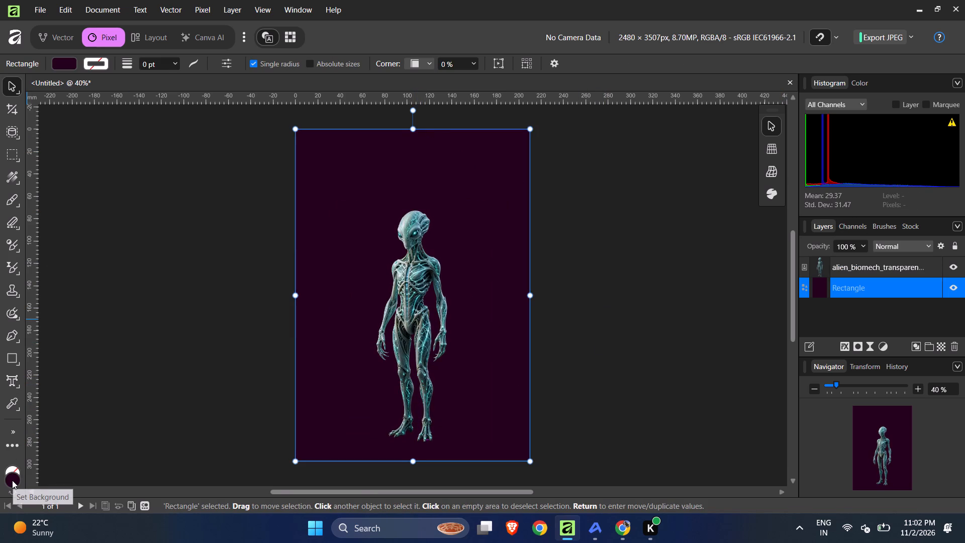
double_click(63, 64)
click(63, 64)
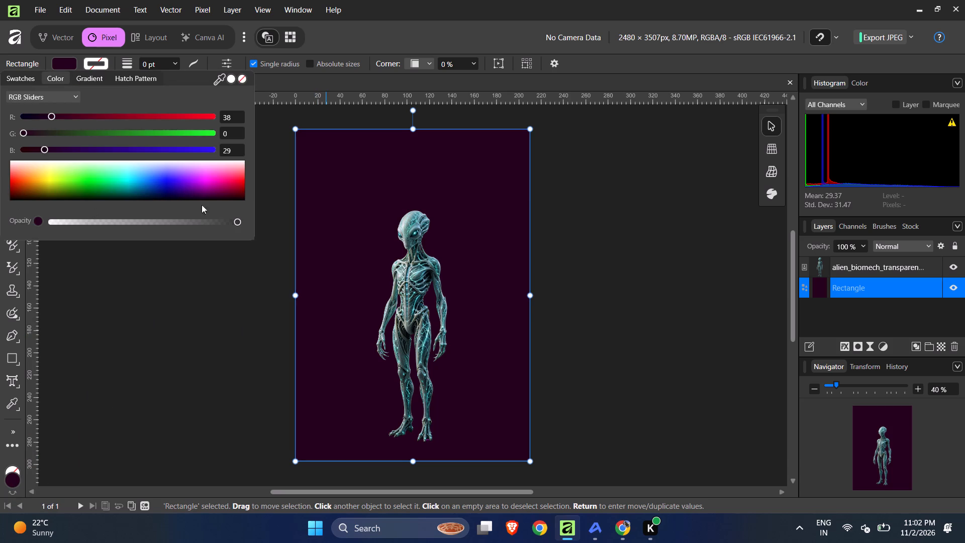
drag(212, 196, 218, 204)
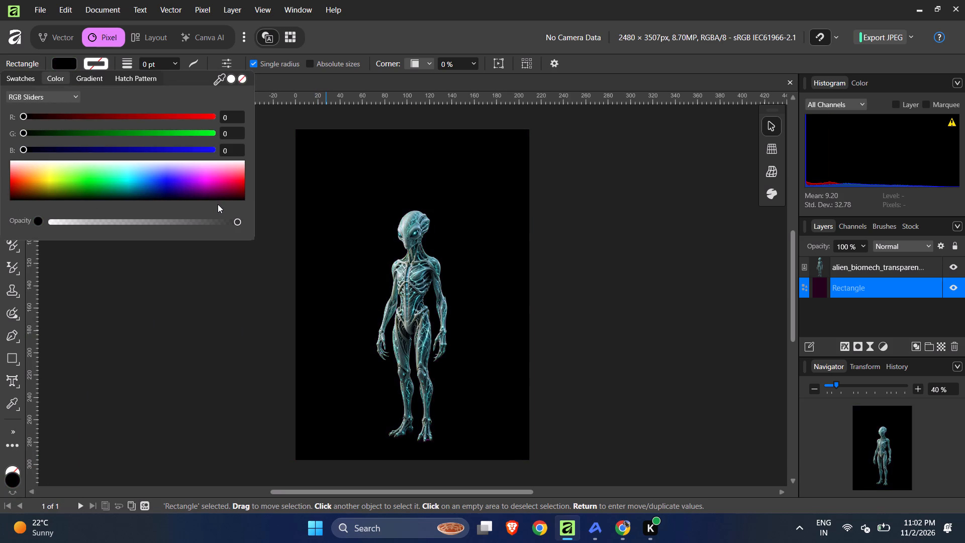
drag(218, 204, 221, 203)
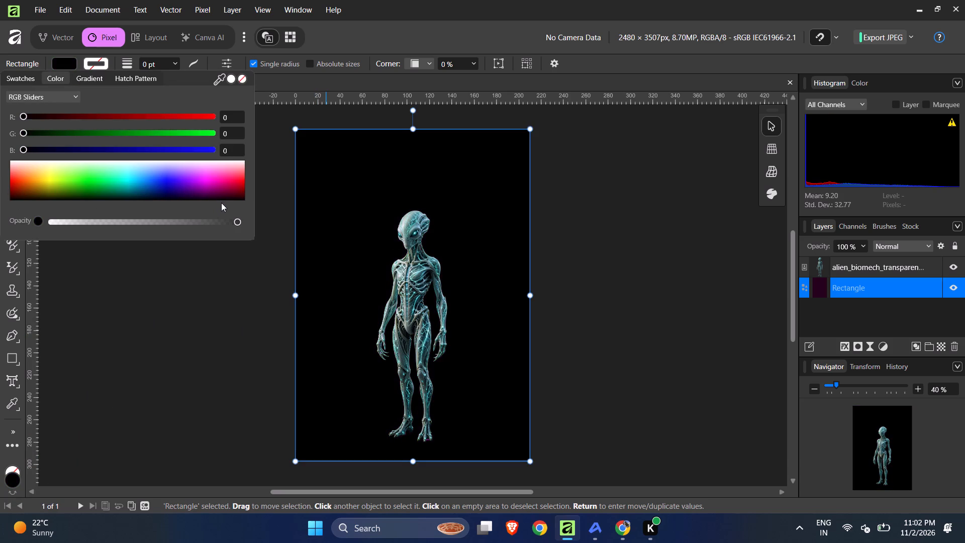
click(714, 214)
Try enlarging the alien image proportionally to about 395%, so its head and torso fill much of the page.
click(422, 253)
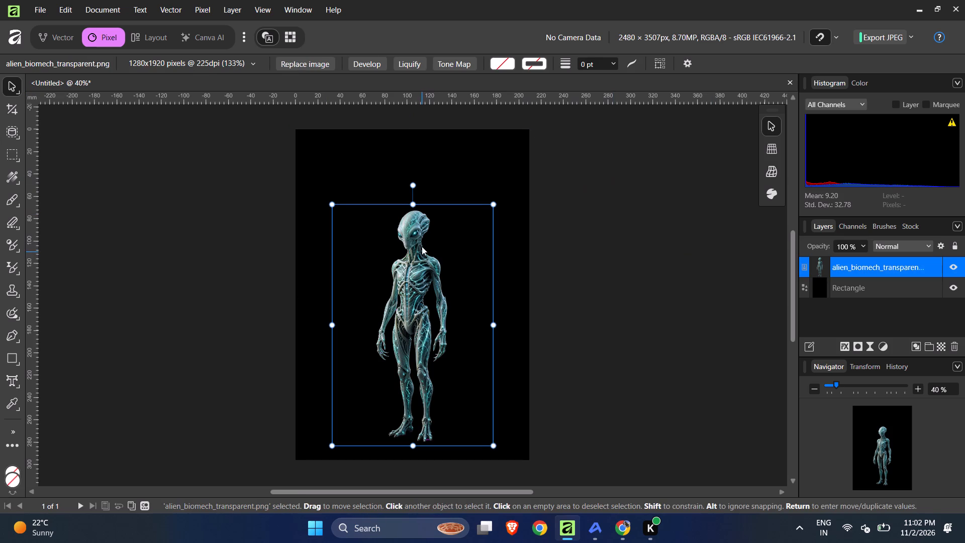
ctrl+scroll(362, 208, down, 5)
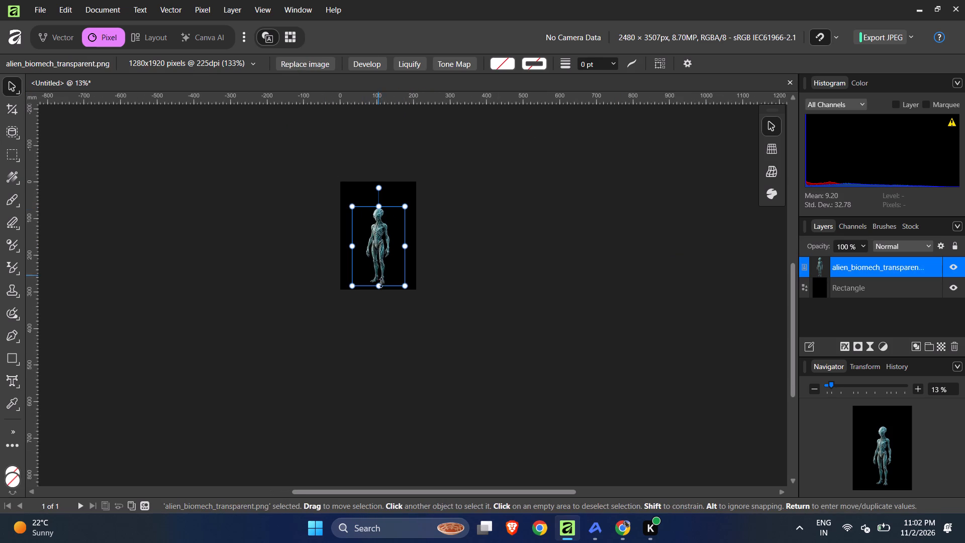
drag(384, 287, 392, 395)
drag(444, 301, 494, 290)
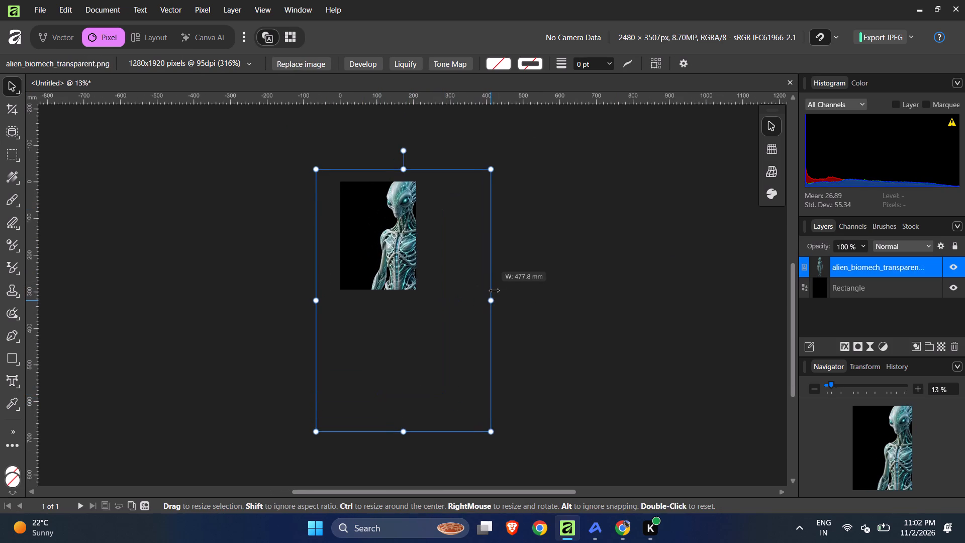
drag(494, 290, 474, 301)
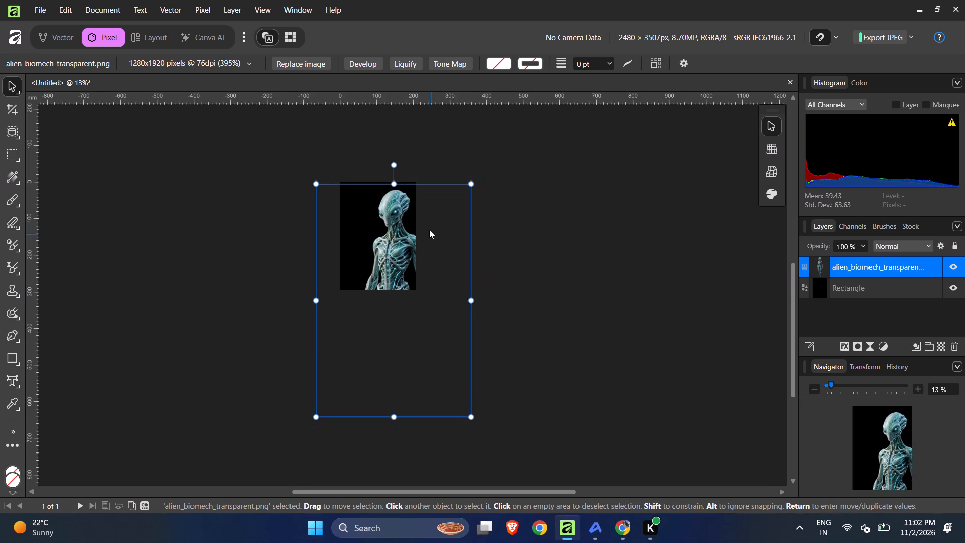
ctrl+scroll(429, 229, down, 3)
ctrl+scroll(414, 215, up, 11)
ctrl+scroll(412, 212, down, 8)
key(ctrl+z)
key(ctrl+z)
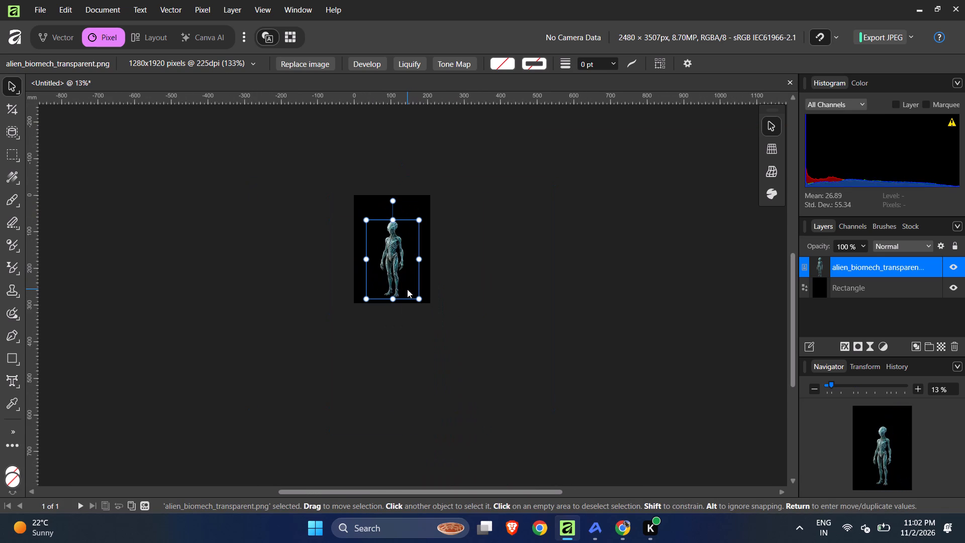
Examine the alien's head up close and the overall page composition with nothing selected.
click(519, 243)
ctrl+scroll(450, 206, down, 2)
ctrl+scroll(409, 223, up, 7)
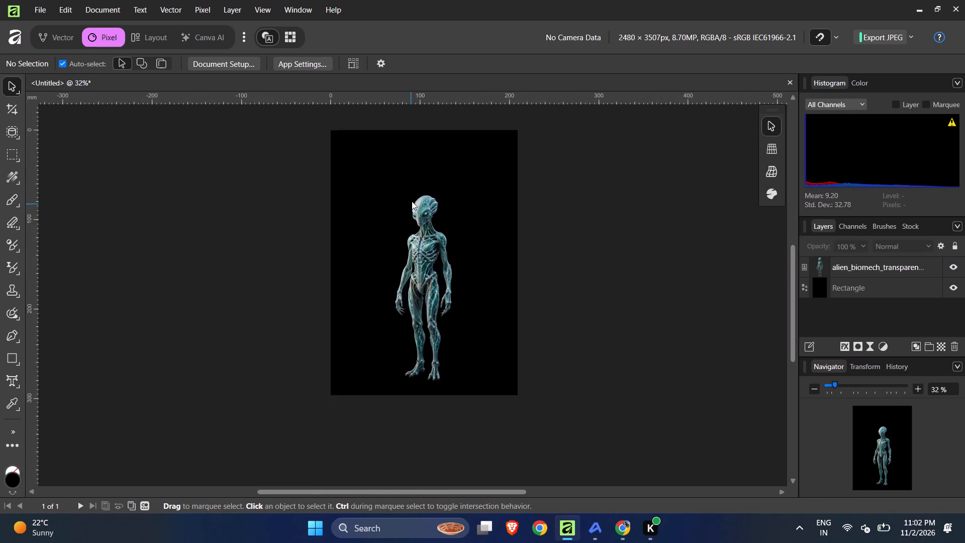
ctrl+scroll(412, 201, up, 9)
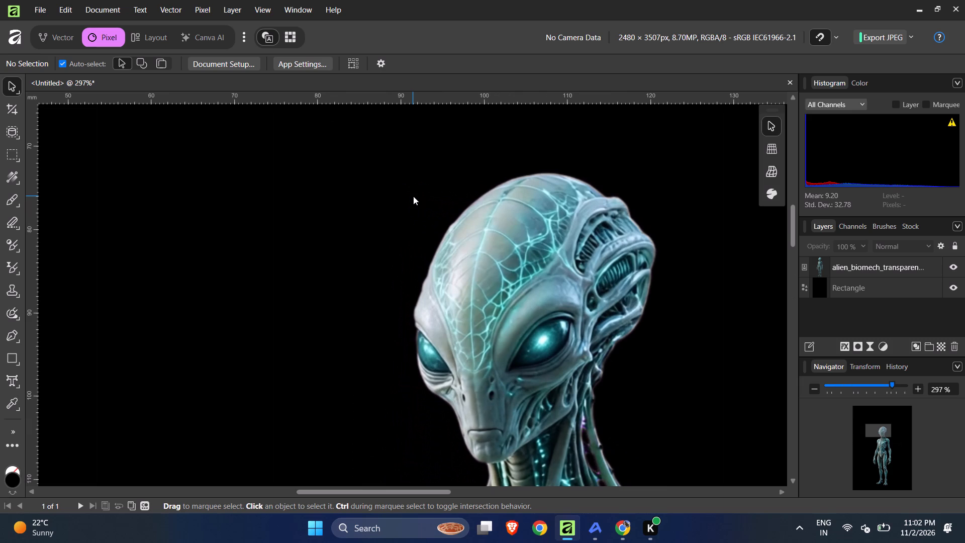
ctrl+scroll(413, 196, down, 10)
ctrl+scroll(414, 207, up, 1)
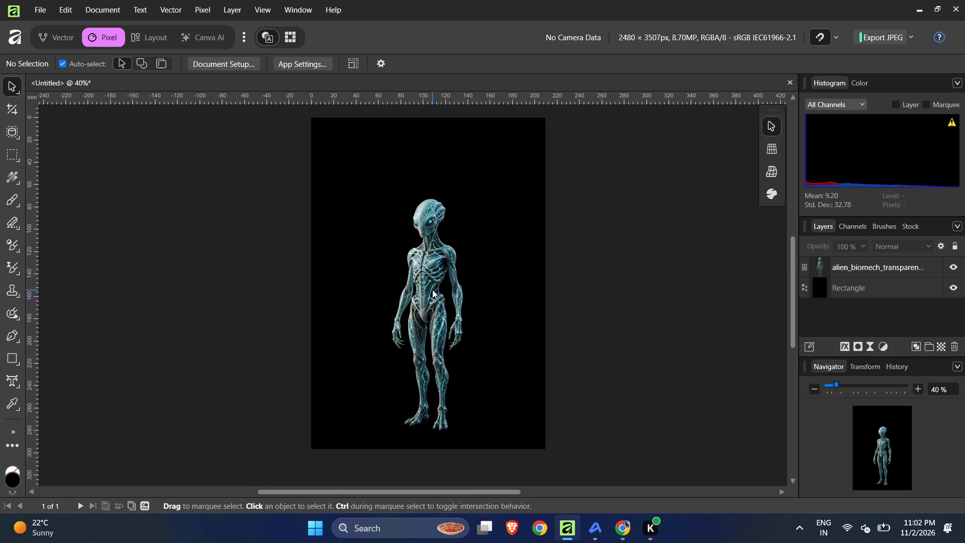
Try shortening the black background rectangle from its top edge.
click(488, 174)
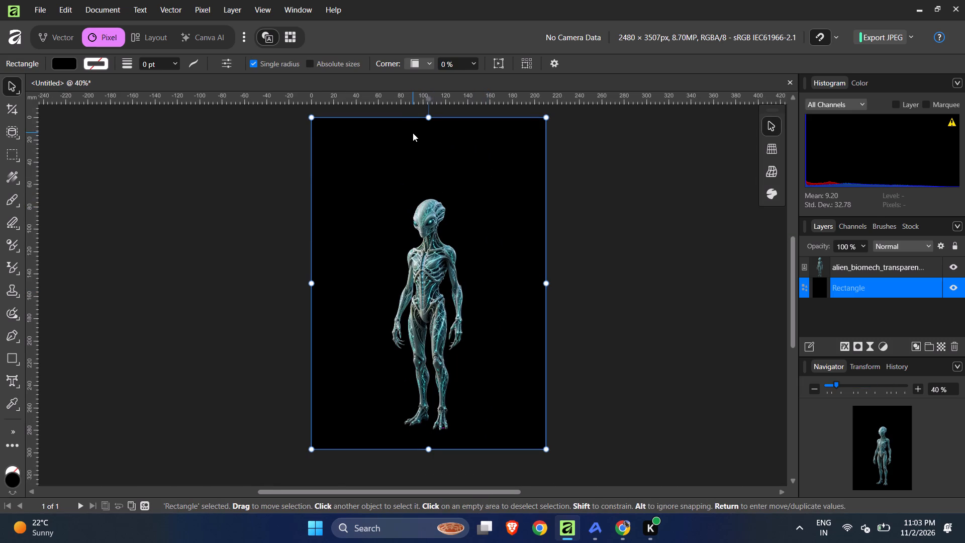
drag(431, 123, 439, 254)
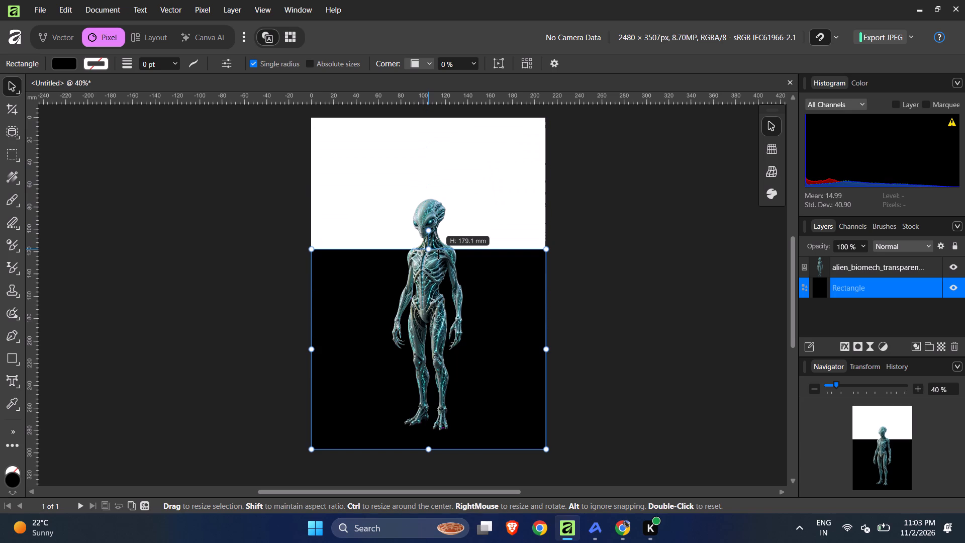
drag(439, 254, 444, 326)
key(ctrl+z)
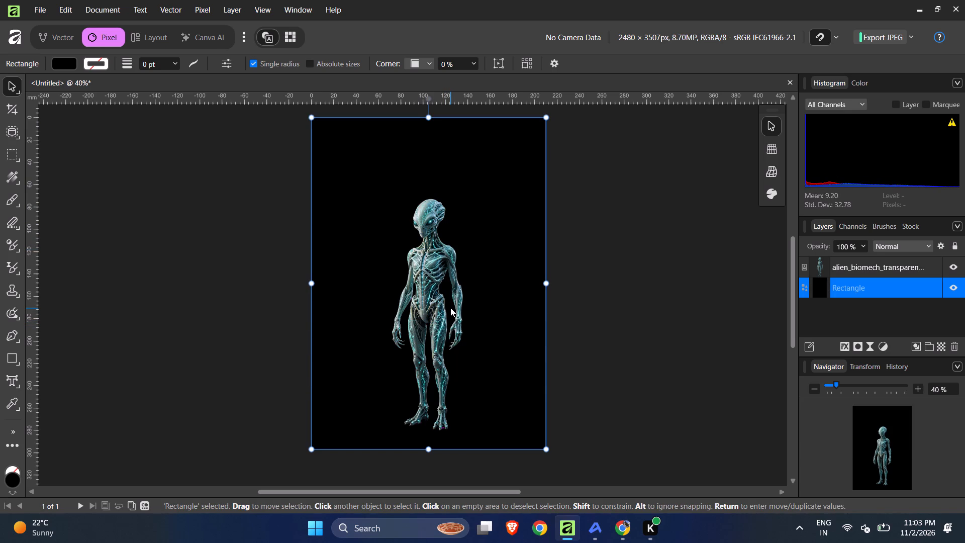
Duplicate the black background rectangle in place.
key(ctrl+c)
key(ctrl+v)
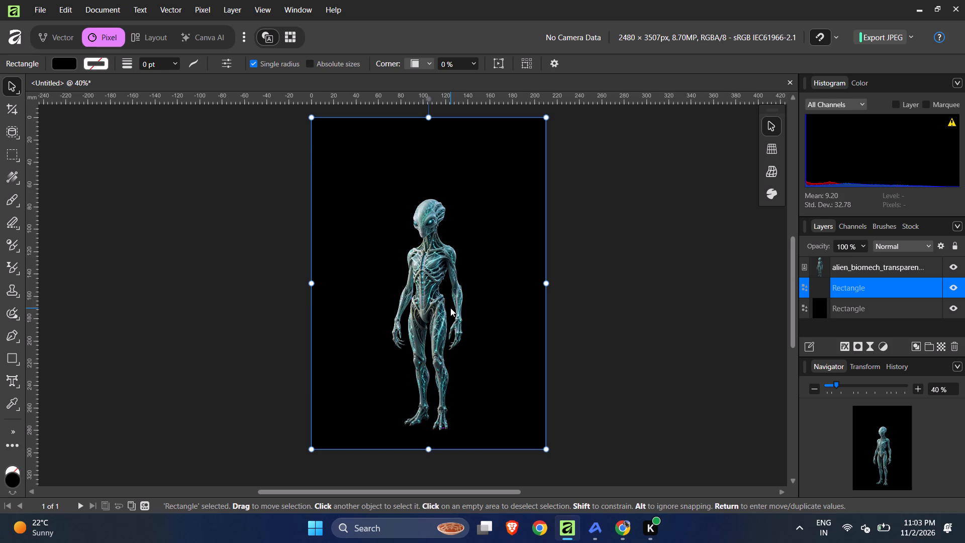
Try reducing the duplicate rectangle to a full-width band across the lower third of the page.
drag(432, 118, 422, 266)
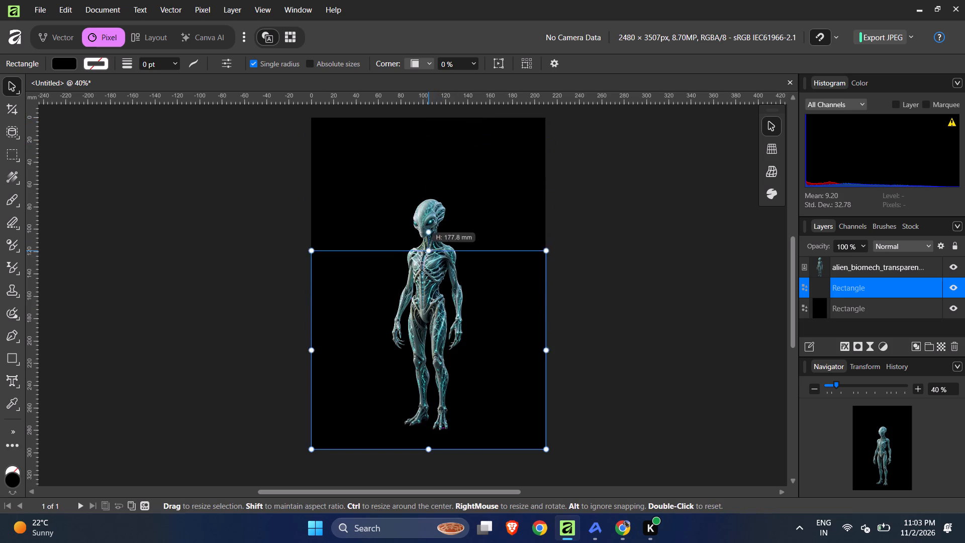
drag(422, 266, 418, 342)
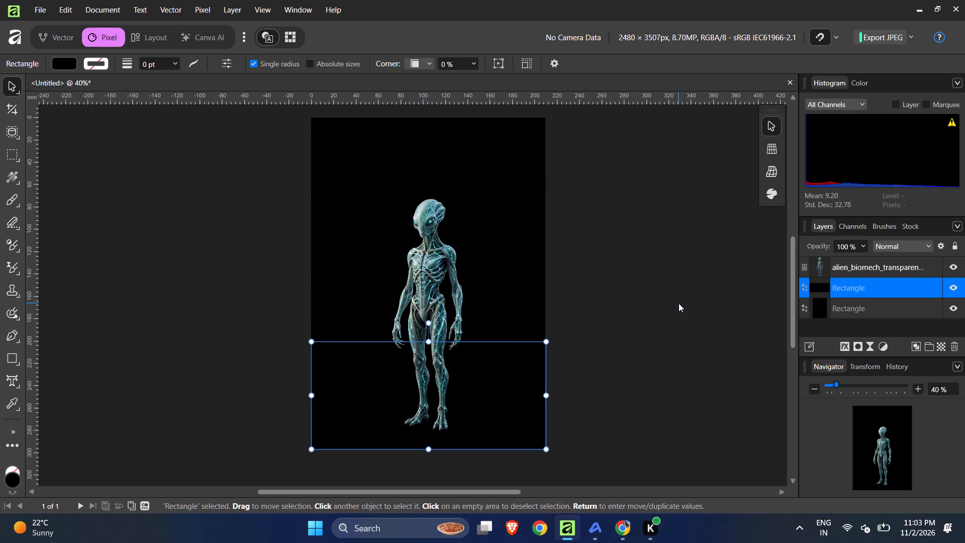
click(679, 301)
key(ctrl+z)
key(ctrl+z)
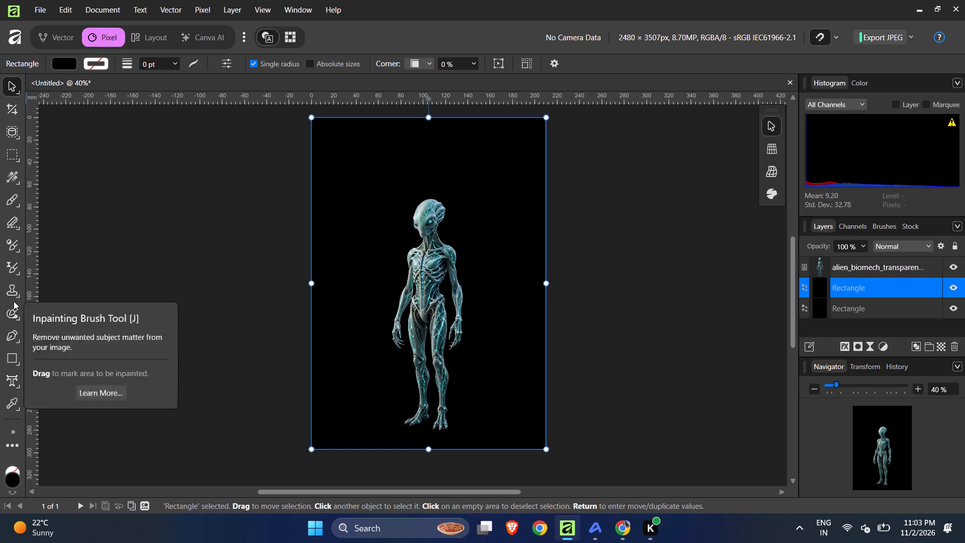
Add art text reading WE, followed by a line break, on the upper left part of the page above the alien.
click(12, 378)
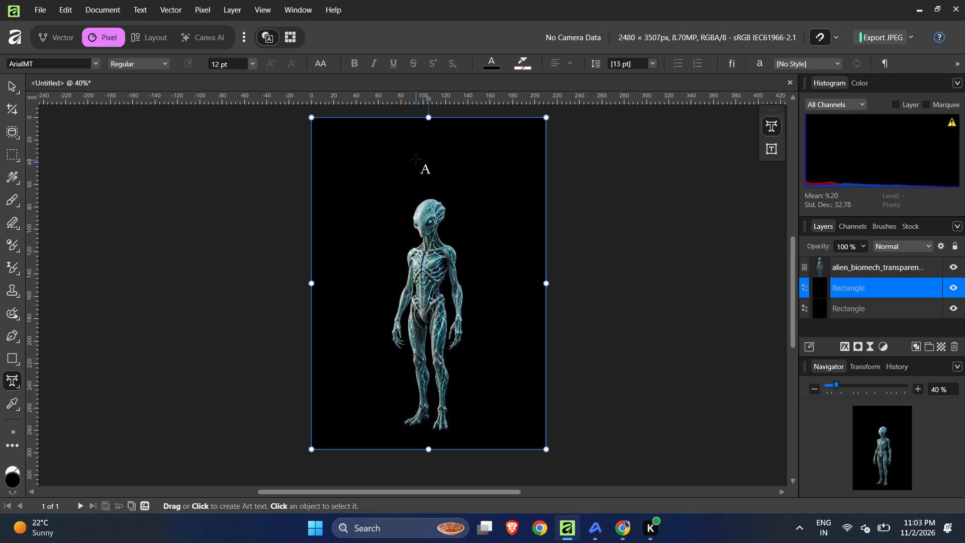
click(356, 160)
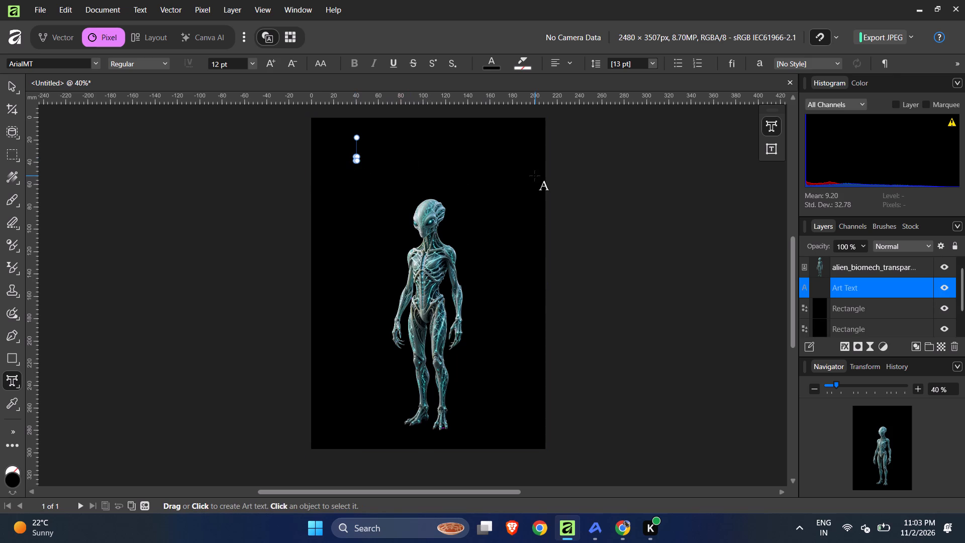
text(WE)
key(Return)
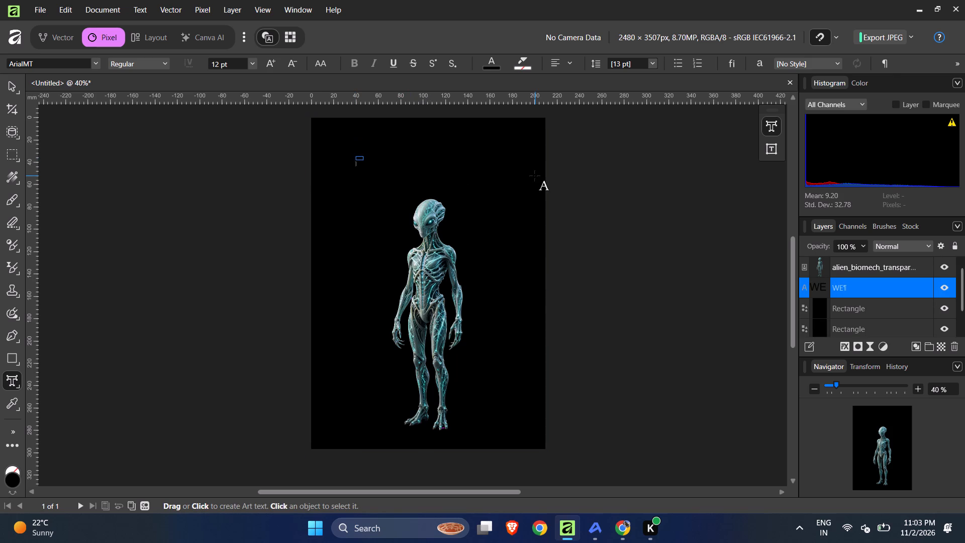
Set the WE text's colour to pure white, RGB 255, 255, 255.
key(ctrl+a)
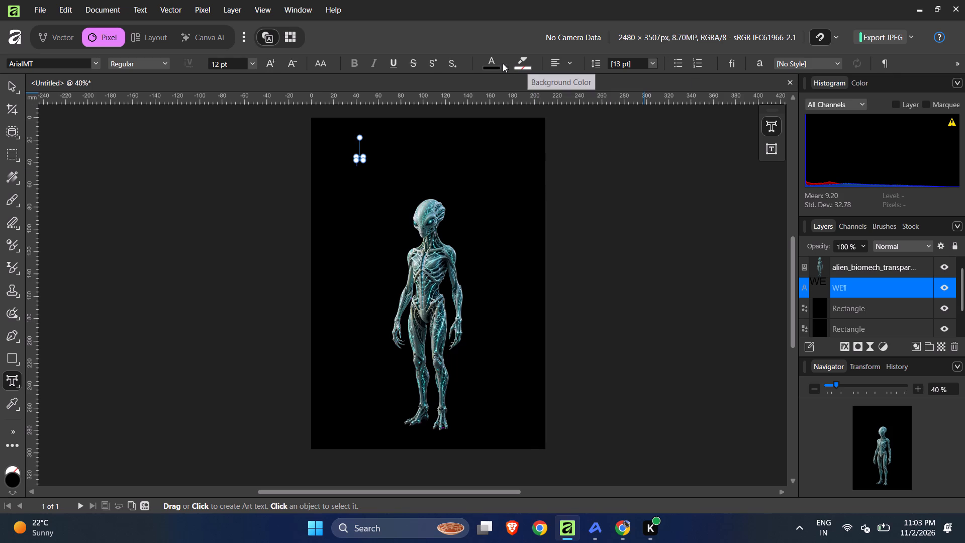
click(485, 65)
double_click(490, 65)
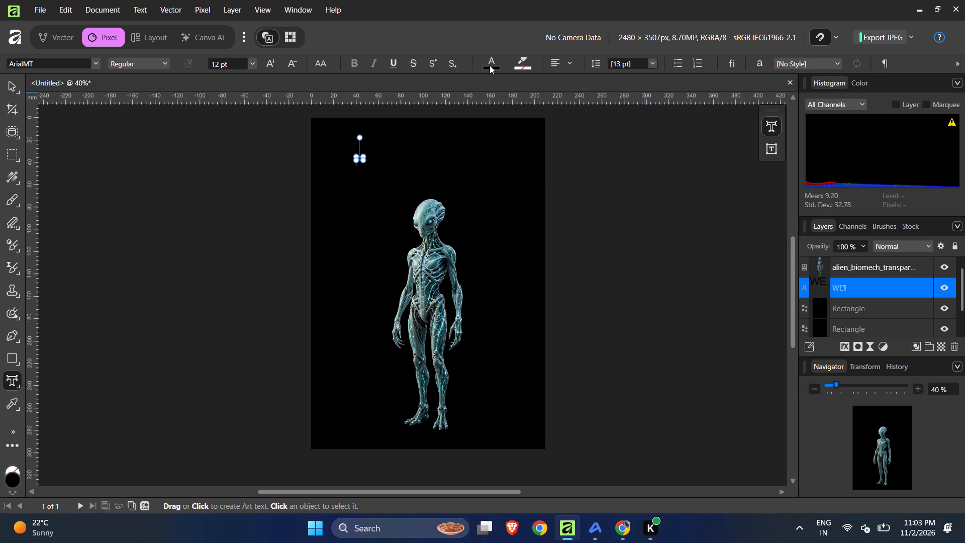
click(490, 65)
drag(565, 176, 623, 163)
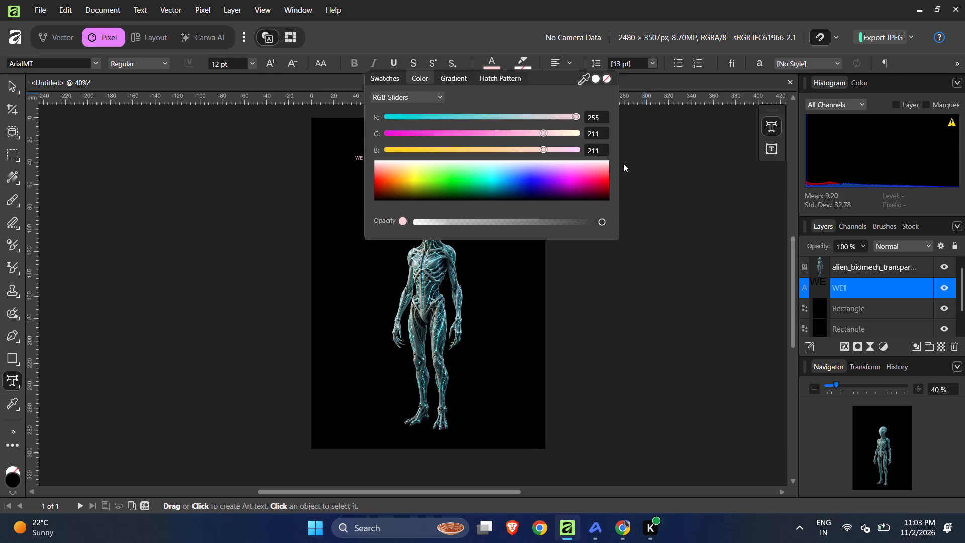
drag(623, 163, 617, 155)
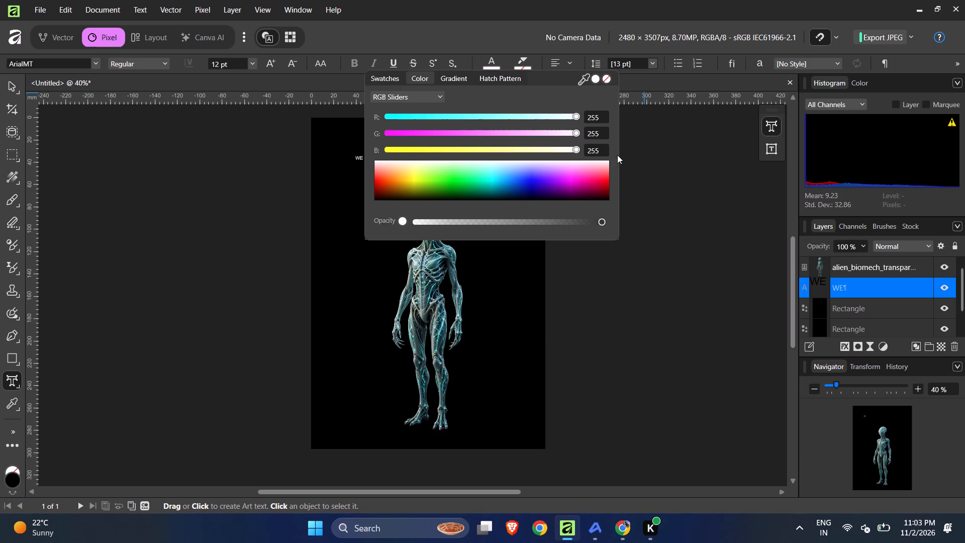
click(606, 161)
click(11, 86)
click(46, 199)
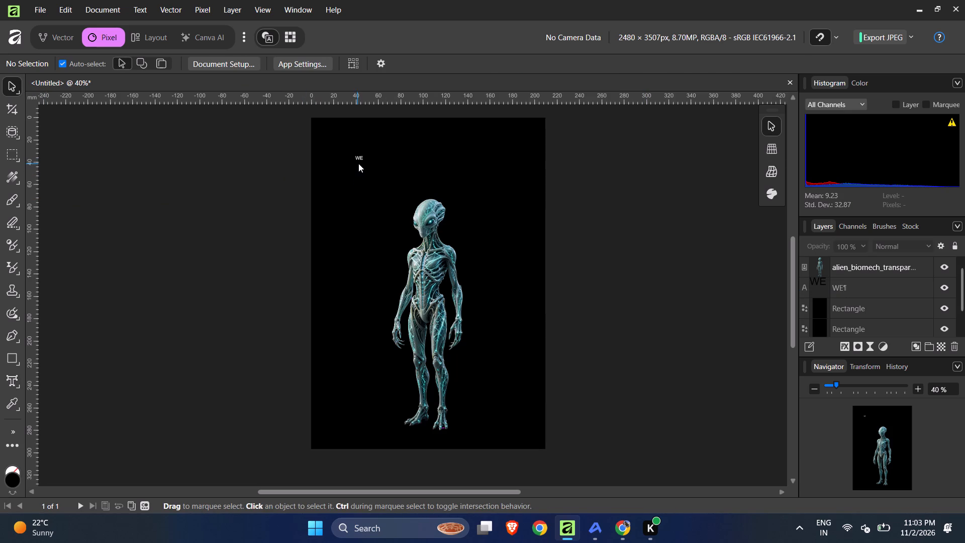
Enlarge the WE text proportionally to about 150 pt and shift it left and slightly down, overlapping behind the alien's head.
click(361, 157)
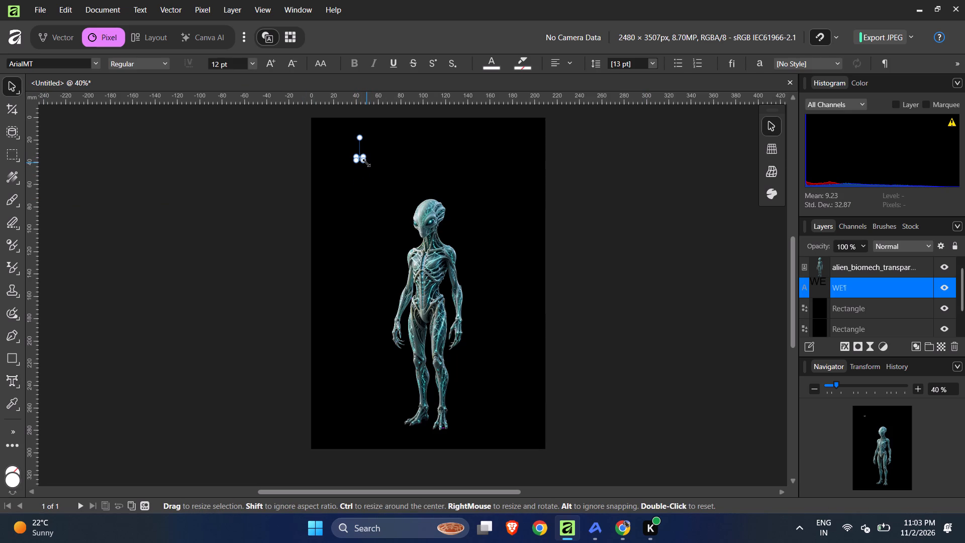
drag(366, 163, 430, 245)
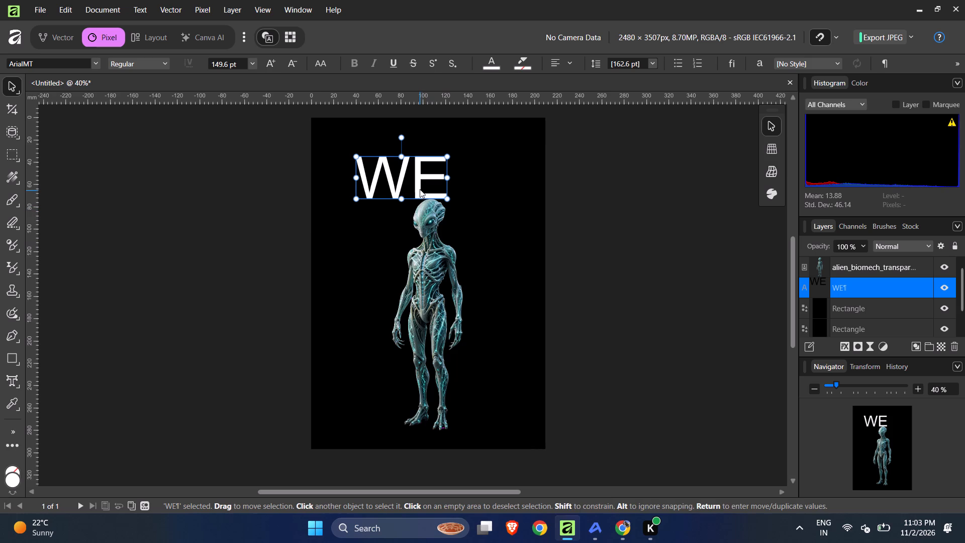
drag(420, 189, 403, 197)
Change the WE text's font to Broaven.
click(153, 64)
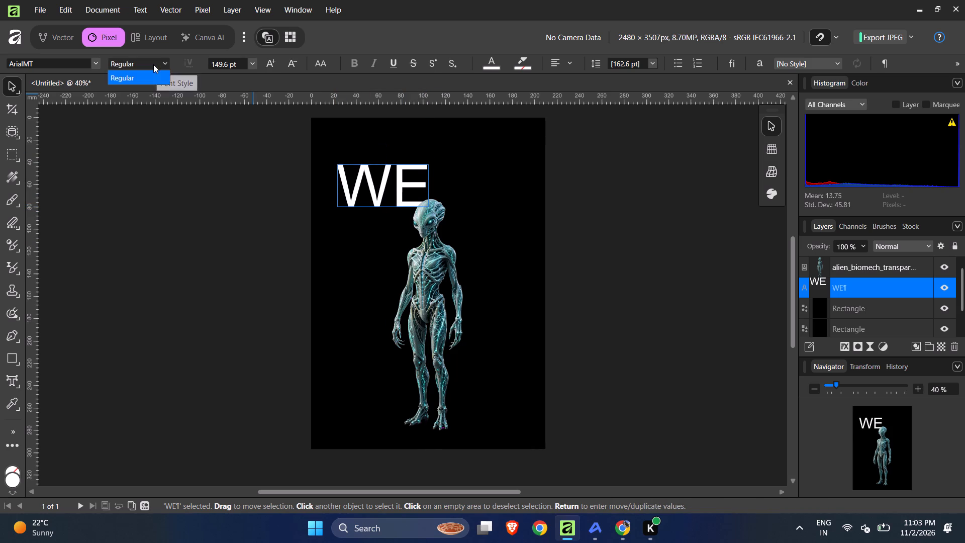
click(153, 64)
click(96, 62)
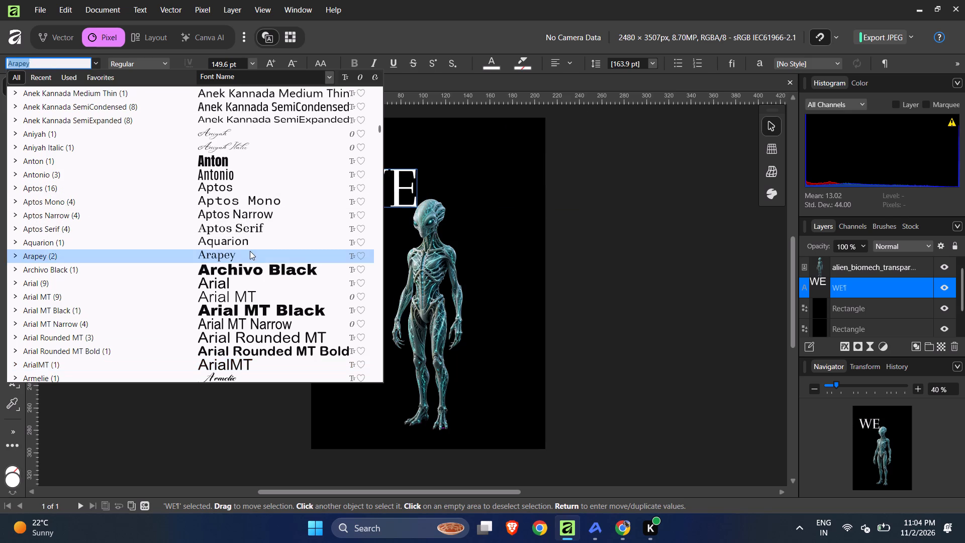
scroll(250, 251, down, 7)
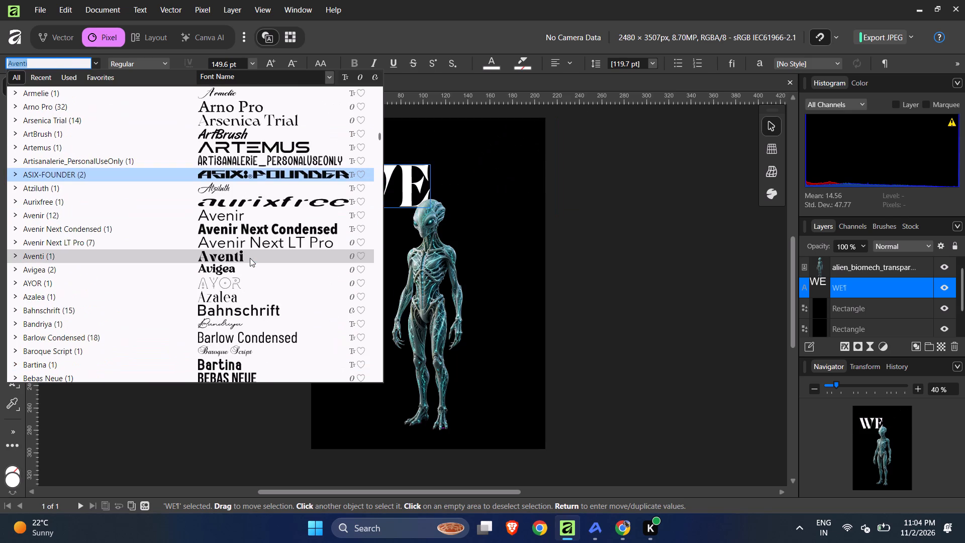
scroll(244, 259, down, 2)
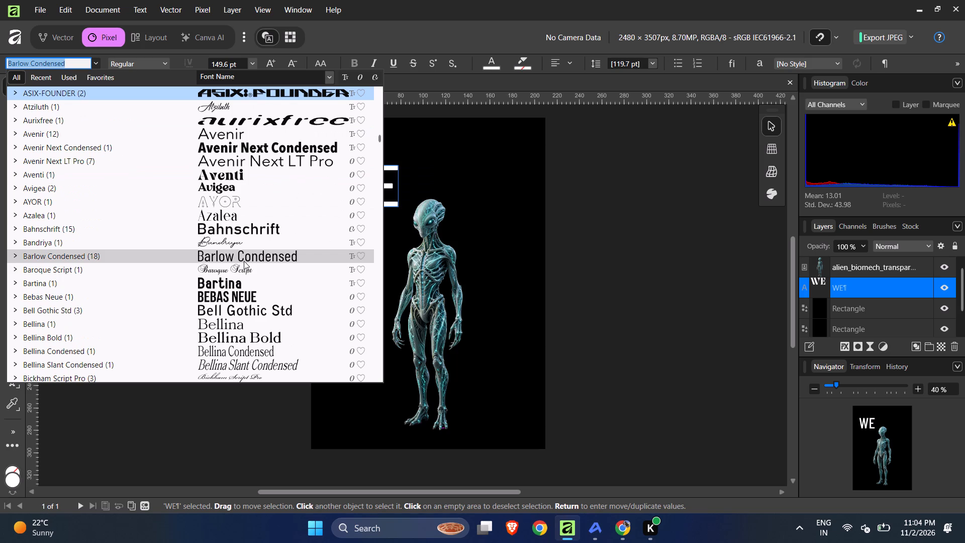
scroll(244, 261, down, 1)
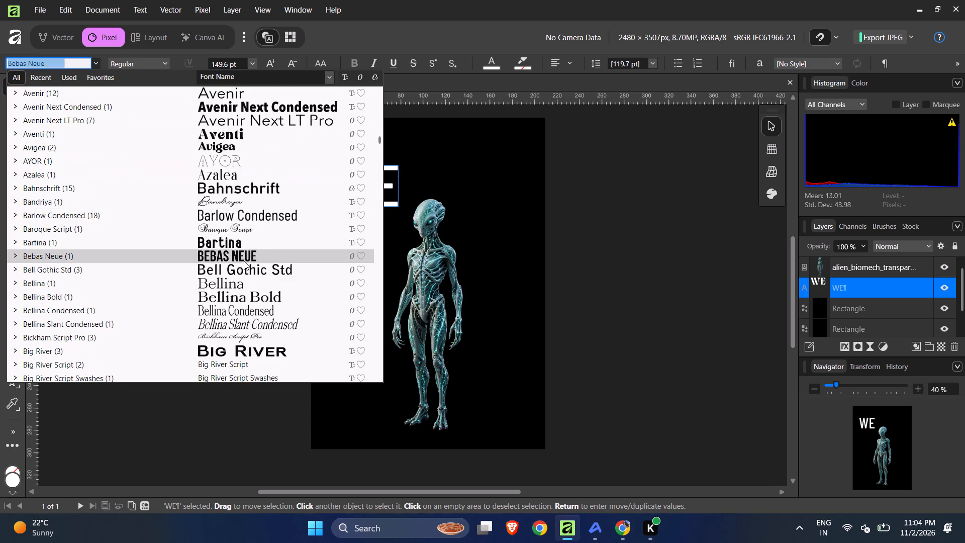
scroll(244, 261, down, 10)
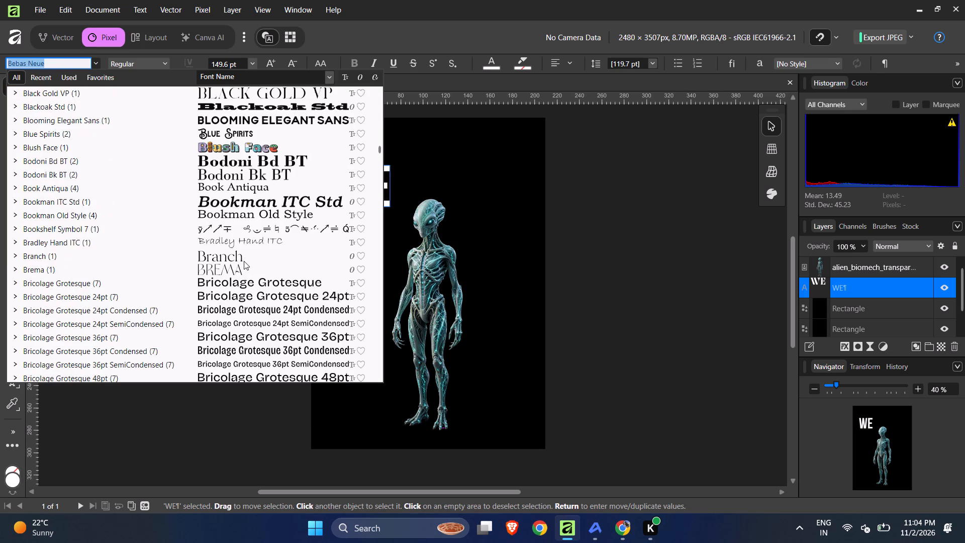
scroll(244, 261, down, 5)
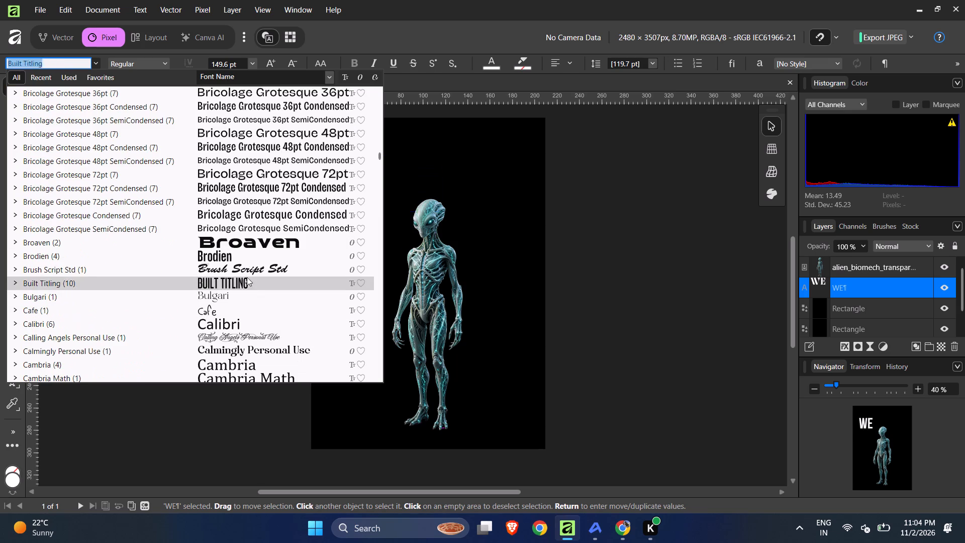
click(282, 246)
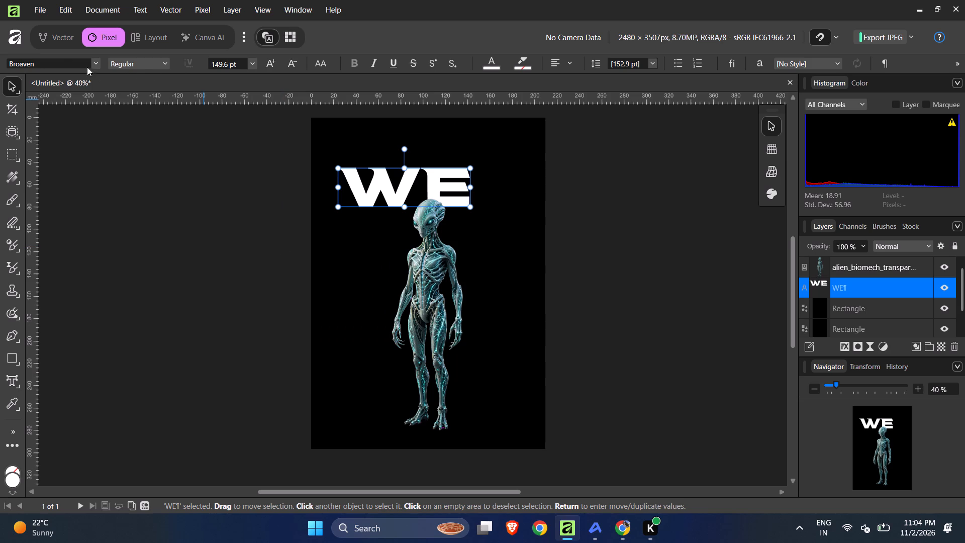
Change the WE text's font to Built Titling.
click(69, 62)
scroll(187, 217, down, 1)
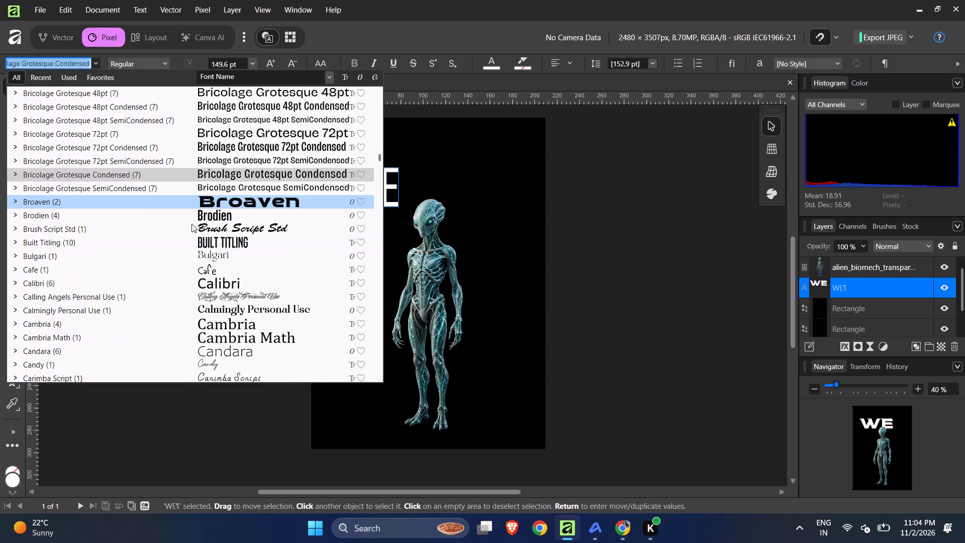
scroll(191, 224, down, 1)
click(235, 200)
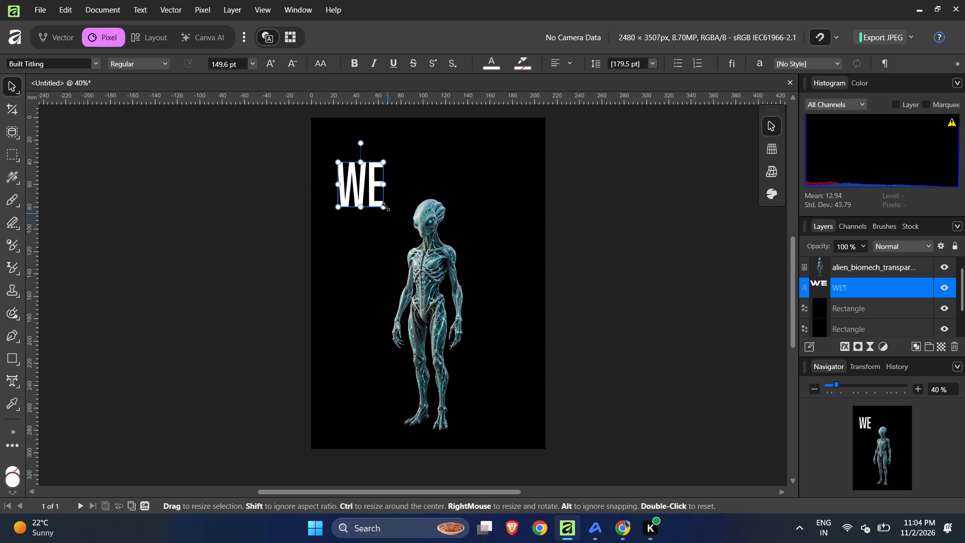
Enlarge the WE text proportionally to about 437 pt, keeping its upper-left corner in place so it extends behind the alien's torso.
drag(384, 206, 439, 309)
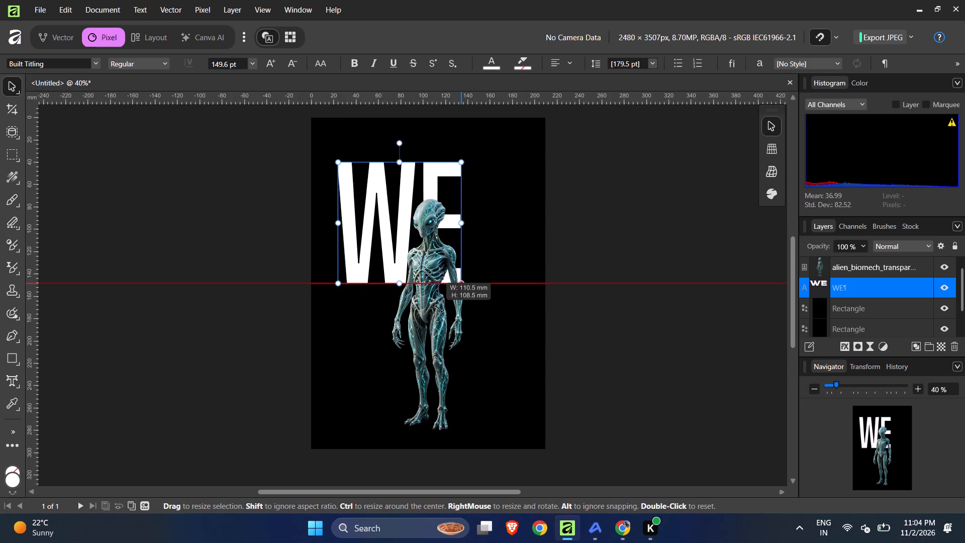
drag(439, 309, 444, 320)
click(629, 297)
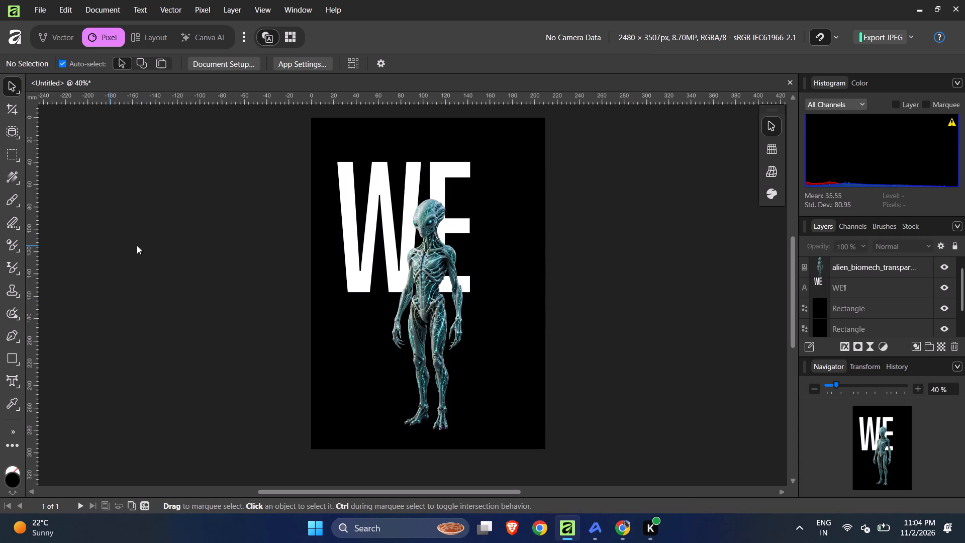
Duplicate the WE text directly below the original, offset slightly to the right and behind the alien's legs.
click(344, 166)
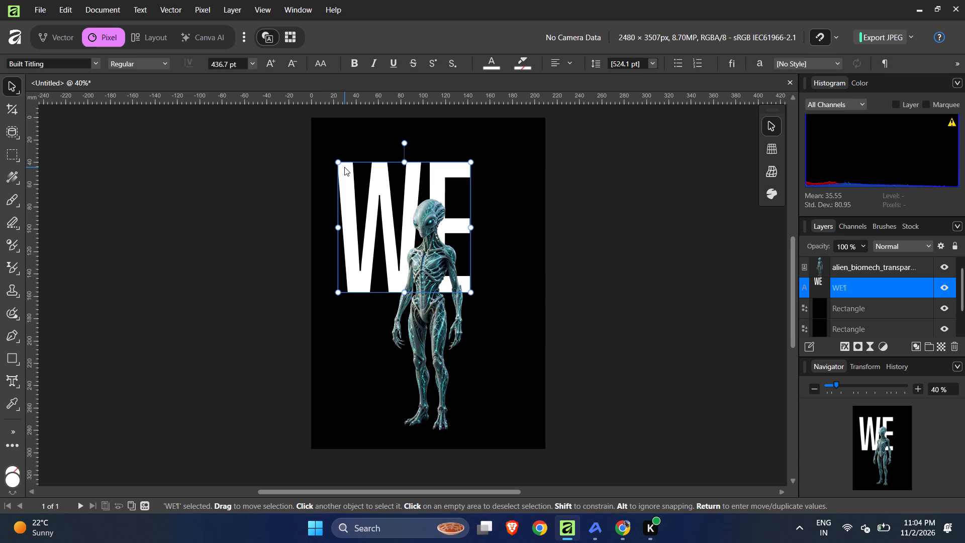
alt+click(344, 167)
alt+drag(345, 168, 356, 311)
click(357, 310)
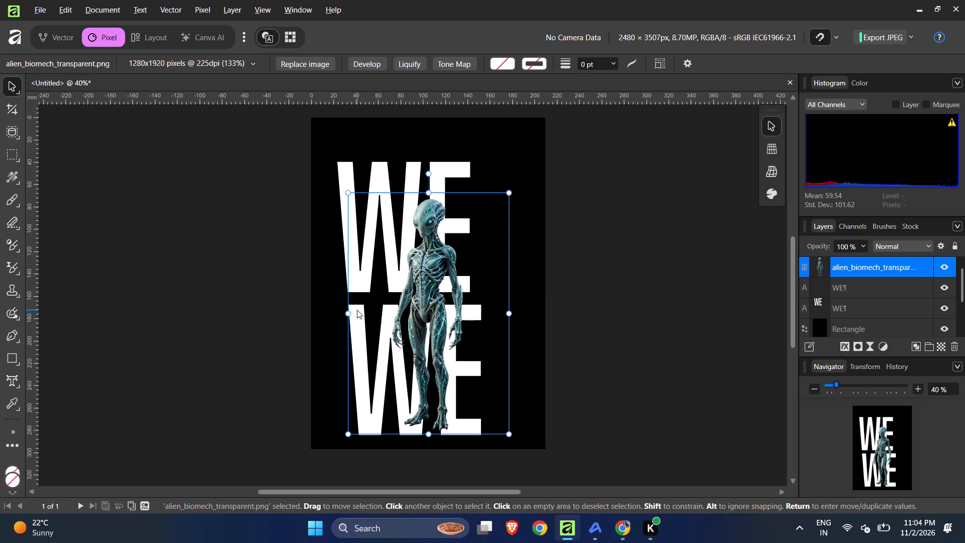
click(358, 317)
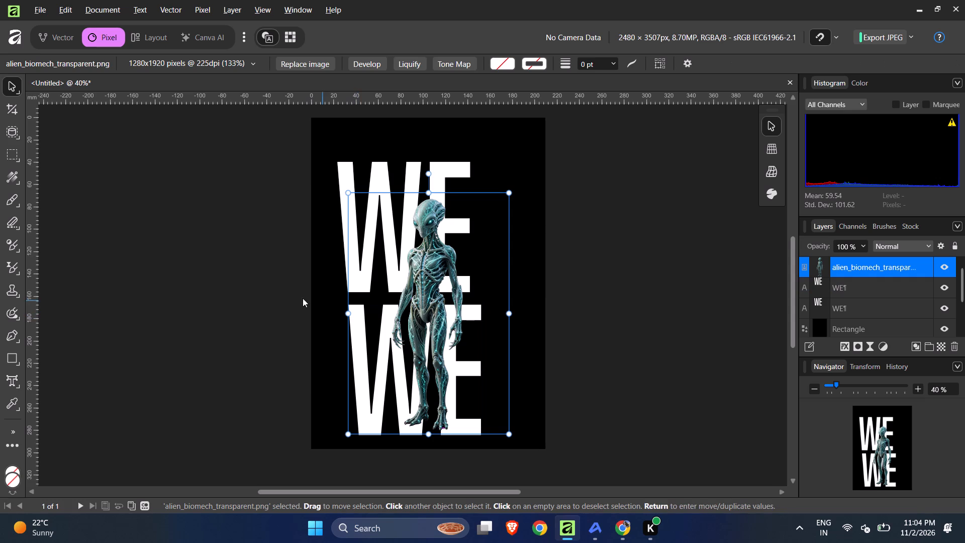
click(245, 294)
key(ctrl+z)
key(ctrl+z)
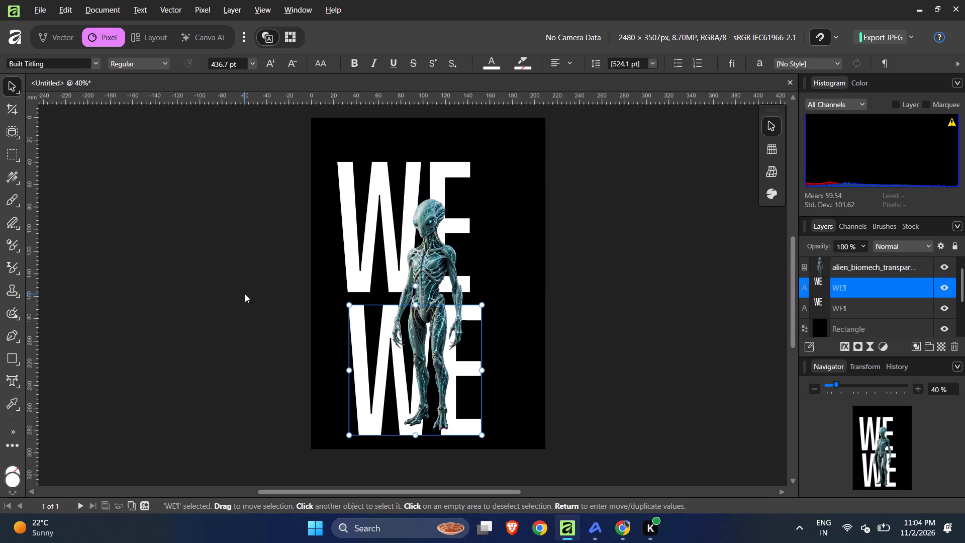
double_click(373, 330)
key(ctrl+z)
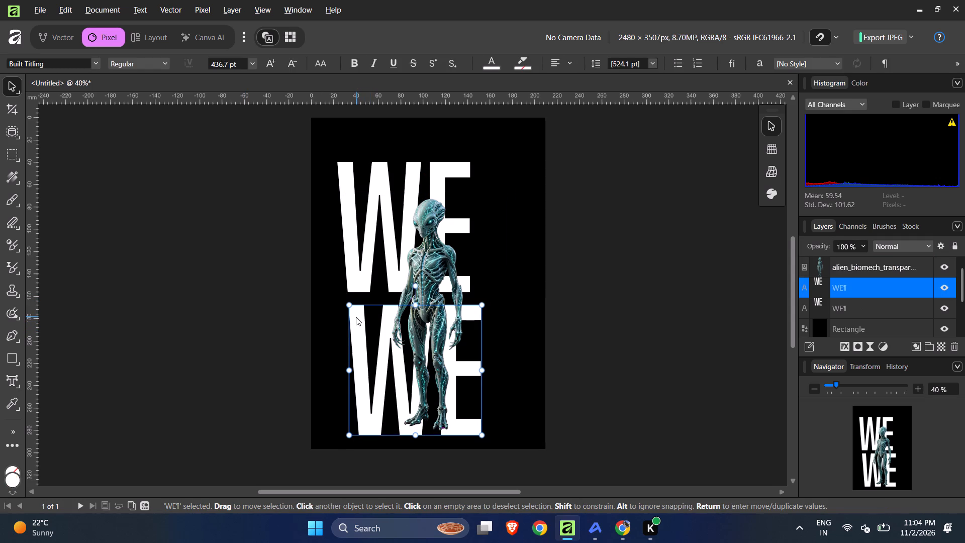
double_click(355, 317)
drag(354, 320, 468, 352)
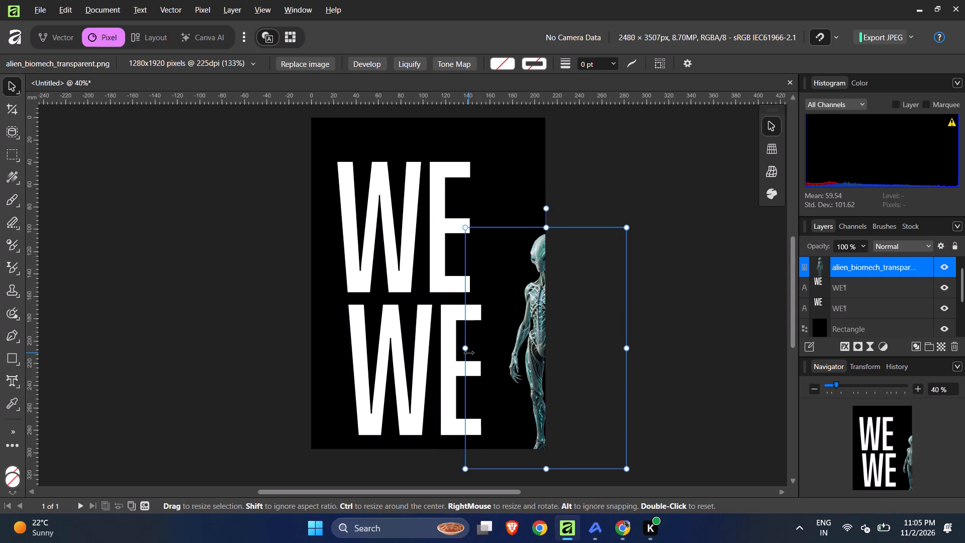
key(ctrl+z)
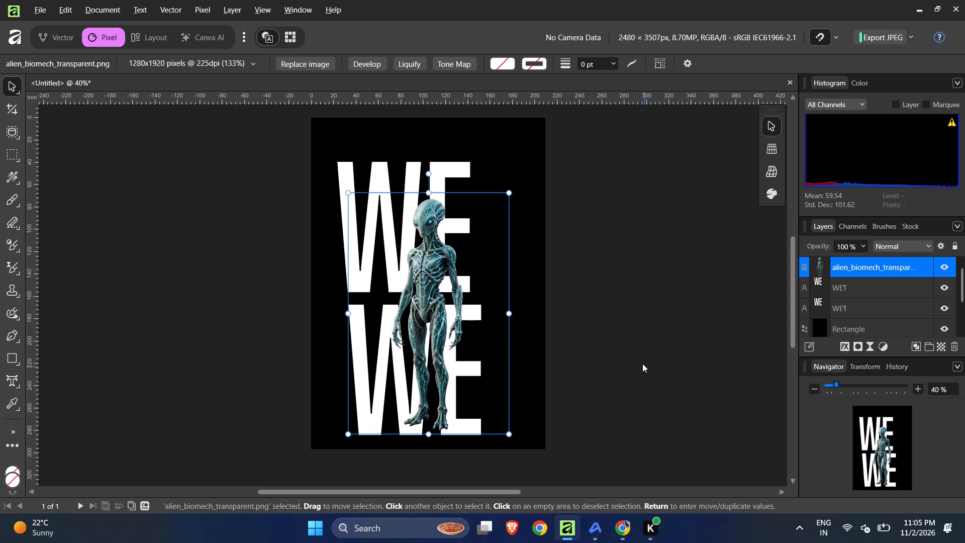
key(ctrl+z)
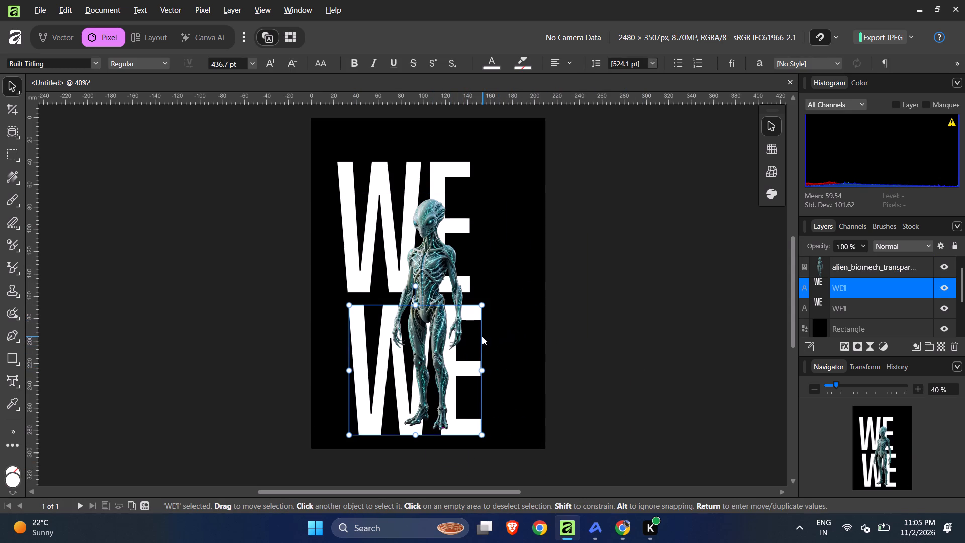
Replace the wording of the lower WE copy with ARE.
key(t)
click(479, 325)
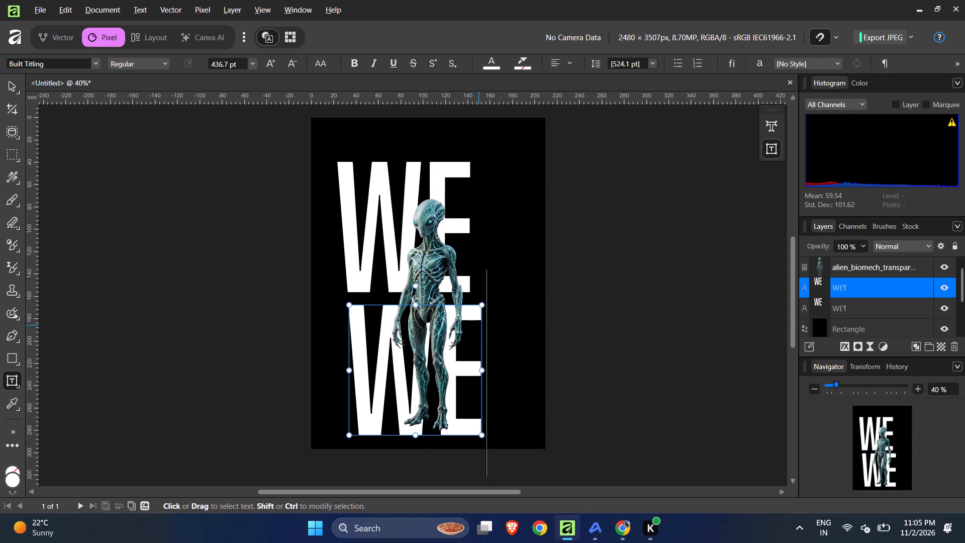
key(ctrl+a)
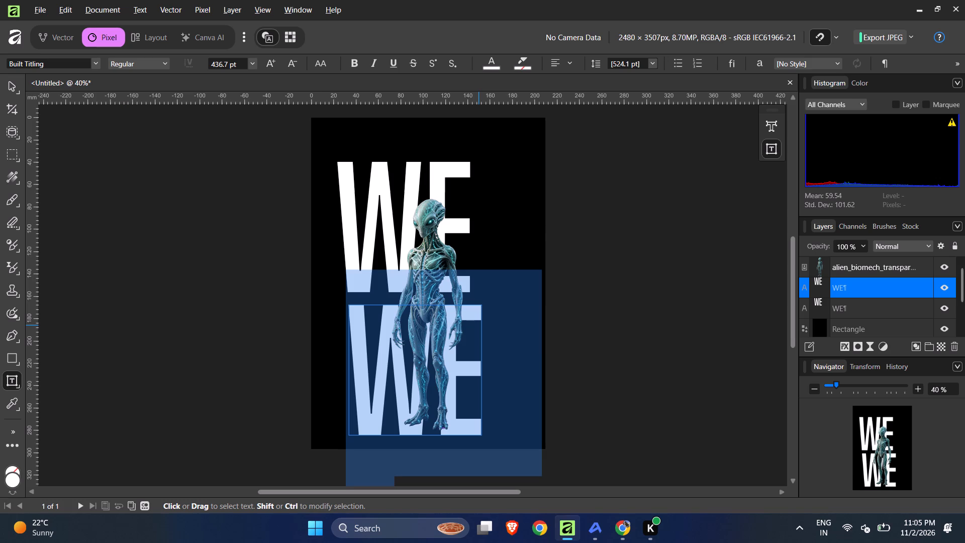
text(ARE)
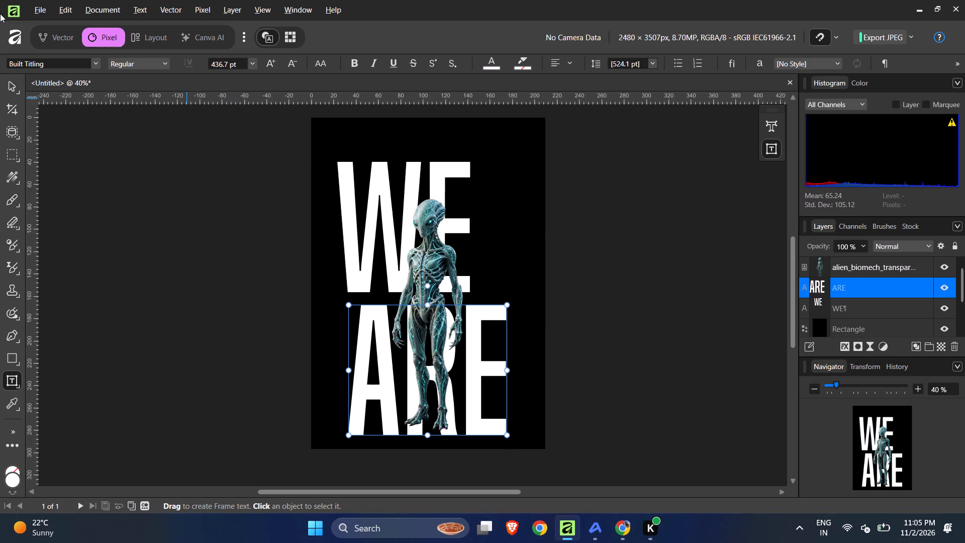
Set all of the ARE text to the Bold weight of Built Titling, and leave it deselected.
click(126, 60)
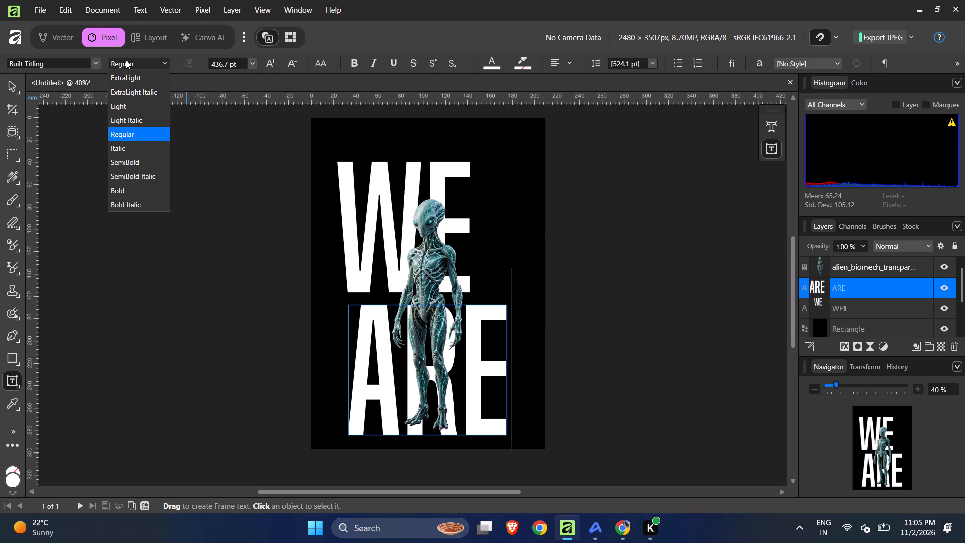
click(134, 189)
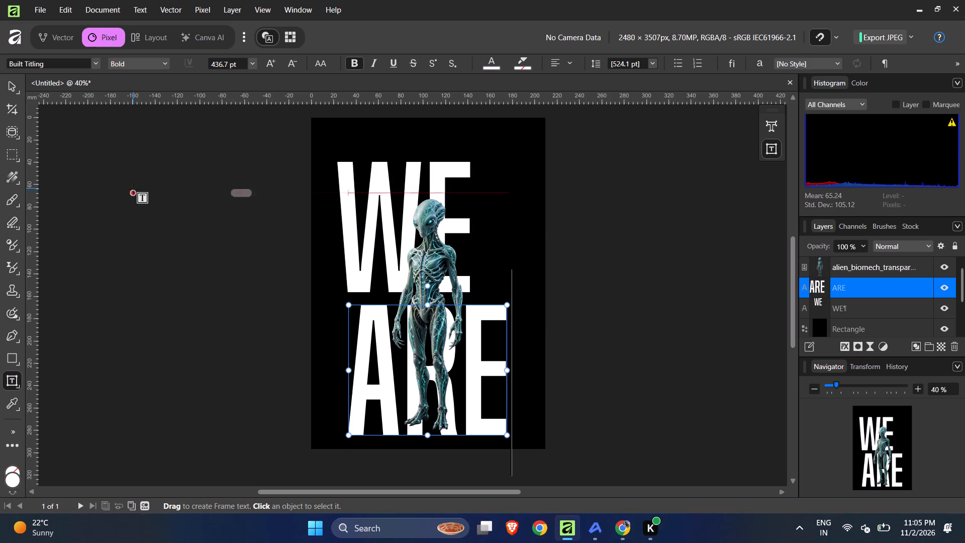
click(354, 338)
key(ctrl+a)
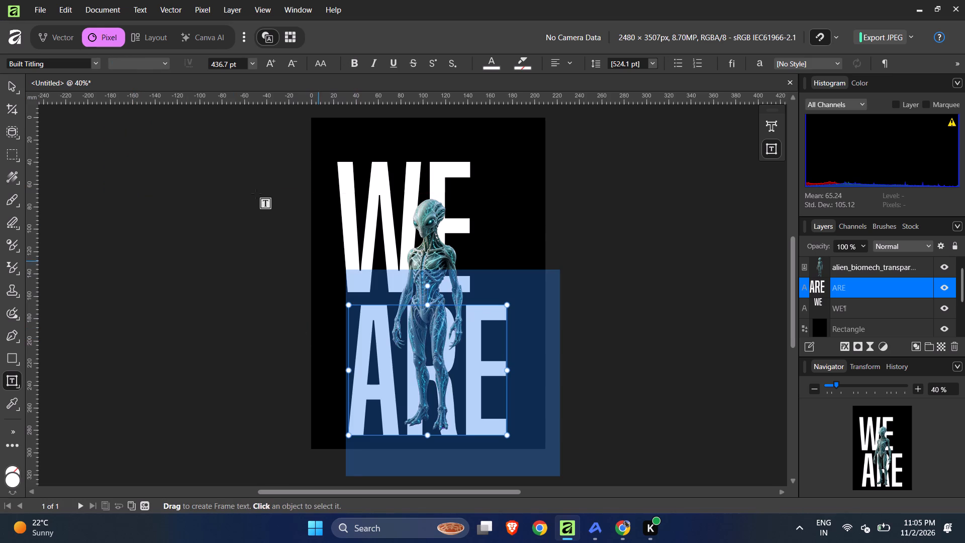
click(147, 62)
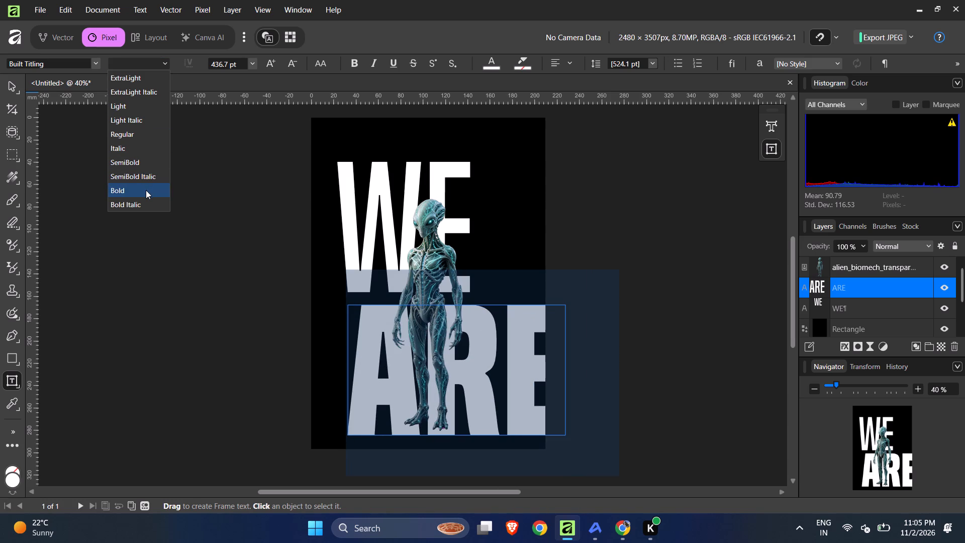
click(146, 190)
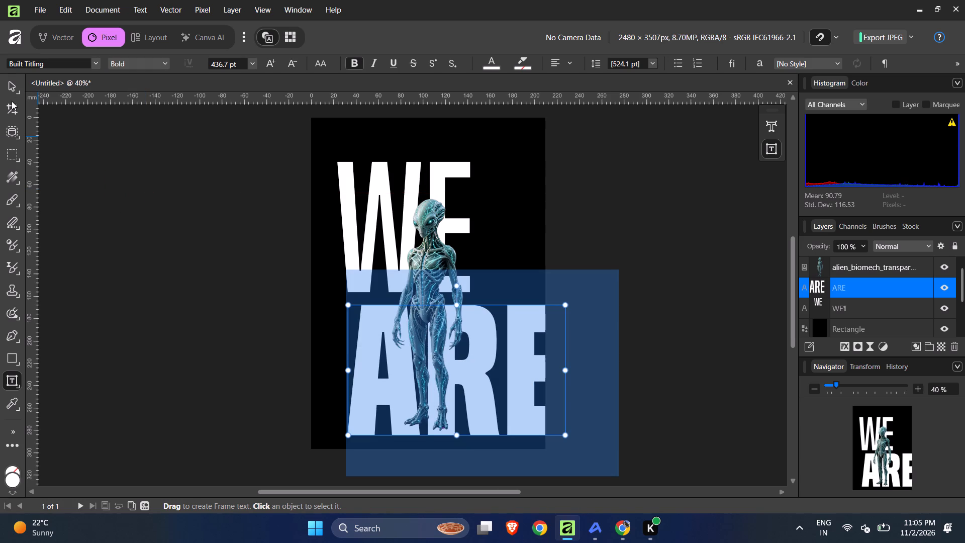
click(15, 87)
click(56, 176)
click(621, 248)
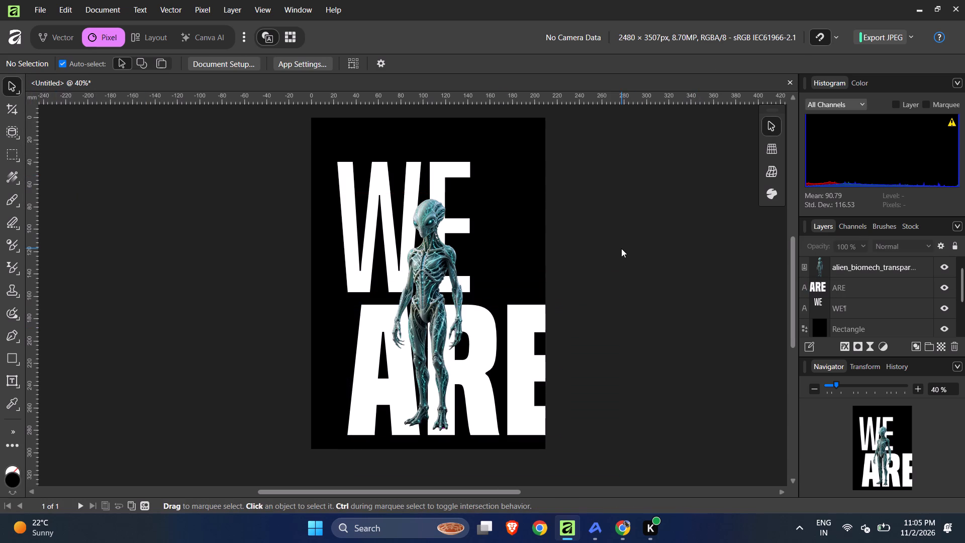
Shift the ARE text slightly right and shrink it proportionally to about 241 pt near the page bottom, behind the alien's lower legs.
click(526, 312)
drag(523, 324, 496, 320)
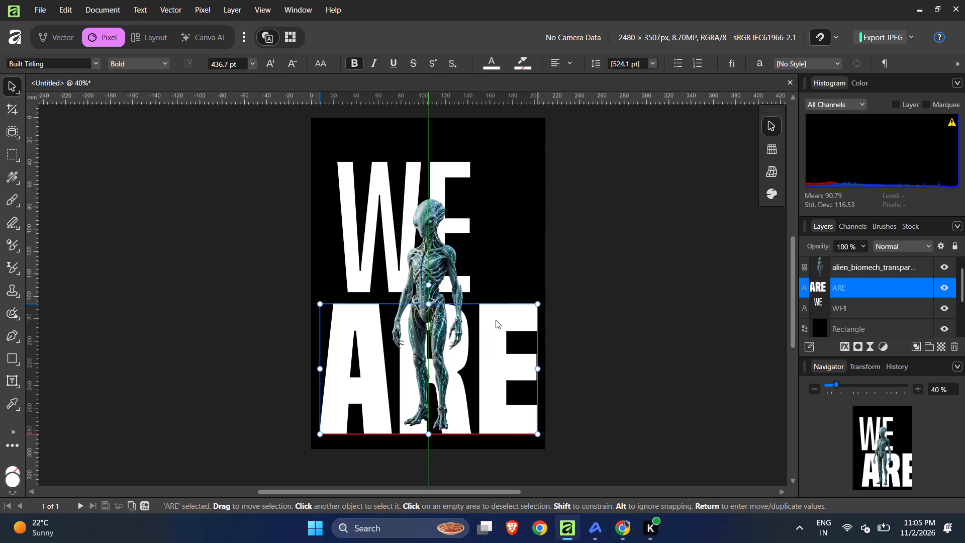
drag(496, 320, 527, 324)
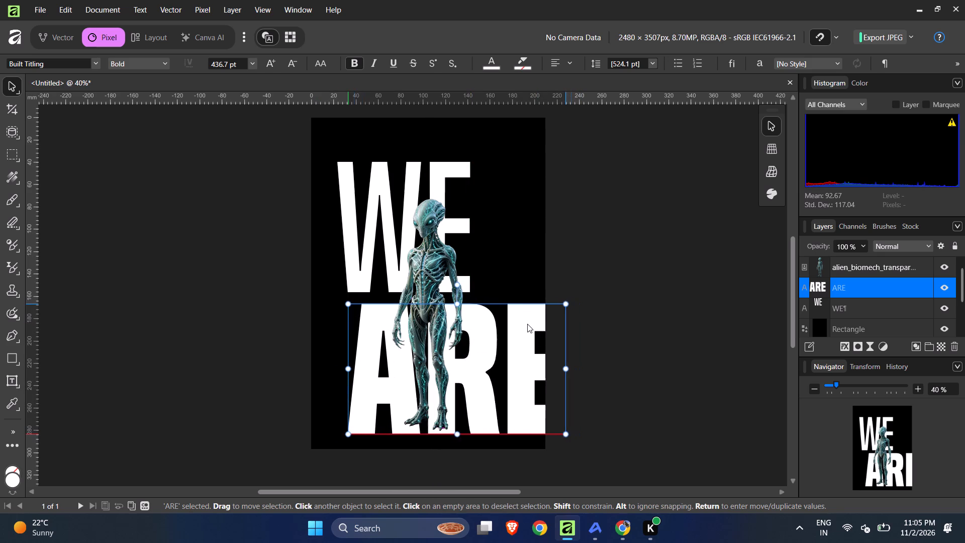
drag(527, 324, 532, 324)
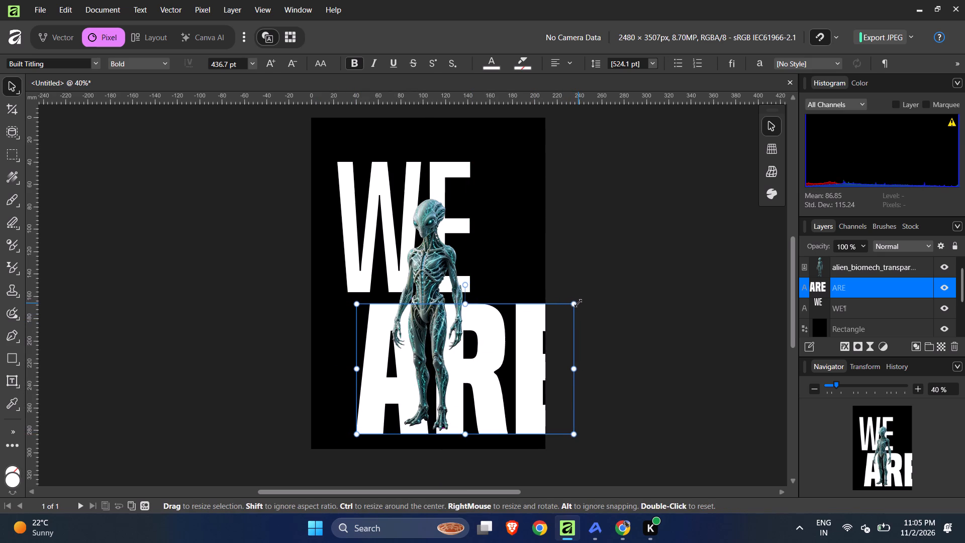
drag(577, 303, 732, 225)
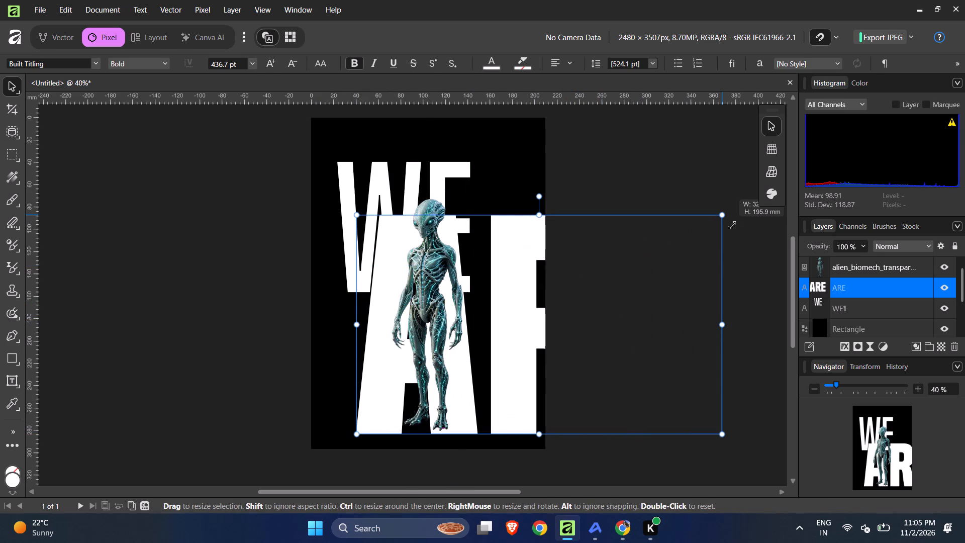
drag(732, 225, 513, 319)
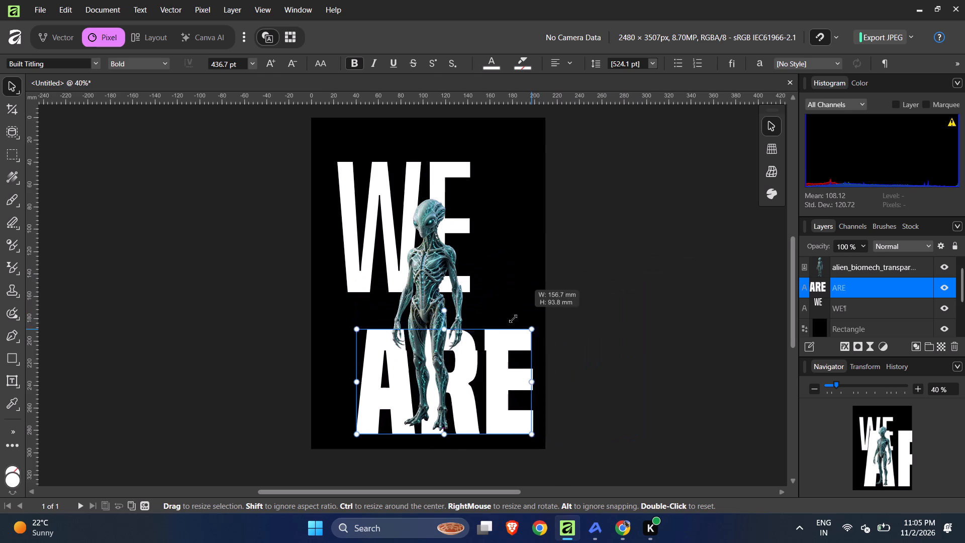
drag(513, 319, 461, 330)
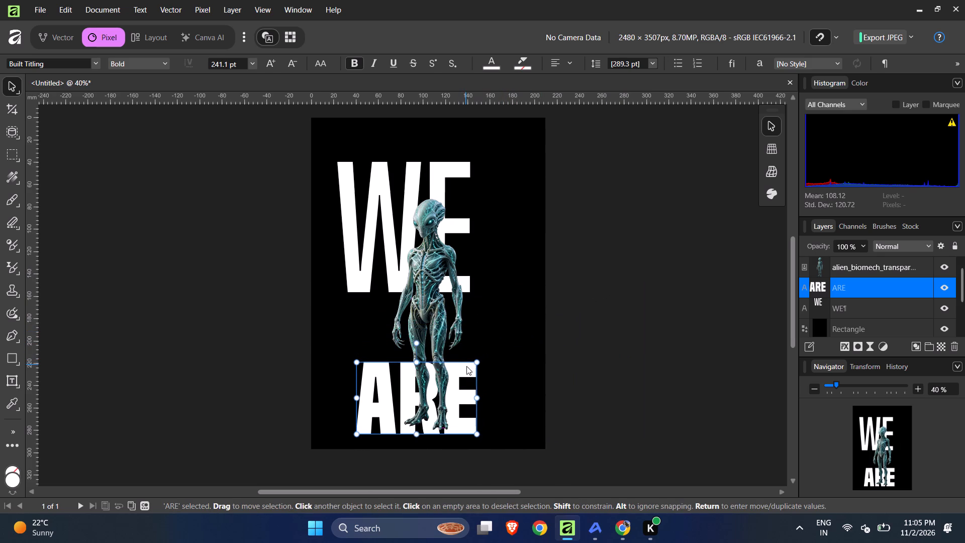
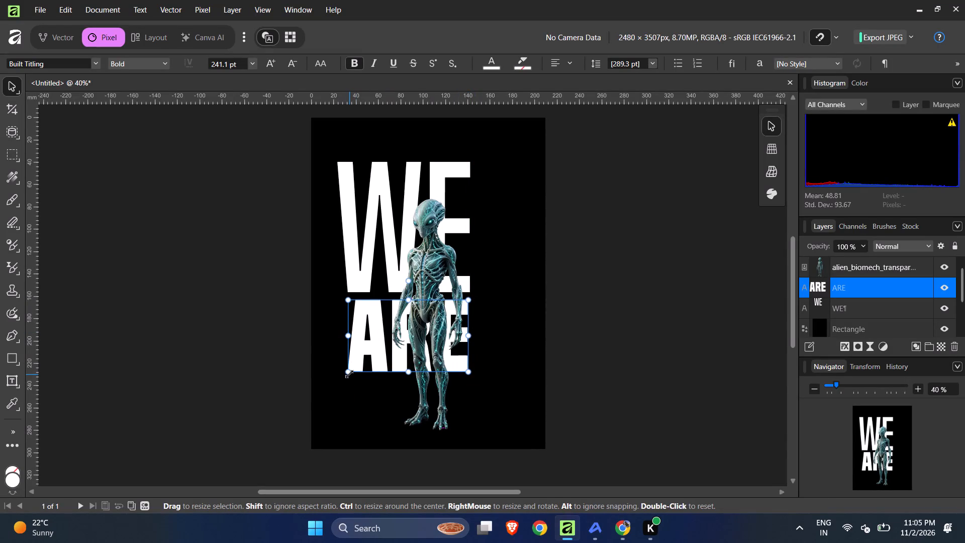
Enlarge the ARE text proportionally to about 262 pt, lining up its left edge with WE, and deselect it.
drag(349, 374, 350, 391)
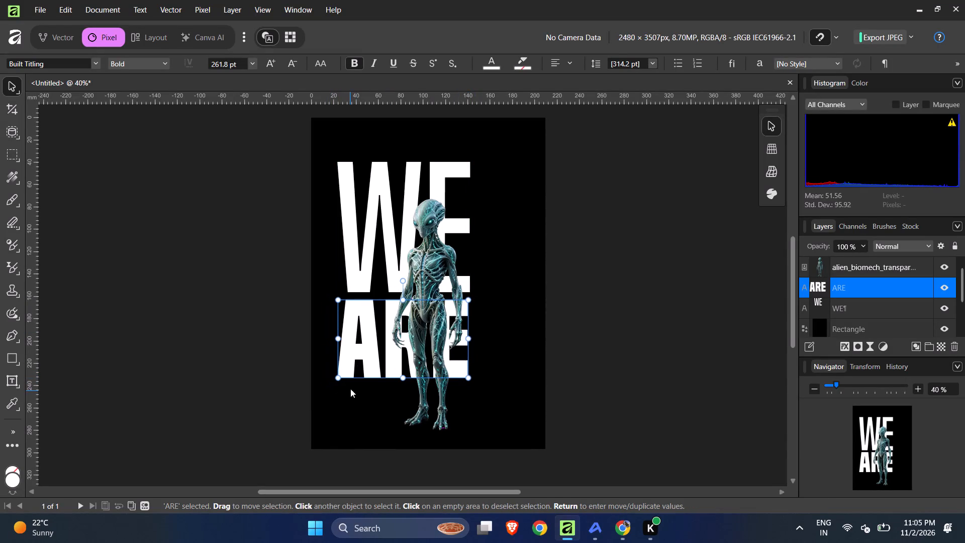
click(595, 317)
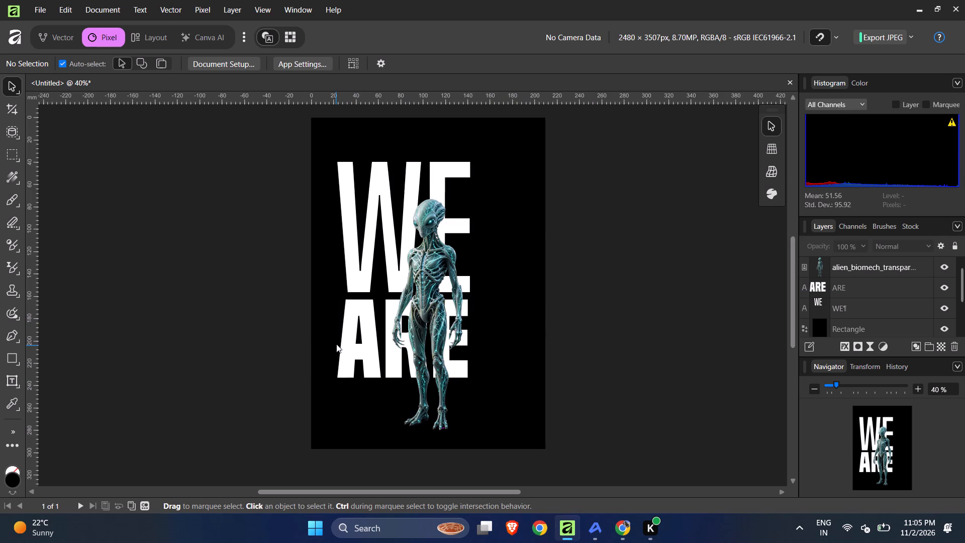
Delete the ARE text below WE.
click(351, 328)
click(339, 361)
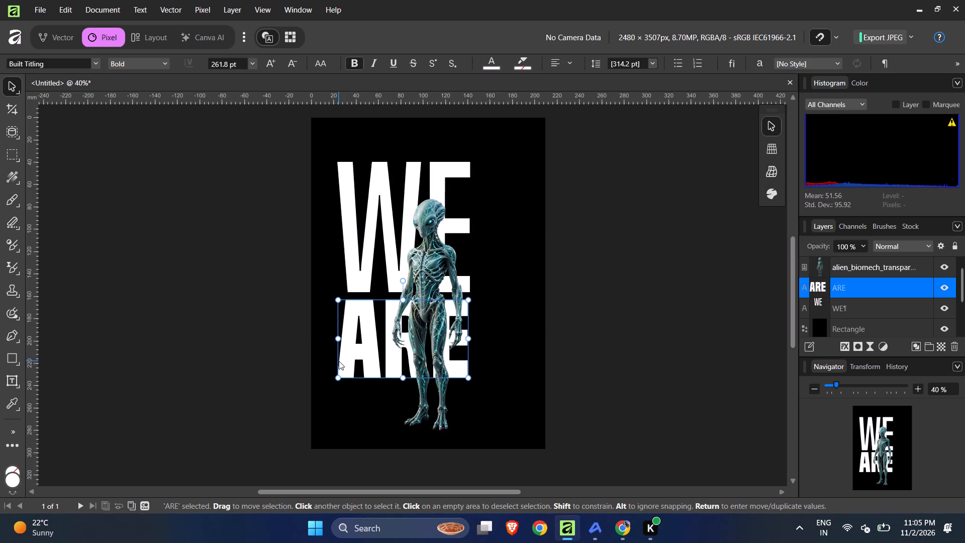
key(BackSpace)
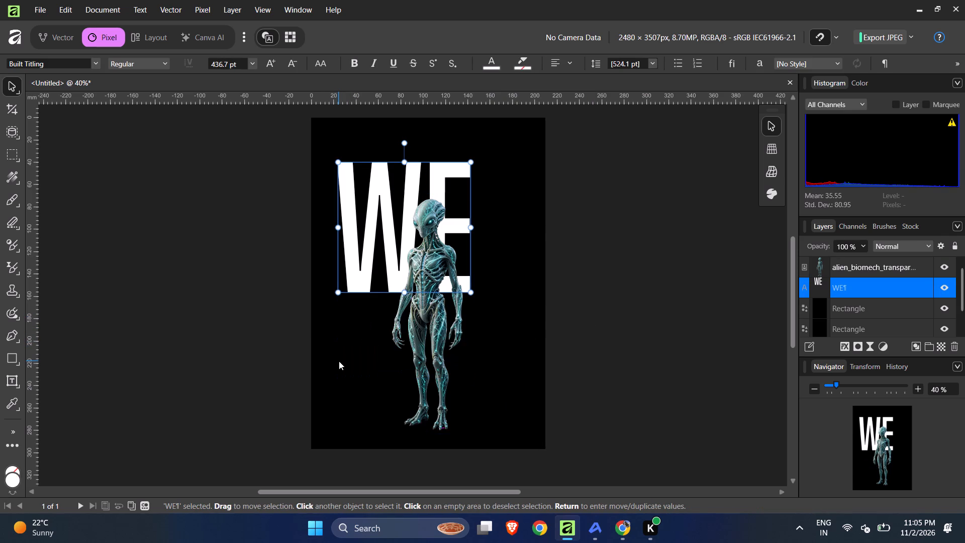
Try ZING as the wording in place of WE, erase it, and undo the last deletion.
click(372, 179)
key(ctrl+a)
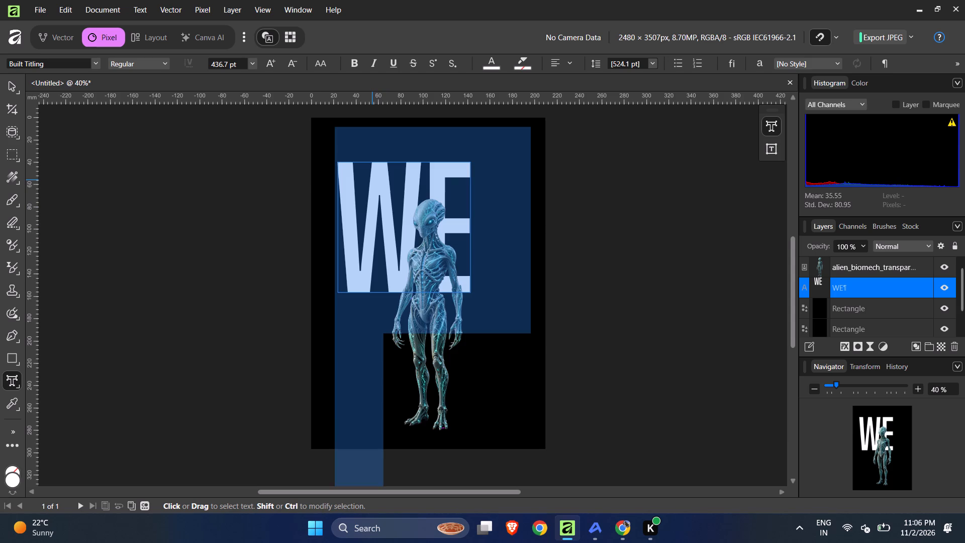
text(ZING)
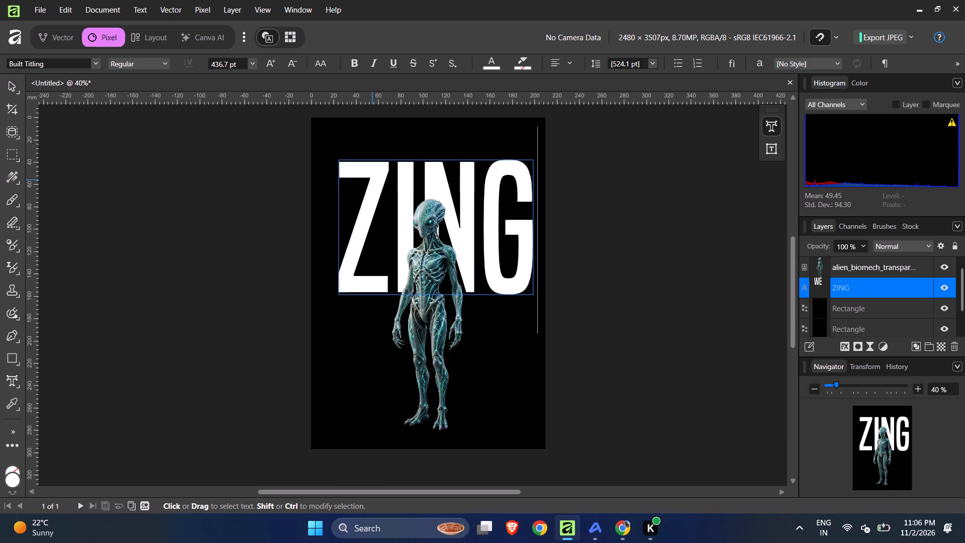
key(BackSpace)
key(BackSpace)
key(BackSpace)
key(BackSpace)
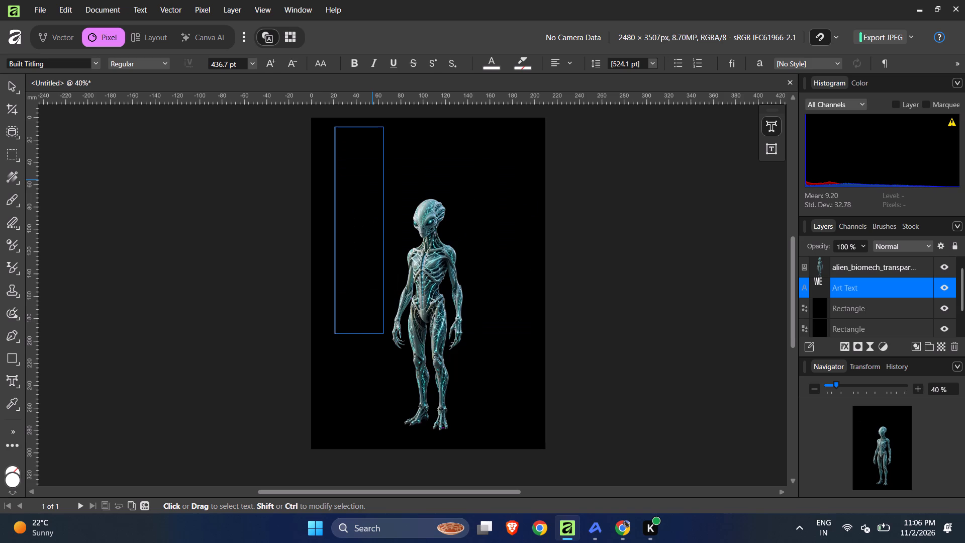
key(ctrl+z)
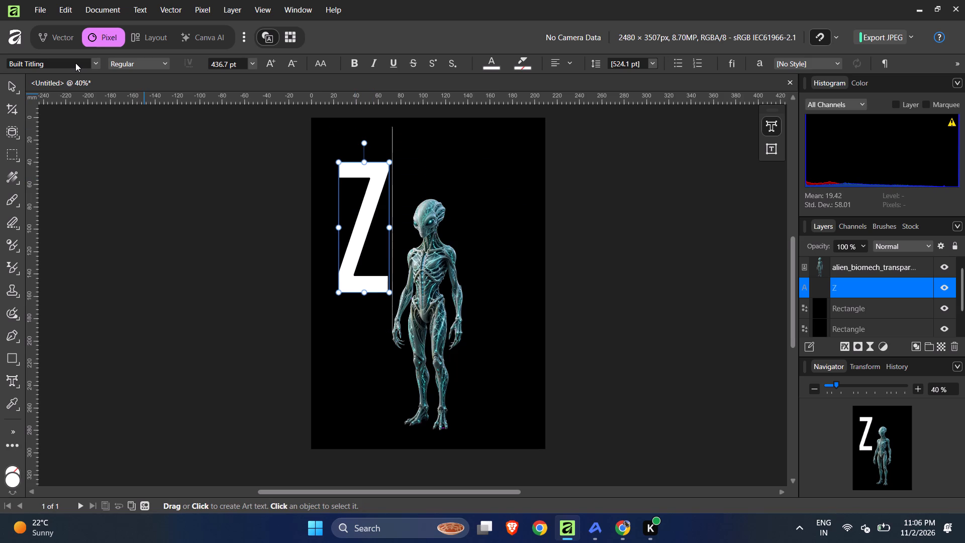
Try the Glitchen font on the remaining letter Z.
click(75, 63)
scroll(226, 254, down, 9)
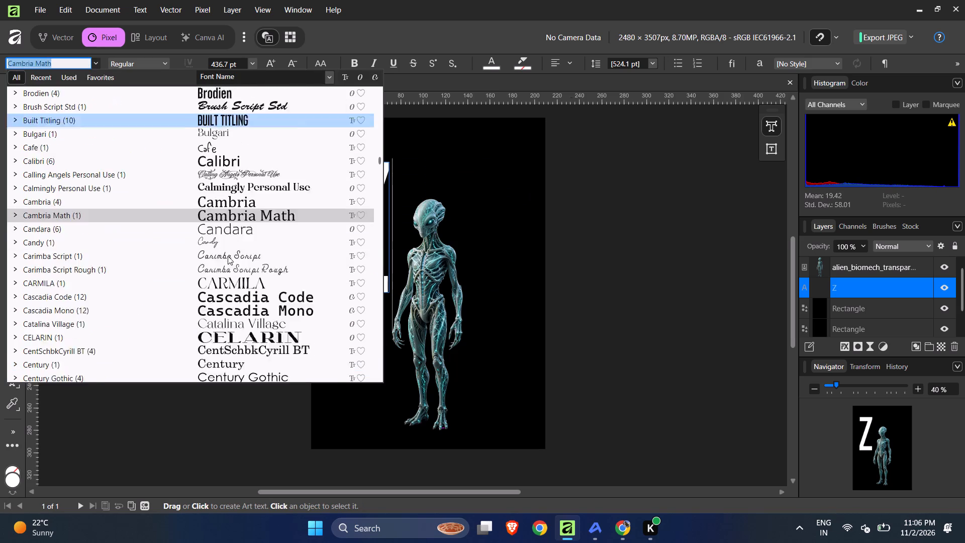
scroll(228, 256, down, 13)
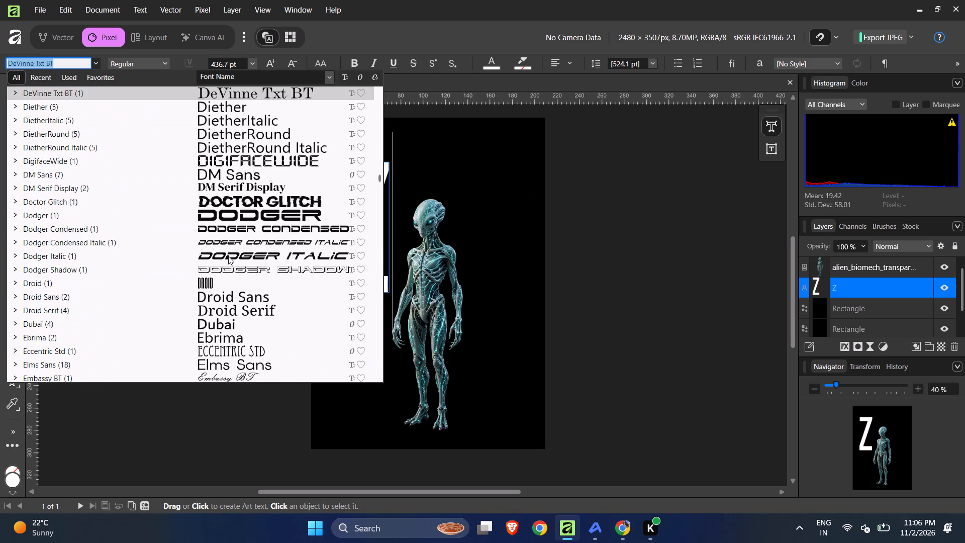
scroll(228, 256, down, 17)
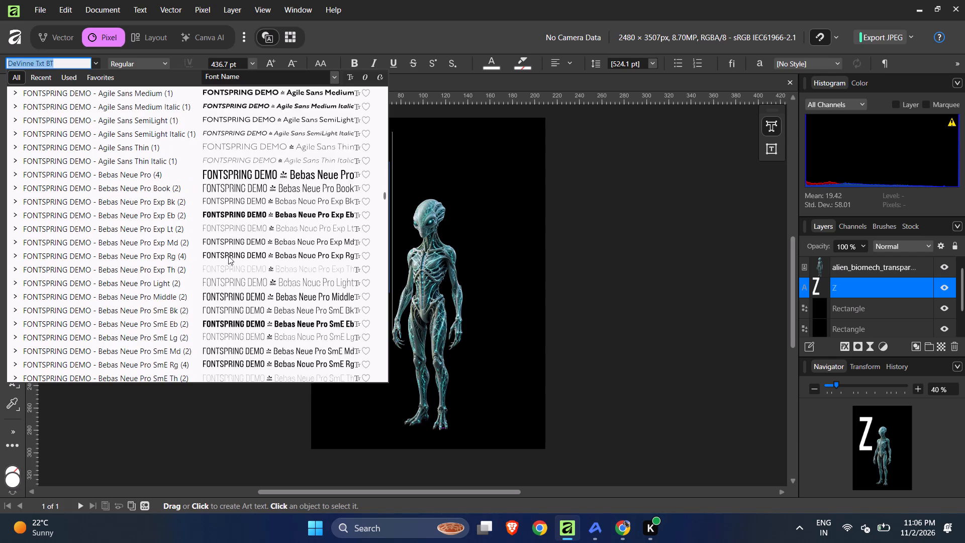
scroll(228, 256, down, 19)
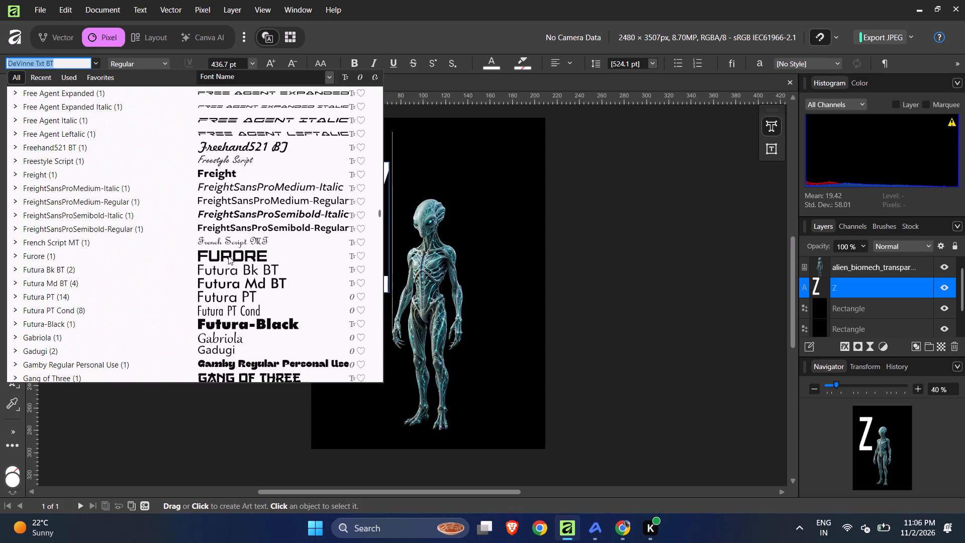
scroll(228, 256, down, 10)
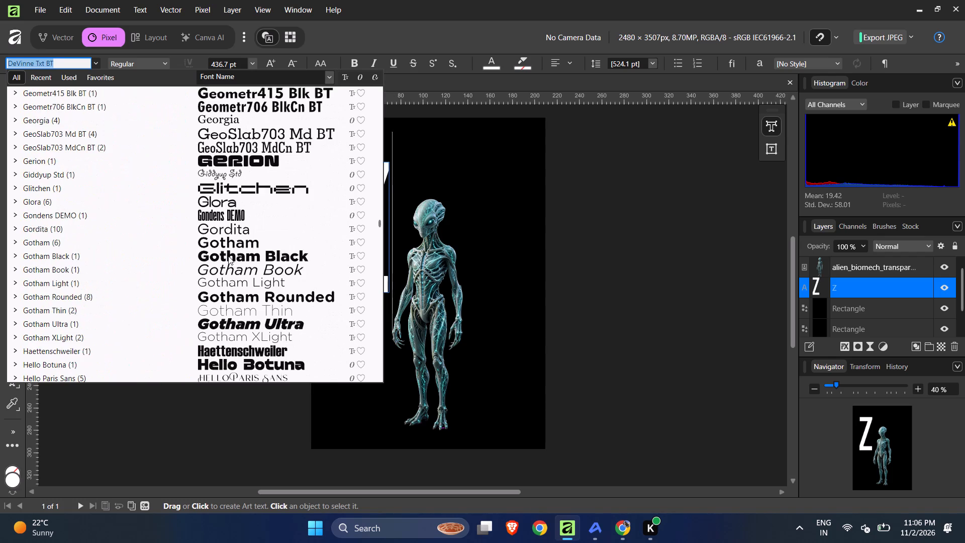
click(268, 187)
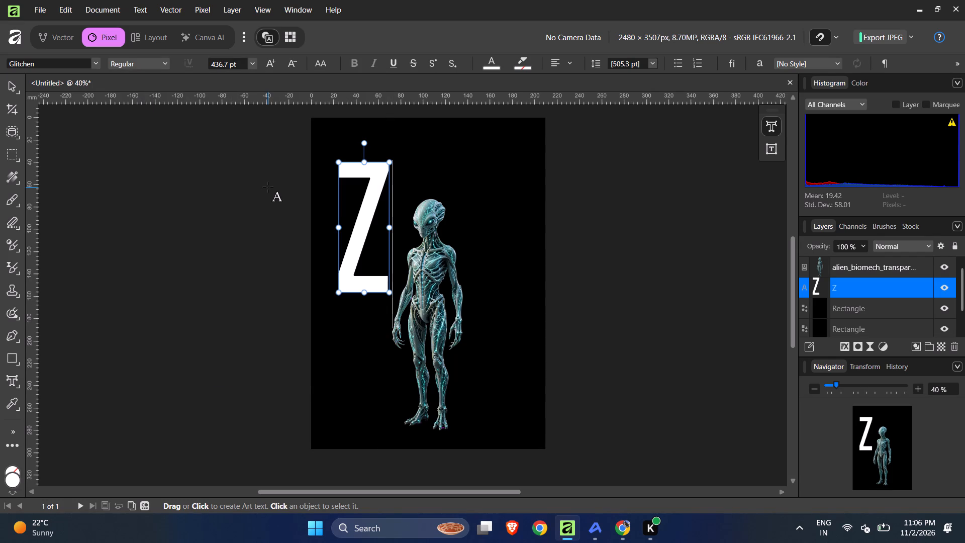
Replace the letter Z with the word YEAR and select the whole word.
click(381, 222)
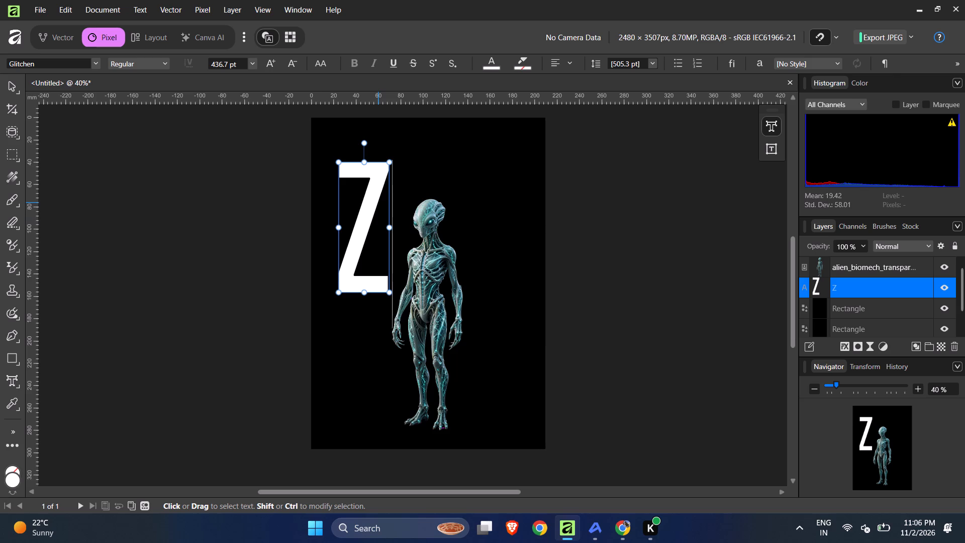
click(378, 202)
key(ctrl+a)
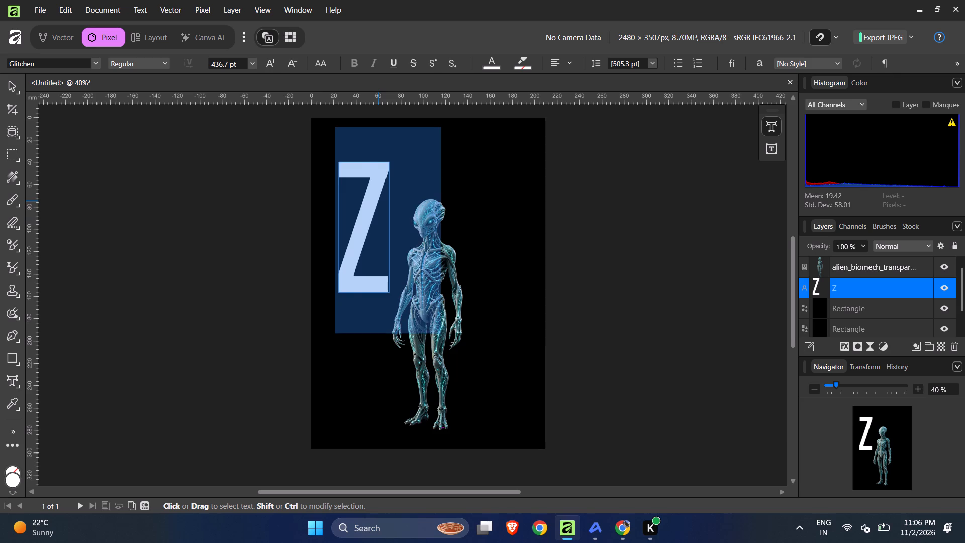
key(y)
text(EAR)
key(ctrl+a)
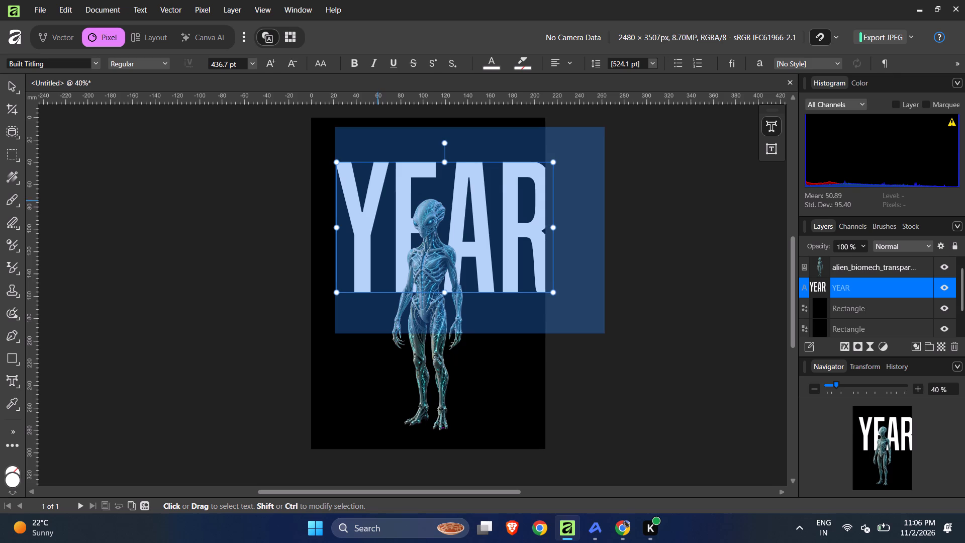
Shrink the YEAR text proportionally to about 127 pt and place it above and left of the alien's head.
click(12, 88)
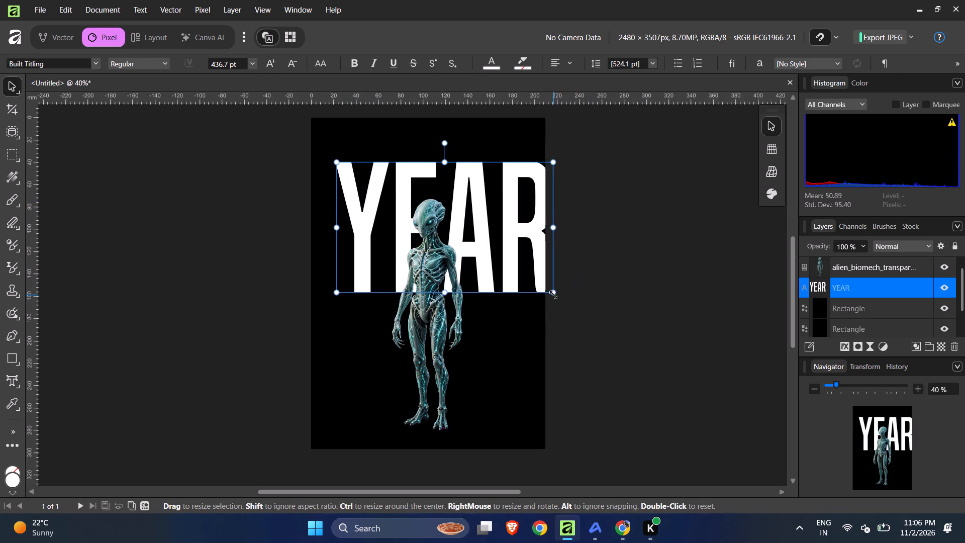
drag(552, 295, 446, 185)
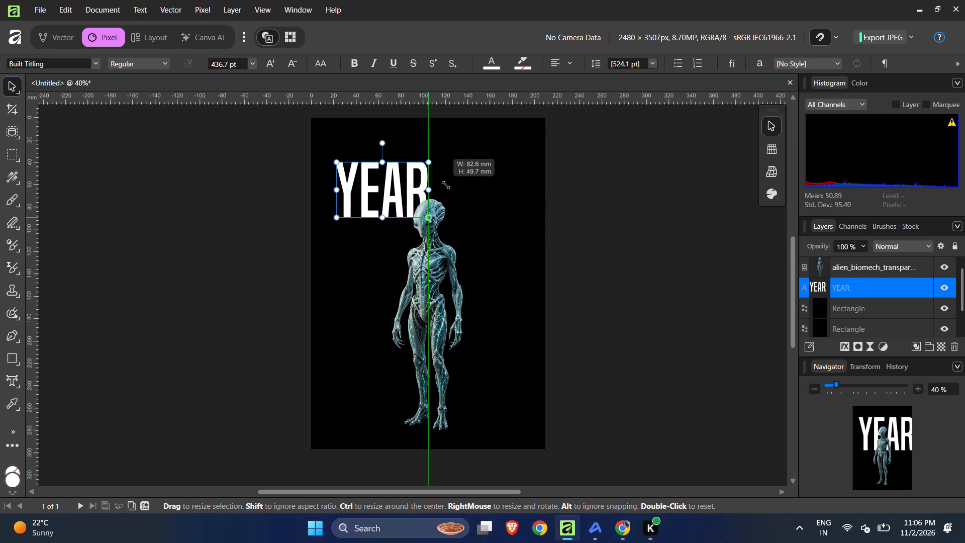
drag(446, 185, 422, 163)
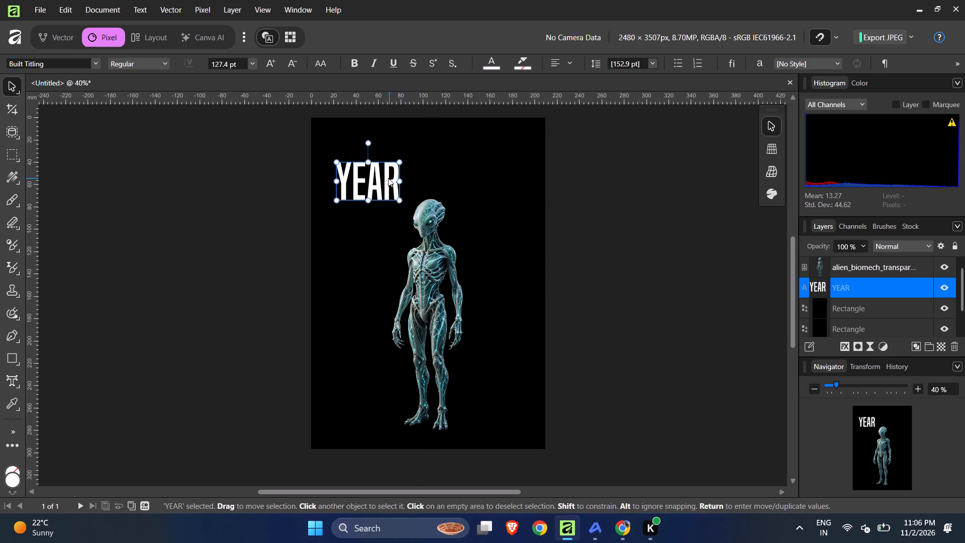
drag(371, 183, 375, 184)
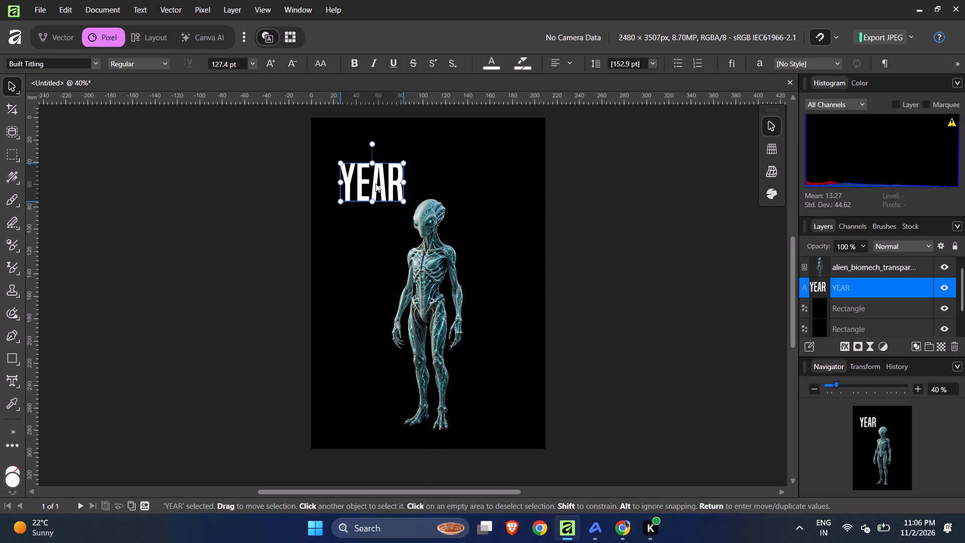
drag(375, 184, 375, 176)
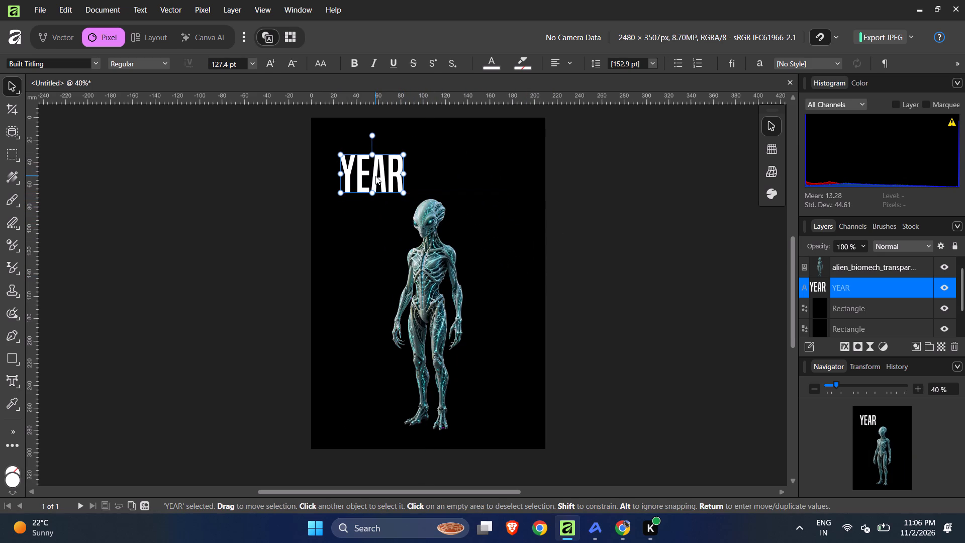
Duplicate the YEAR text directly beneath the original, beside the alien's head, with left edges aligned and a small gap.
alt+drag(376, 183, 377, 233)
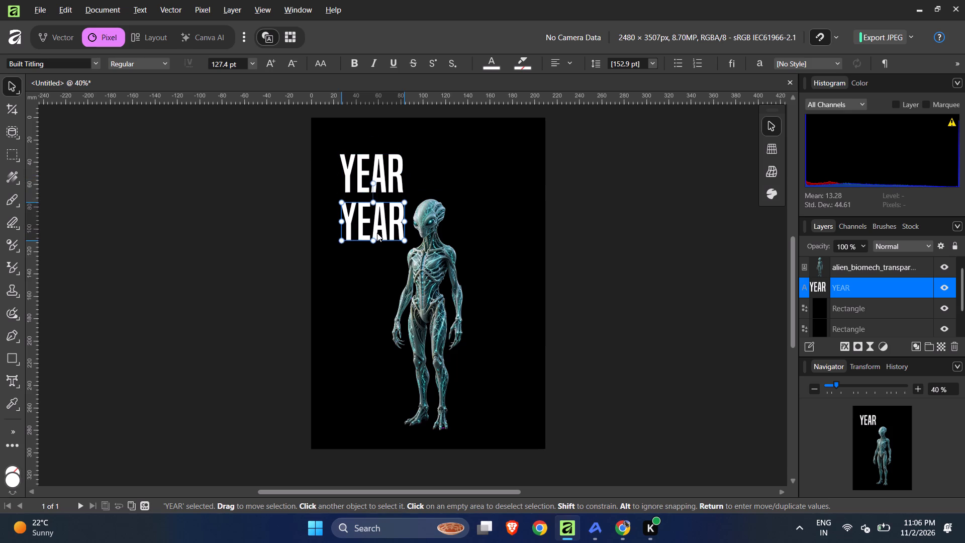
alt+drag(377, 233, 377, 226)
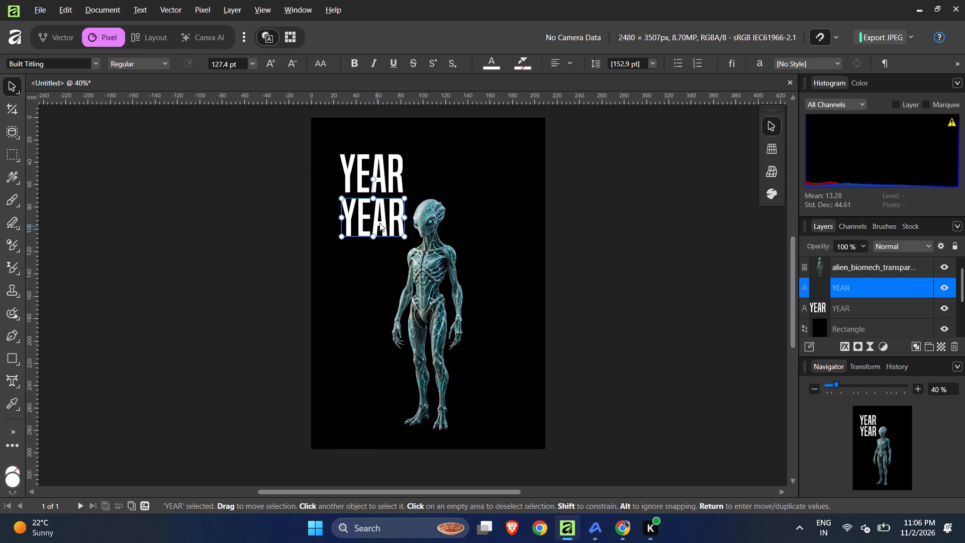
click(379, 220)
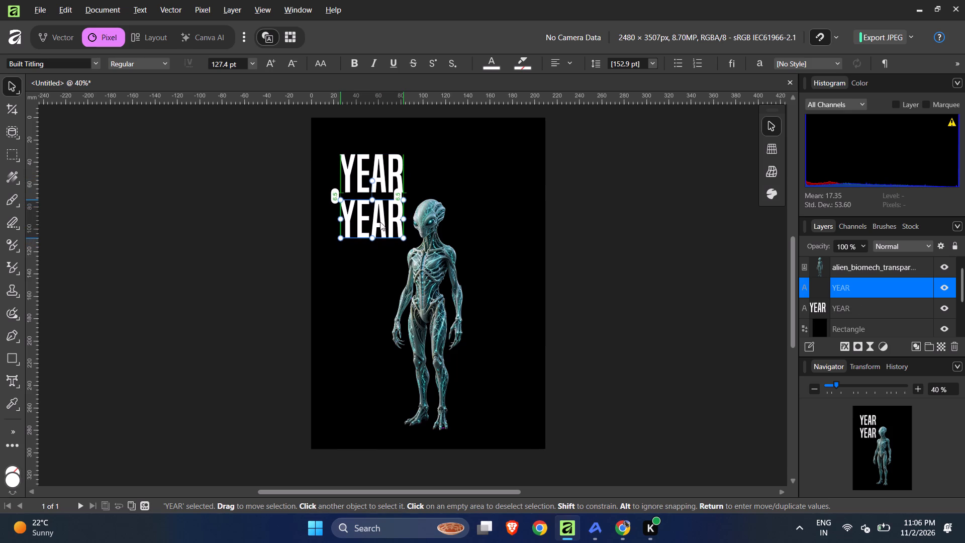
double_click(380, 220)
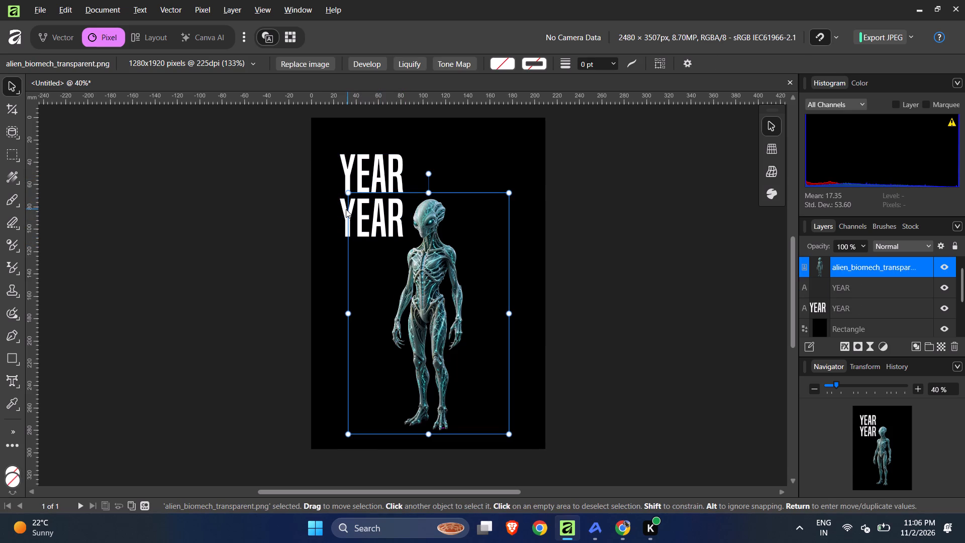
Change the font of the lower YEAR text to Neotriad.
click(341, 206)
double_click(341, 206)
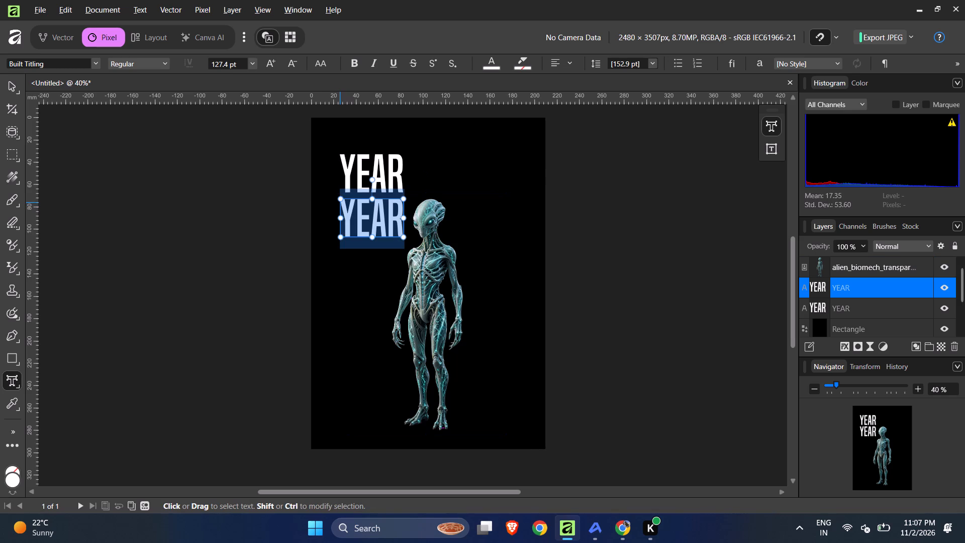
click(94, 64)
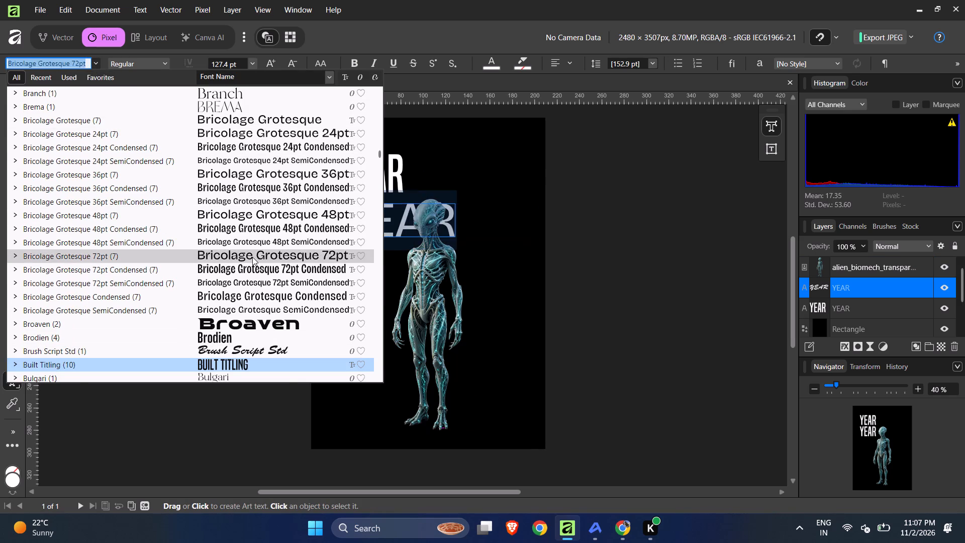
scroll(252, 257, down, 16)
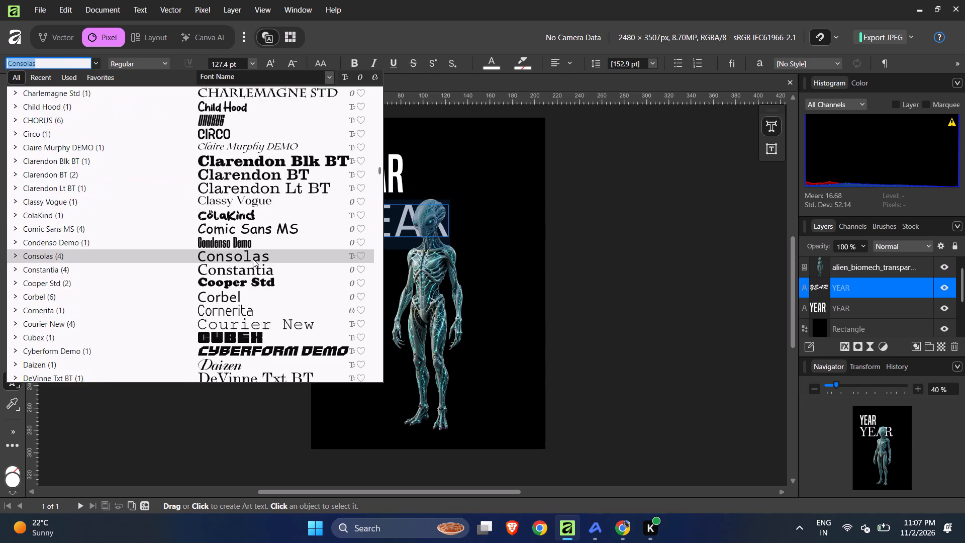
scroll(253, 259, down, 18)
scroll(253, 259, down, 14)
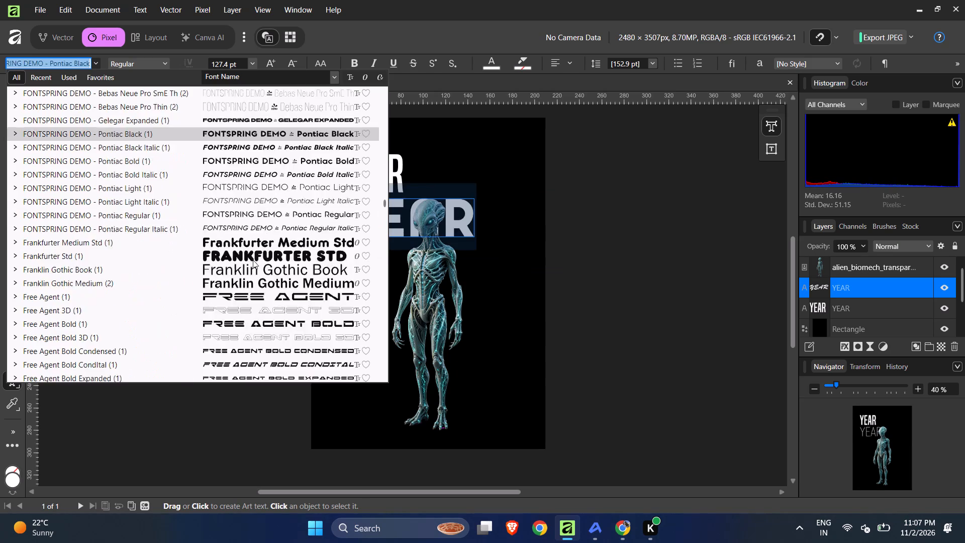
scroll(253, 260, down, 19)
scroll(253, 261, down, 5)
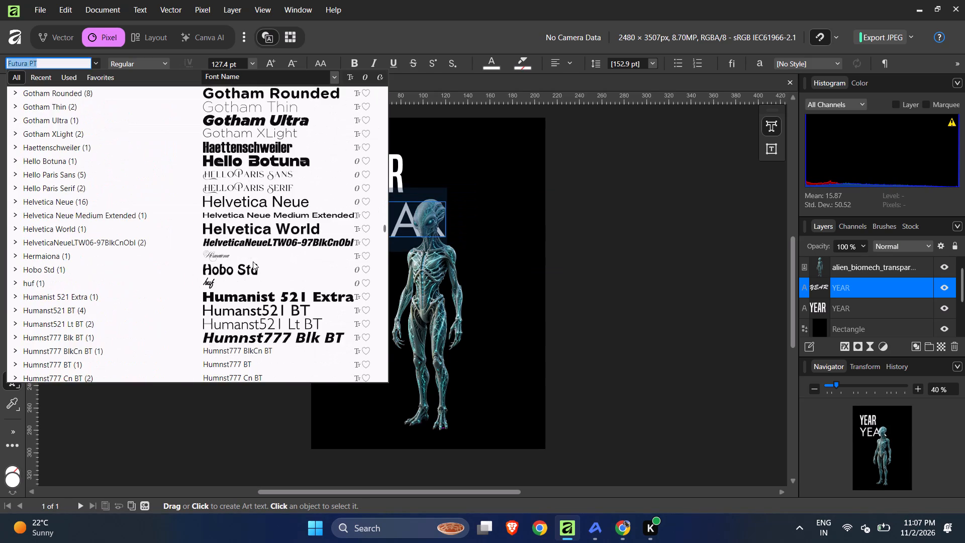
scroll(253, 261, down, 17)
scroll(253, 261, down, 6)
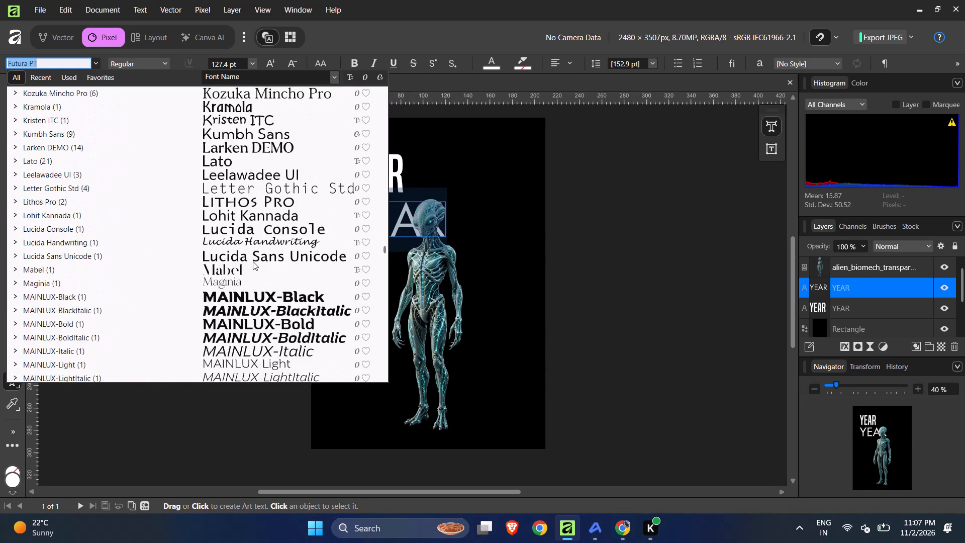
scroll(253, 261, down, 10)
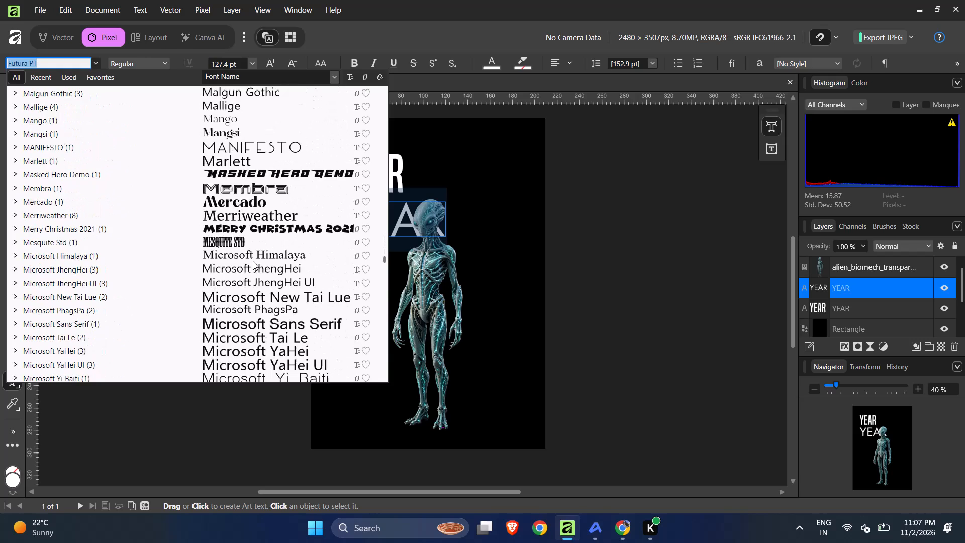
scroll(253, 261, down, 5)
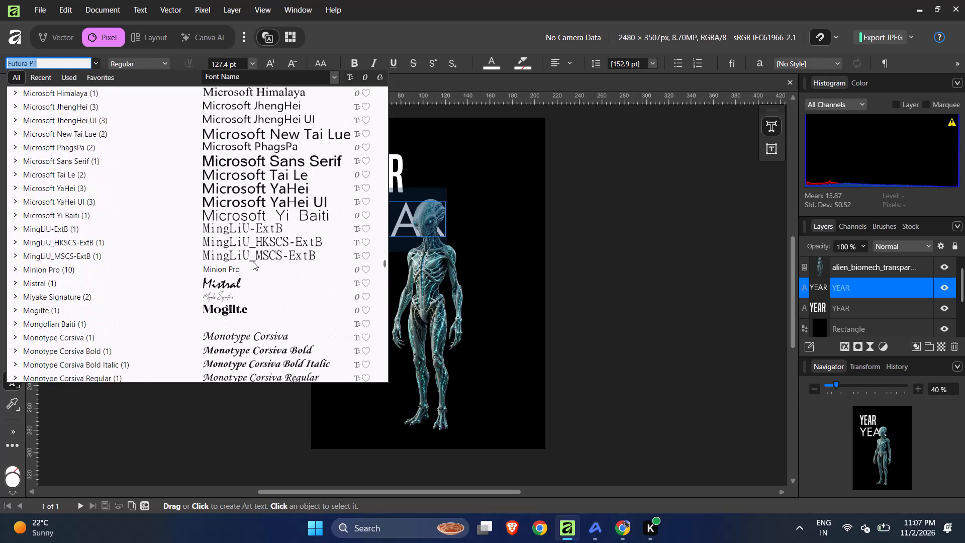
scroll(253, 261, down, 3)
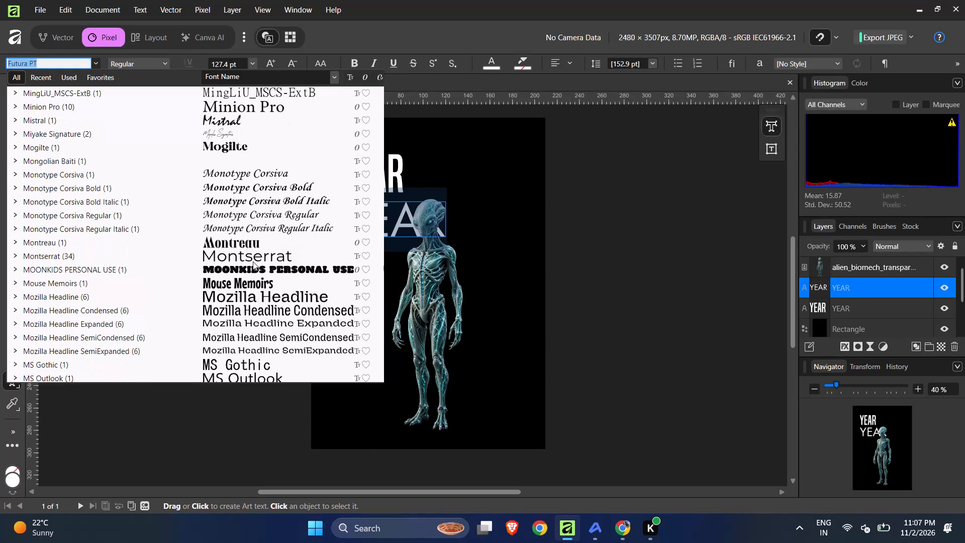
scroll(253, 261, down, 9)
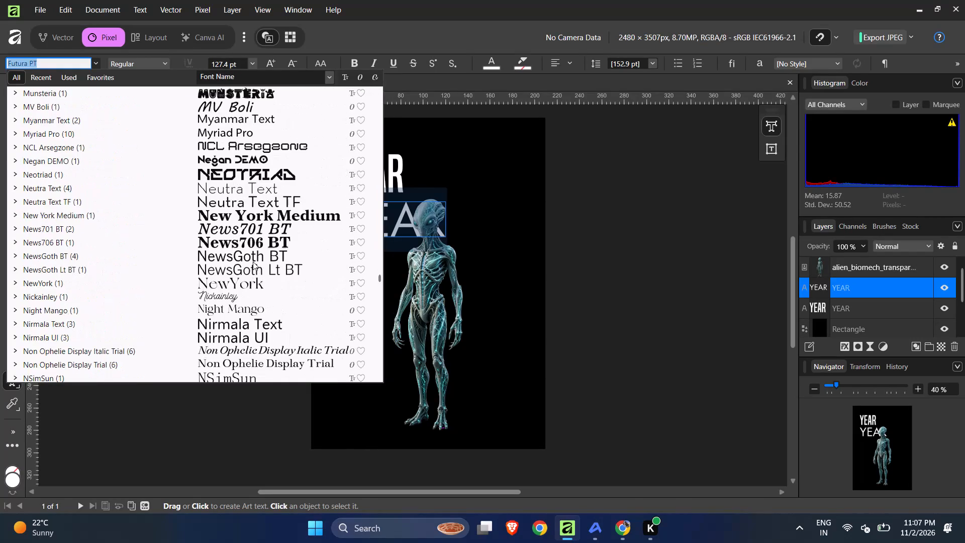
click(269, 176)
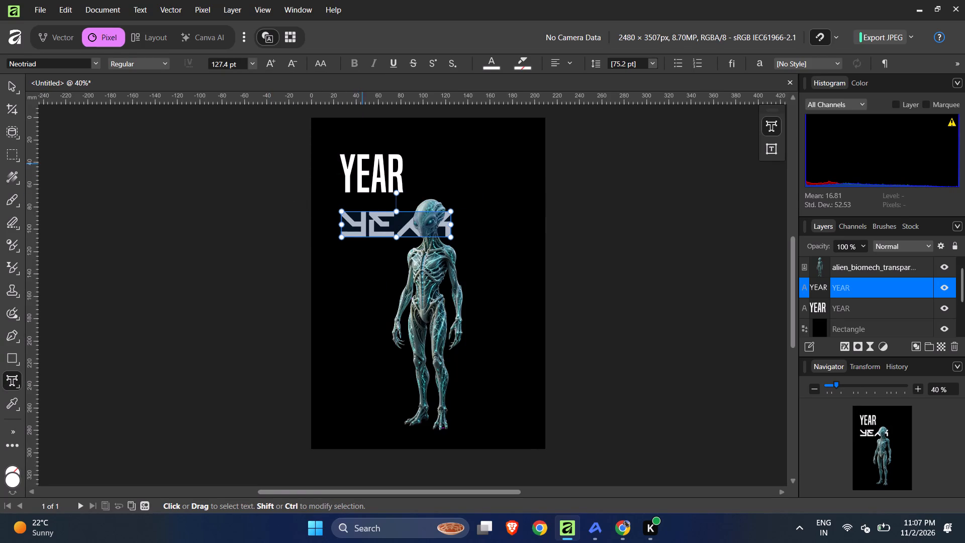
Replace the upper YEAR text with 3023.
click(365, 166)
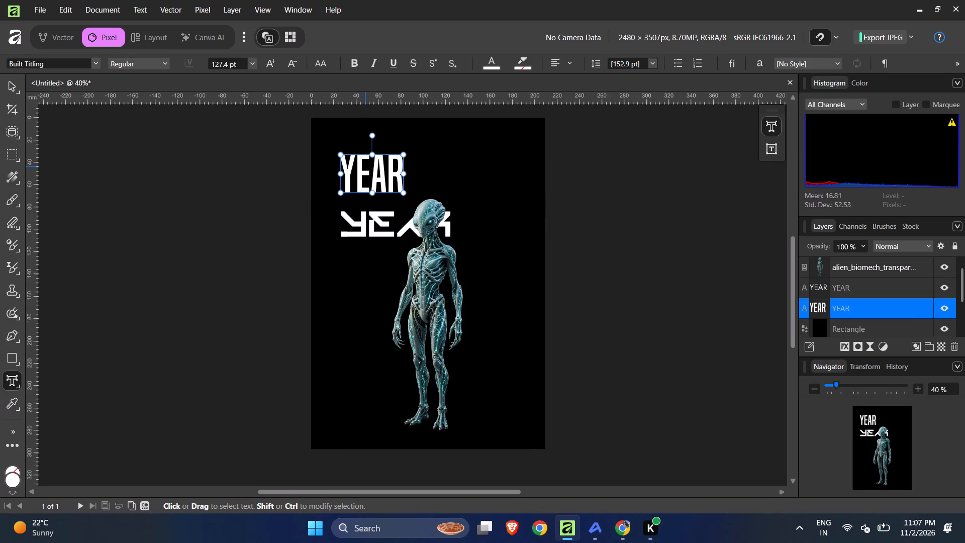
key(ctrl+a)
key(2)
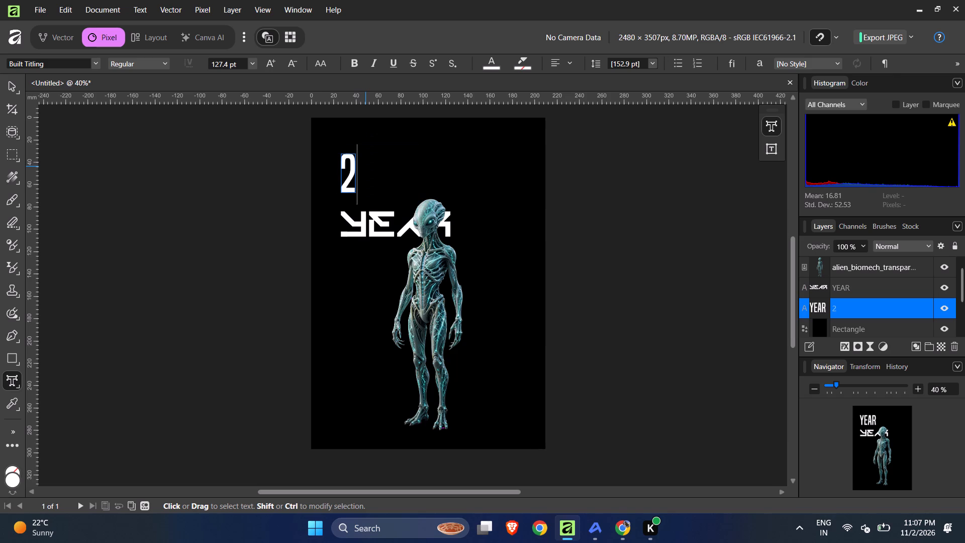
key(BackSpace)
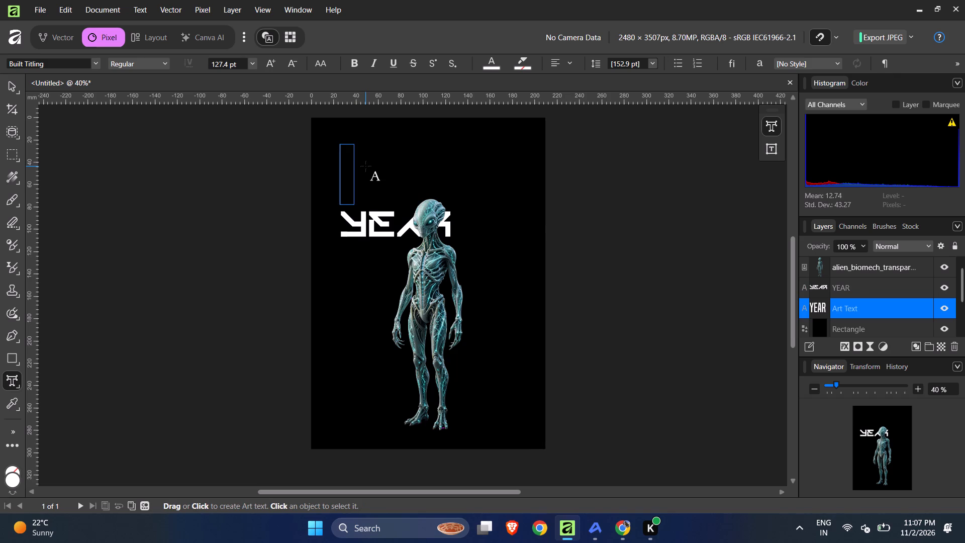
key(3)
text(023)
Change the font of the 3023 text to Furore.
key(ctrl+a)
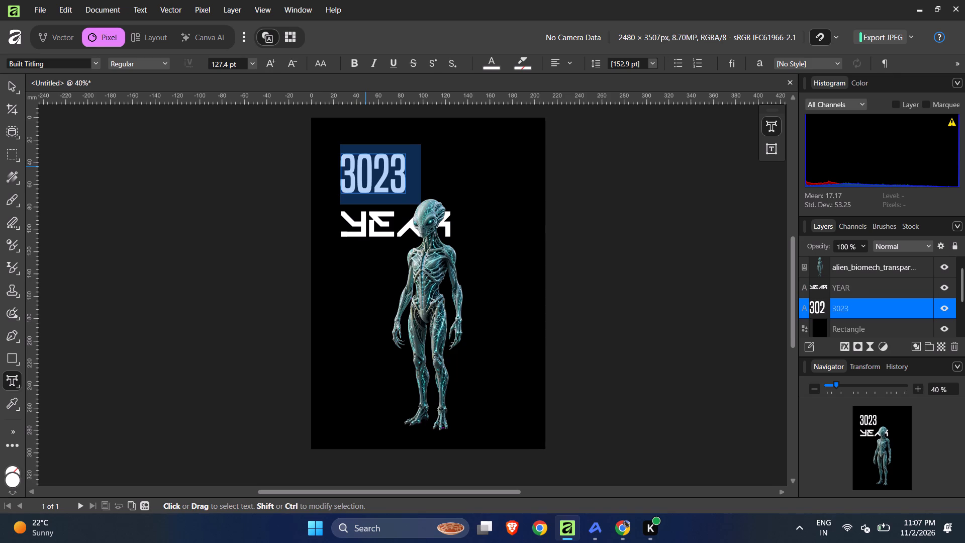
click(11, 82)
click(61, 65)
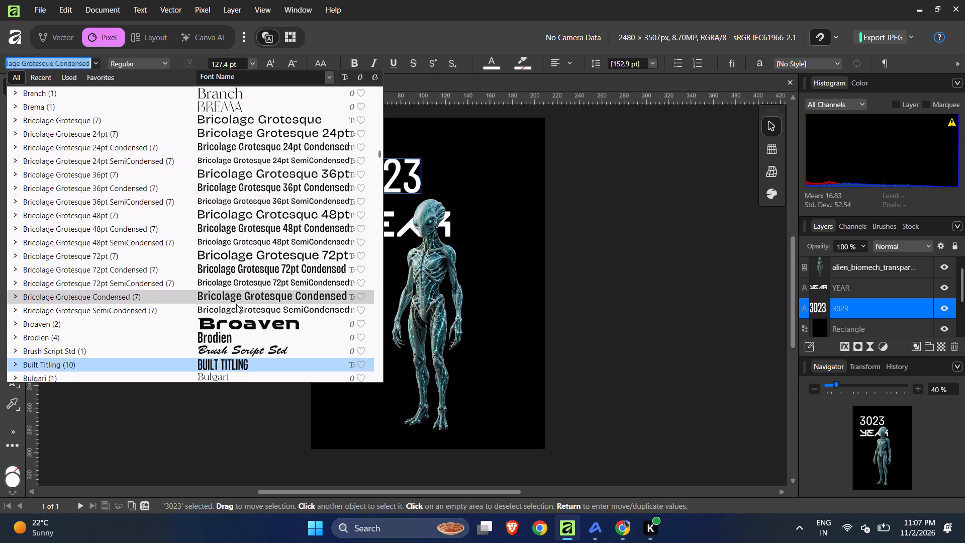
scroll(244, 299, down, 5)
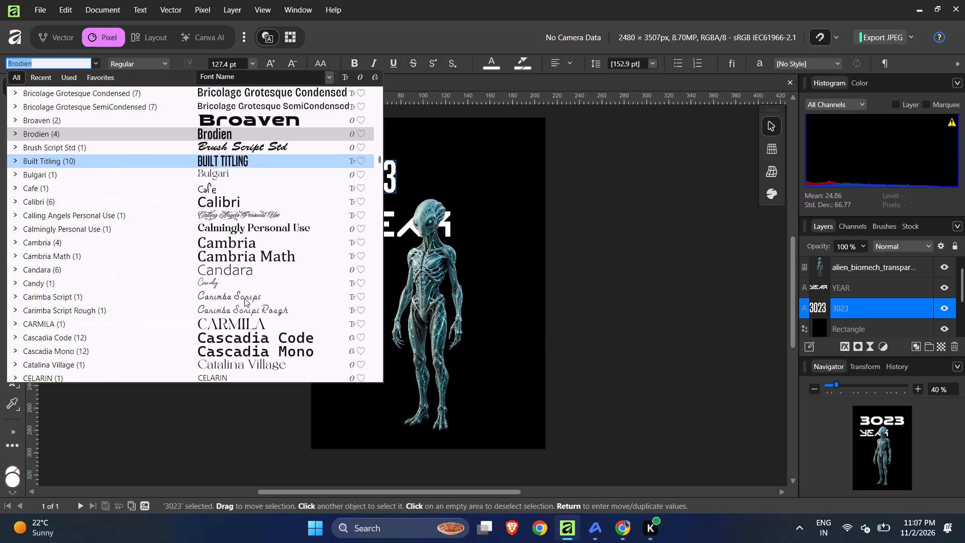
scroll(244, 298, down, 11)
scroll(244, 298, up, 4)
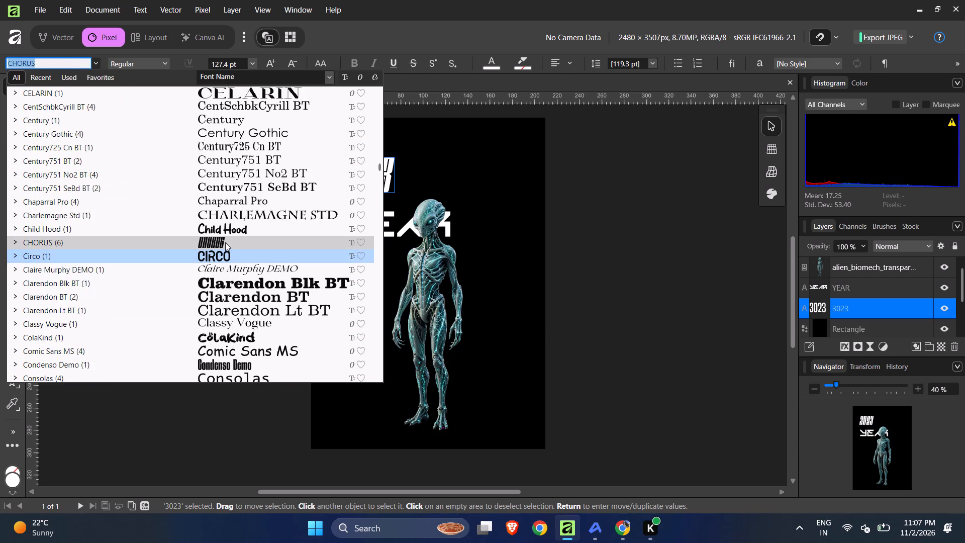
scroll(256, 332, down, 2)
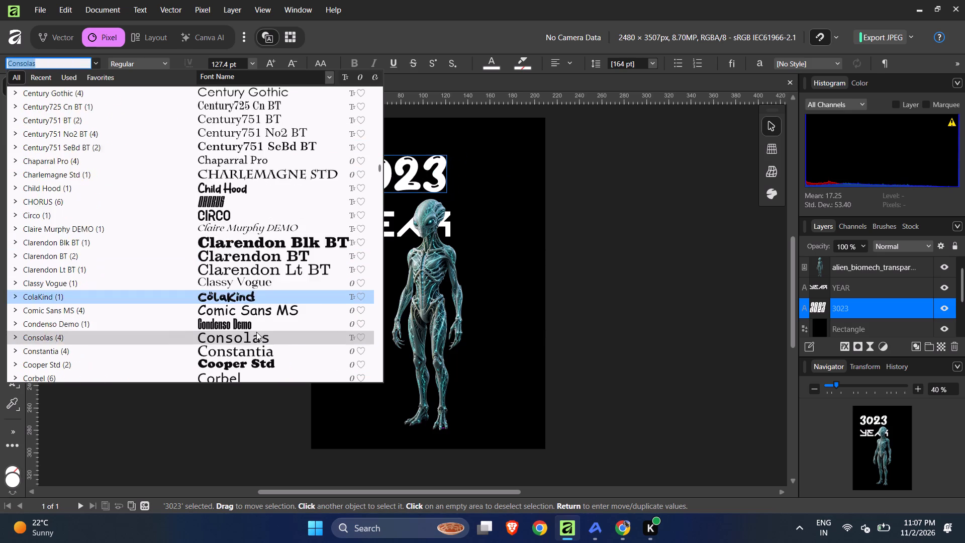
scroll(251, 284, down, 2)
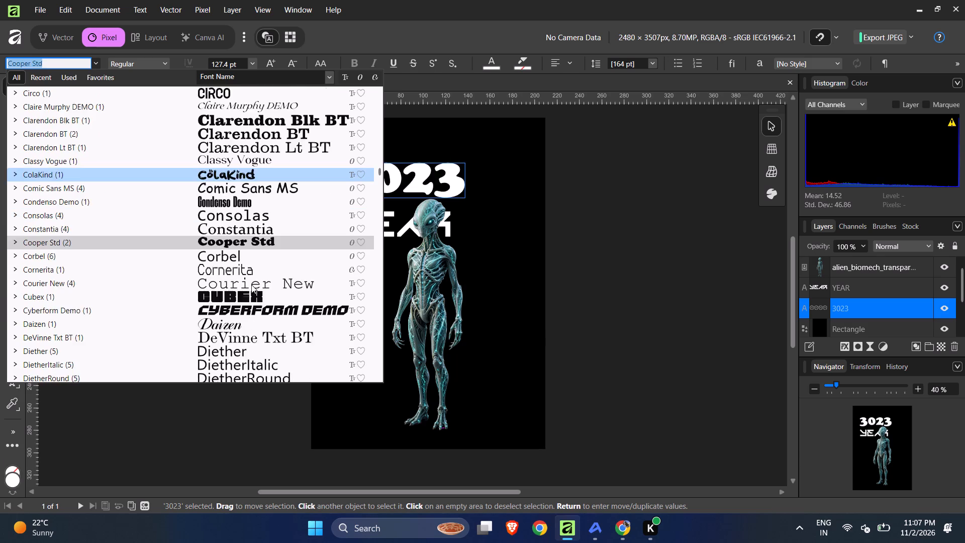
scroll(251, 287, down, 13)
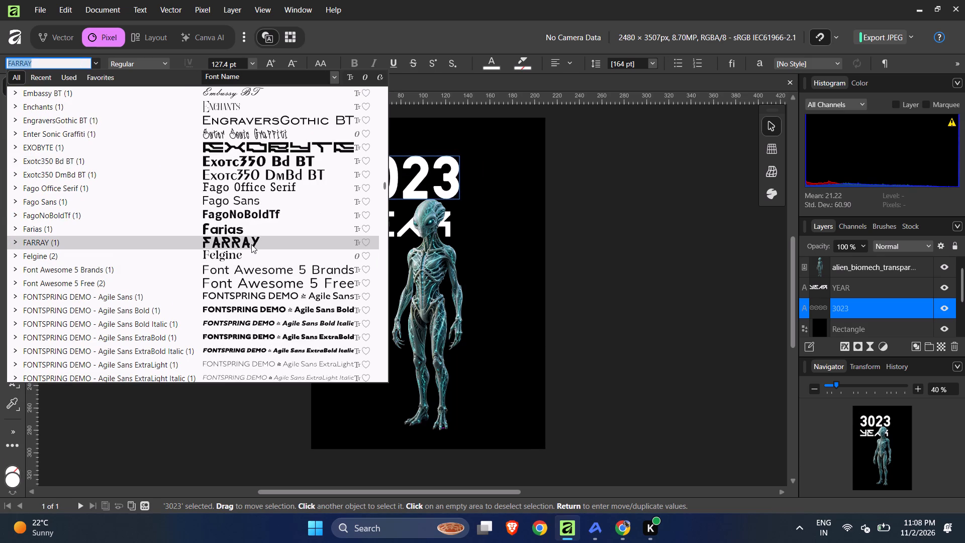
scroll(253, 251, down, 12)
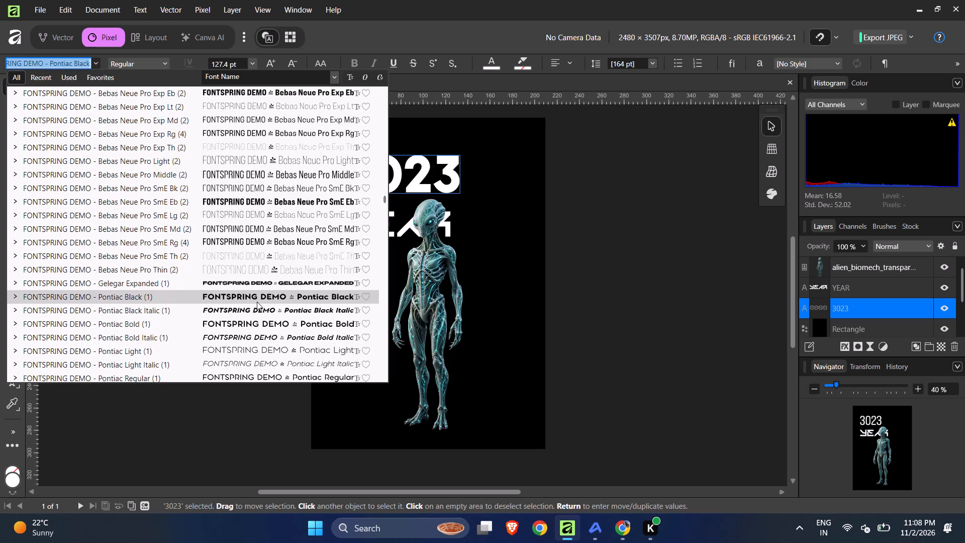
scroll(257, 302, down, 13)
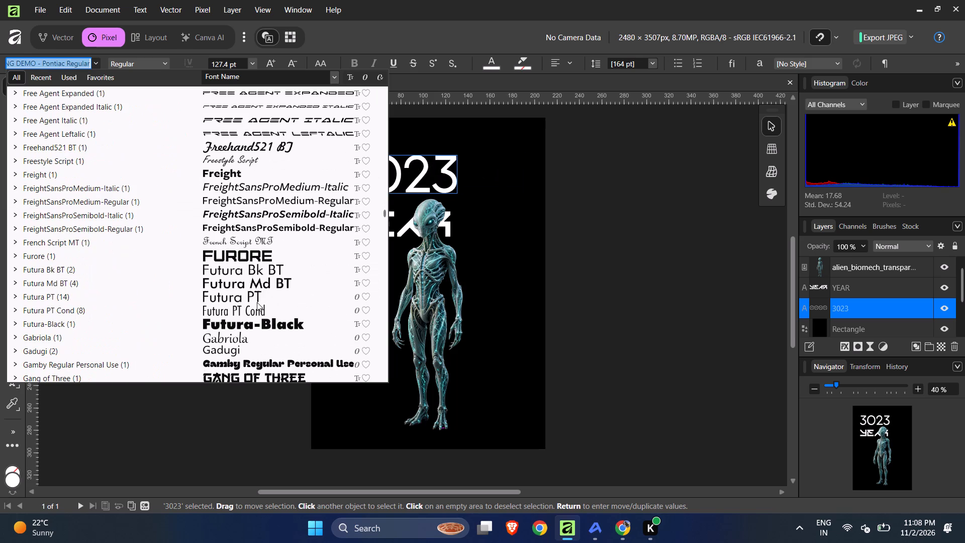
click(261, 260)
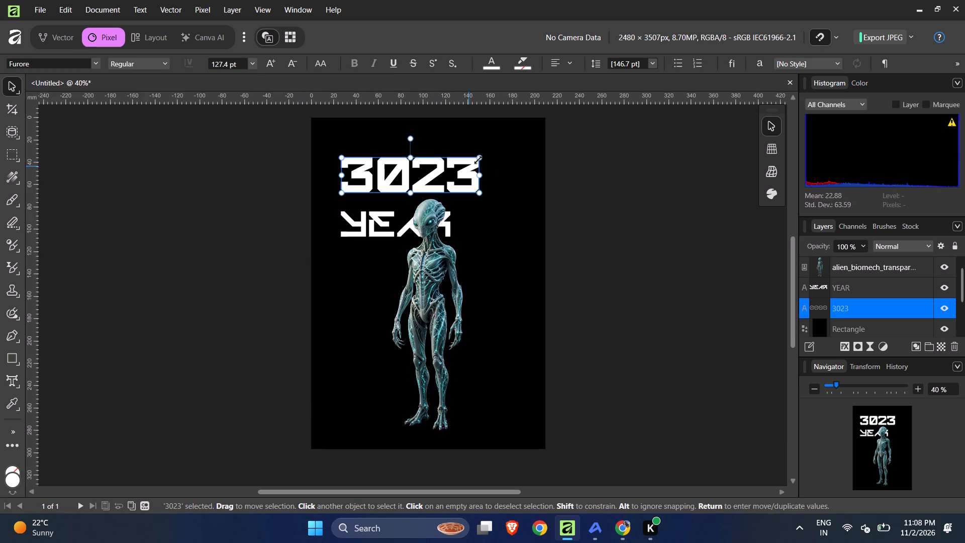
Shrink the 3023 text proportionally to about 50.6 pt, making it narrower than YEAR and keeping its left edge in place.
drag(480, 156, 418, 169)
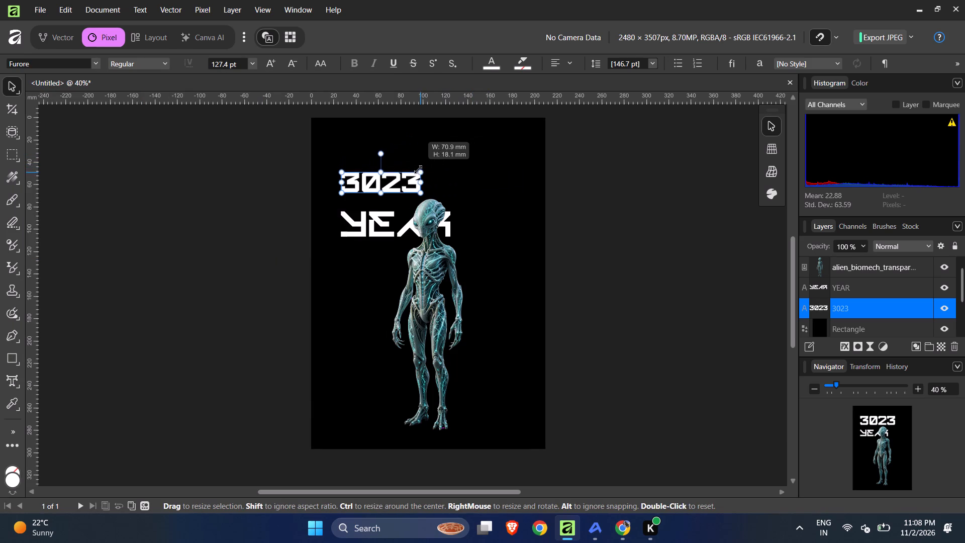
drag(418, 169, 400, 178)
click(570, 193)
Move 3023 straight down to sit just above YEAR, with left edges aligned and a small gap.
ctrl+scroll(567, 202, down, 3)
ctrl+scroll(506, 205, up, 5)
ctrl+scroll(470, 173, up, 1)
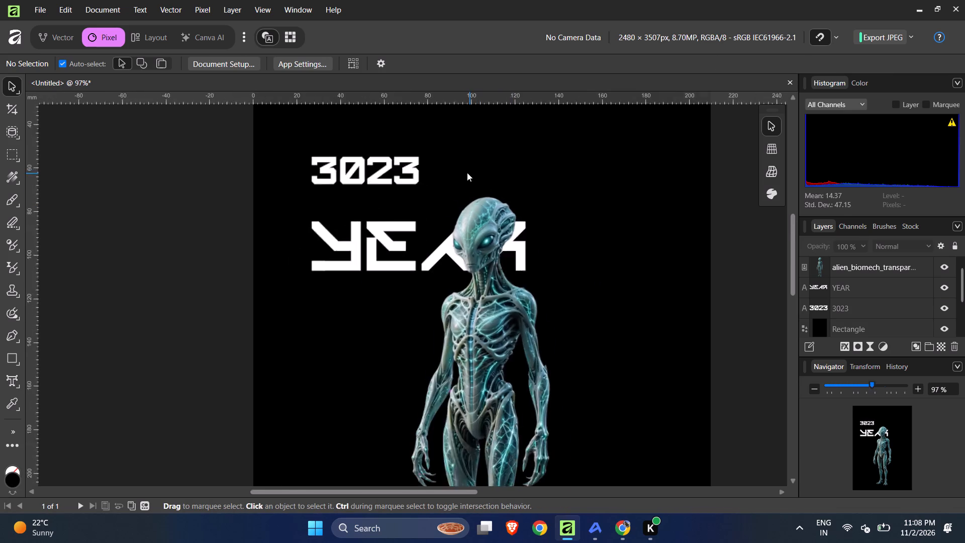
ctrl+scroll(467, 172, up, 2)
click(383, 172)
drag(378, 170, 376, 194)
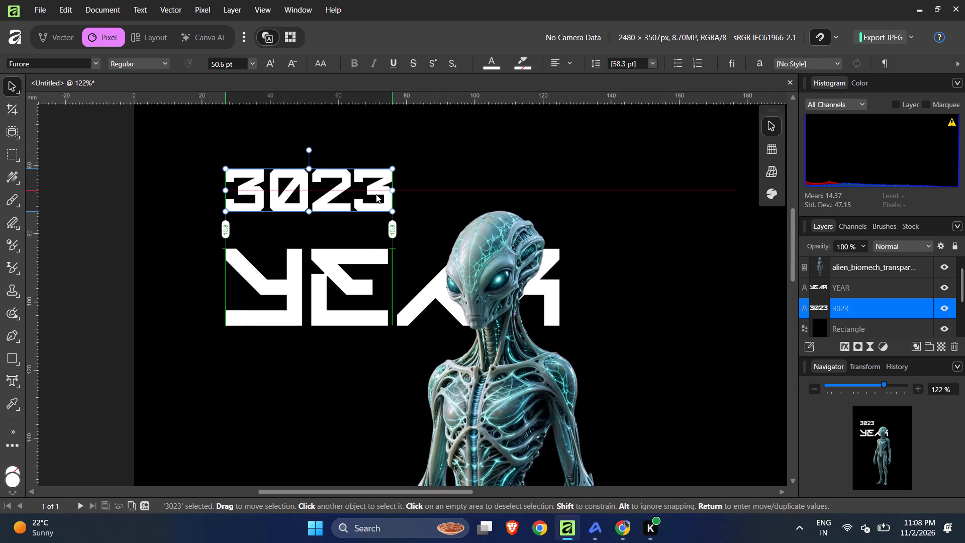
drag(376, 194, 376, 210)
ctrl+scroll(361, 182, down, 5)
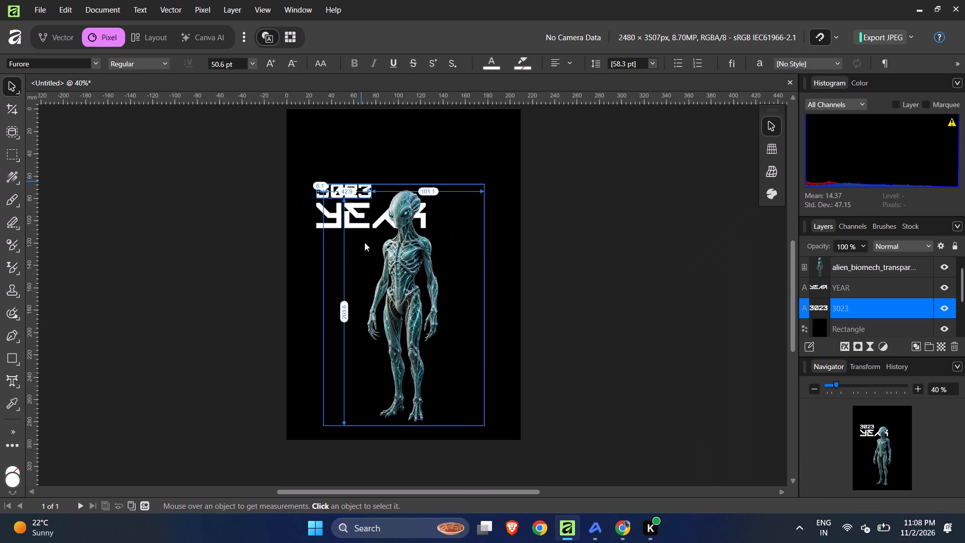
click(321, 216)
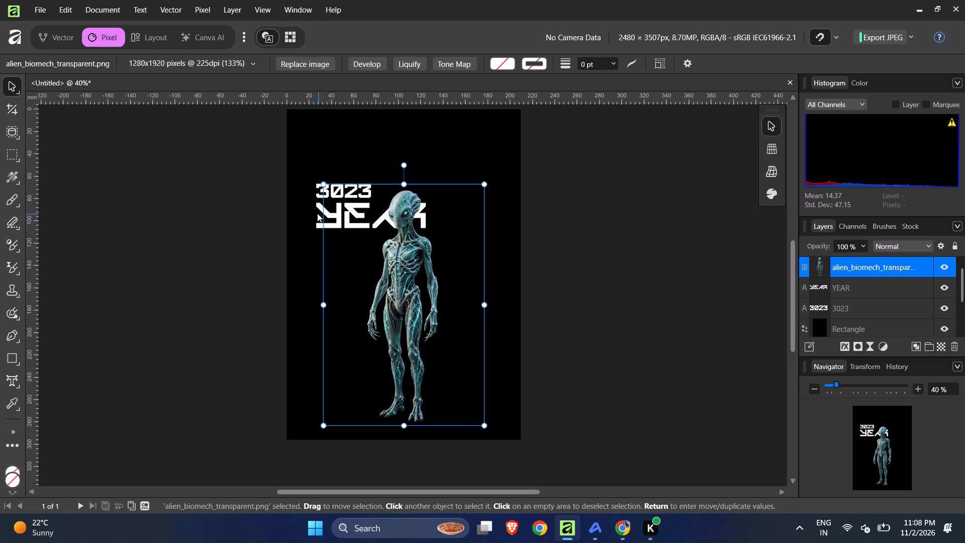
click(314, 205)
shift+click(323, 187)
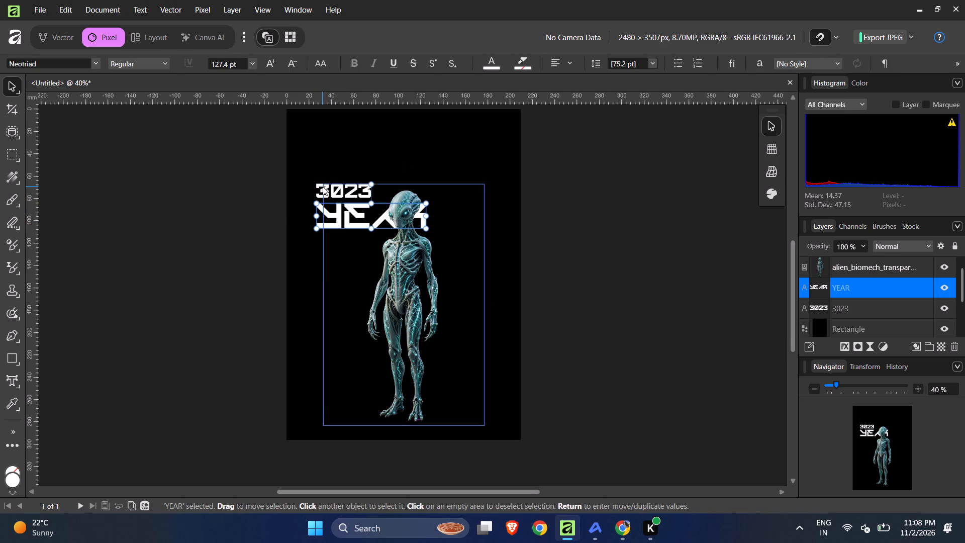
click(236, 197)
Raise the alien slightly so its head top sits just above the 3023 line, with its head and neck overlapping YEAR.
click(399, 282)
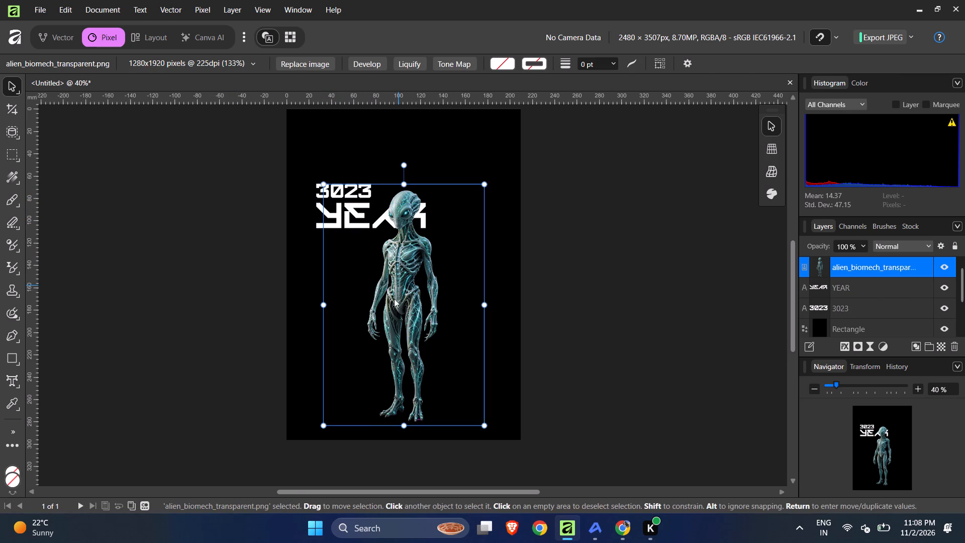
drag(390, 301, 425, 293)
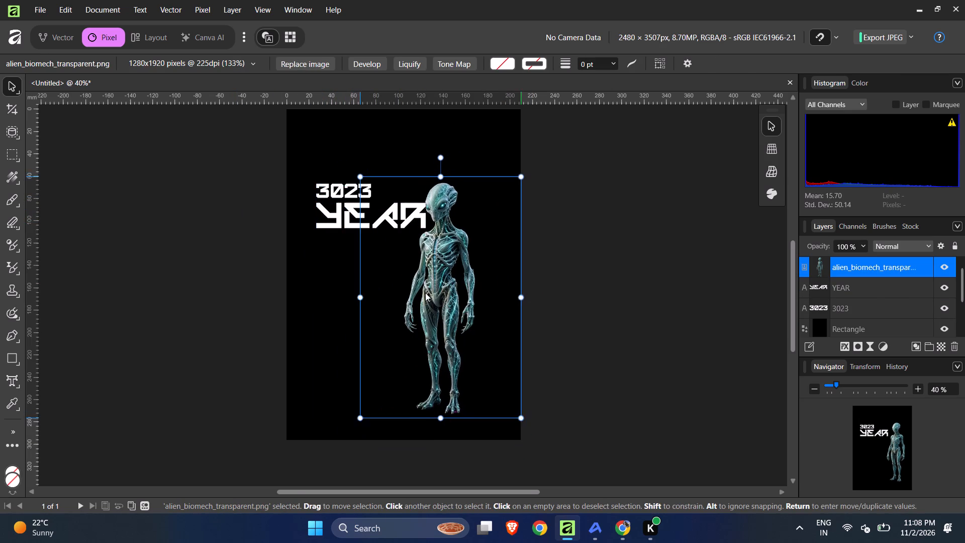
drag(425, 293, 391, 290)
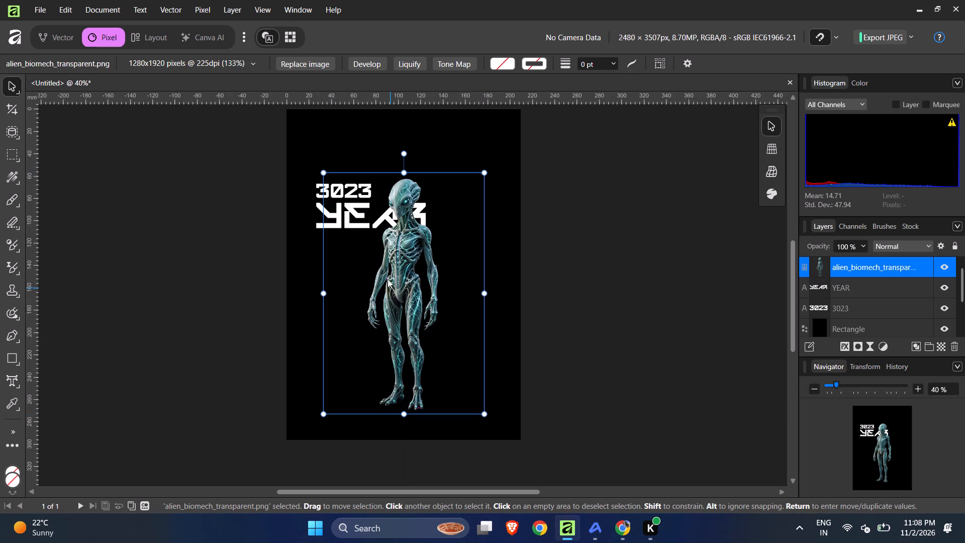
Enlarge the 3023 and YEAR texts together from their shared top-left corner until YEAR is about 232 pt.
click(316, 226)
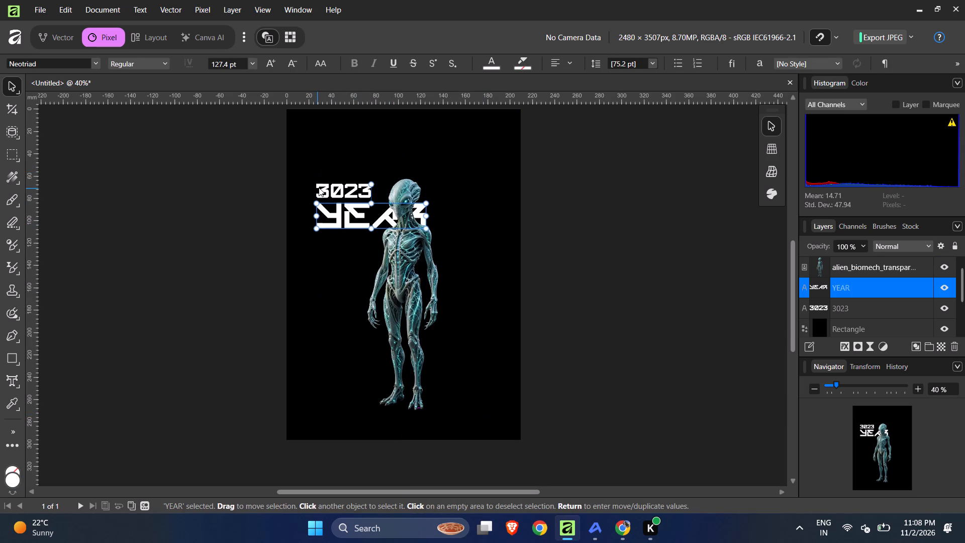
shift+click(317, 185)
drag(426, 229, 445, 253)
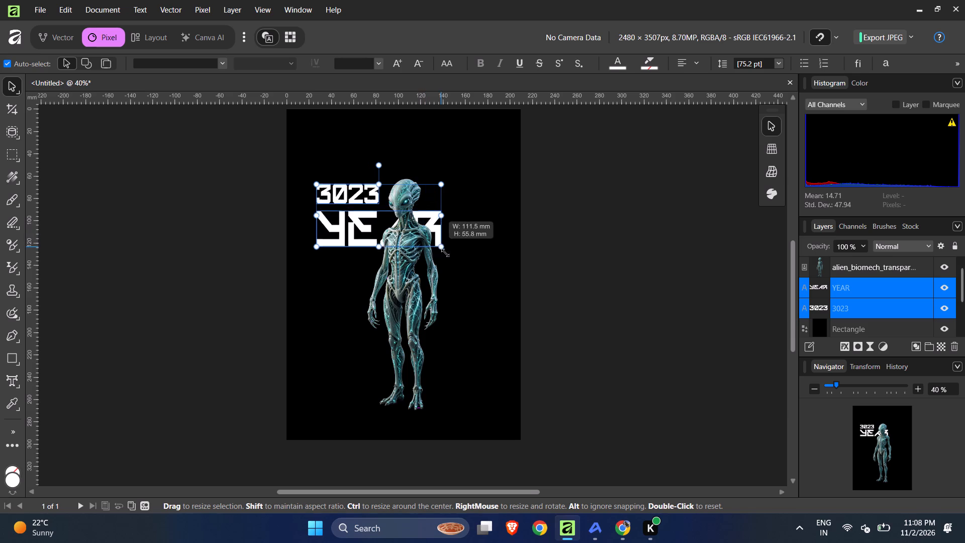
drag(445, 253, 460, 276)
key(ctrl+z)
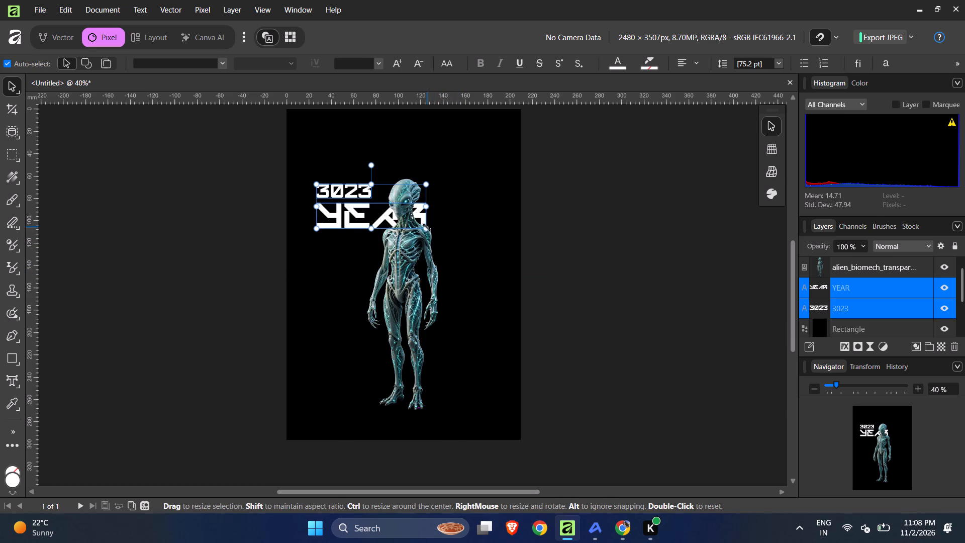
shift+drag(427, 227, 479, 291)
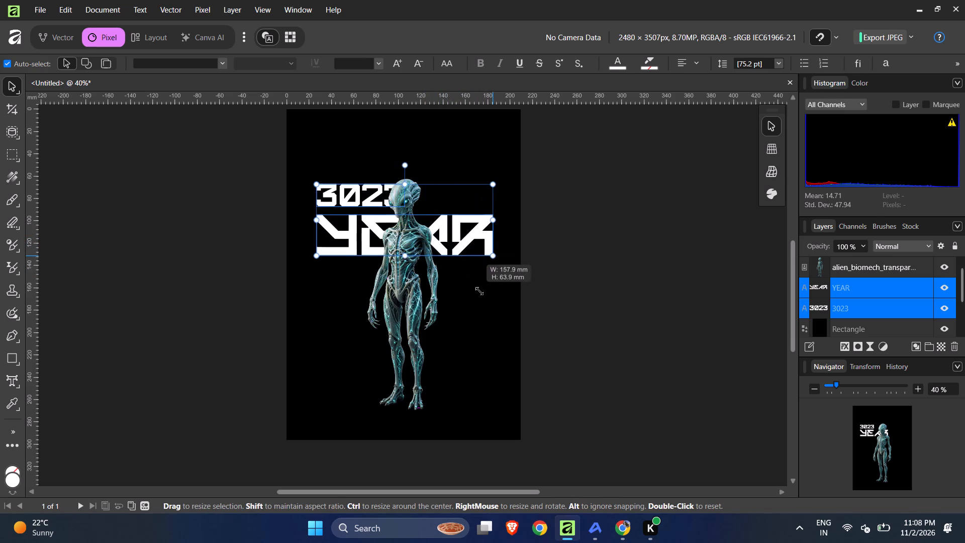
shift+drag(479, 291, 489, 304)
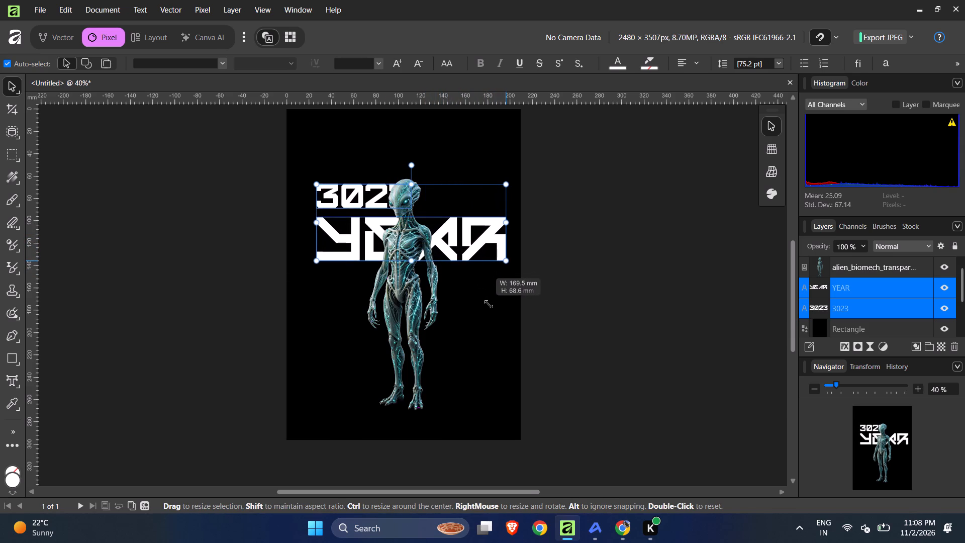
shift+drag(489, 304, 495, 318)
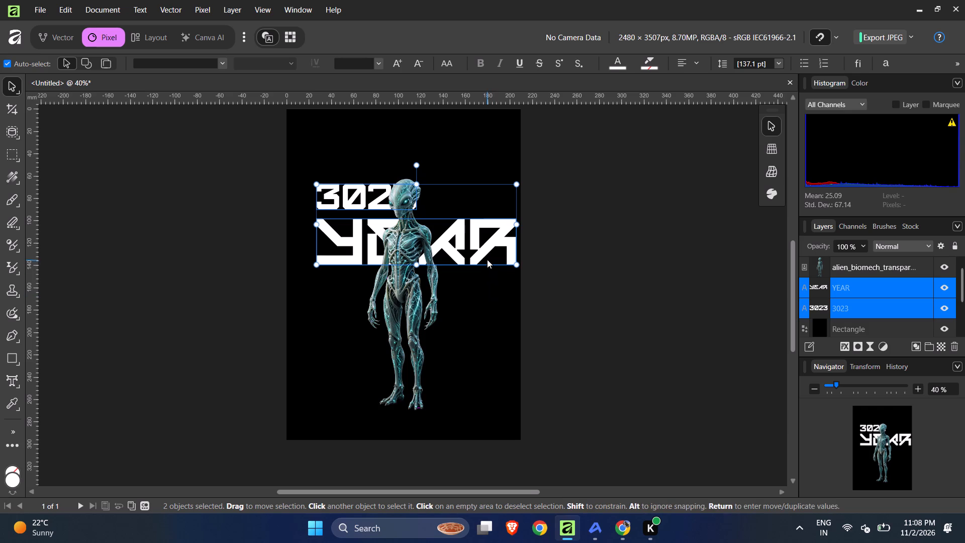
Move both headline lines up and centre them horizontally on the page, with the alien's head just overlapping the bottom of 3023.
drag(487, 252, 470, 233)
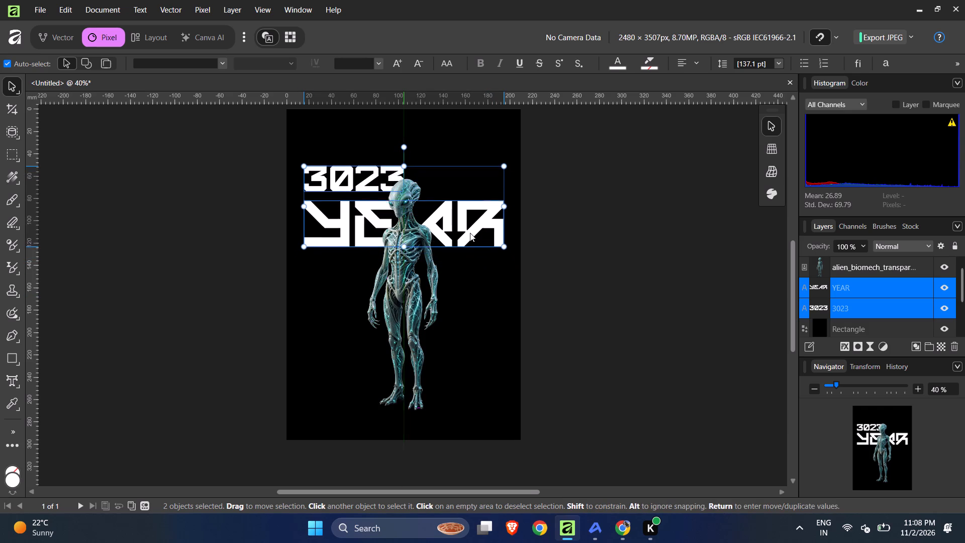
drag(470, 233, 470, 230)
click(636, 233)
Shrink only the YEAR text proportionally to about 52.7 pt, keeping its left edge aligned with 3023.
ctrl+scroll(637, 235, down, 3)
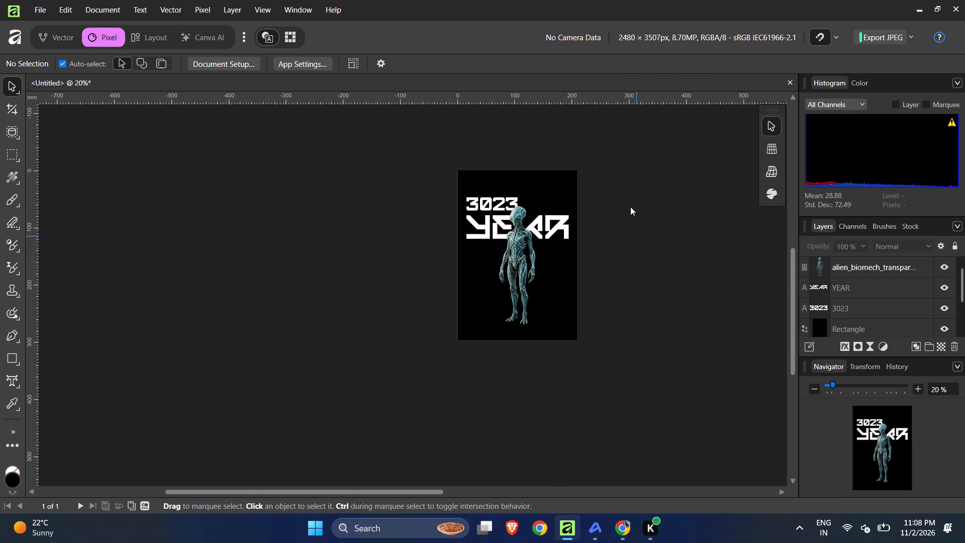
ctrl+scroll(569, 175, up, 5)
click(565, 301)
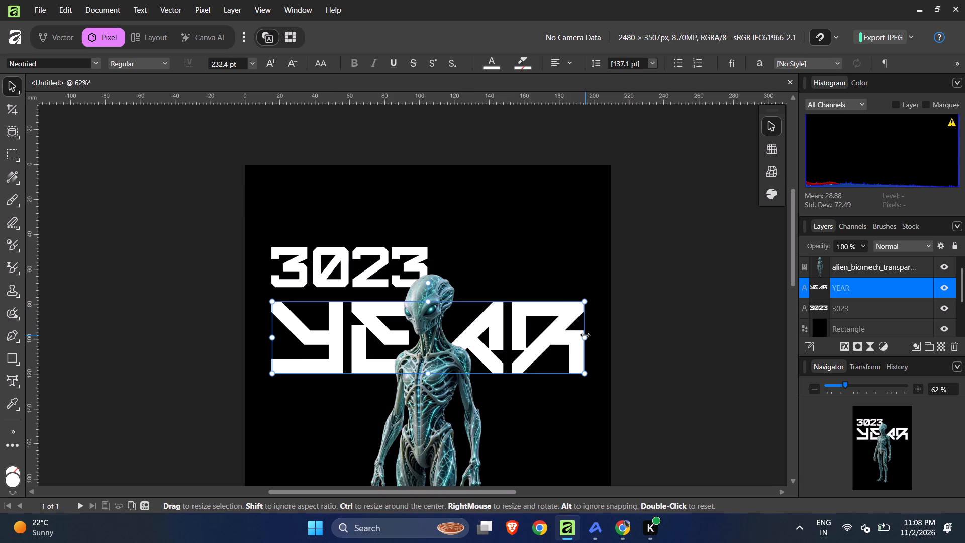
drag(585, 335, 344, 315)
click(162, 283)
Move YEAR straight up to sit just below 3023, with left edges aligned and a small gap.
ctrl+scroll(175, 264, down, 3)
ctrl+scroll(176, 264, up, 5)
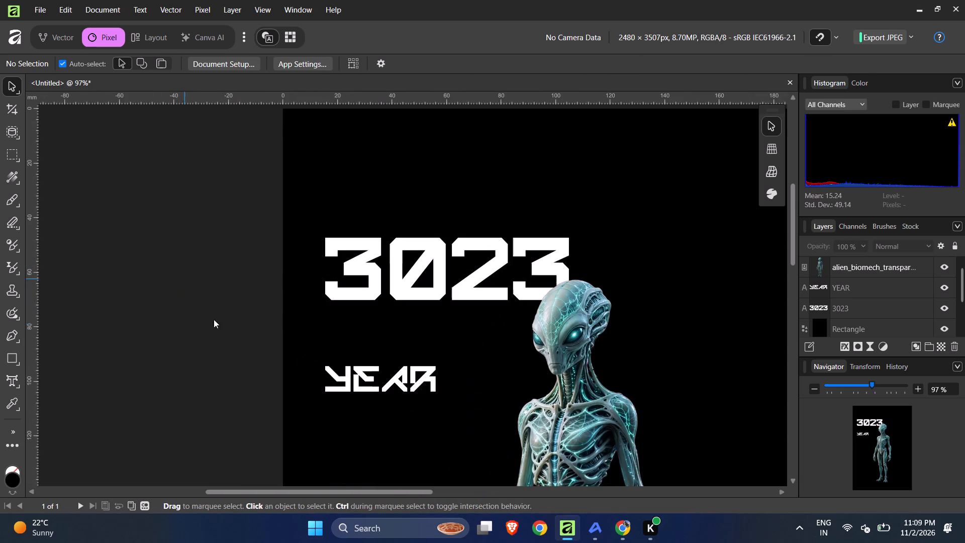
drag(384, 389, 386, 347)
key(ctrl+z)
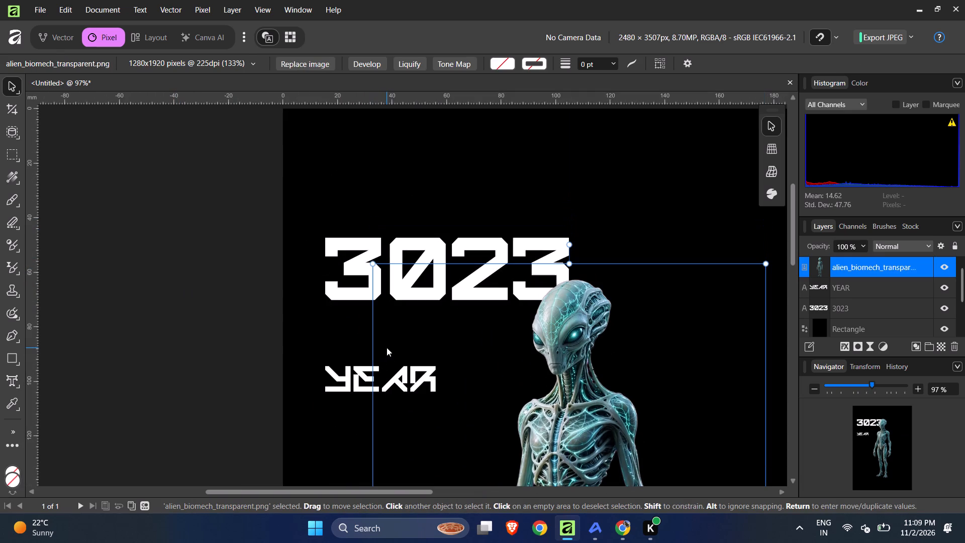
click(331, 384)
drag(342, 388, 344, 357)
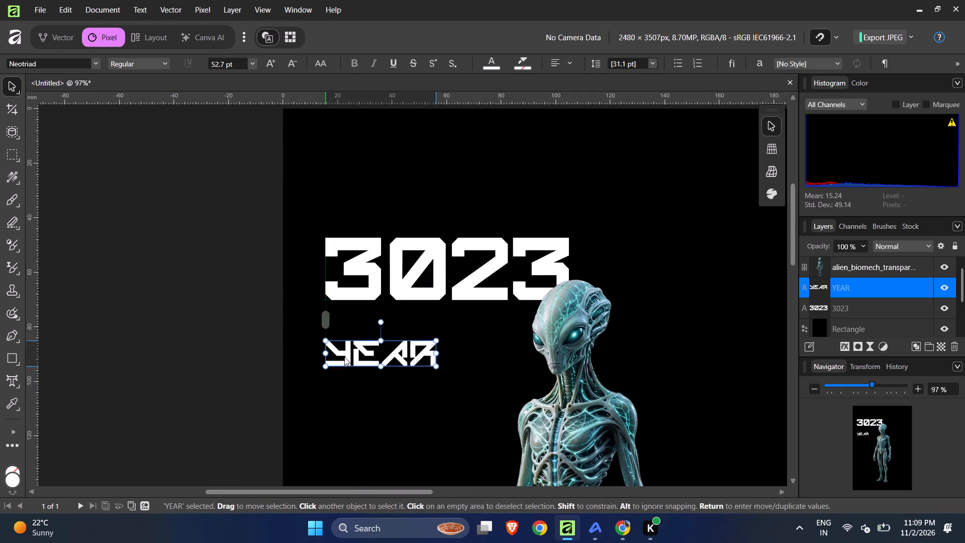
drag(344, 357, 346, 334)
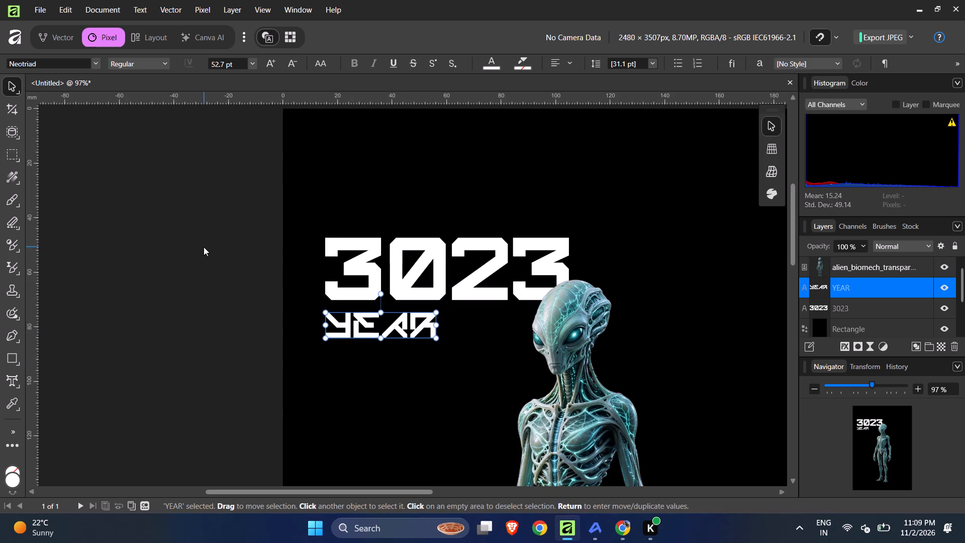
click(204, 247)
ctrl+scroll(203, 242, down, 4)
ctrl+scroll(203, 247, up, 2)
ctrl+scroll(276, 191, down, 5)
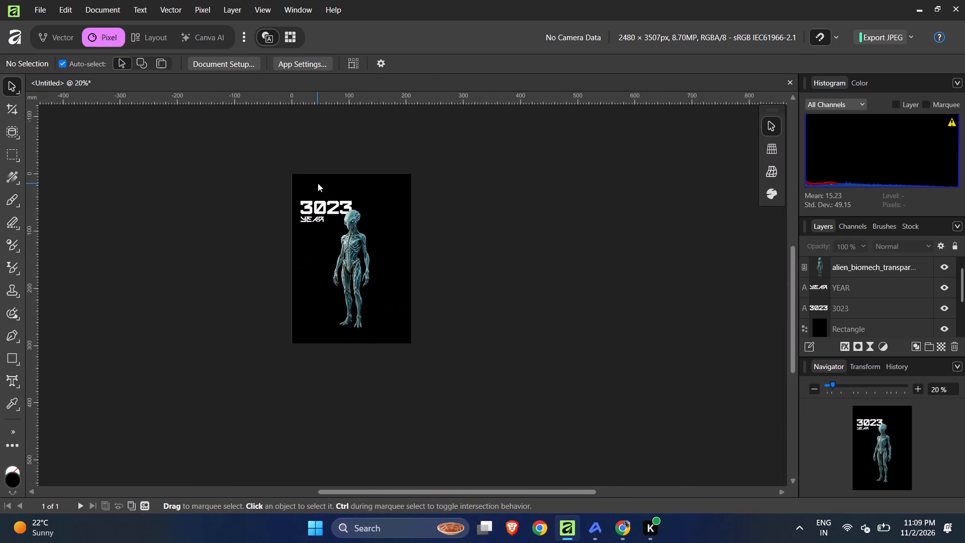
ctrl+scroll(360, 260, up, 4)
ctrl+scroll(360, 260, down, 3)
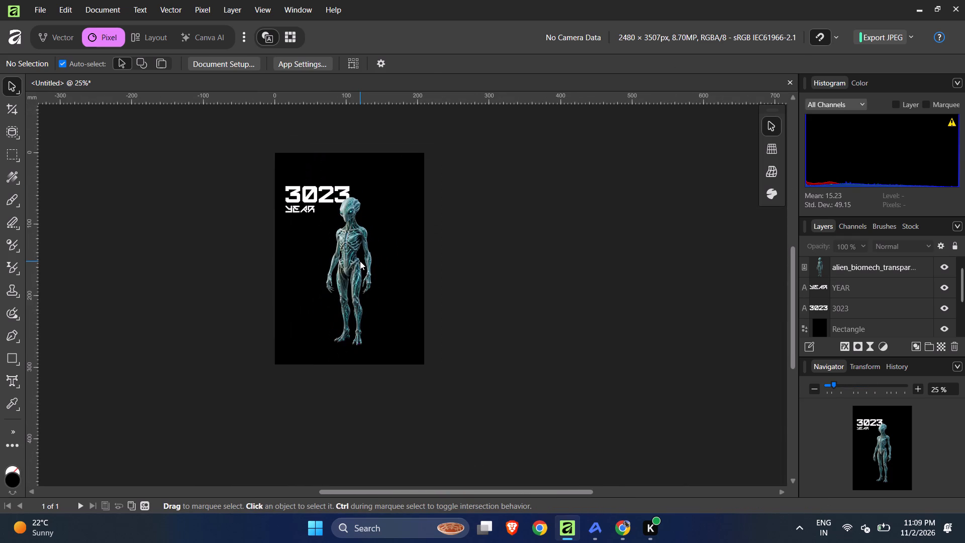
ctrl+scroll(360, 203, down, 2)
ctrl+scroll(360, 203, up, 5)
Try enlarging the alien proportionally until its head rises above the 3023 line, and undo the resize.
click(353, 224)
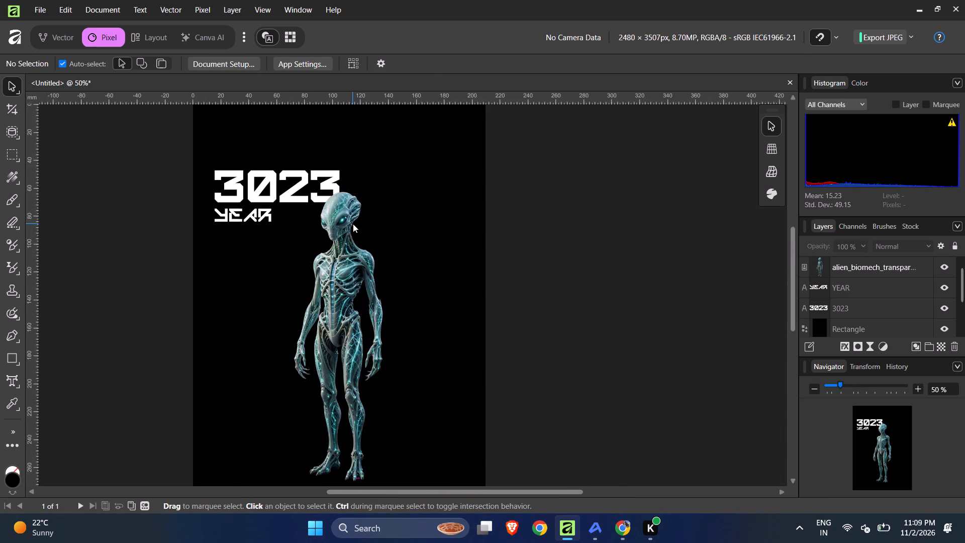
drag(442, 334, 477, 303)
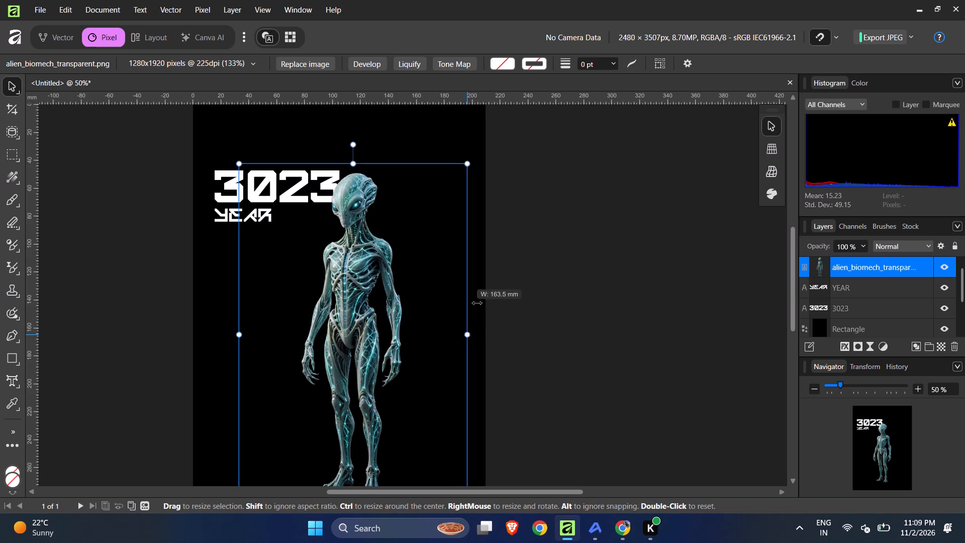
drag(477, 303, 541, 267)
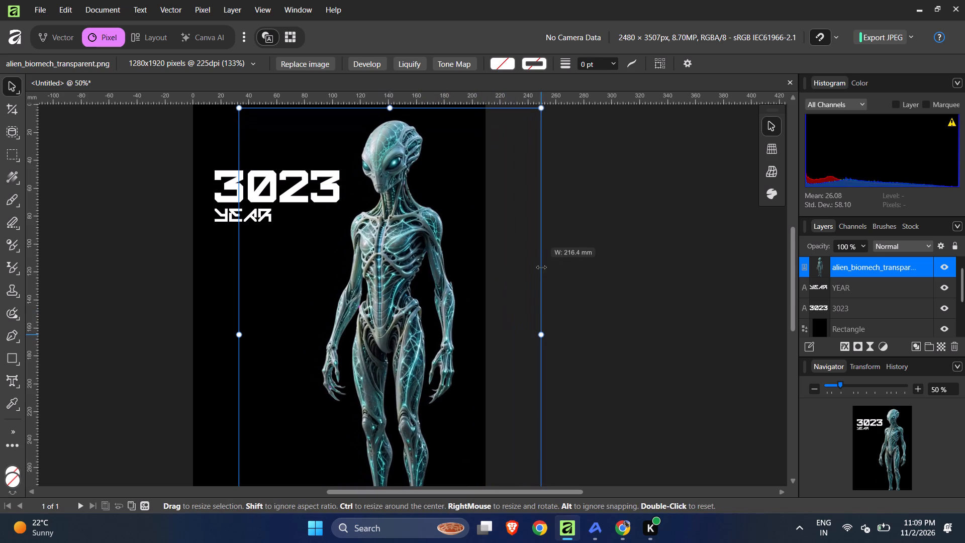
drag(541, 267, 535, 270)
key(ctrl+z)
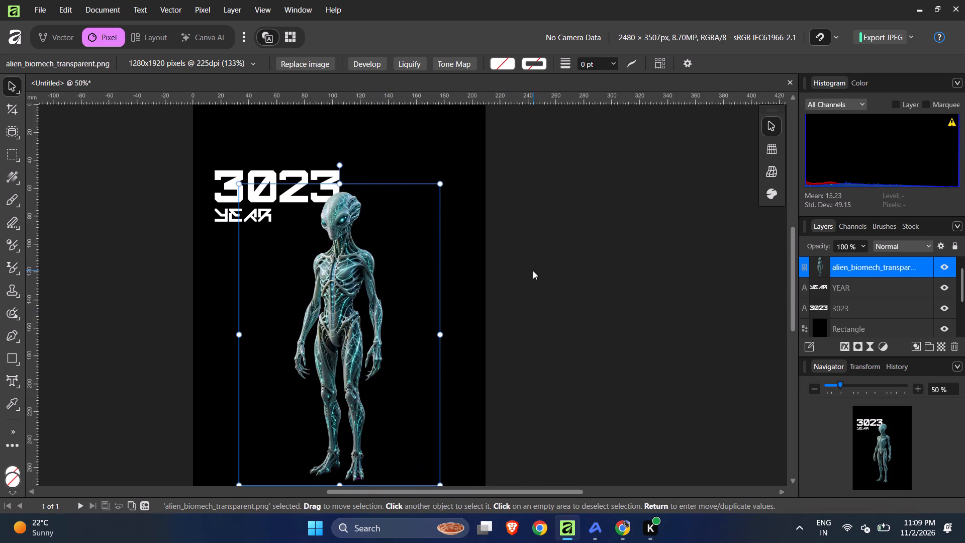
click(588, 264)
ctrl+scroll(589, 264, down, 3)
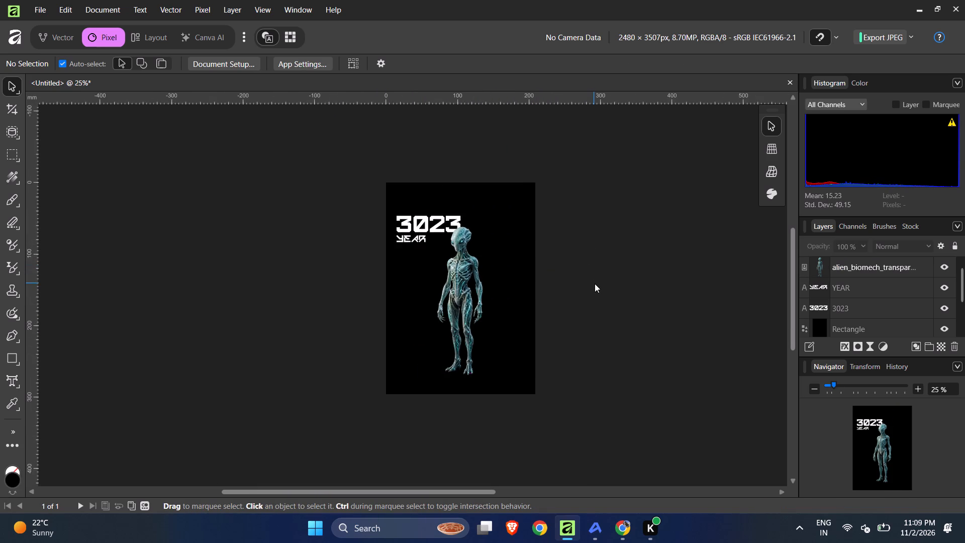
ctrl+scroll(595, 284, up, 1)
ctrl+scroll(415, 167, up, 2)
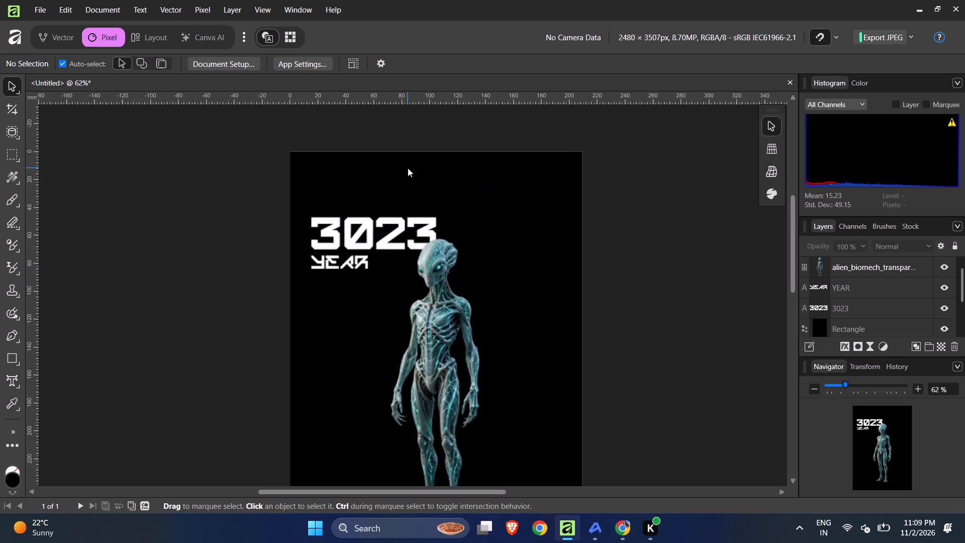
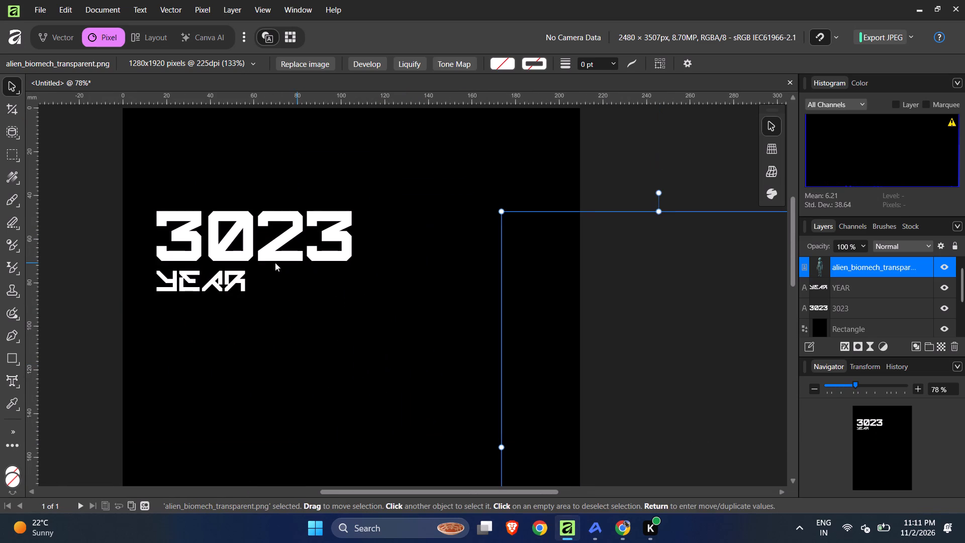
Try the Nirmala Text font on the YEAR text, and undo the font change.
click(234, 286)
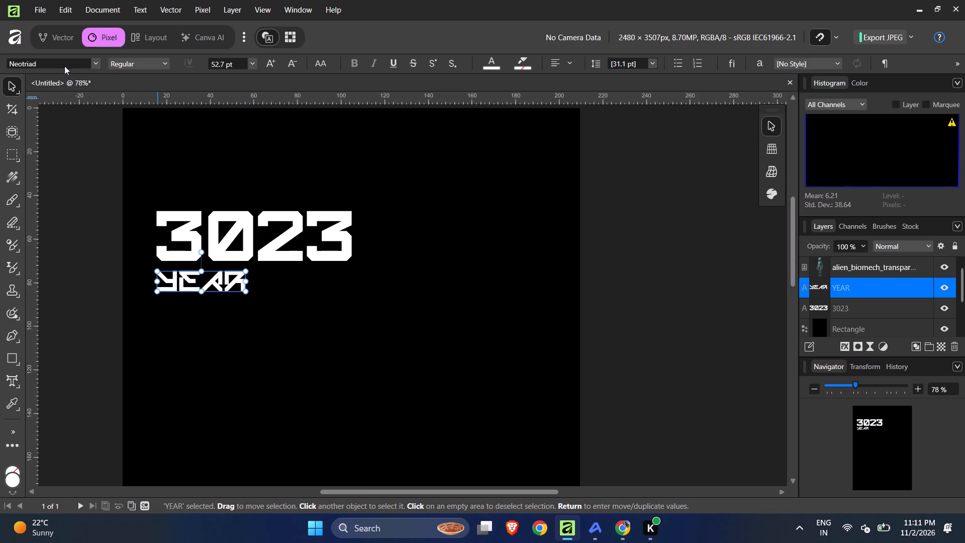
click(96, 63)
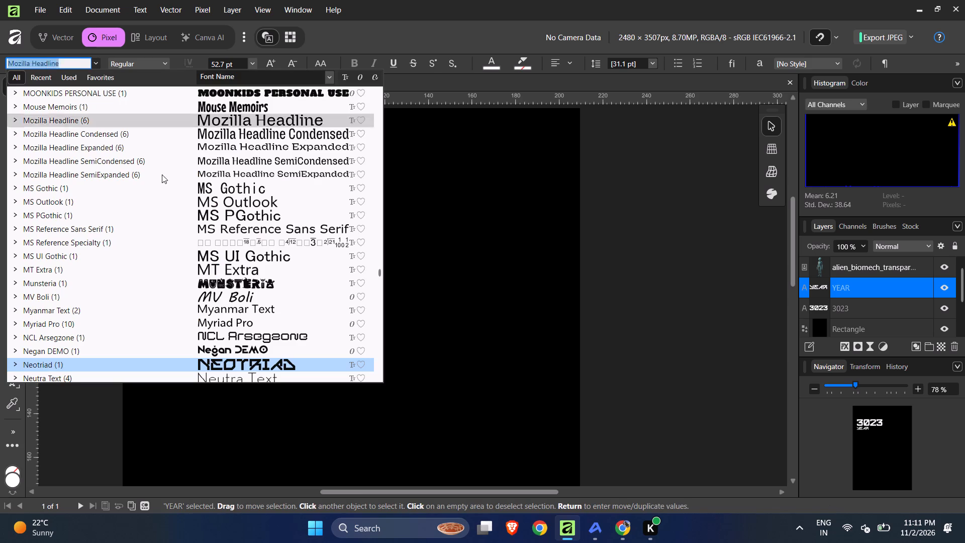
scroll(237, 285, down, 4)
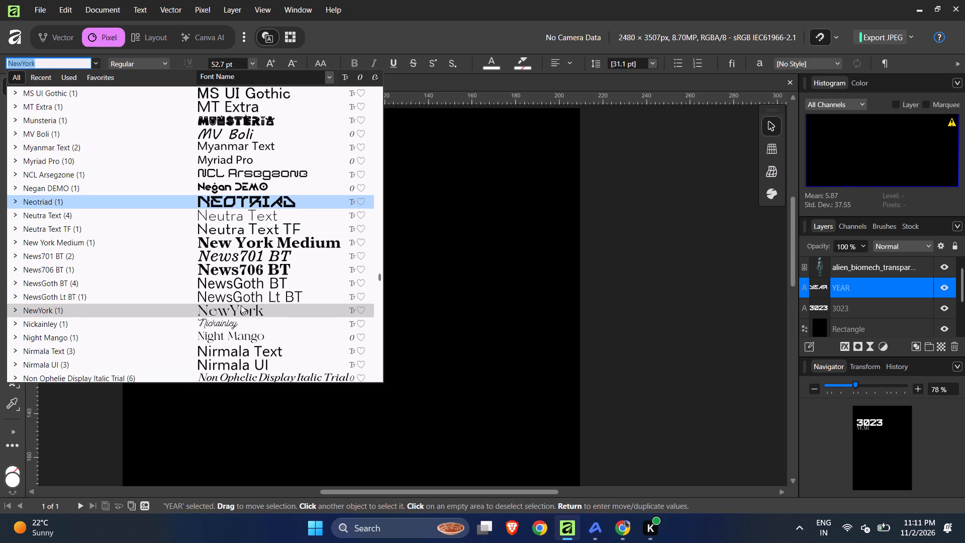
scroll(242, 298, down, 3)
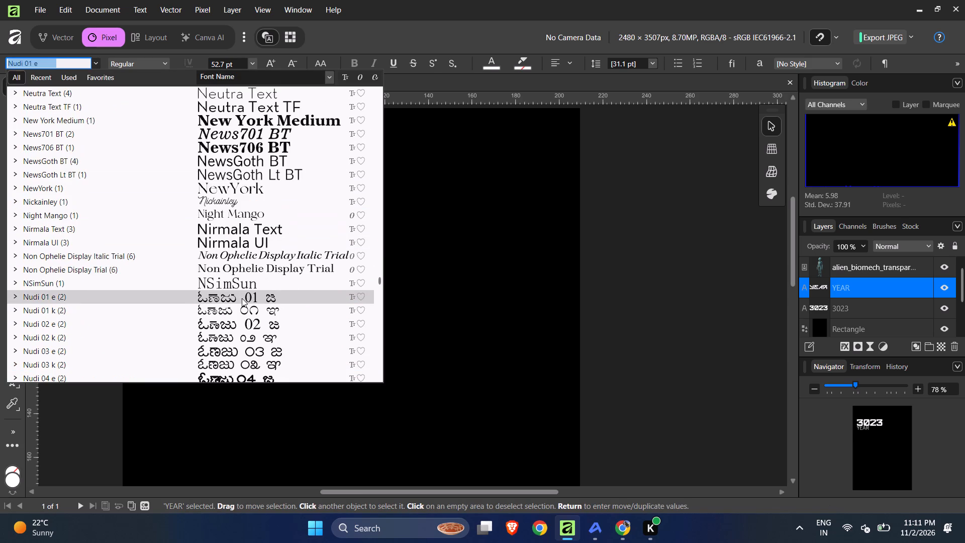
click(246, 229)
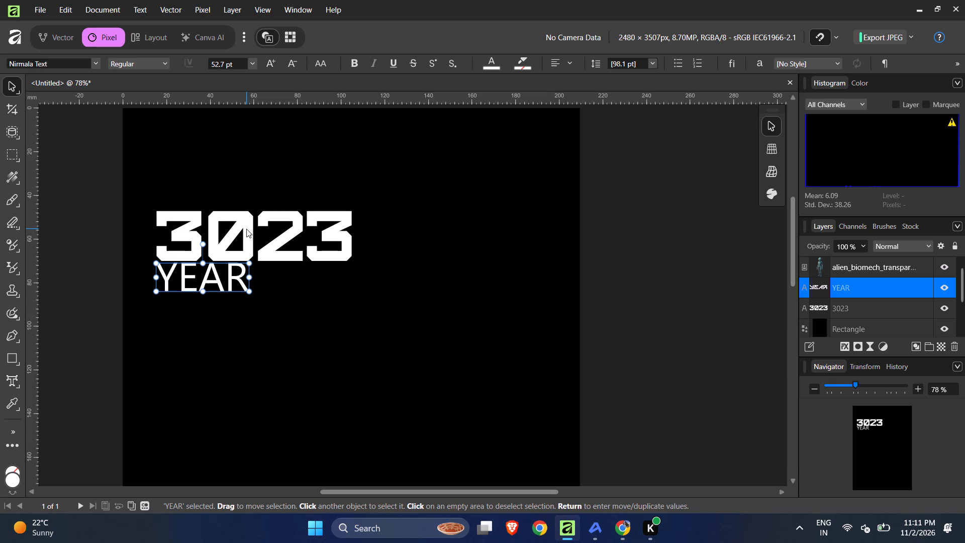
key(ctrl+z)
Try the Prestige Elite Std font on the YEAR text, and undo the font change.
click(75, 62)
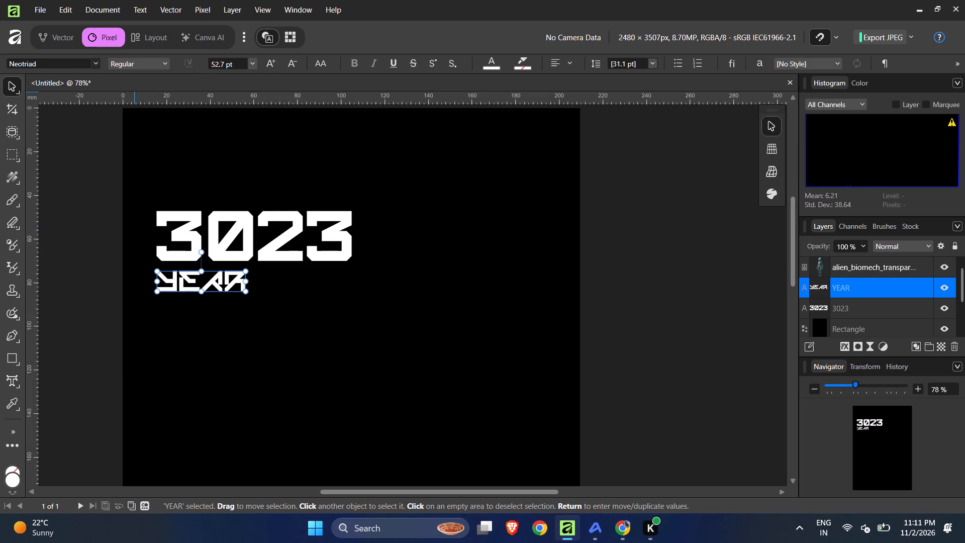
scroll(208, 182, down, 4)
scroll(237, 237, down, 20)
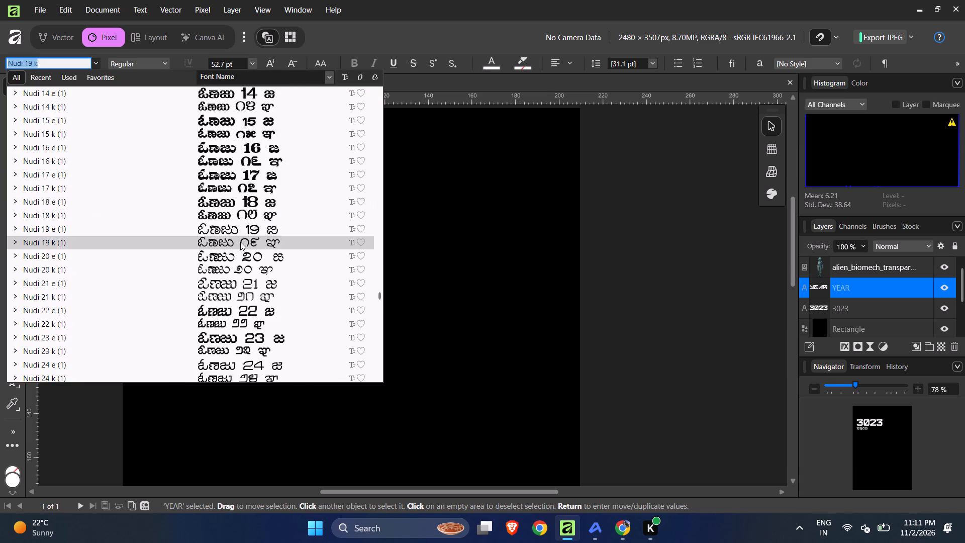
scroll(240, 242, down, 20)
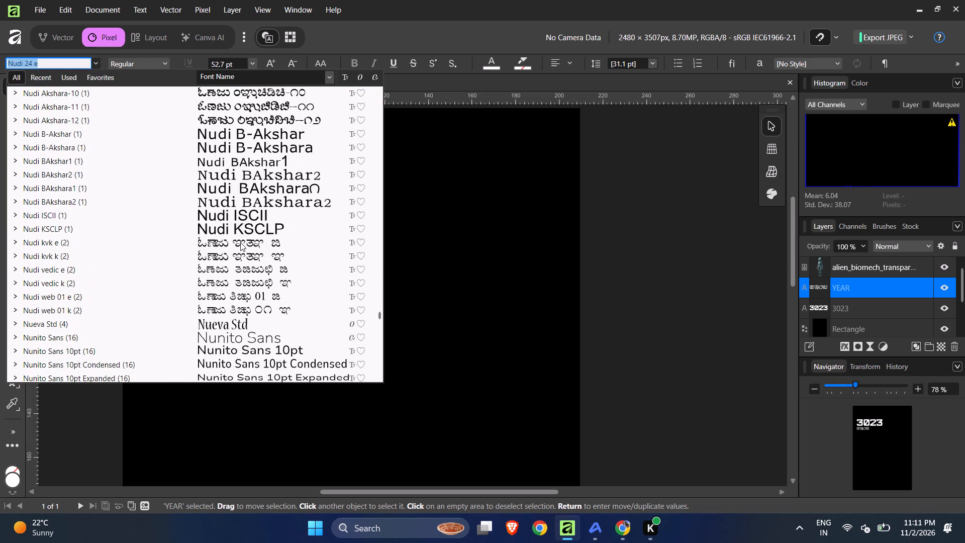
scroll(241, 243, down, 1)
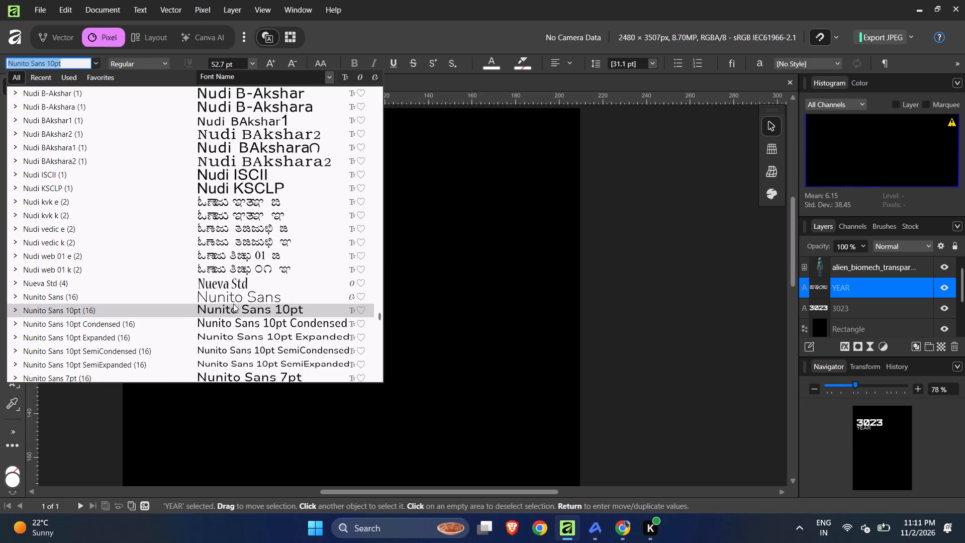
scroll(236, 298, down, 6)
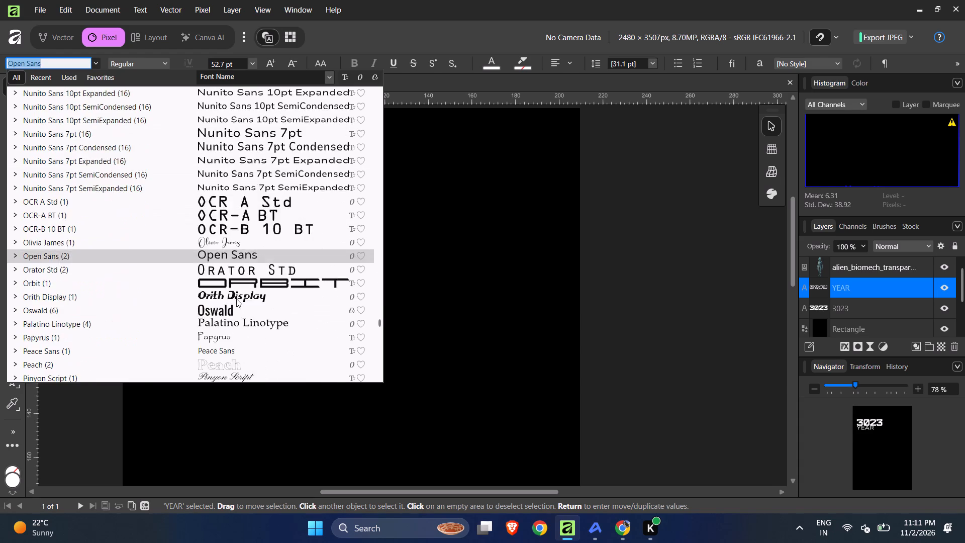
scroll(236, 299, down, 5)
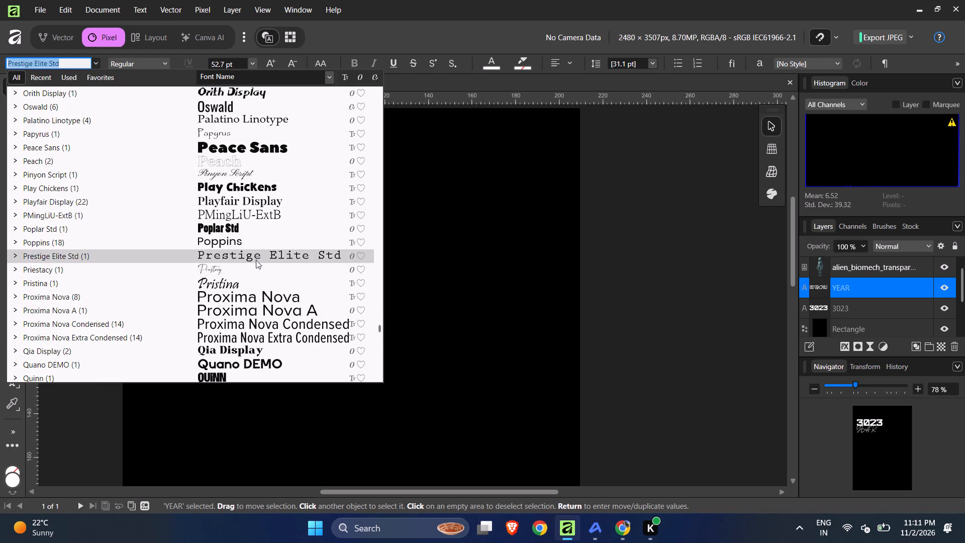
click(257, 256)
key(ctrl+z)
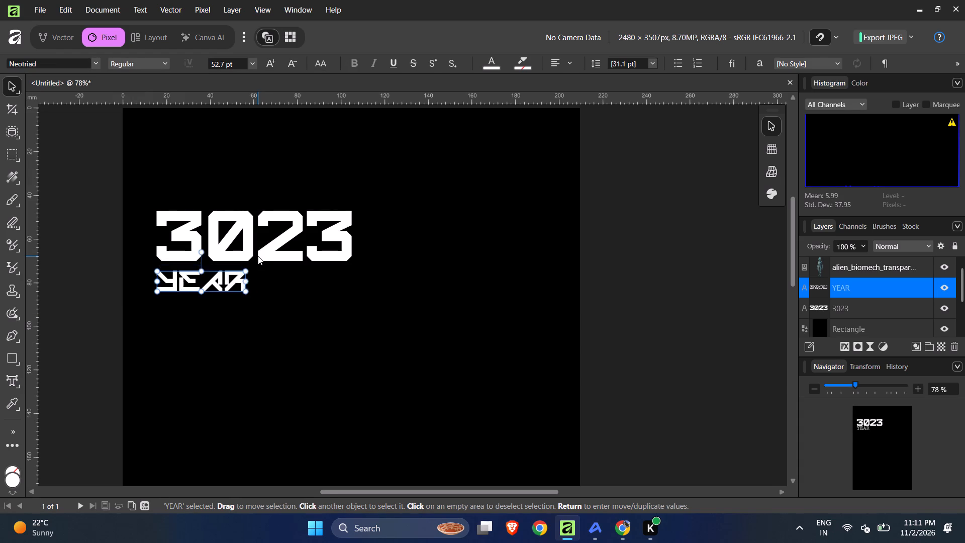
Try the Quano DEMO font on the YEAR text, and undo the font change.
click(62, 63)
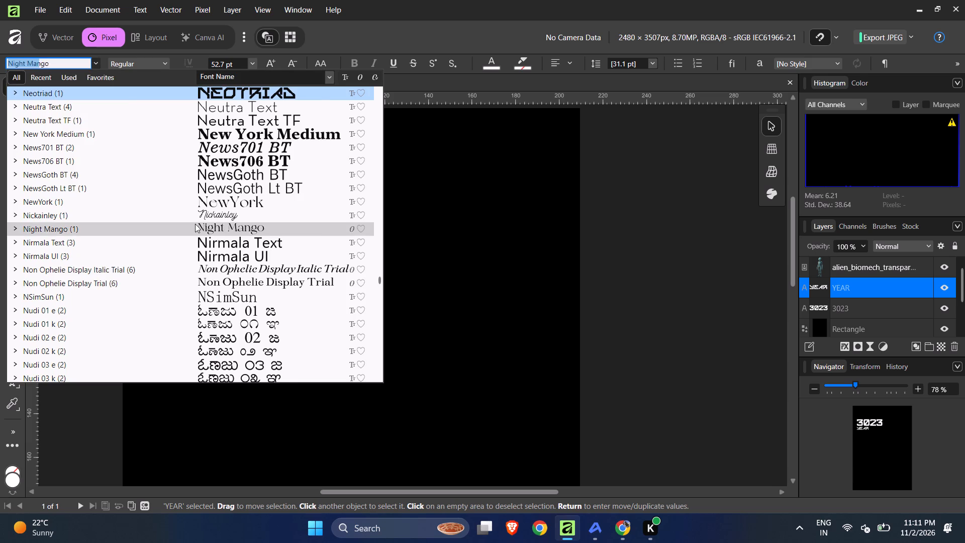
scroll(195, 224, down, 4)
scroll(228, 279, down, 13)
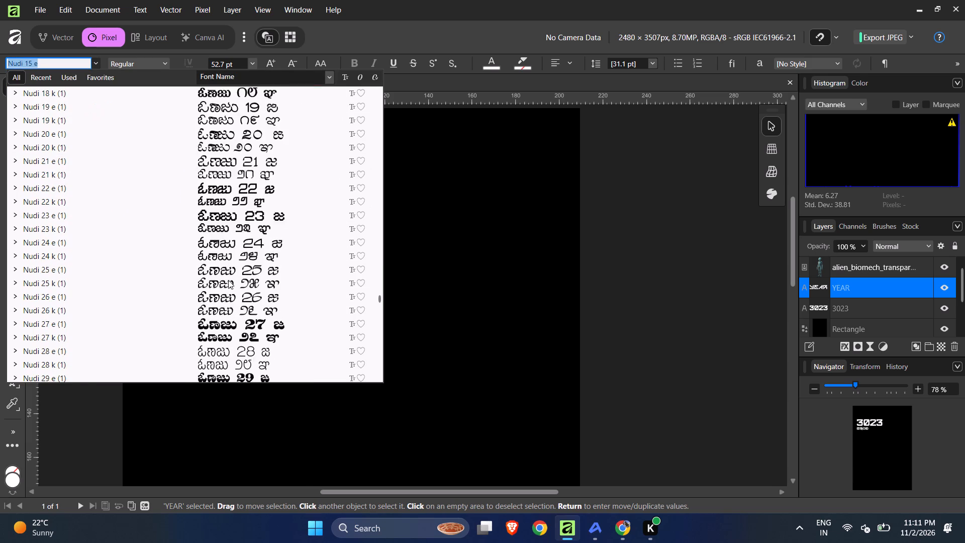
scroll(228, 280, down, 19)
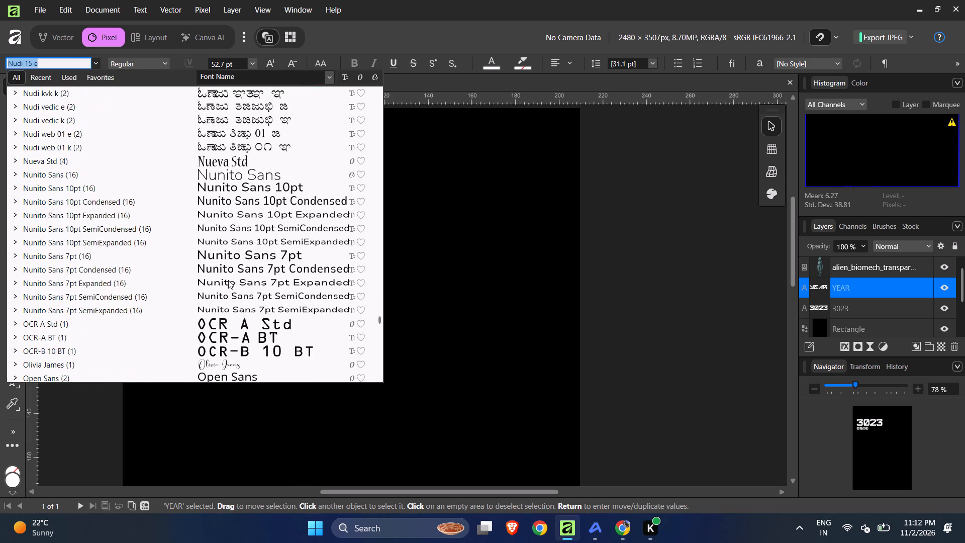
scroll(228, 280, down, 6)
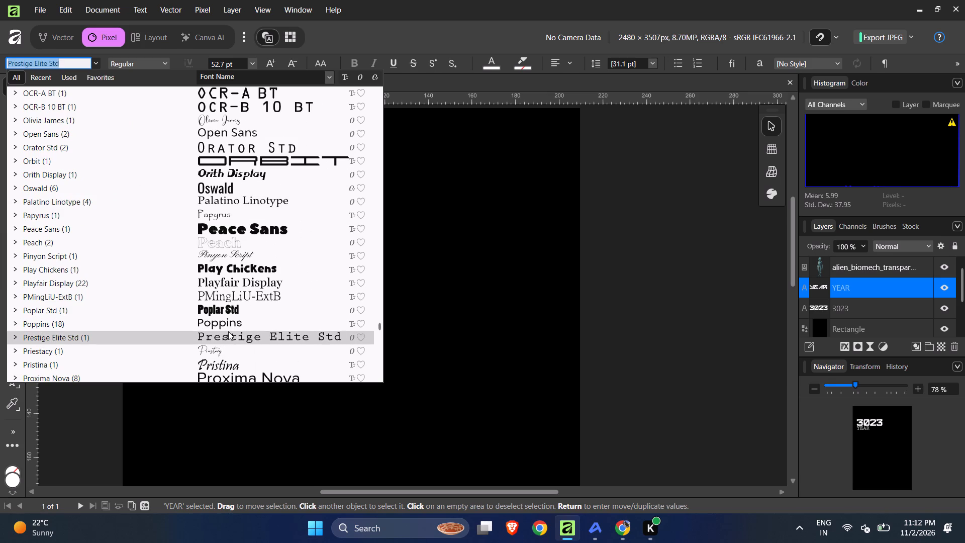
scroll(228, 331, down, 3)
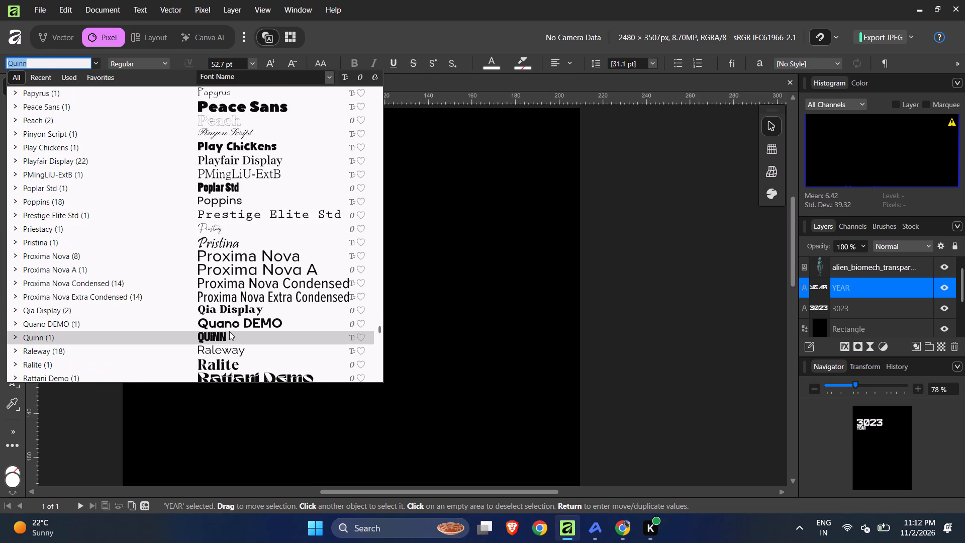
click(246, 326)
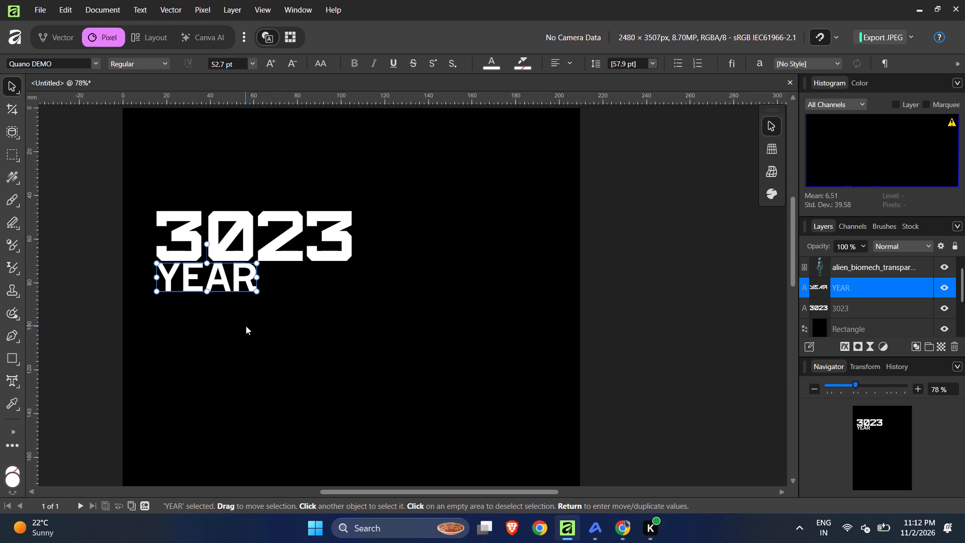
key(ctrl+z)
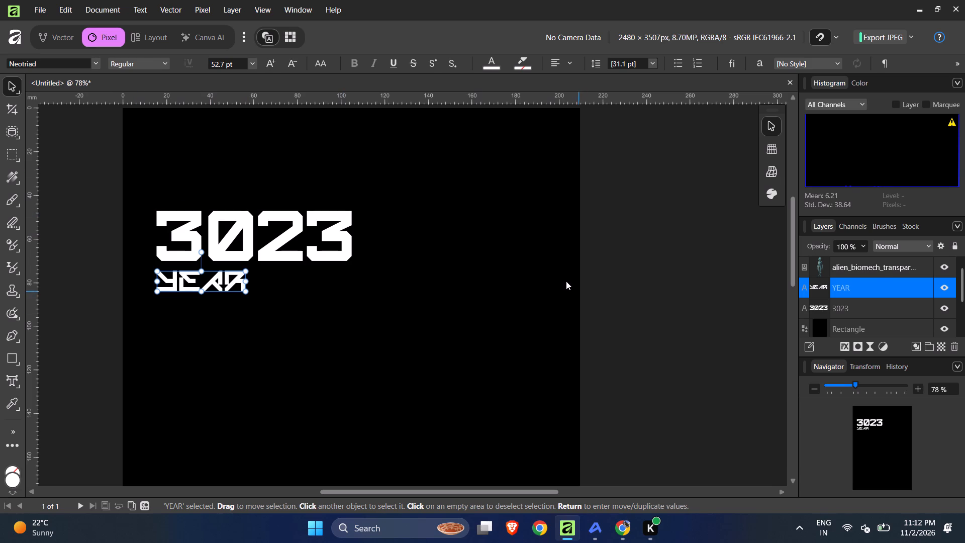
Draw a rectangle about 80 mm wide and 19 mm high below the YEAR text, starting at the text's left edge.
click(566, 281)
click(67, 174)
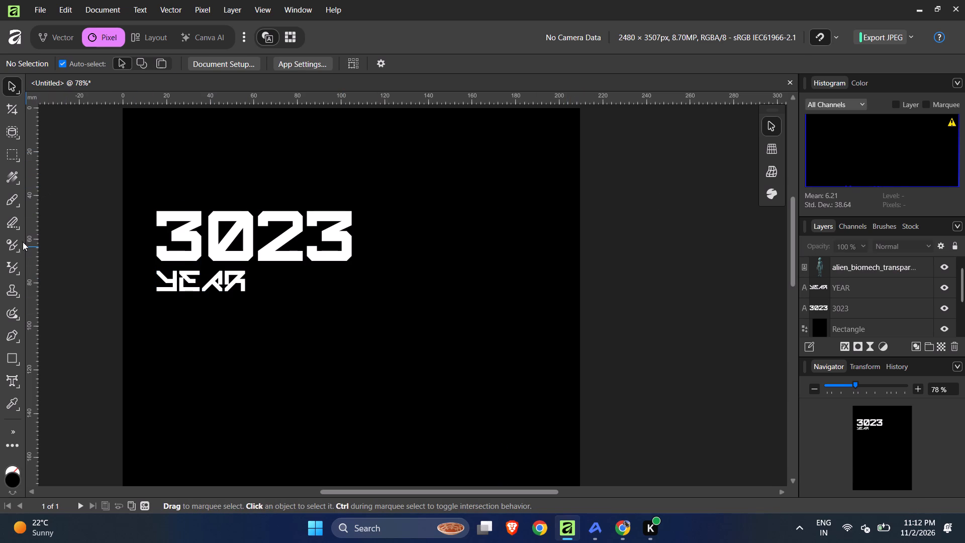
click(21, 355)
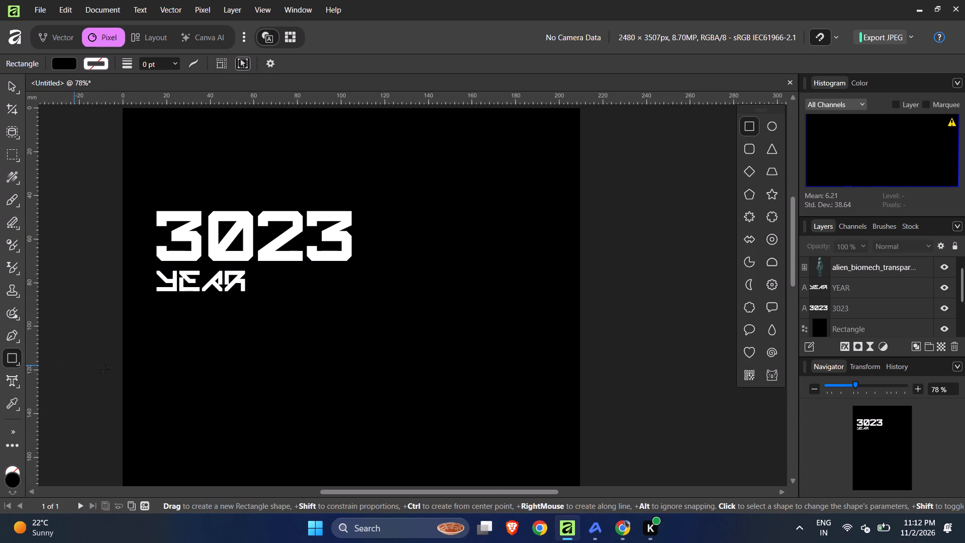
drag(153, 319, 236, 363)
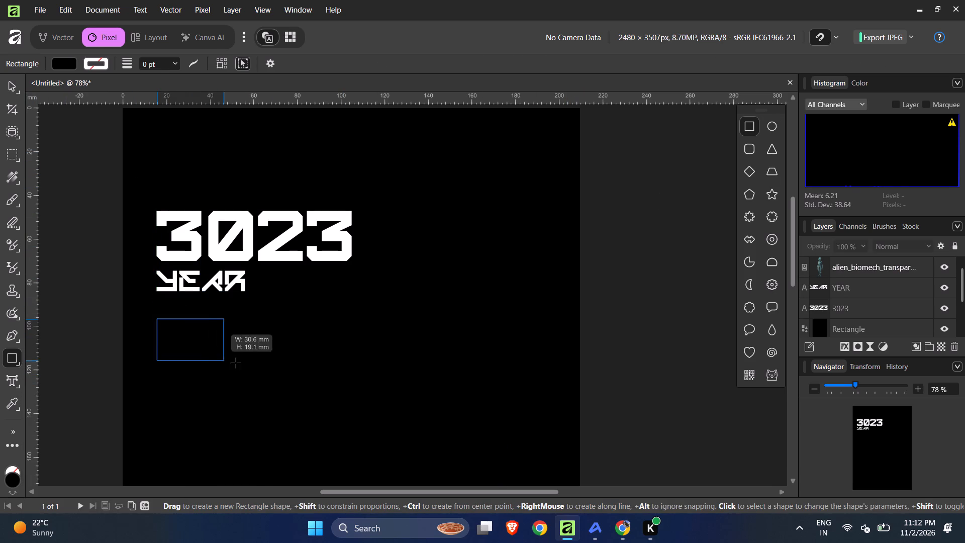
drag(236, 363, 328, 361)
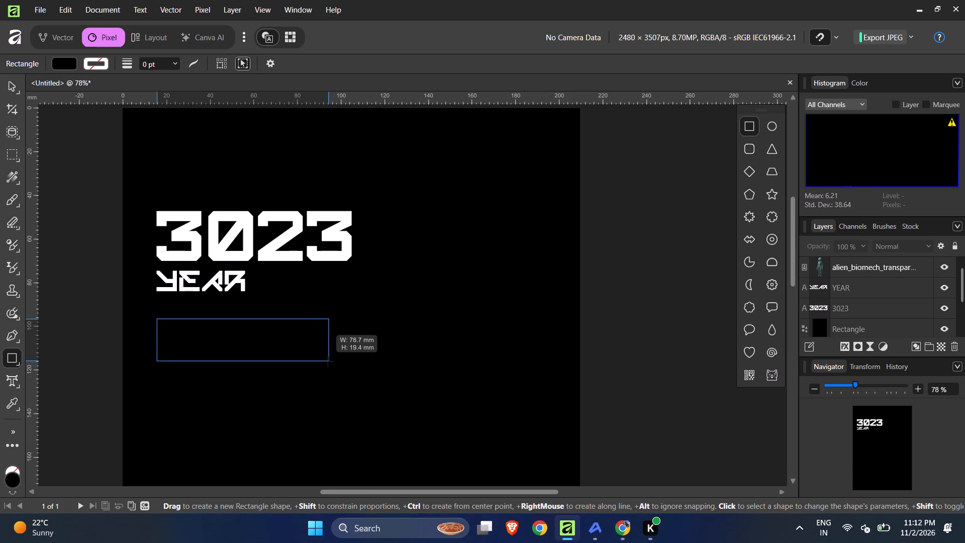
drag(328, 361, 321, 376)
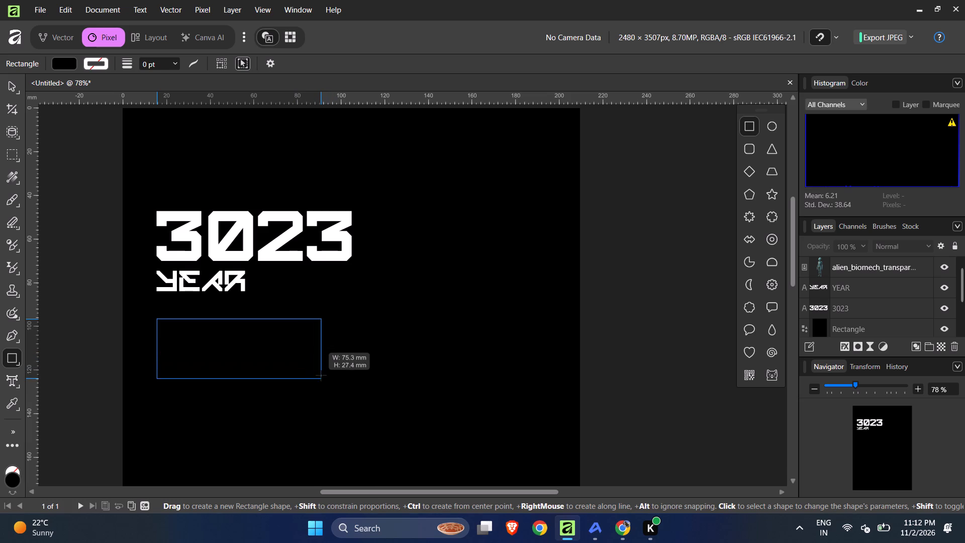
drag(321, 376, 328, 363)
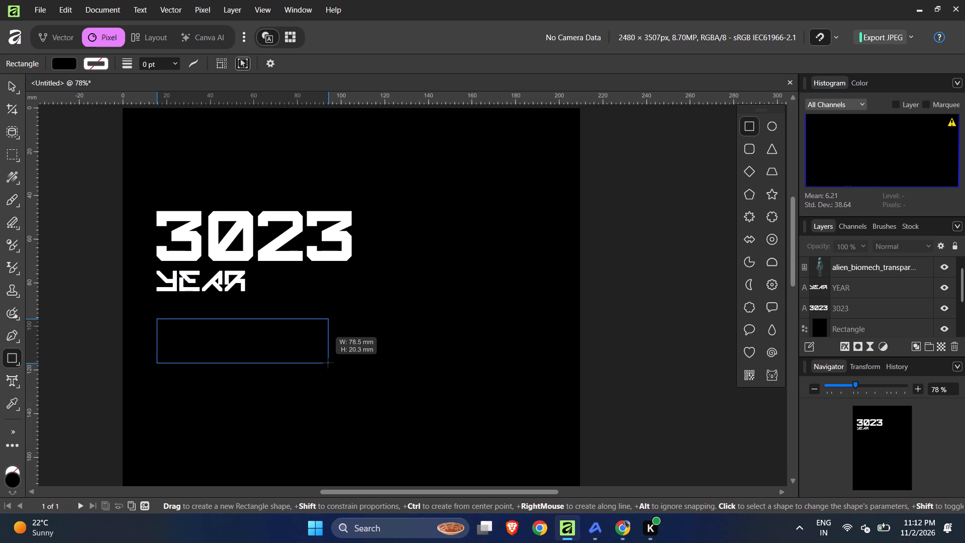
drag(328, 363, 332, 361)
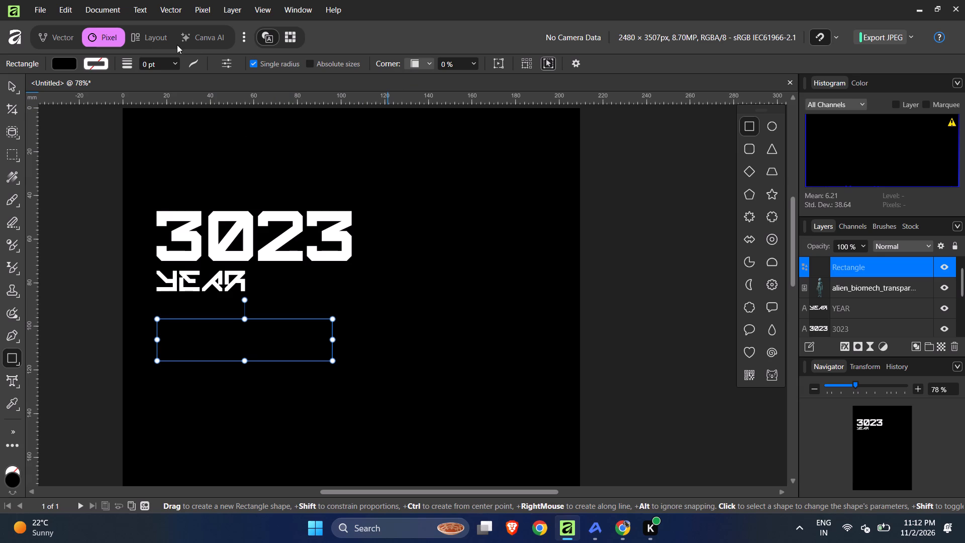
Fill the new rectangle with red, RGB 201, 0, 15.
double_click(56, 62)
click(56, 60)
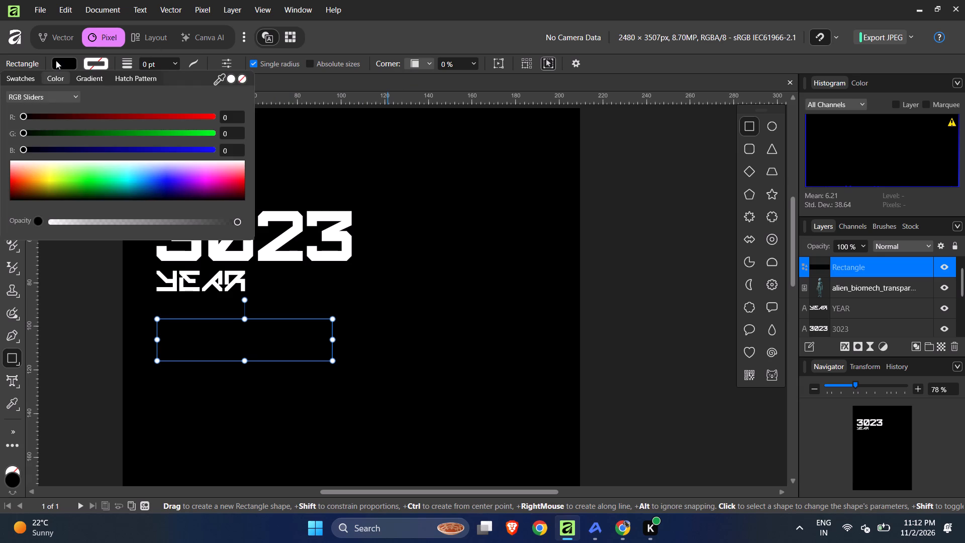
click(239, 185)
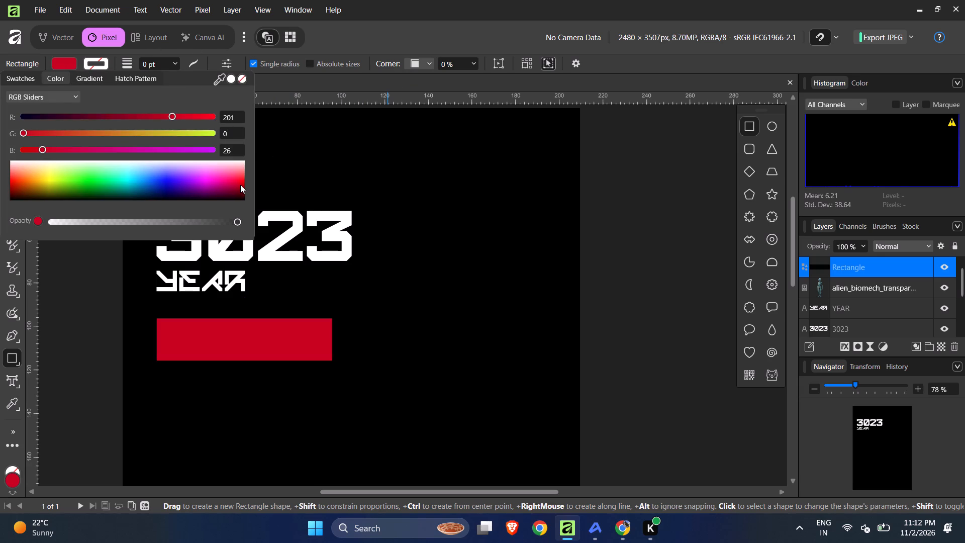
click(86, 282)
Select the YEAR and 3023 texts together and bring both to the front, above the red rectangle.
click(16, 90)
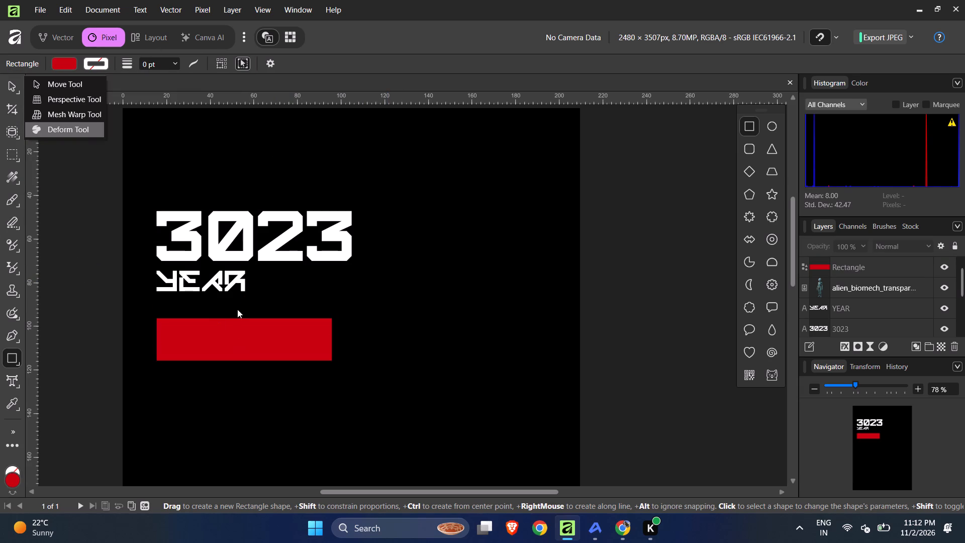
click(225, 277)
shift+click(226, 242)
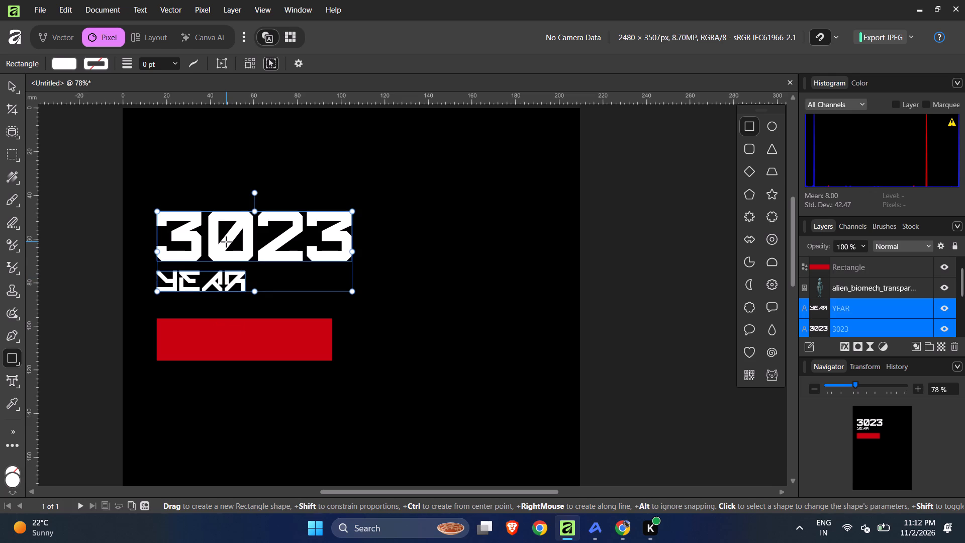
key(ctrl+shift+bracketright)
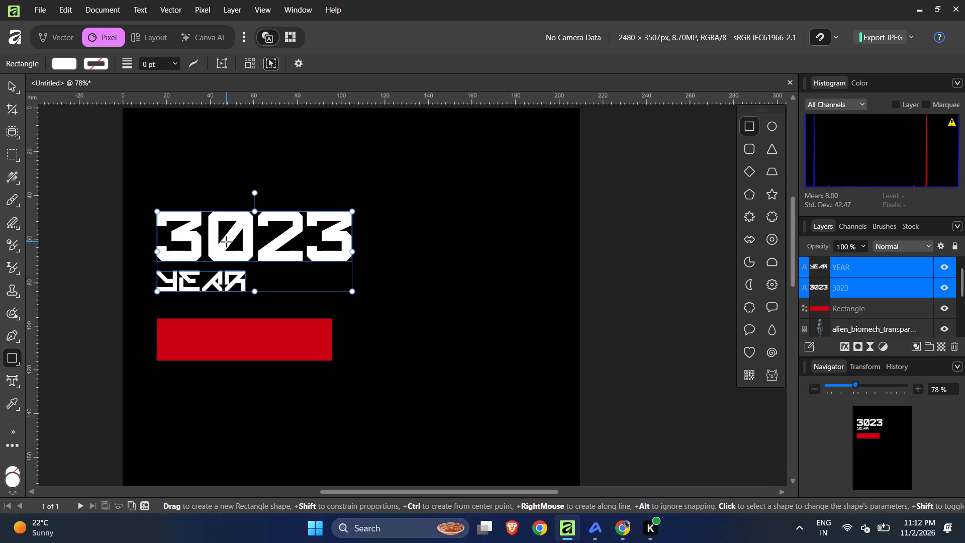
Move the YEAR text down onto the red rectangle, vertically centred and near the rectangle's left end.
click(13, 88)
click(87, 244)
click(200, 292)
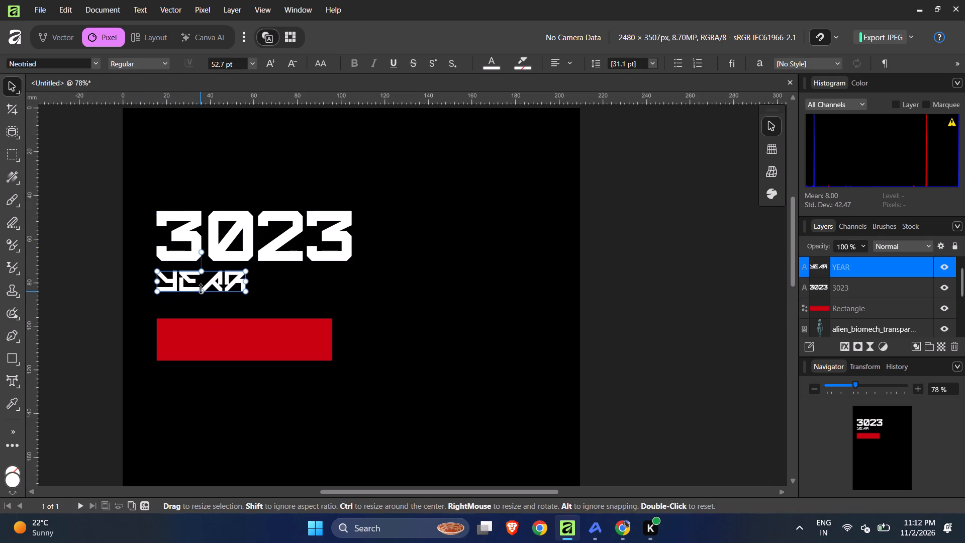
drag(222, 282, 238, 340)
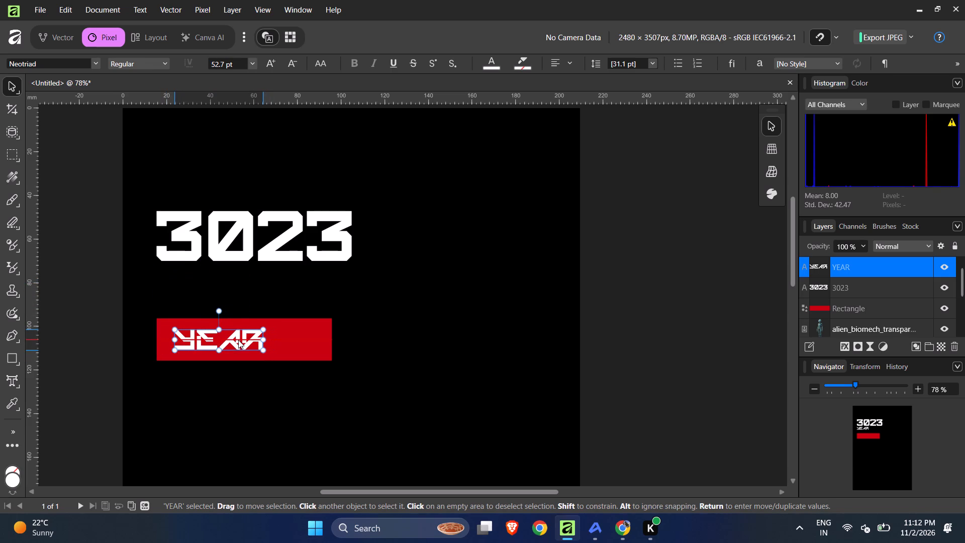
drag(238, 340, 233, 340)
click(92, 332)
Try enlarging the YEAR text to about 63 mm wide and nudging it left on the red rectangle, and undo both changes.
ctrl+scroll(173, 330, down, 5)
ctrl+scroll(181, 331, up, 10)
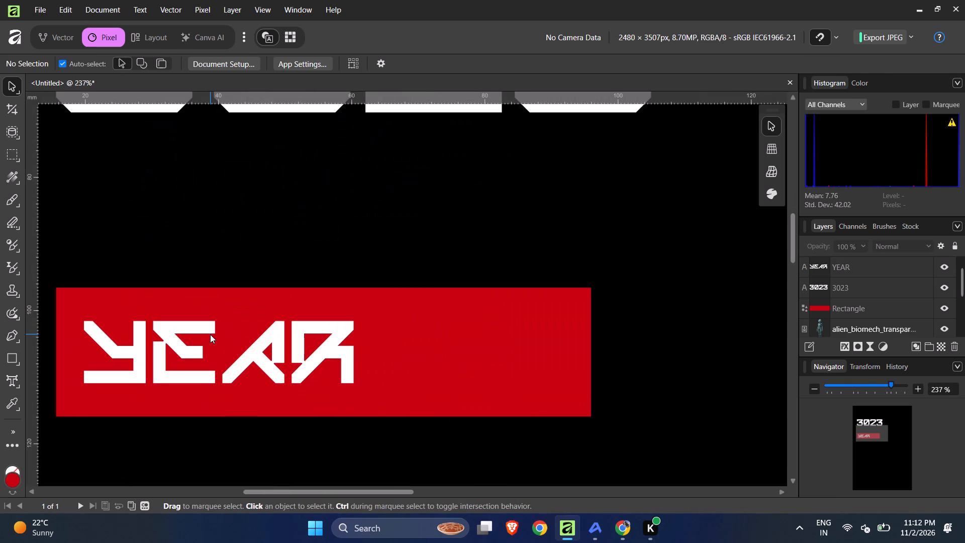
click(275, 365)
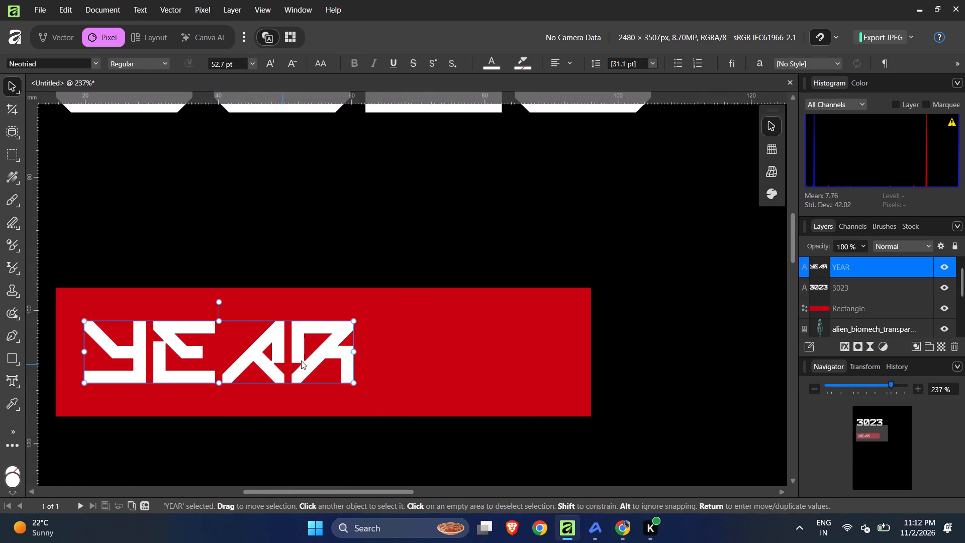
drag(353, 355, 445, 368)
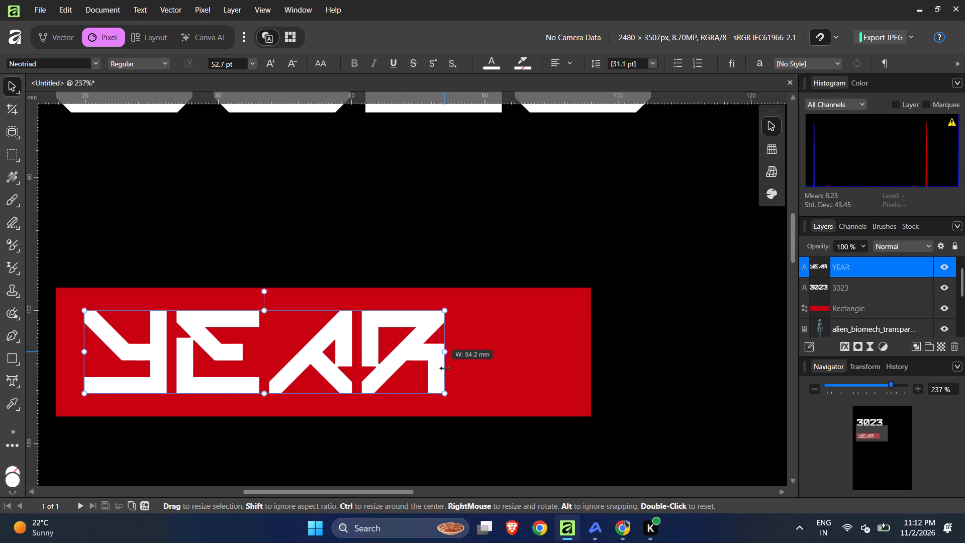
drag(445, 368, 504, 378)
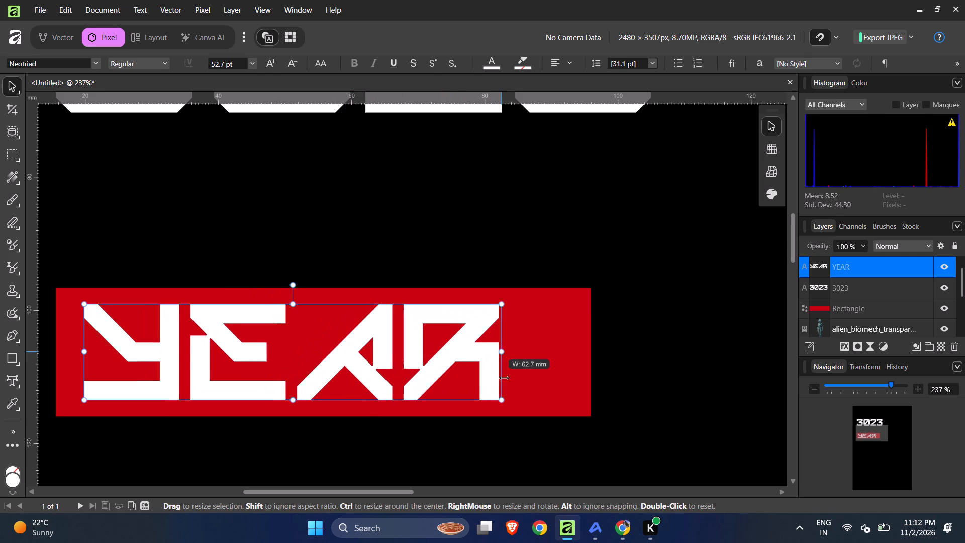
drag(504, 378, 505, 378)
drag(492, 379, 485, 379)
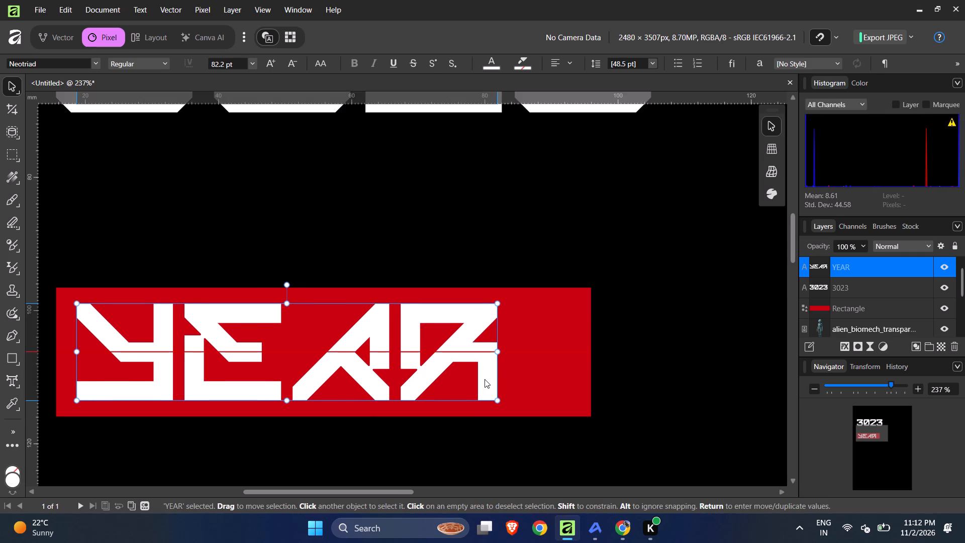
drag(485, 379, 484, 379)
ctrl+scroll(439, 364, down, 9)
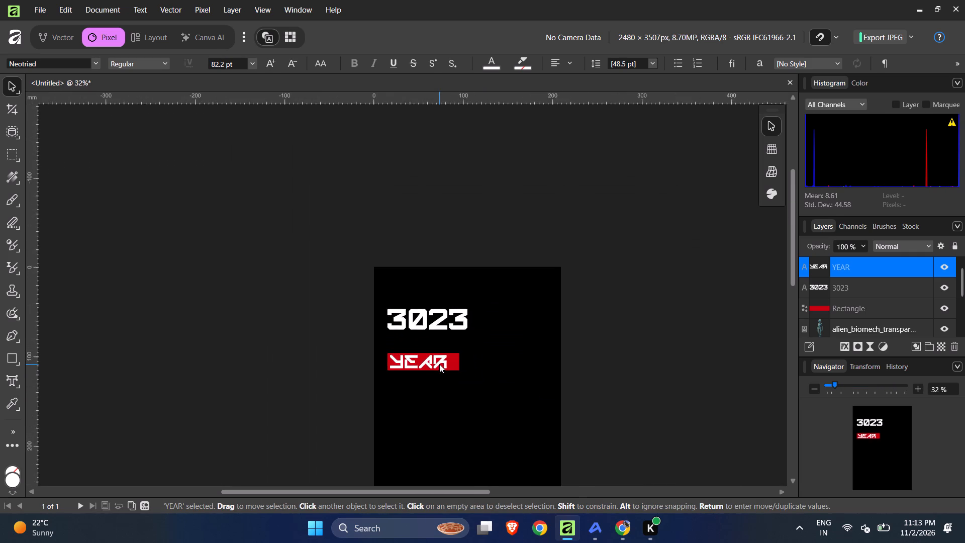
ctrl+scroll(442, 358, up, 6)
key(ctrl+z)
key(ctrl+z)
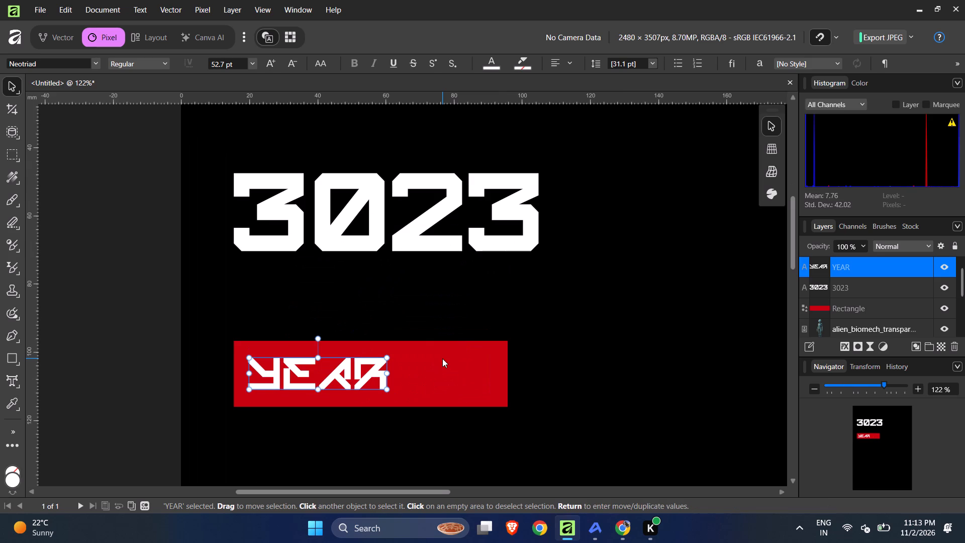
Enlarge the YEAR text proportionally on the red rectangle to about 66.1 pt.
drag(387, 378, 417, 377)
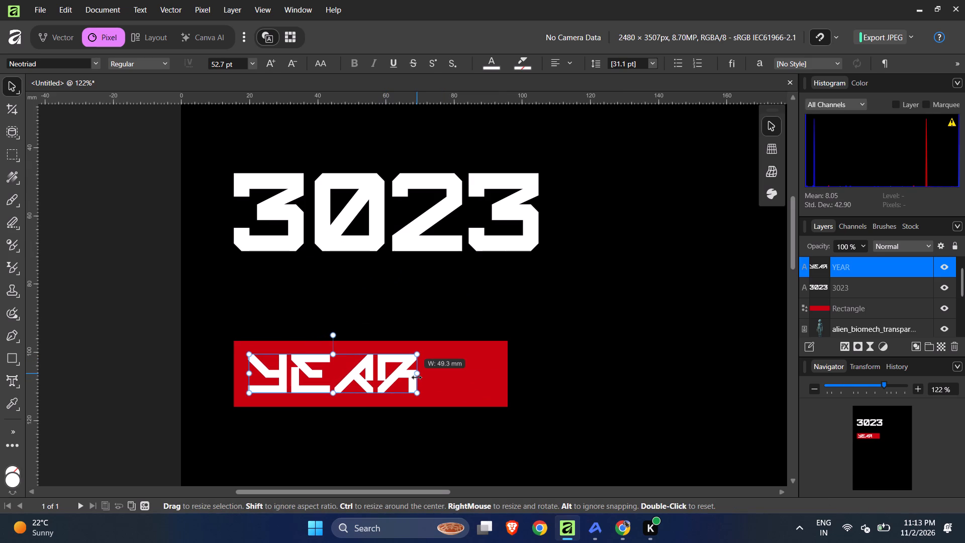
drag(417, 377, 422, 377)
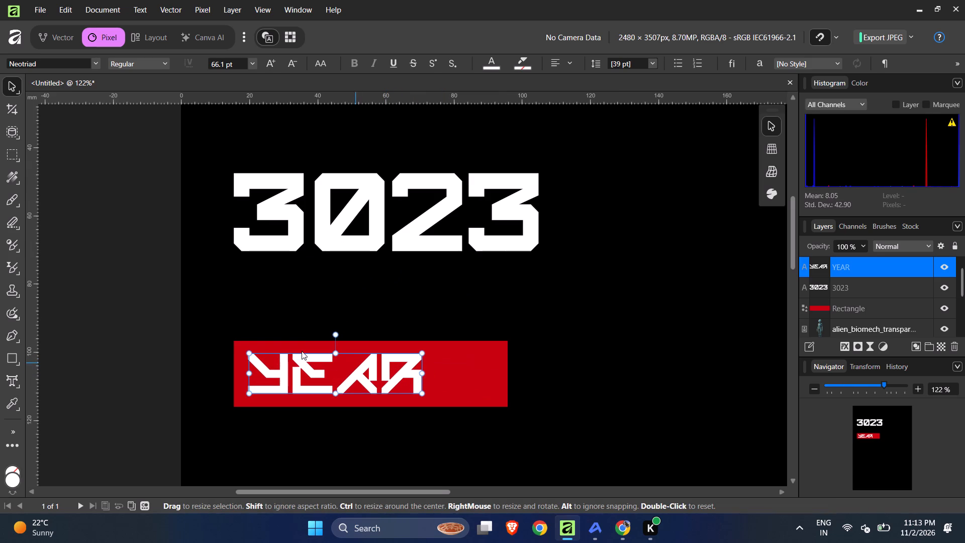
click(139, 303)
Move the 3023 text straight down to just above the red rectangle, keeping their left edges aligned.
ctrl+scroll(139, 301, down, 3)
ctrl+scroll(312, 268, up, 3)
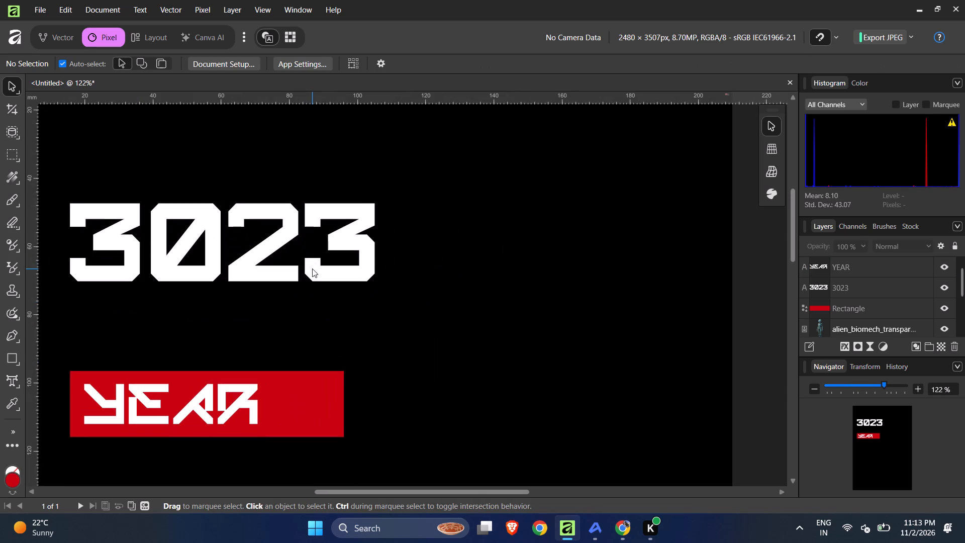
click(312, 268)
drag(327, 273, 328, 339)
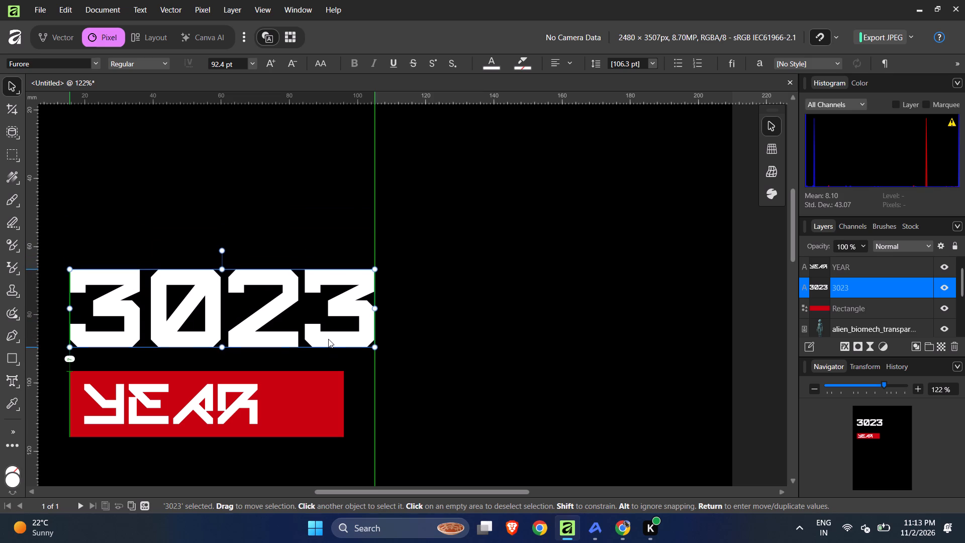
drag(328, 339, 328, 339)
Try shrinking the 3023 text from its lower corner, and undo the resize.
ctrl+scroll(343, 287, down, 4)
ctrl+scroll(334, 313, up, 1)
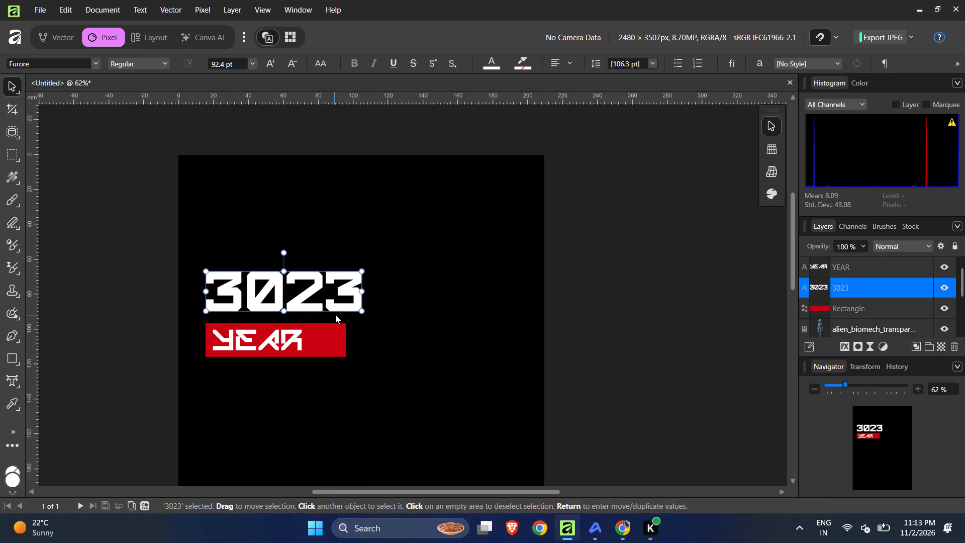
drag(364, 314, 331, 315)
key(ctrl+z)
Narrow the red rectangle from its right edge to about 58.5 mm wide so it fits around the YEAR text.
click(337, 336)
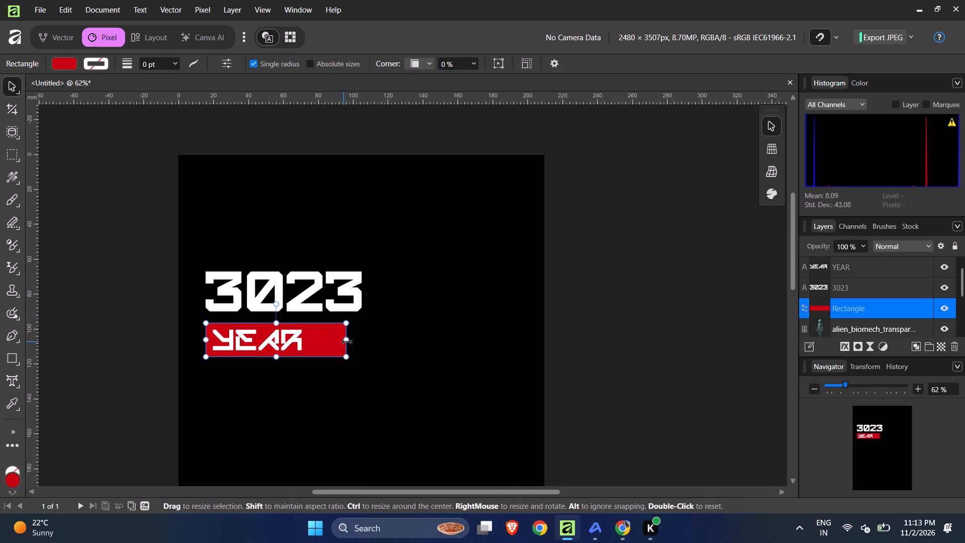
drag(347, 340, 309, 340)
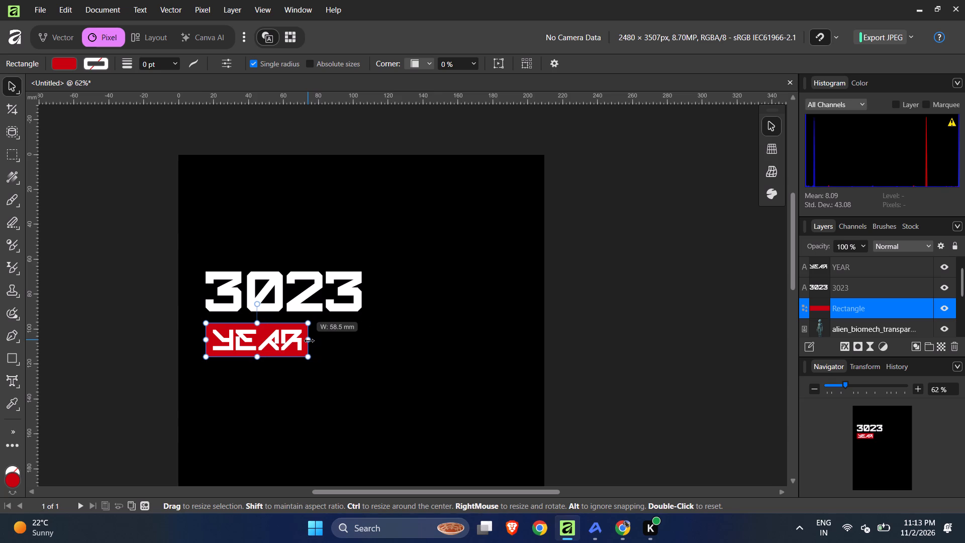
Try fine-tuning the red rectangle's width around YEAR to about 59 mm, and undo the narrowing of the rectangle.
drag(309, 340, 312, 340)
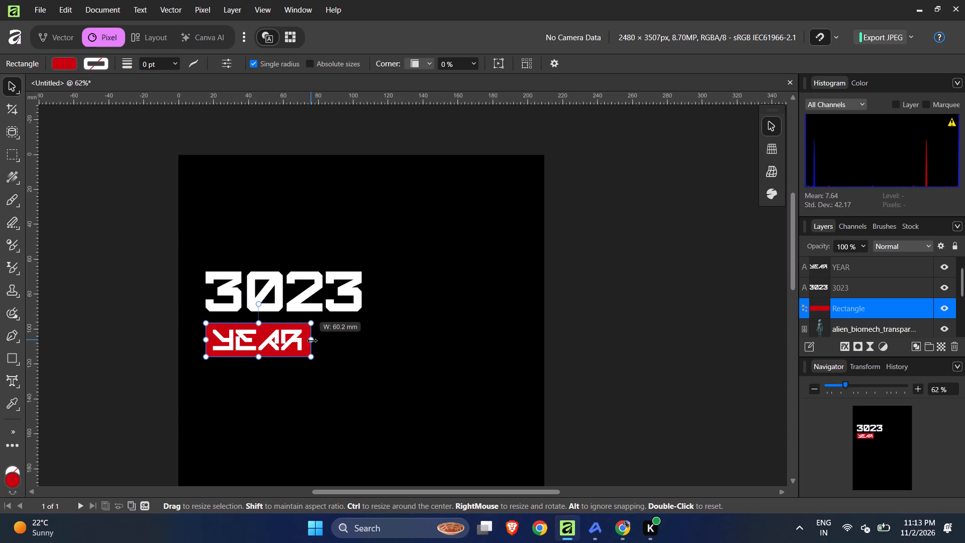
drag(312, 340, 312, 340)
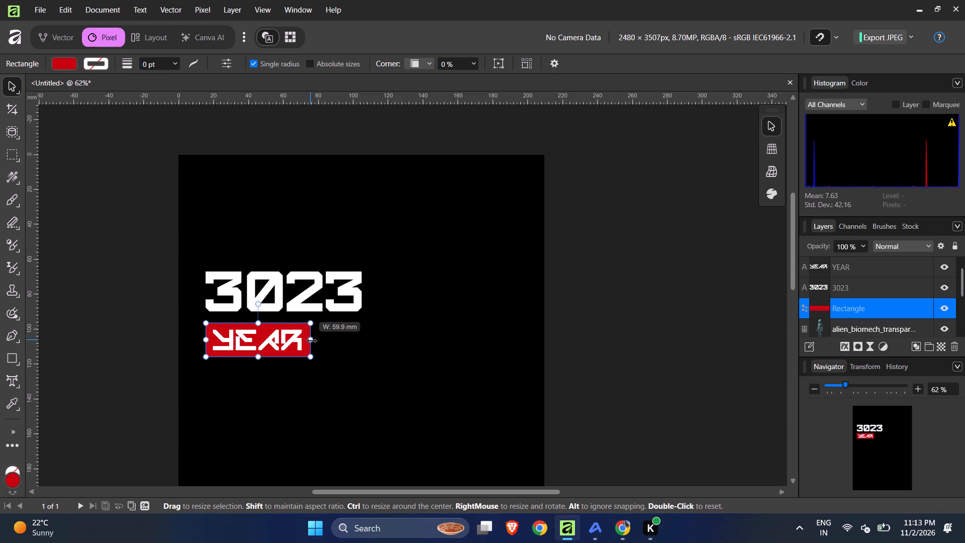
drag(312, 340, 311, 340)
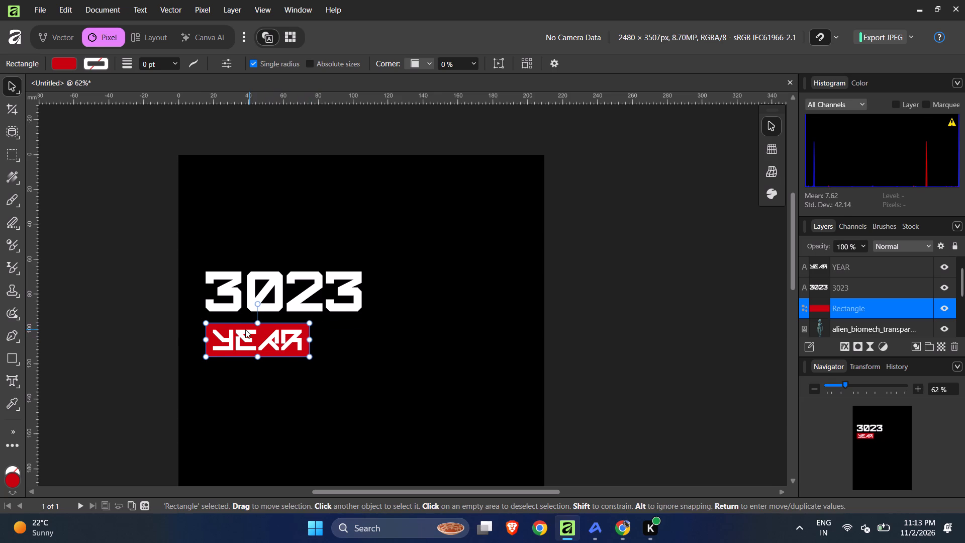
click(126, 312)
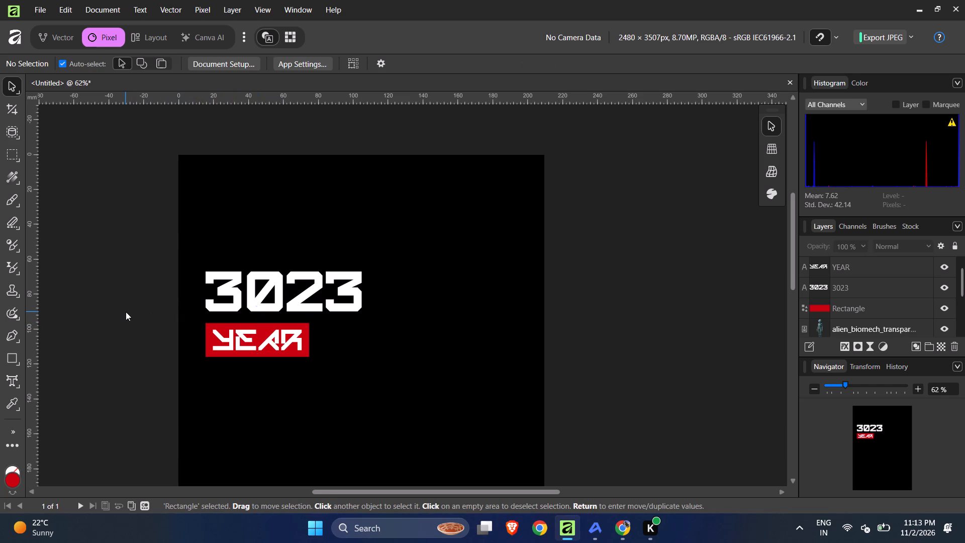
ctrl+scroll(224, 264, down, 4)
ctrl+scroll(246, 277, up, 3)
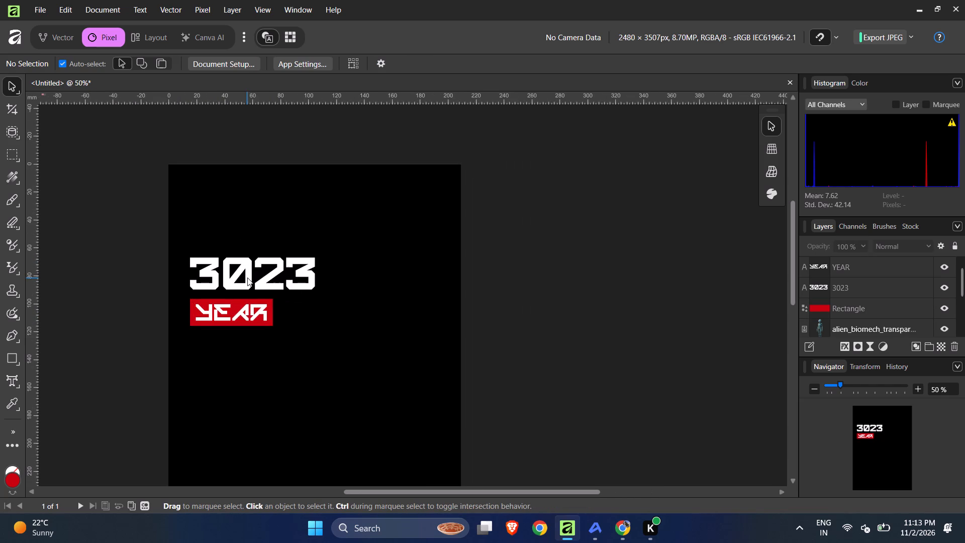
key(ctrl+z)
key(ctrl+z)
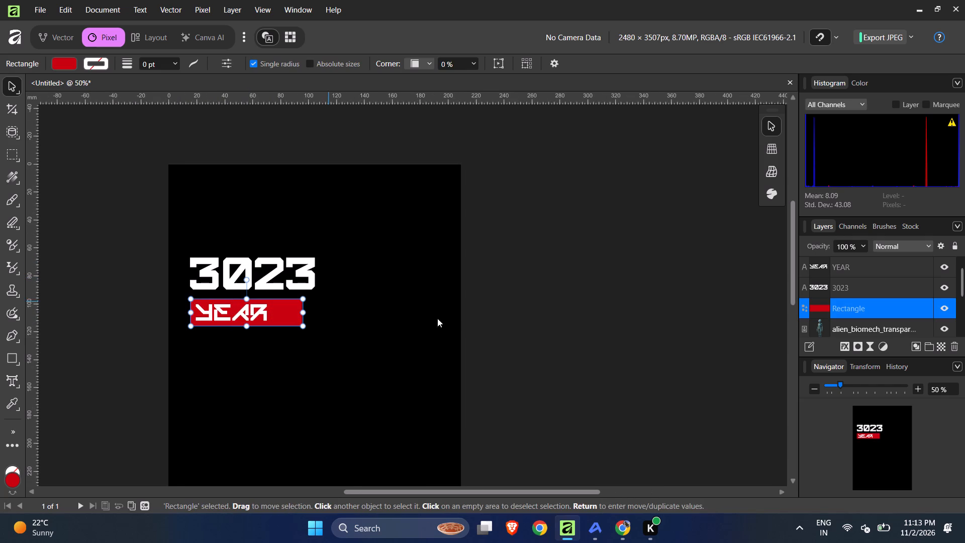
Move the biomech alien image from beside the page onto the poster, just right of centre, with its head above the 3023 title.
click(543, 311)
drag(500, 346, 314, 360)
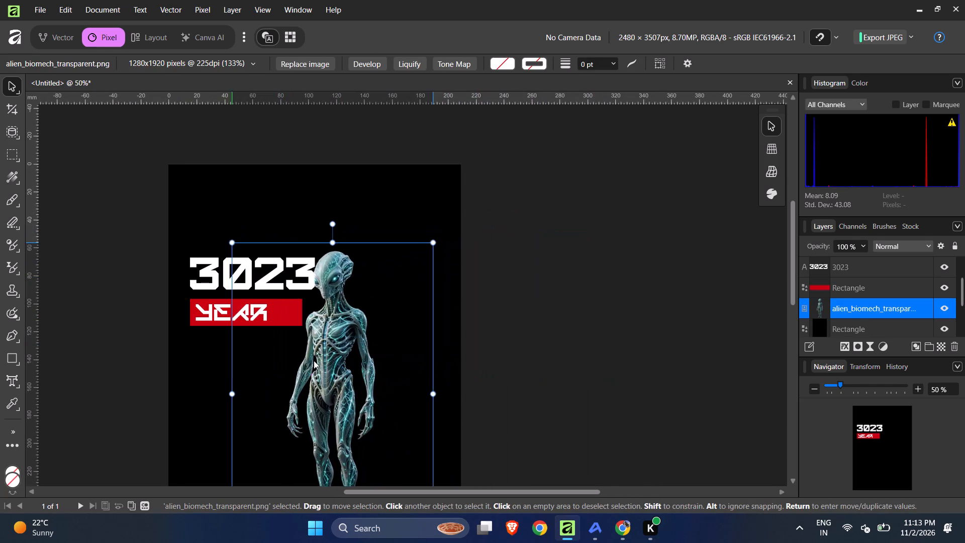
drag(314, 360, 297, 356)
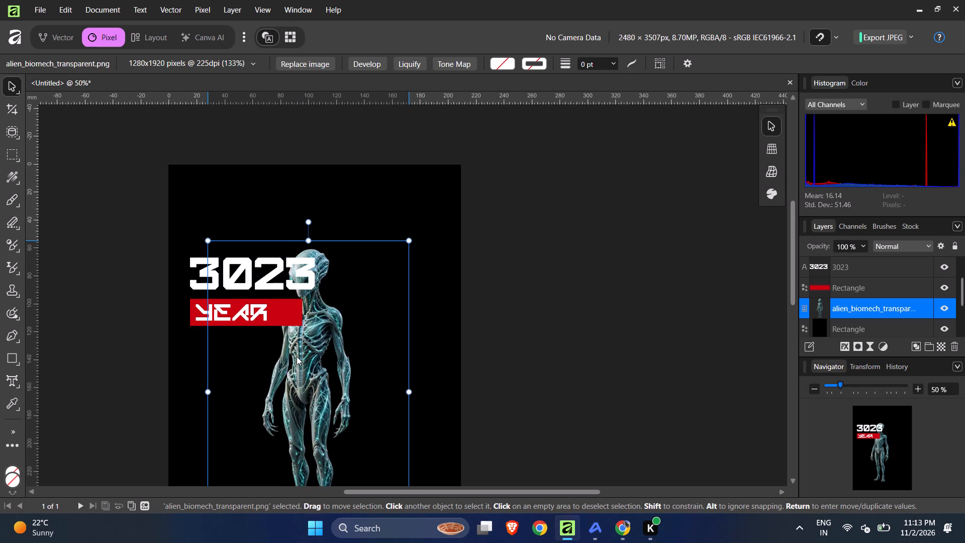
drag(297, 356, 296, 356)
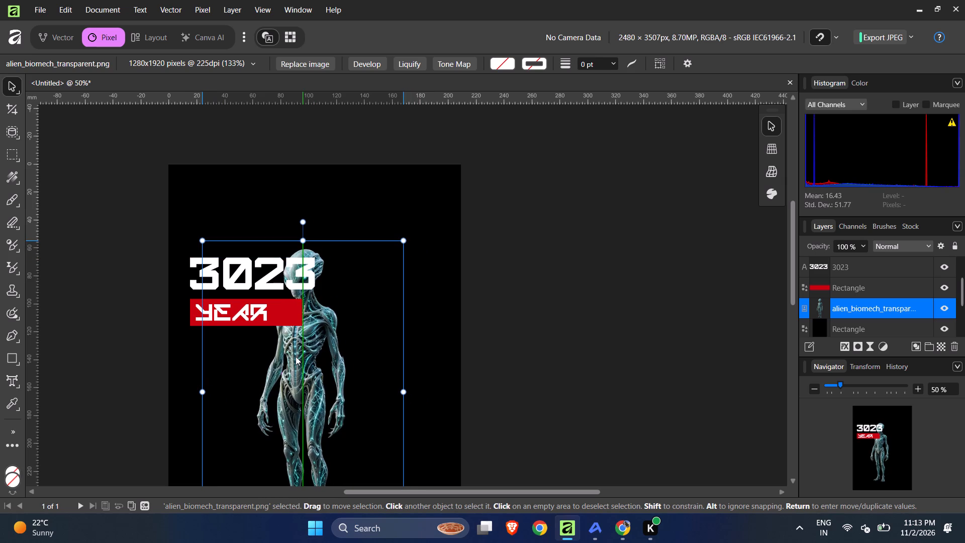
drag(296, 356, 301, 372)
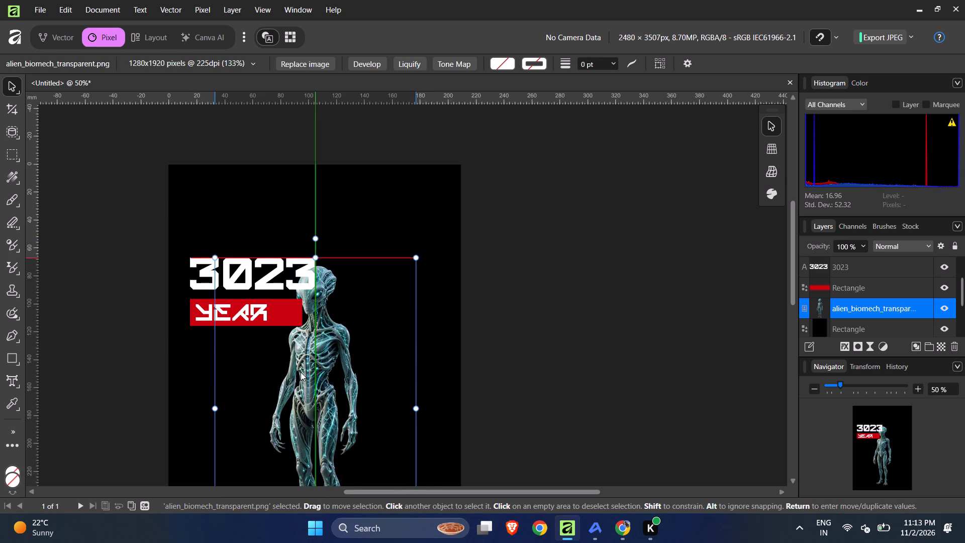
drag(301, 372, 323, 311)
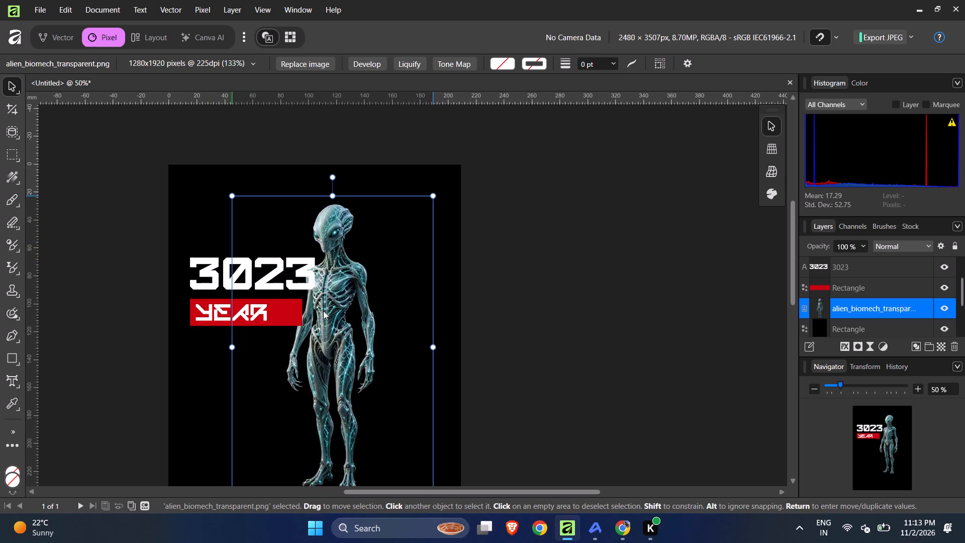
drag(323, 311, 322, 310)
Enlarge the alien image proportionally to about 157% so the figure fills most of the poster's height.
ctrl+scroll(340, 263, down, 3)
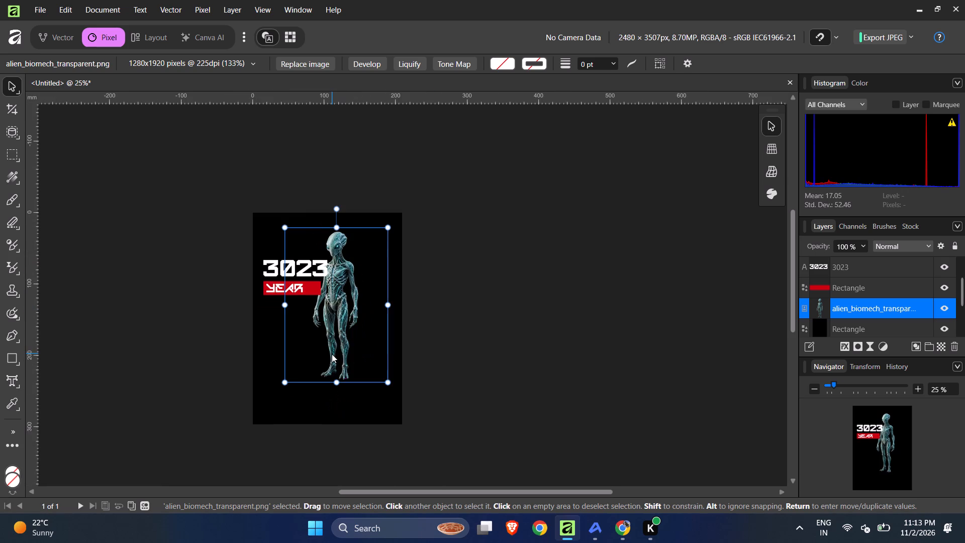
ctrl+scroll(332, 381, up, 2)
drag(342, 386, 337, 420)
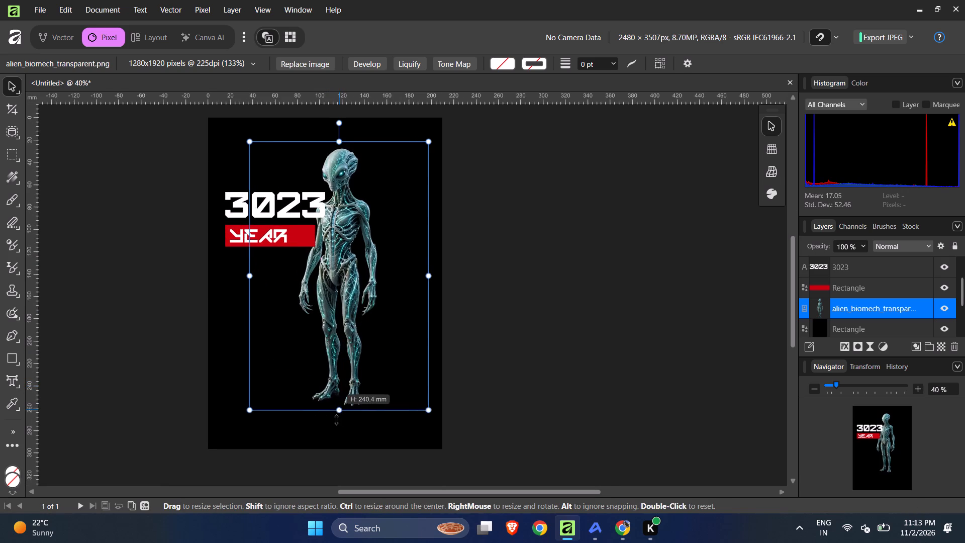
drag(337, 420, 335, 430)
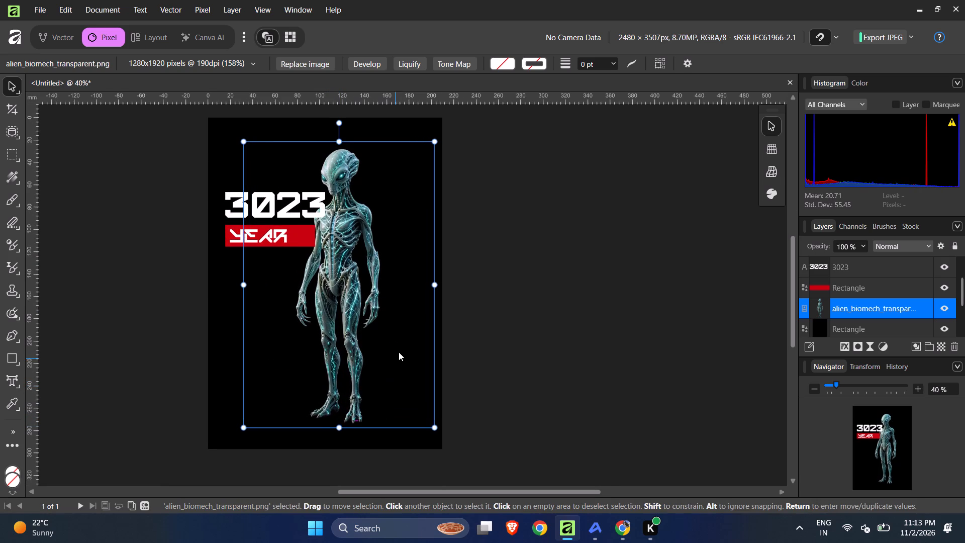
drag(437, 285, 444, 294)
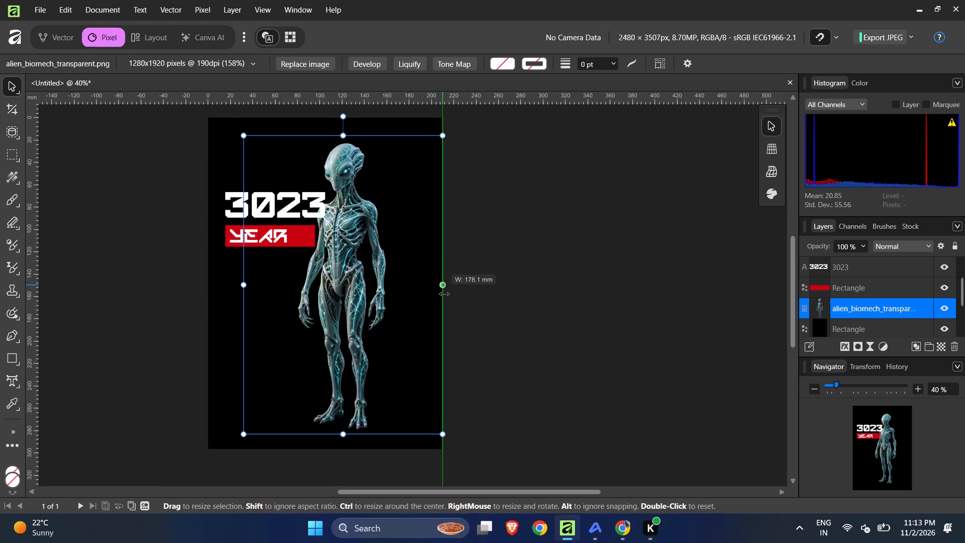
drag(444, 294, 428, 302)
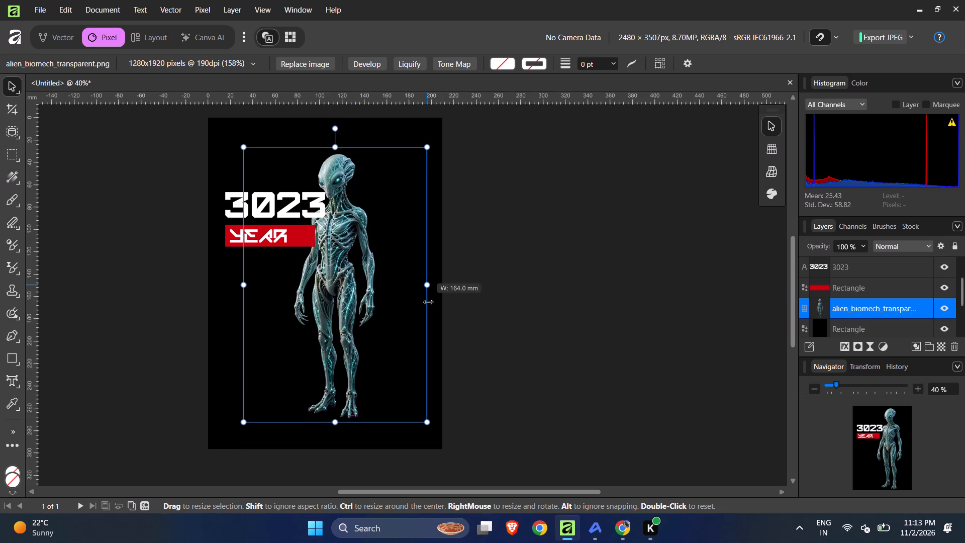
drag(428, 302, 433, 302)
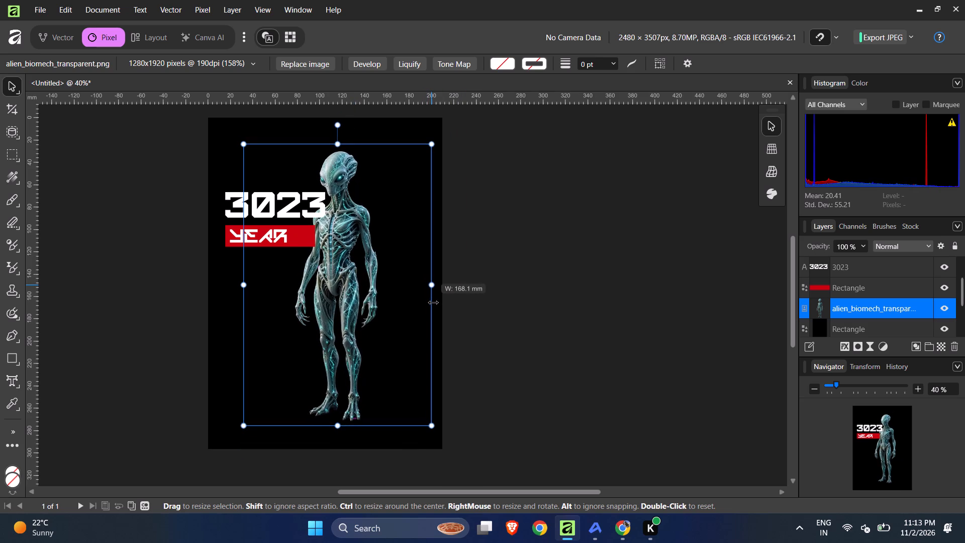
drag(433, 302, 431, 303)
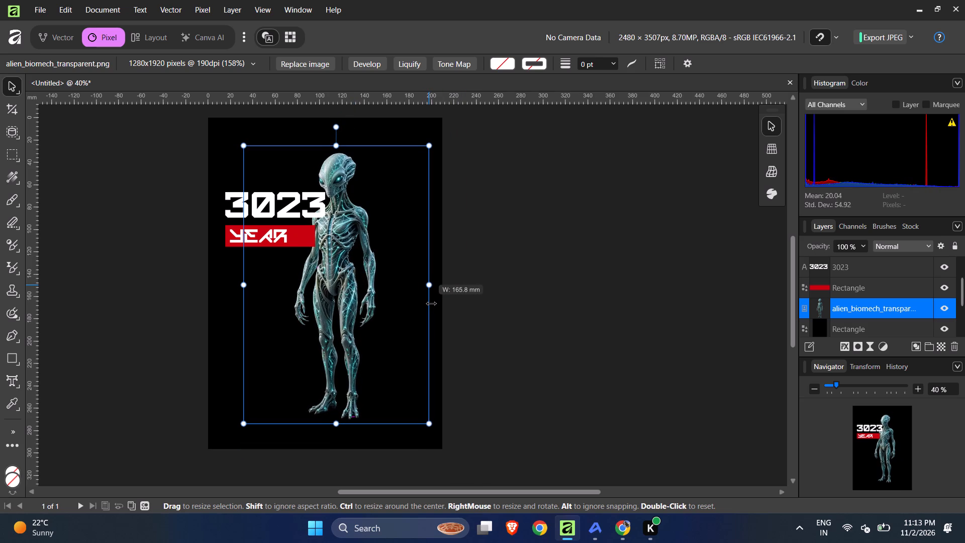
drag(431, 303, 436, 304)
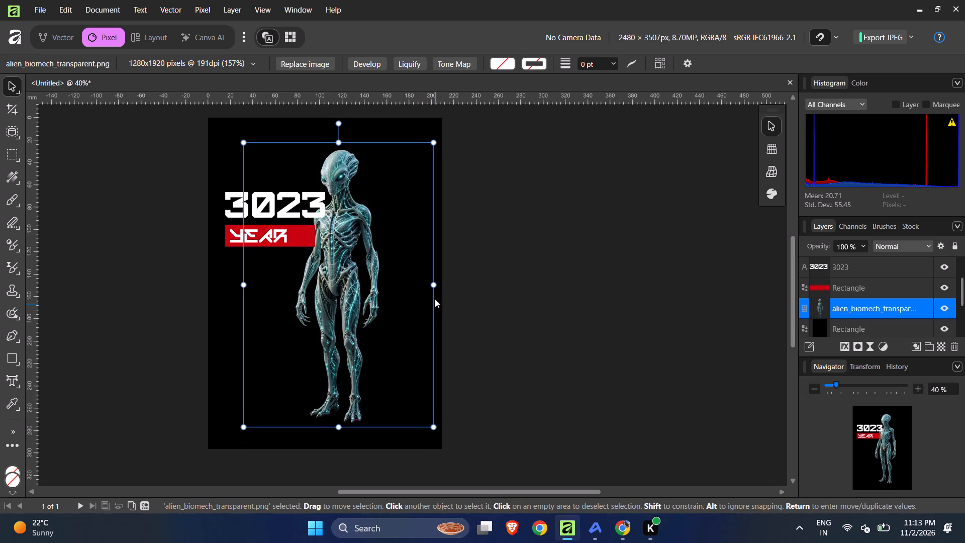
Reorder the 3023 text so it sits behind the alien image but above the black background rectangle.
click(224, 201)
key(ctrl+shift+bracketleft)
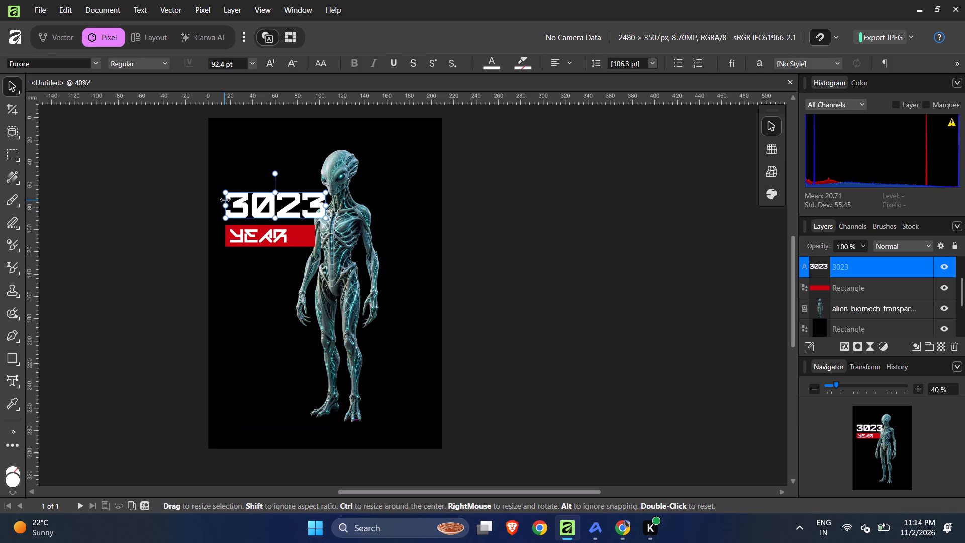
key(ctrl+bracketright)
key(ctrl+bracketright)
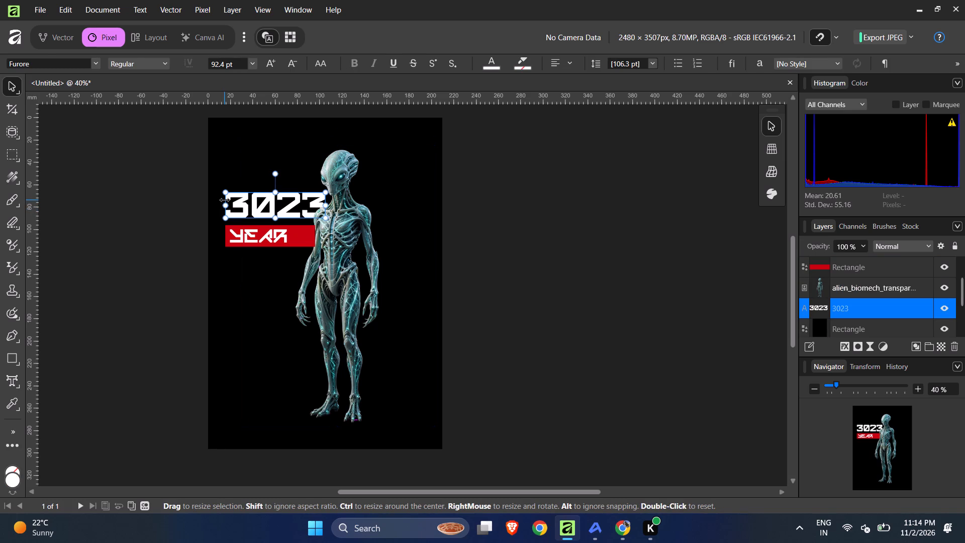
Shift the alien image slightly left so its head and shoulder overlap the last digit of 3023.
ctrl+scroll(232, 201, down, 3)
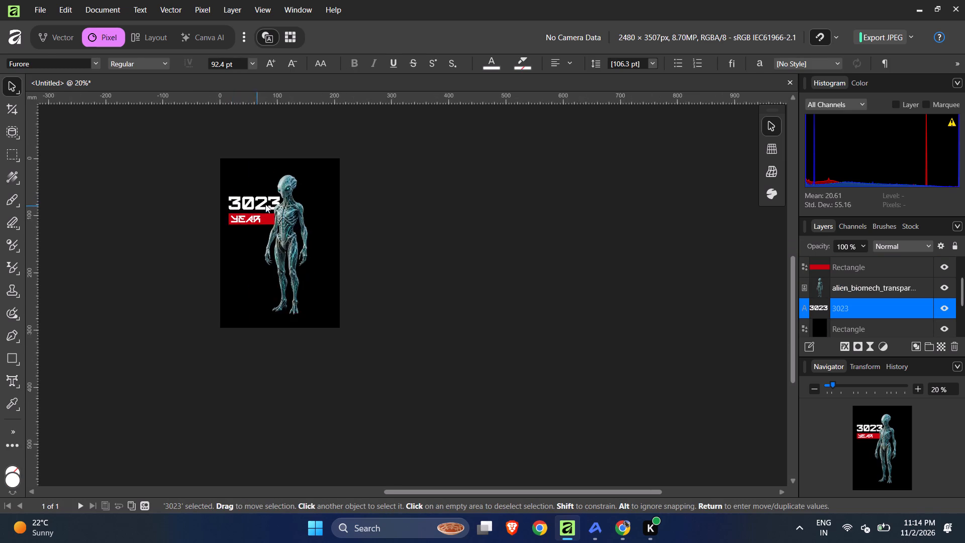
ctrl+scroll(267, 202, up, 6)
click(352, 343)
drag(345, 330, 346, 336)
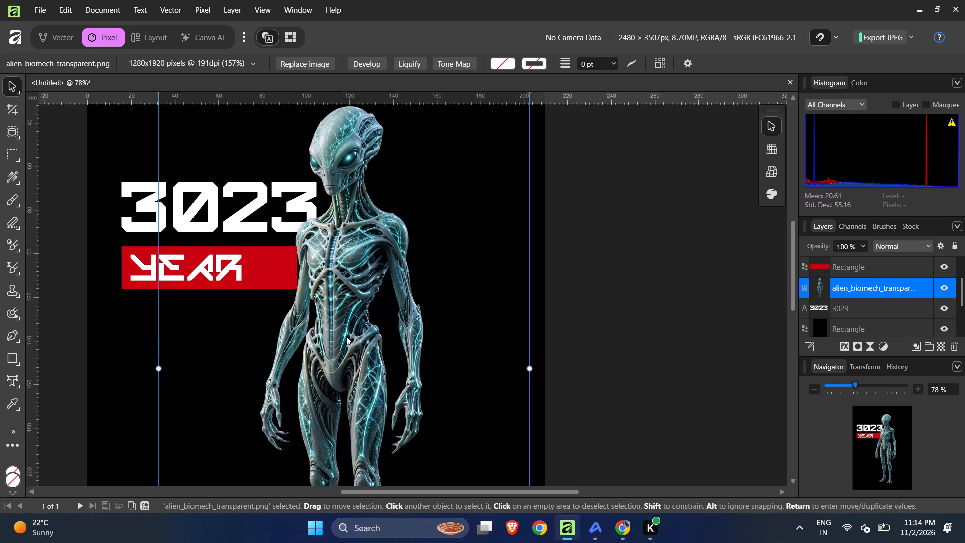
drag(346, 336, 343, 338)
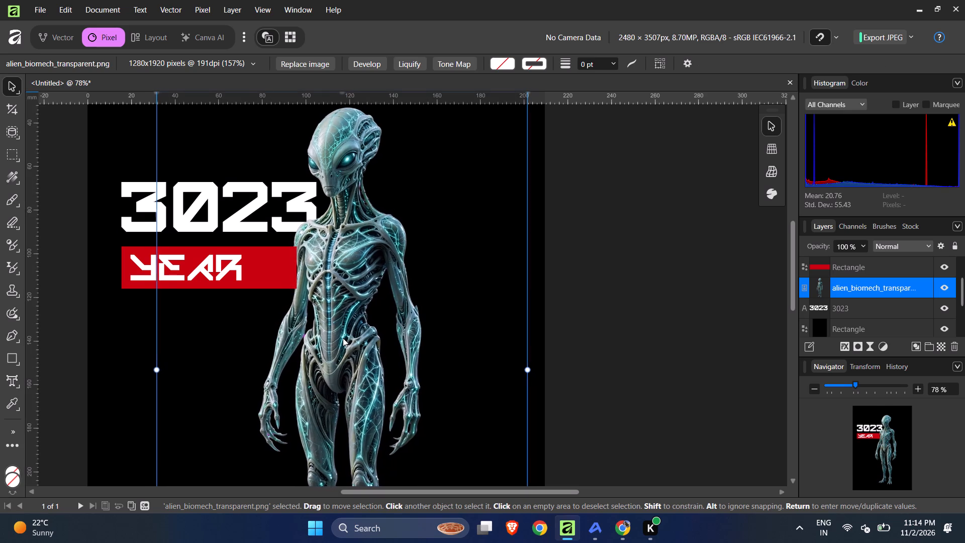
drag(343, 338, 334, 337)
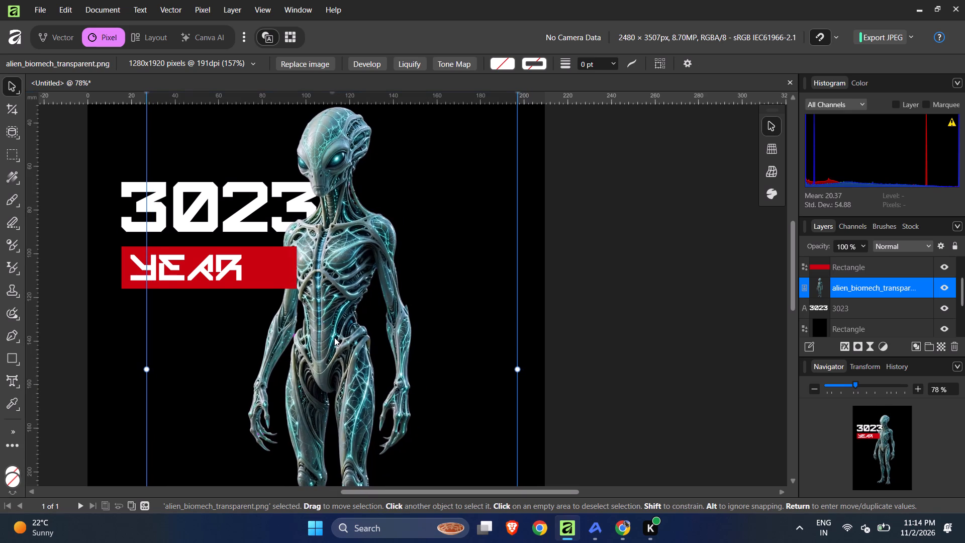
drag(334, 337, 333, 337)
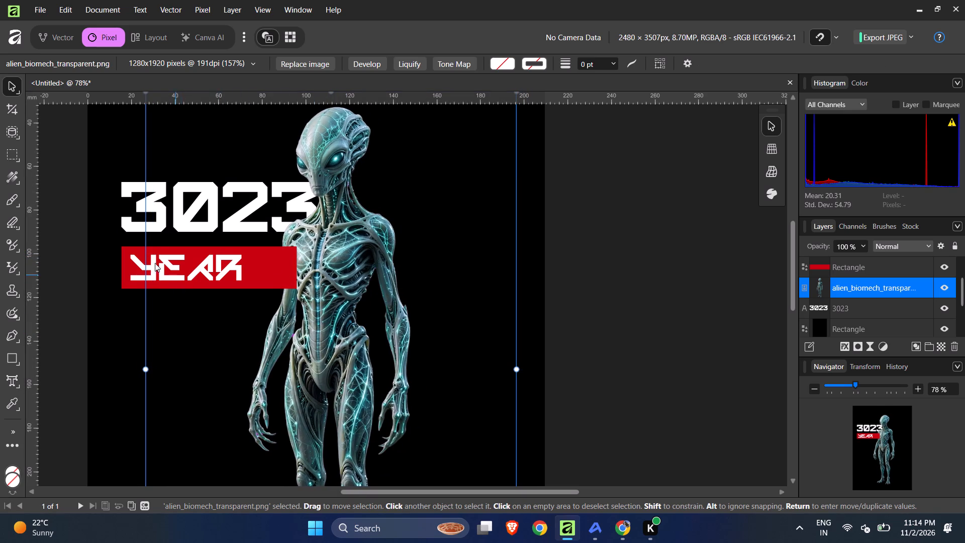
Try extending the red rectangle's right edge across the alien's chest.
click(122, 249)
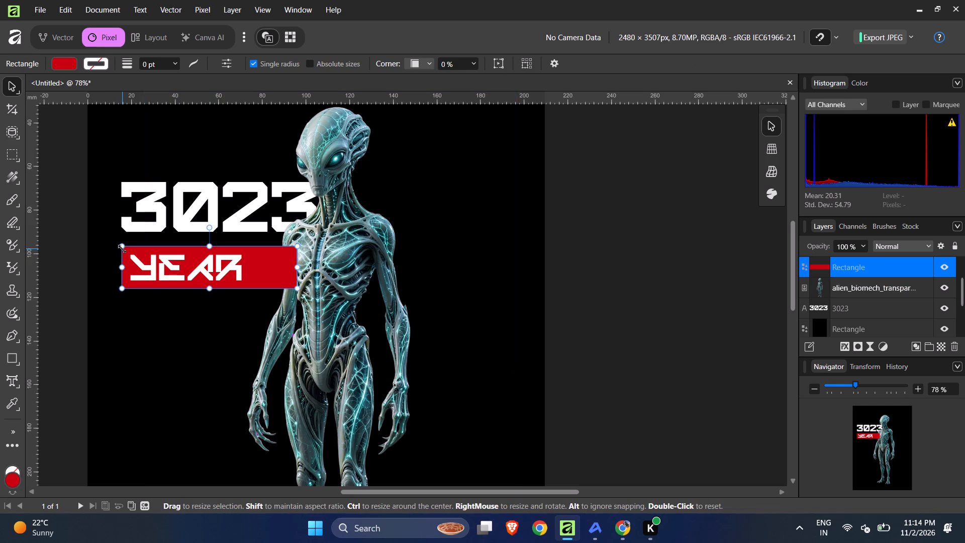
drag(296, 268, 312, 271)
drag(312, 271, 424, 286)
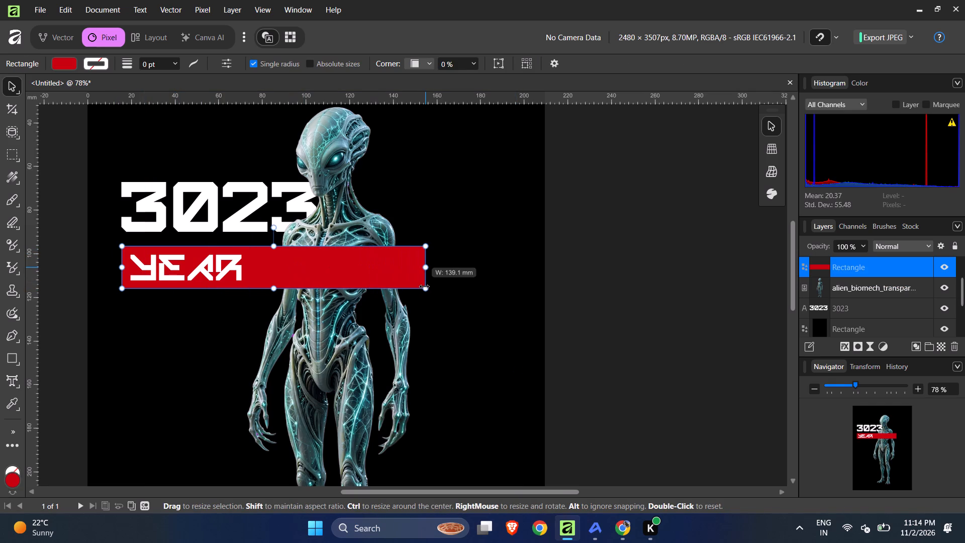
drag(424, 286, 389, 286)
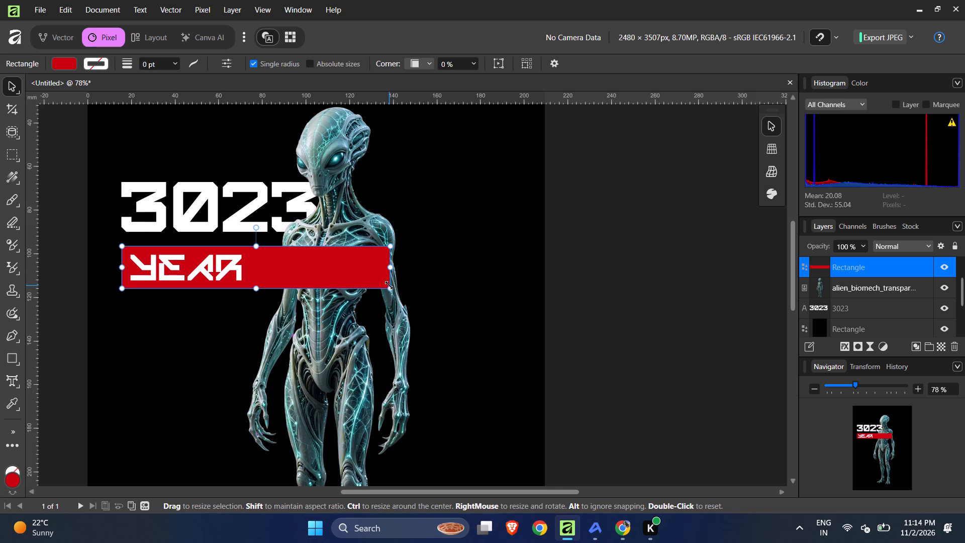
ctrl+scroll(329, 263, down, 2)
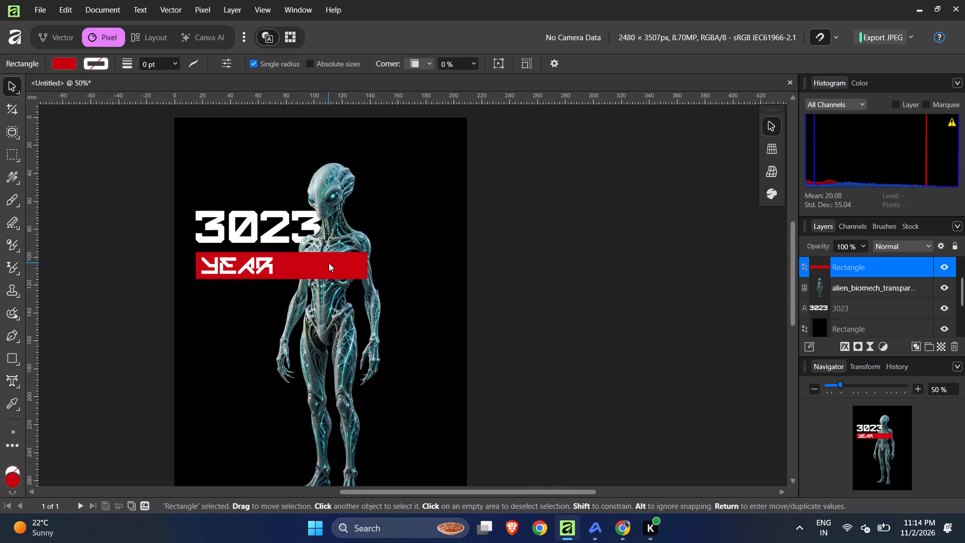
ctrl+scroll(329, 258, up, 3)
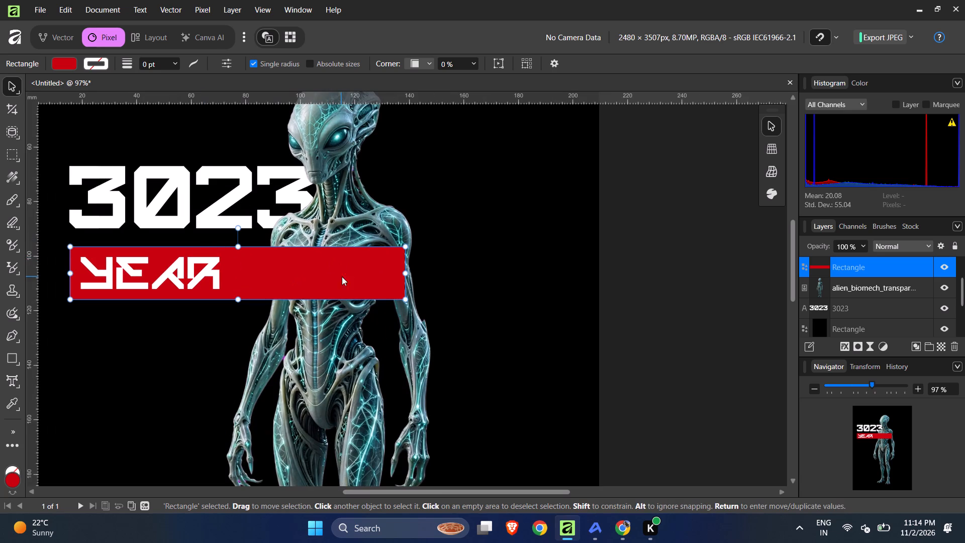
Narrow the red rectangle from its right edge to about 59 mm wide so it fits around the YEAR text.
drag(406, 274, 221, 261)
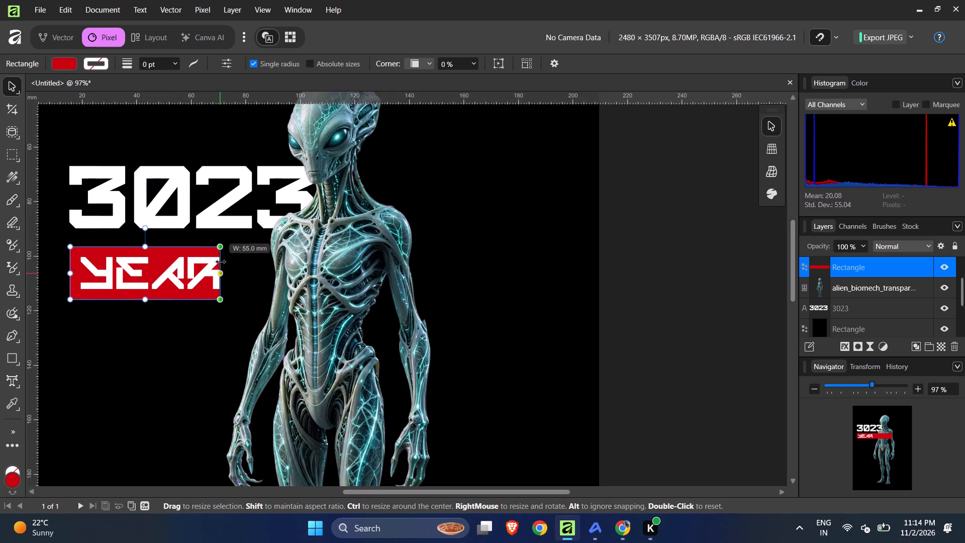
drag(221, 261, 231, 264)
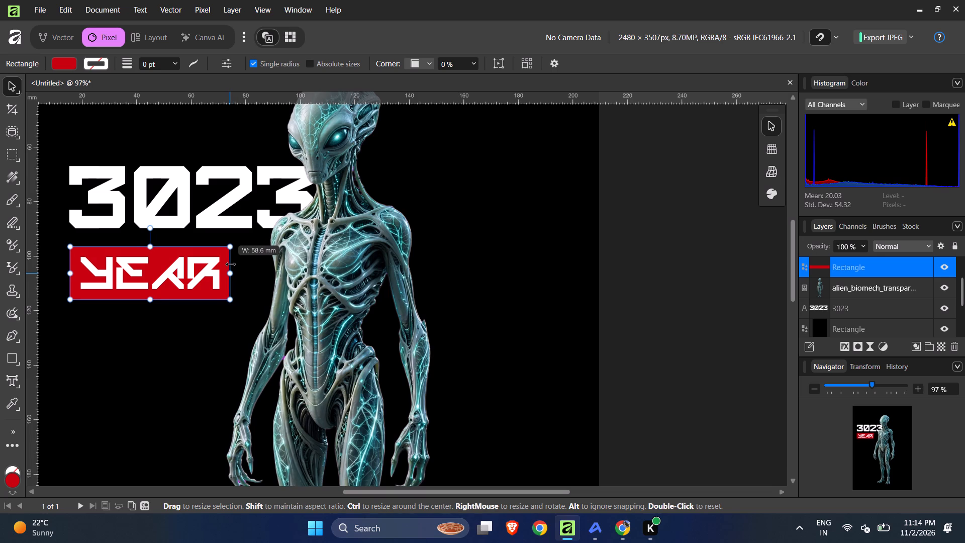
drag(231, 264, 232, 264)
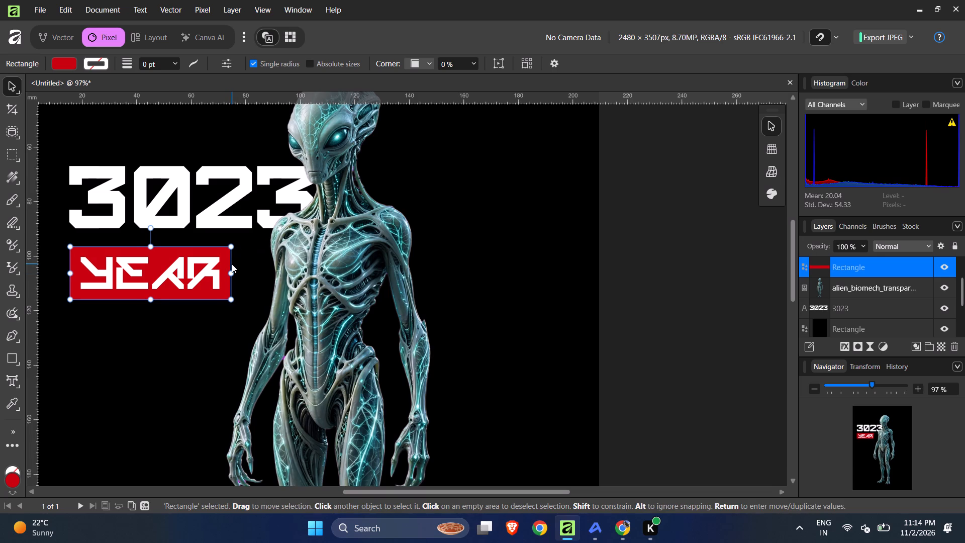
Group the YEAR text with its red rectangle.
shift+click(216, 271)
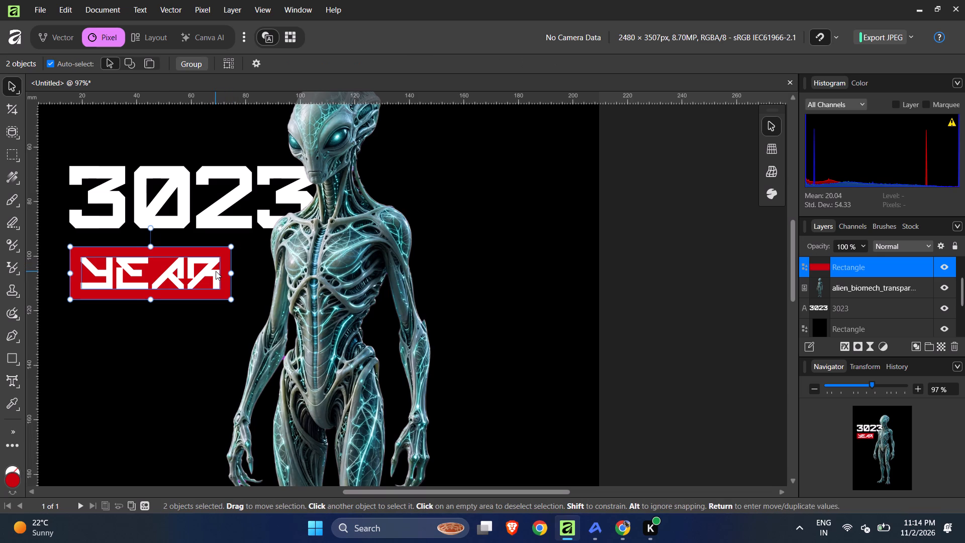
key(ctrl+g)
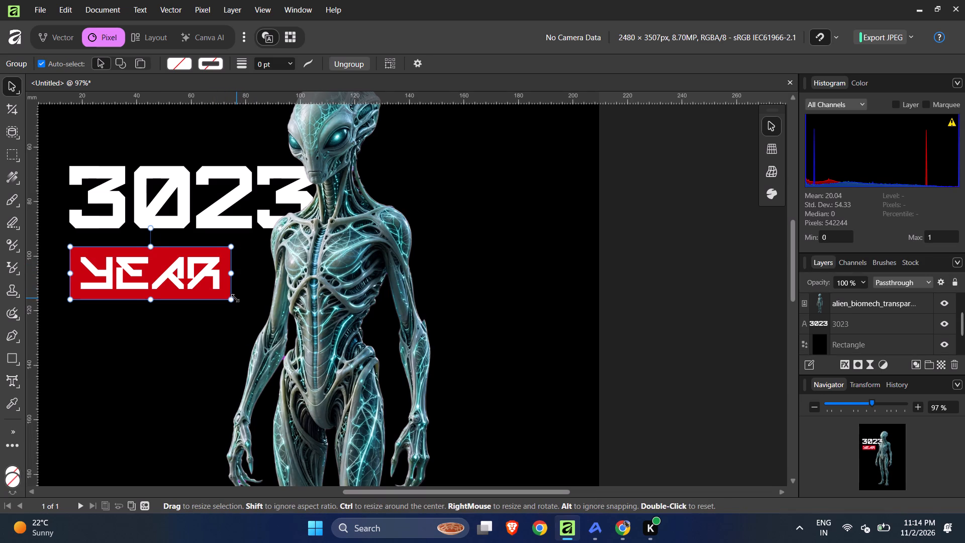
Shrink the YEAR label group proportionally and place it just above 3023 with their left edges aligned.
drag(234, 299, 190, 262)
drag(167, 265, 183, 140)
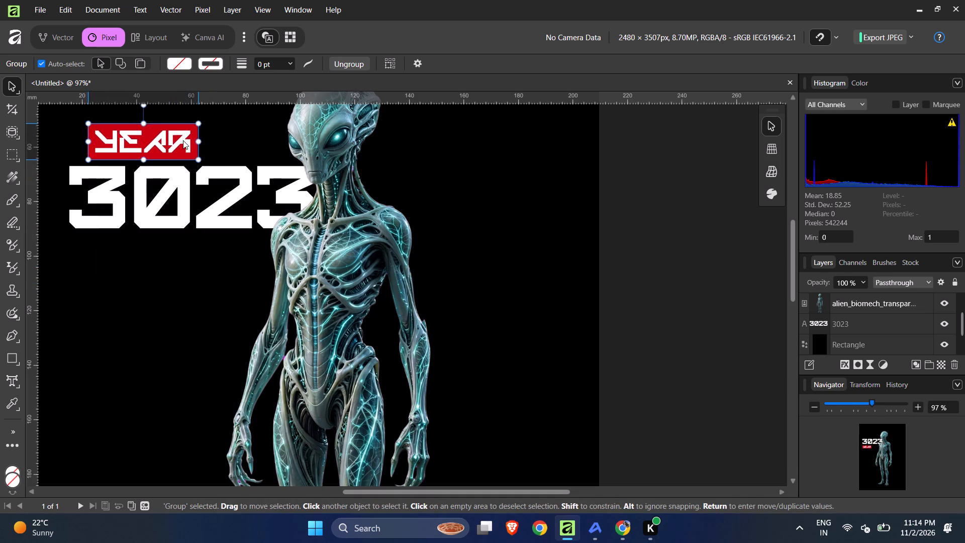
drag(183, 140, 168, 138)
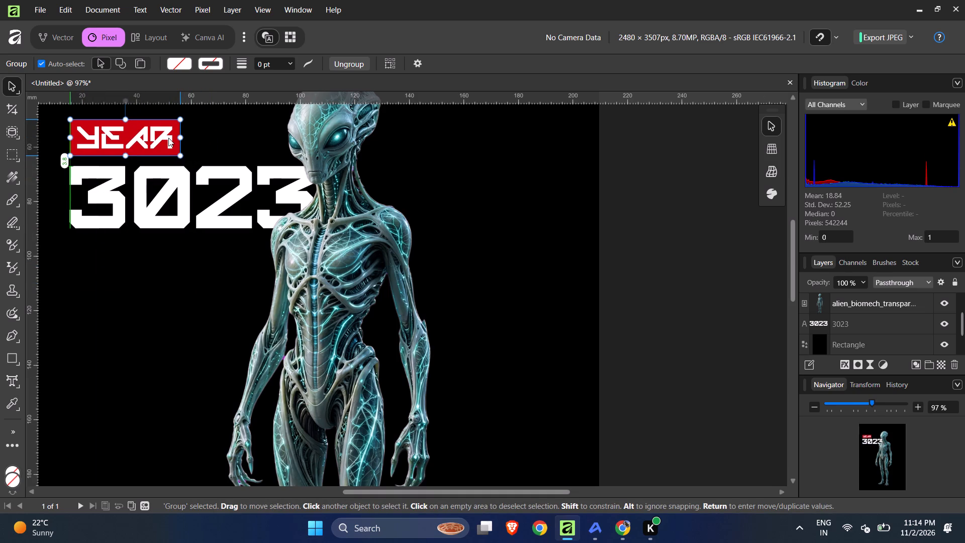
drag(168, 138, 168, 138)
Enlarge the YEAR label group proportionally to about 45 mm wide, keeping its lower-left corner fixed, and check it against the whole poster.
ctrl+scroll(161, 175, down, 4)
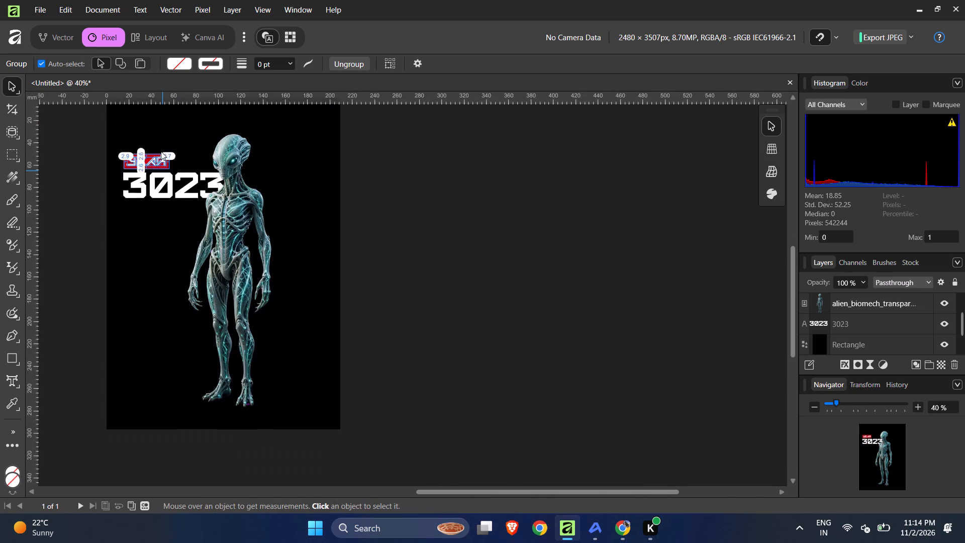
ctrl+scroll(161, 146, up, 5)
drag(186, 169, 211, 162)
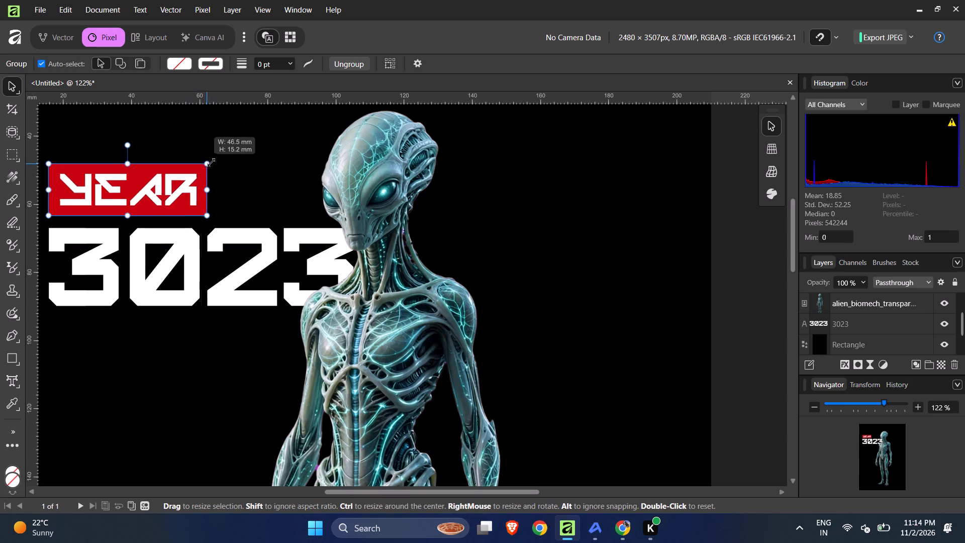
drag(211, 162, 273, 159)
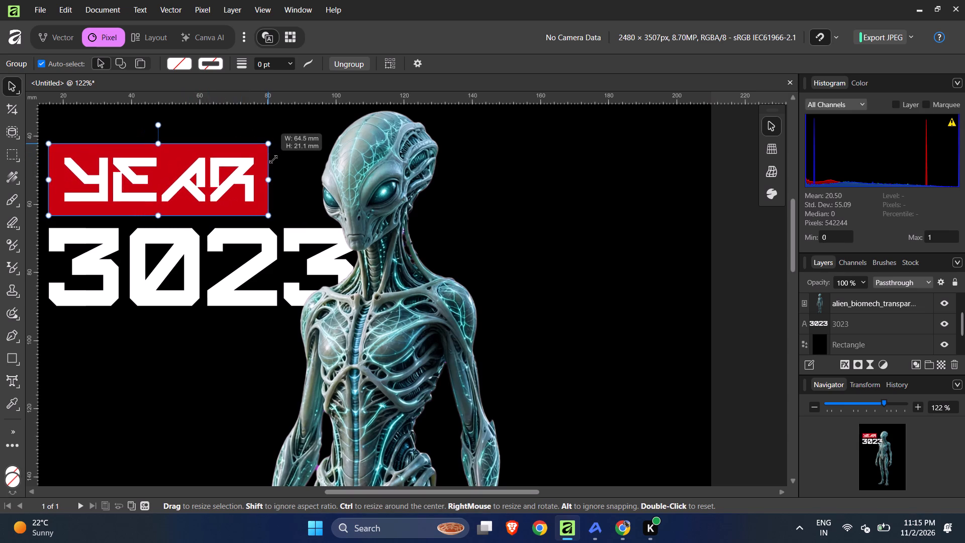
drag(273, 159, 201, 167)
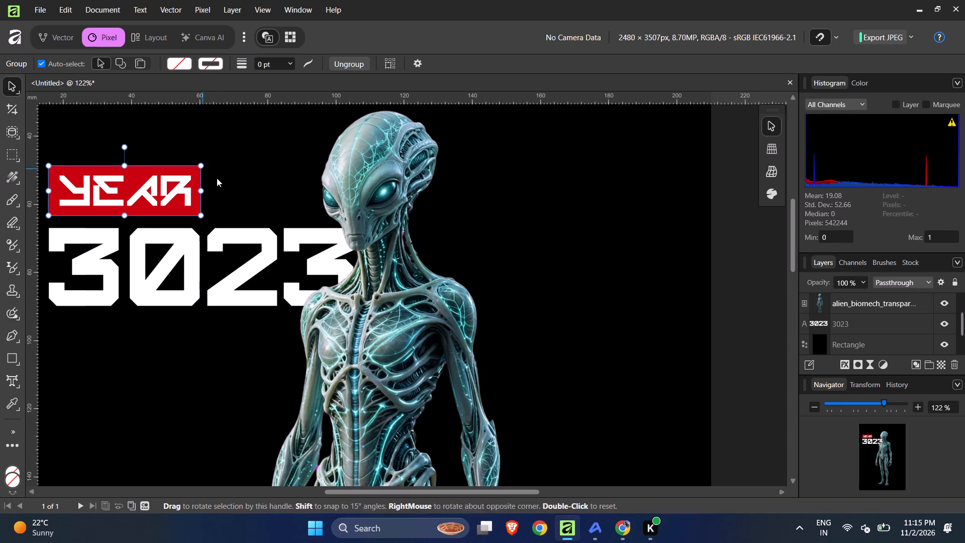
ctrl+scroll(242, 199, down, 5)
click(143, 219)
ctrl+scroll(115, 209, up, 1)
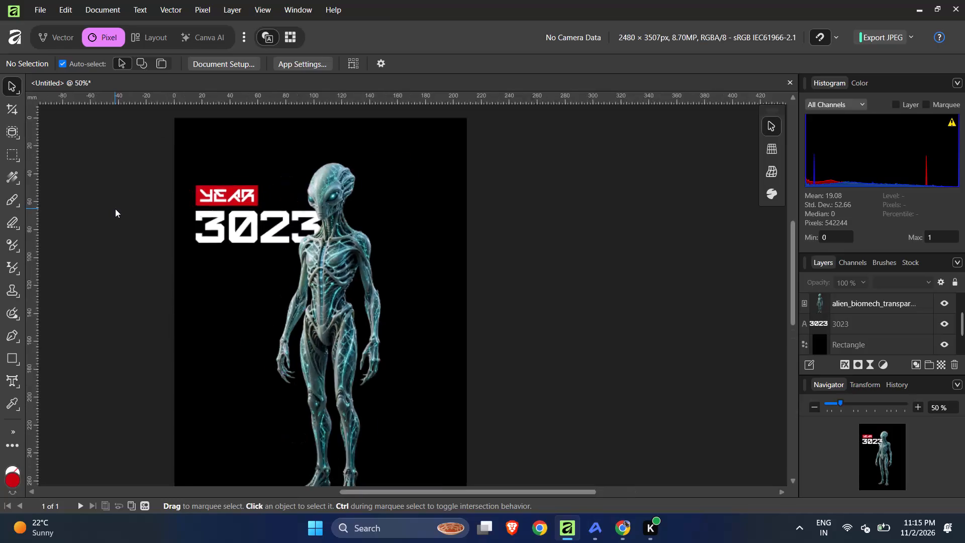
ctrl+scroll(115, 209, up, 1)
ctrl+scroll(133, 200, down, 3)
ctrl+scroll(133, 206, up, 1)
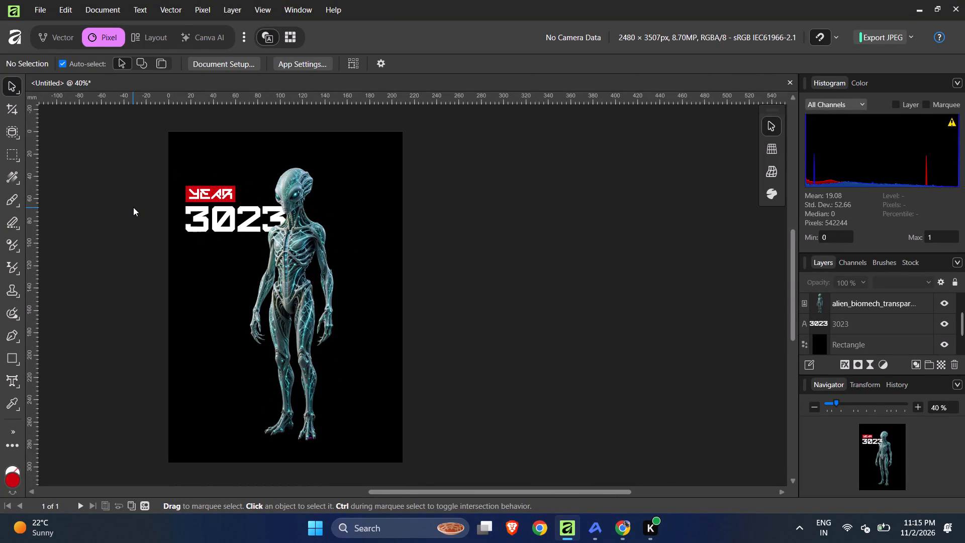
Group the YEAR label and the 3023 text together, leaving the black background rectangle out of the selection.
click(133, 207)
shift+click(237, 225)
click(155, 185)
drag(153, 182, 185, 232)
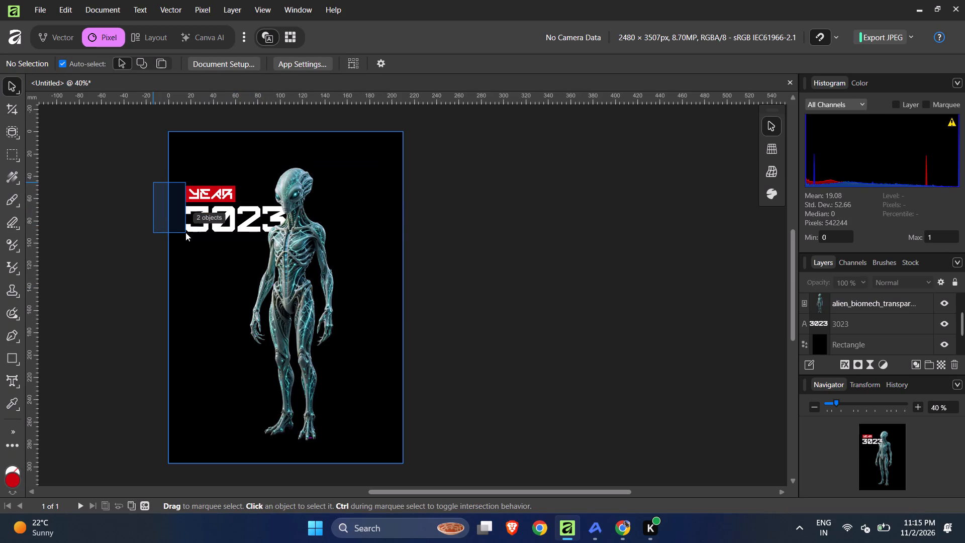
drag(185, 232, 194, 243)
shift+click(188, 266)
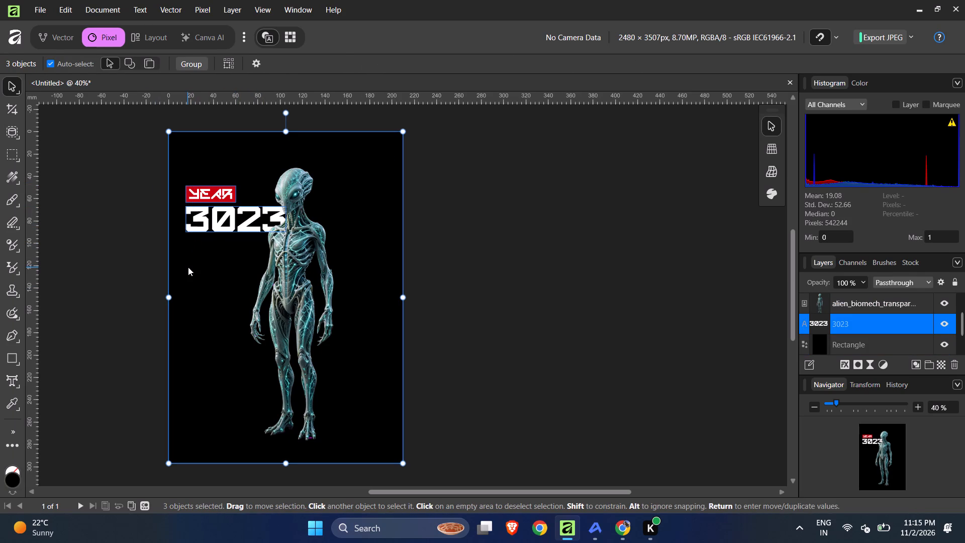
shift+click(188, 267)
shift+click(177, 254)
shift+click(175, 247)
shift+drag(135, 226, 173, 312)
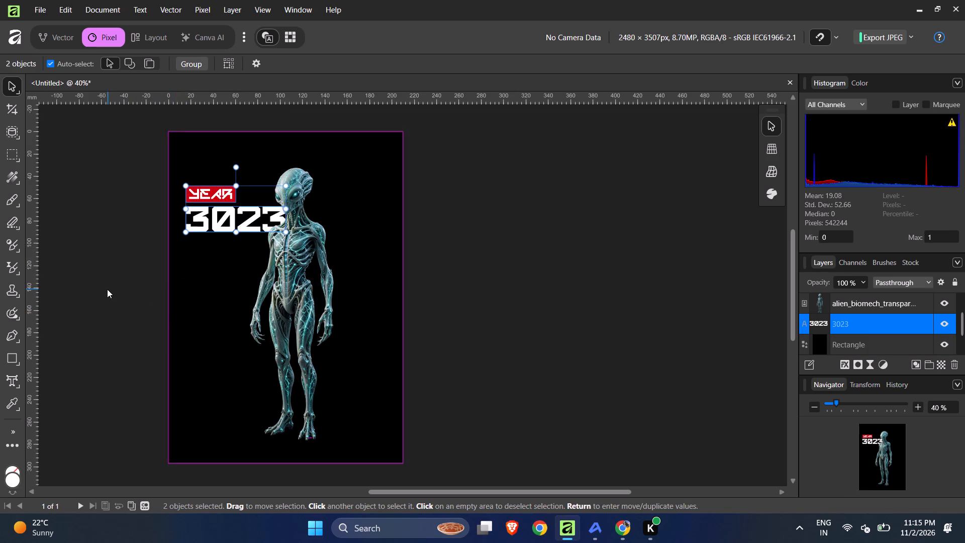
key(ctrl+g)
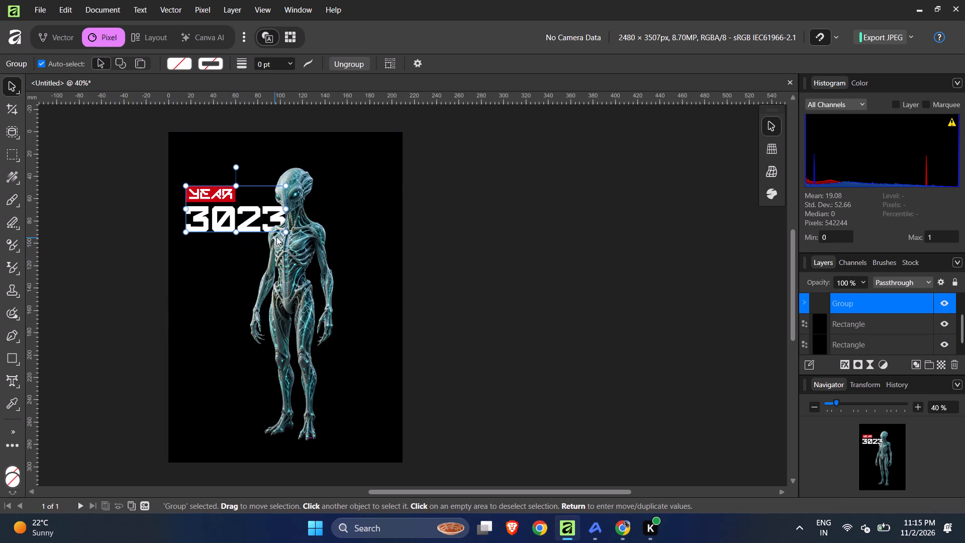
Enlarge the combined YEAR and 3023 group proportionally to about 180 mm wide so it spans the poster behind the alien.
drag(290, 234, 357, 328)
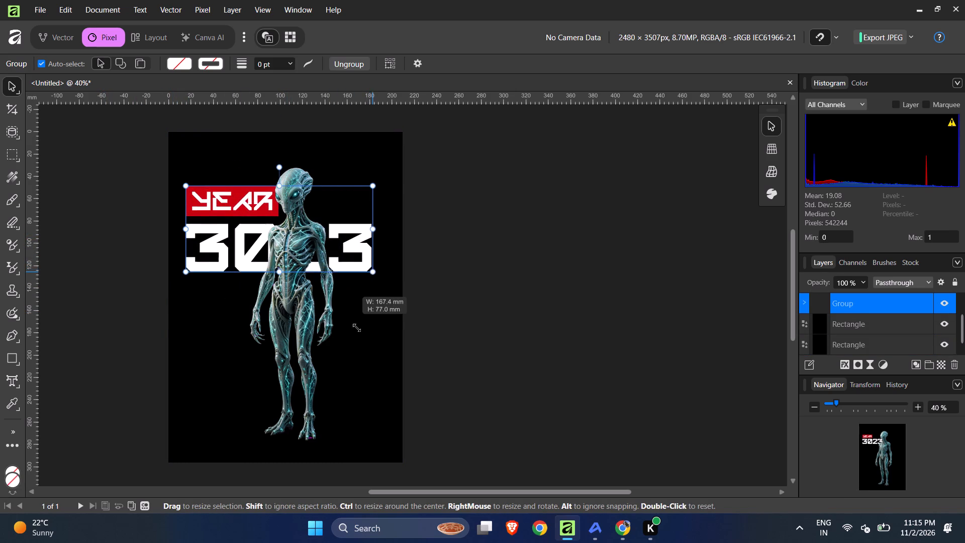
drag(357, 328, 350, 332)
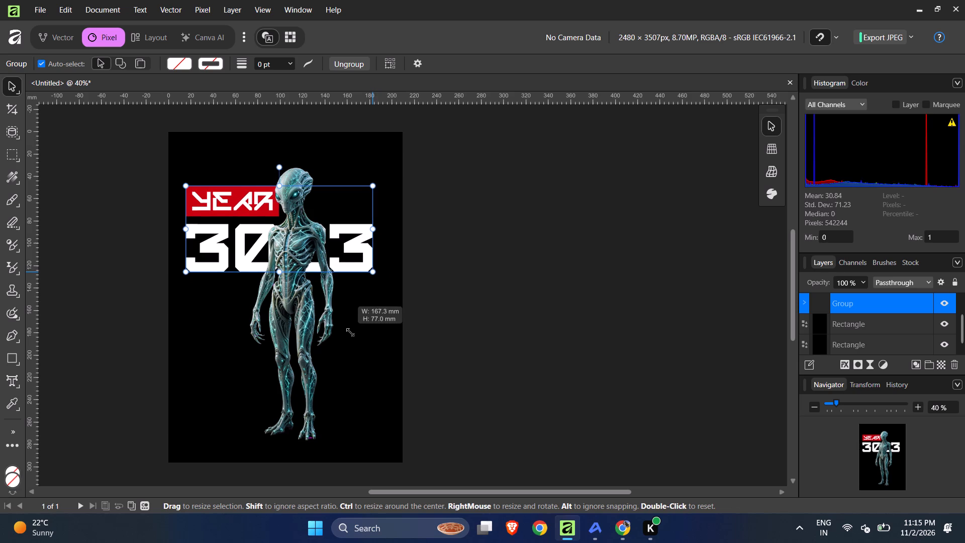
drag(350, 332, 348, 332)
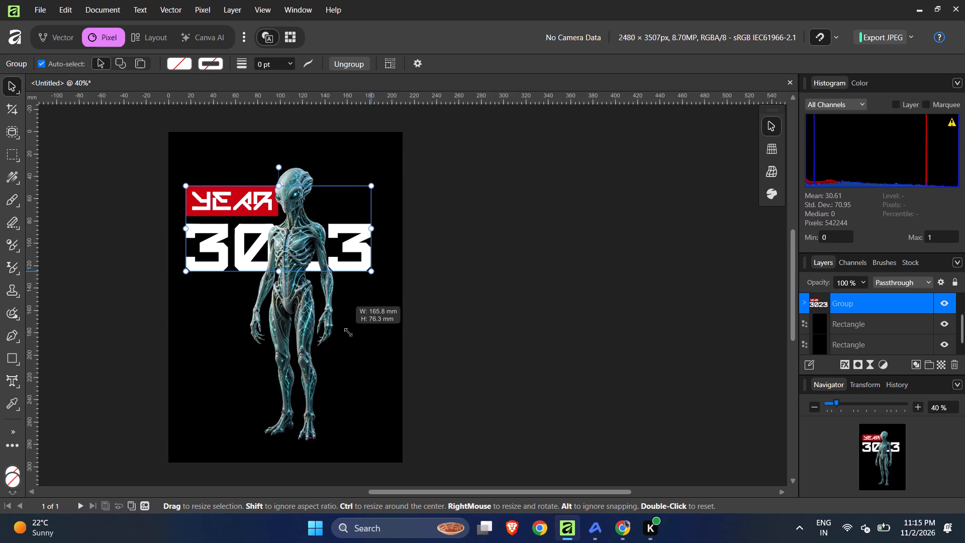
drag(348, 332, 346, 332)
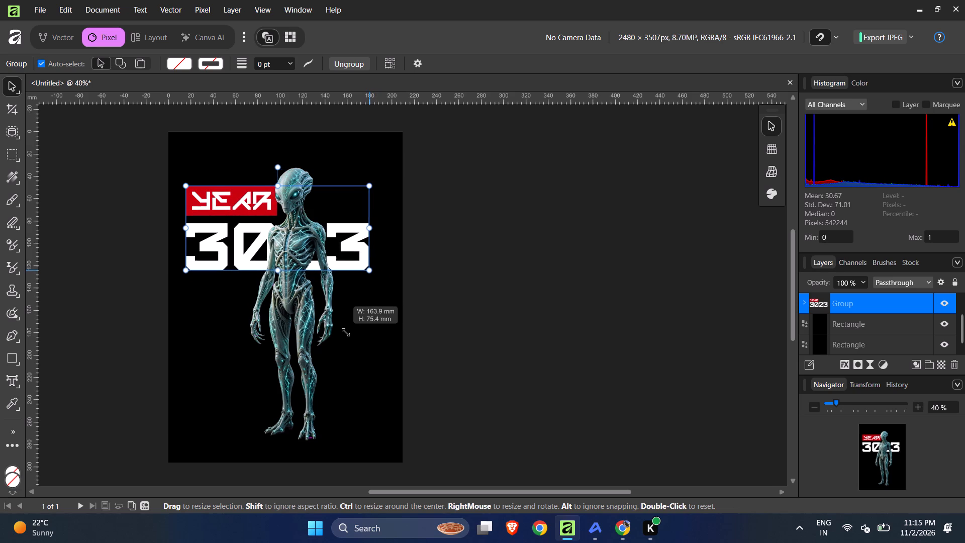
drag(346, 332, 347, 332)
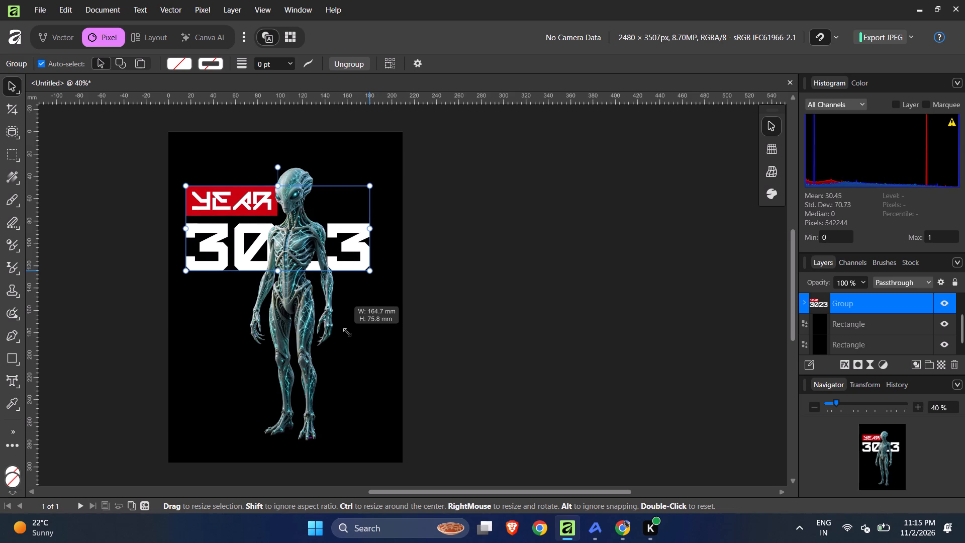
drag(347, 332, 357, 344)
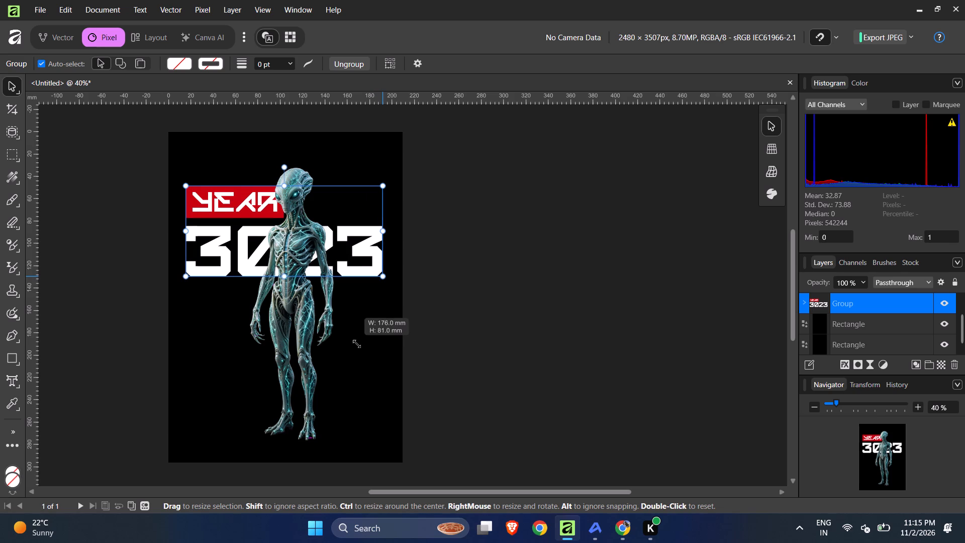
drag(357, 344, 359, 346)
click(499, 311)
ctrl+scroll(437, 287, down, 3)
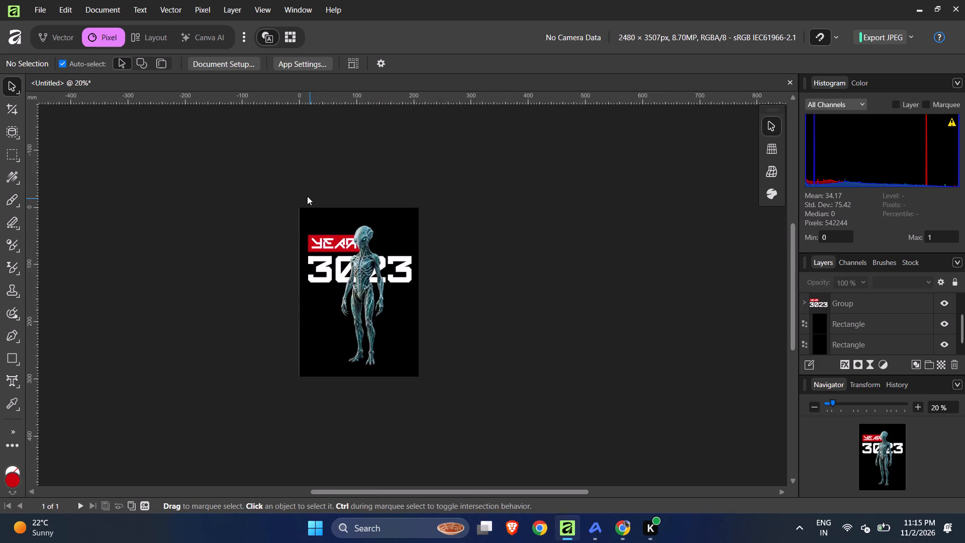
Scale the YEAR label inside the title group down to about 77 mm wide so it clears the alien's face.
ctrl+scroll(307, 196, up, 4)
click(359, 311)
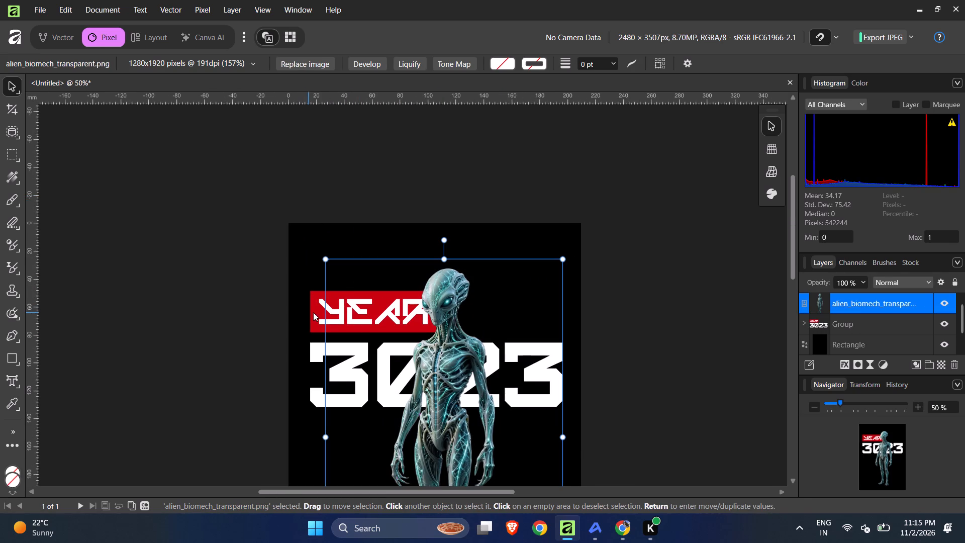
double_click(316, 310)
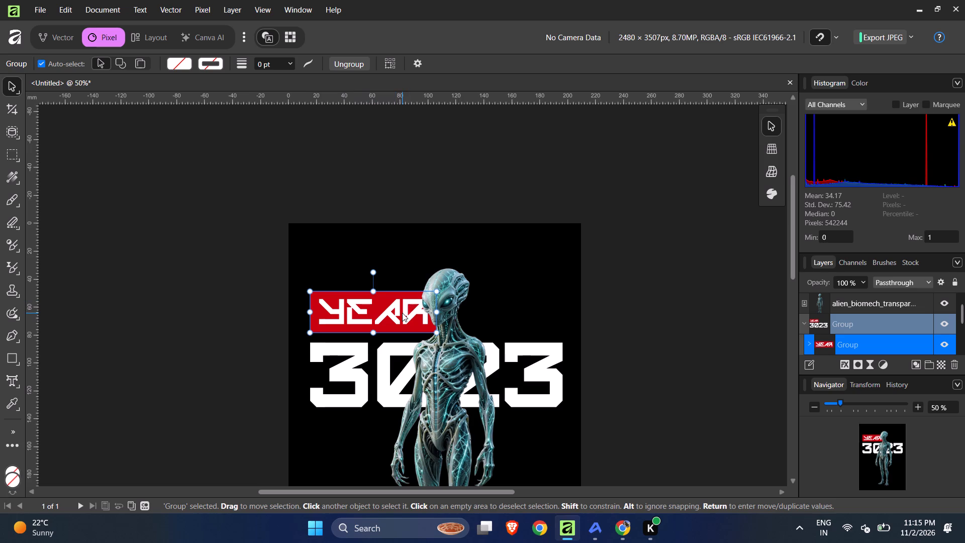
drag(433, 293, 418, 303)
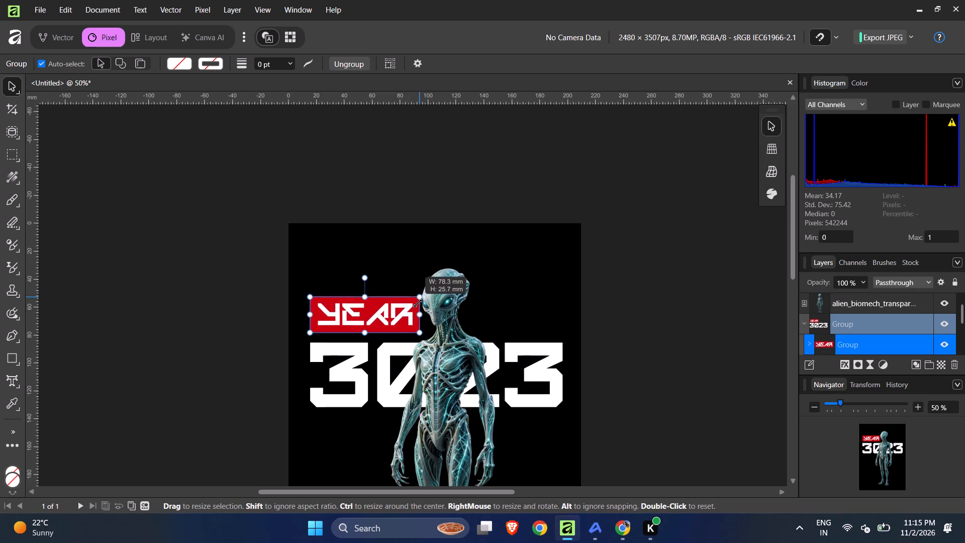
drag(418, 303, 416, 305)
double_click(197, 270)
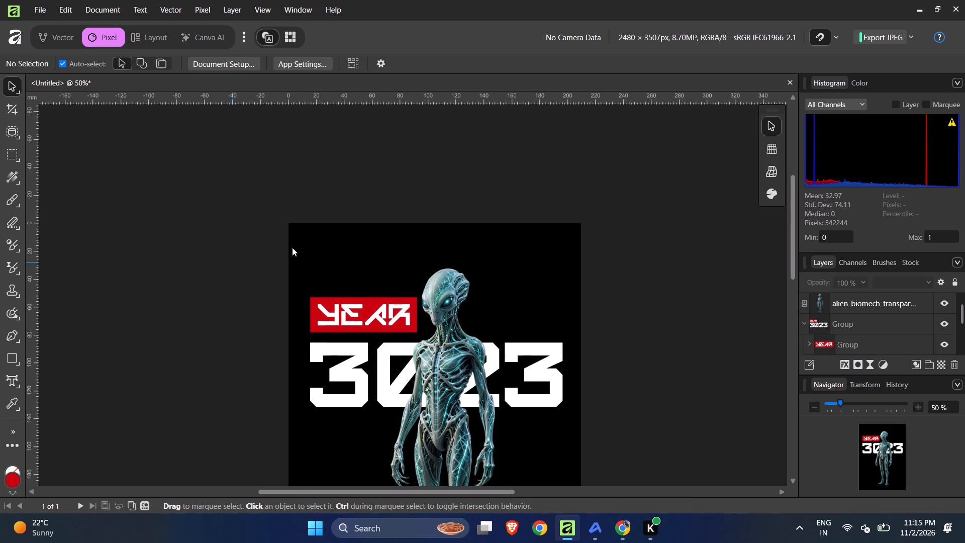
Cut the digits 30 out of the 3023 text, leaving only 23 in that text object.
ctrl+scroll(310, 242, down, 3)
ctrl+scroll(335, 298, up, 4)
double_click(341, 336)
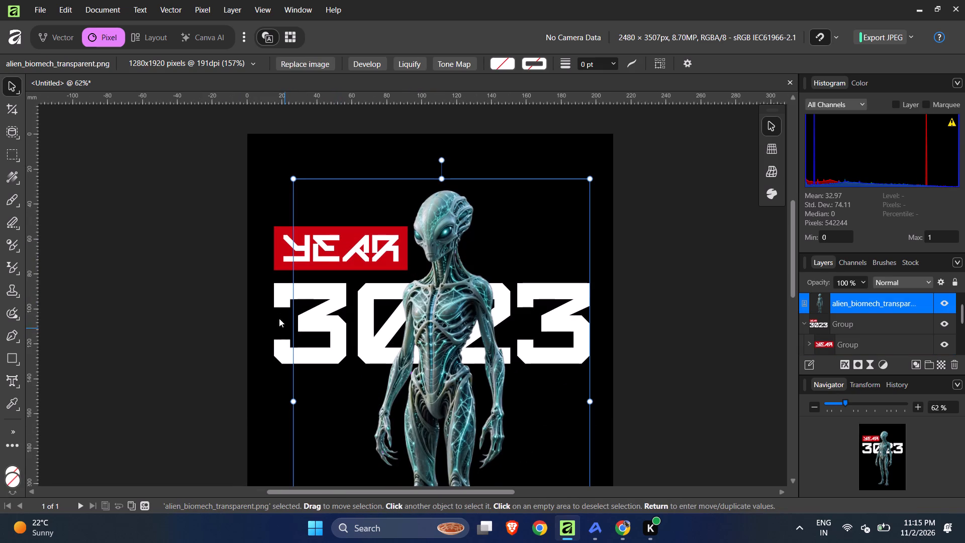
double_click(278, 301)
double_click(278, 299)
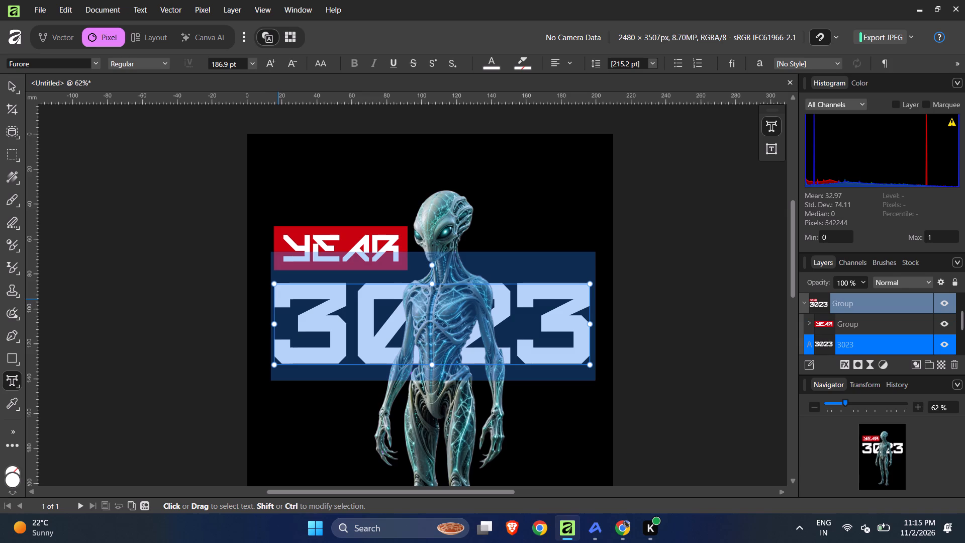
click(387, 308)
drag(420, 292, 325, 286)
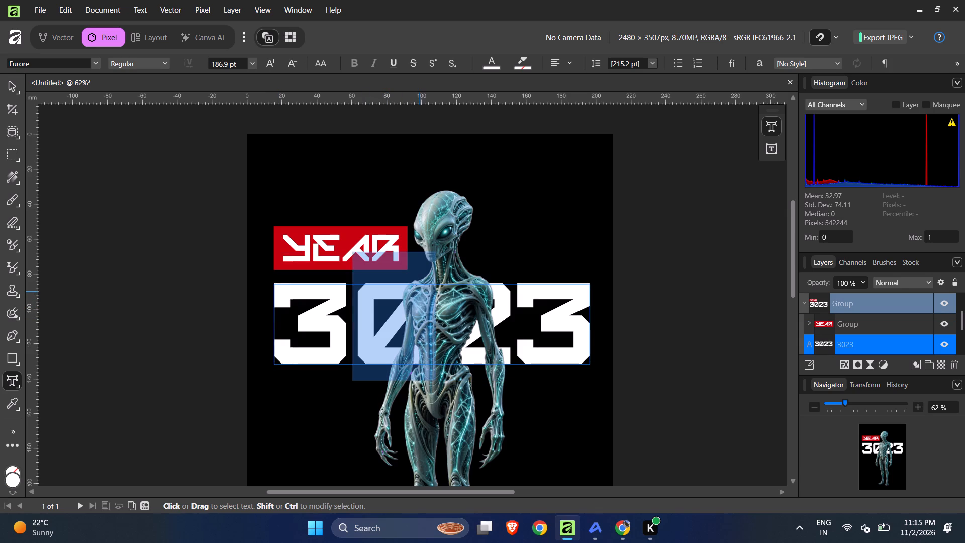
drag(325, 286, 248, 277)
key(ctrl+x)
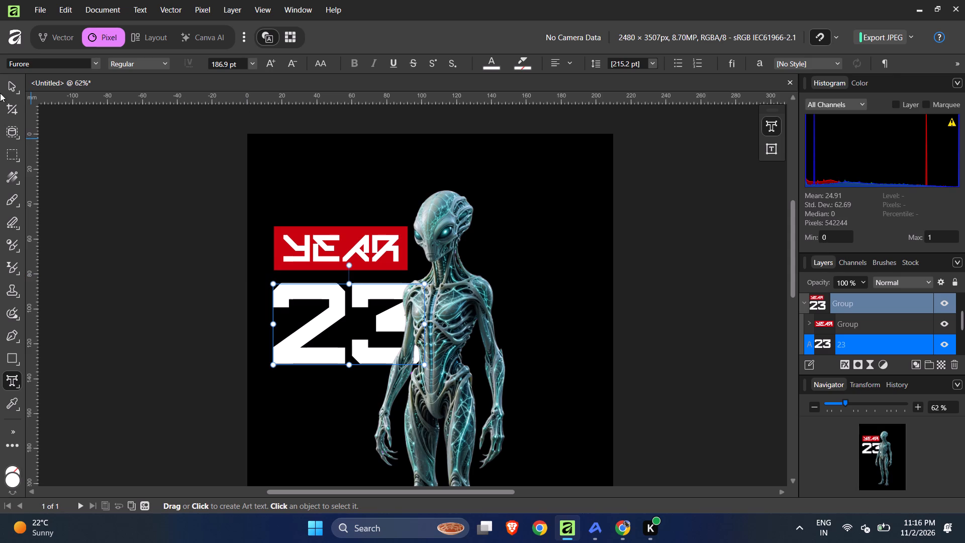
click(11, 84)
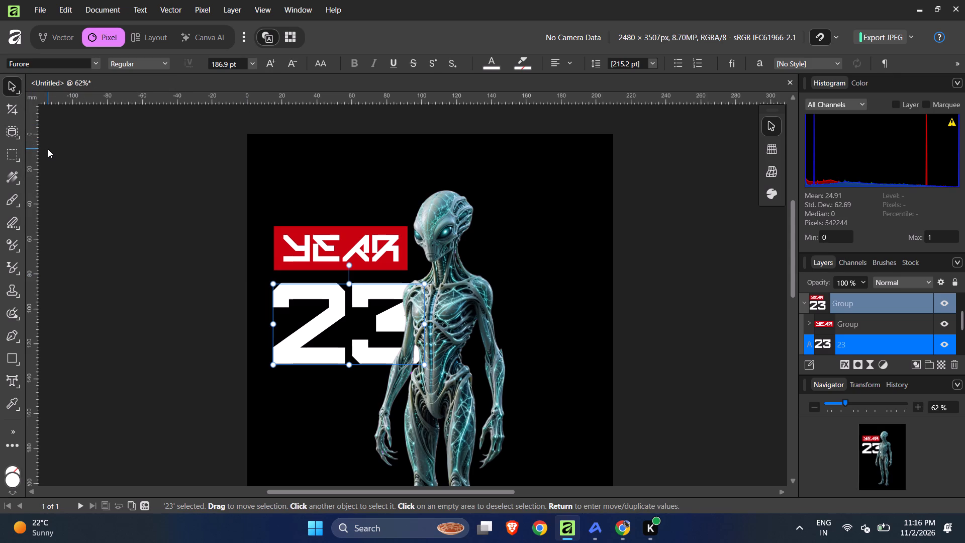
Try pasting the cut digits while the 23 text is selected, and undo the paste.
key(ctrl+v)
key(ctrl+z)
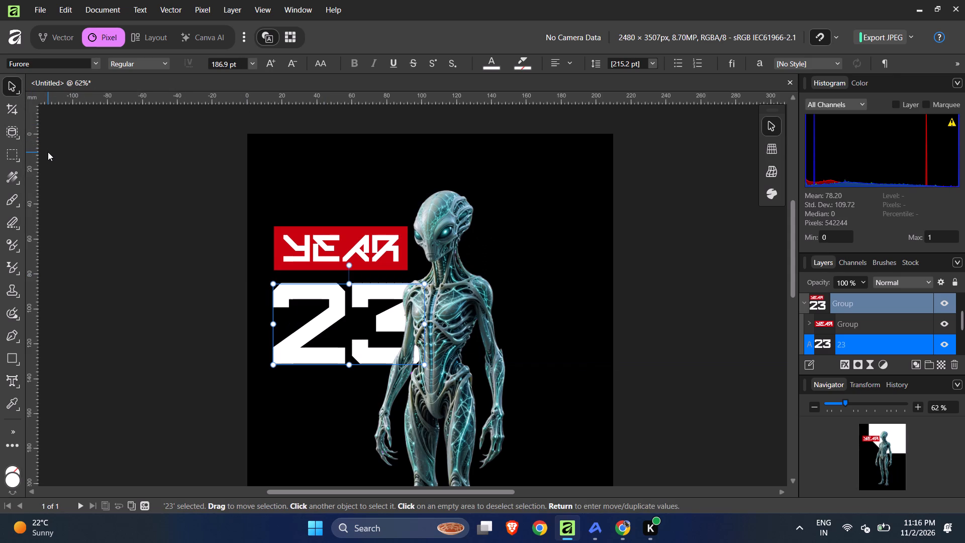
Paste the cut digits 30 as a separate text object behind the alien.
click(86, 234)
click(294, 182)
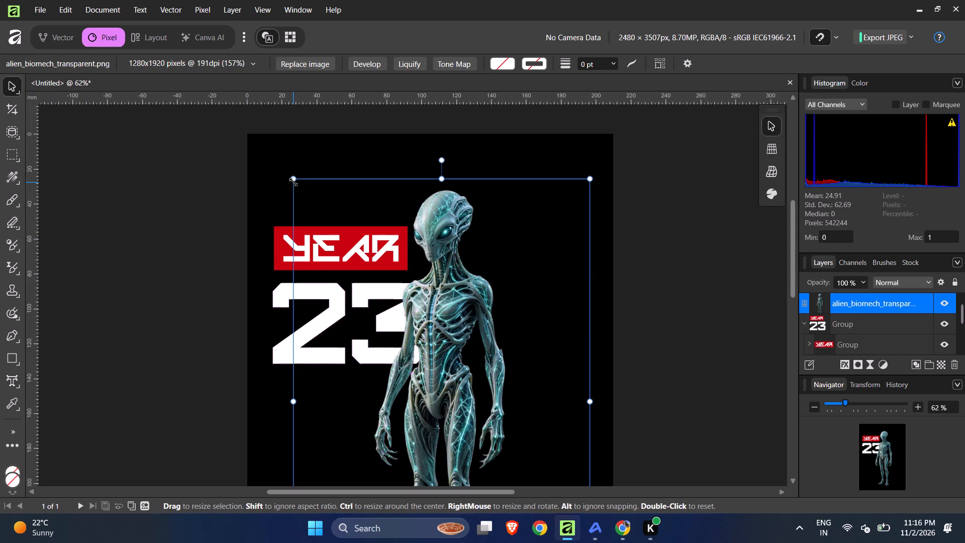
click(275, 159)
key(ctrl+v)
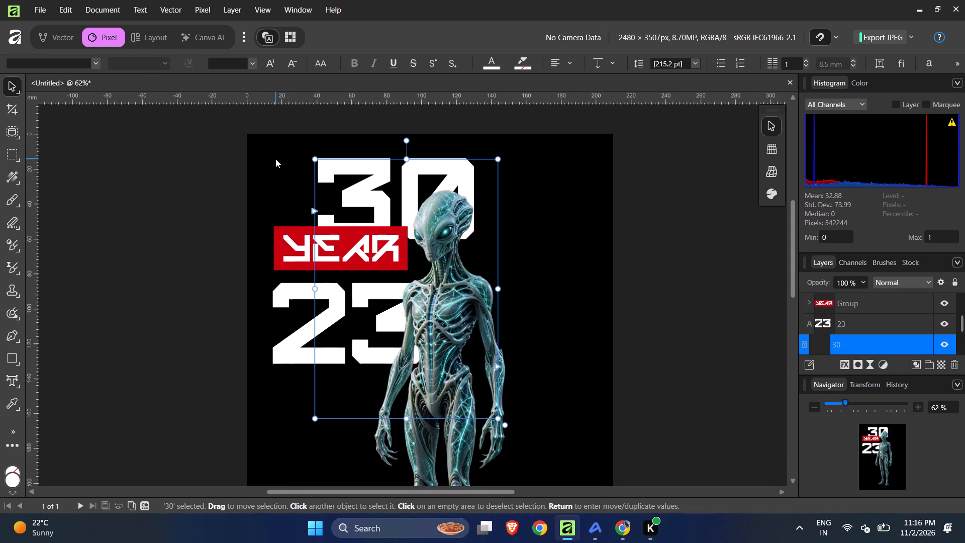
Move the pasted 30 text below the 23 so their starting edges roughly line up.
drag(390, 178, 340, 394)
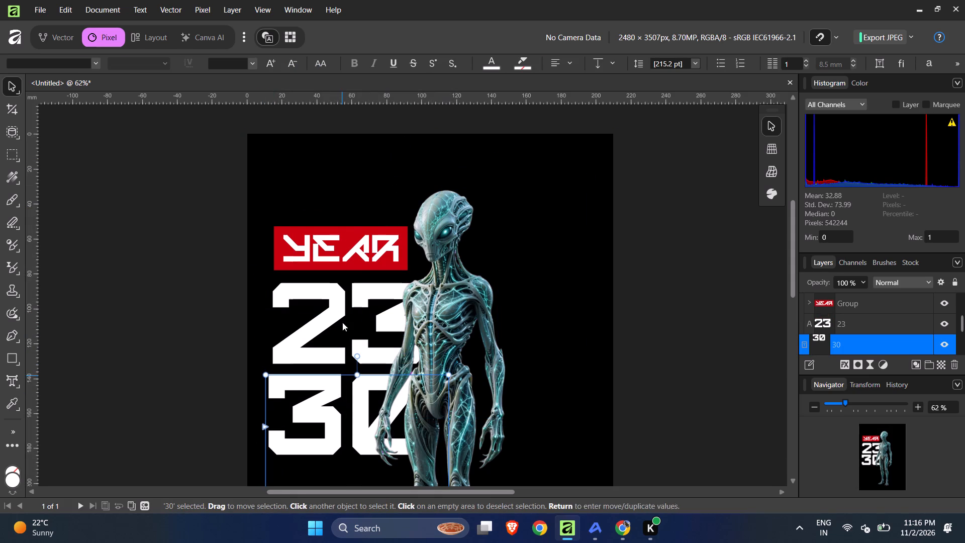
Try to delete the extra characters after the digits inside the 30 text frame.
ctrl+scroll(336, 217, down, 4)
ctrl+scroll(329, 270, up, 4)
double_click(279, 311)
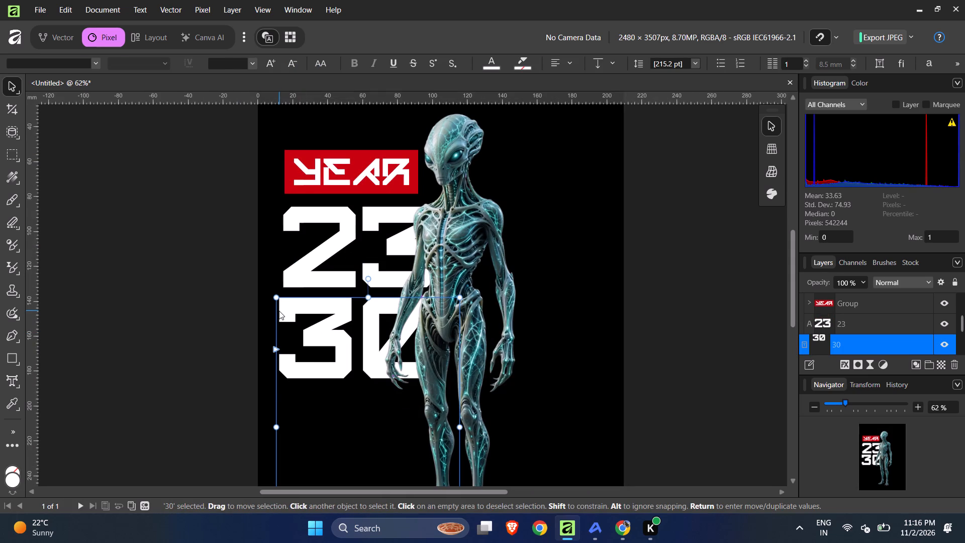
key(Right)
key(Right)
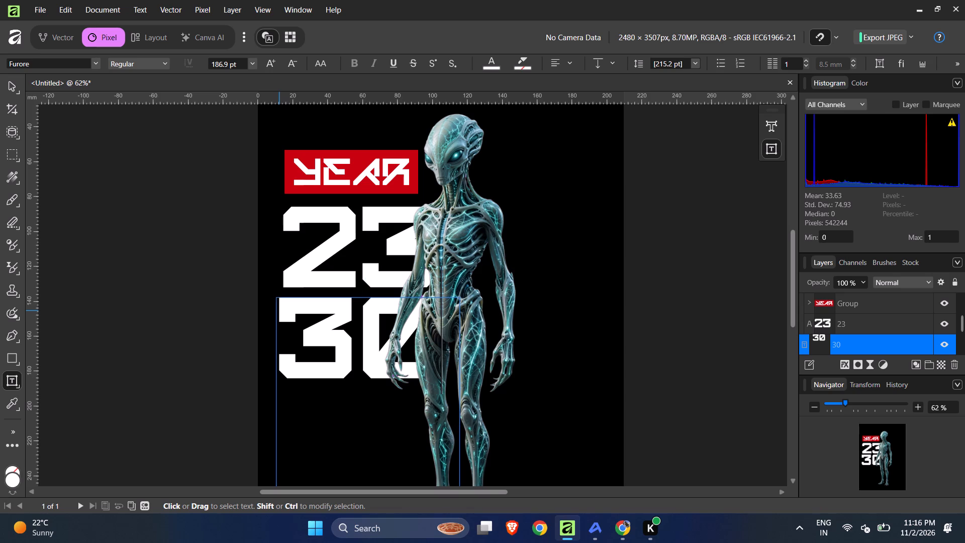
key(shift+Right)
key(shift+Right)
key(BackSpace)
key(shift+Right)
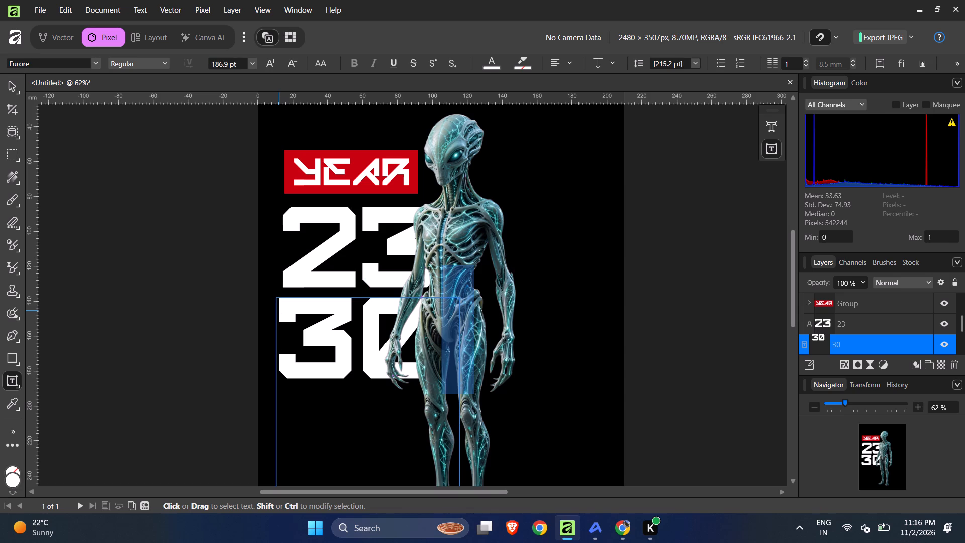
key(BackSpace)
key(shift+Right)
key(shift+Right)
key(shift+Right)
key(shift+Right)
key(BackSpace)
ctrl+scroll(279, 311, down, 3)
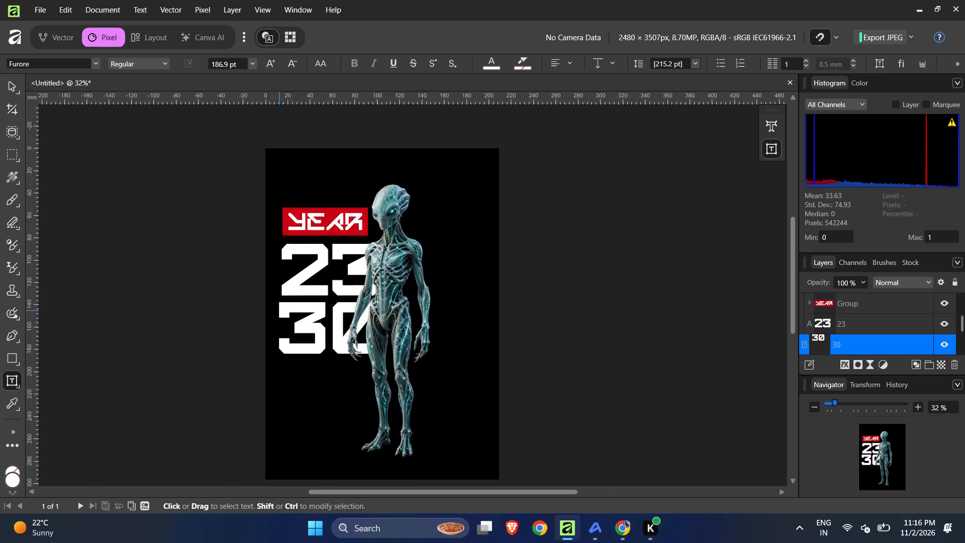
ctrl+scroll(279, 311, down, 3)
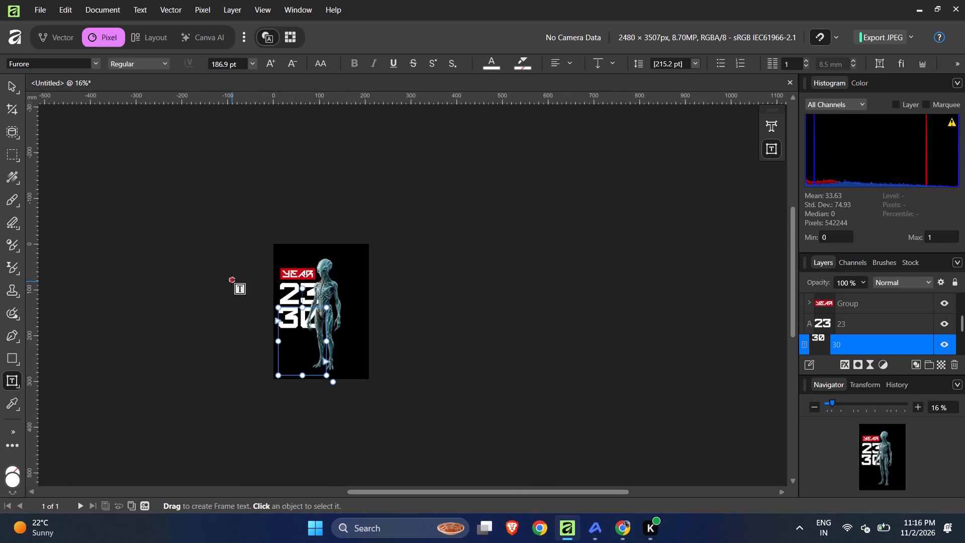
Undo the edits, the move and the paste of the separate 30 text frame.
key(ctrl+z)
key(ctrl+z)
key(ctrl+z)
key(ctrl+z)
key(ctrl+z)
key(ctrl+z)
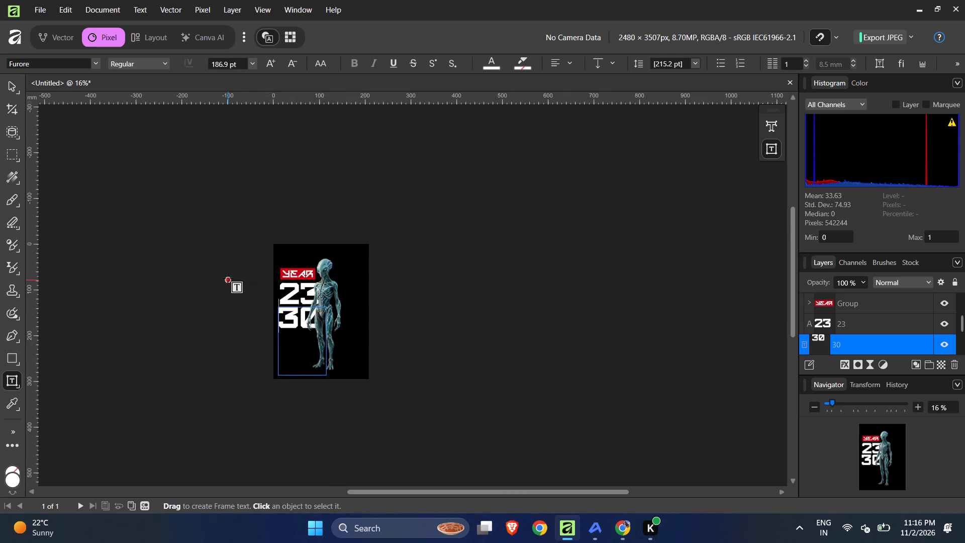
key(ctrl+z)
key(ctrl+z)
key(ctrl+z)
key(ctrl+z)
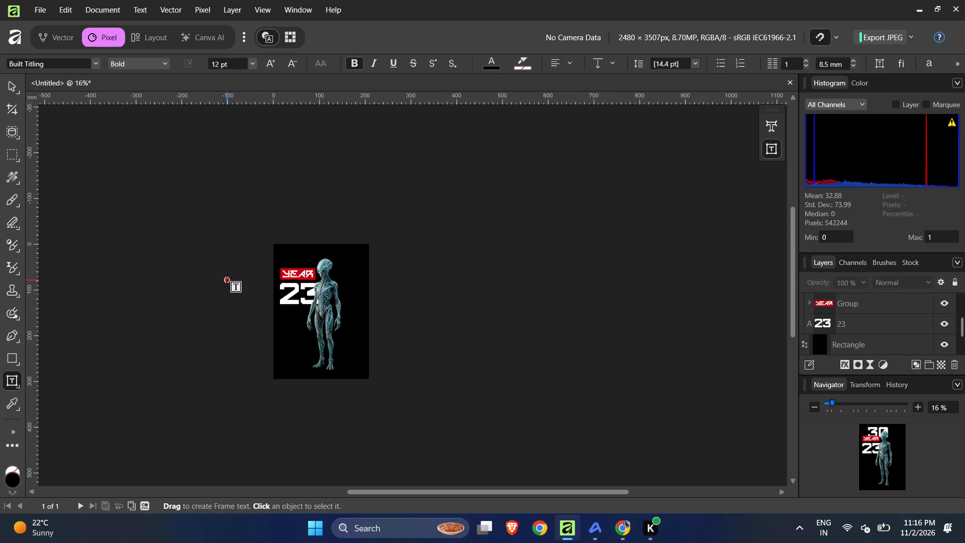
Ungroup the title group so the YEAR label and the 23 text are separate objects.
click(15, 86)
click(107, 159)
ctrl+scroll(196, 161, down, 2)
ctrl+scroll(248, 235, up, 2)
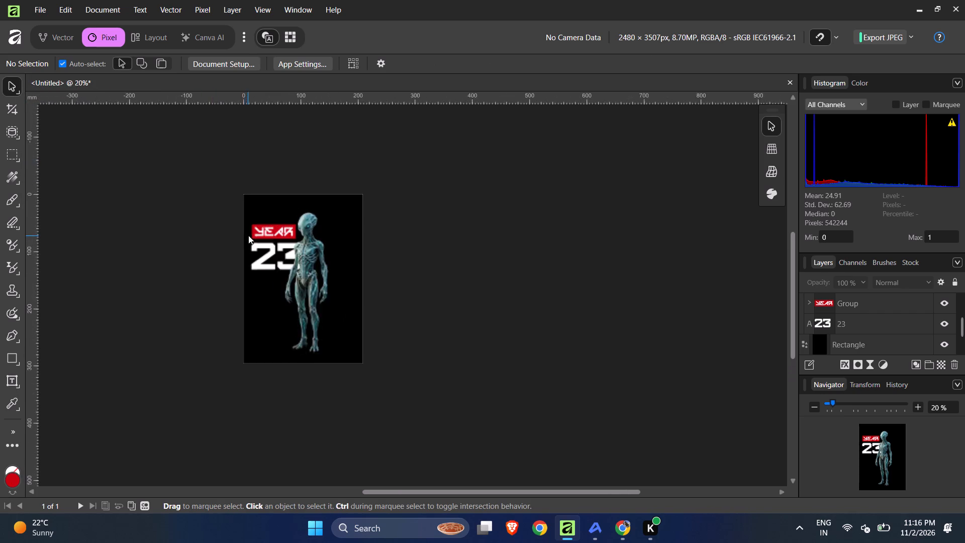
ctrl+scroll(248, 235, up, 8)
click(270, 267)
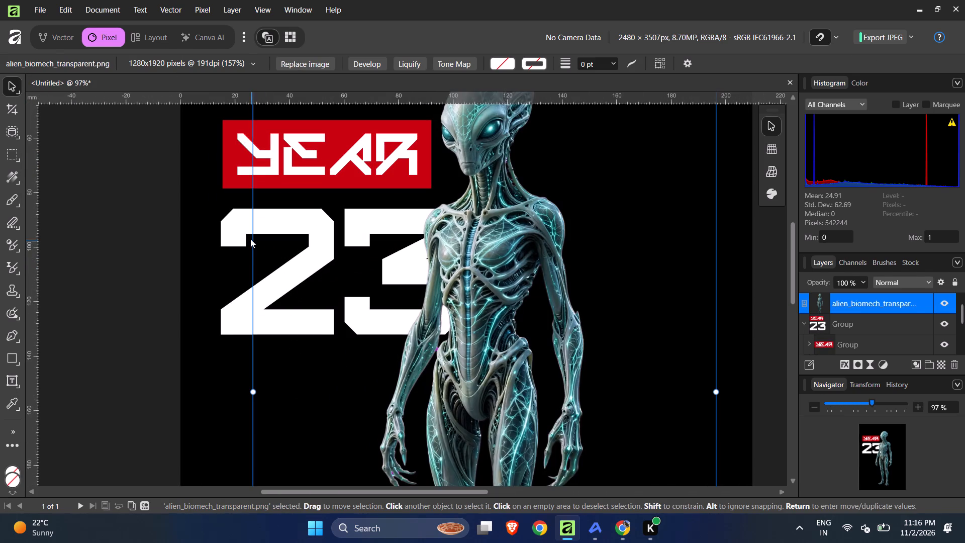
click(232, 227)
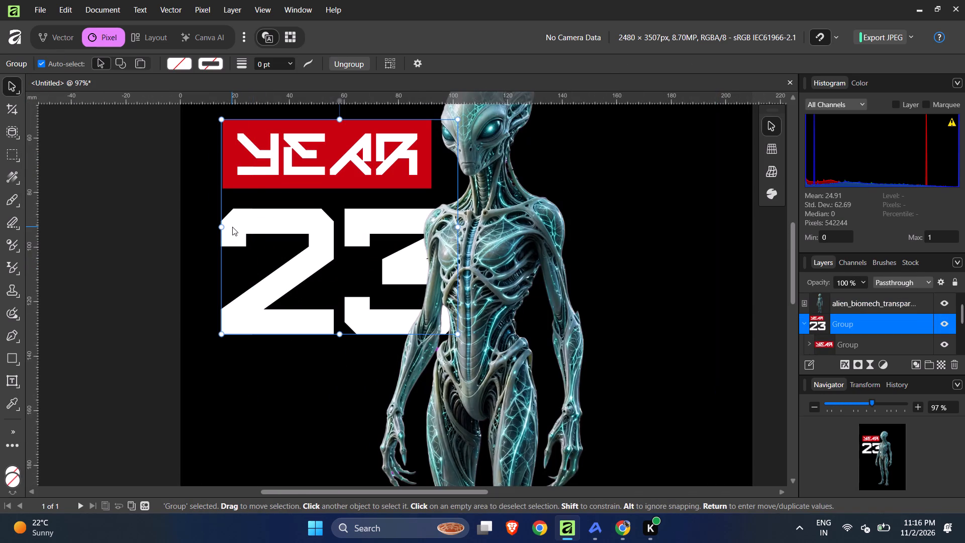
key(ctrl+shift+g)
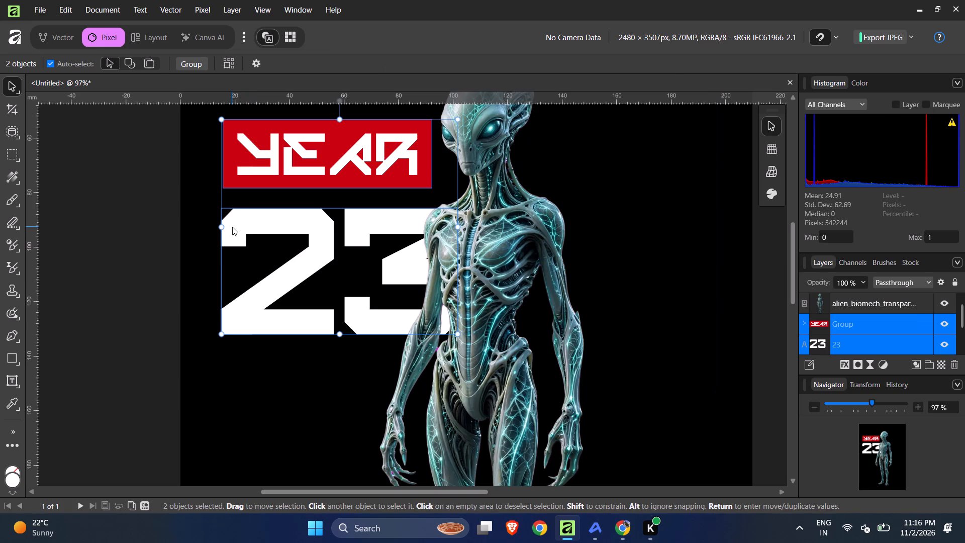
Bring the 23 text to the front of the stack, above the alien image.
click(171, 194)
click(220, 223)
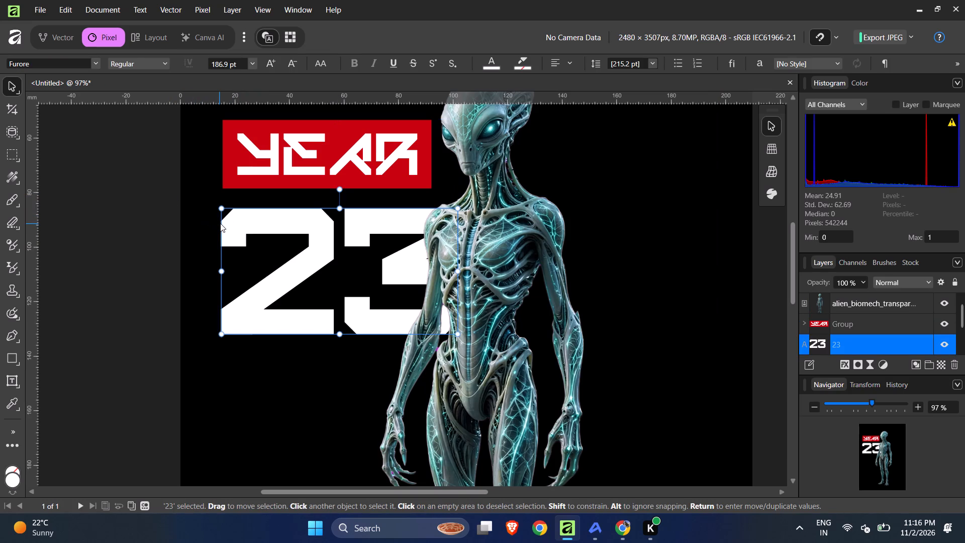
ctrl+shift+click(220, 223)
key(ctrl+shift+bracketright)
key(ctrl+shift+bracketright)
key(ctrl+shift+bracketright)
key(ctrl+shift+bracketright)
key(ctrl+shift+bracketright)
key(ctrl+shift+bracketright)
key(ctrl+shift+bracketright)
key(ctrl+shift+bracketright)
key(ctrl+shift+bracketright)
key(ctrl+shift+bracketright)
key(ctrl+shift+bracketright)
key(ctrl+shift+bracketright)
key(ctrl+shift+bracketright)
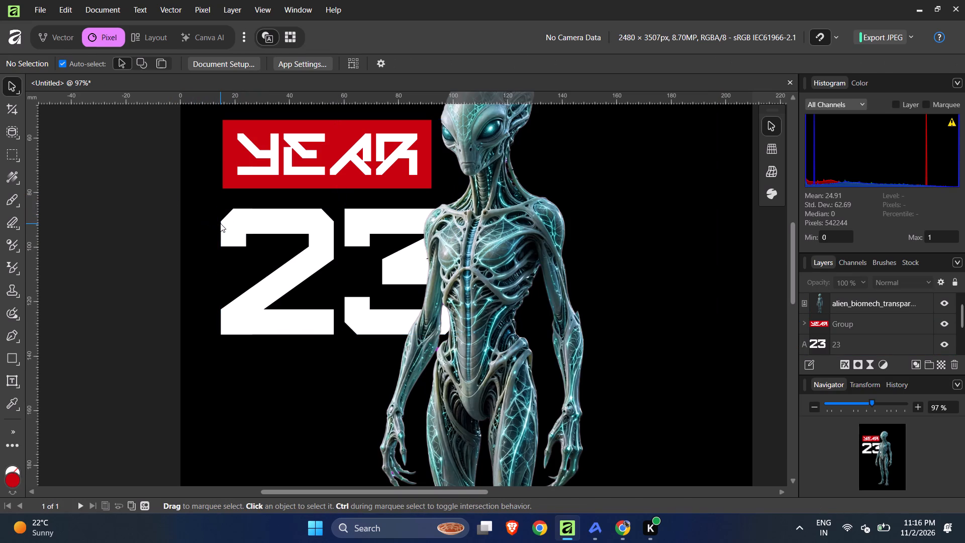
key(ctrl+bracketright)
key(ctrl+bracketright)
key(ctrl+bracketright)
key(ctrl+bracketright)
key(ctrl+bracketright)
key(ctrl+bracketright)
key(ctrl+bracketright)
key(ctrl+bracketright)
key(ctrl+bracketright)
key(ctrl+bracketright)
key(ctrl+bracketright)
key(ctrl+bracketright)
key(ctrl+bracketright)
key(ctrl+bracketright)
key(ctrl+bracketright)
key(ctrl+bracketright)
key(ctrl+bracketright)
key(ctrl+bracketright)
key(ctrl+bracketright)
key(ctrl+bracketright)
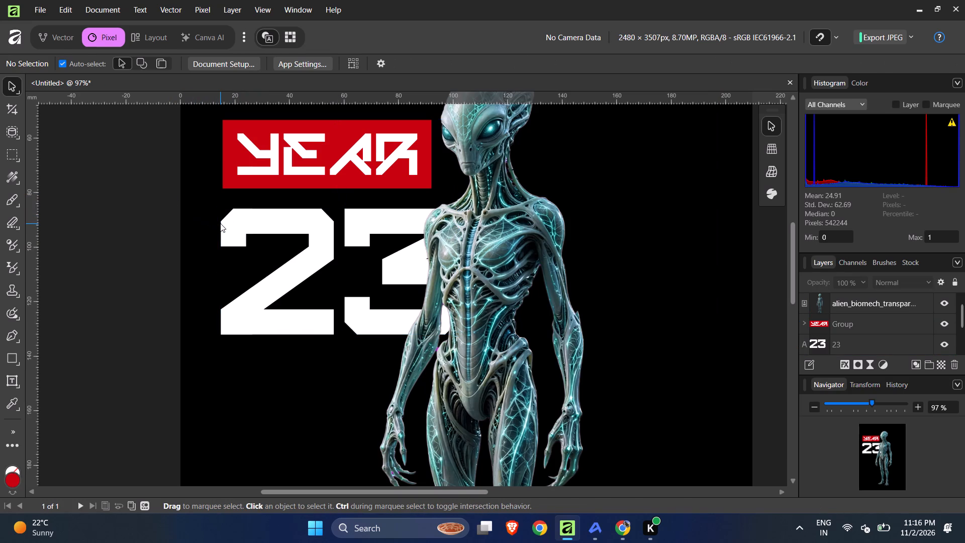
click(220, 223)
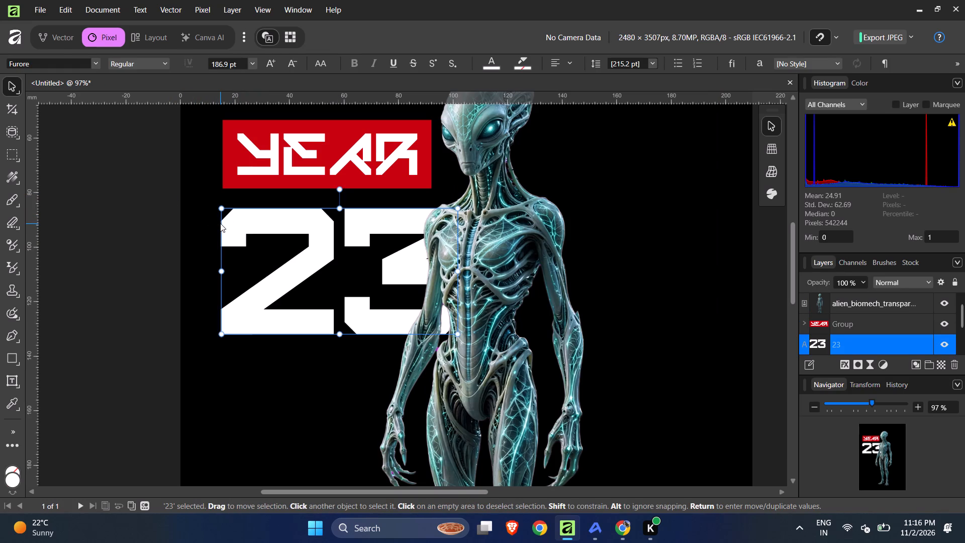
key(ctrl+bracketright)
key(ctrl+bracketright)
key(ctrl+bracketright)
key(ctrl+bracketright)
key(ctrl+bracketright)
key(ctrl+bracketright)
key(ctrl+bracketright)
key(ctrl+bracketright)
key(ctrl+bracketright)
key(ctrl+bracketright)
key(ctrl+bracketright)
key(ctrl+bracketright)
key(ctrl+bracketright)
key(ctrl+bracketright)
key(ctrl+bracketright)
key(ctrl+bracketright)
key(ctrl+bracketright)
key(ctrl+bracketright)
key(ctrl+bracketright)
key(ctrl+bracketright)
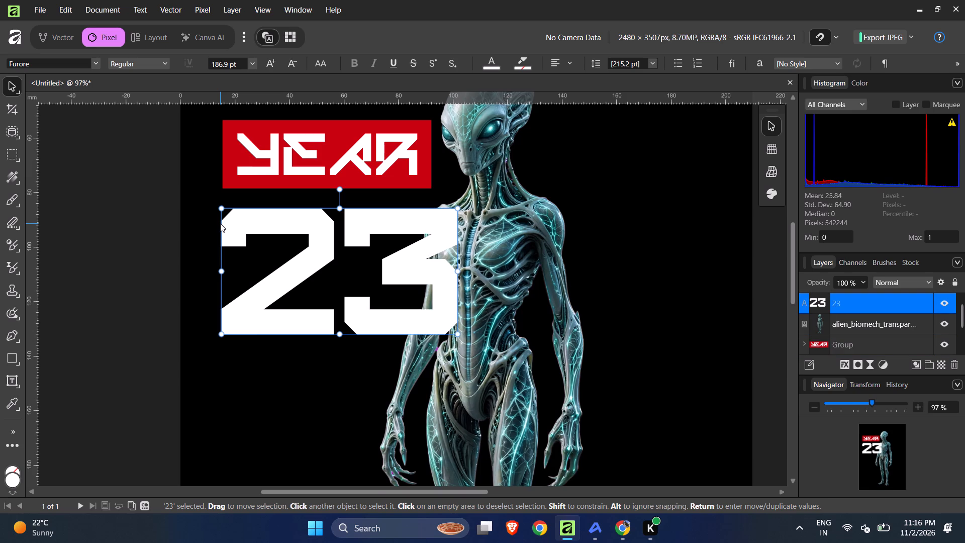
Replace the digits of the front 23 text with 30.
ctrl+scroll(220, 223, down, 6)
ctrl+scroll(320, 206, up, 4)
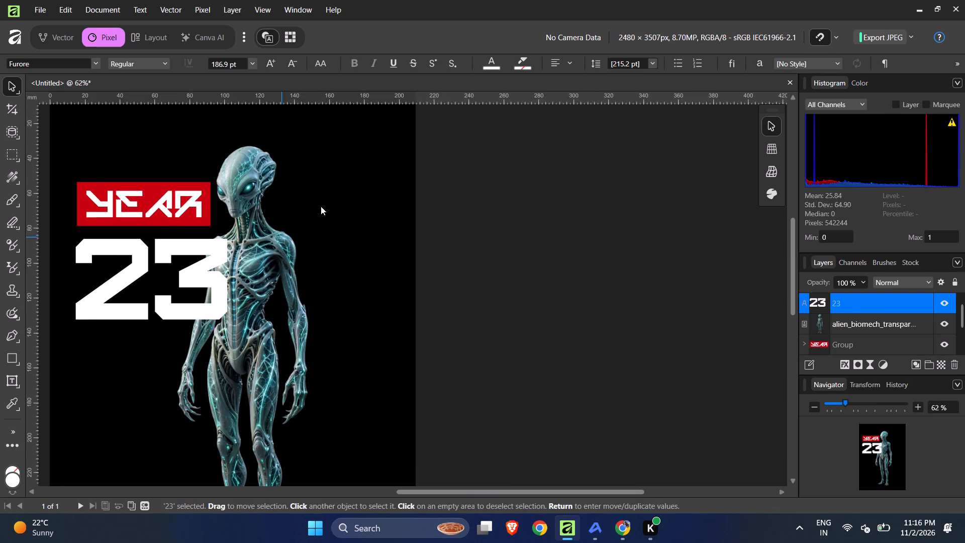
double_click(128, 245)
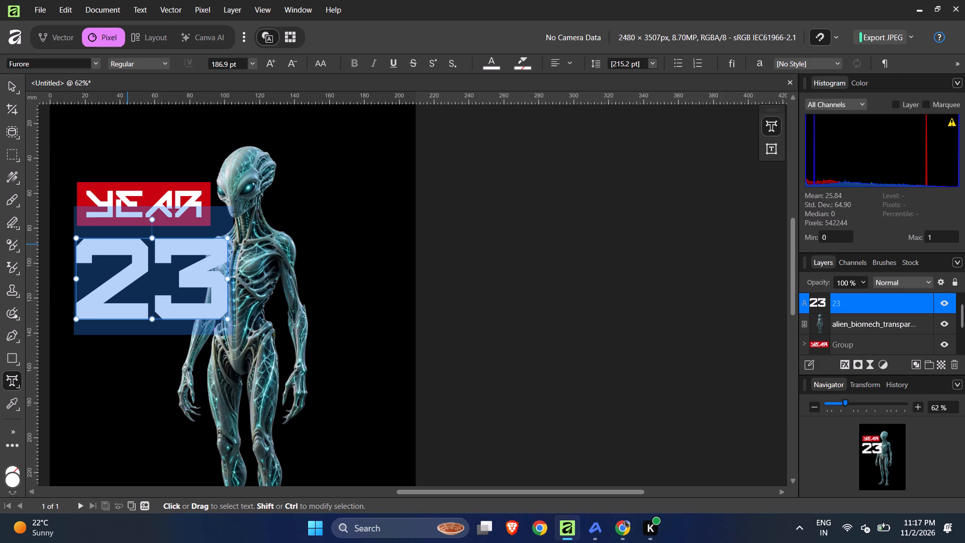
text(30)
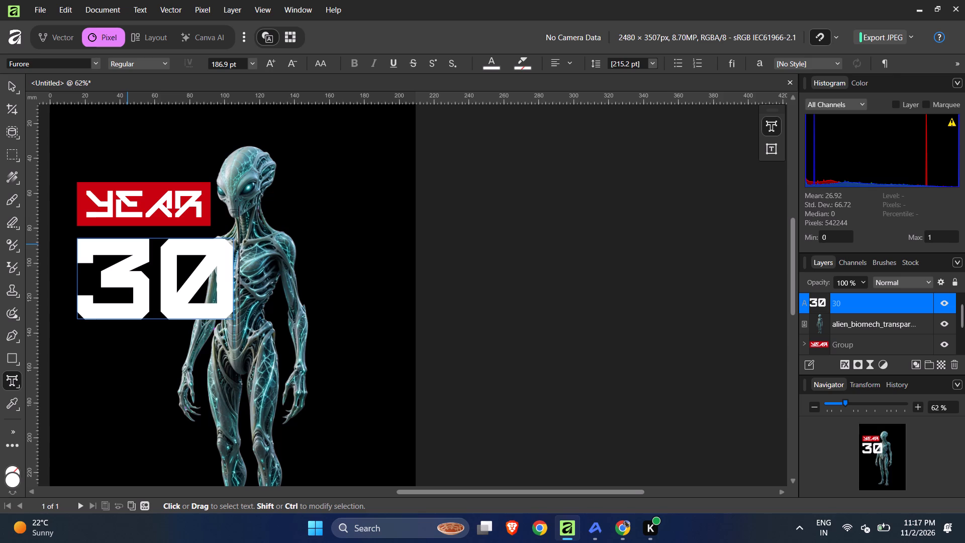
click(10, 84)
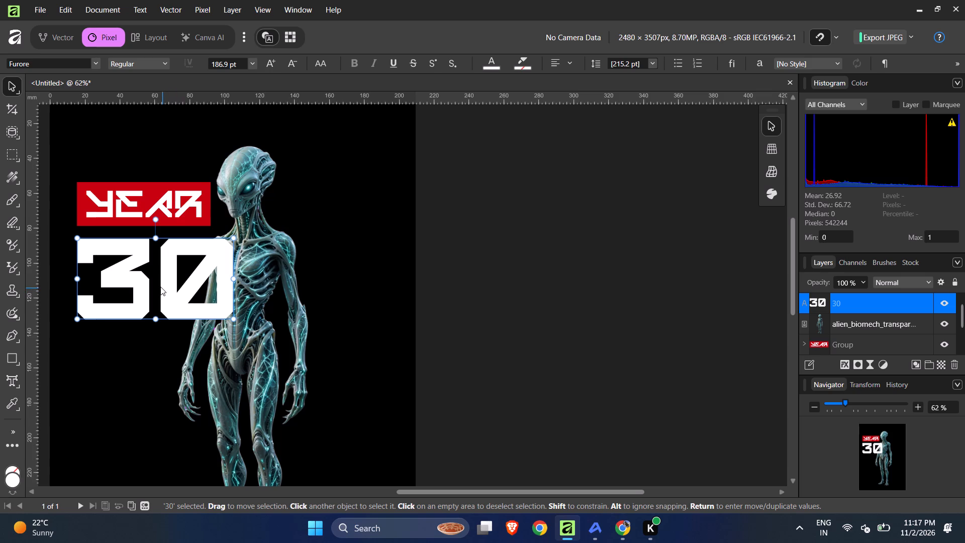
Duplicate the 30 text horizontally, placing the copy right after the original on the same line.
alt+drag(160, 286, 329, 300)
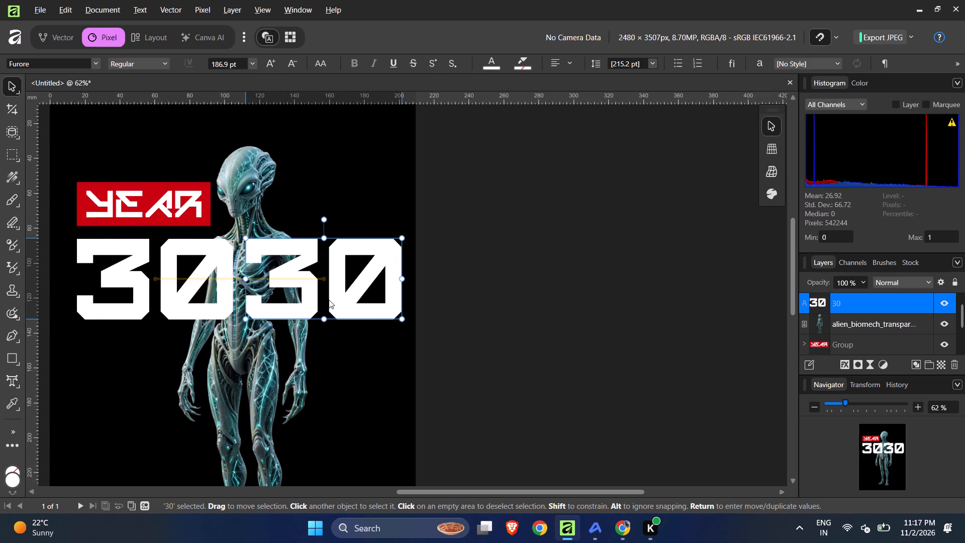
alt+drag(329, 300, 326, 300)
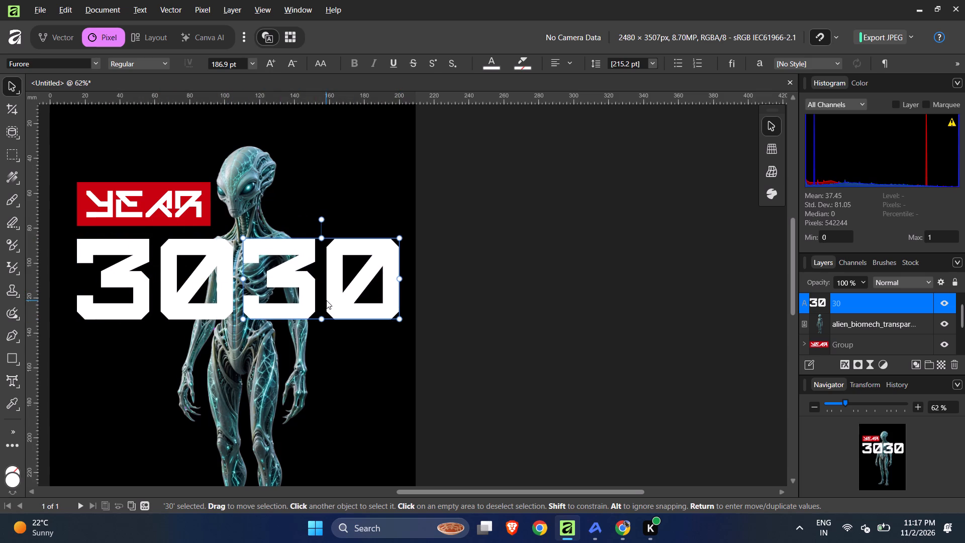
Change the duplicated text to 23 so the title reads 3023.
double_click(323, 290)
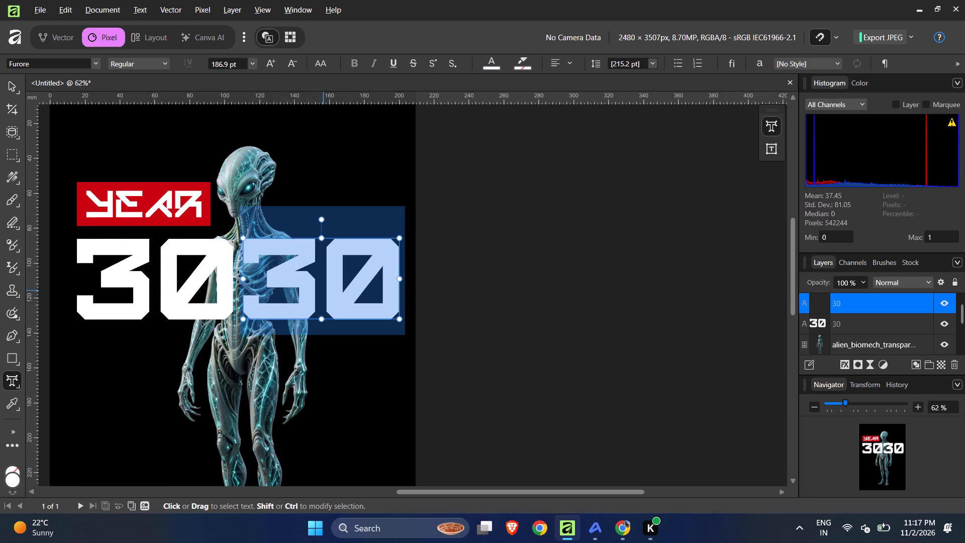
text(23)
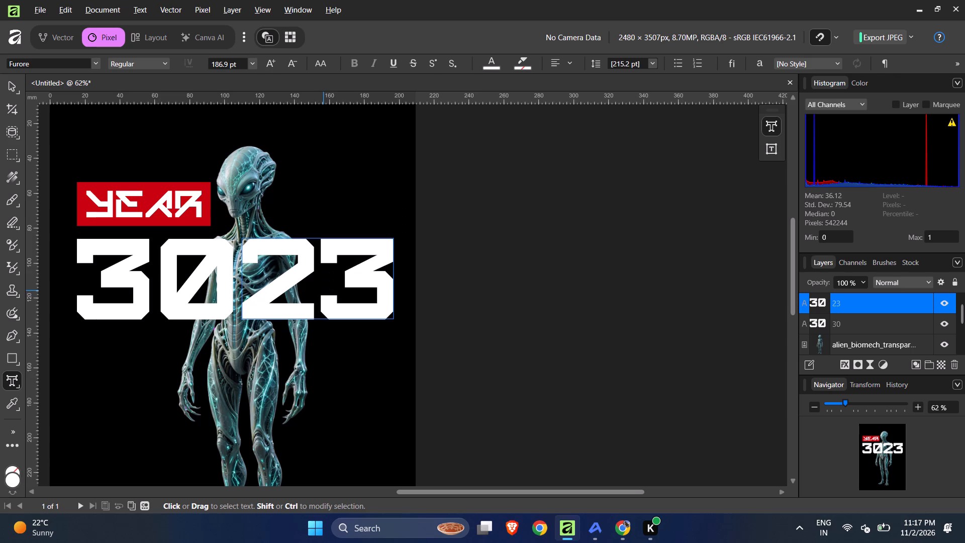
click(7, 81)
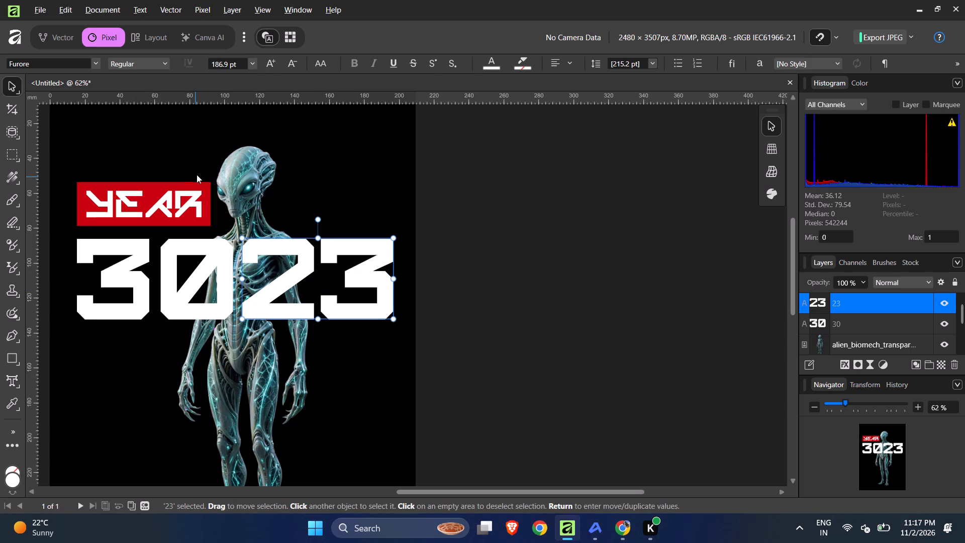
Shift the alien image left so its face overlaps the end of the YEAR label and its frame aligns with the title's left edge.
click(228, 181)
drag(238, 183, 228, 183)
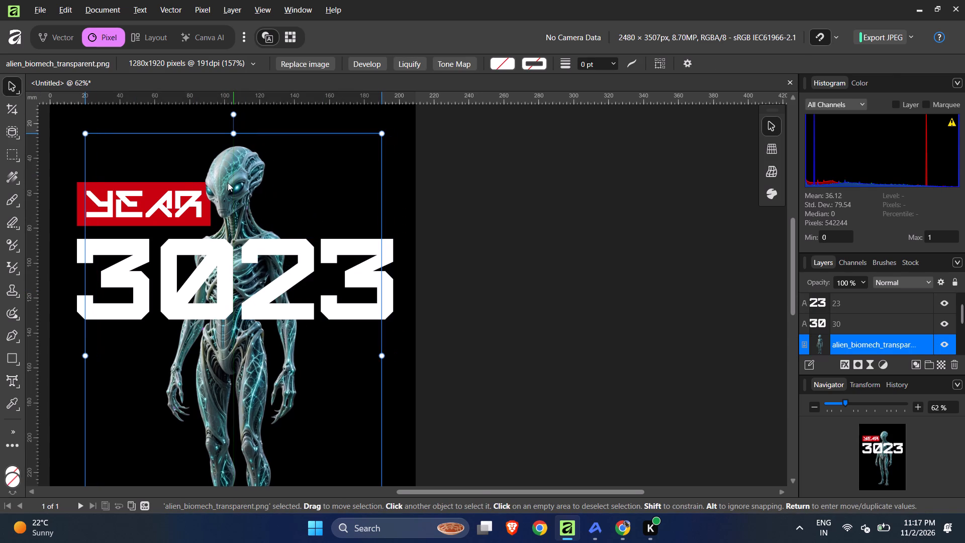
drag(228, 183, 223, 183)
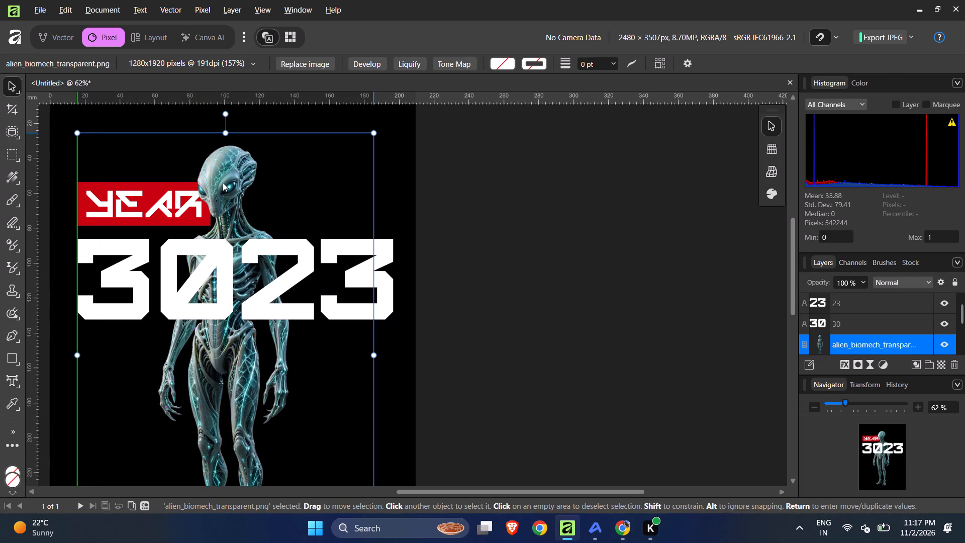
drag(223, 183, 212, 183)
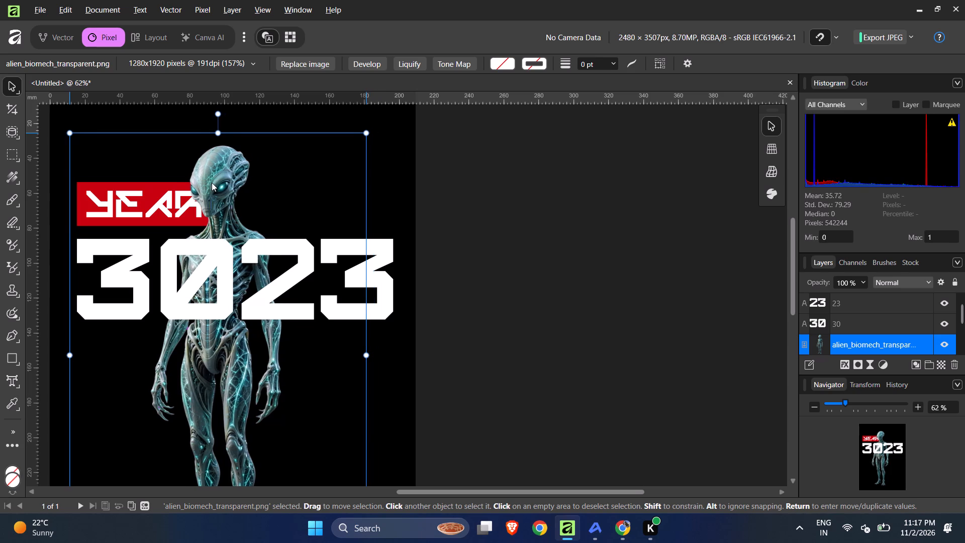
drag(212, 183, 214, 183)
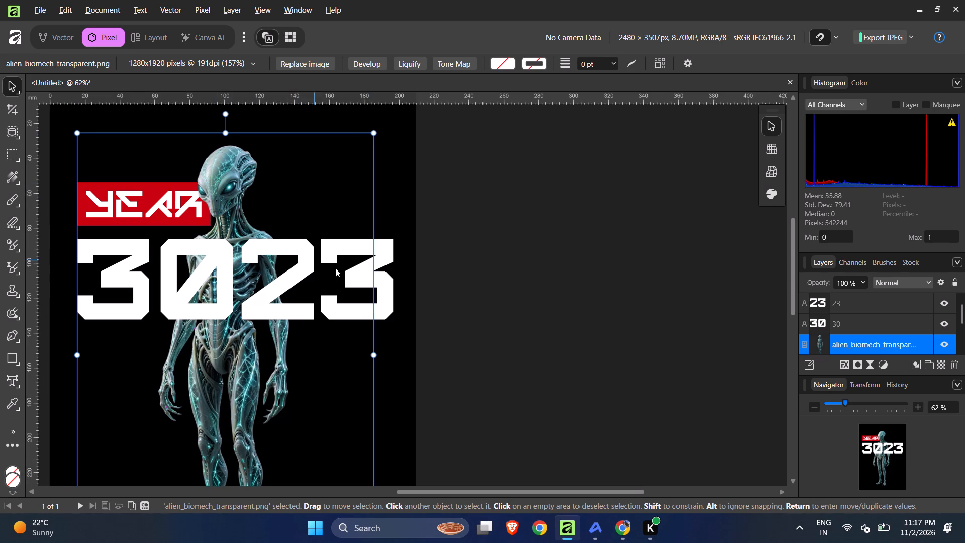
Send the 23 text behind the alien but above the black background, leaving the 30 in front.
click(373, 255)
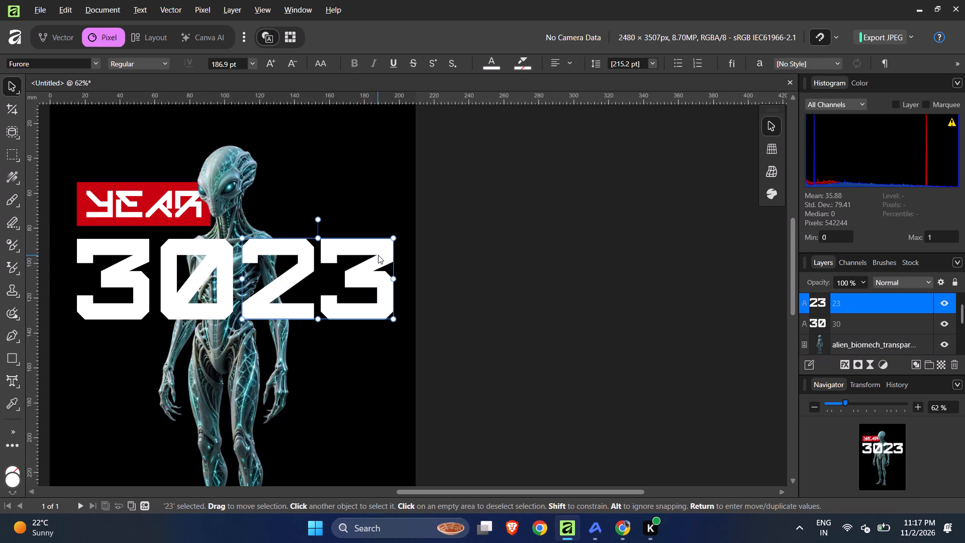
key(ctrl+bracketleft)
key(ctrl+bracketleft)
key(ctrl+bracketleft)
key(ctrl+bracketleft)
key(ctrl+bracketleft)
key(ctrl+bracketleft)
key(ctrl+bracketleft)
key(ctrl+bracketleft)
key(ctrl+bracketleft)
key(ctrl+bracketleft)
key(ctrl+bracketleft)
key(ctrl+bracketleft)
key(ctrl+bracketleft)
key(ctrl+backslash)
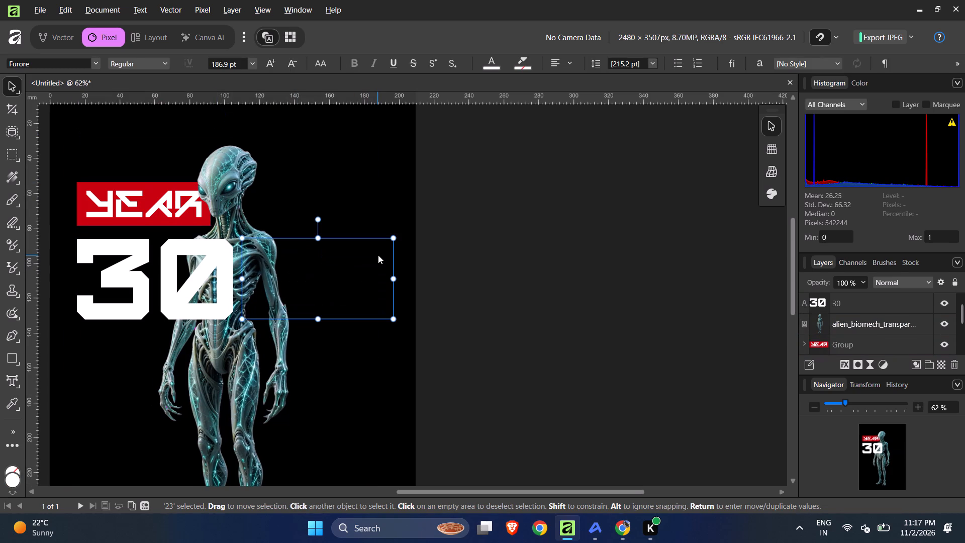
key(ctrl+bracketright)
key(ctrl+bracketright)
key(ctrl+bracketright)
key(ctrl+bracketright)
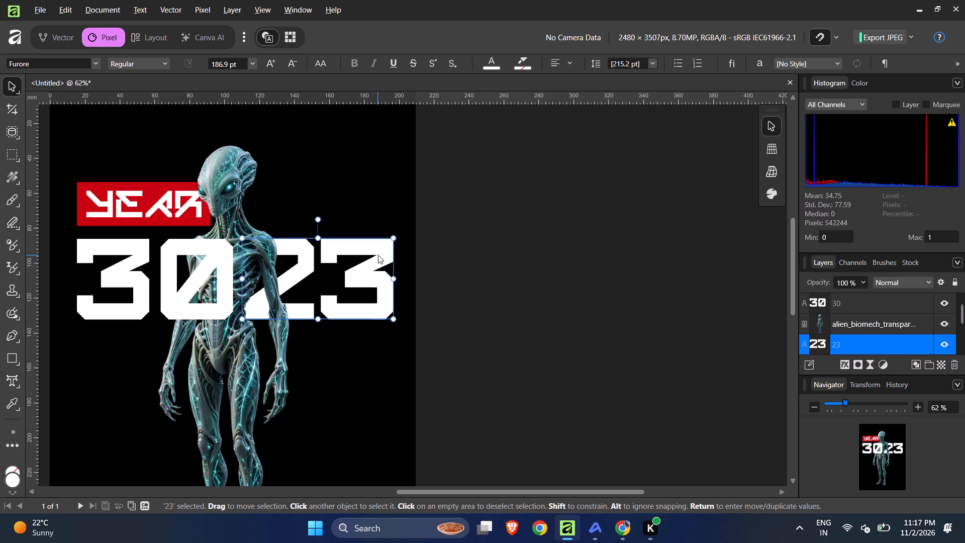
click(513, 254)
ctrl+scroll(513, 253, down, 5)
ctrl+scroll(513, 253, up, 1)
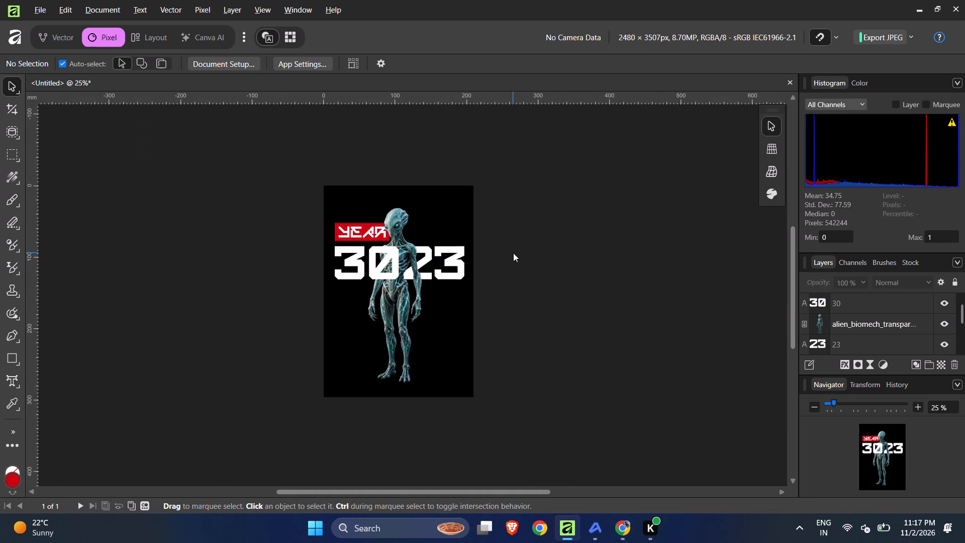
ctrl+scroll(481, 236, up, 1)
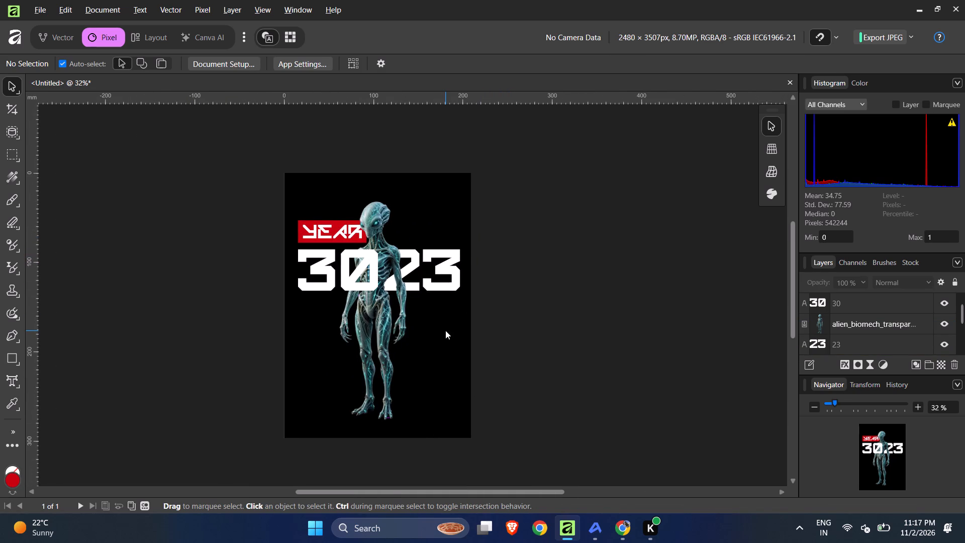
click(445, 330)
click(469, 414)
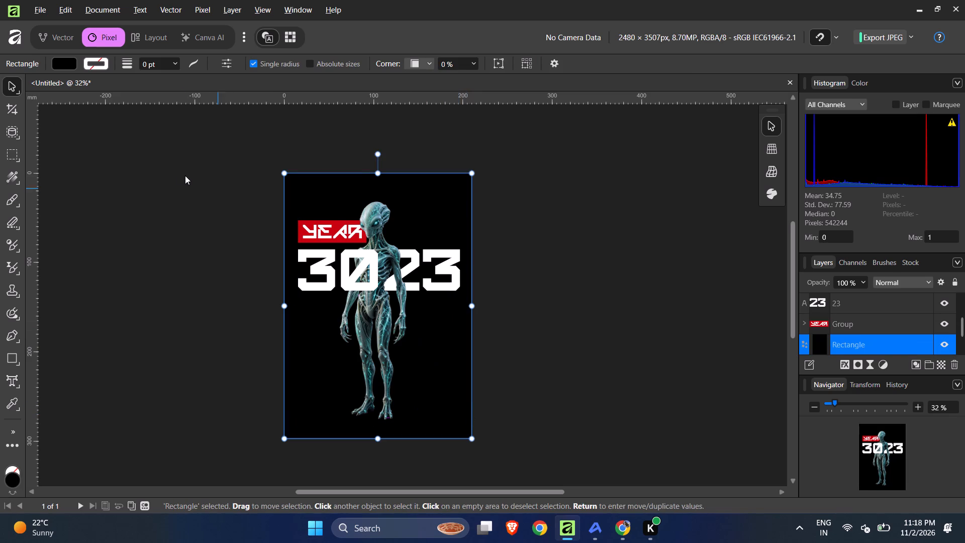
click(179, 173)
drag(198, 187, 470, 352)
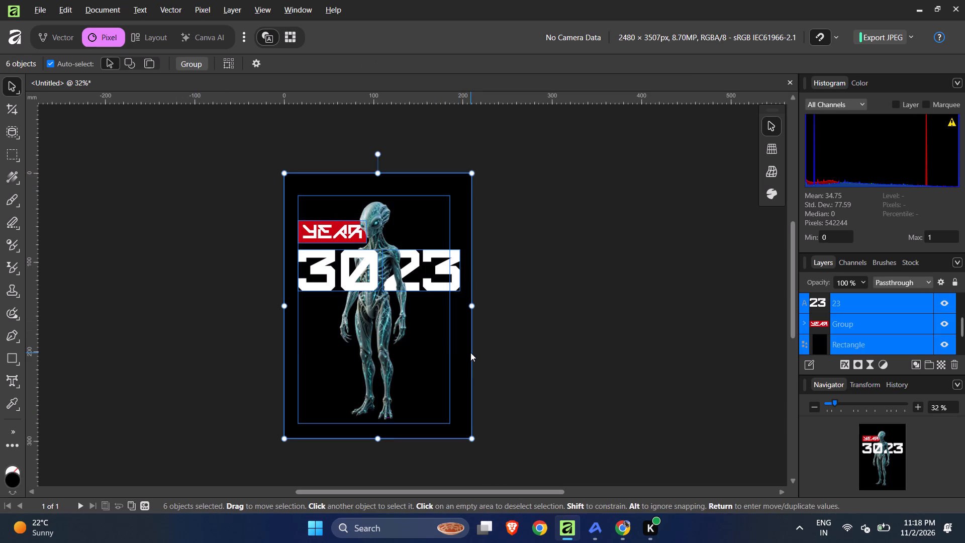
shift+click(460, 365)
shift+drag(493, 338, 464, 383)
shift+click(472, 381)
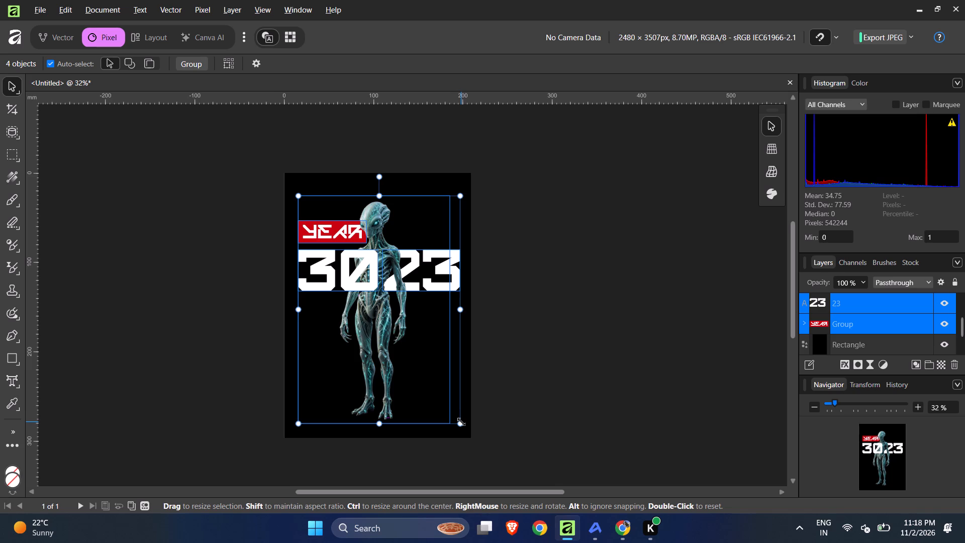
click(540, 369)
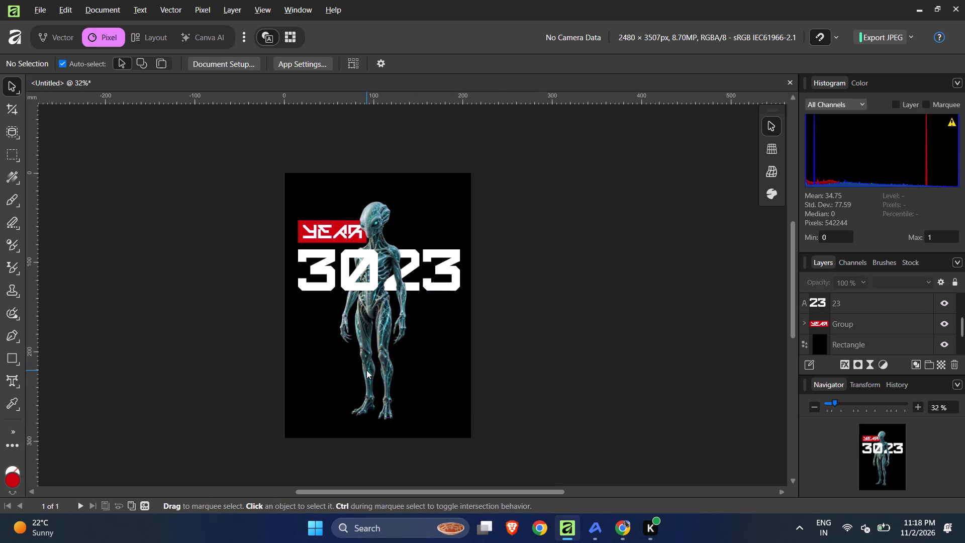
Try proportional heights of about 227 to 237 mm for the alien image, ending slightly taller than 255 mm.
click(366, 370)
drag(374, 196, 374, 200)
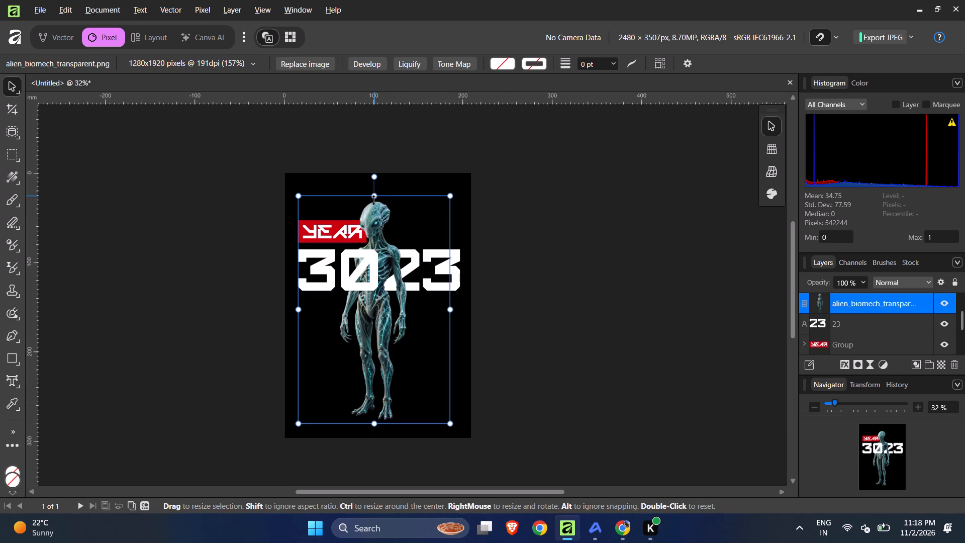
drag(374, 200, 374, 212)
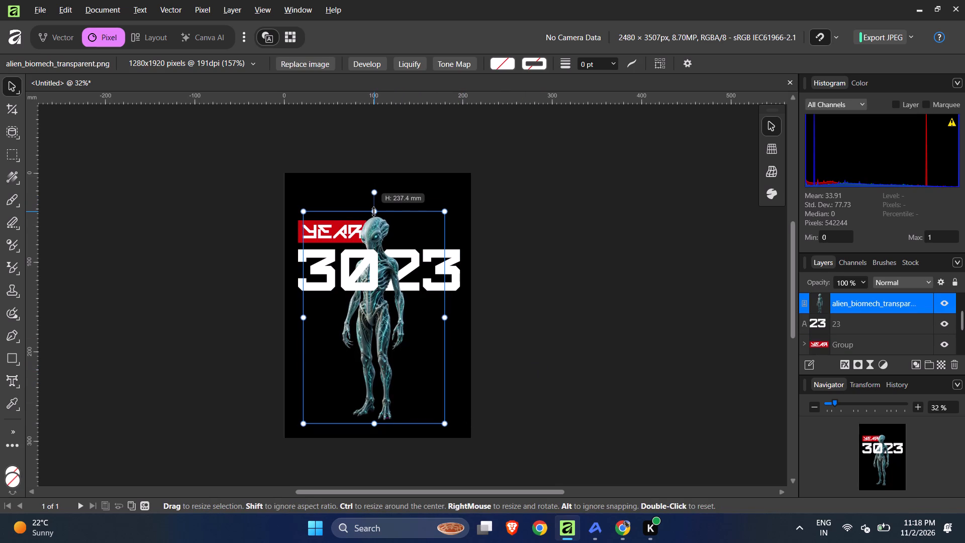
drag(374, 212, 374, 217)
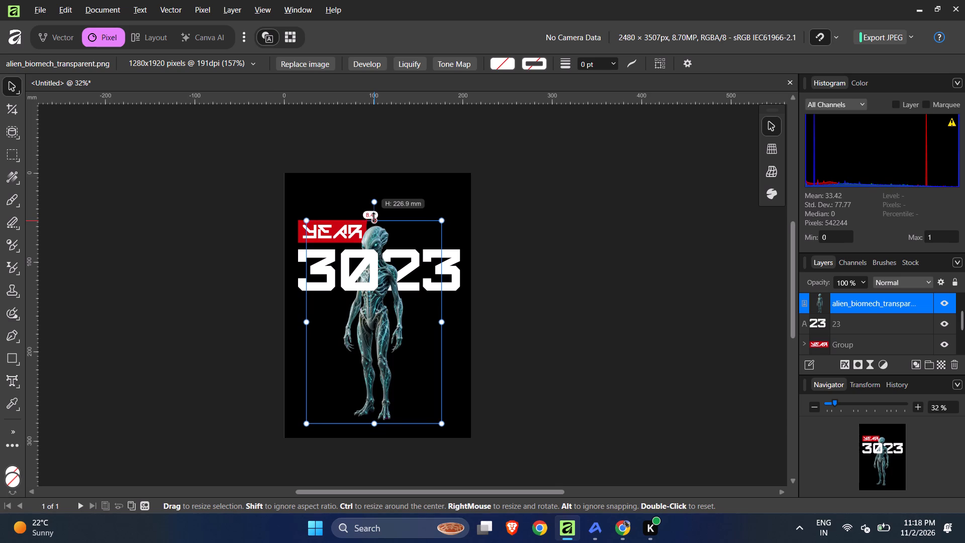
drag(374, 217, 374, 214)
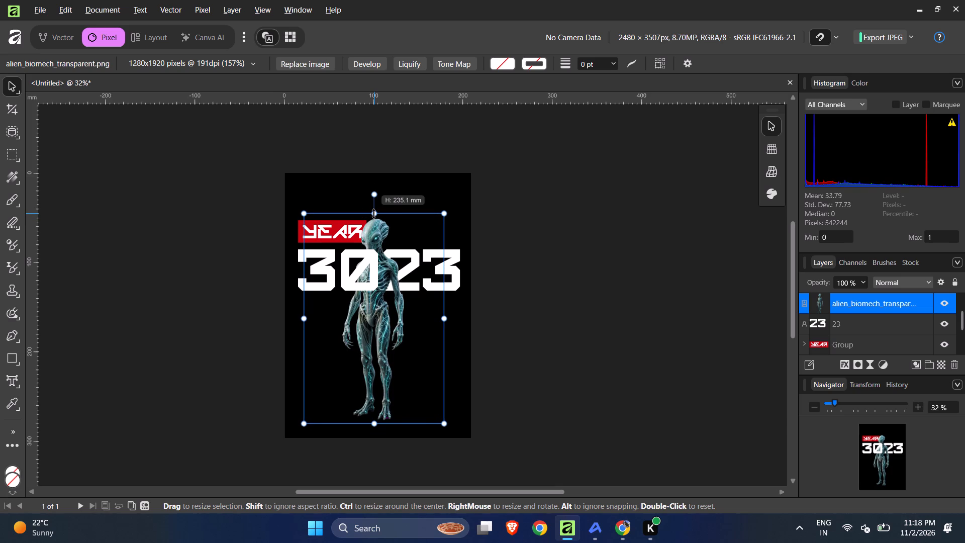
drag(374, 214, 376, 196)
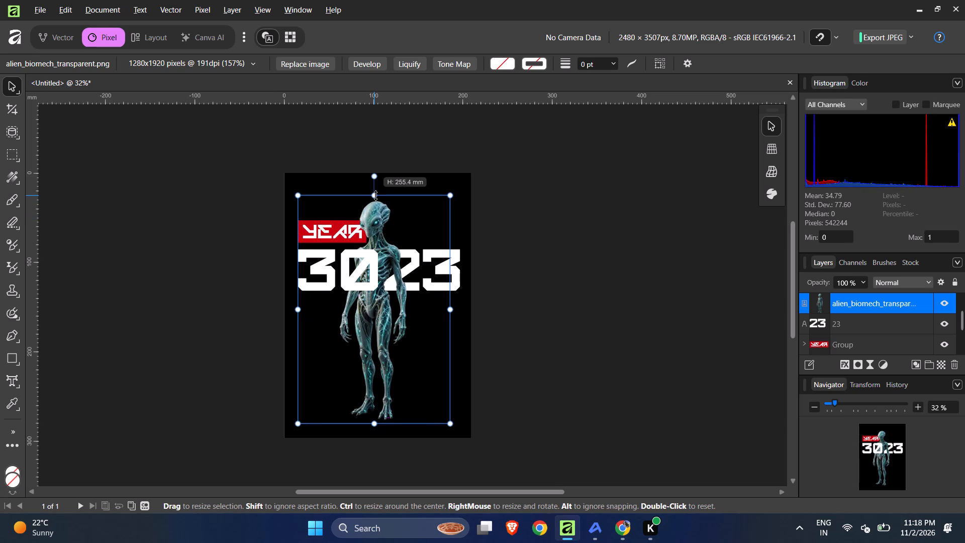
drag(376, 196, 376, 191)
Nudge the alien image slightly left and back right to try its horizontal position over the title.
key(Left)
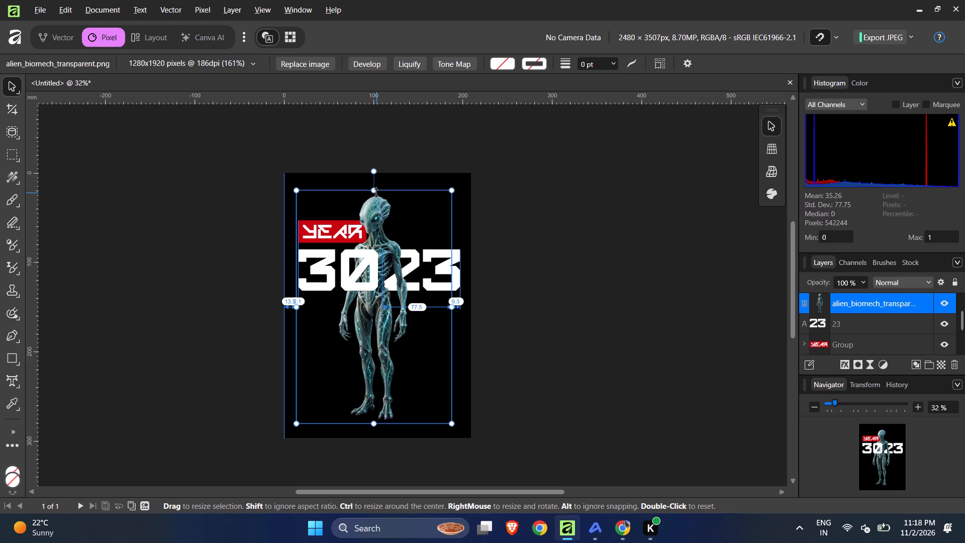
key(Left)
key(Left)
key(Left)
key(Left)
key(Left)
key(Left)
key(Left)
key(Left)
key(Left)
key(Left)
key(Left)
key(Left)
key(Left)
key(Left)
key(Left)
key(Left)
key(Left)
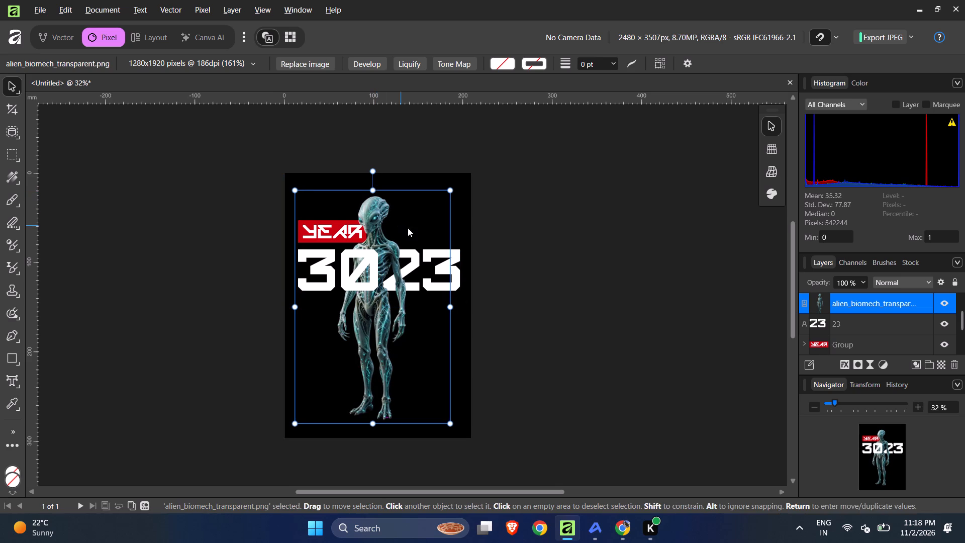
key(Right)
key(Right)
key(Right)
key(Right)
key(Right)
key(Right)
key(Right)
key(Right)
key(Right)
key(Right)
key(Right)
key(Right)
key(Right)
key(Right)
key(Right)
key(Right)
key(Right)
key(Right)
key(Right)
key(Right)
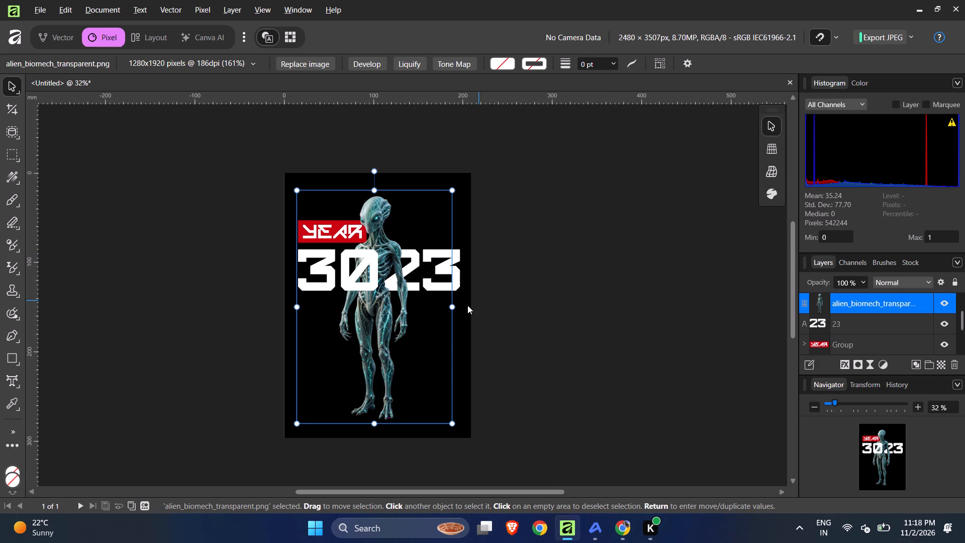
Shrink the alien image proportionally to about 150 mm wide, keeping its left edge in place.
drag(452, 307, 431, 306)
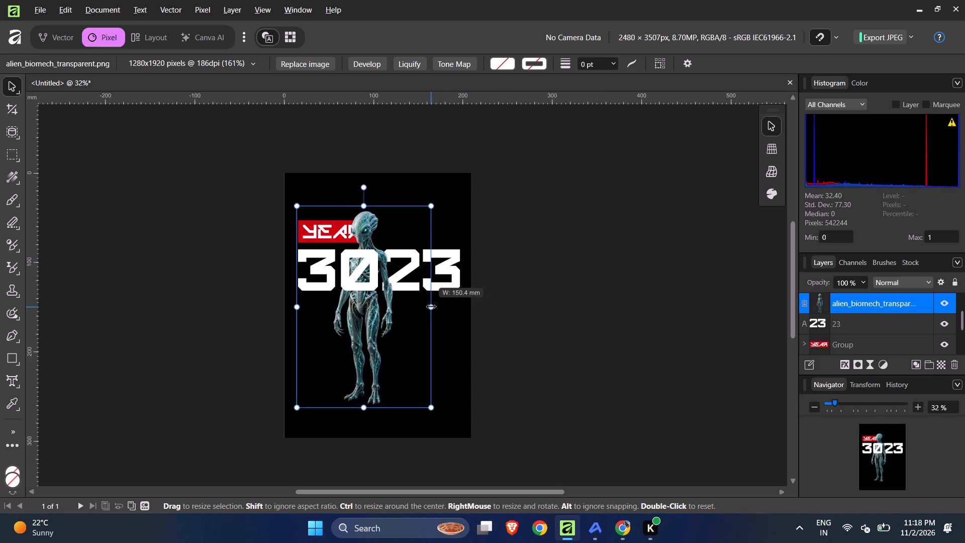
drag(431, 306, 432, 306)
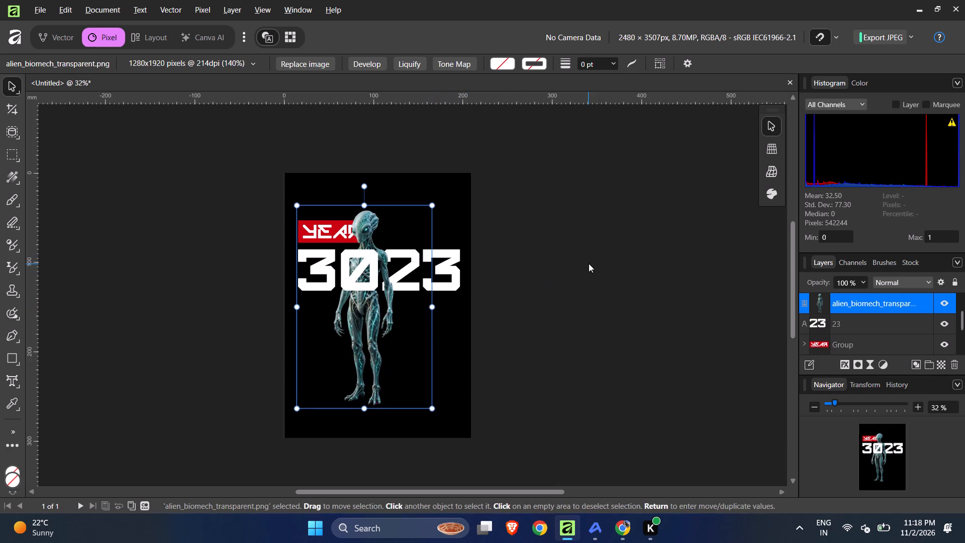
click(588, 263)
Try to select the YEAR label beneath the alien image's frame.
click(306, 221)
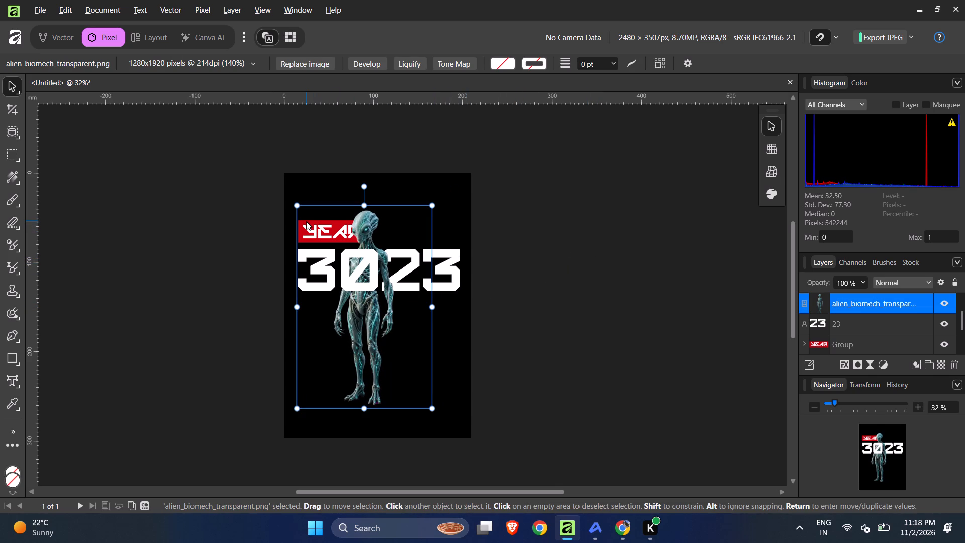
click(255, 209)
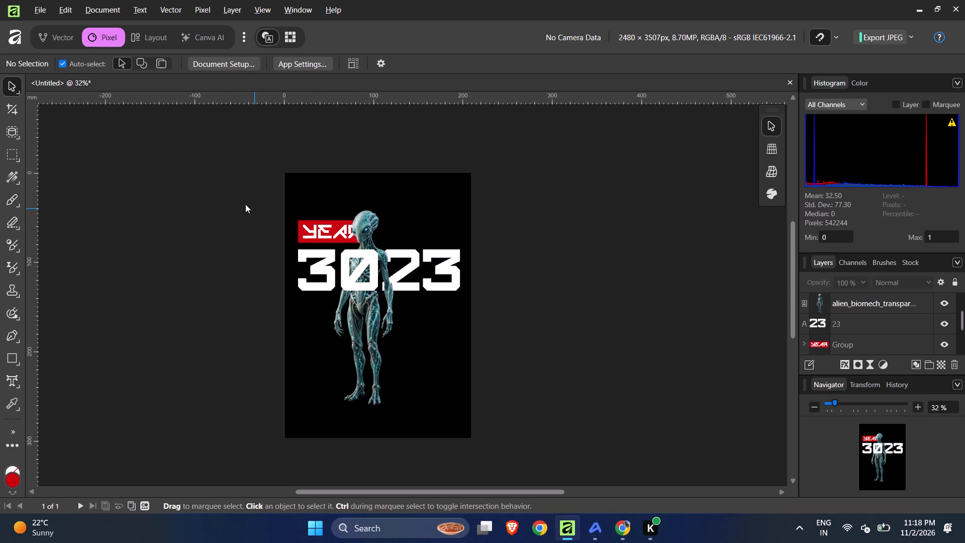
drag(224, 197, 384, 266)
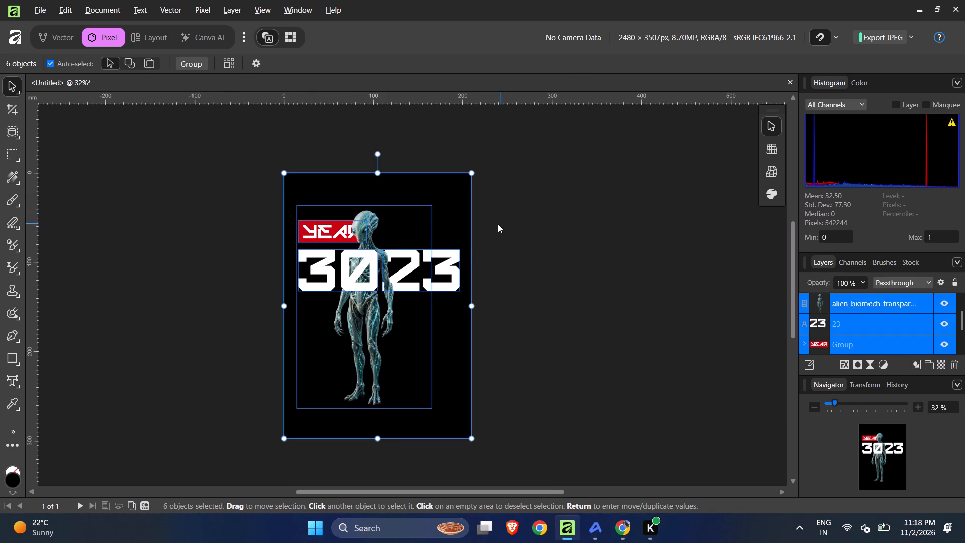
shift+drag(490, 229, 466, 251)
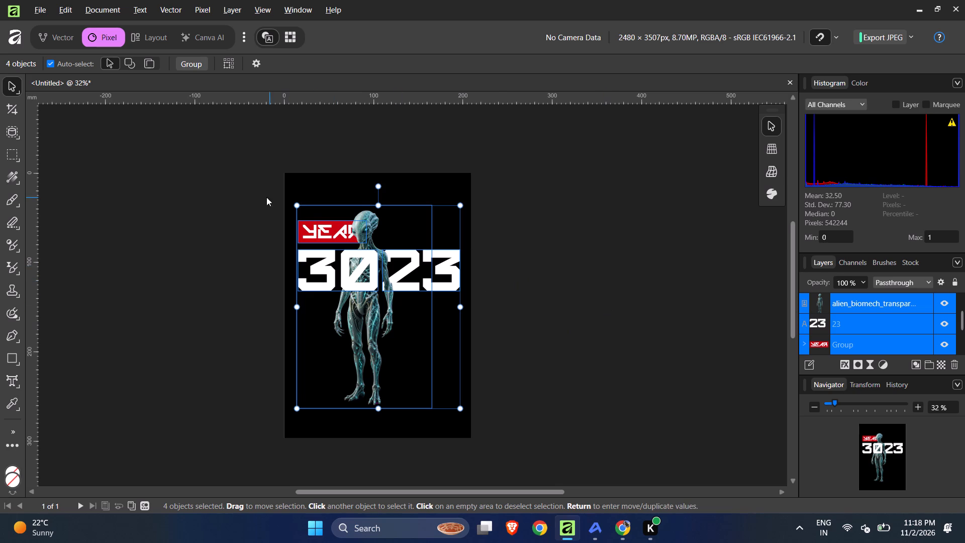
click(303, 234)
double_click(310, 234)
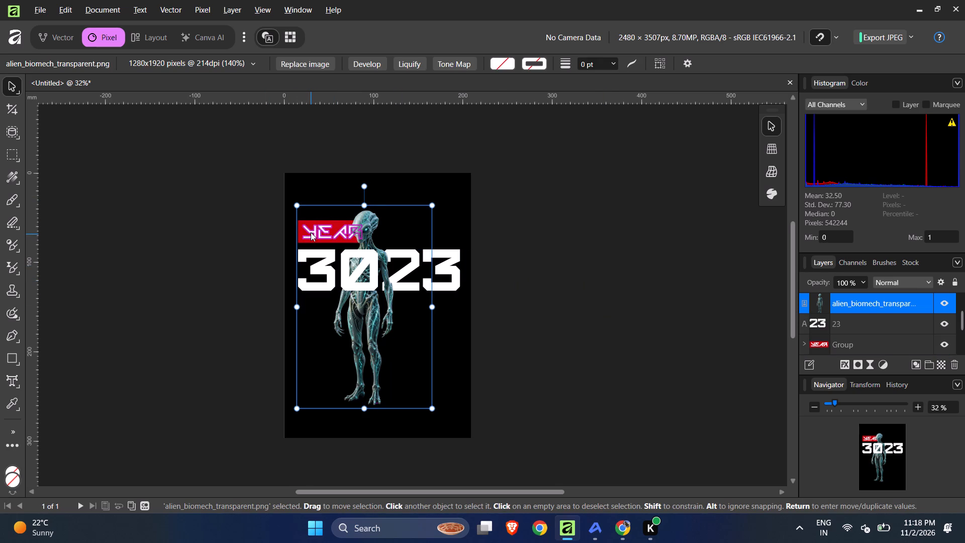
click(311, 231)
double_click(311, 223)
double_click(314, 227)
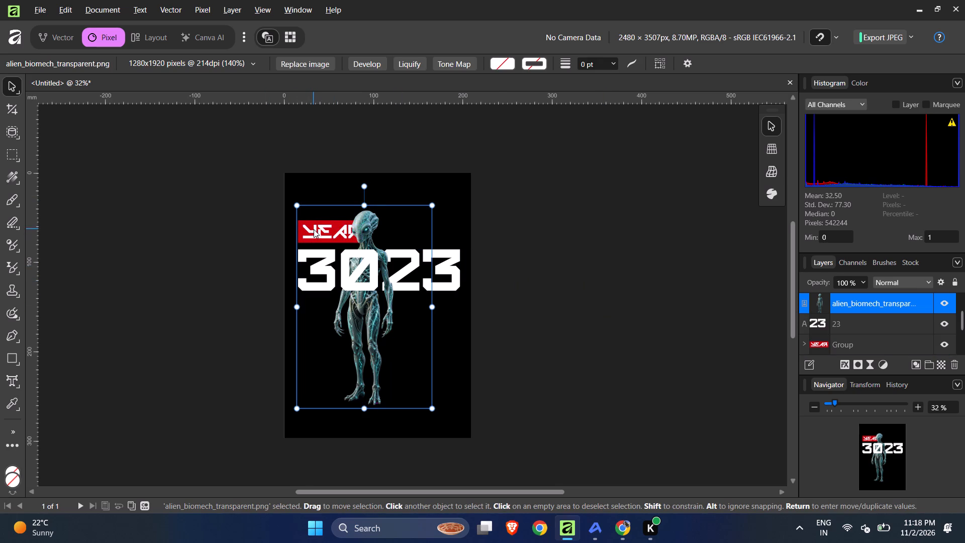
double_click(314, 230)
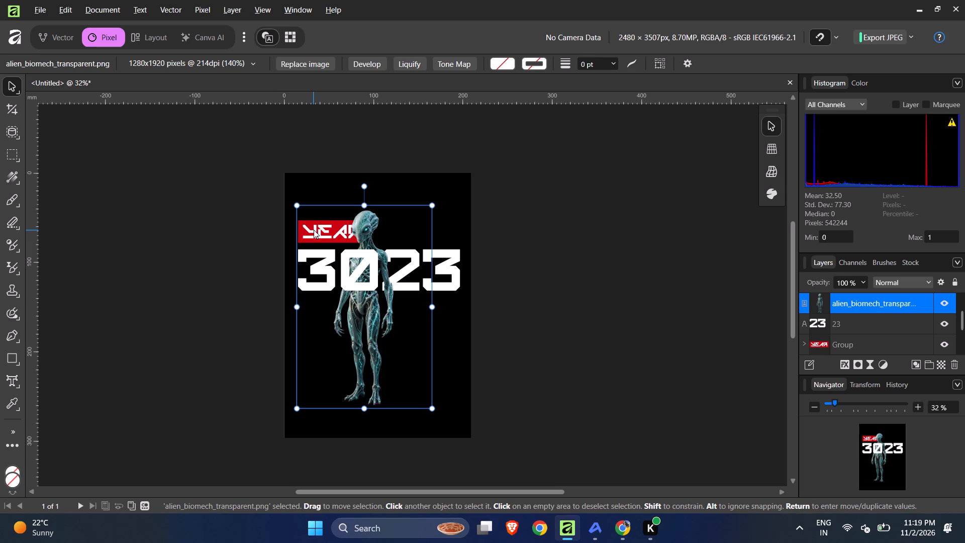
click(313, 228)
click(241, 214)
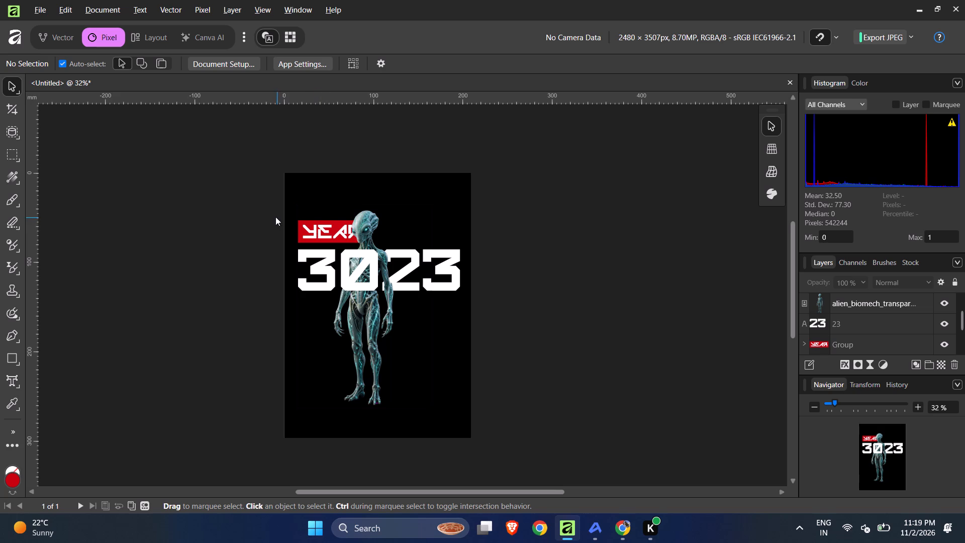
Move the alien image down to the poster's lower-right area, clear of the YEAR label.
click(304, 229)
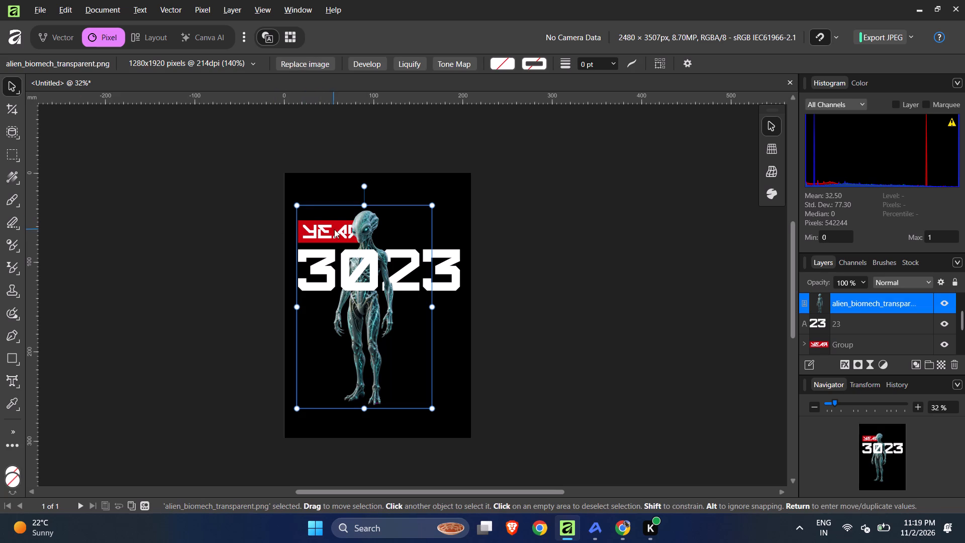
drag(364, 226, 397, 244)
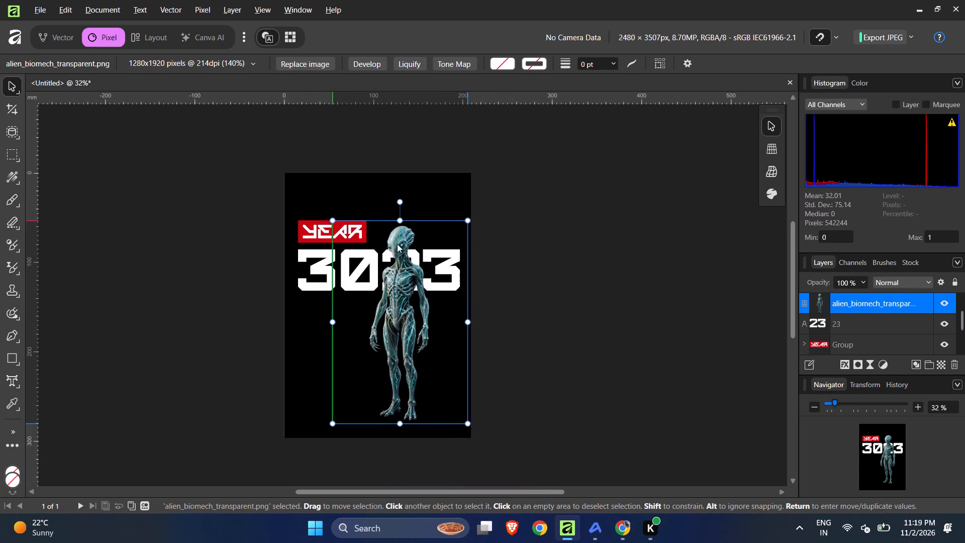
drag(397, 244, 440, 288)
Scale the YEAR label group down proportionally to about 63 mm wide, keeping its left edge aligned with the 3023 title.
click(334, 228)
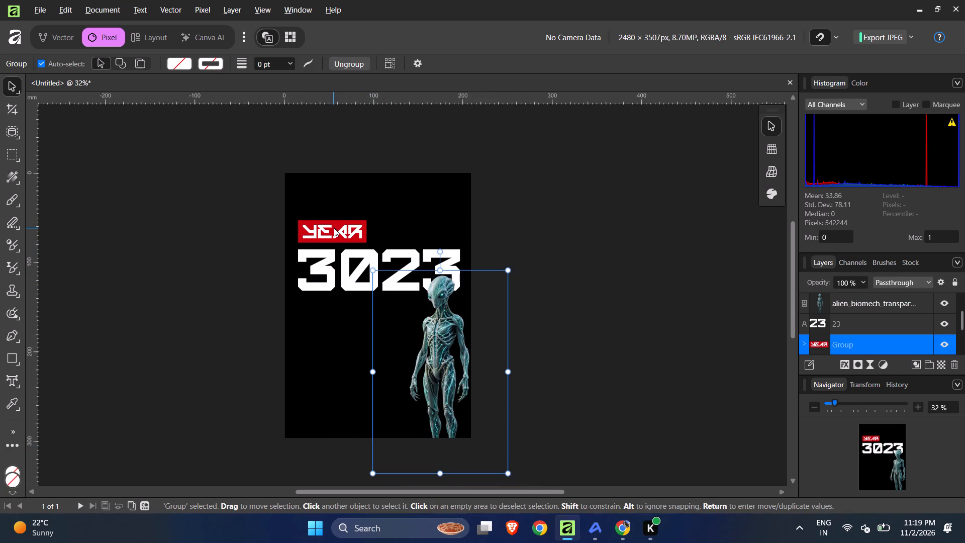
drag(369, 222, 354, 231)
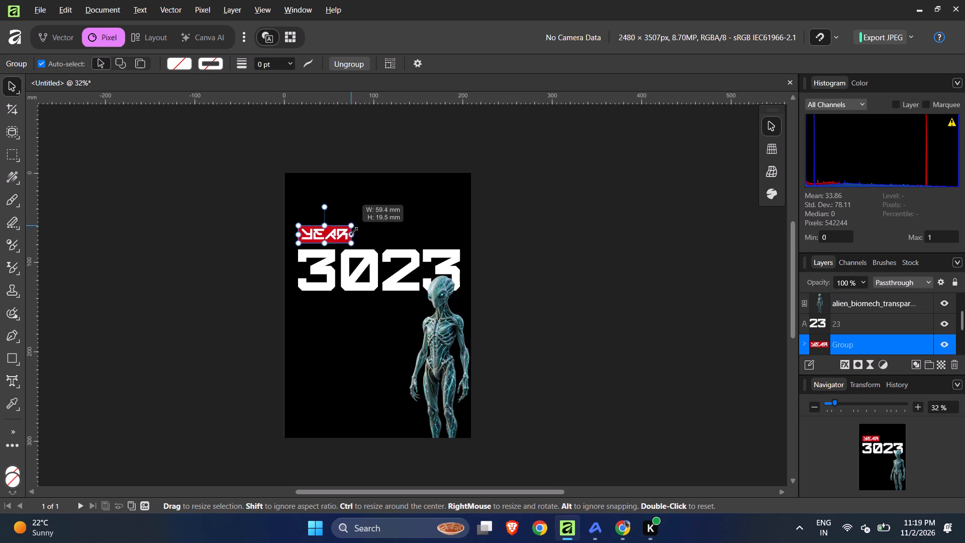
drag(354, 231, 402, 211)
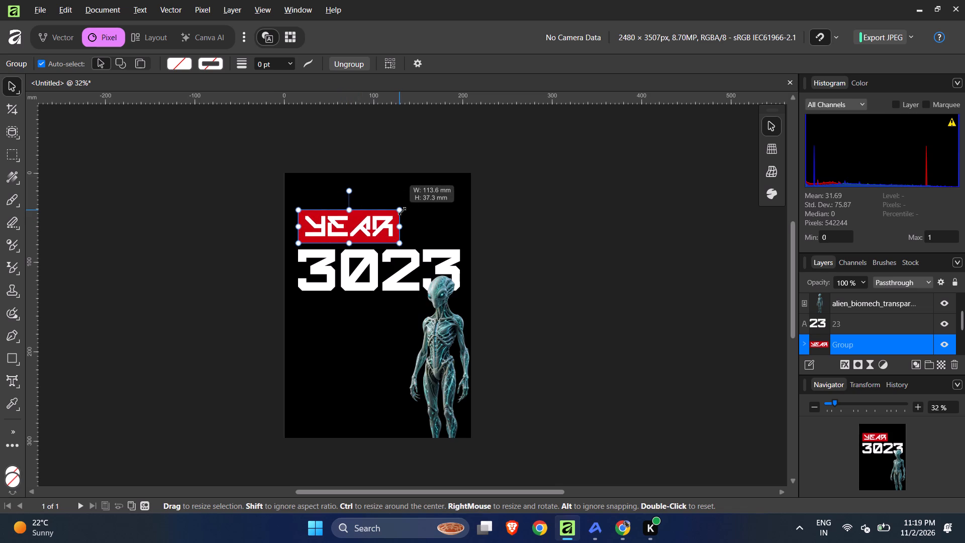
drag(402, 211, 356, 225)
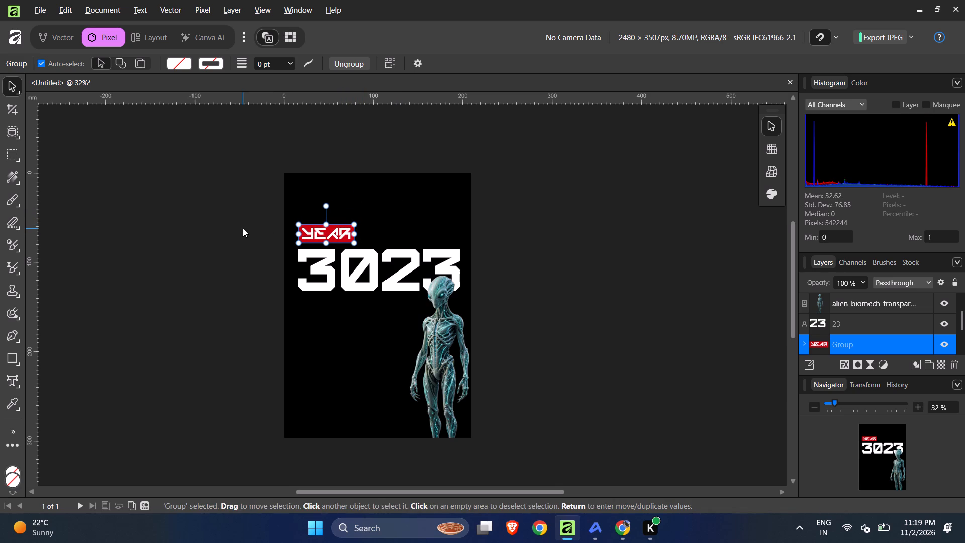
key(ctrl+z)
key(ctrl+shift+z)
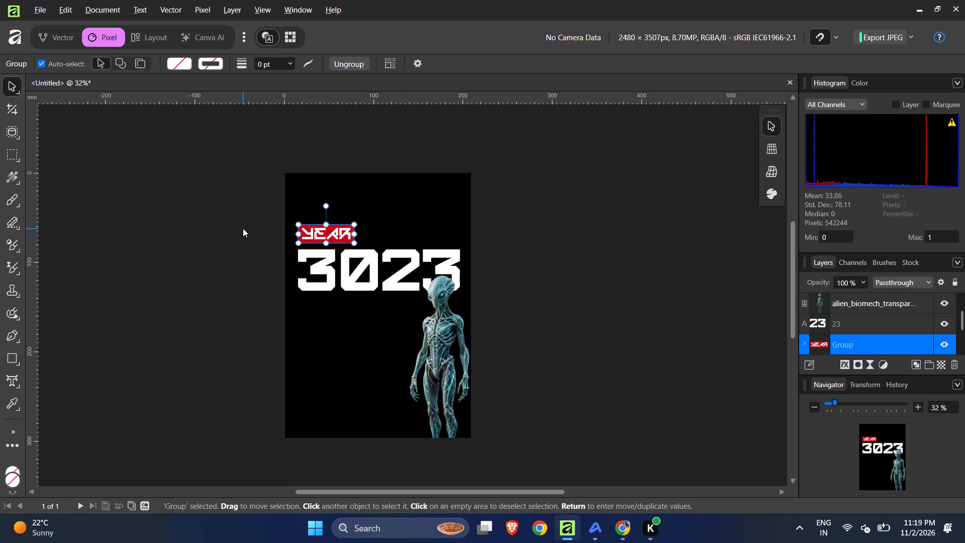
click(236, 235)
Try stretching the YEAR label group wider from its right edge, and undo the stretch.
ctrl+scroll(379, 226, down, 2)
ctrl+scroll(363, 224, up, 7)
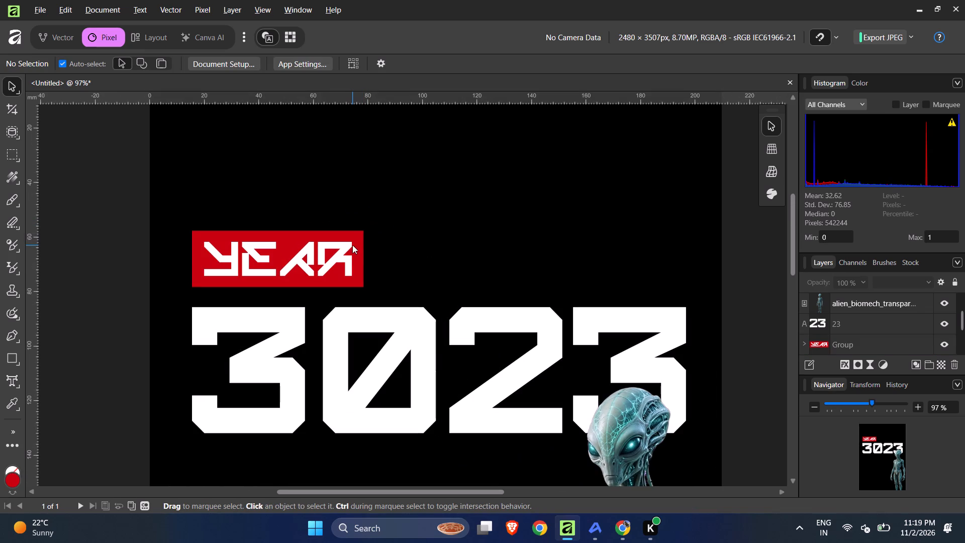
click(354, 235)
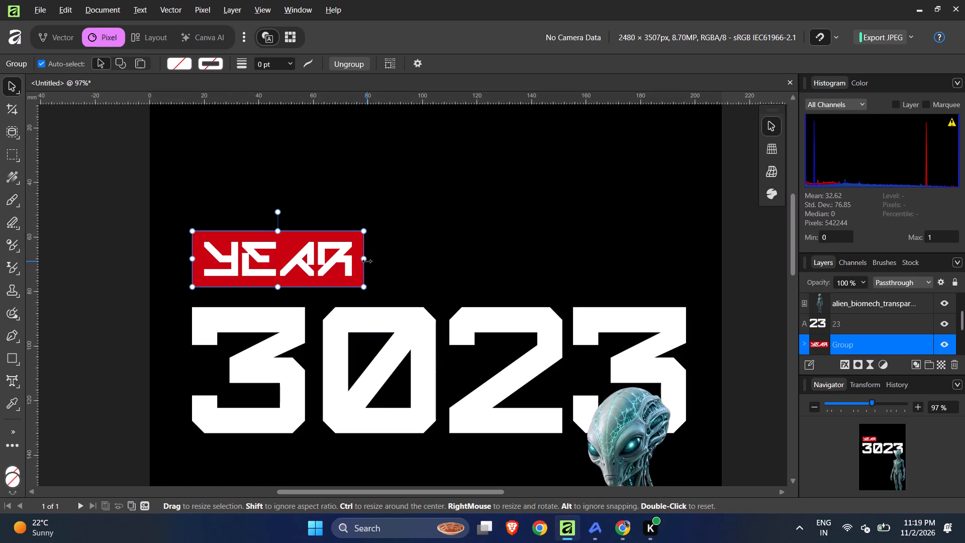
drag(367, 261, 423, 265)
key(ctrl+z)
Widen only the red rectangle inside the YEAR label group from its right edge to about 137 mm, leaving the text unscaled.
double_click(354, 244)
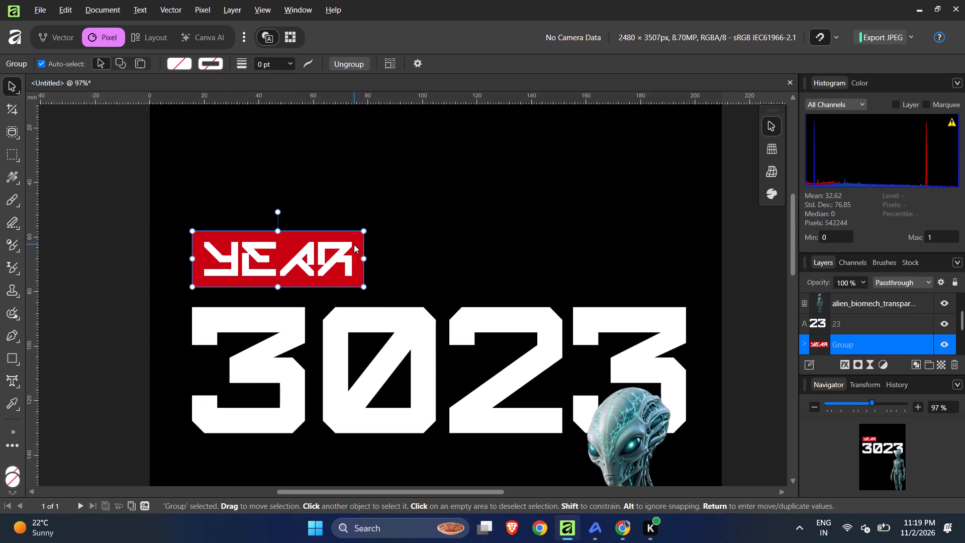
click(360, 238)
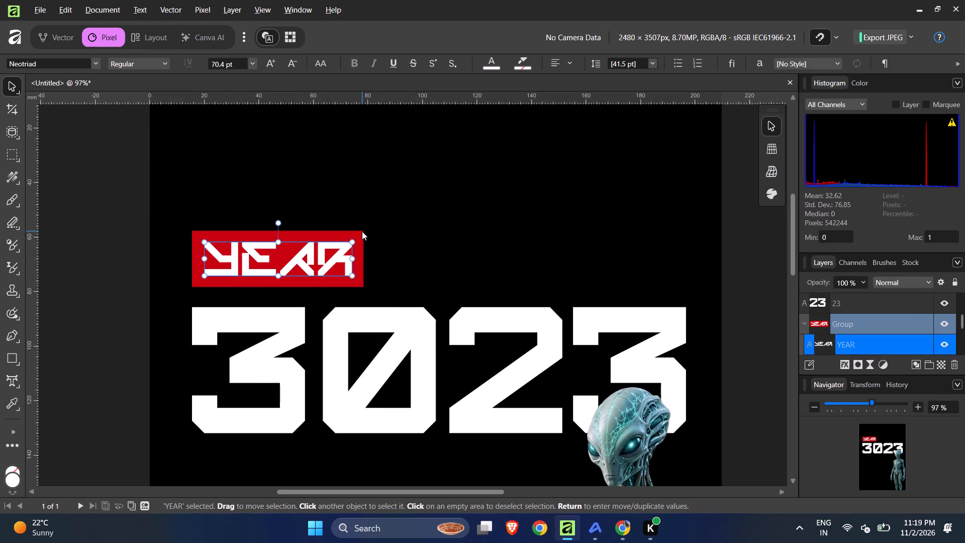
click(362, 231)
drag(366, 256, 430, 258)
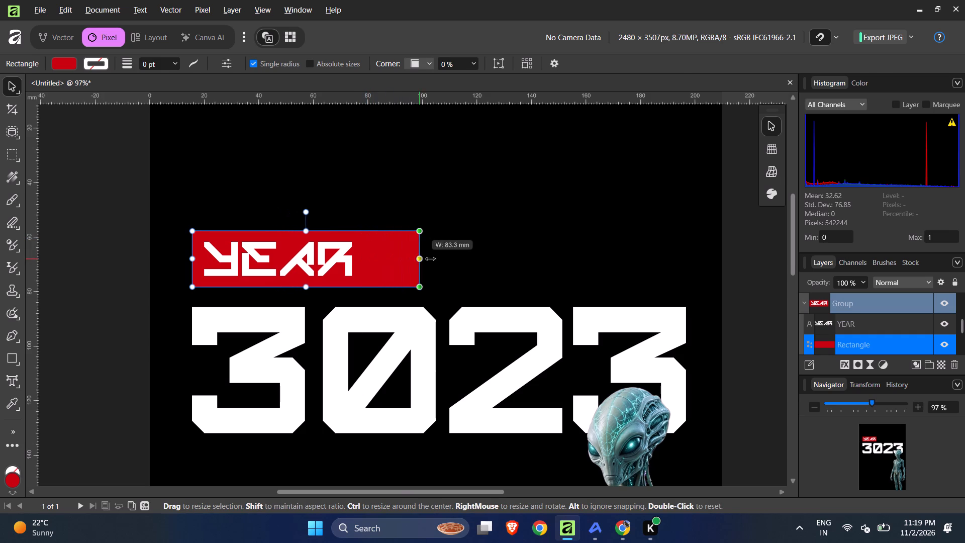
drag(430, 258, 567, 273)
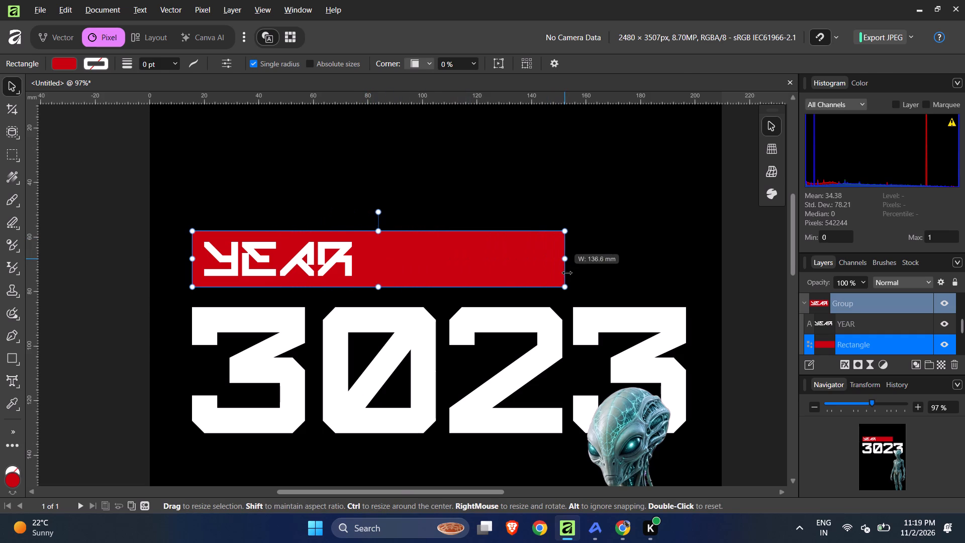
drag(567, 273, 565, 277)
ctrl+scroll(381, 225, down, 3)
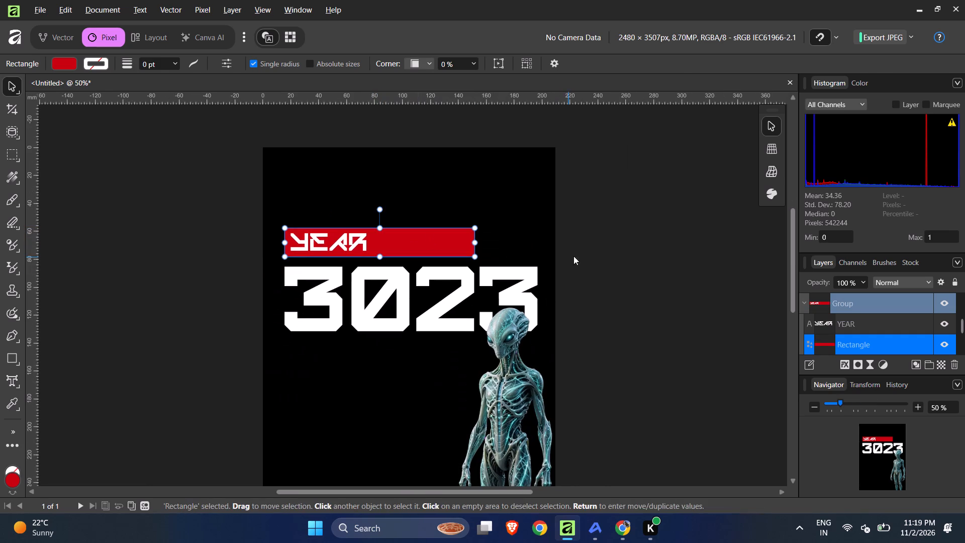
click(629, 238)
Move the alien image up to the poster's centre, with its head over the red YEAR bar and its body through the 3023 title.
click(515, 375)
drag(522, 401, 456, 308)
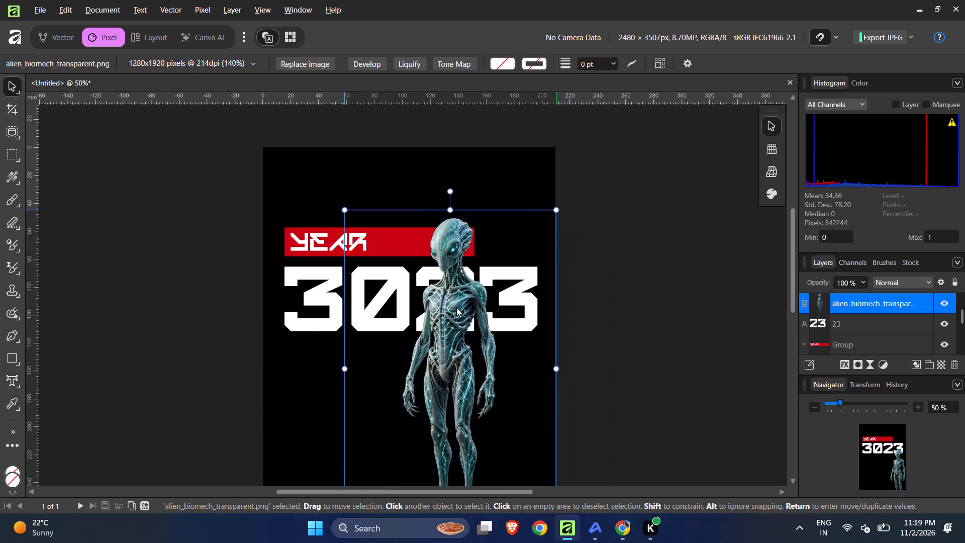
drag(456, 308, 415, 292)
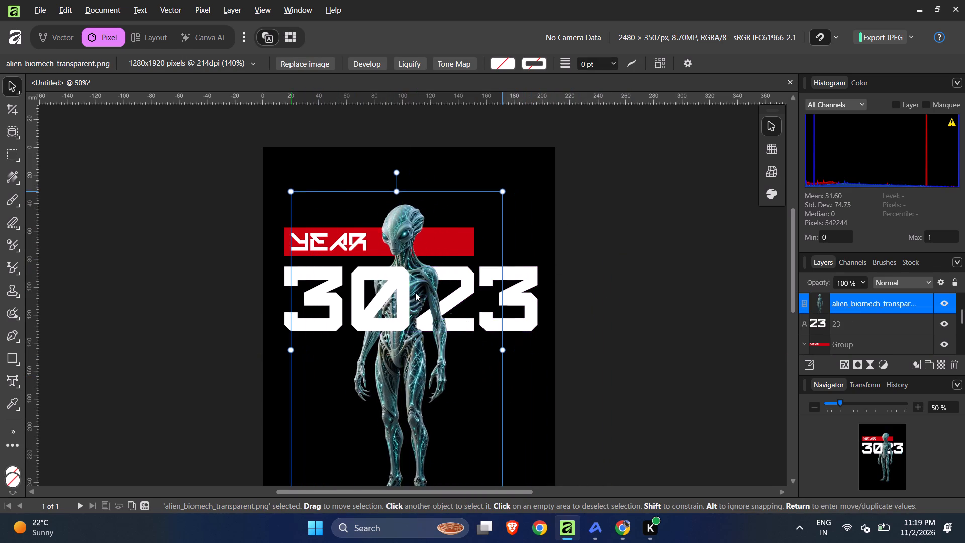
drag(415, 292, 400, 292)
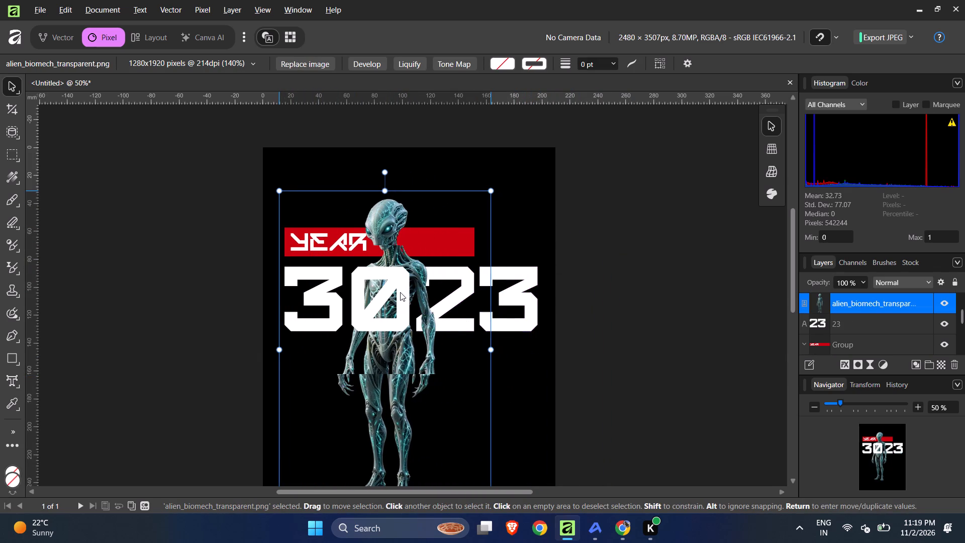
drag(400, 292, 407, 292)
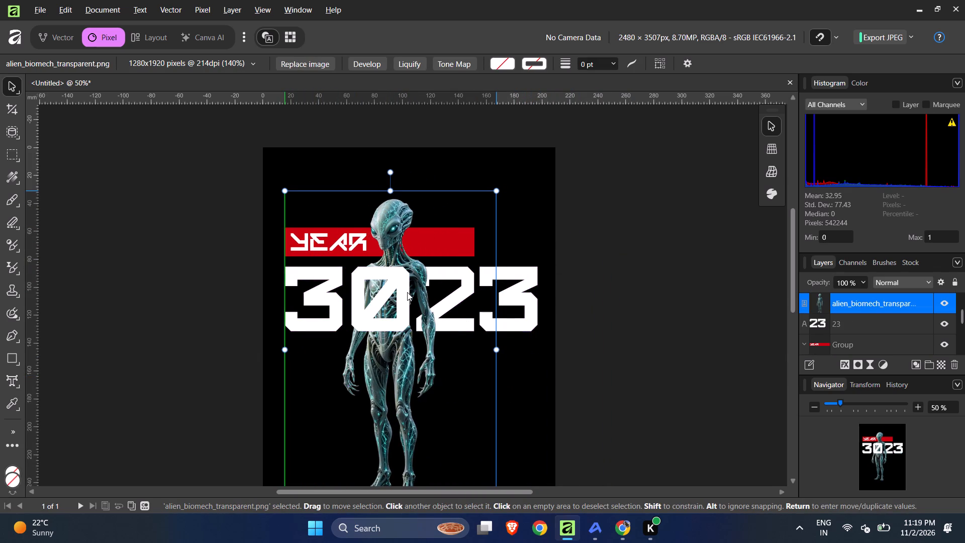
drag(407, 292, 410, 292)
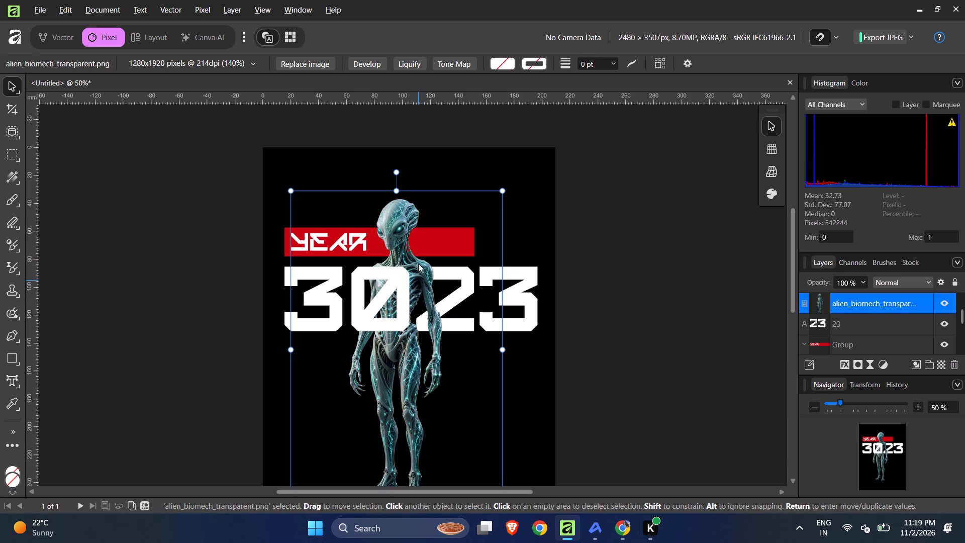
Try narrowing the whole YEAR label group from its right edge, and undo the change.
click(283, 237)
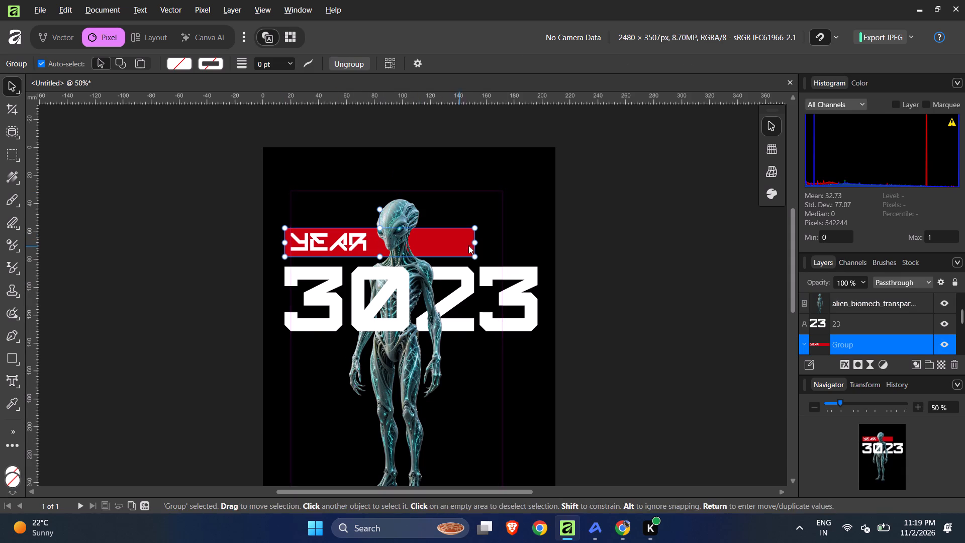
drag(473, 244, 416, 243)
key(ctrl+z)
Ungroup the YEAR label and resize its red rectangle to about 84 mm wide, ending behind the alien's head.
key(ctrl+shift+g)
click(245, 246)
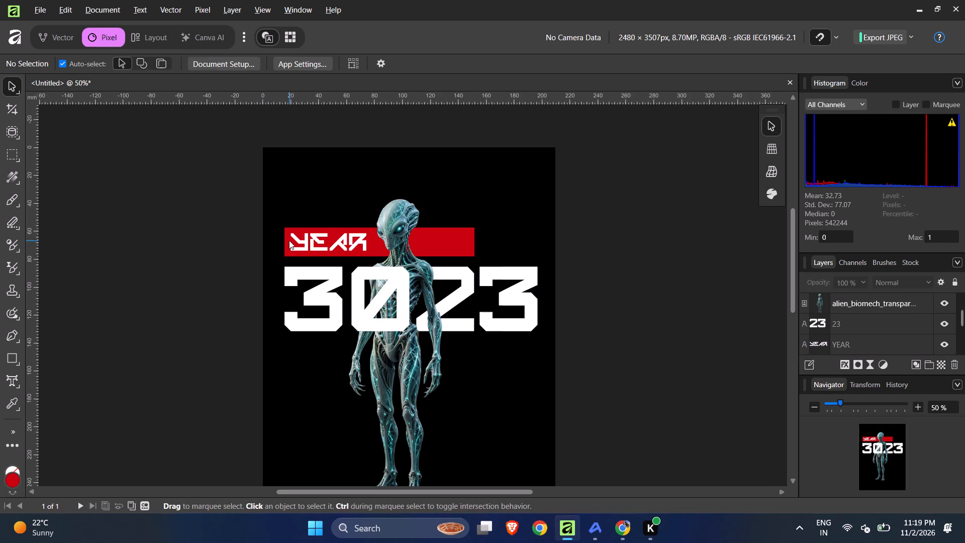
click(283, 236)
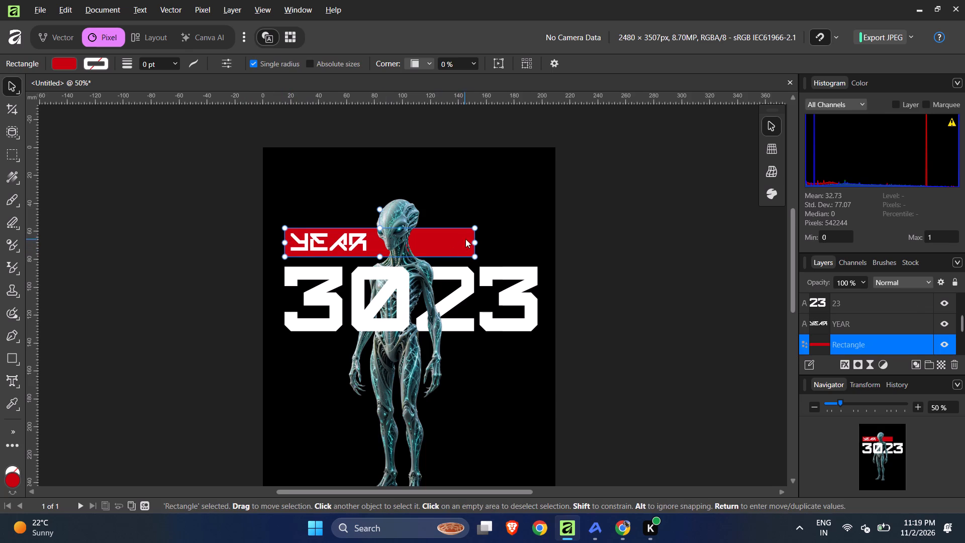
drag(474, 242, 402, 236)
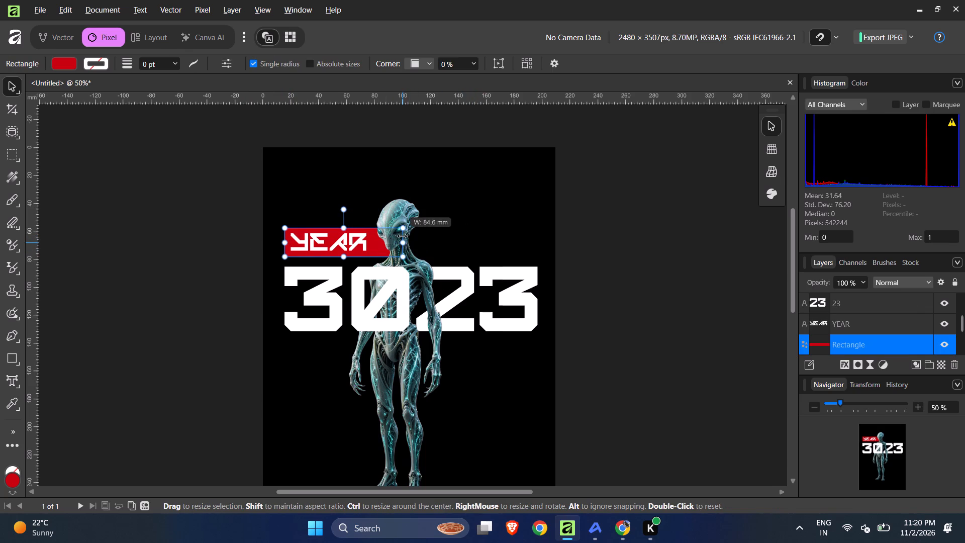
drag(402, 236, 402, 236)
click(641, 238)
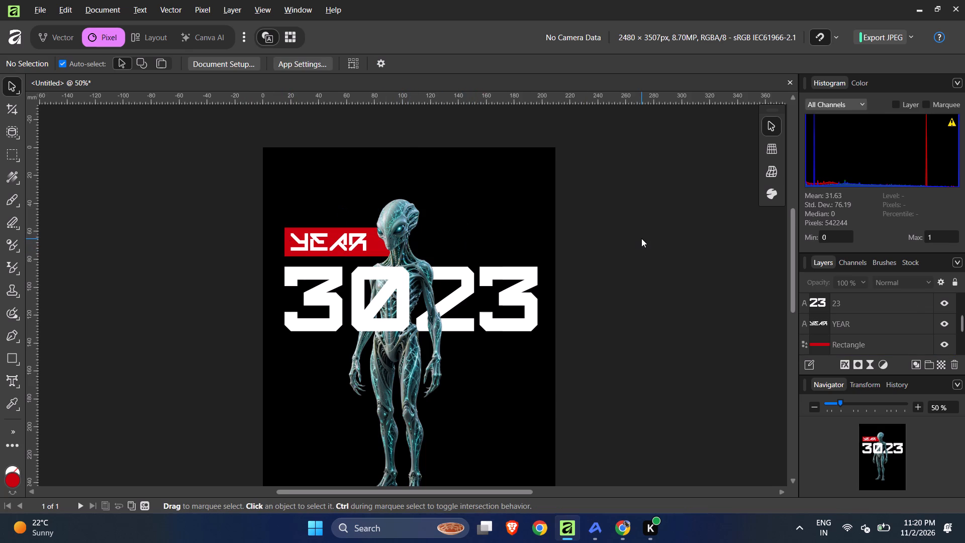
ctrl+scroll(641, 238, down, 4)
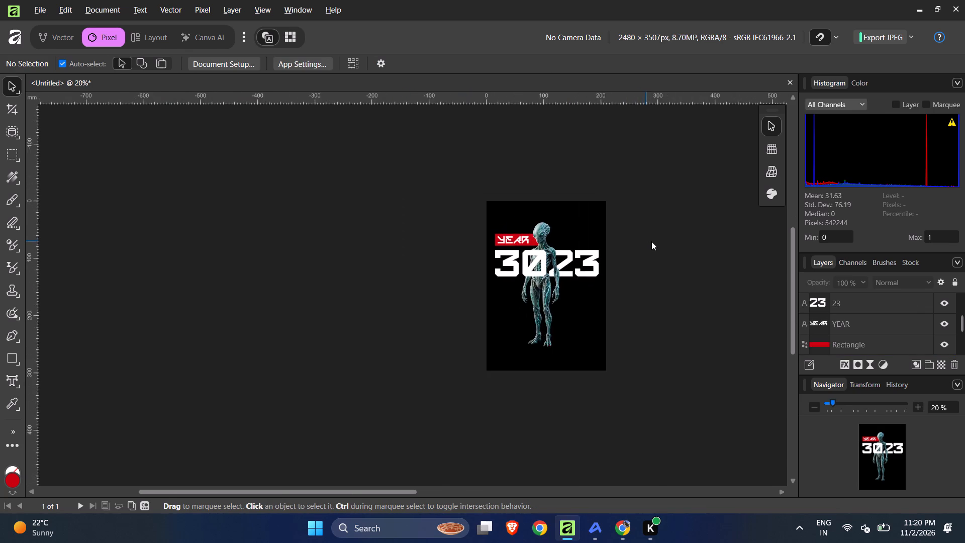
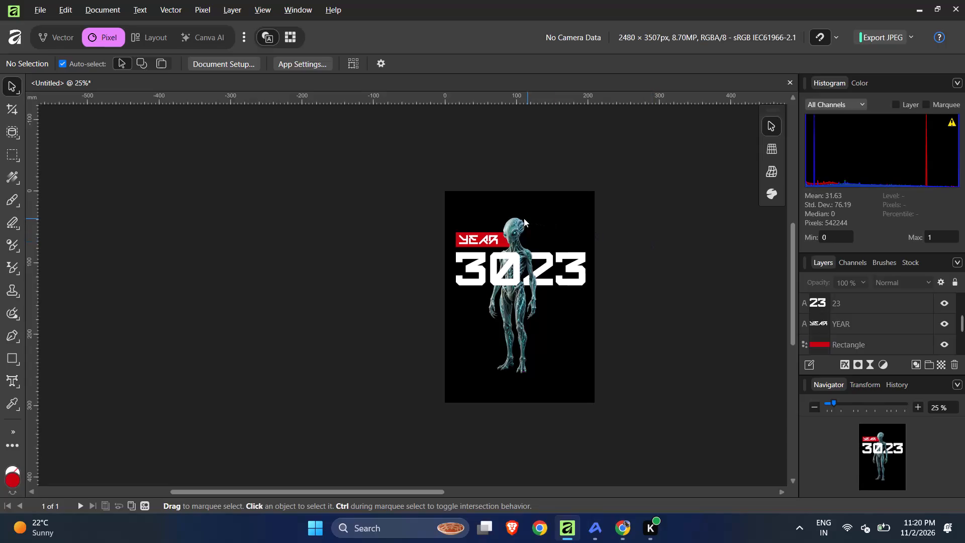
Move the alien, 3023 title and YEAR label together slightly lower, centred horizontally, leaving the black background in place.
drag(400, 206, 663, 441)
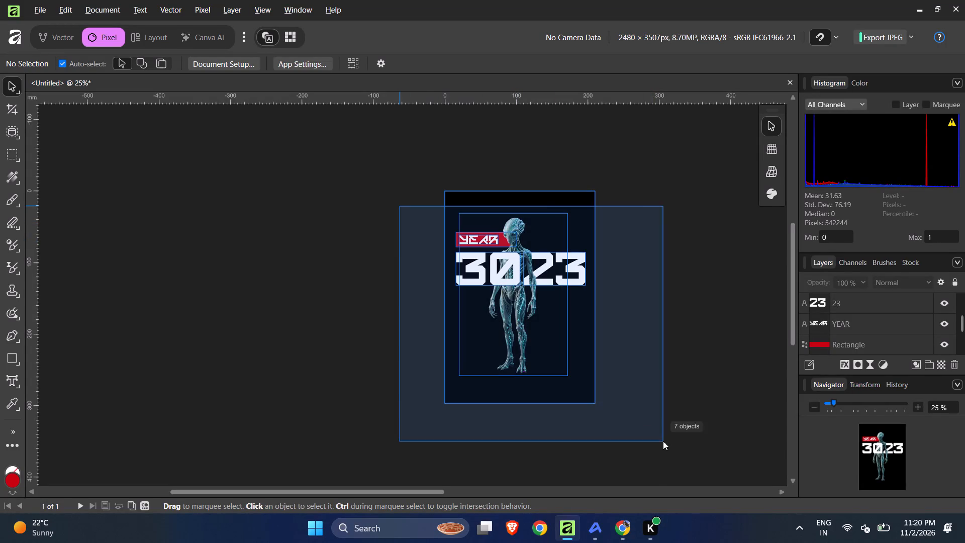
drag(663, 441, 657, 407)
shift+click(585, 382)
shift+drag(632, 363, 600, 389)
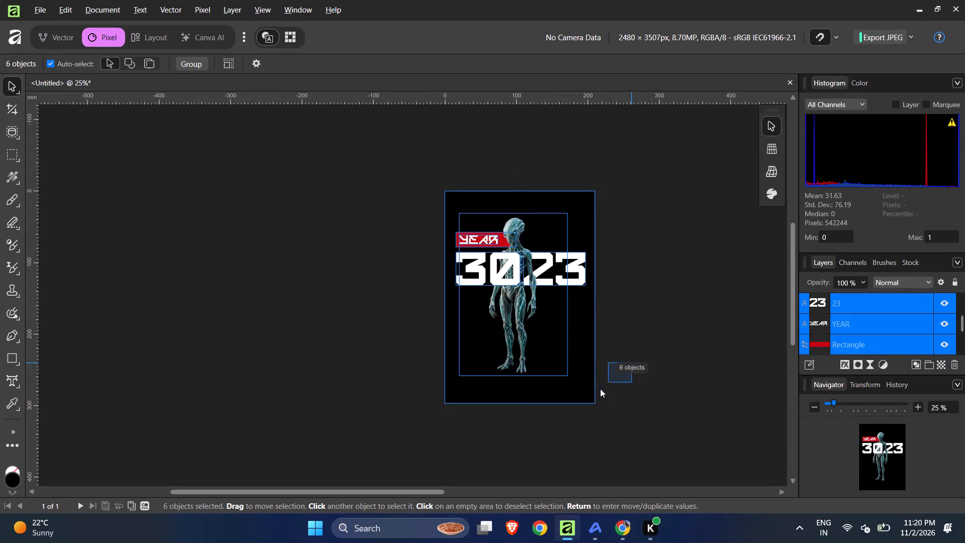
shift+drag(600, 389, 587, 400)
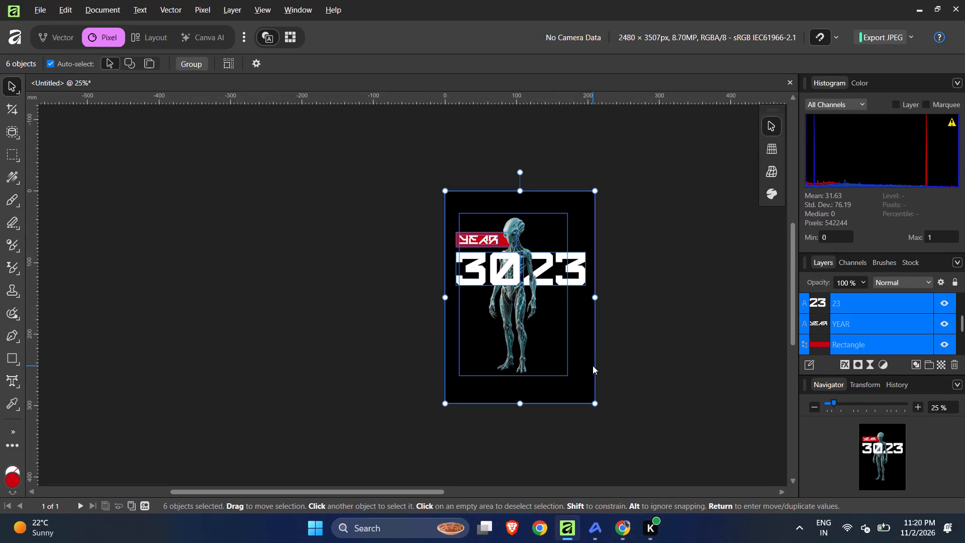
shift+click(594, 361)
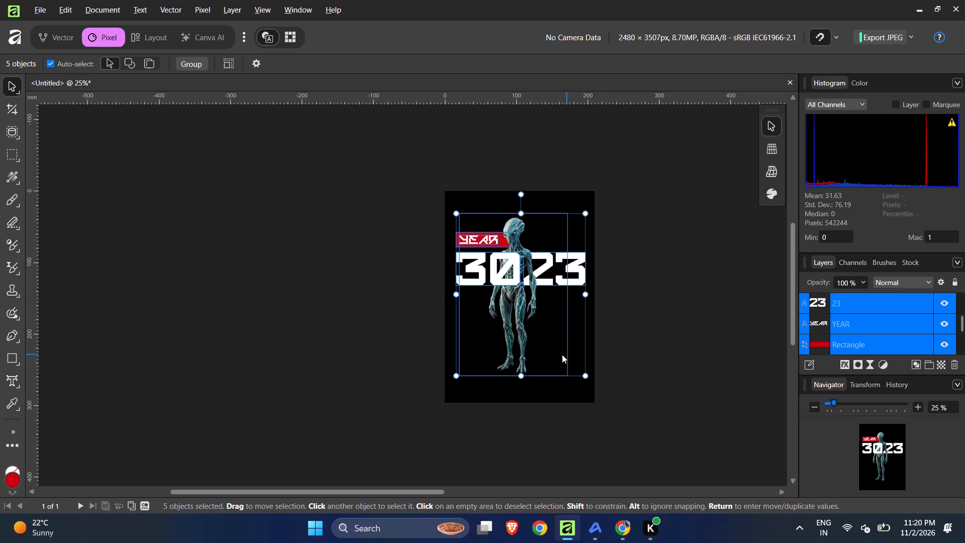
click(518, 334)
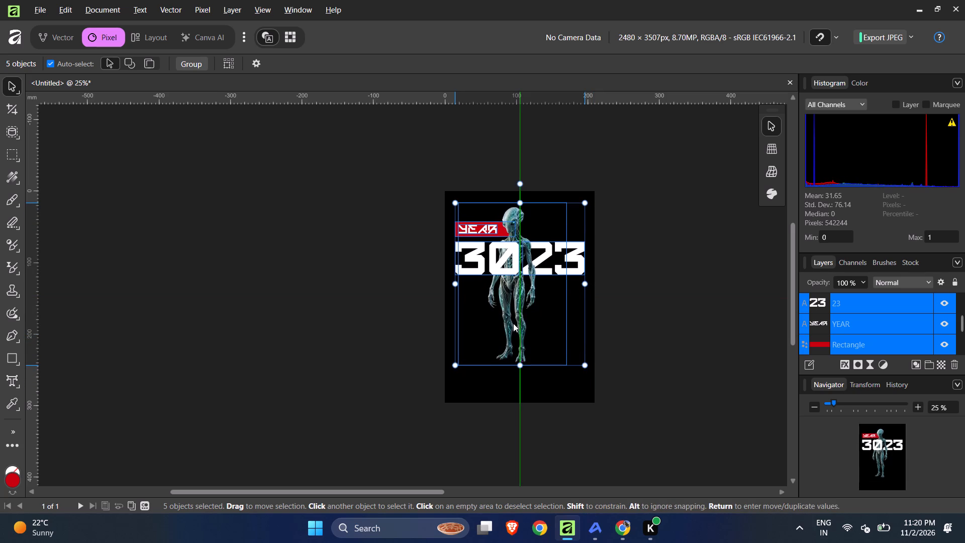
click(641, 351)
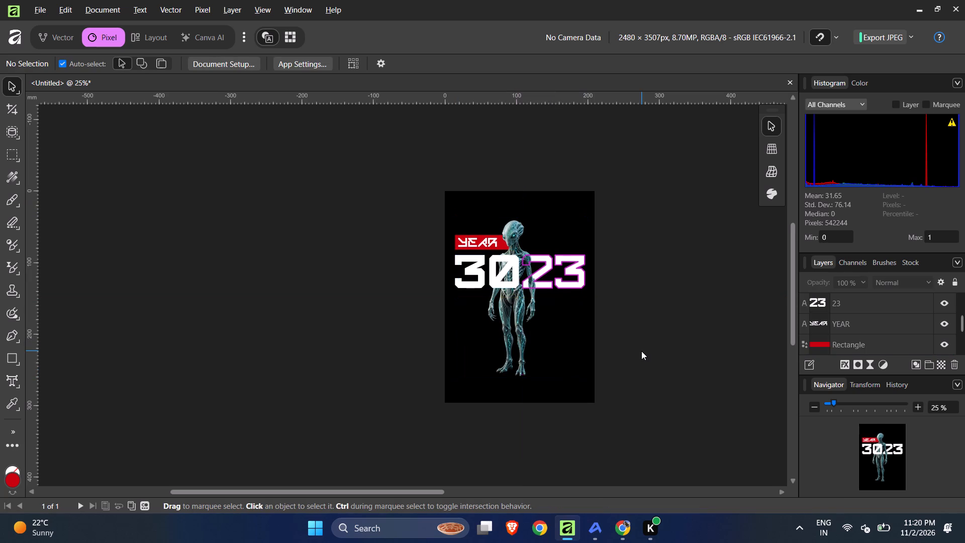
Shorten the upper full-page black rectangle from its top edge until that edge meets the bottom of the 3023 title.
ctrl+scroll(643, 351, down, 1)
ctrl+scroll(643, 317, up, 2)
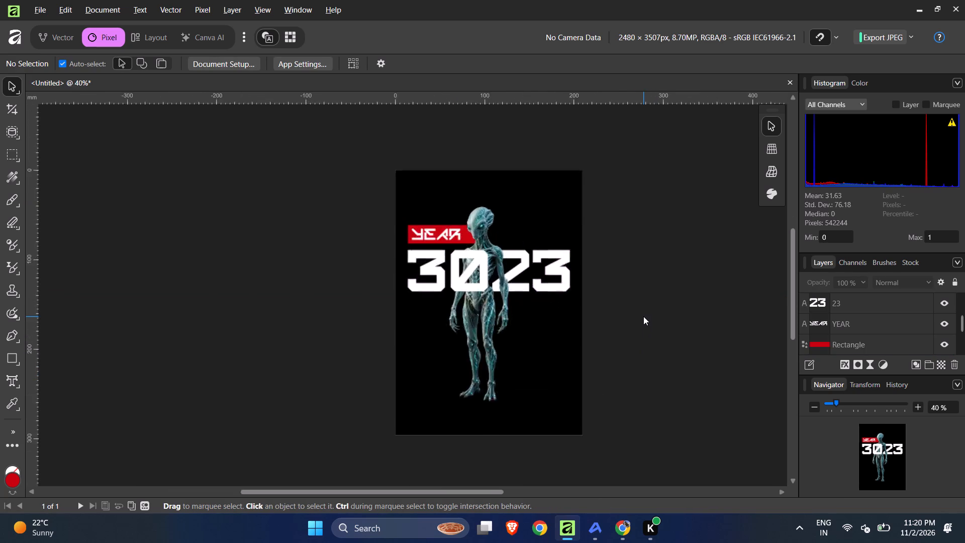
ctrl+scroll(643, 316, up, 3)
ctrl+scroll(641, 313, down, 3)
ctrl+scroll(568, 237, up, 1)
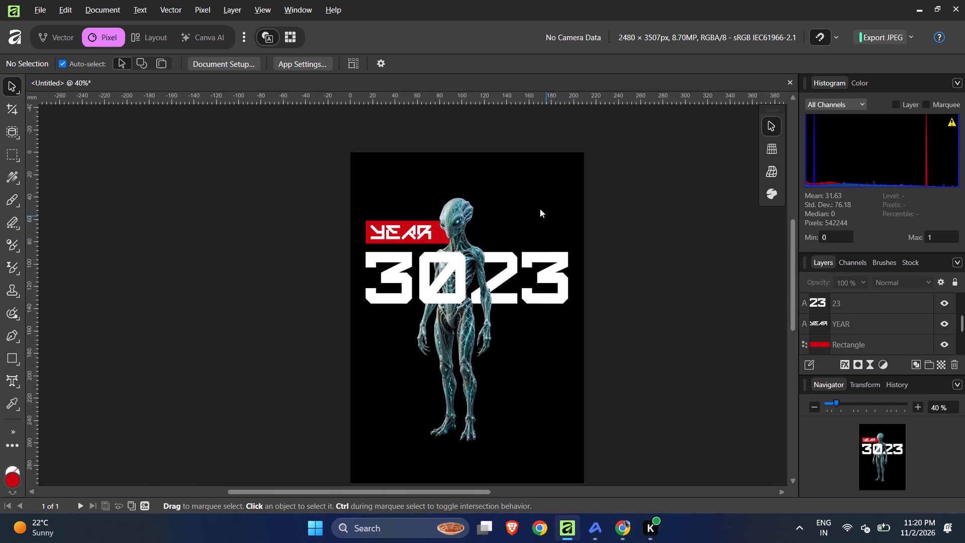
click(537, 206)
click(549, 164)
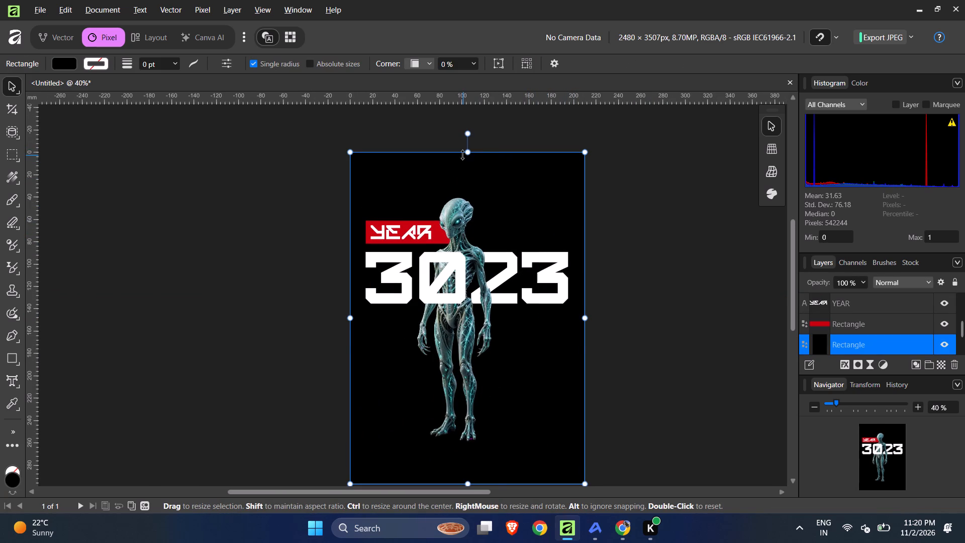
drag(470, 154, 465, 256)
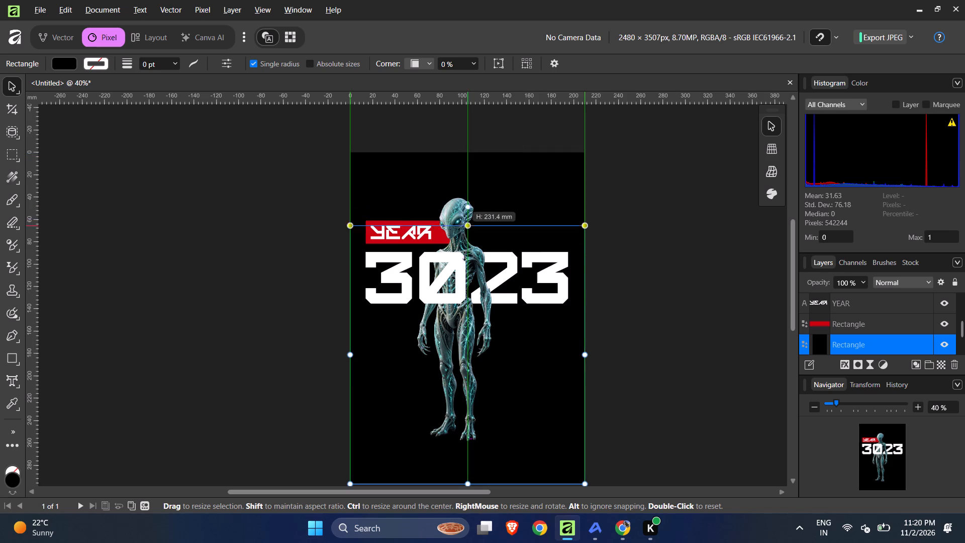
drag(465, 256, 463, 310)
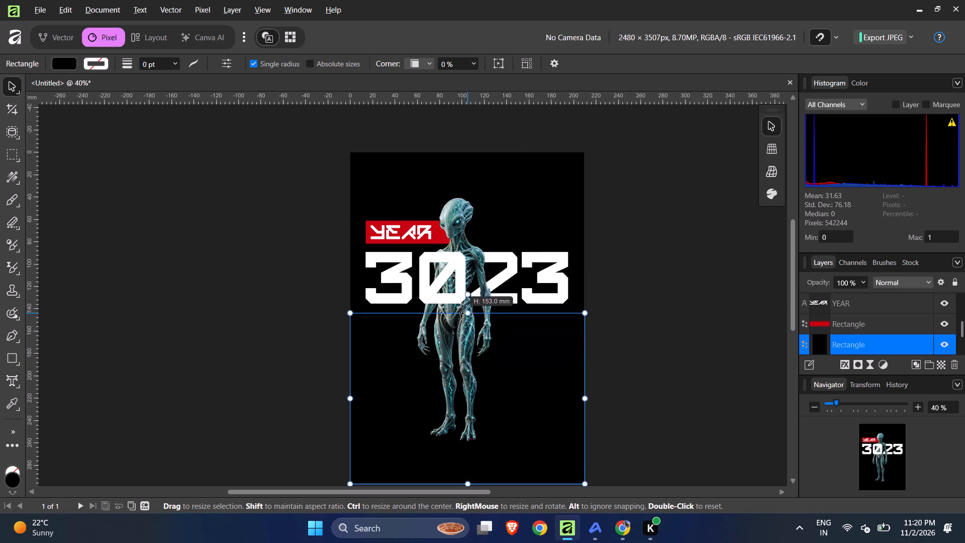
drag(463, 310, 463, 304)
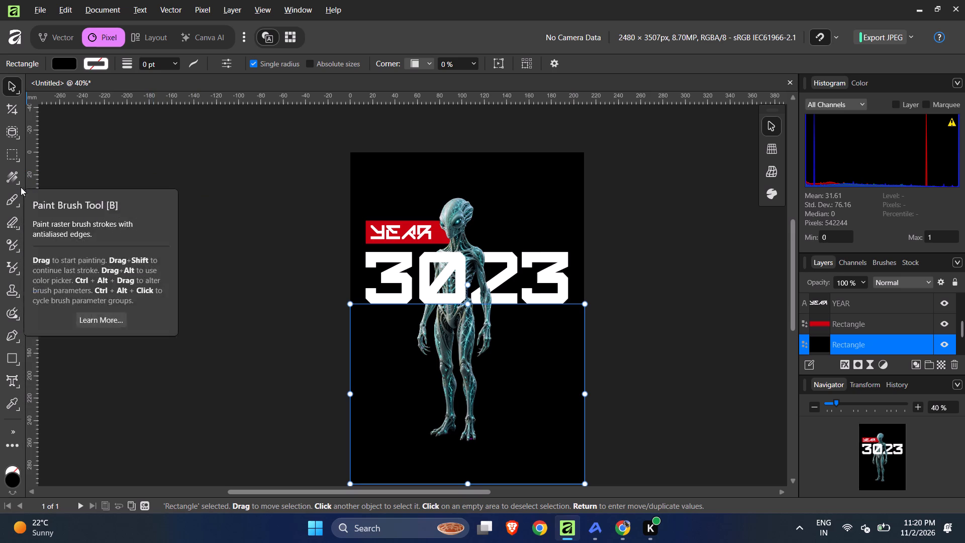
Apply a linear gradient to the shortened rectangle, from black under the title to dark grey at the poster's bottom edge.
click(16, 175)
drag(468, 309, 465, 467)
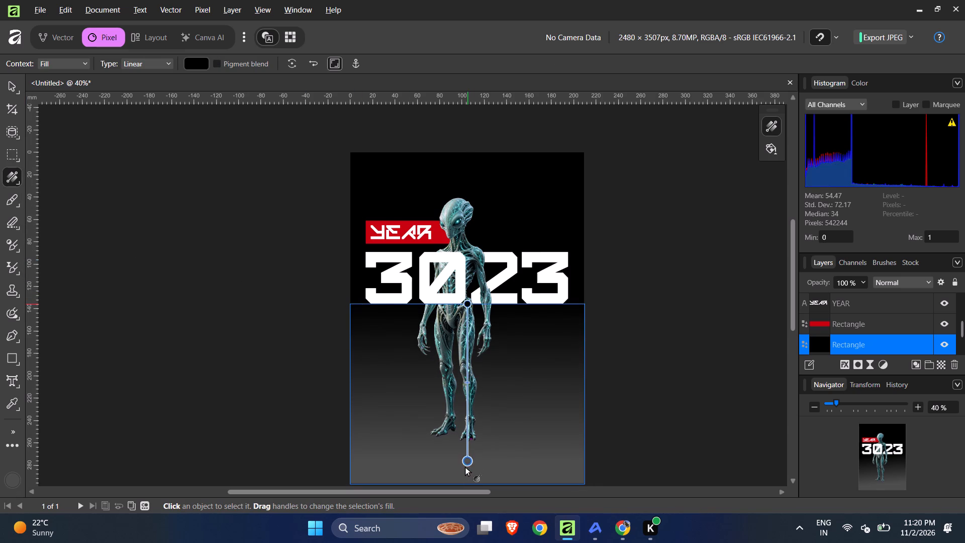
drag(465, 467, 458, 444)
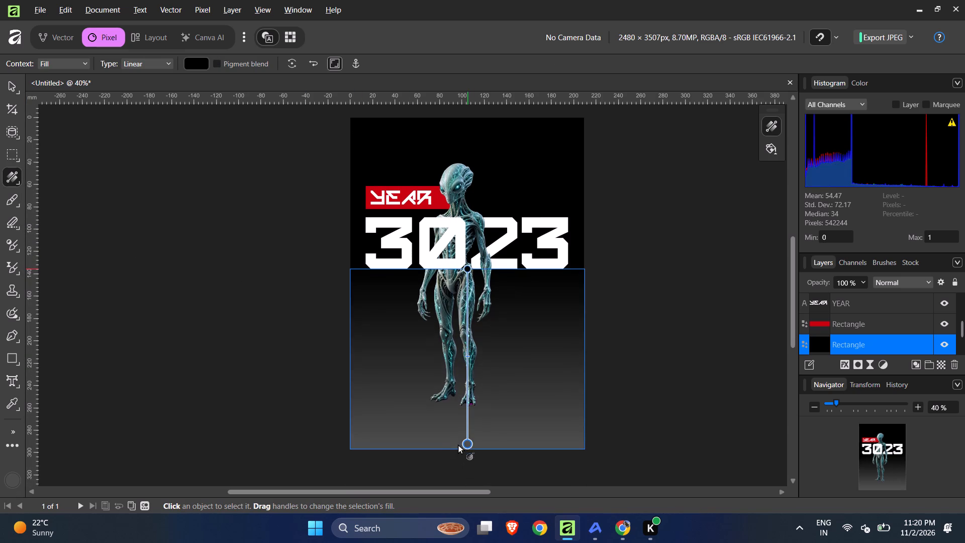
drag(458, 444, 459, 458)
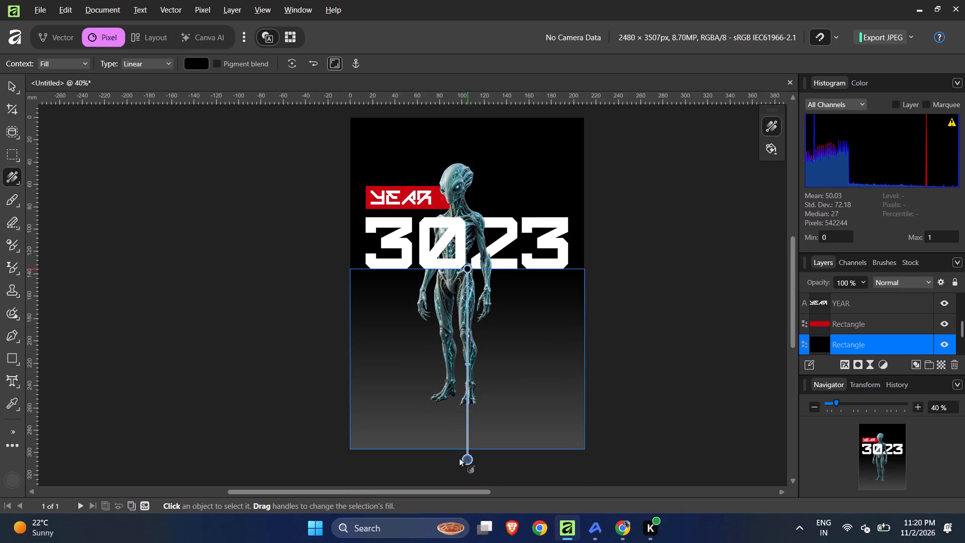
drag(459, 458, 458, 451)
ctrl+scroll(460, 411, down, 3)
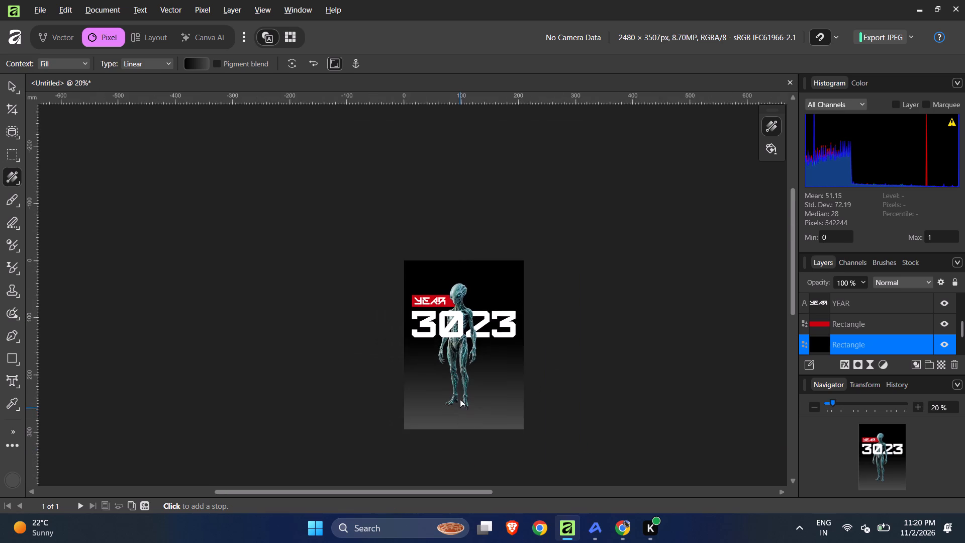
ctrl+scroll(460, 342, up, 4)
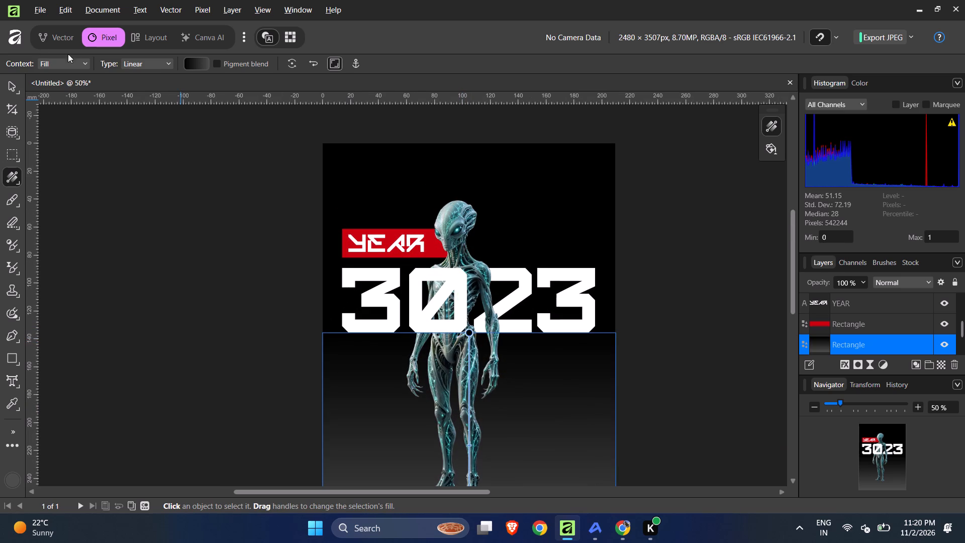
click(9, 87)
click(51, 111)
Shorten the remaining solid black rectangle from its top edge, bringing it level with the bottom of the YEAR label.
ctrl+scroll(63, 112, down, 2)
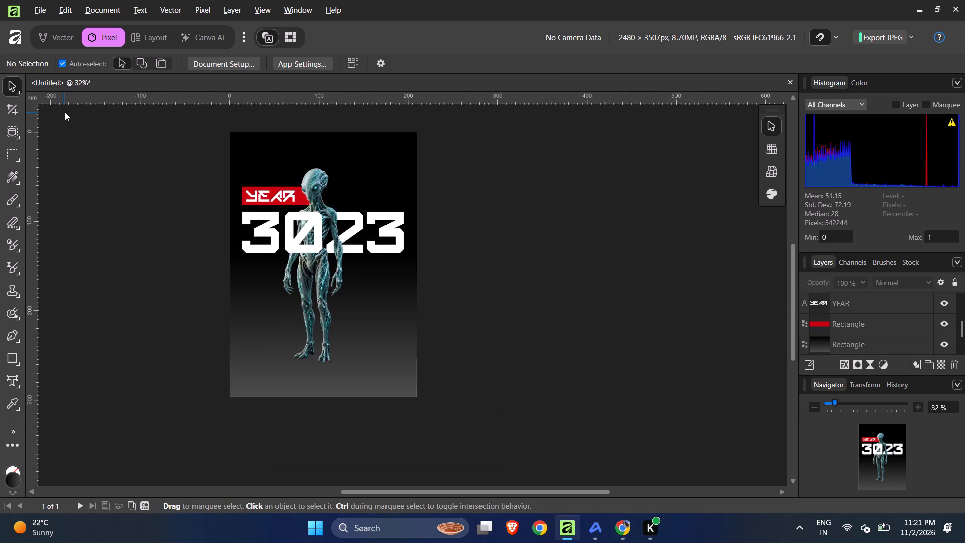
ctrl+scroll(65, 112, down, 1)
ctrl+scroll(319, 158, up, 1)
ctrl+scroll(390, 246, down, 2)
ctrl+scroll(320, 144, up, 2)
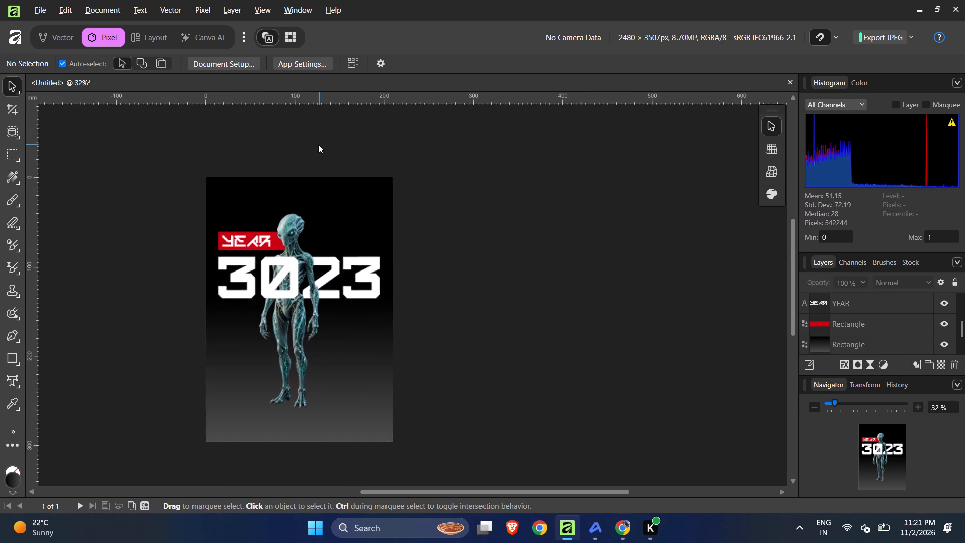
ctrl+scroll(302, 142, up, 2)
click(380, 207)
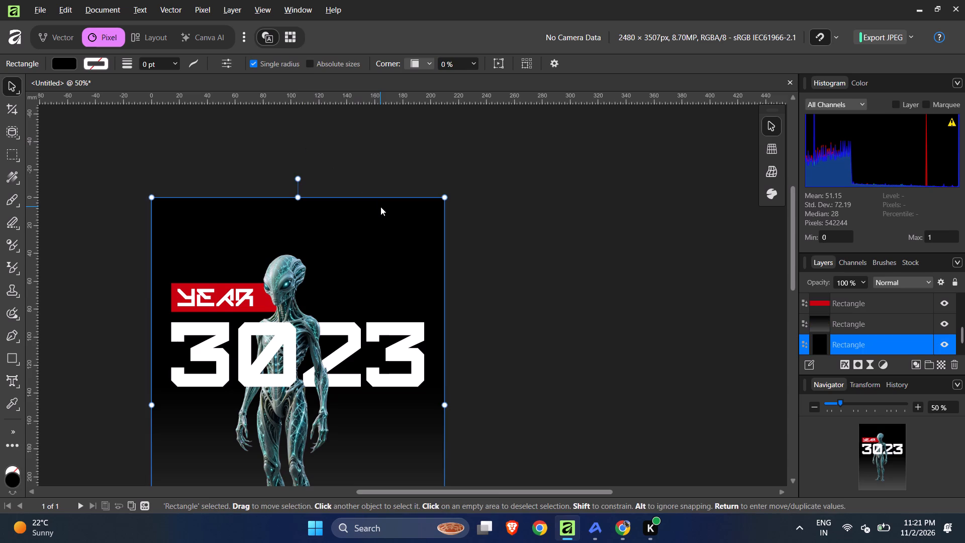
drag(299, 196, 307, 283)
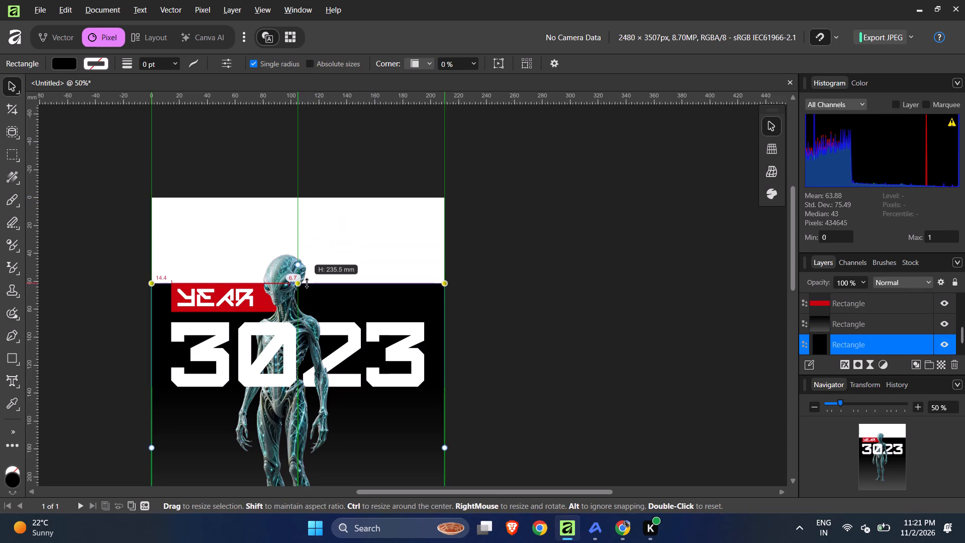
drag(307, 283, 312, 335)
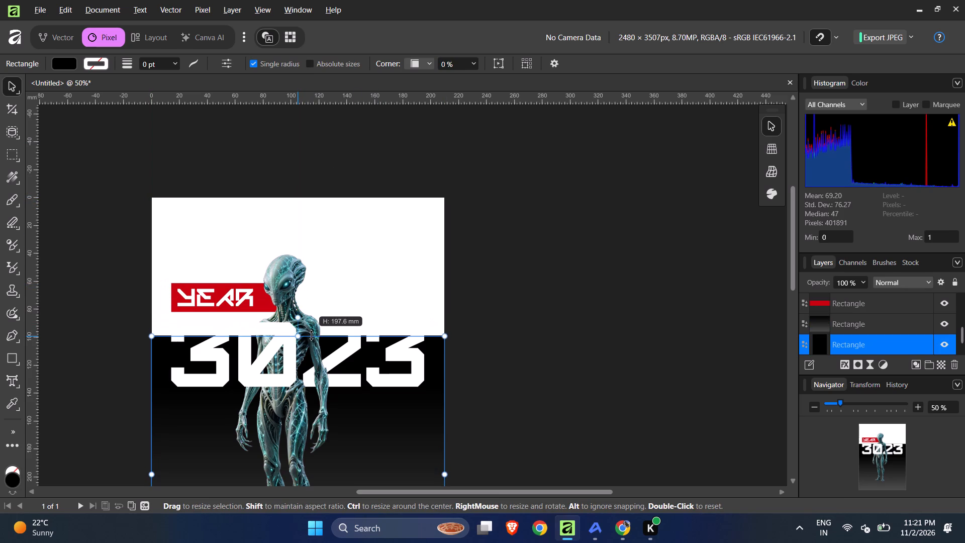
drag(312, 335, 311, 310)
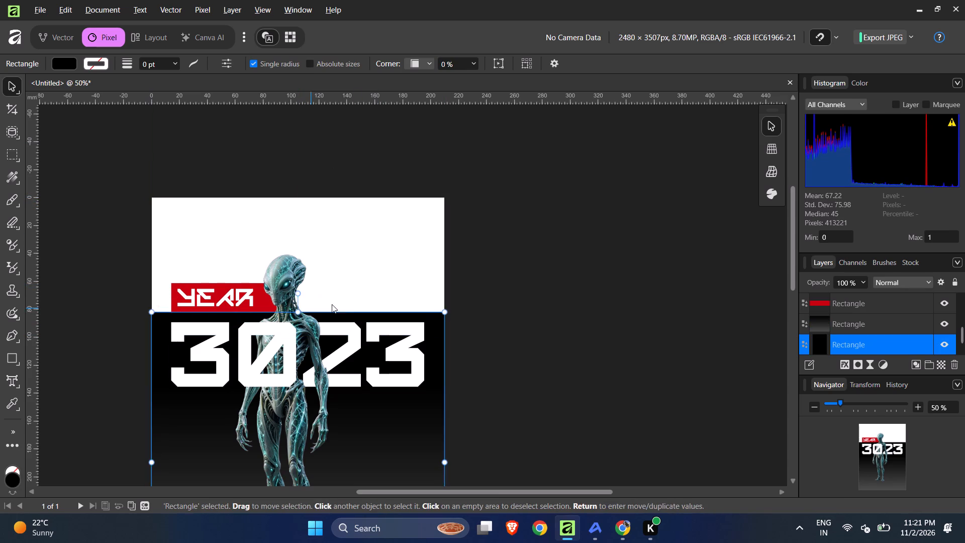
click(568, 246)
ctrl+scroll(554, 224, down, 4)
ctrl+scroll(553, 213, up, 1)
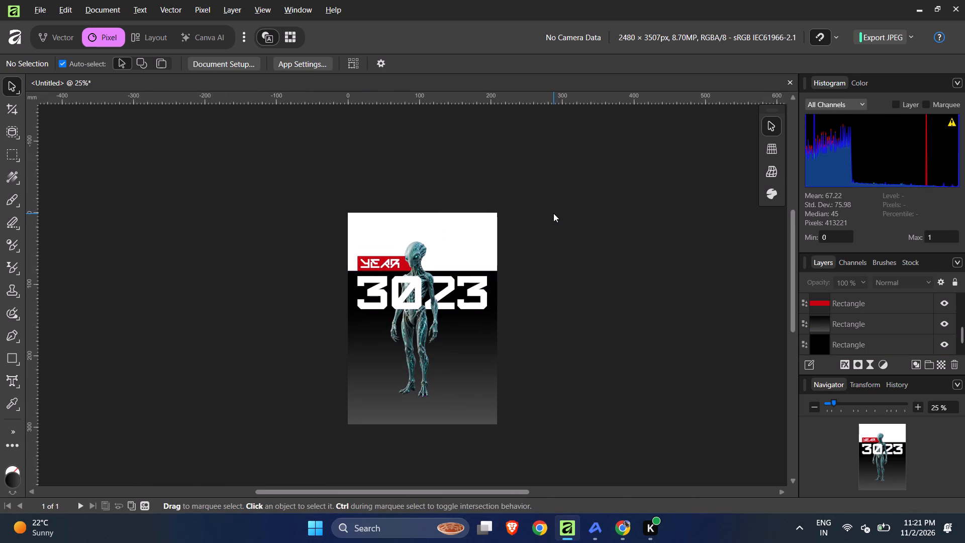
Rotate the gradient rectangle 180° so its grey end meets the title and its black end meets the poster's bottom.
click(450, 410)
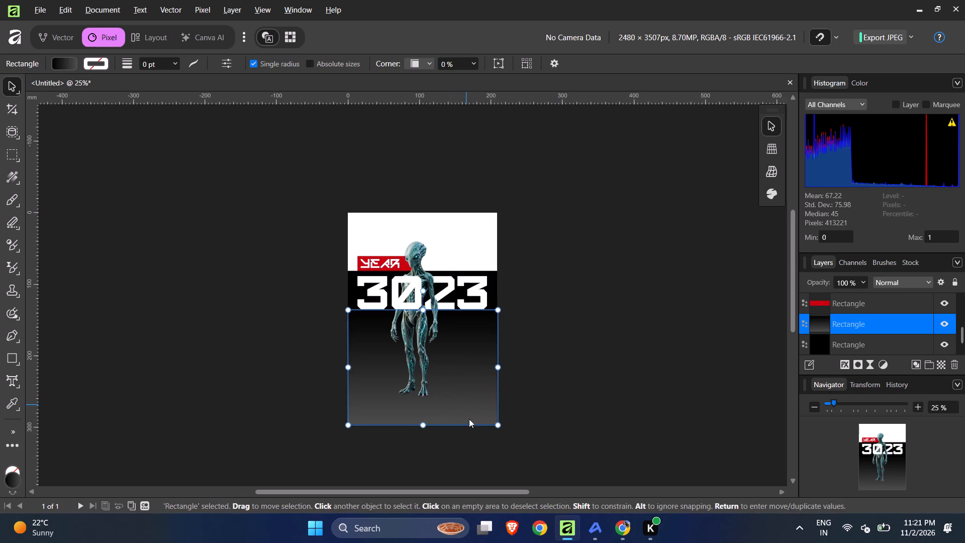
drag(502, 433, 460, 320)
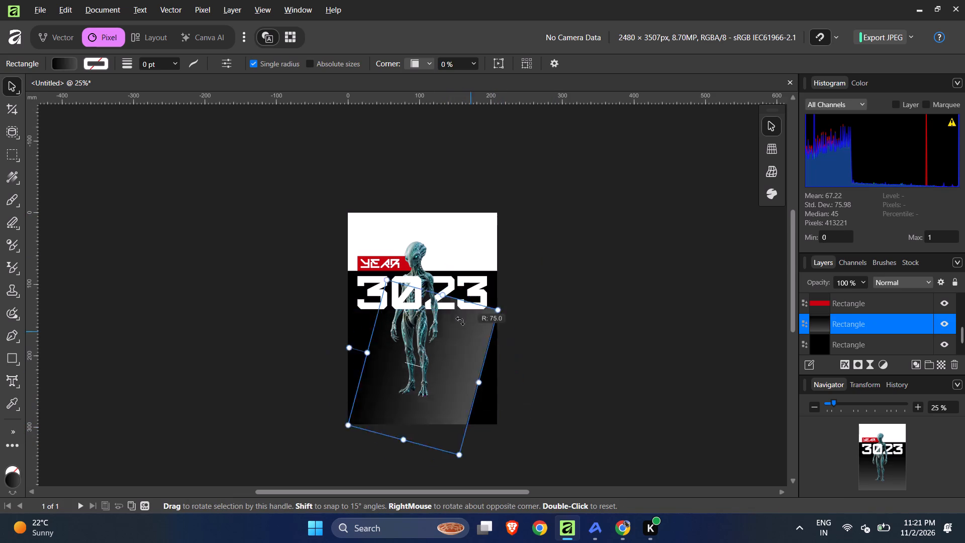
drag(460, 320, 337, 301)
click(545, 330)
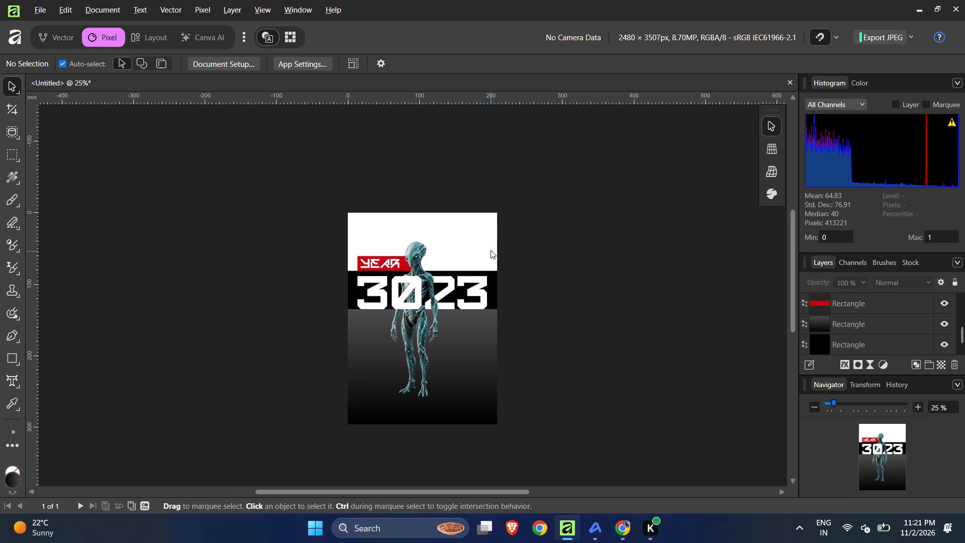
Set the solid black rectangle's top edge at about mid-height of the red YEAR label.
click(497, 277)
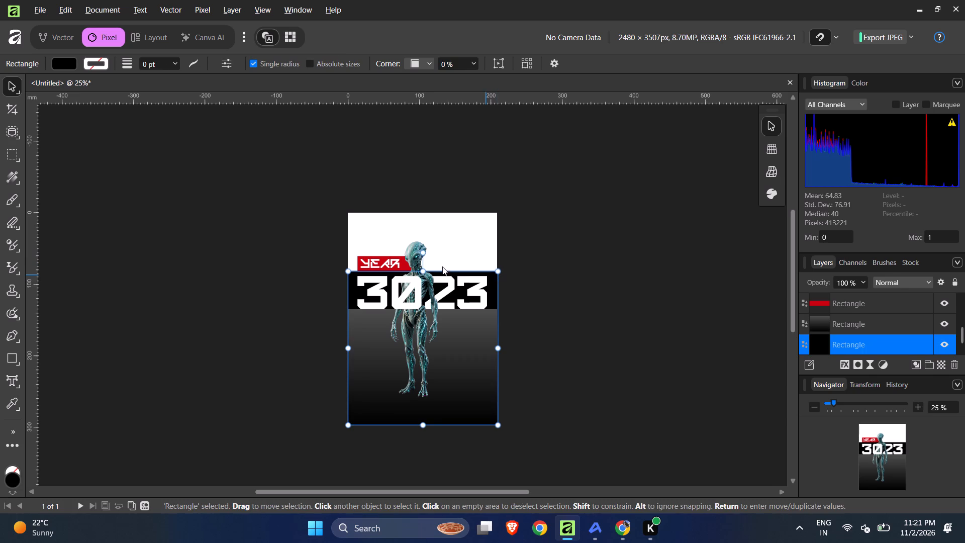
drag(424, 273, 423, 254)
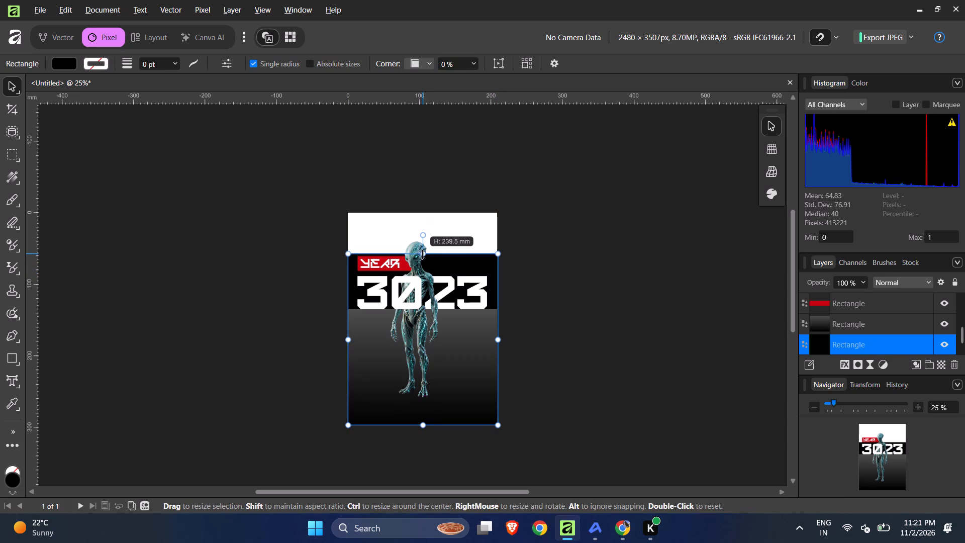
drag(423, 254, 423, 256)
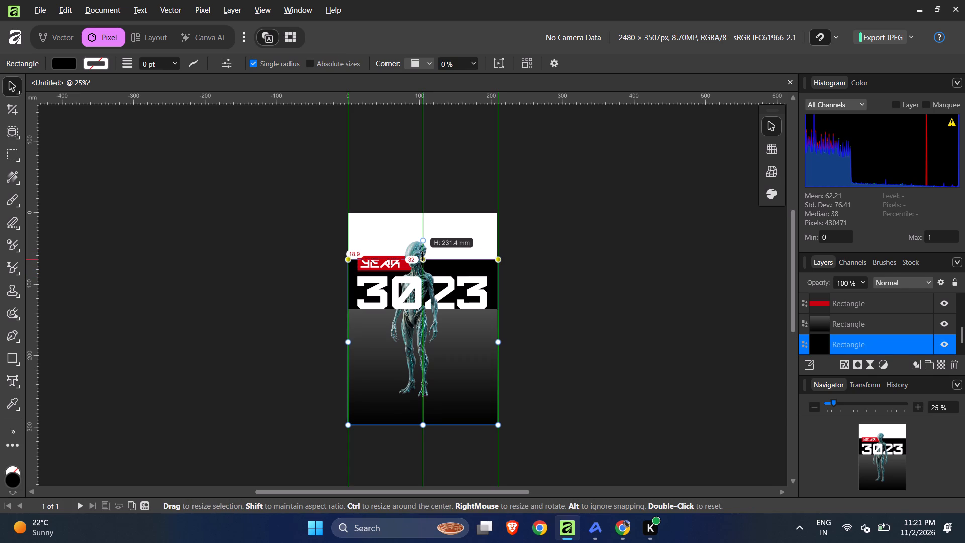
drag(423, 256, 423, 264)
click(597, 285)
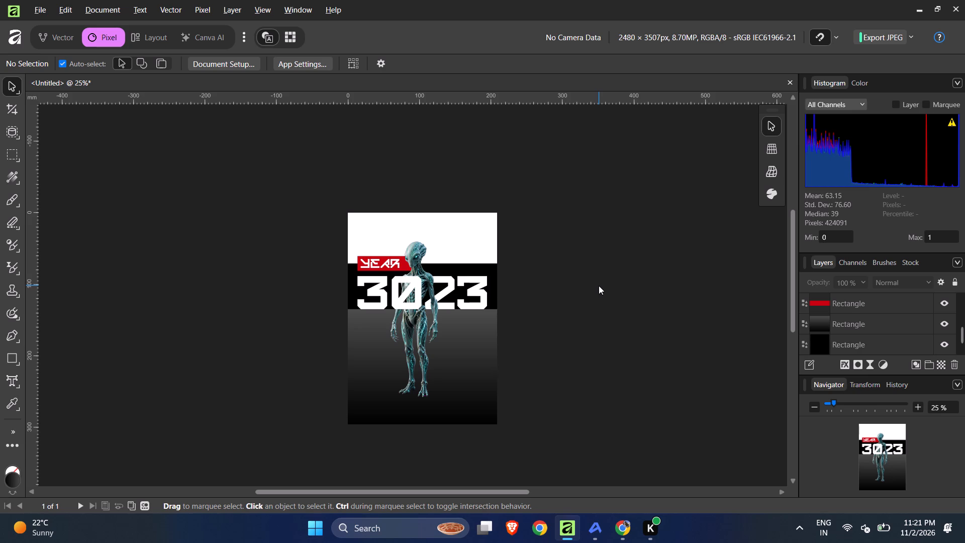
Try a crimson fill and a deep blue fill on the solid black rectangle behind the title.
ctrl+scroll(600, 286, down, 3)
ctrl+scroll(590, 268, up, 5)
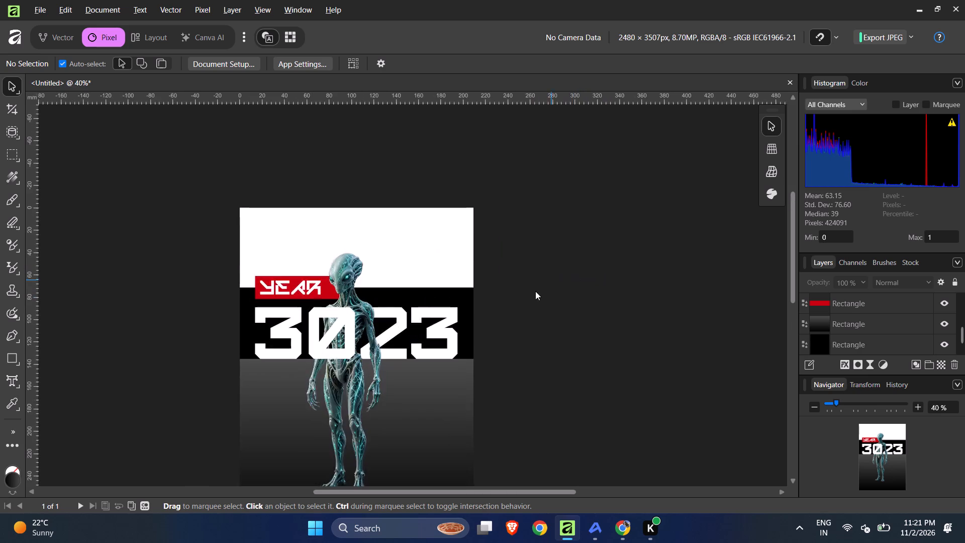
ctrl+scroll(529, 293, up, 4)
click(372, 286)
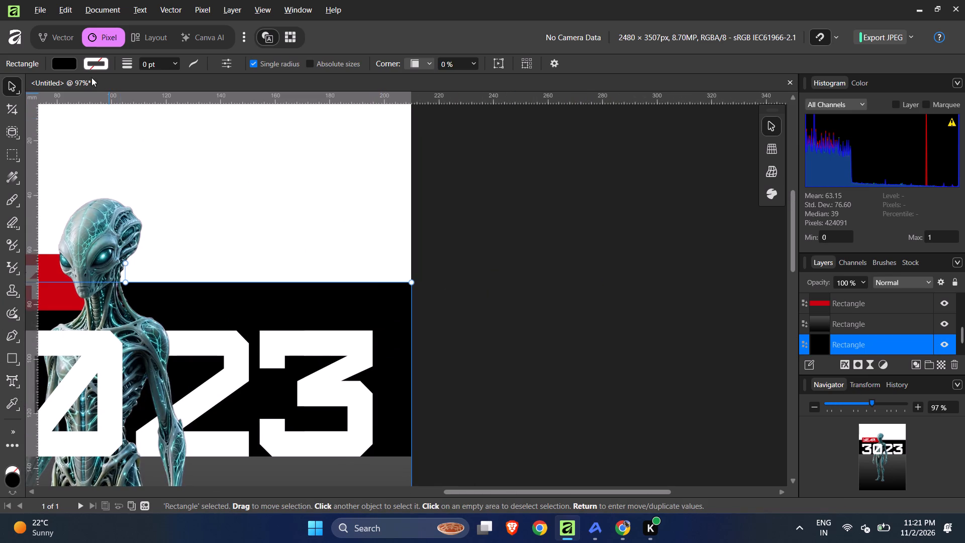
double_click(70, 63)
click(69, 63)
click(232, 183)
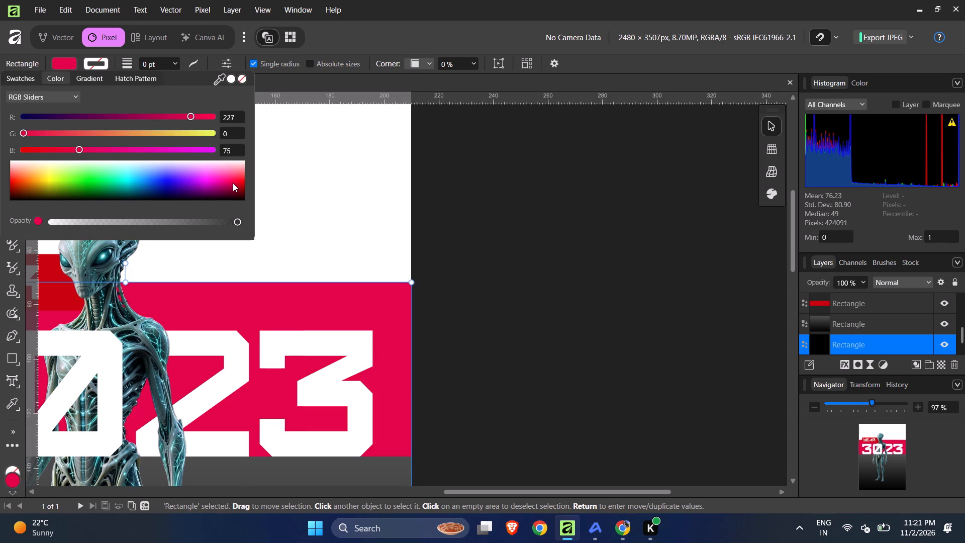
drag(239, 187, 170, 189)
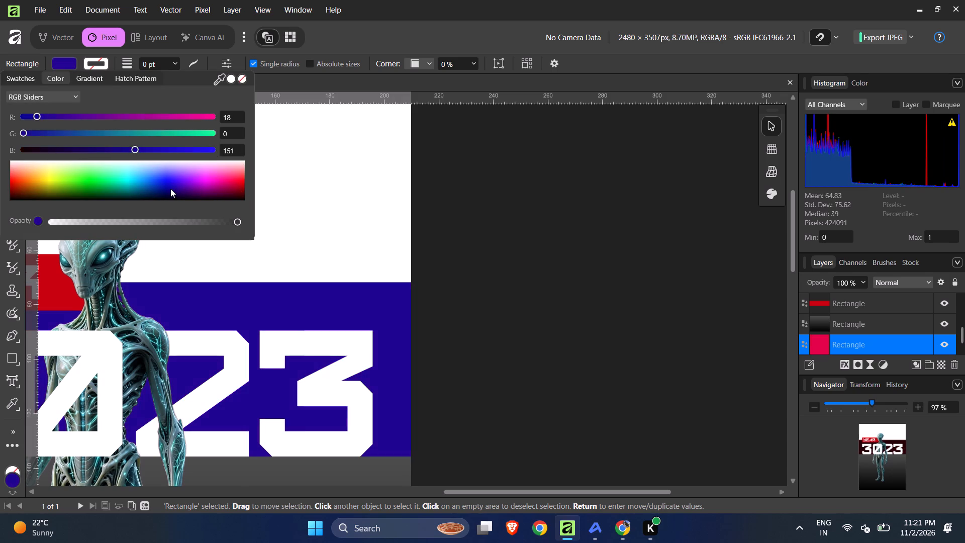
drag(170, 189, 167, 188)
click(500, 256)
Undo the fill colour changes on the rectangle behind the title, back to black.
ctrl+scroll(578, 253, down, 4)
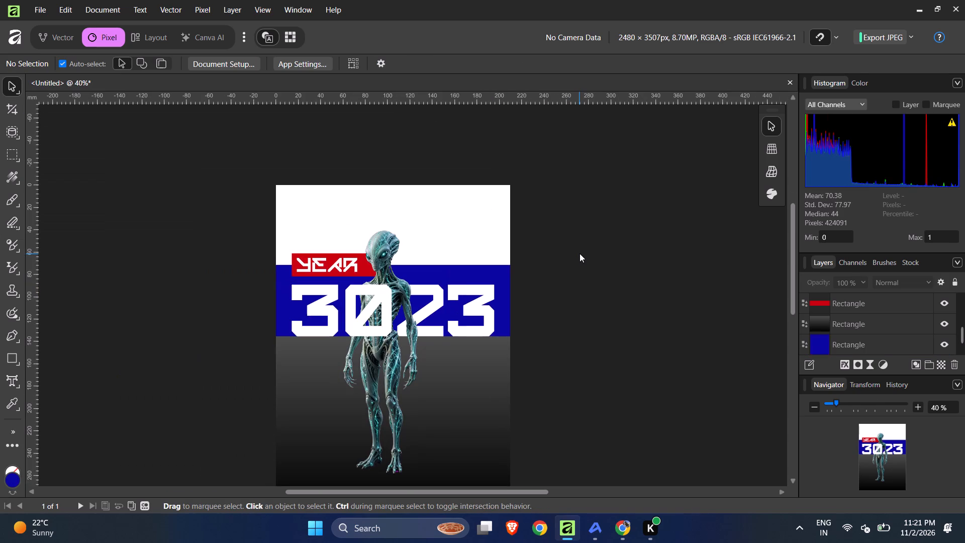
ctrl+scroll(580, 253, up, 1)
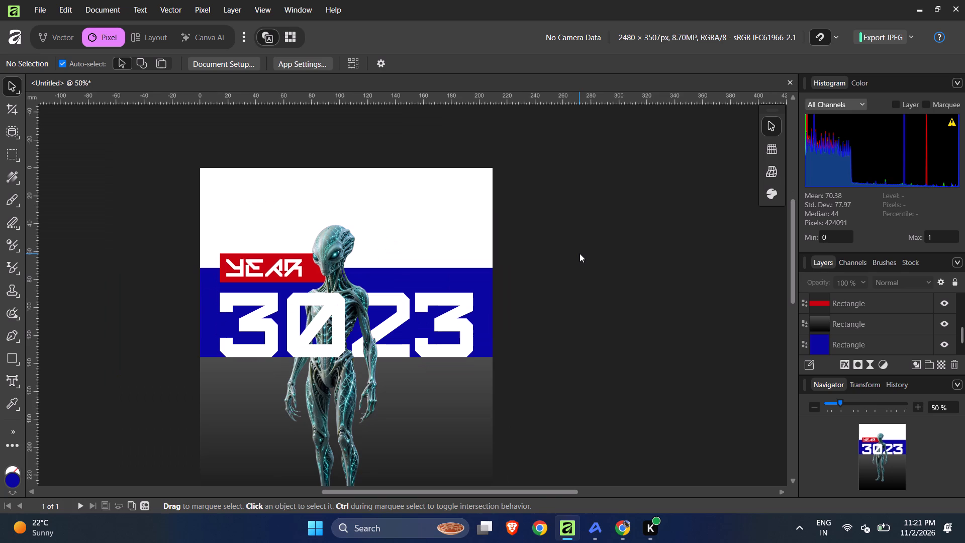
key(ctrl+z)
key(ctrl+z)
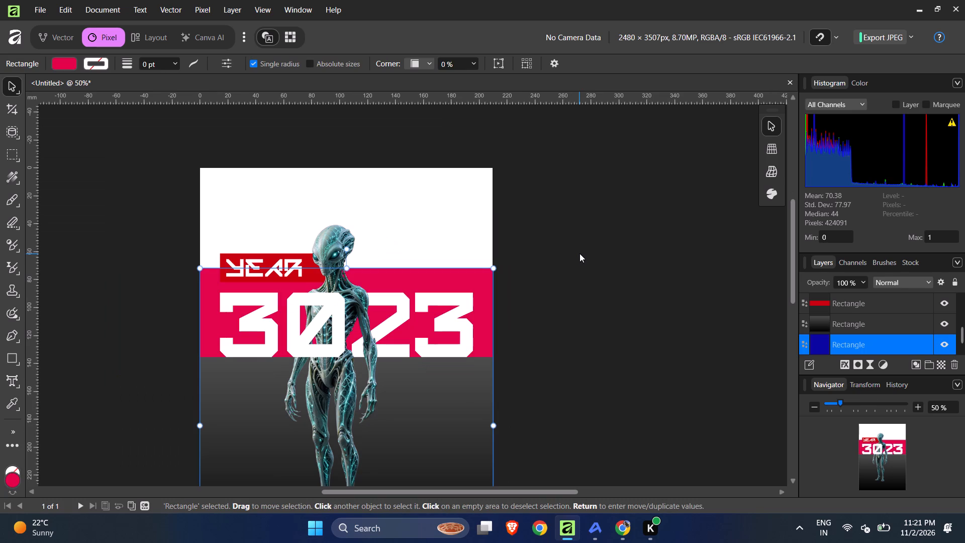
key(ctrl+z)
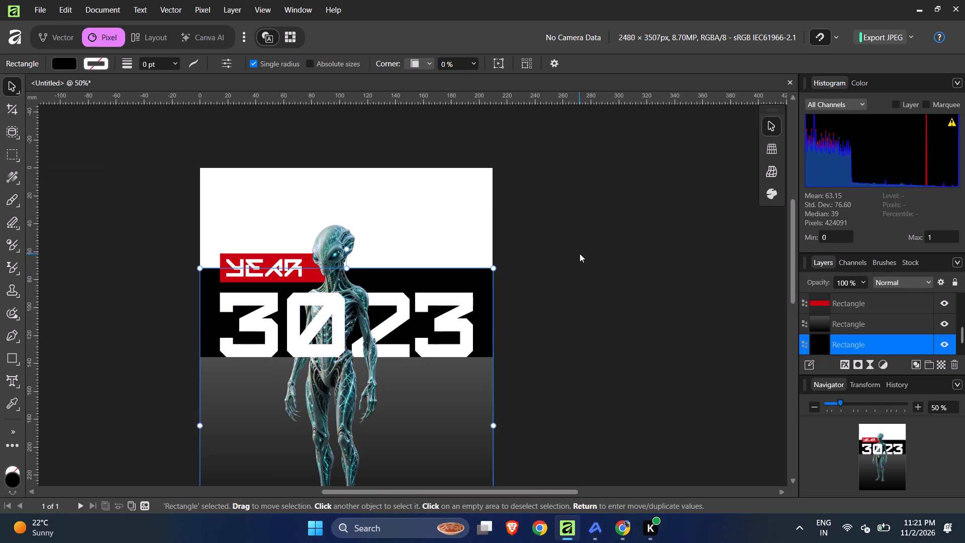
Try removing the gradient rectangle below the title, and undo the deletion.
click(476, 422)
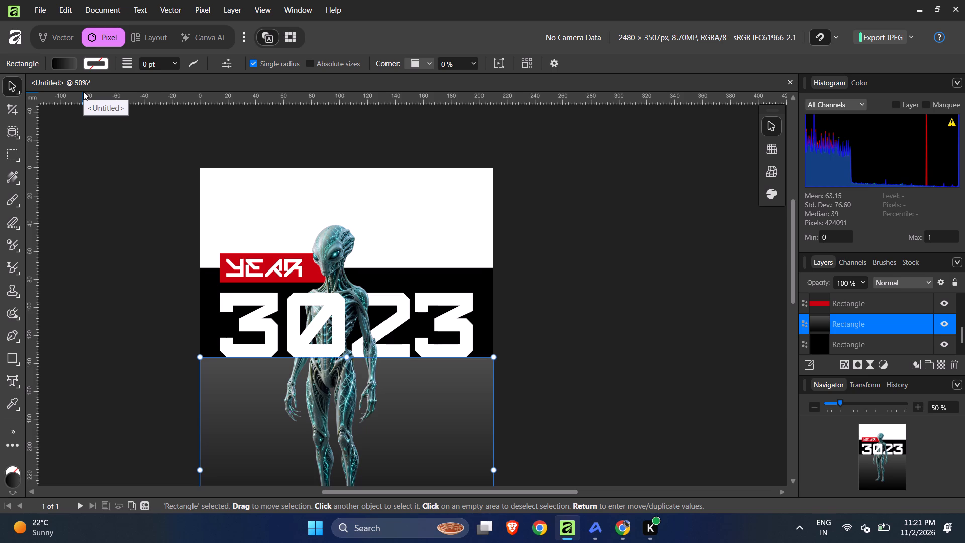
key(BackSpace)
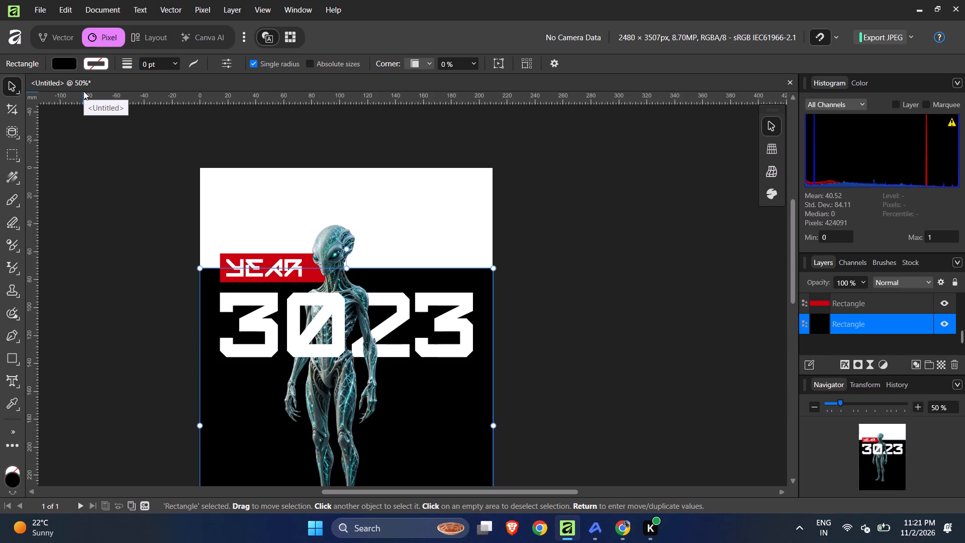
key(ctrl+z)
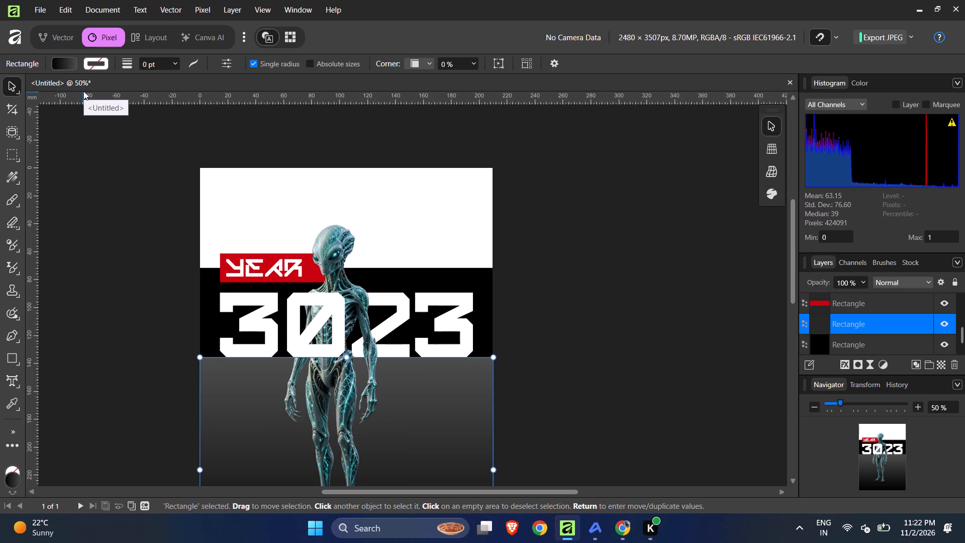
Set the midpoint of the lower rectangle's linear gradient to about 82%, so black fills most of it.
click(64, 62)
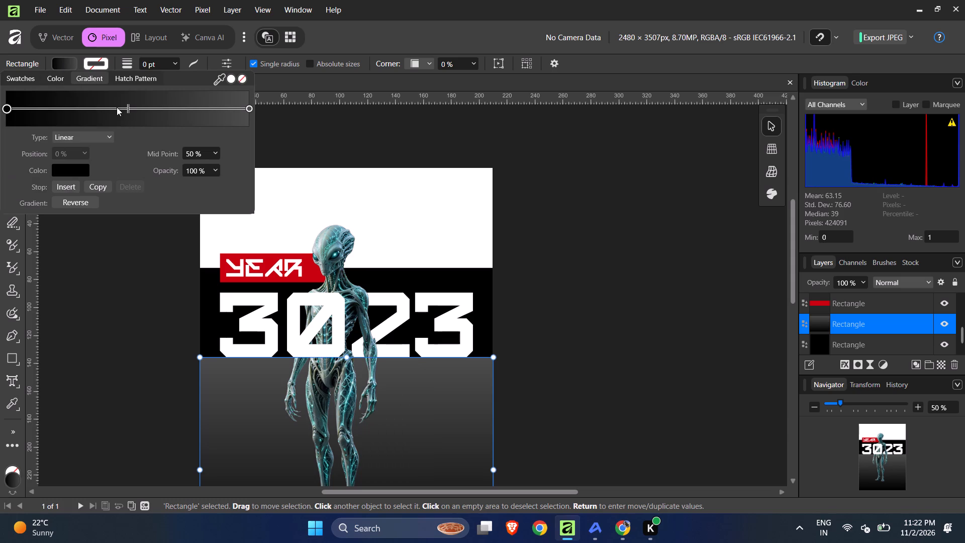
drag(129, 108, 67, 98)
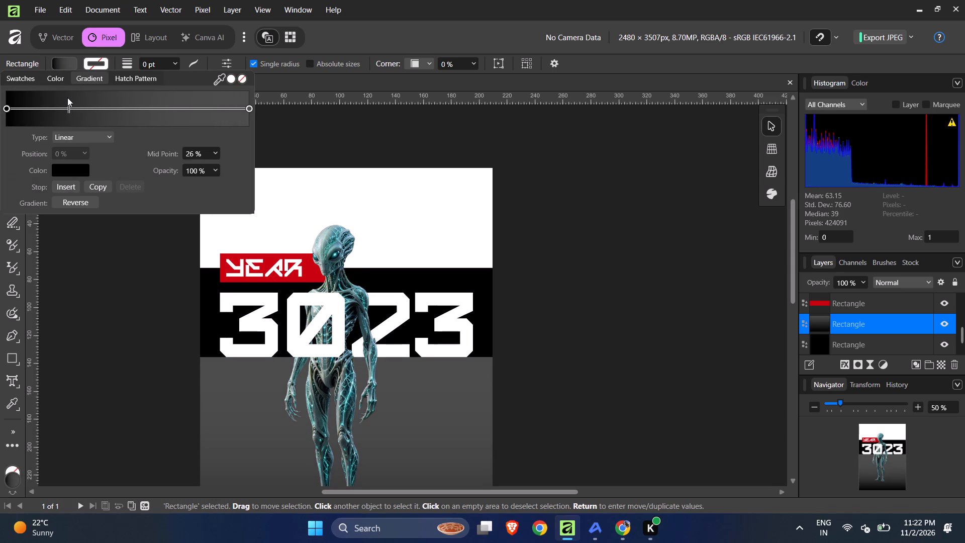
drag(67, 98, 245, 143)
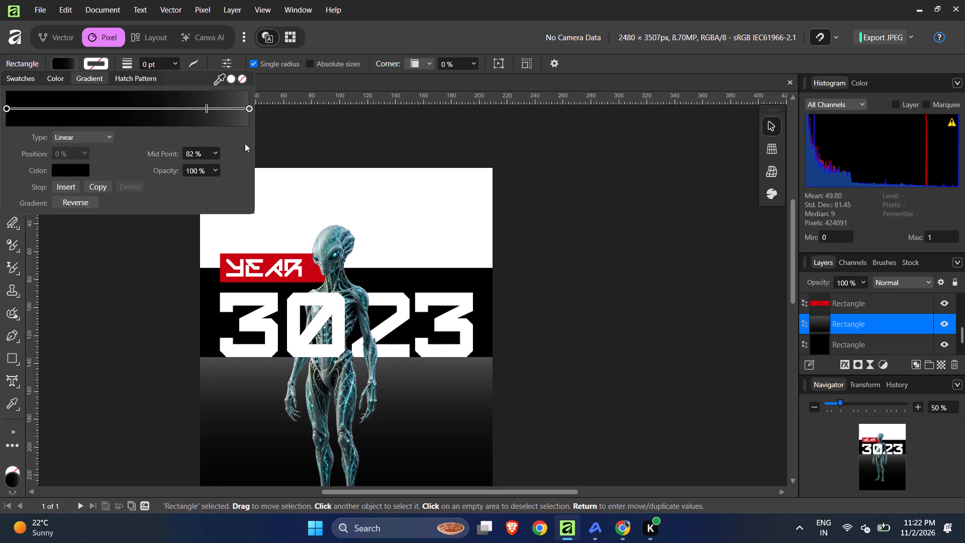
drag(245, 143, 311, 149)
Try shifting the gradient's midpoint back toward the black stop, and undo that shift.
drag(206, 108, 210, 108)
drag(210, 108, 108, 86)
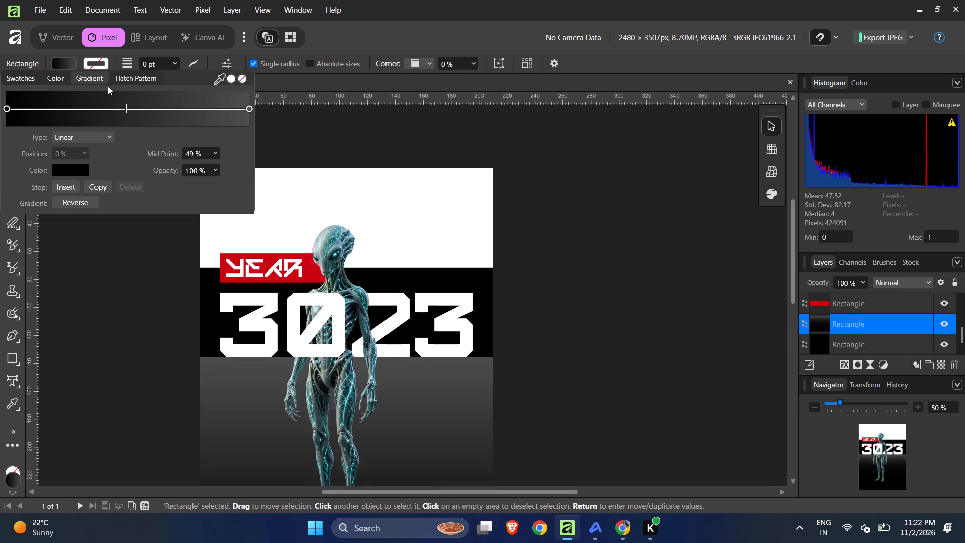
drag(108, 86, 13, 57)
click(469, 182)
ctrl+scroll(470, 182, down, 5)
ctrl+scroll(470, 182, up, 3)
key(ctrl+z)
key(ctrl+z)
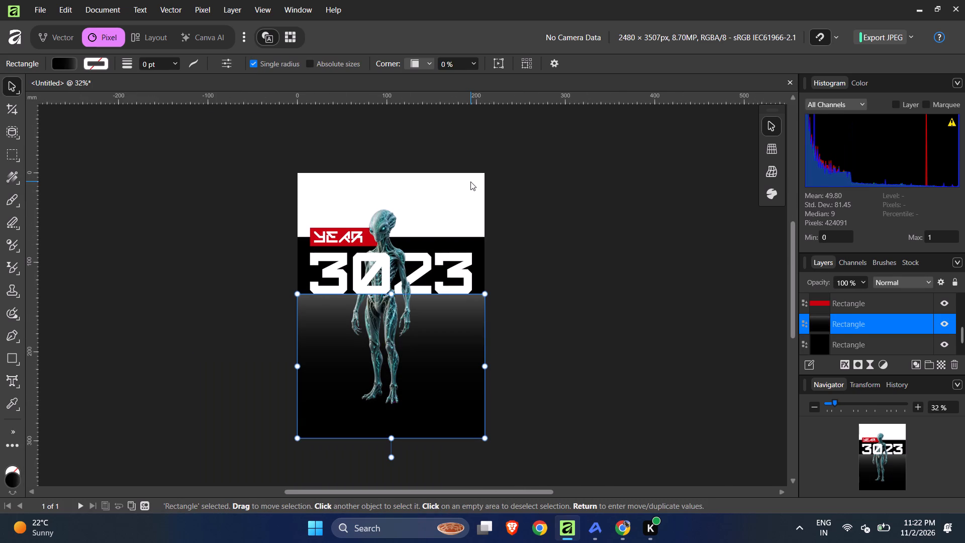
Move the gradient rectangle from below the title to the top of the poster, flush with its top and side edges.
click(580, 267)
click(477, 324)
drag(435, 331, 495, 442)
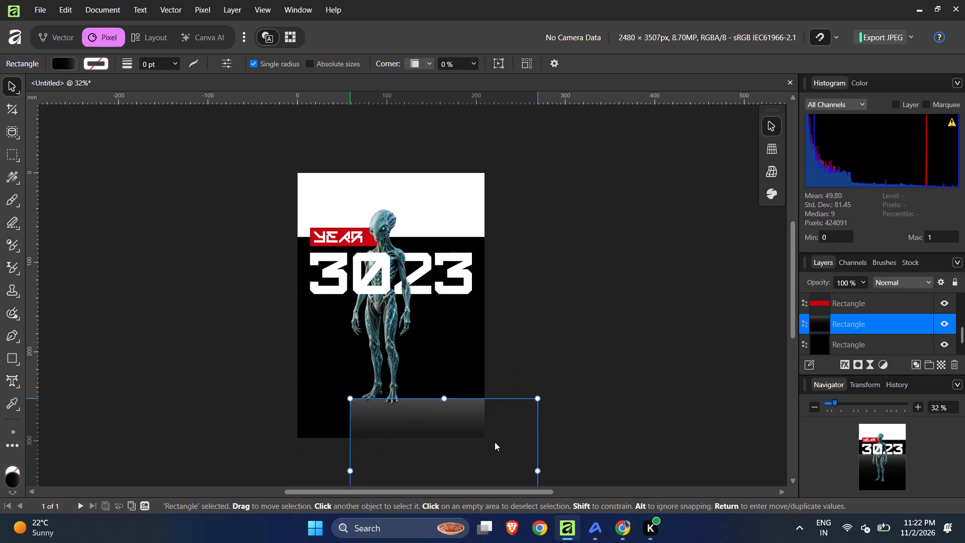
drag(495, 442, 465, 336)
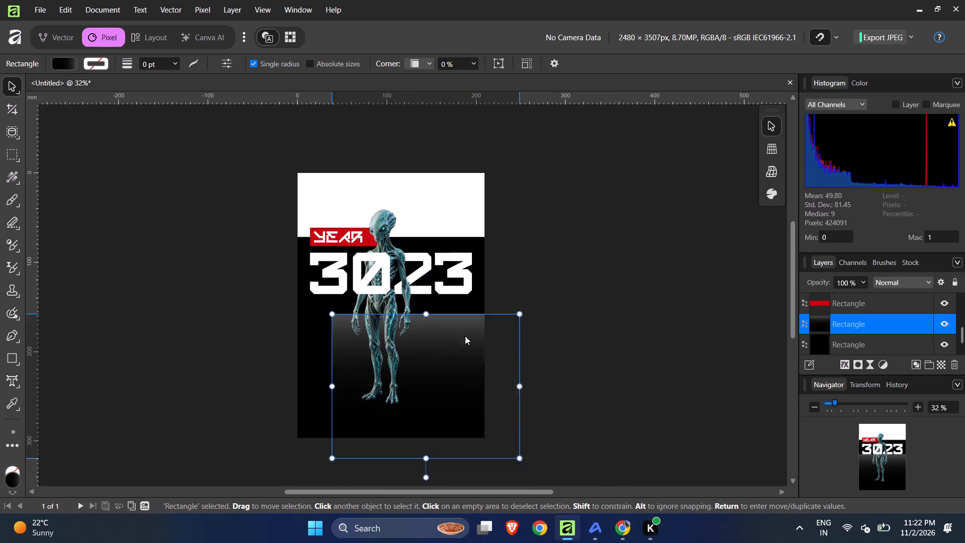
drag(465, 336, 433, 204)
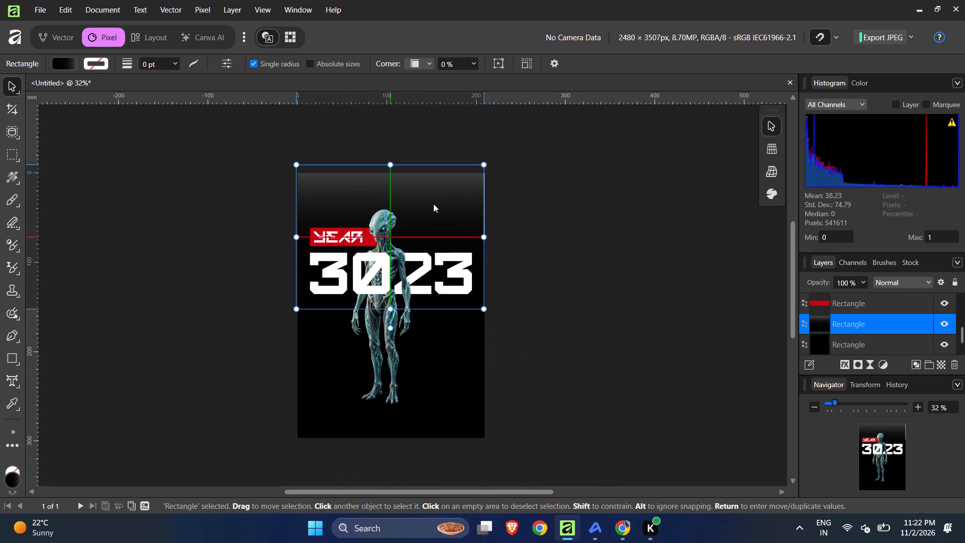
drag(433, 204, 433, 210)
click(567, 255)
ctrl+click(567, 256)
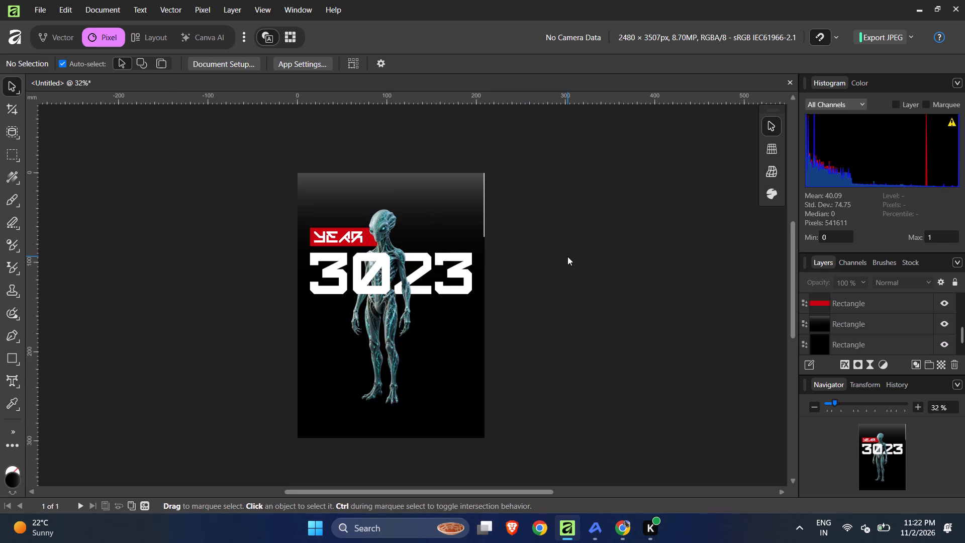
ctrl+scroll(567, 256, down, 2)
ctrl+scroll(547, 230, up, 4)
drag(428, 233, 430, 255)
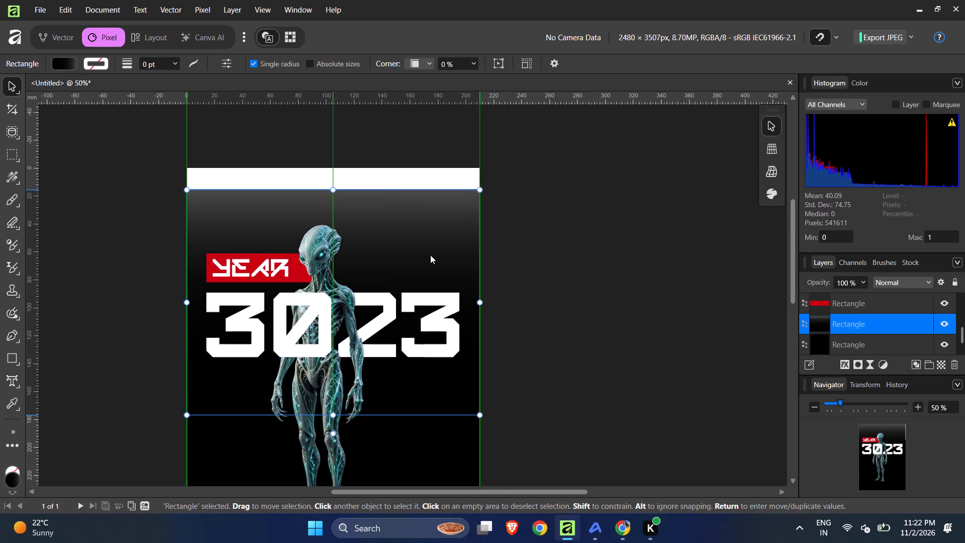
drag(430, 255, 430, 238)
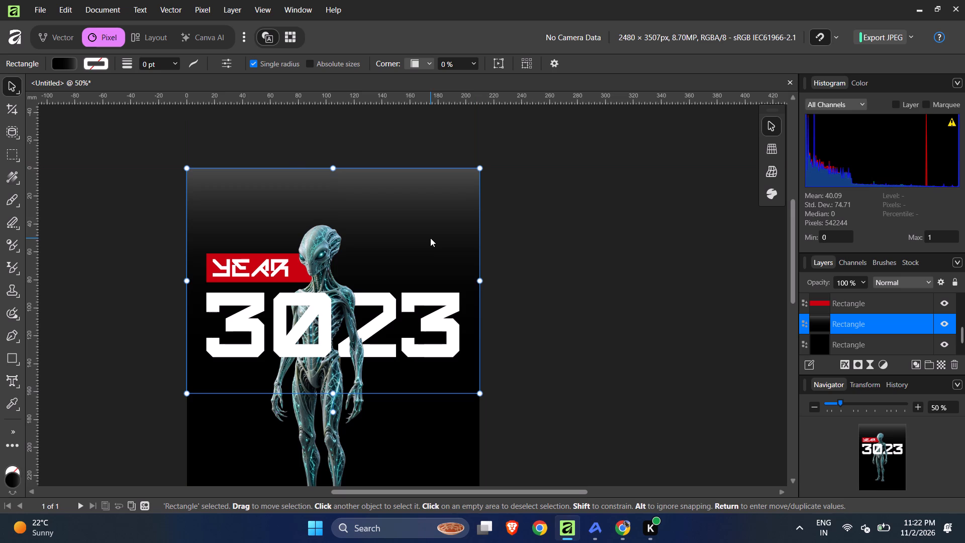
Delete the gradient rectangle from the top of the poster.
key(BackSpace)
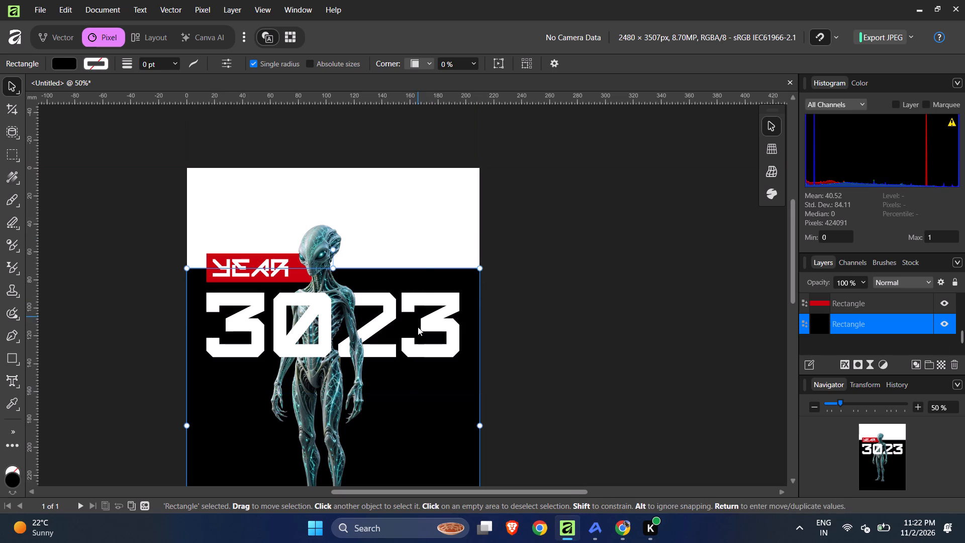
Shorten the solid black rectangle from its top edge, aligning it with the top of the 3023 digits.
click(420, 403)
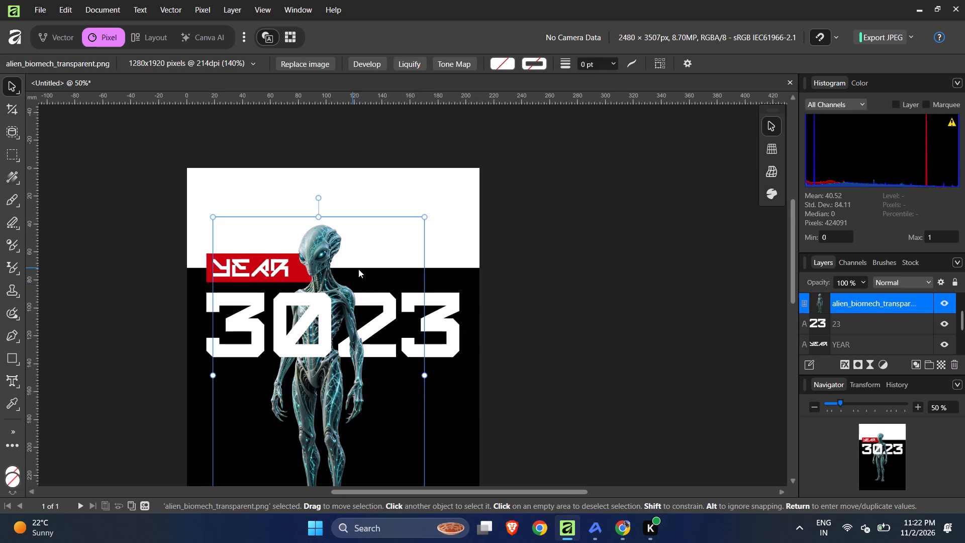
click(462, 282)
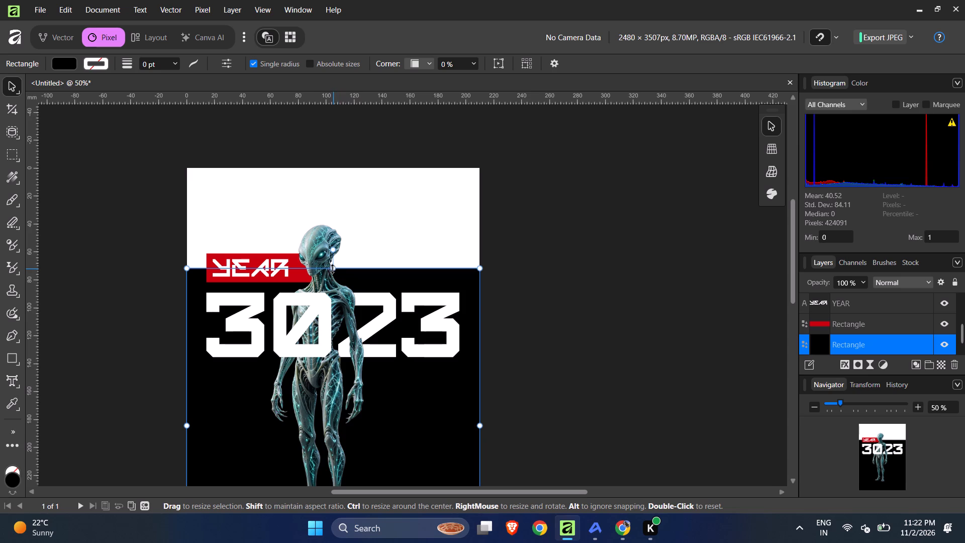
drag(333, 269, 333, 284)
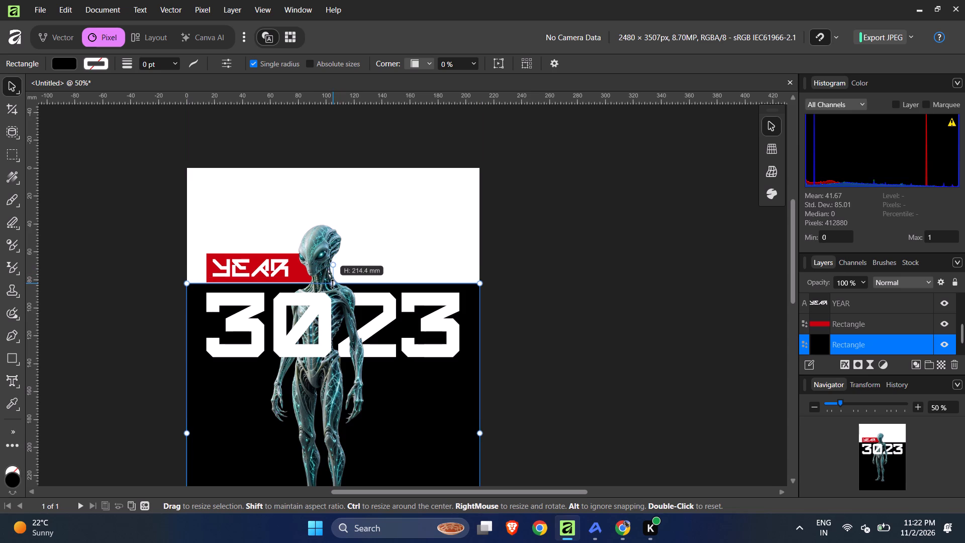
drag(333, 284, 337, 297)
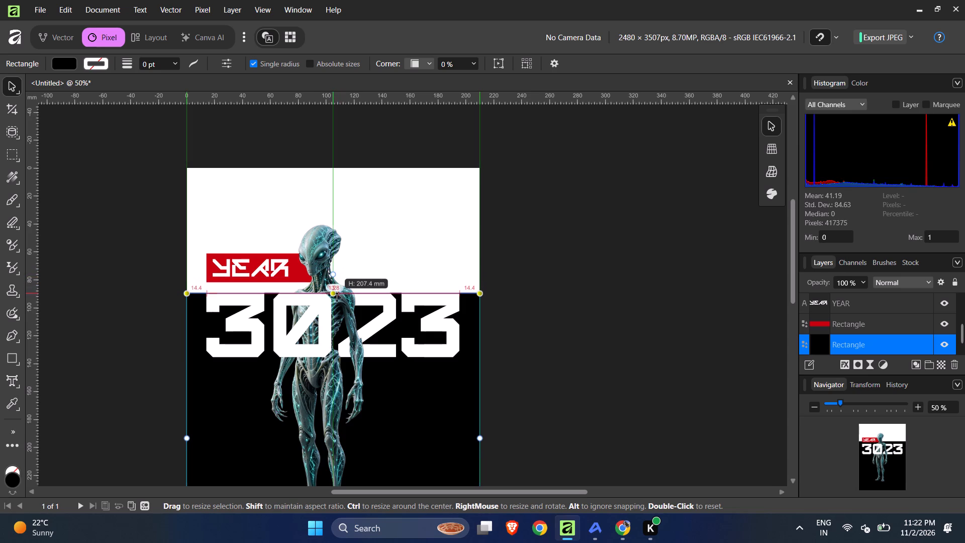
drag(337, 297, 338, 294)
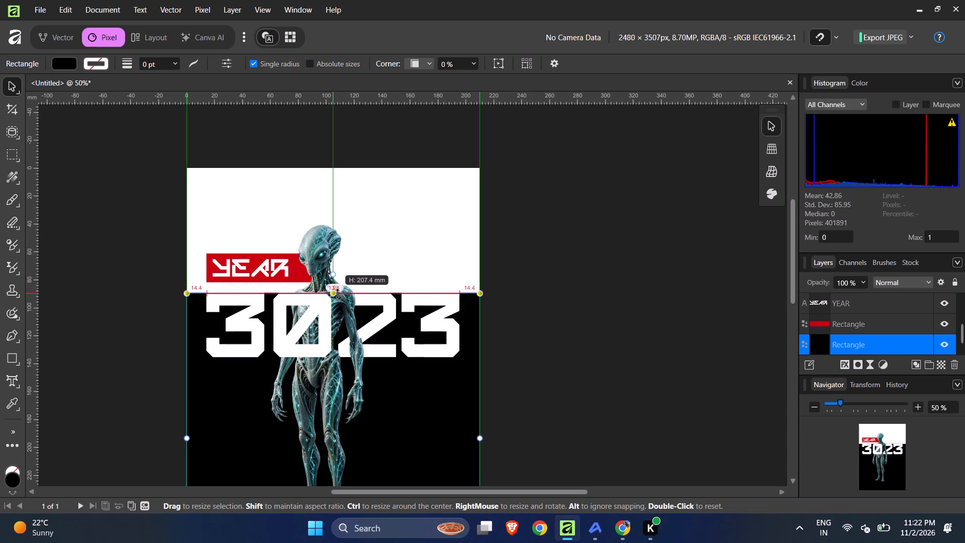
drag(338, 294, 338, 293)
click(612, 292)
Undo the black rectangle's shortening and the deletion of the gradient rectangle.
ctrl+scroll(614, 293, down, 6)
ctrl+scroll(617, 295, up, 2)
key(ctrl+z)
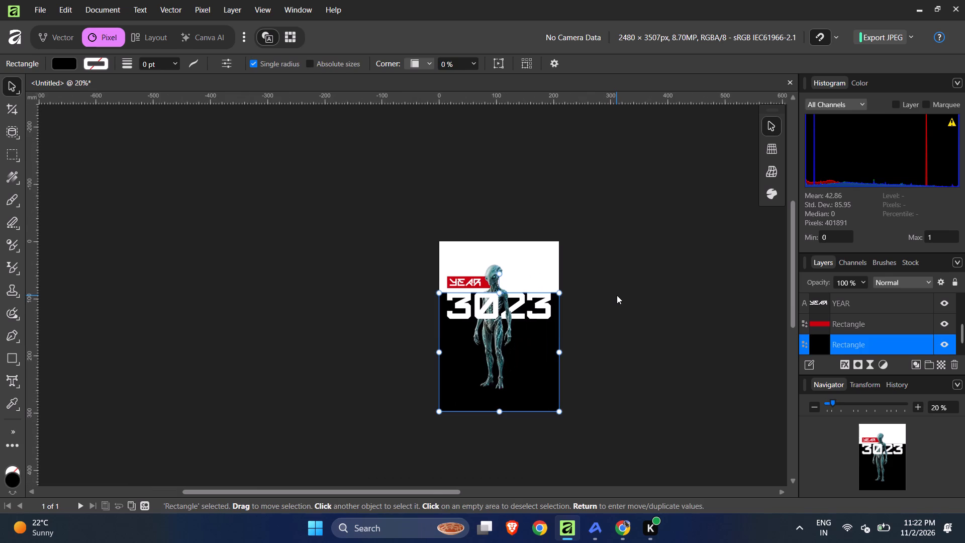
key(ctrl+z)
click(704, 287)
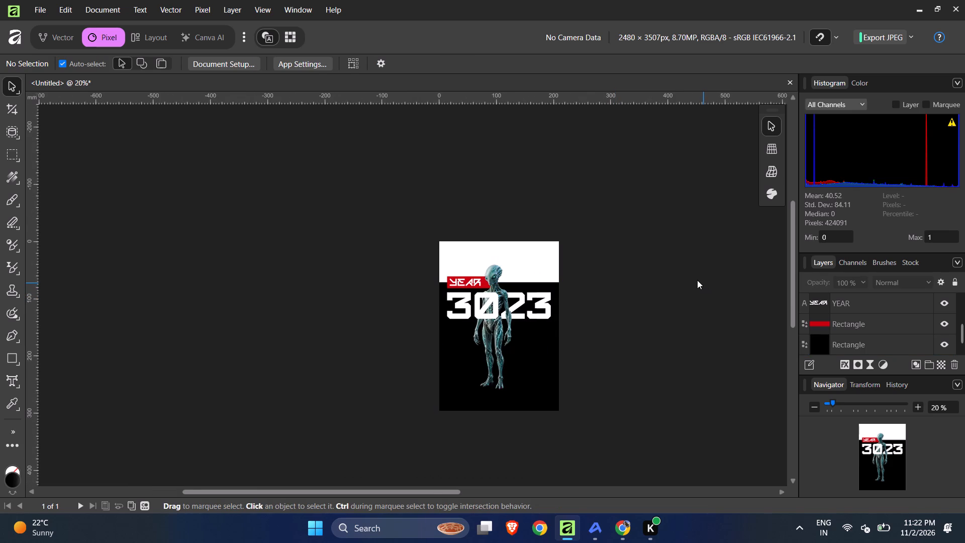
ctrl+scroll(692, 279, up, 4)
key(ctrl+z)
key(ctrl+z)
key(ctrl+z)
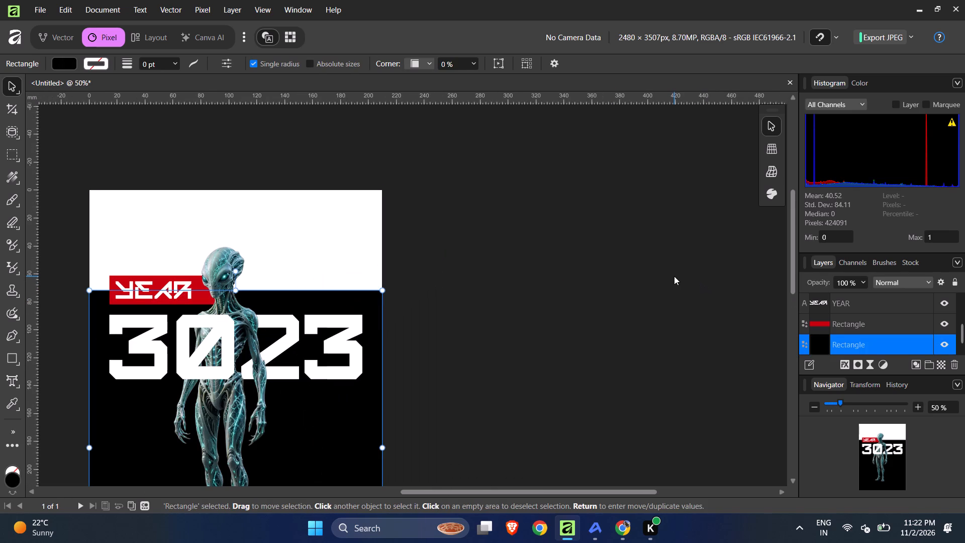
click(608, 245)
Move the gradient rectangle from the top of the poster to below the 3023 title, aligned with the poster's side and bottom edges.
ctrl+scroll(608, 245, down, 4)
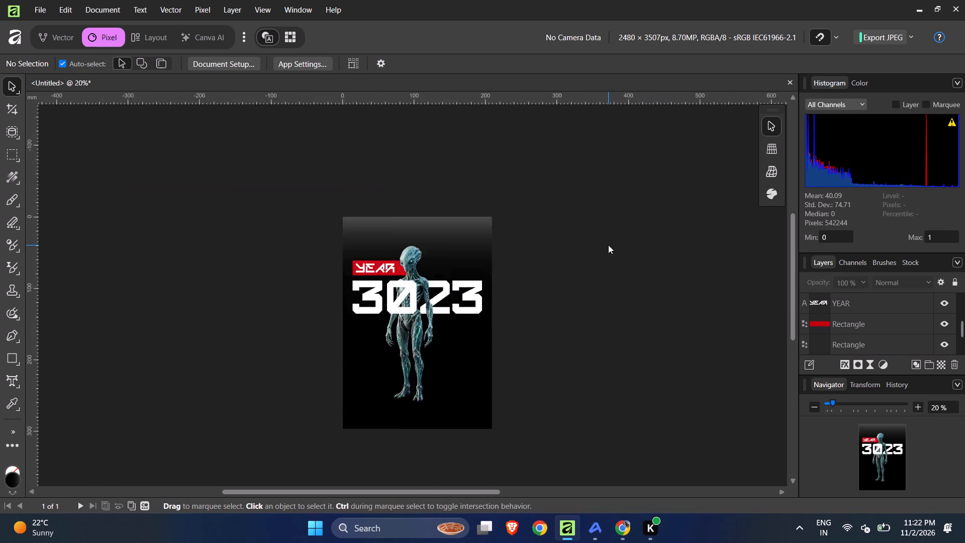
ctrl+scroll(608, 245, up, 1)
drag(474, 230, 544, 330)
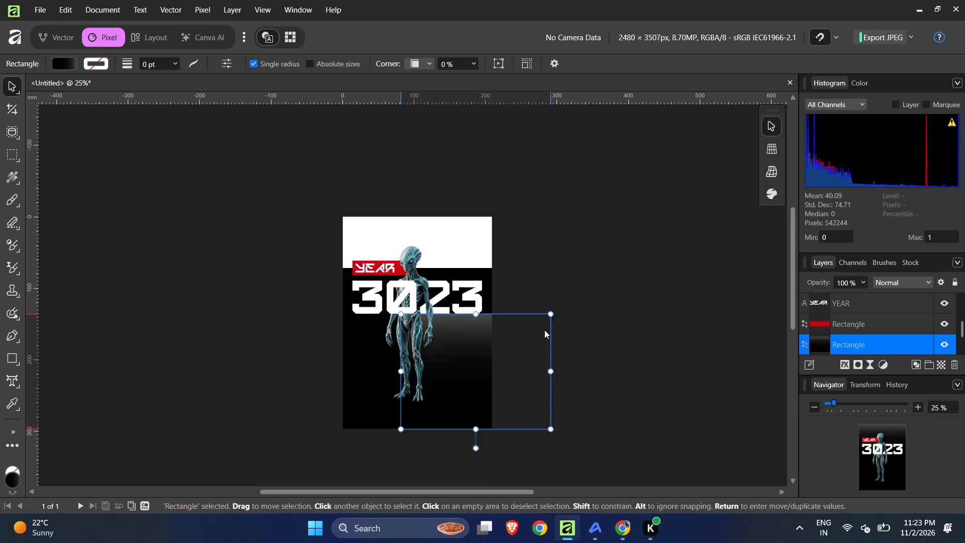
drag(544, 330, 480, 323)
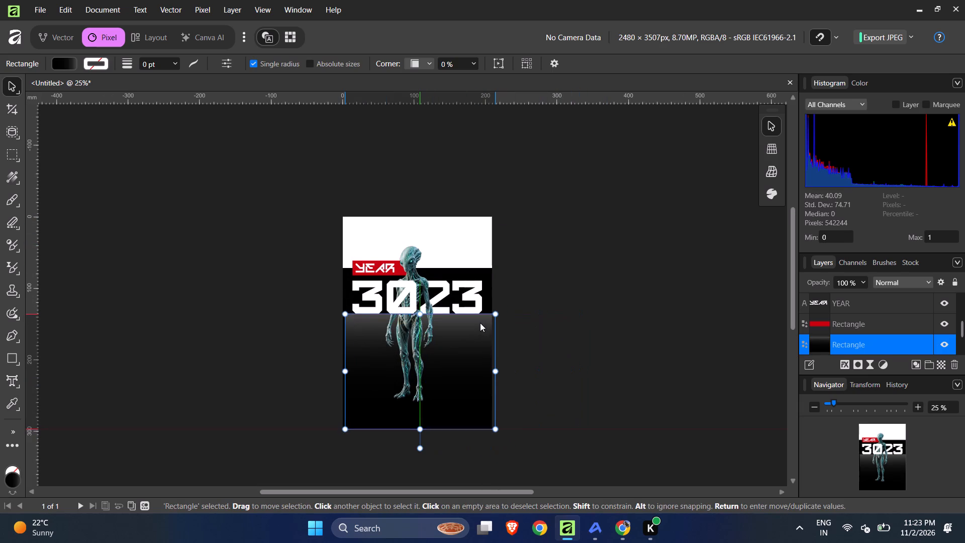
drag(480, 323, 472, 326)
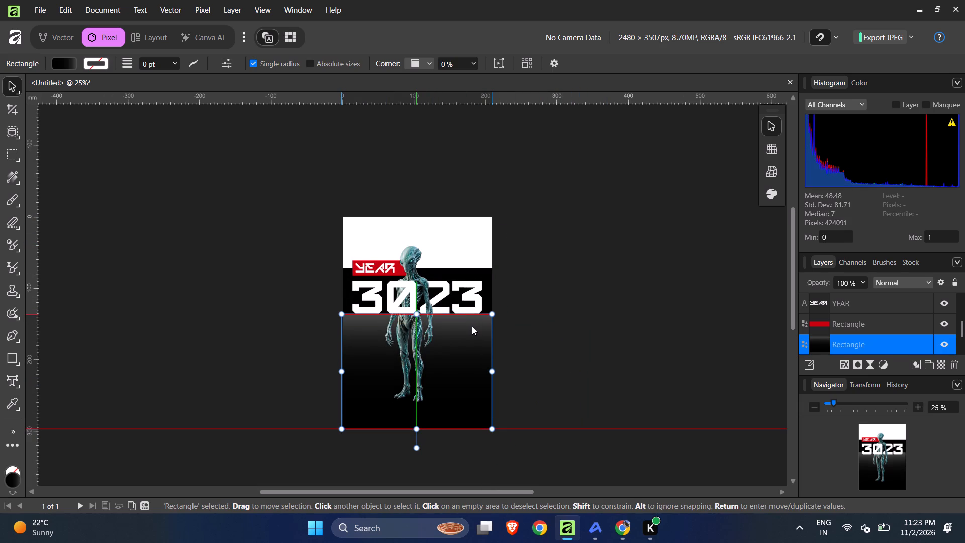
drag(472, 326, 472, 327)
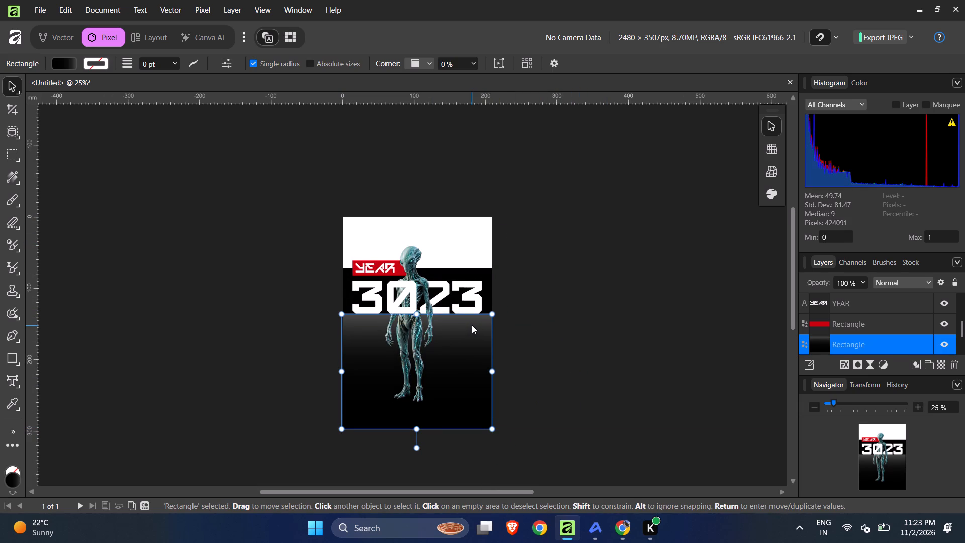
Delete the gradient rectangle from the lower part of the poster.
key(BackSpace)
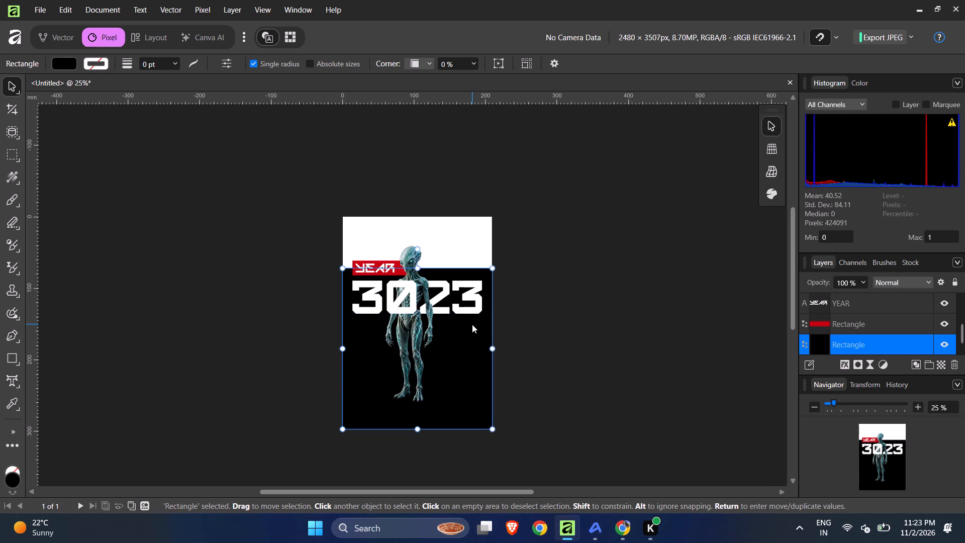
Extend the solid black rectangle upward to the poster's top edge so it covers the whole background.
drag(421, 270, 421, 268)
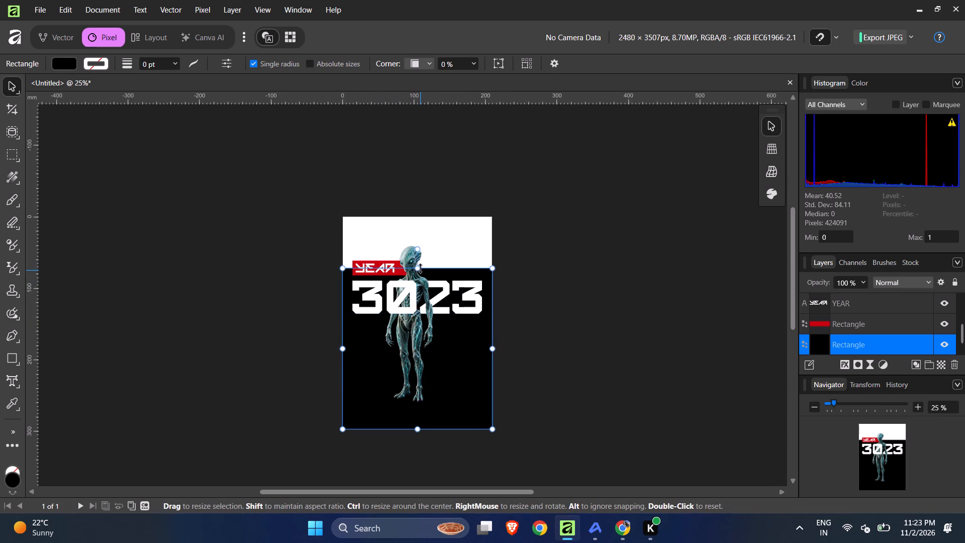
drag(421, 268, 419, 221)
click(672, 267)
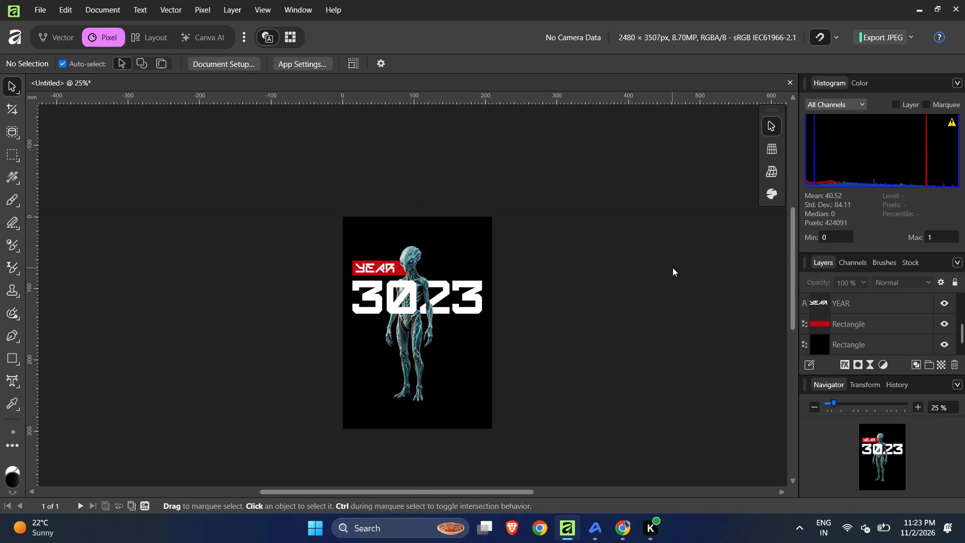
ctrl+scroll(674, 268, down, 2)
ctrl+scroll(671, 269, up, 4)
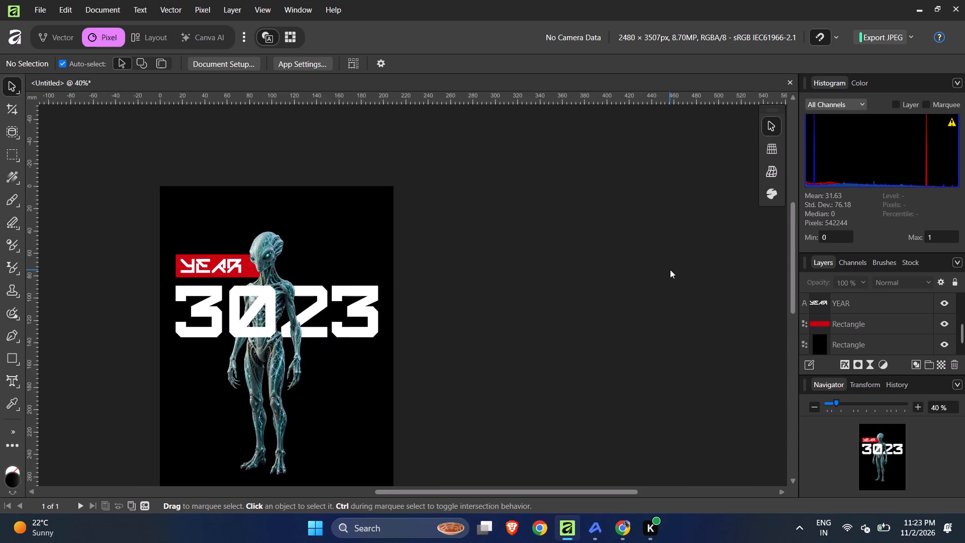
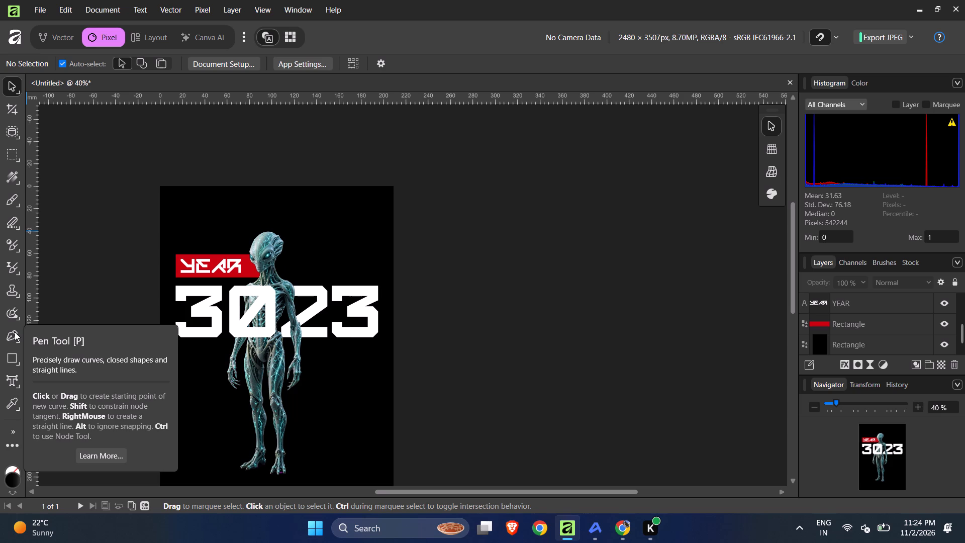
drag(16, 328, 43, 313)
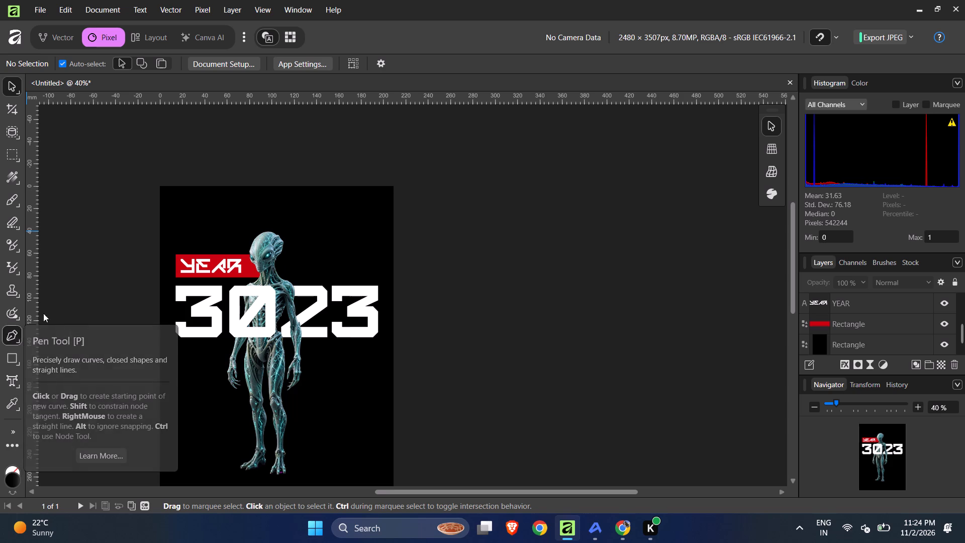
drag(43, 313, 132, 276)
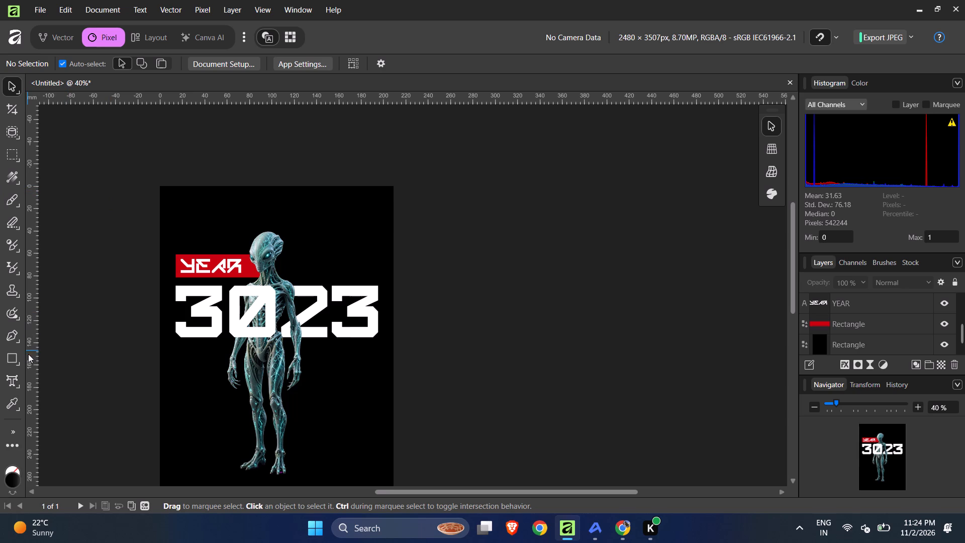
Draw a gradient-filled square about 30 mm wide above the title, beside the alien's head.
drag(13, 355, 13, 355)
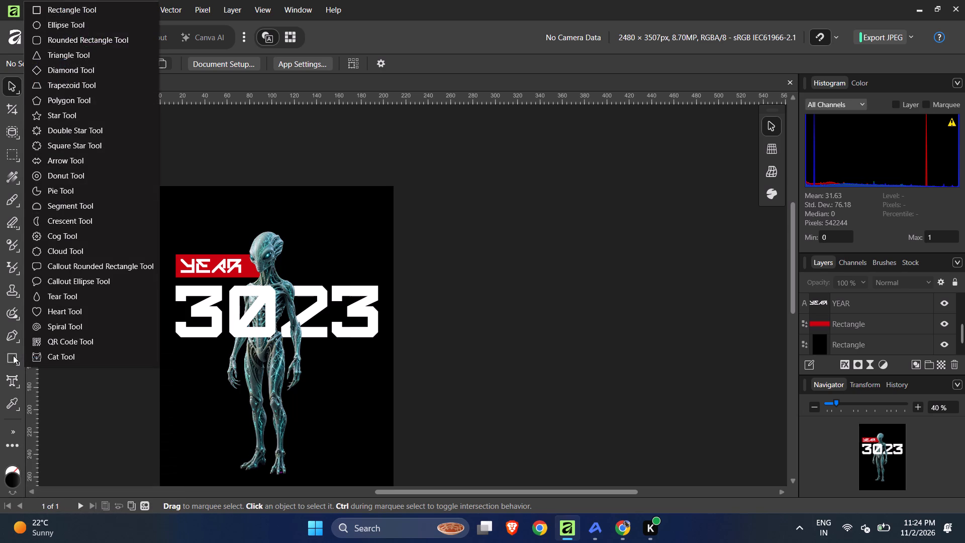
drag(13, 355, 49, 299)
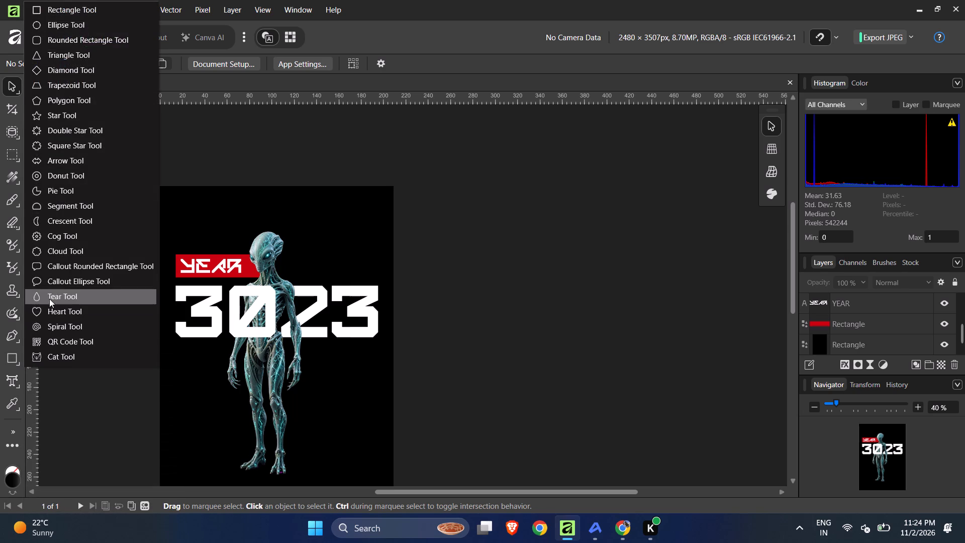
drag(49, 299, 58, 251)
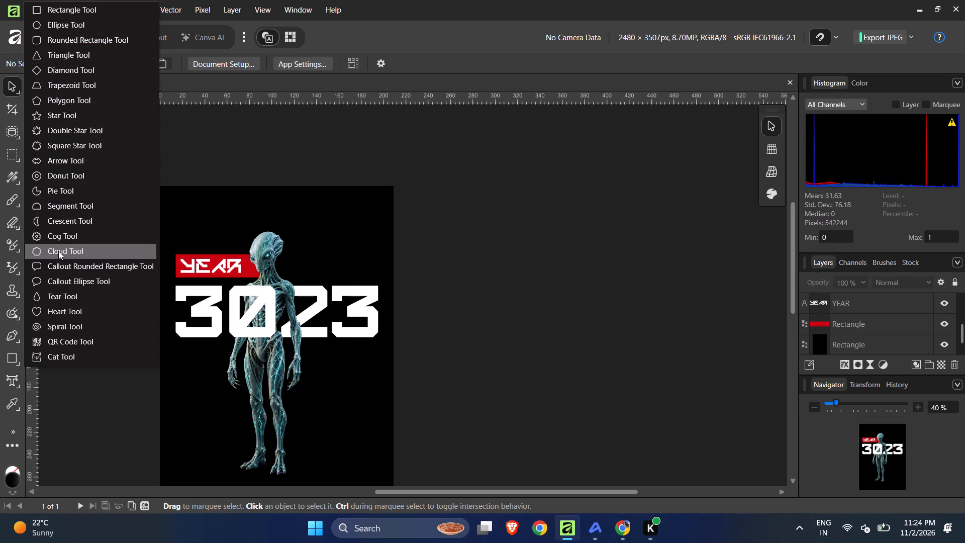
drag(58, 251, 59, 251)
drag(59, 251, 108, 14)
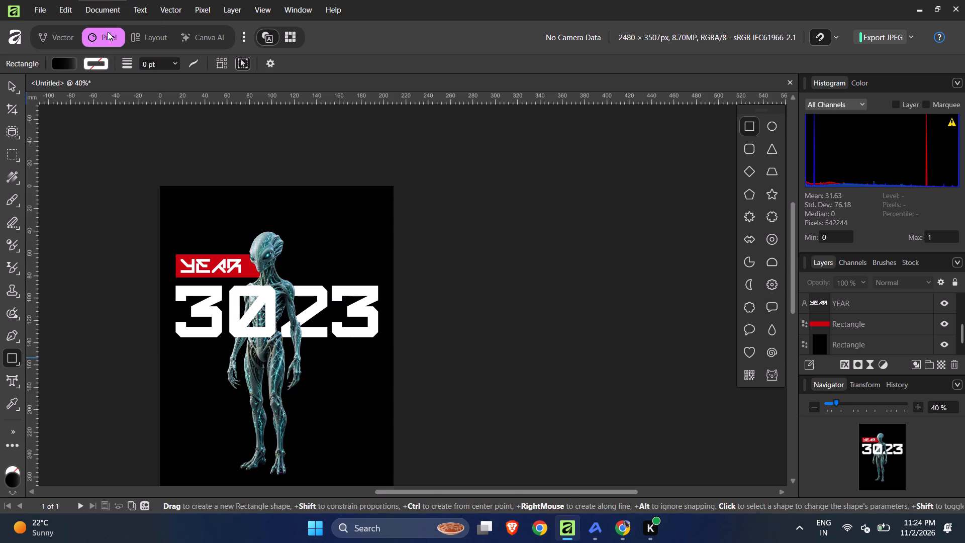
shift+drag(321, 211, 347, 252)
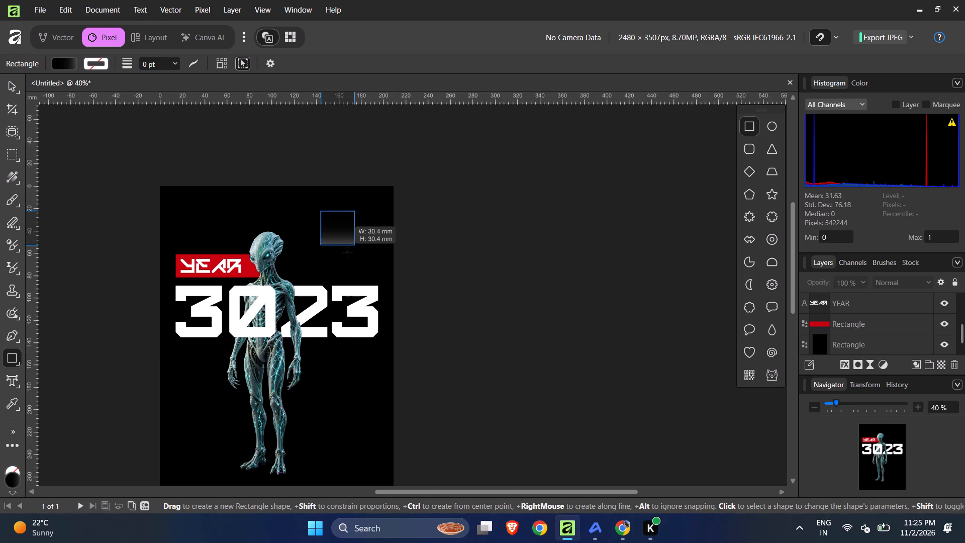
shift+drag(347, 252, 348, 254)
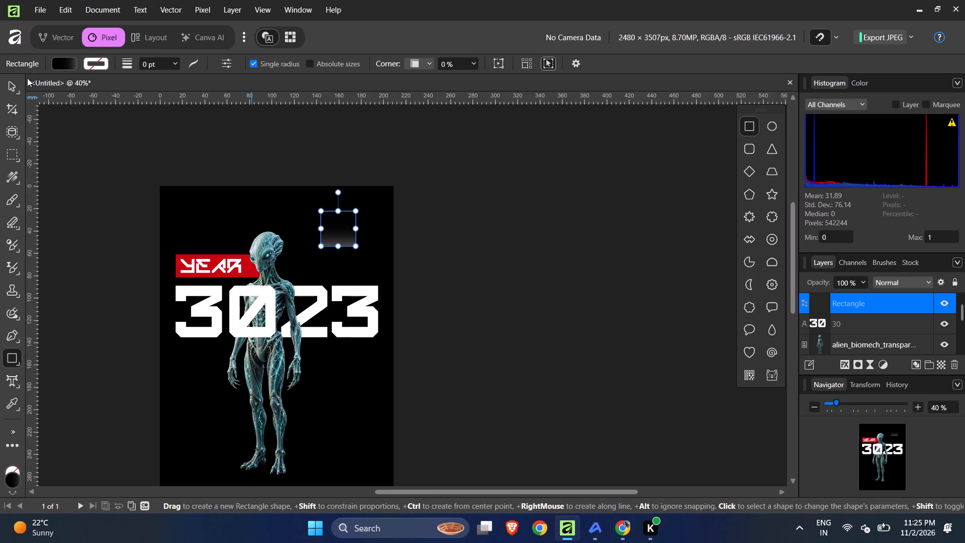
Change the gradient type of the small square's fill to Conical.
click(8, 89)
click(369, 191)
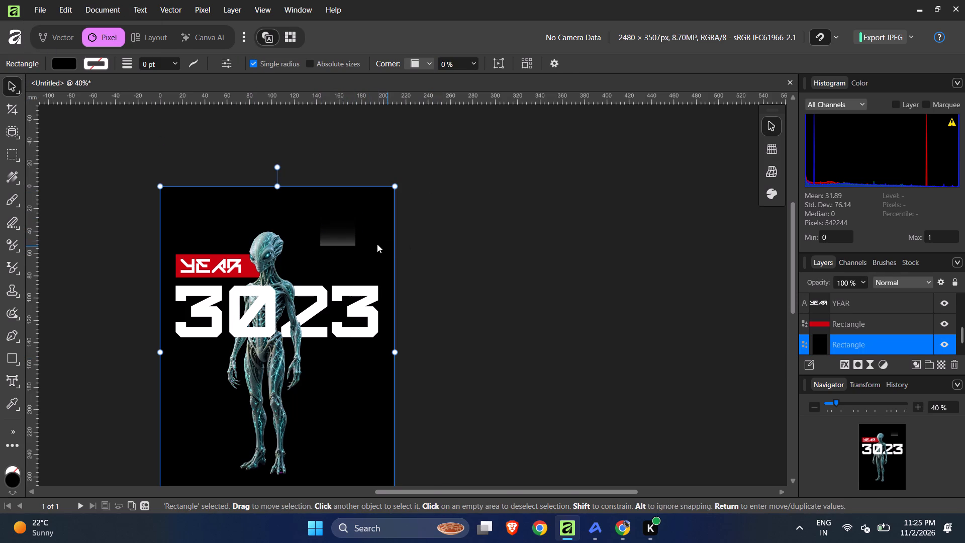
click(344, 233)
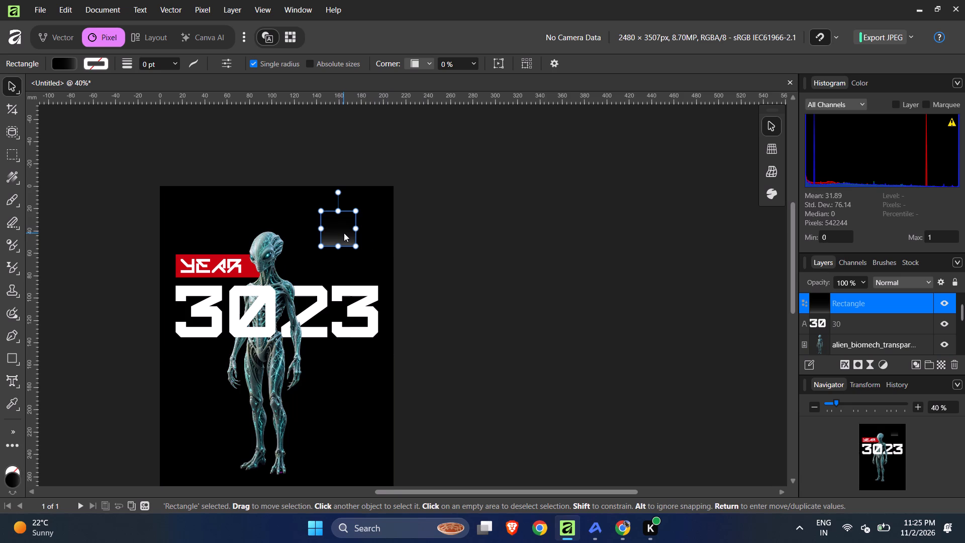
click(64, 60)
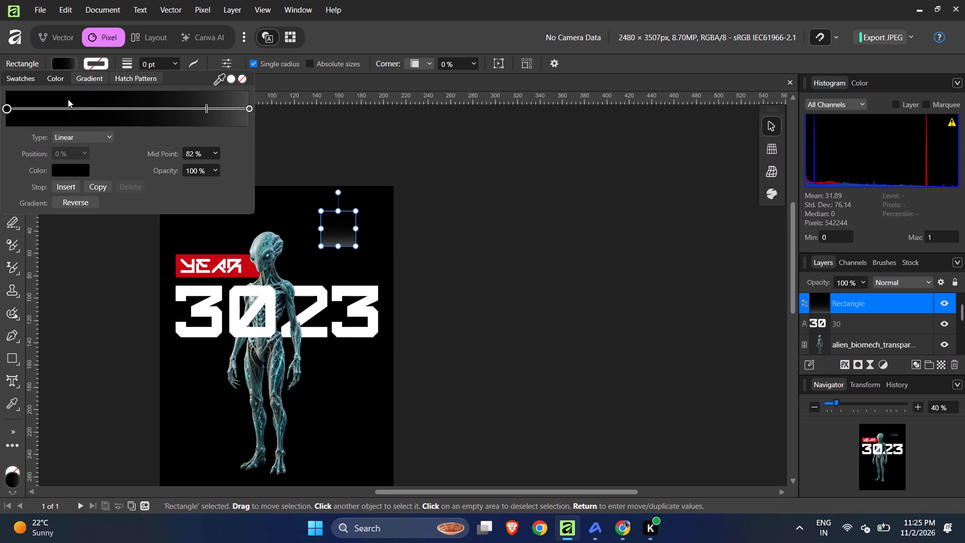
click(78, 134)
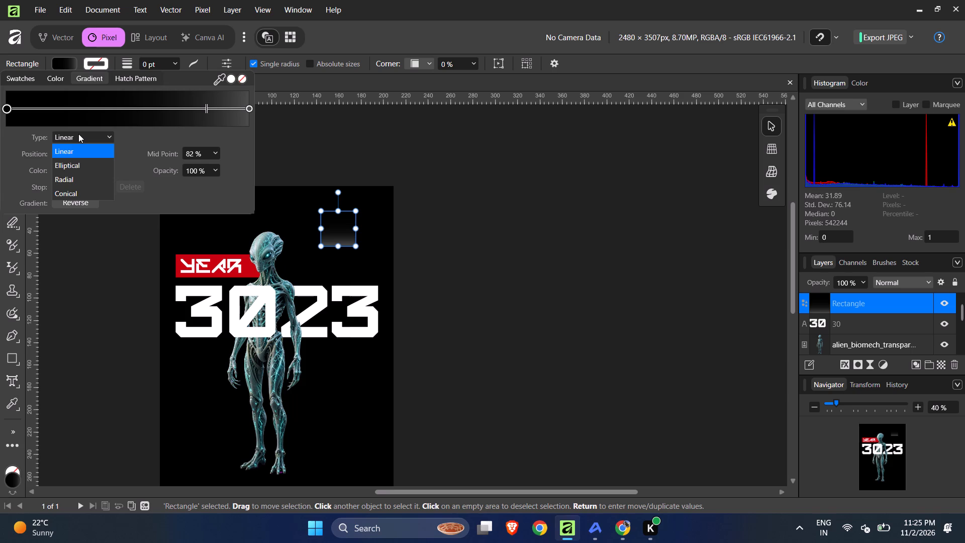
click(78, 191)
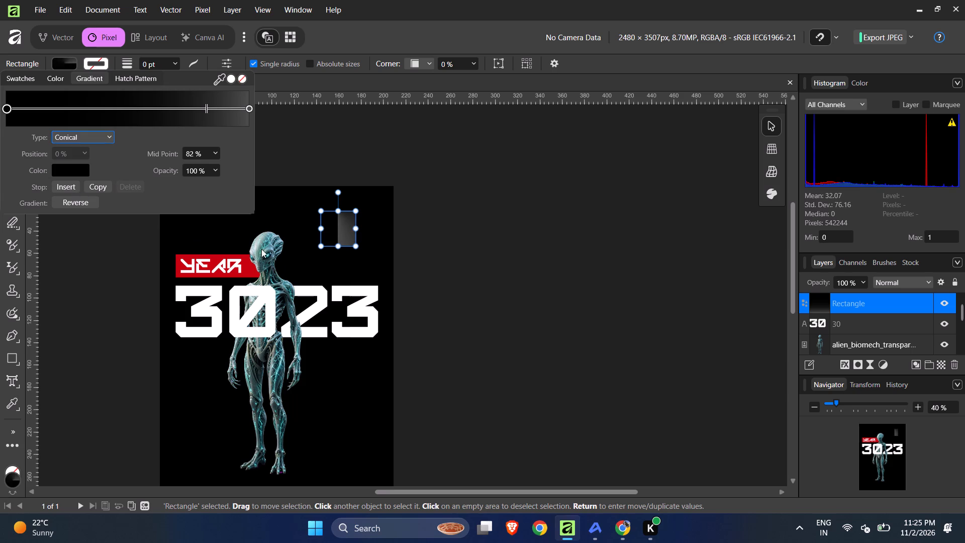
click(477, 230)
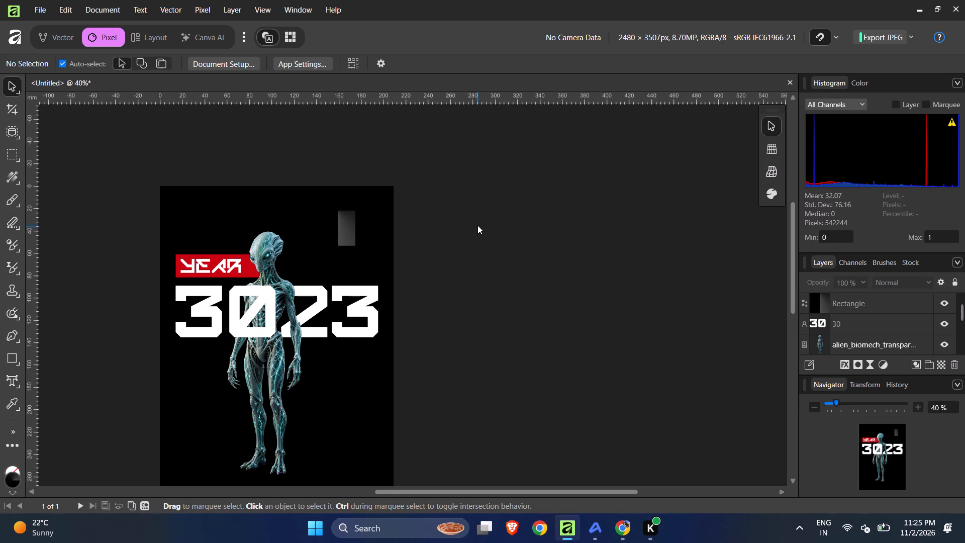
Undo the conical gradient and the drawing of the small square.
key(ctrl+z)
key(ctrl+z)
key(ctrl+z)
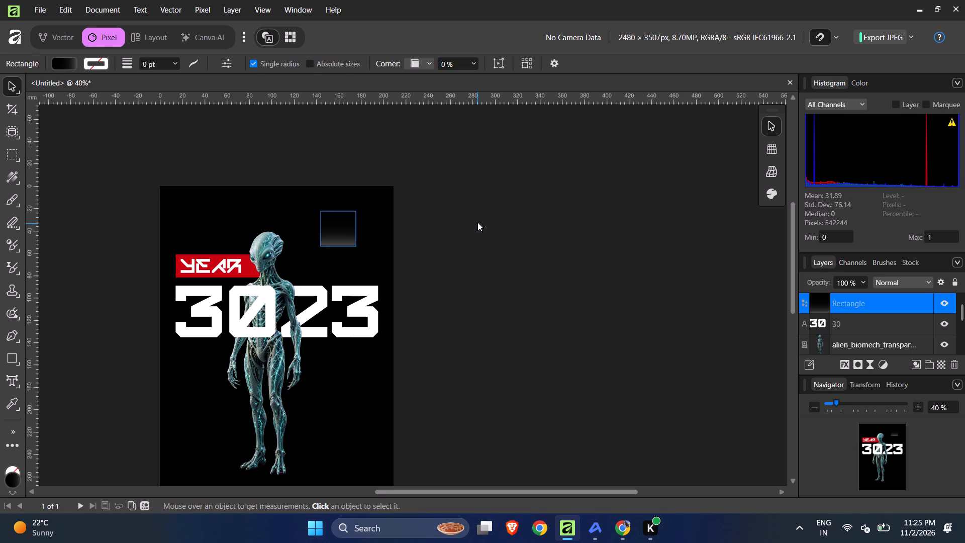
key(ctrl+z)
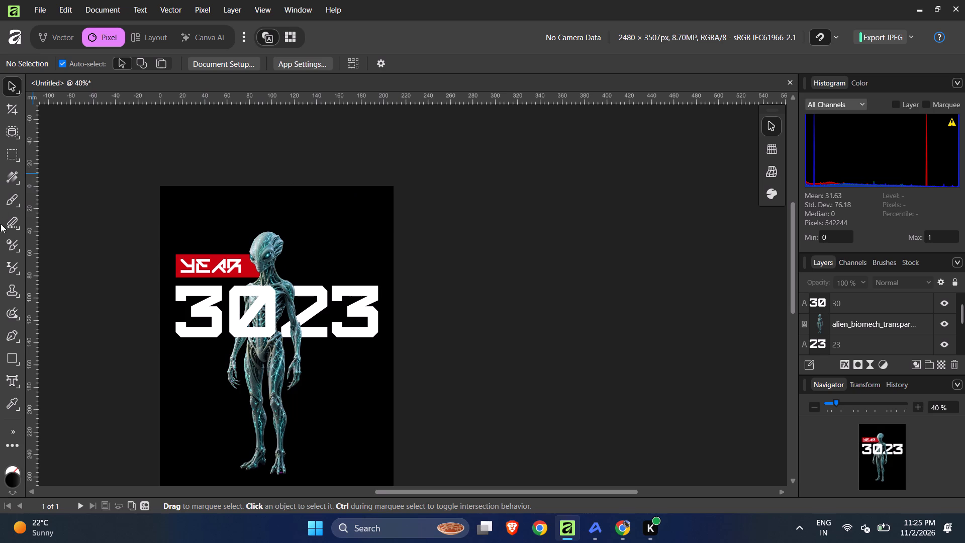
Draw a small square in the empty black area above the title, just beside the alien's head.
click(16, 359)
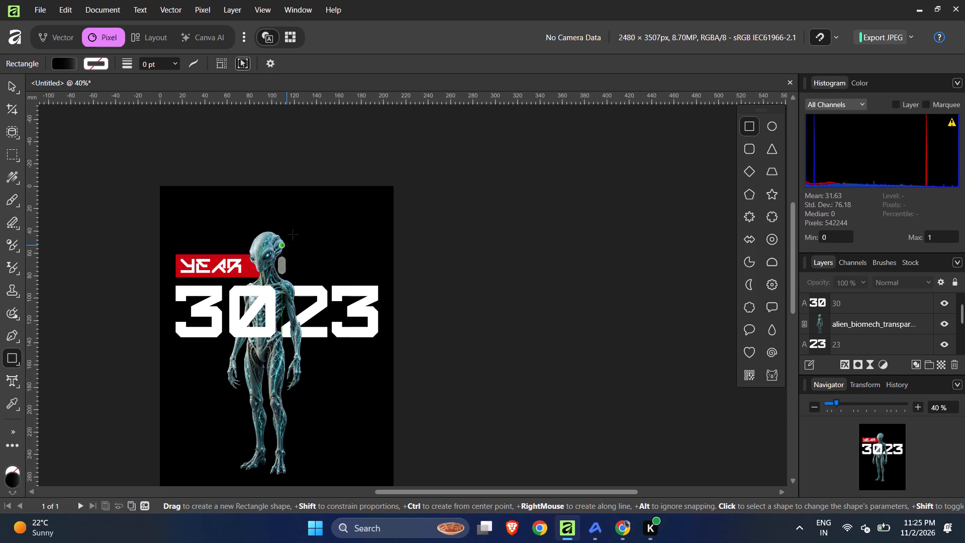
shift+drag(309, 216, 333, 250)
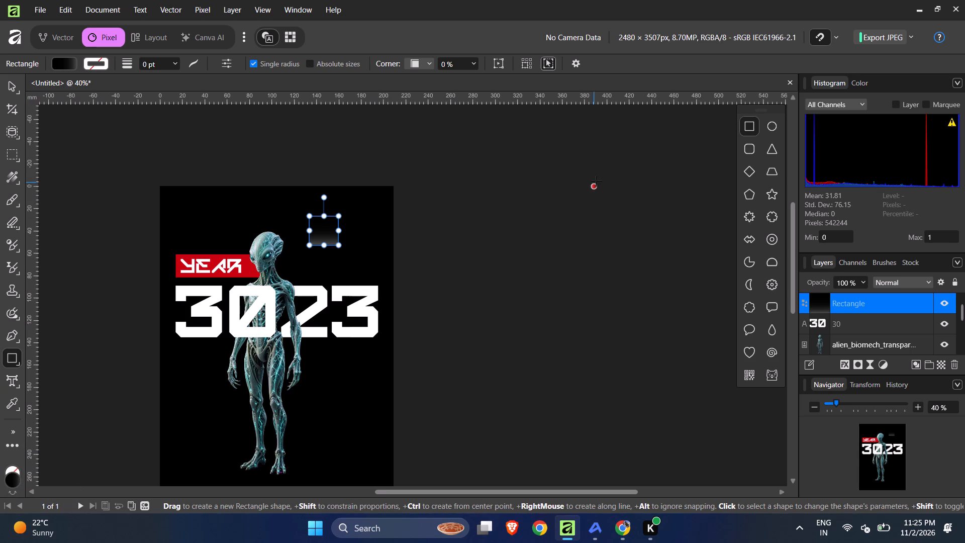
Replace the small square's gradient fill with a solid bright blue.
click(15, 477)
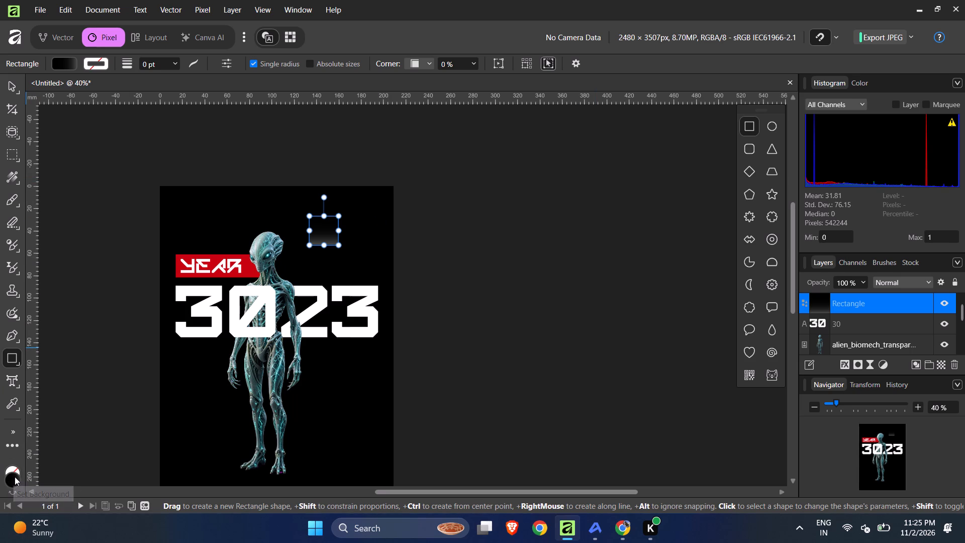
click(64, 61)
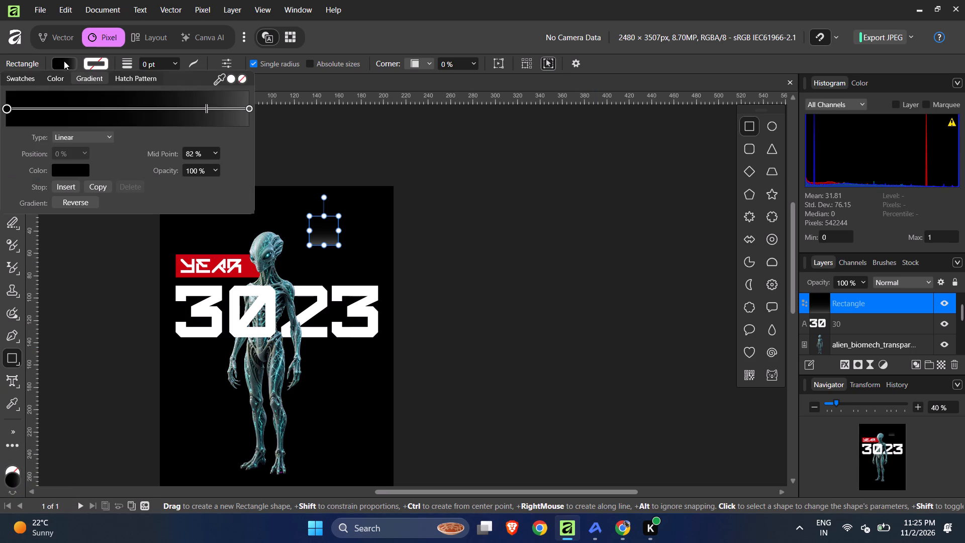
click(244, 80)
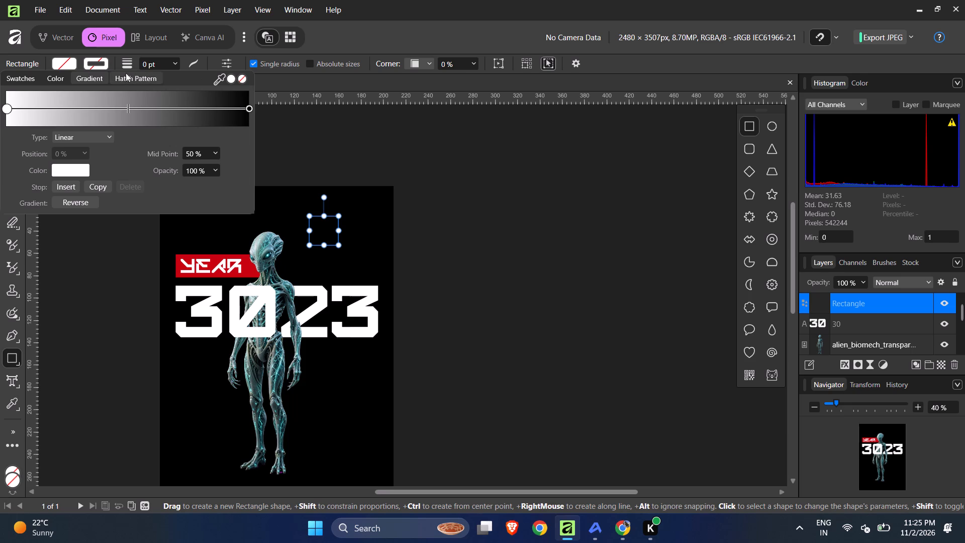
click(64, 64)
click(64, 64)
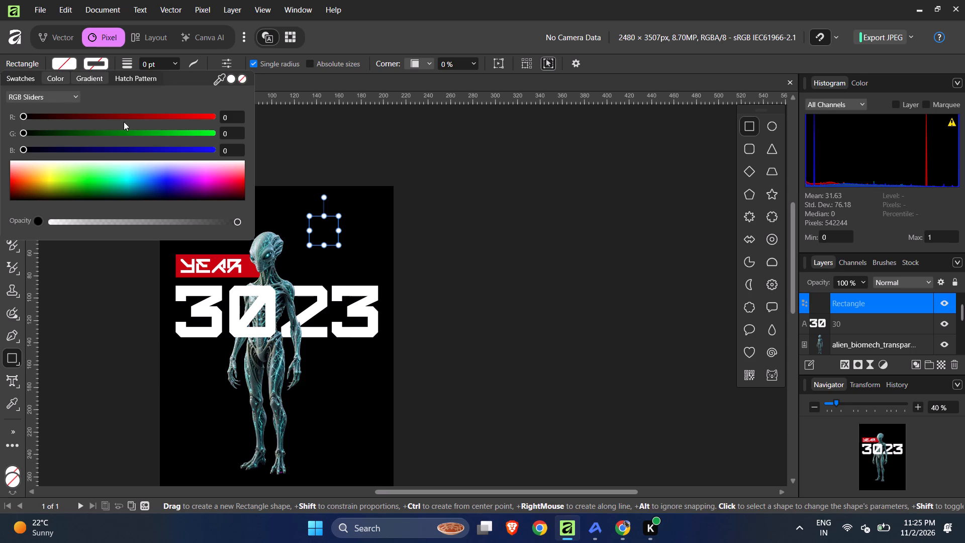
drag(228, 187, 250, 201)
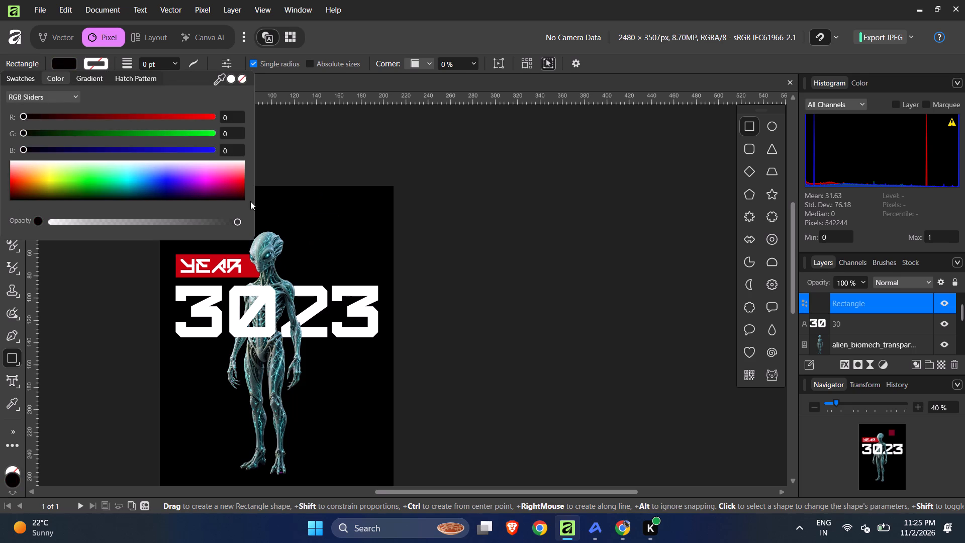
drag(250, 201, 162, 180)
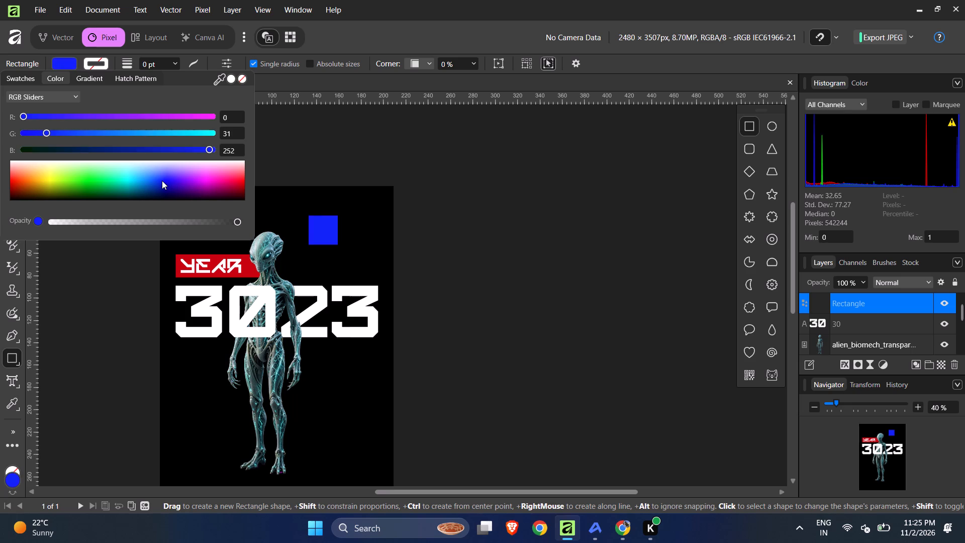
drag(162, 180, 156, 177)
click(347, 167)
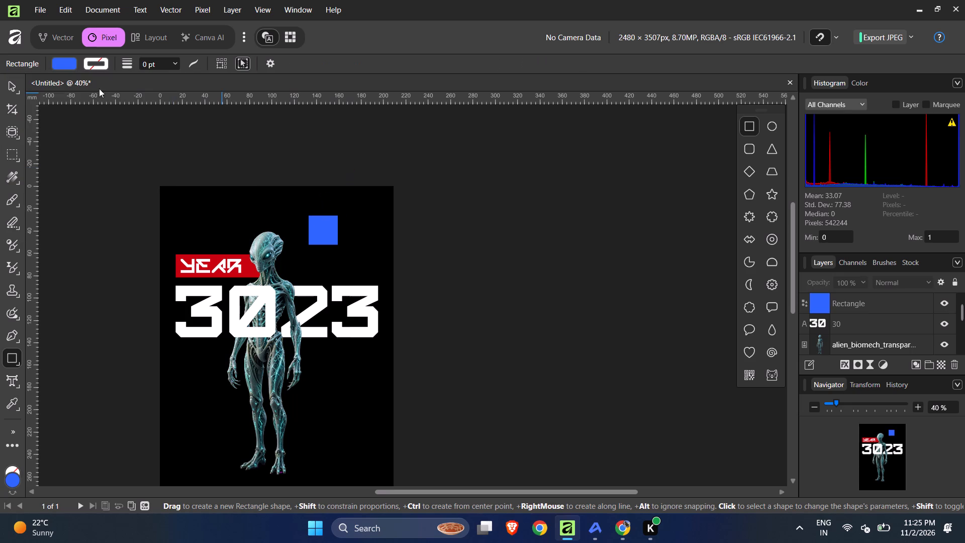
Flatten the blue square from its top edge into a thin horizontal bar, keeping its width.
click(7, 86)
click(264, 162)
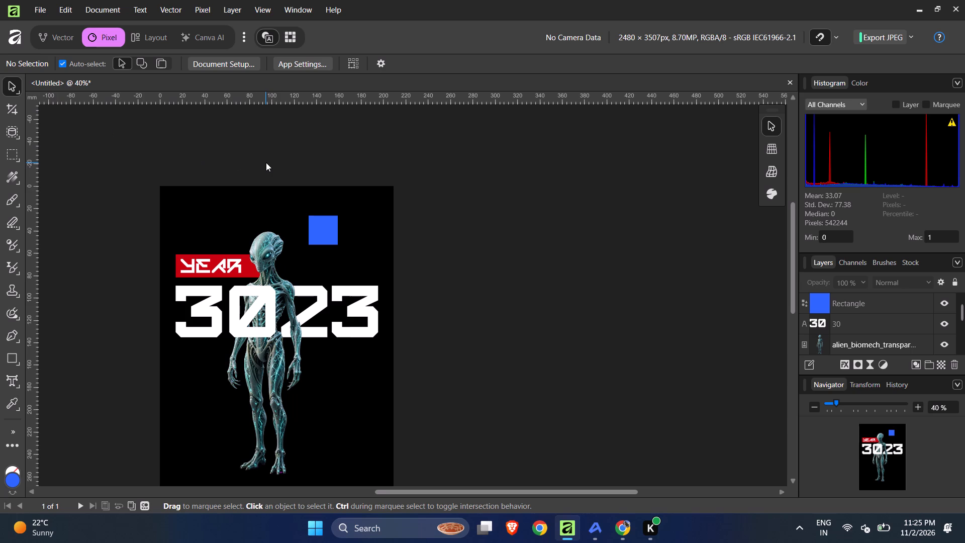
ctrl+scroll(334, 214, down, 2)
ctrl+scroll(335, 216, up, 4)
click(325, 227)
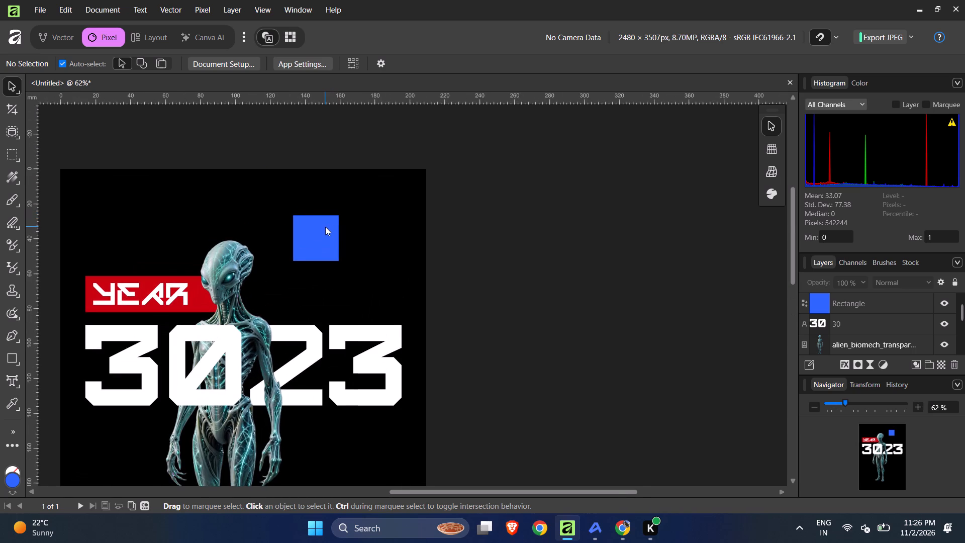
drag(319, 217, 320, 254)
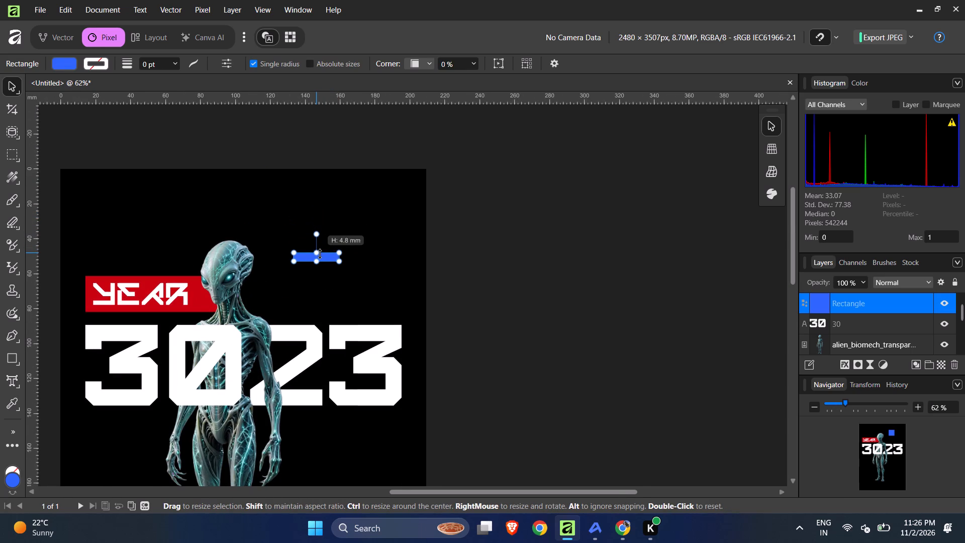
drag(320, 254, 321, 257)
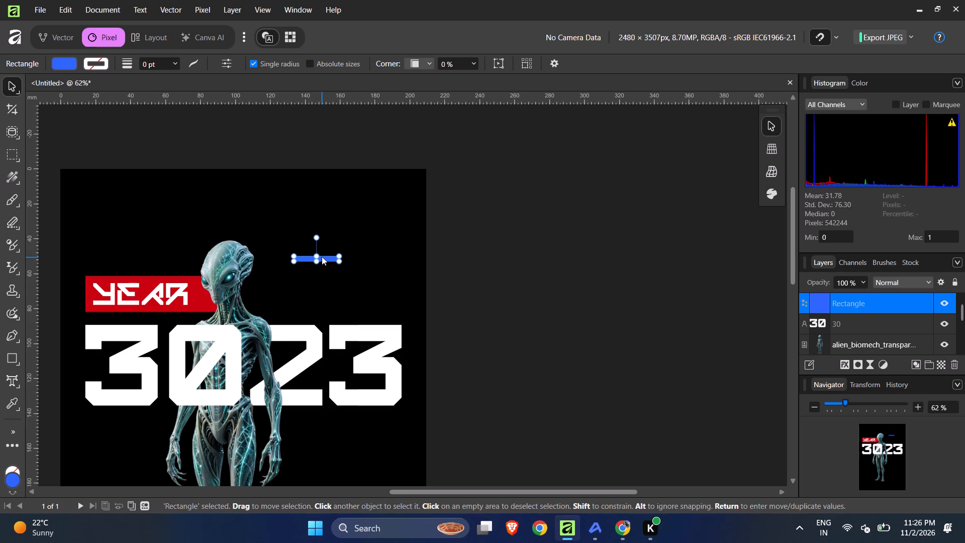
ctrl+scroll(322, 255, down, 2)
ctrl+scroll(323, 254, up, 5)
click(583, 281)
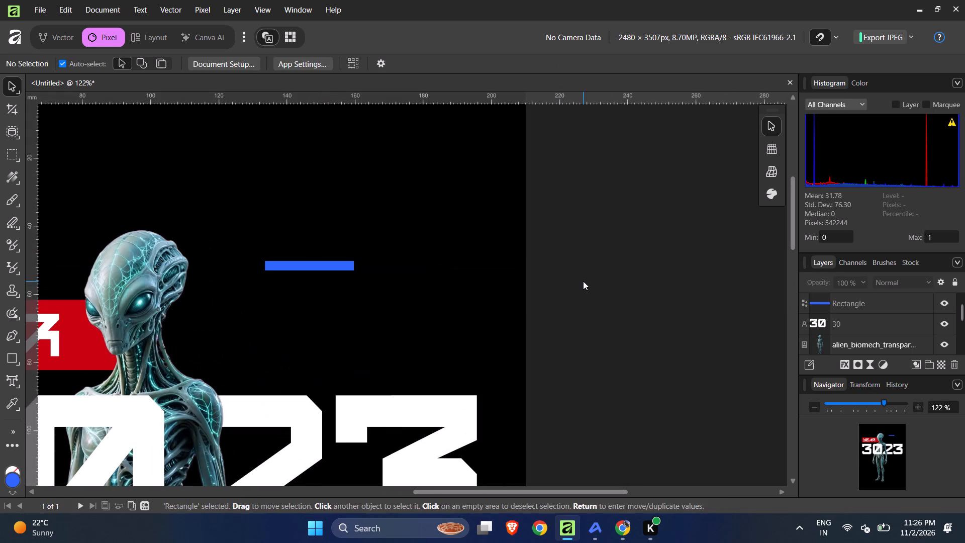
Duplicate the thin blue bar and rotate the copy 90° so it stands vertical beside the original.
click(334, 267)
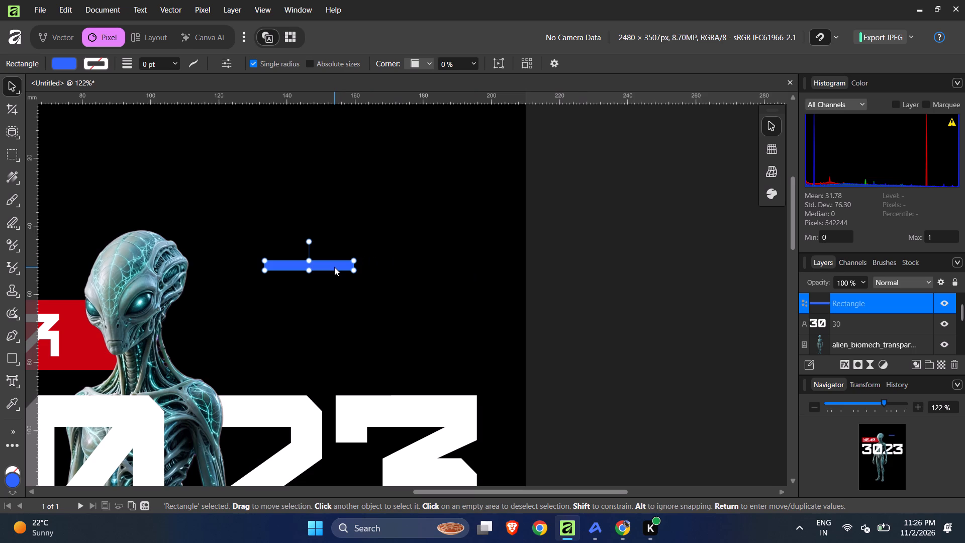
key(ctrl+c)
key(ctrl+v)
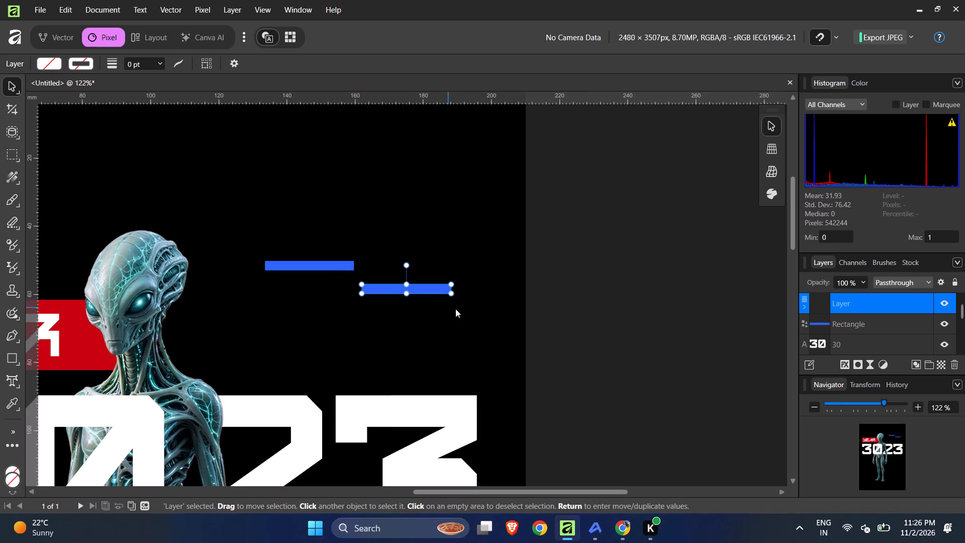
drag(454, 300, 426, 222)
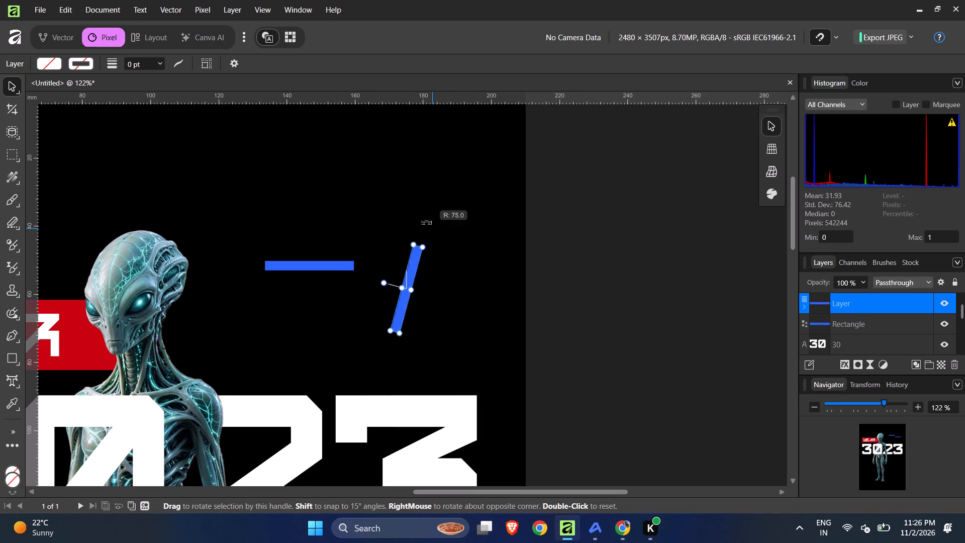
drag(426, 222, 423, 219)
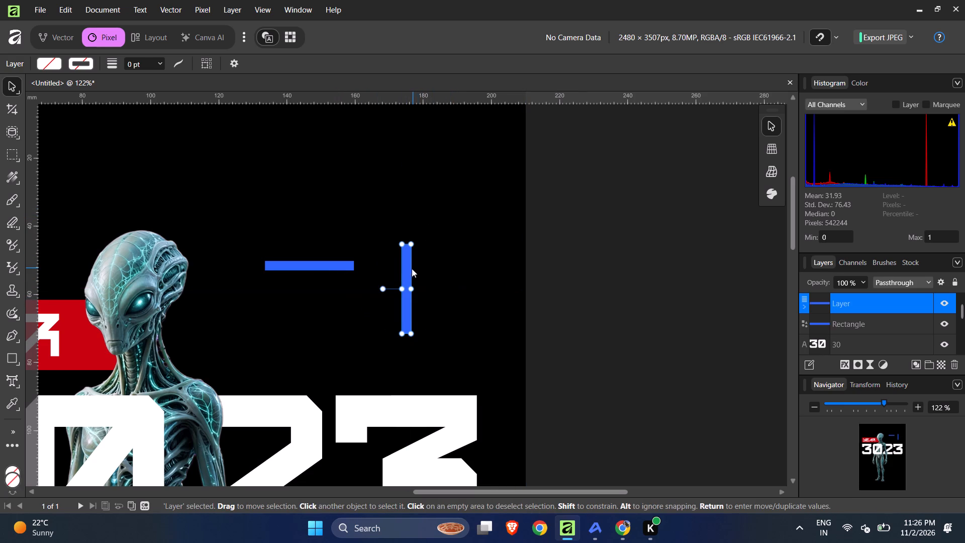
Move the vertical blue bar onto the horizontal one so their centres align and they form a plus sign.
drag(409, 270, 311, 251)
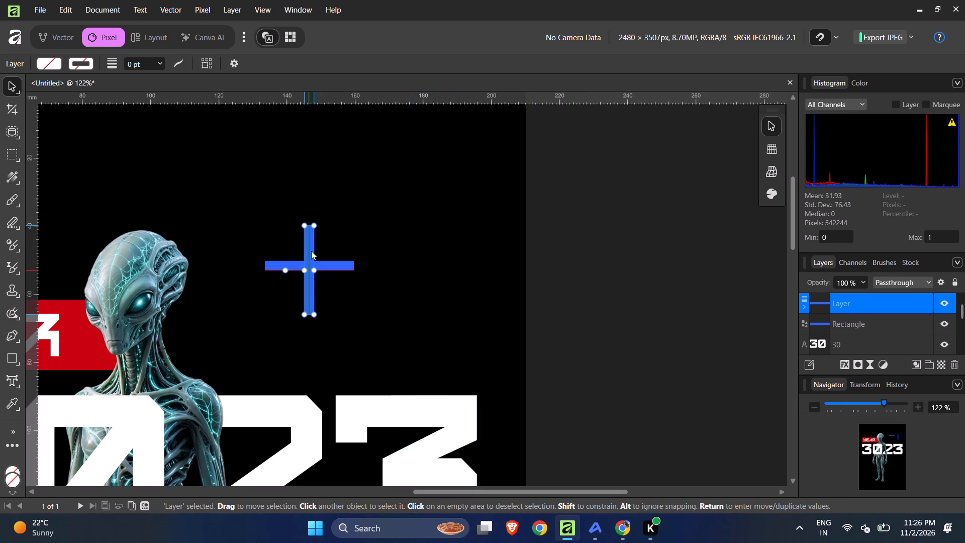
drag(311, 251, 315, 247)
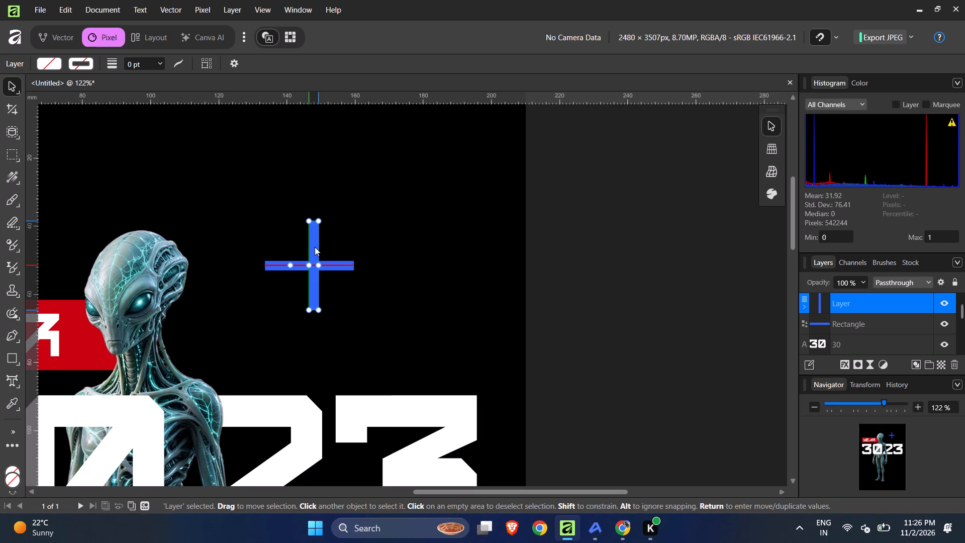
drag(315, 247, 312, 251)
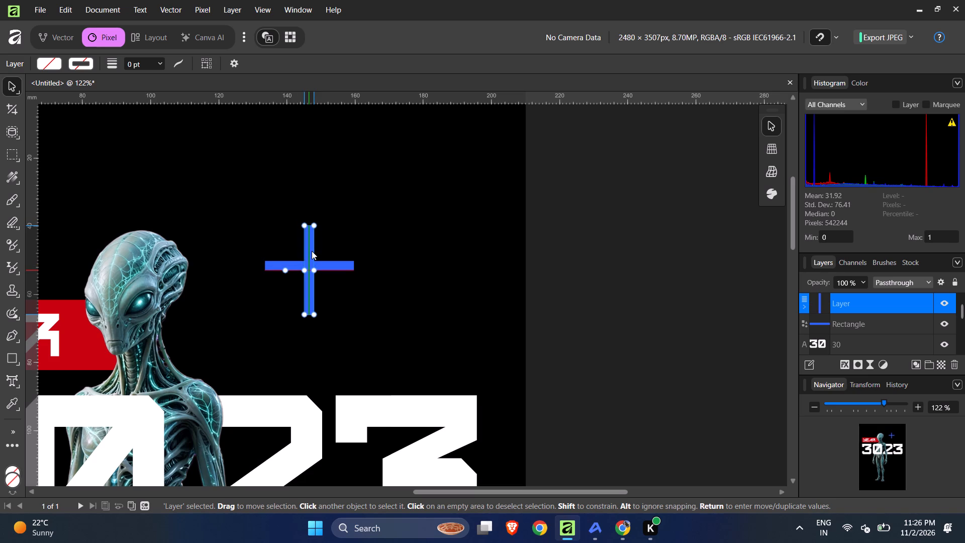
drag(312, 251, 313, 247)
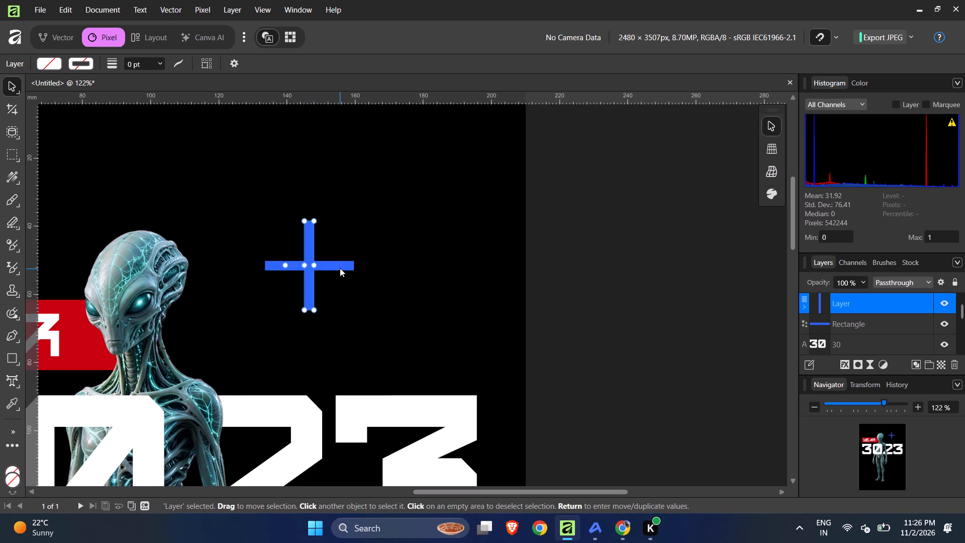
Scale both blue bars down together to a small plus about 6 mm wide, keeping proportions, and group them.
shift+click(340, 264)
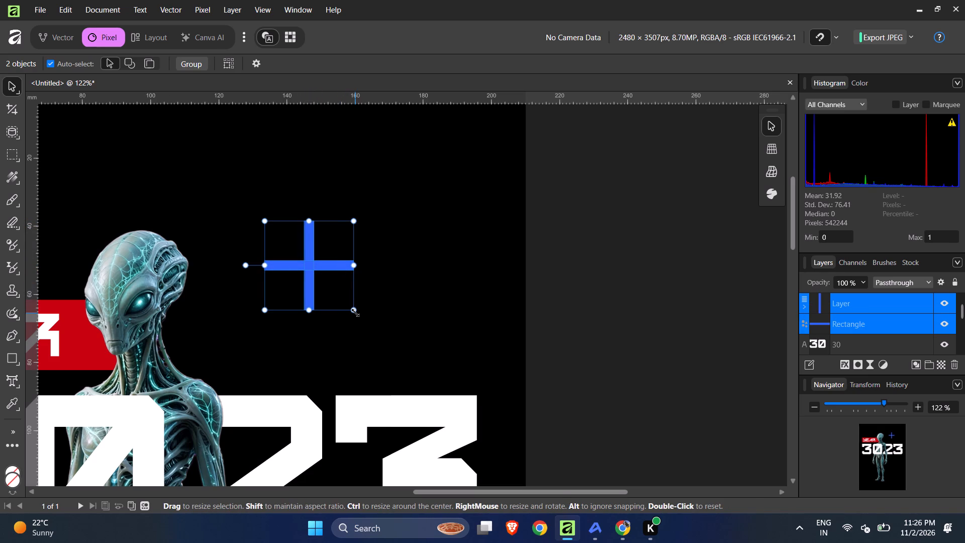
shift+drag(355, 312, 305, 243)
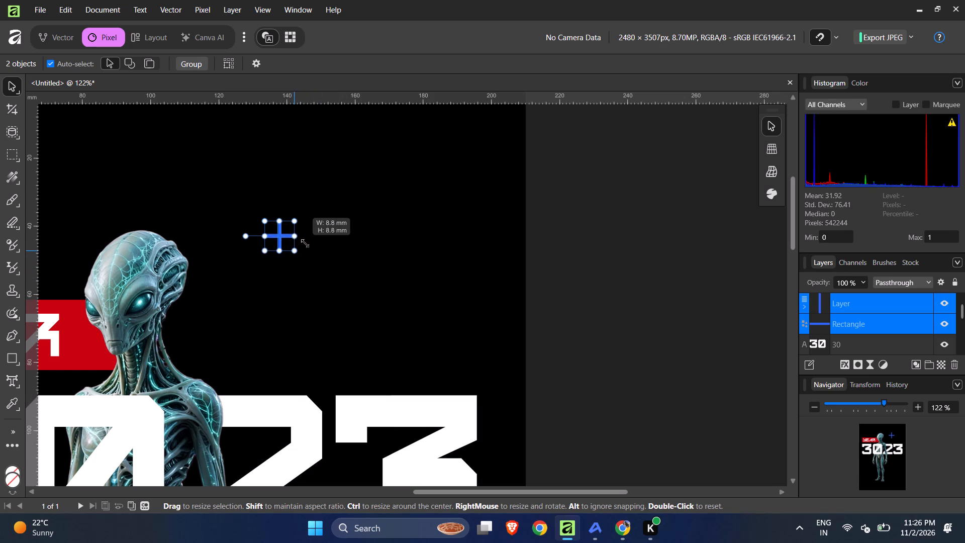
shift+drag(305, 243, 297, 232)
key(ctrl+g)
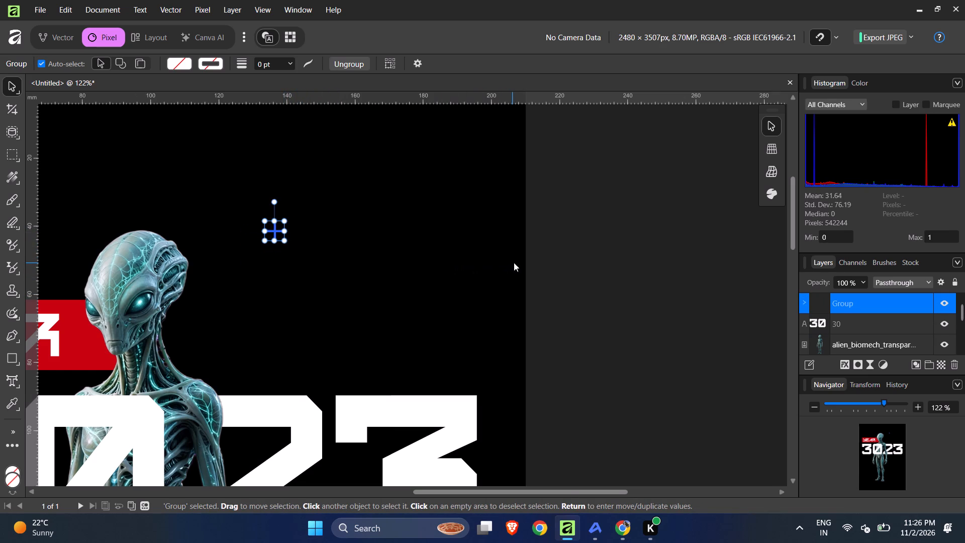
click(585, 279)
Move the blue plus group close beside the alien's neck, just above the 3023 title.
ctrl+scroll(583, 256, down, 4)
ctrl+scroll(514, 259, up, 1)
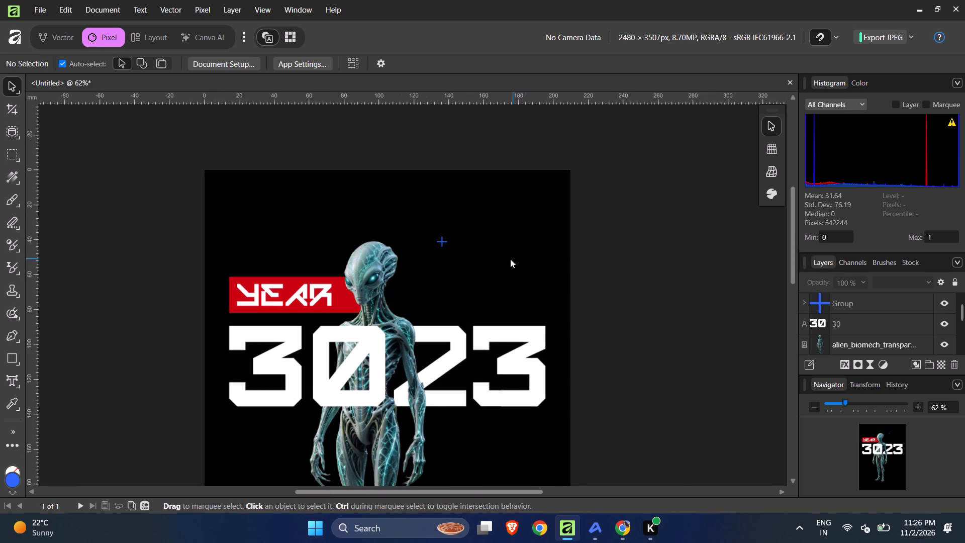
drag(441, 240, 500, 292)
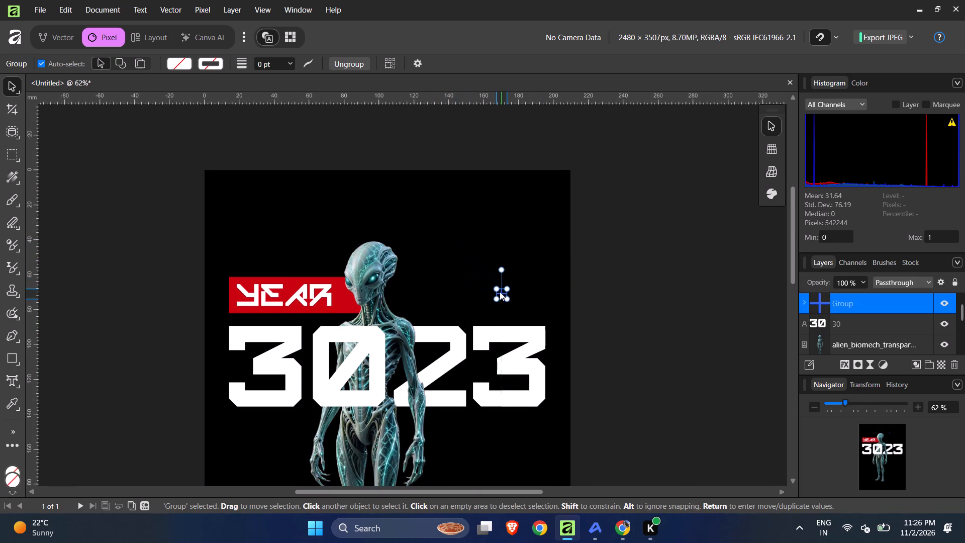
drag(500, 292, 444, 287)
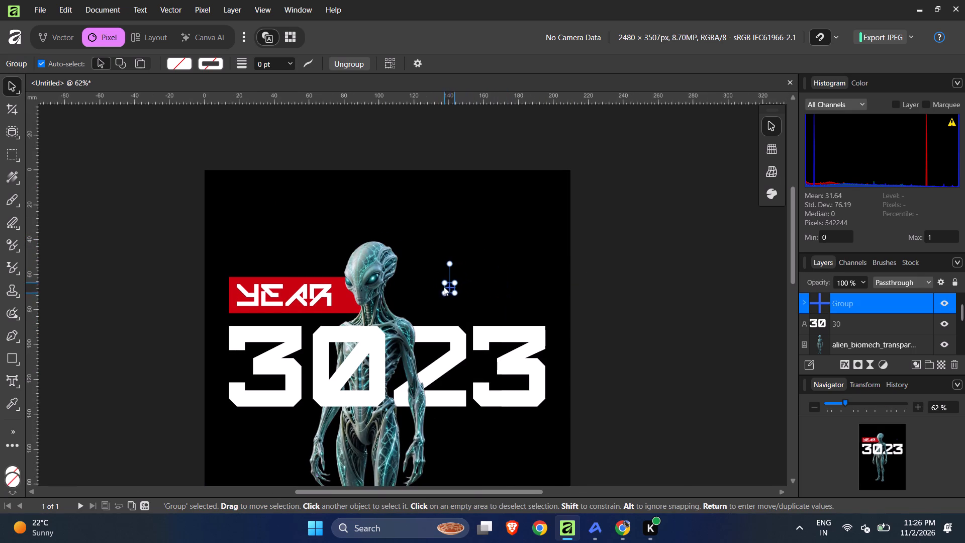
drag(444, 287, 403, 291)
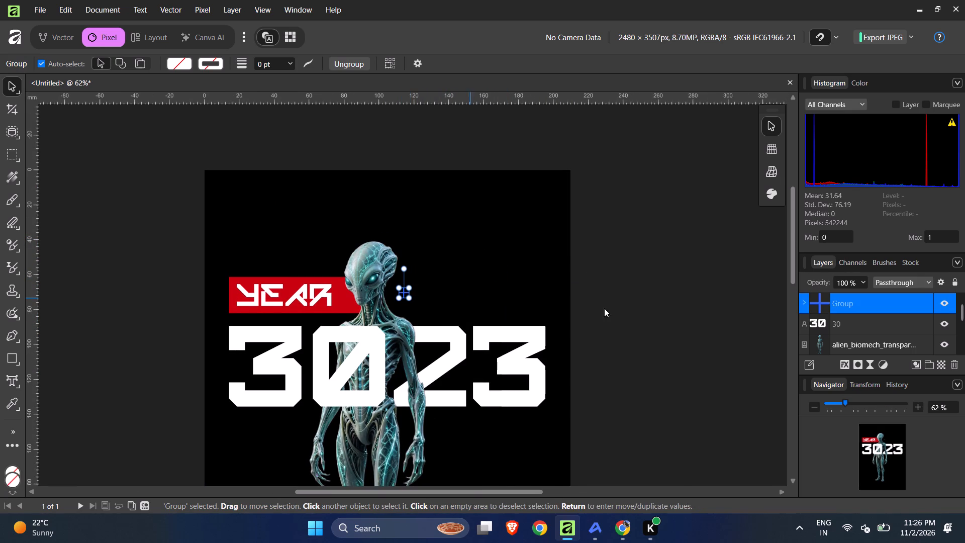
click(694, 285)
ctrl+scroll(661, 231, down, 5)
ctrl+scroll(647, 304, up, 2)
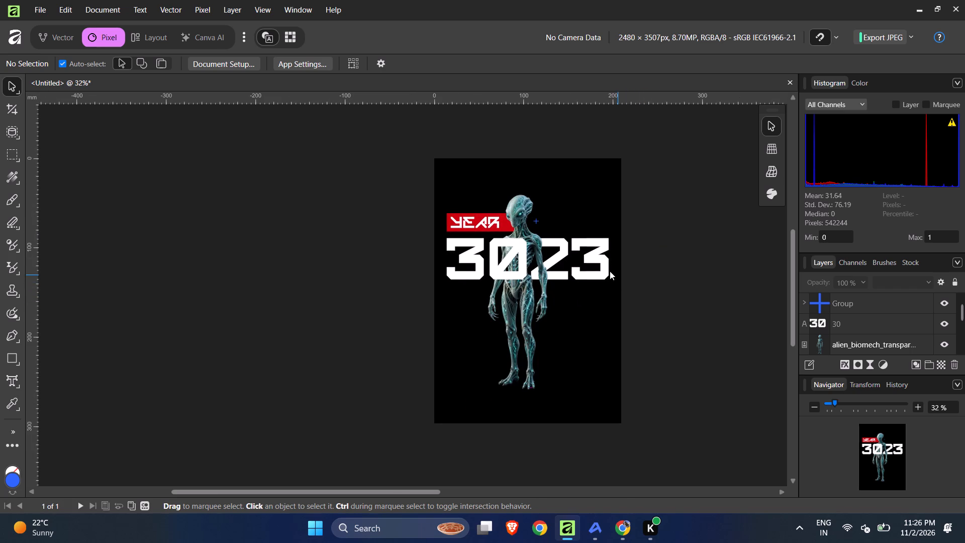
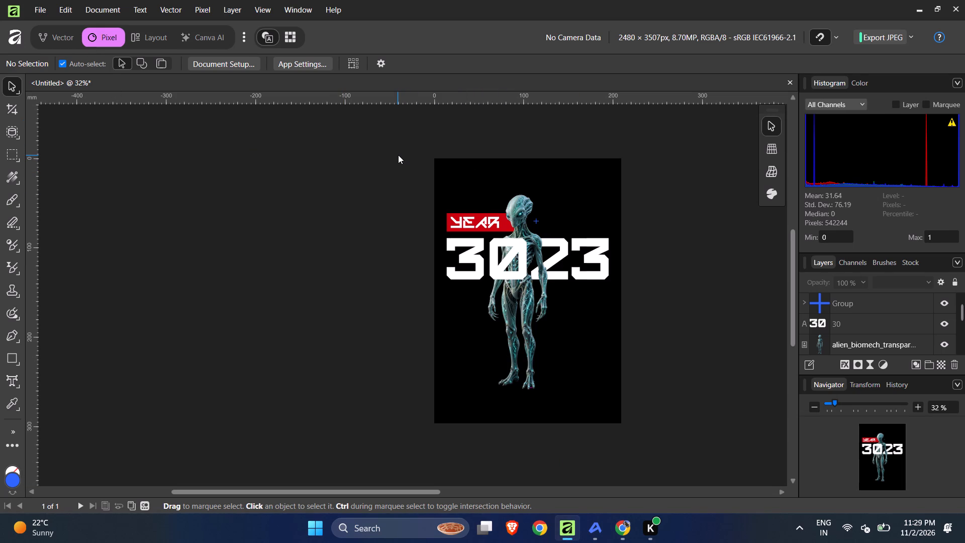
click(38, 11)
click(71, 308)
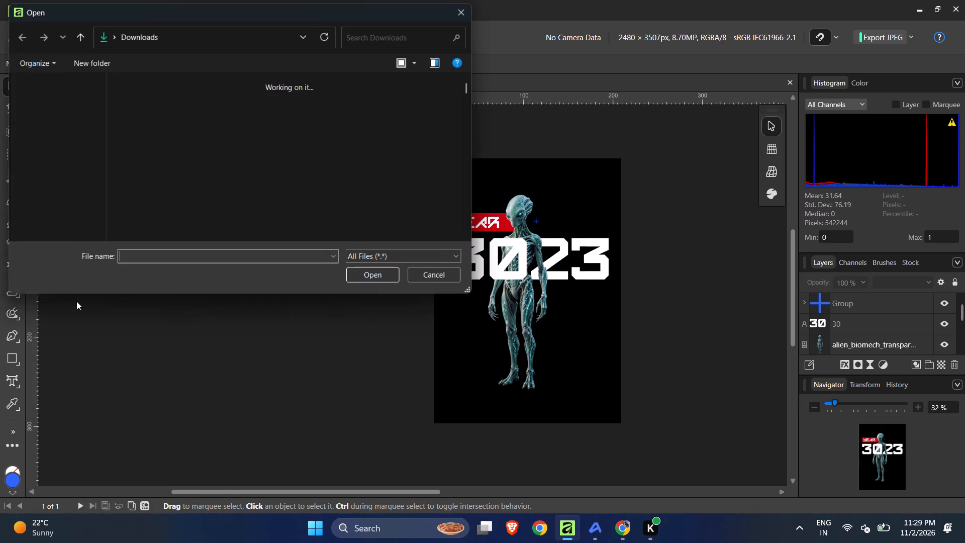
scroll(331, 187, down, 10)
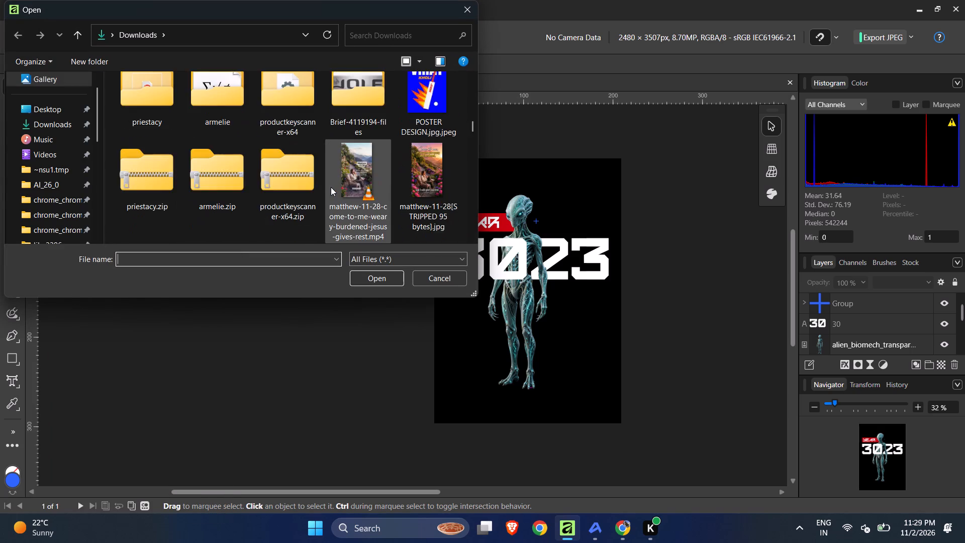
scroll(331, 187, down, 20)
scroll(331, 187, down, 14)
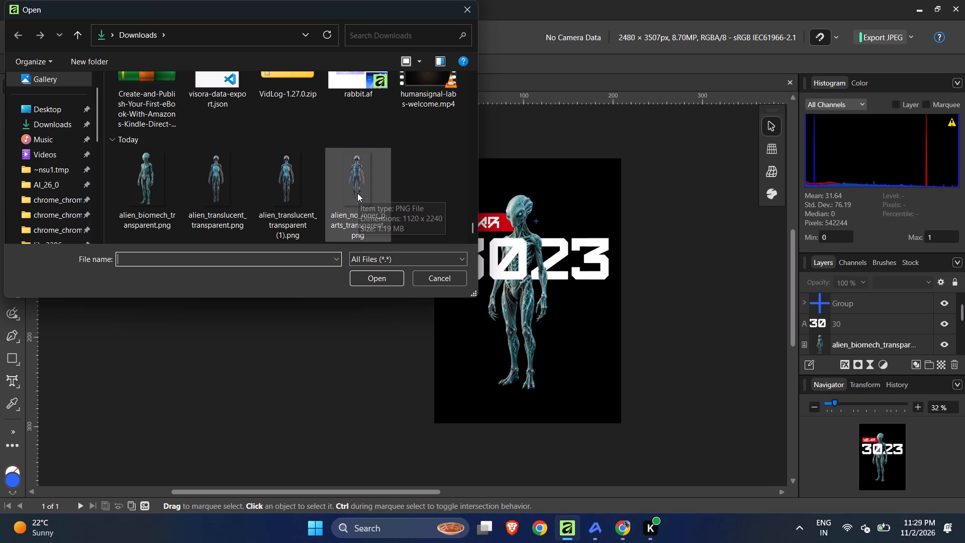
click(374, 279)
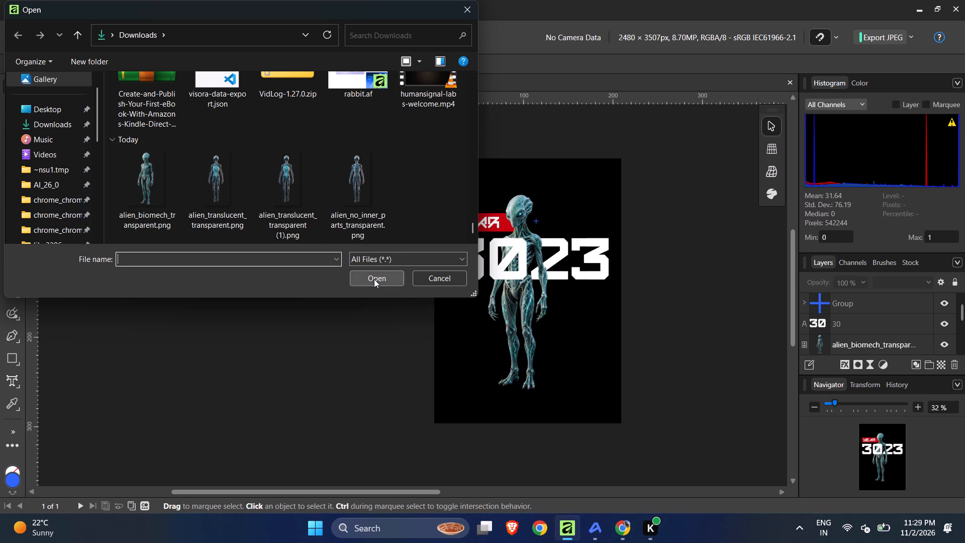
click(375, 278)
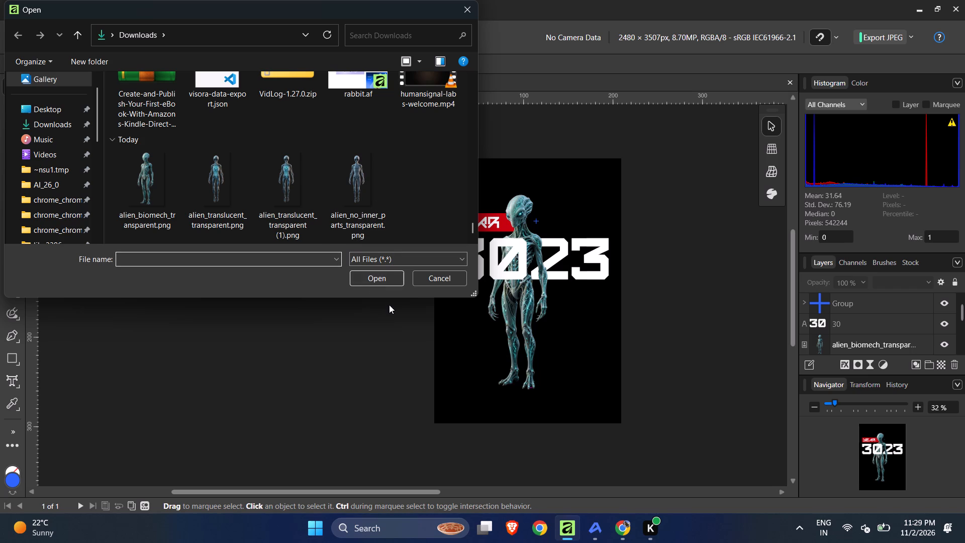
click(367, 179)
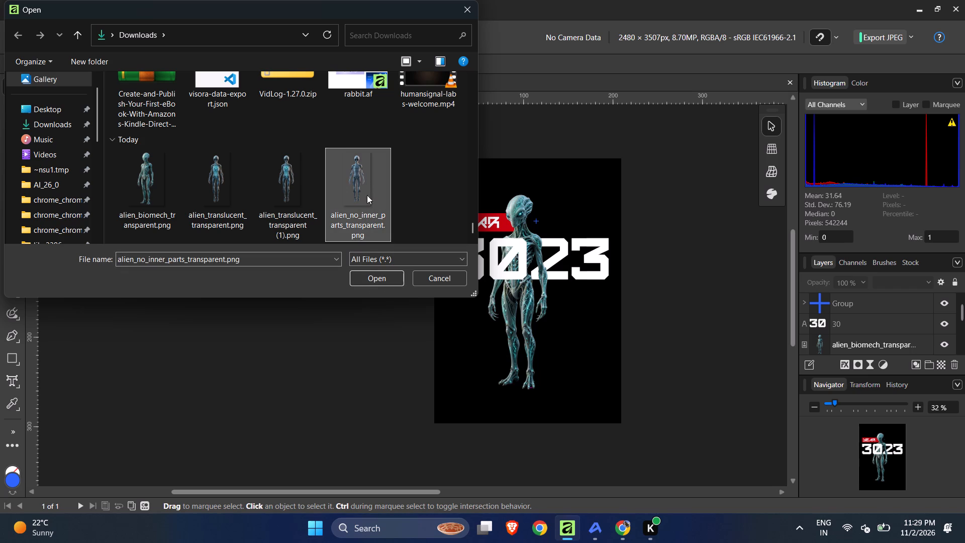
click(371, 278)
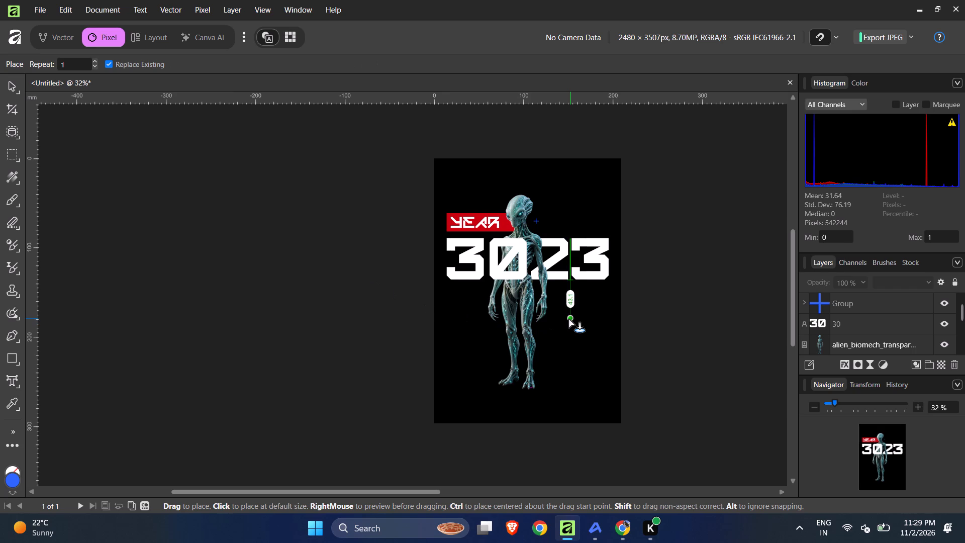
click(567, 315)
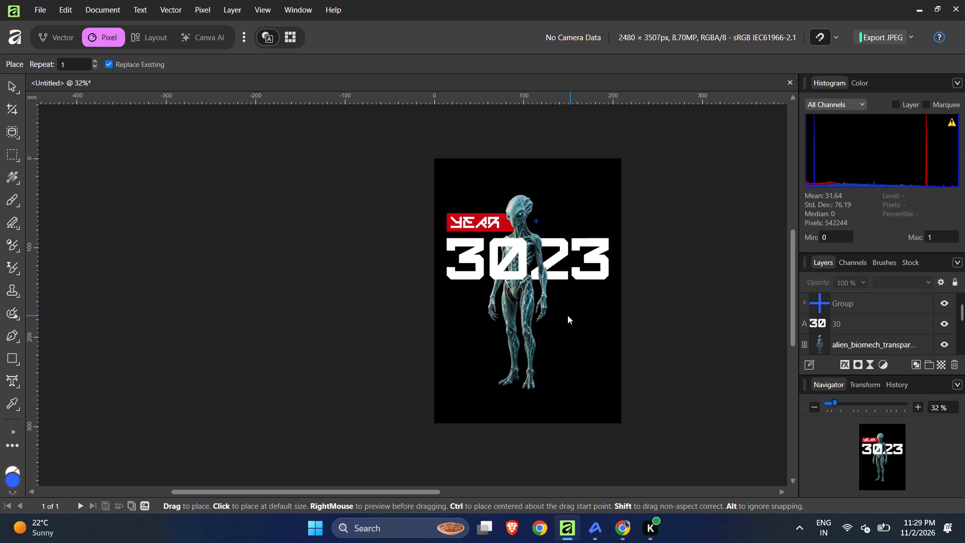
Enlarge the placed grey alien to about 326% and move it half off the poster's right edge, head near the 3023 title.
drag(610, 318, 613, 319)
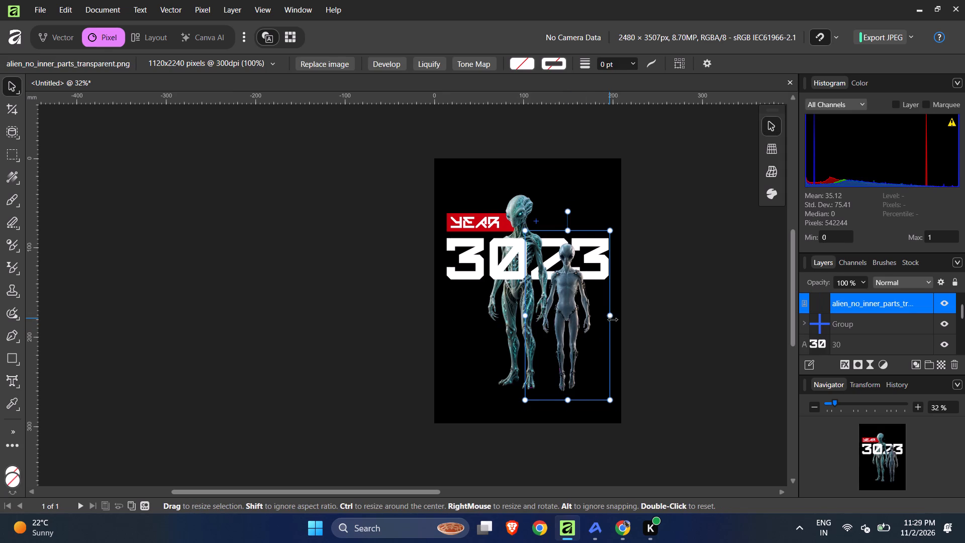
drag(613, 319, 790, 391)
drag(594, 300, 583, 321)
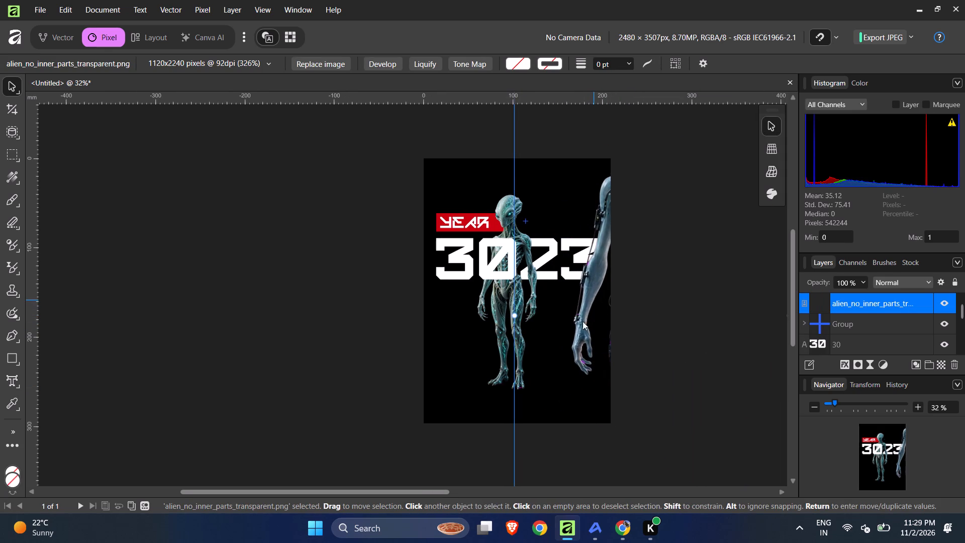
drag(583, 321, 551, 391)
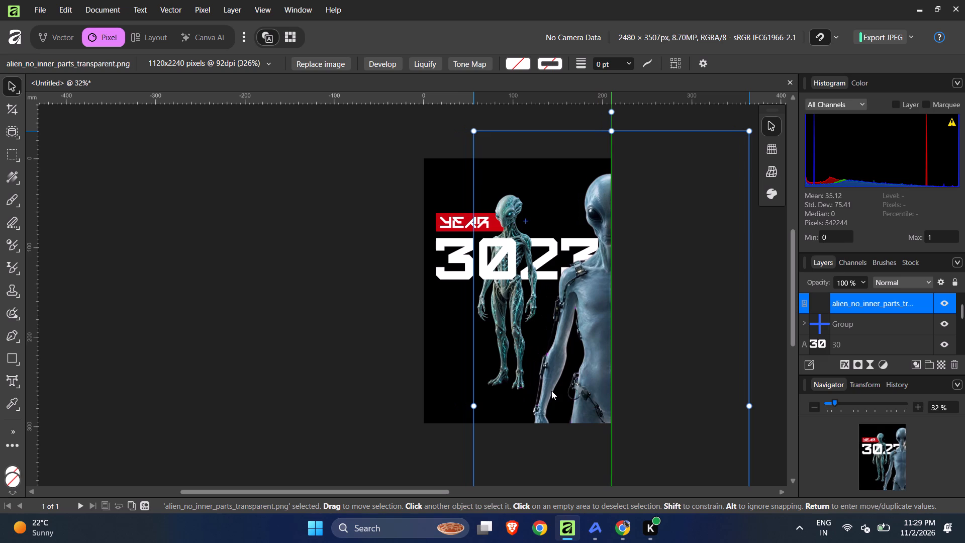
drag(551, 391, 553, 402)
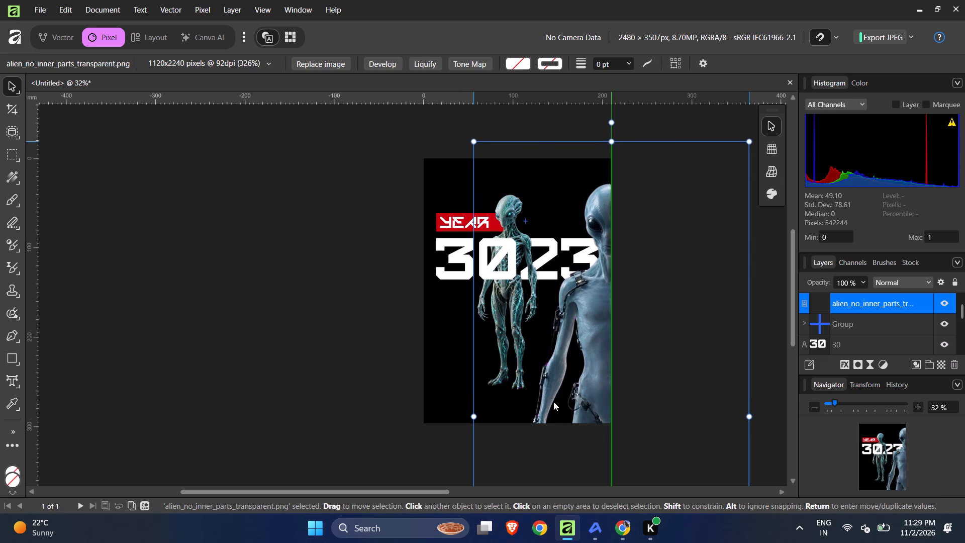
drag(553, 402, 552, 401)
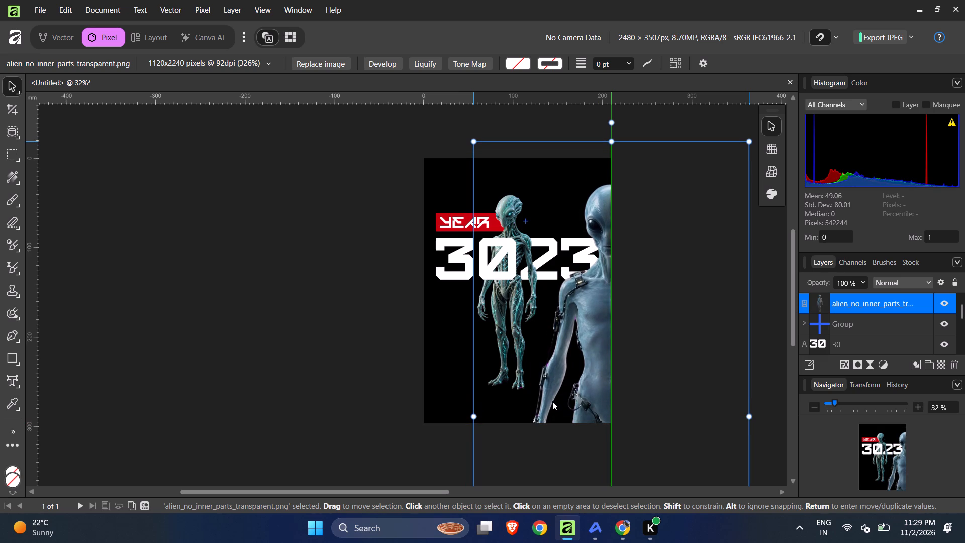
drag(552, 401, 553, 402)
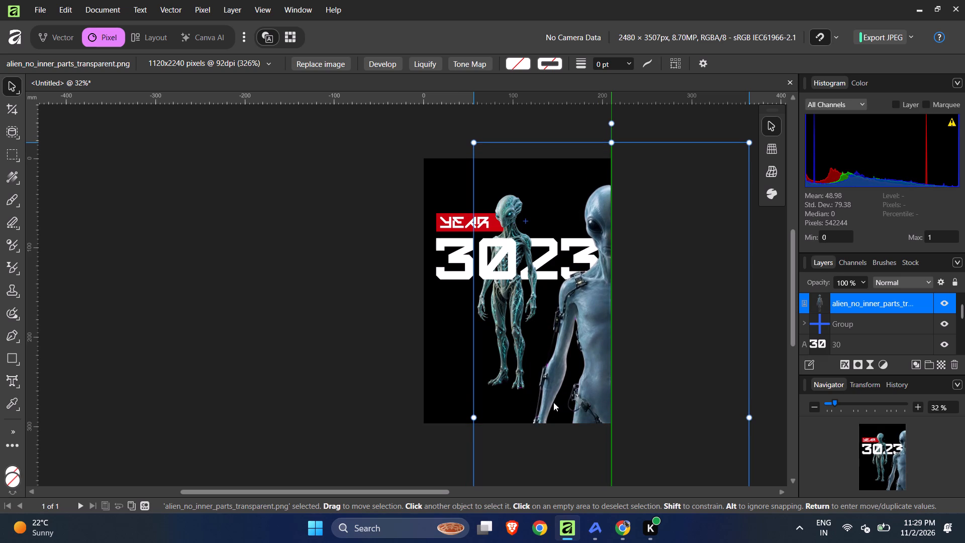
drag(553, 402, 553, 404)
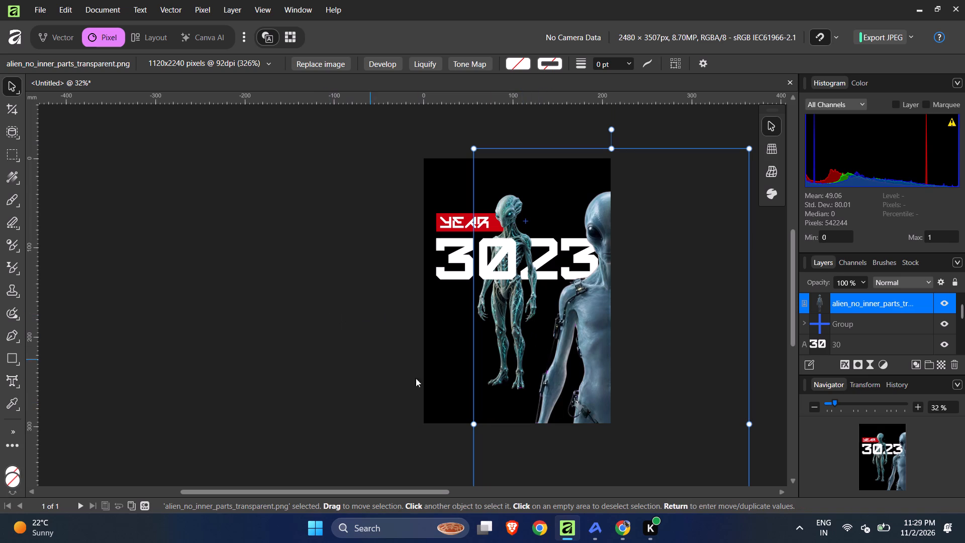
Scale the large grey alien proportionally to about 361%, keeping its top edge in place.
ctrl+scroll(423, 241, down, 4)
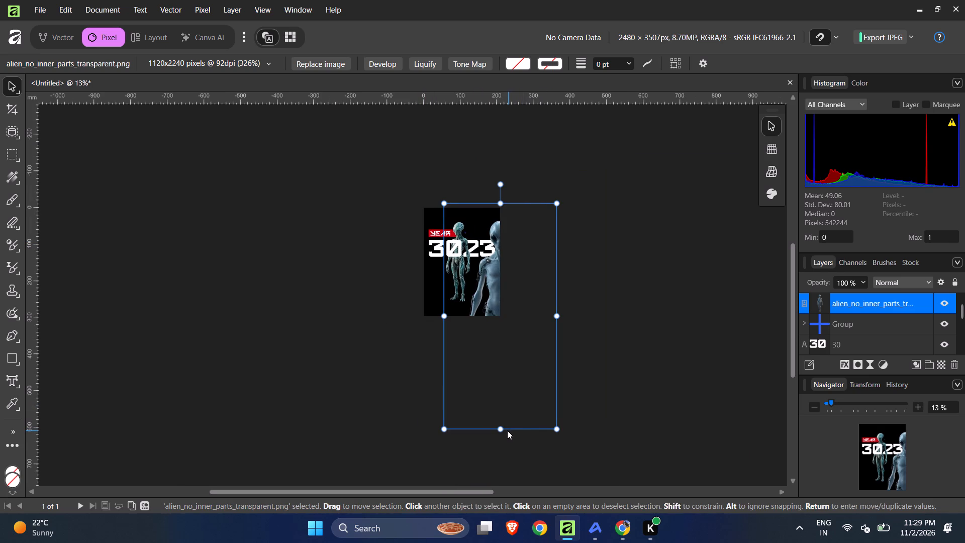
drag(503, 430, 516, 407)
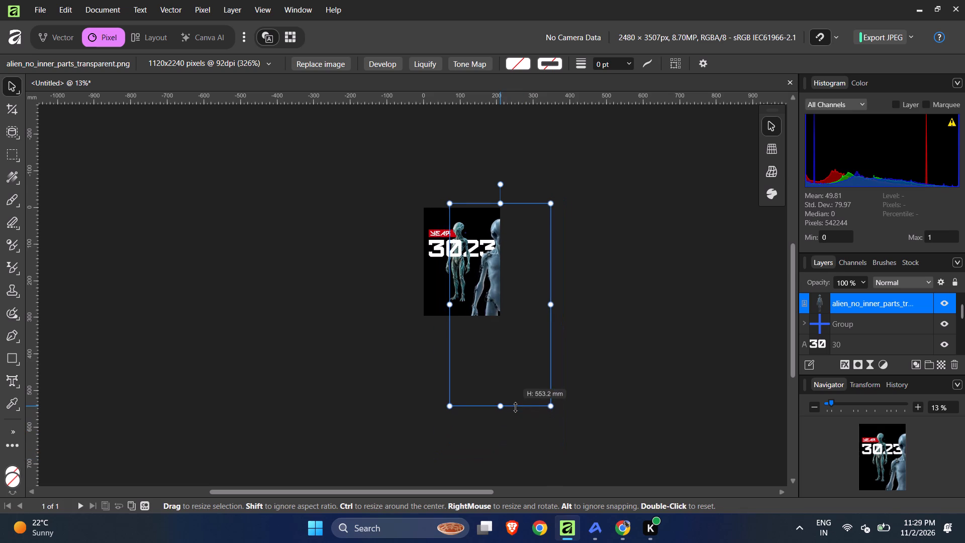
drag(516, 407, 516, 435)
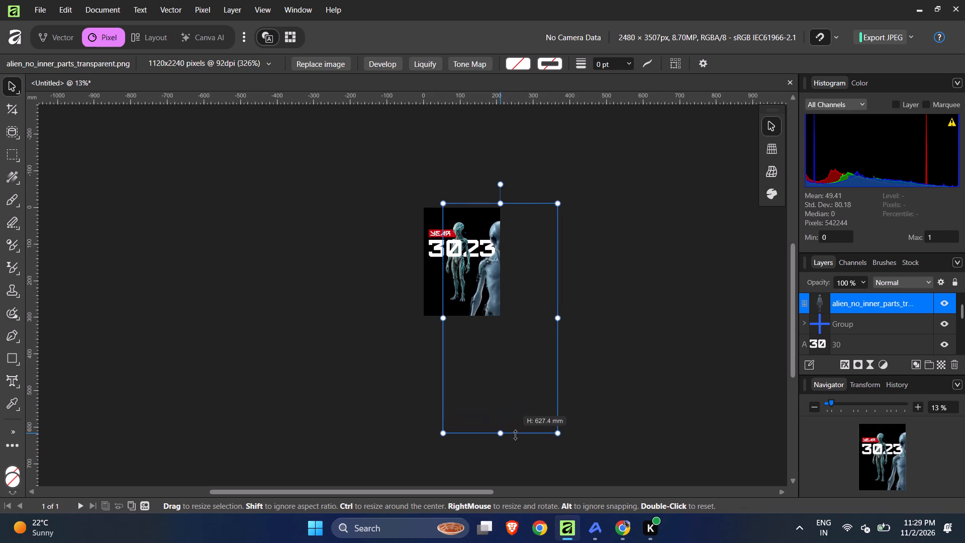
drag(516, 435, 517, 451)
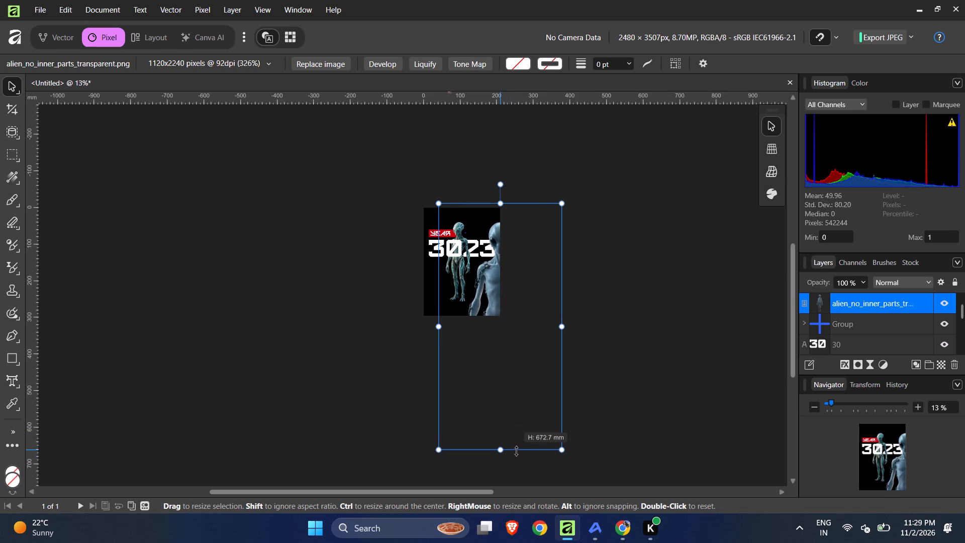
drag(517, 451, 517, 456)
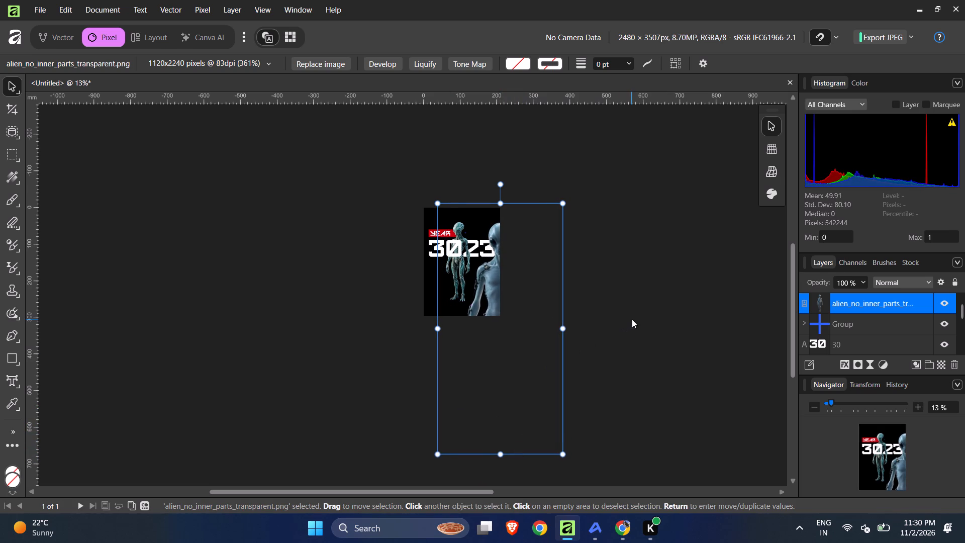
click(632, 319)
Nudge the large grey alien slightly upward along the poster's right edge and deselect it.
ctrl+scroll(632, 319, down, 2)
ctrl+scroll(584, 265, up, 5)
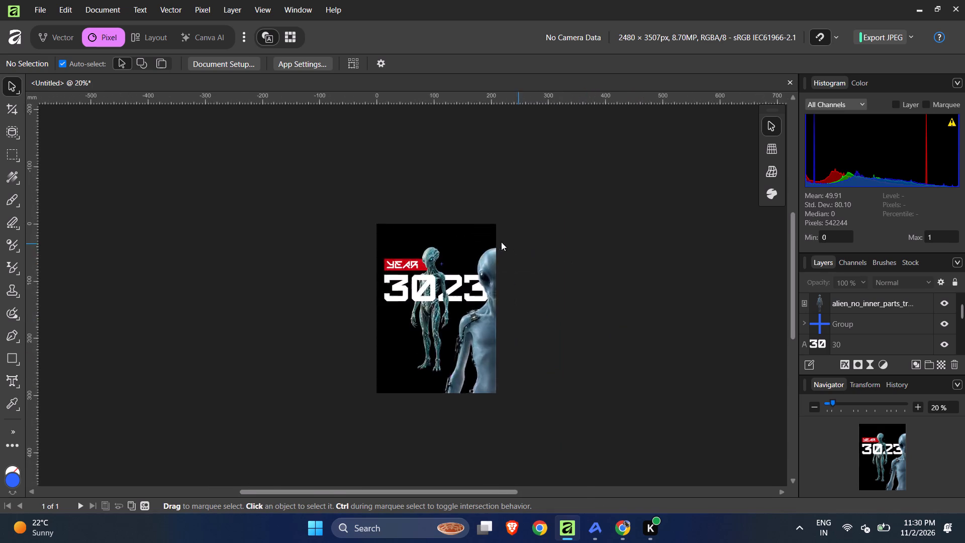
ctrl+scroll(501, 242, up, 4)
click(472, 333)
drag(478, 338, 479, 330)
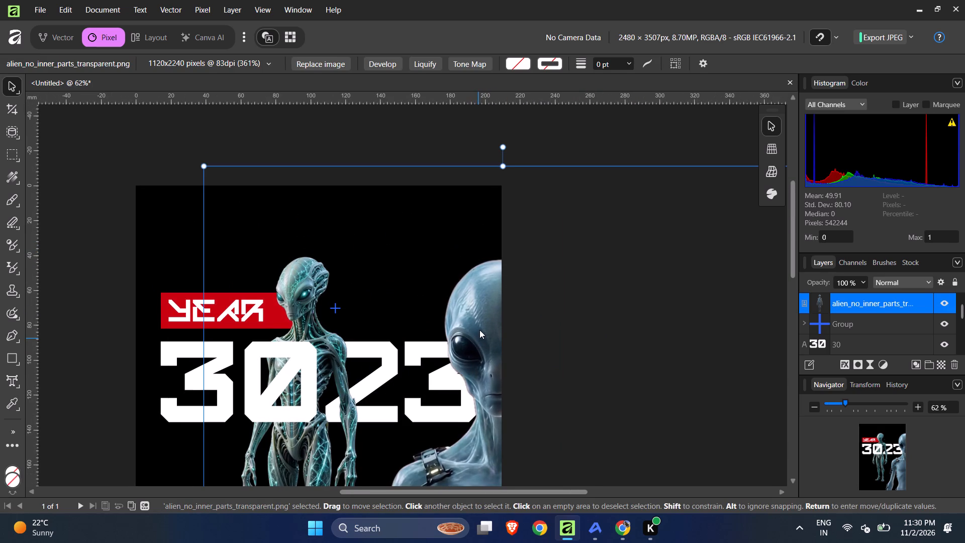
drag(479, 330, 481, 326)
ctrl+scroll(493, 261, down, 4)
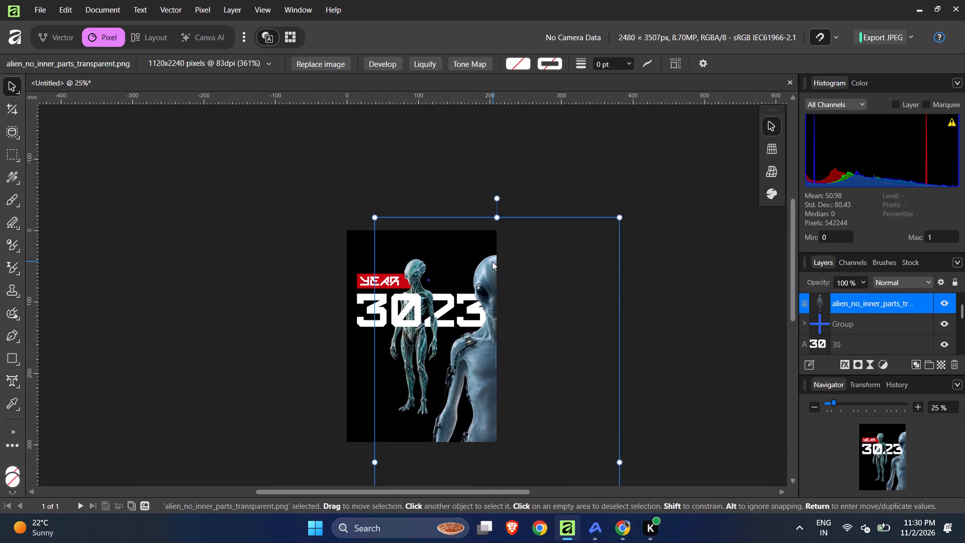
click(664, 281)
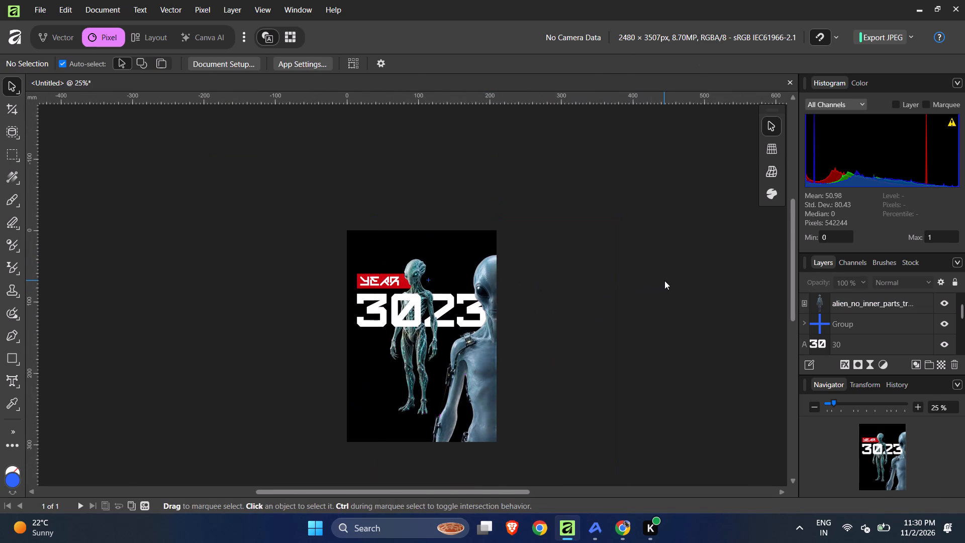
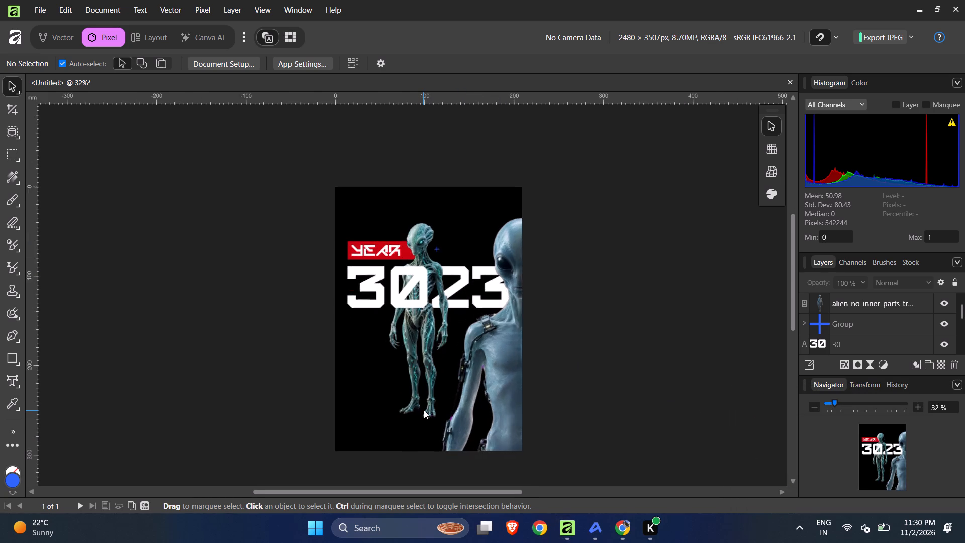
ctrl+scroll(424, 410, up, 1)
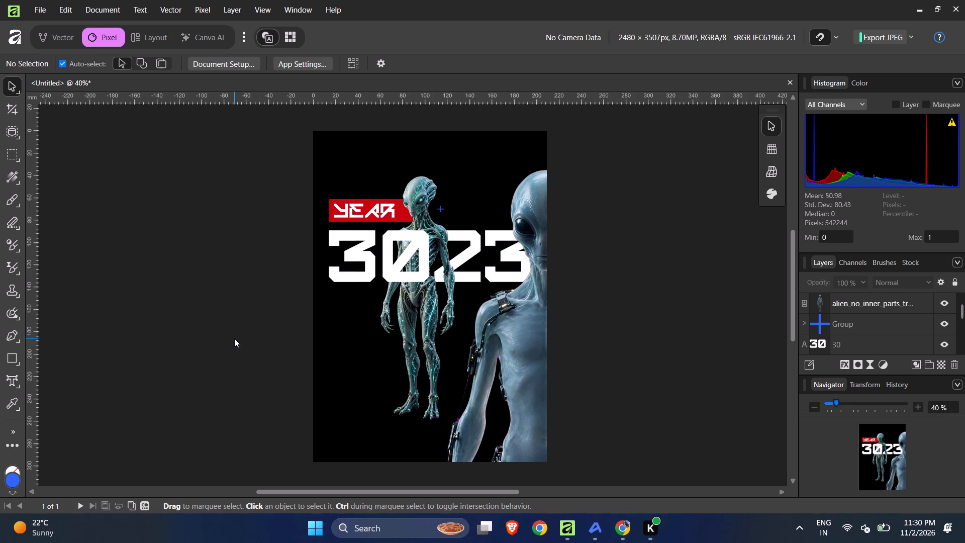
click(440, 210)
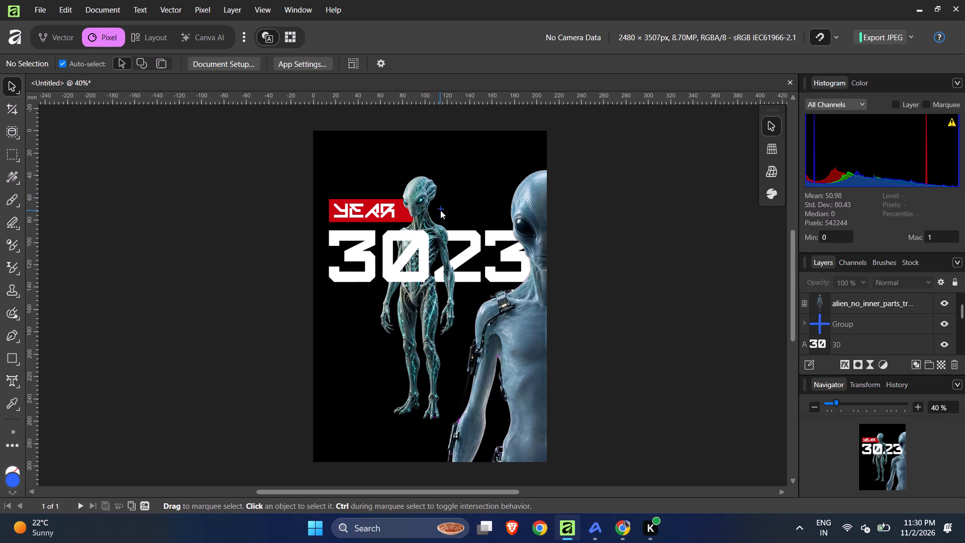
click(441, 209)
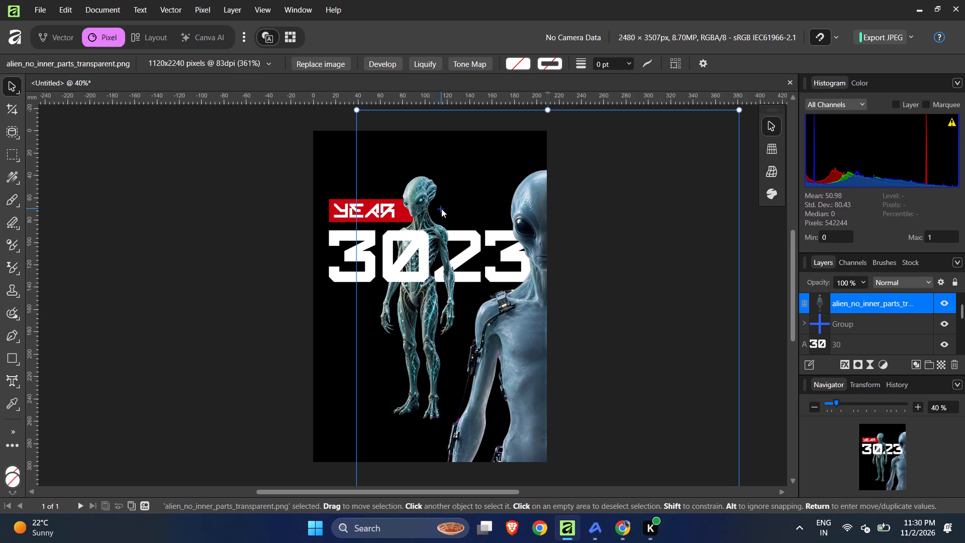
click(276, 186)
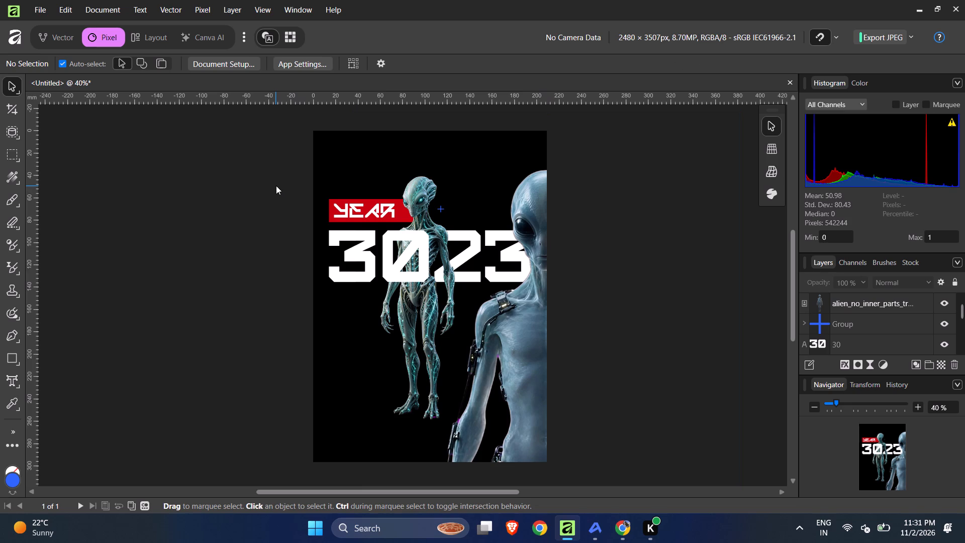
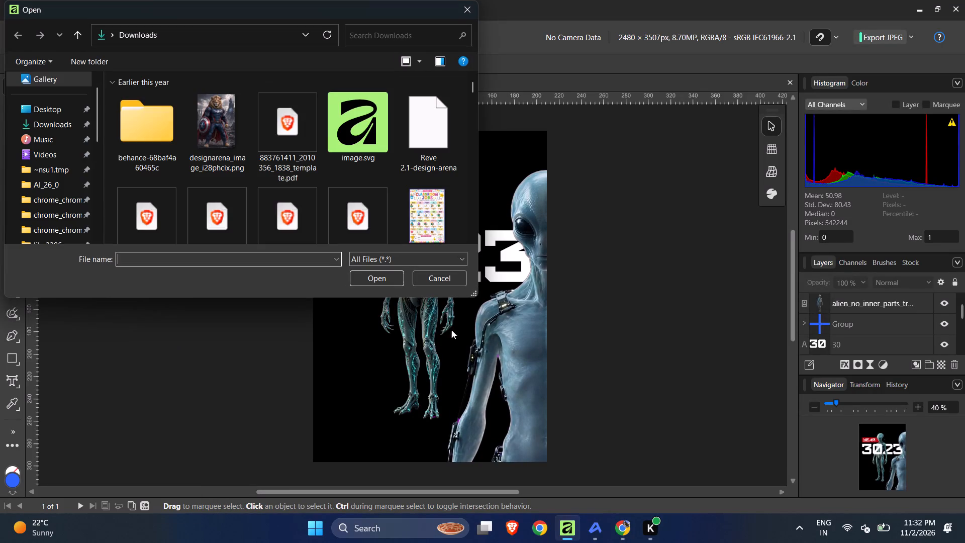
scroll(217, 125, down, 5)
scroll(222, 178, down, 19)
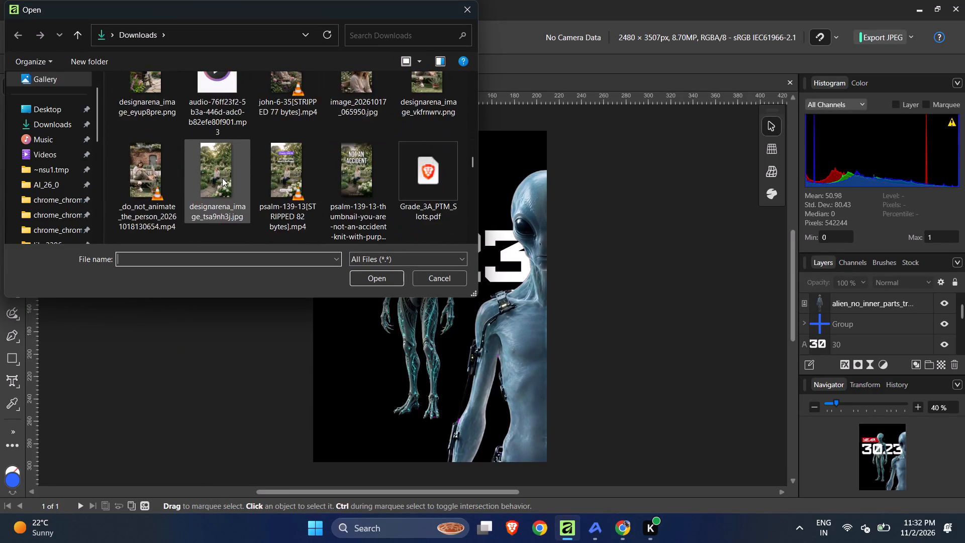
scroll(222, 178, down, 20)
scroll(222, 178, down, 10)
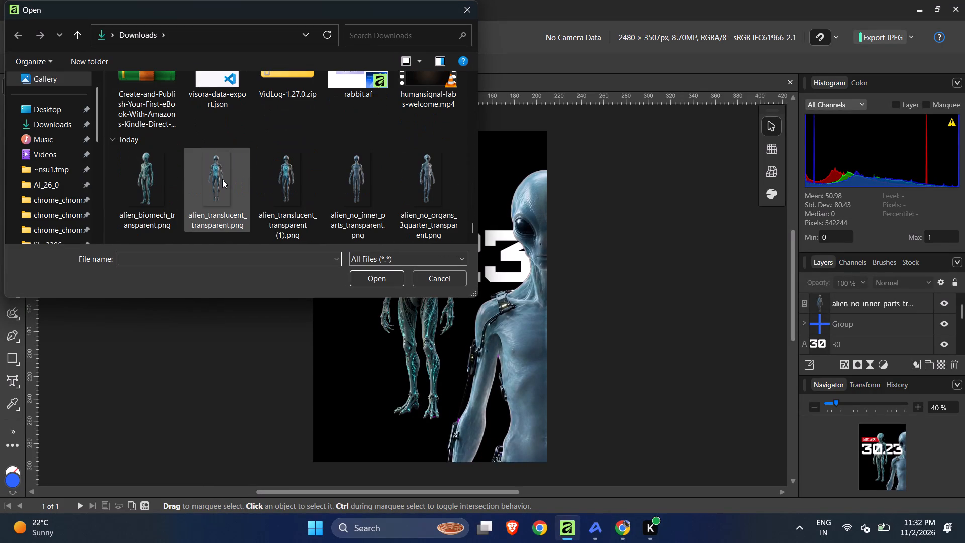
scroll(344, 188, down, 4)
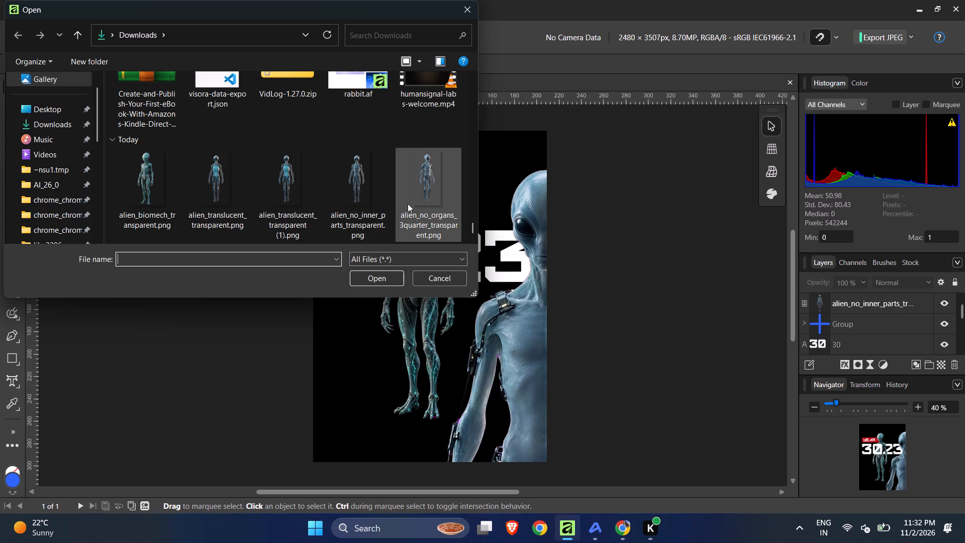
click(440, 187)
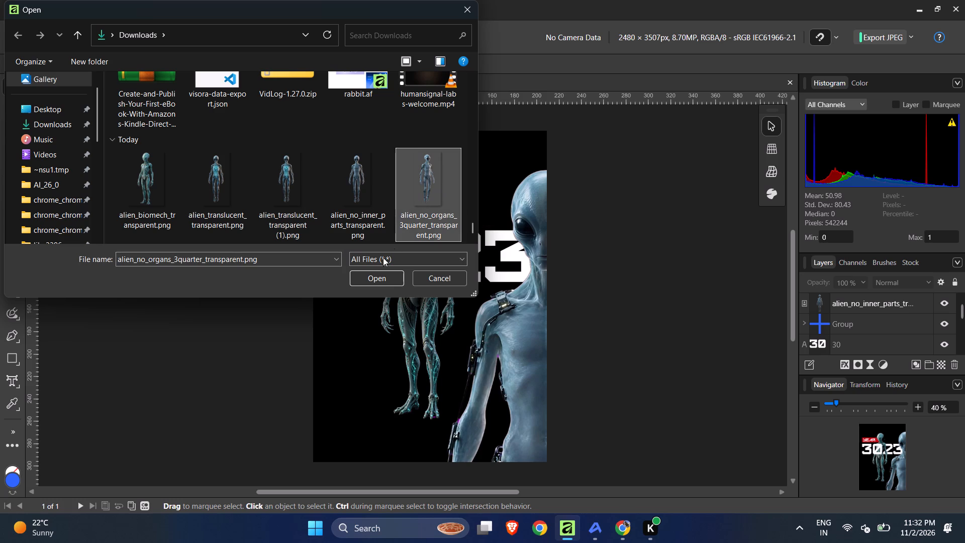
click(374, 278)
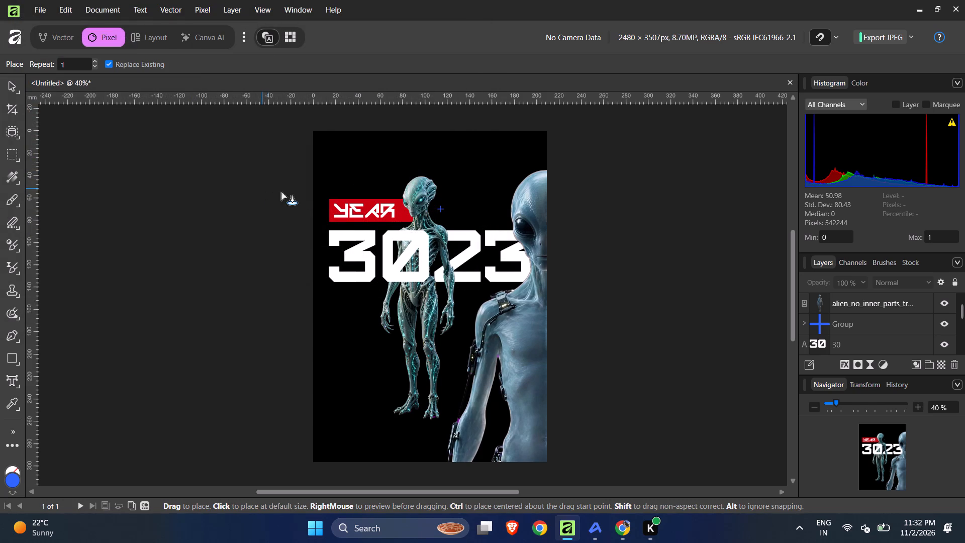
click(313, 174)
Move the three-quarter alien down to the poster's lower-left edge so that the edge crops part of its body.
ctrl+scroll(320, 198, down, 3)
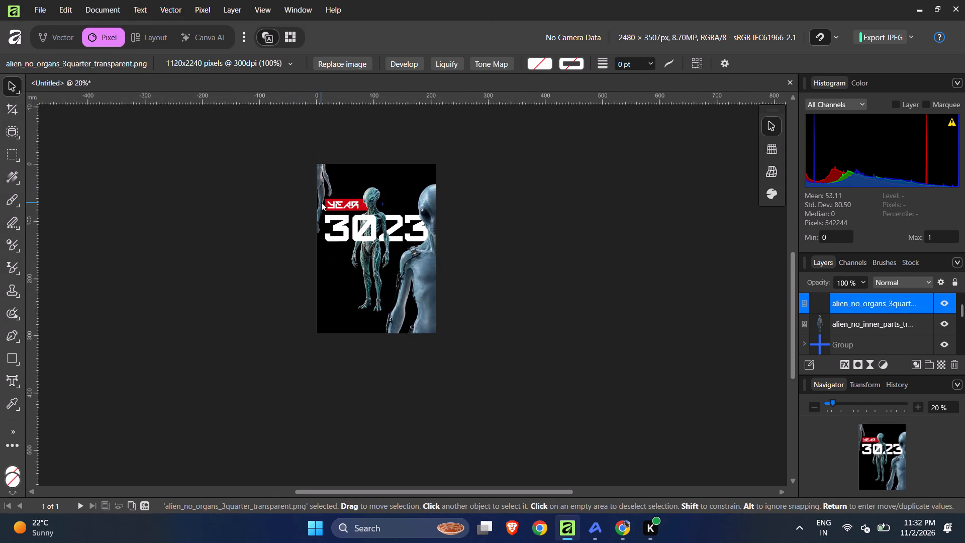
ctrl+scroll(323, 194, up, 2)
drag(323, 184, 338, 335)
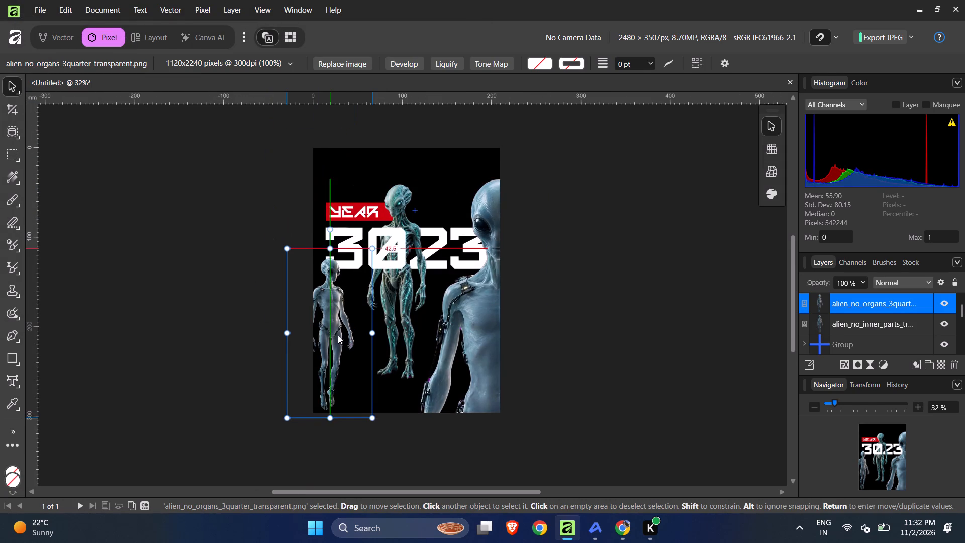
drag(338, 335, 319, 326)
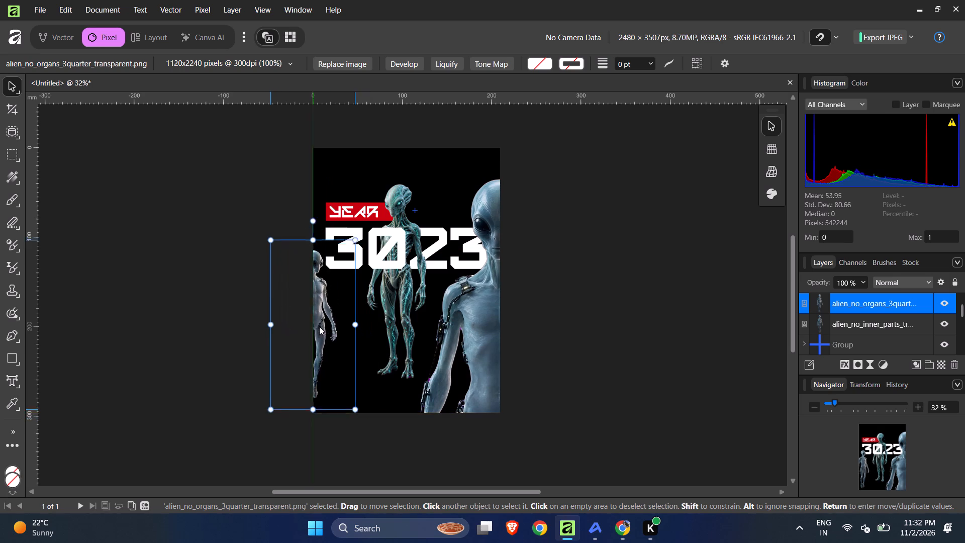
drag(319, 326, 324, 326)
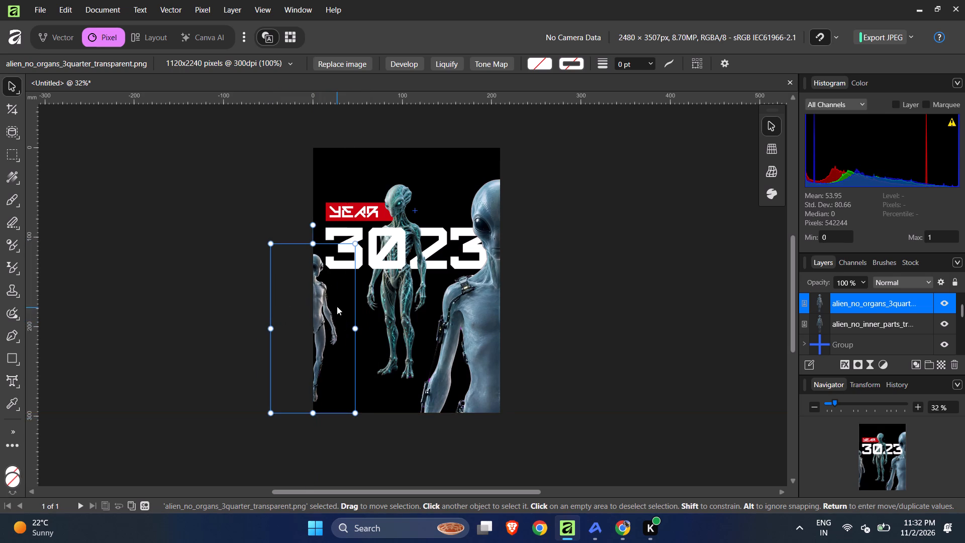
Enlarge the three-quarter alien to about 211% and shift it half off the poster's left edge, with its head beside the YEAR label.
drag(352, 328, 422, 275)
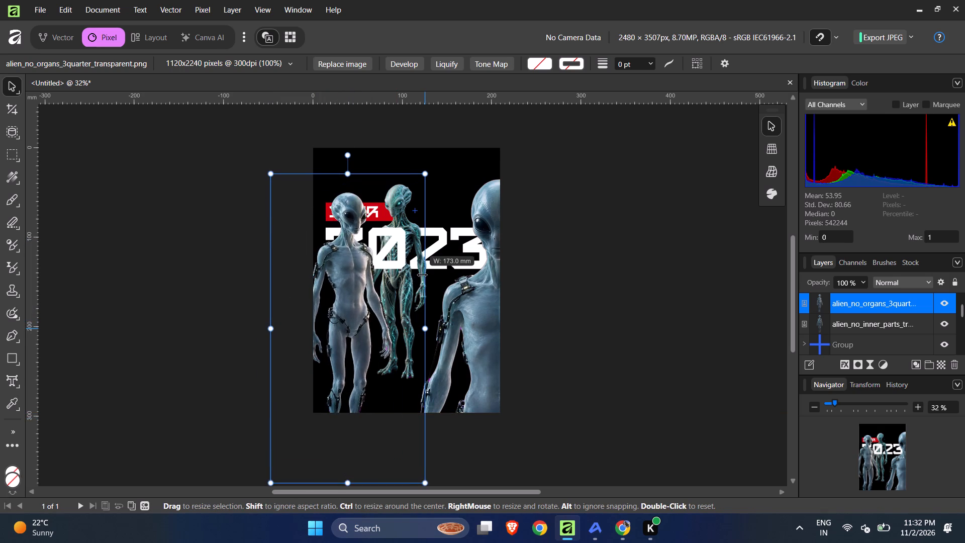
drag(422, 275, 438, 265)
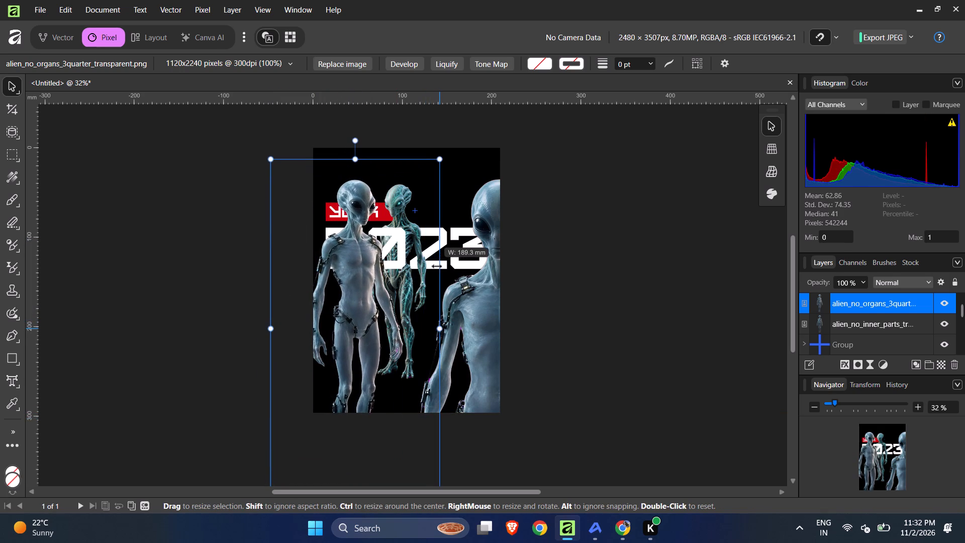
drag(438, 265, 450, 257)
drag(366, 285, 321, 302)
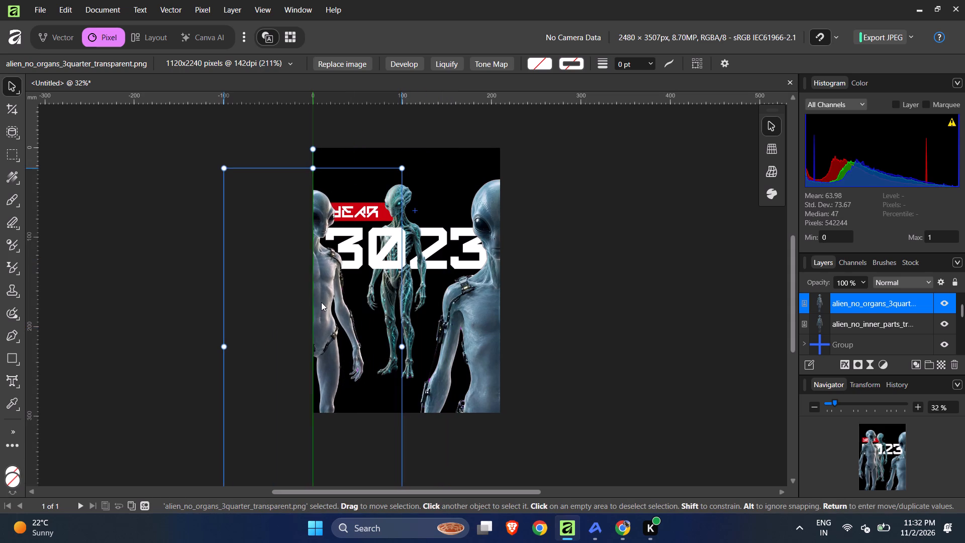
drag(321, 302, 317, 307)
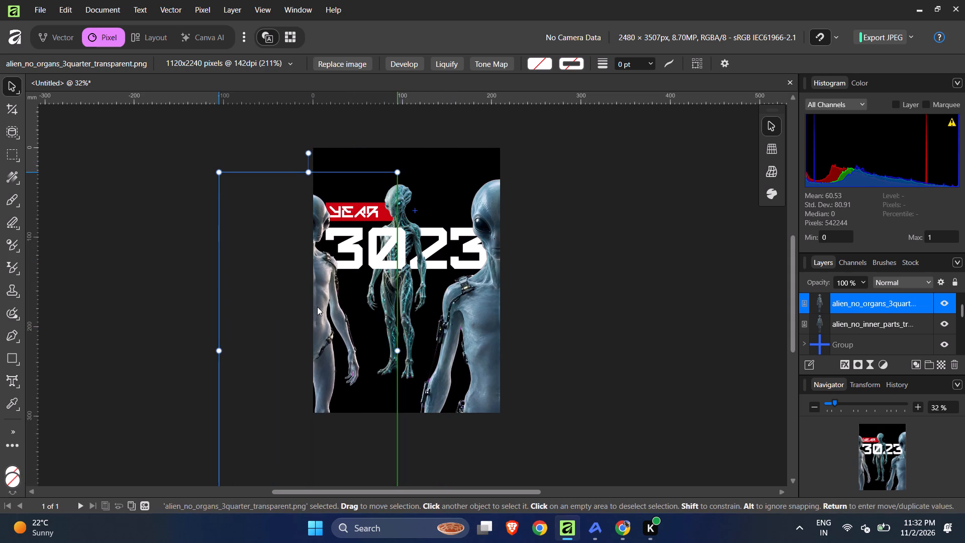
drag(317, 307, 313, 310)
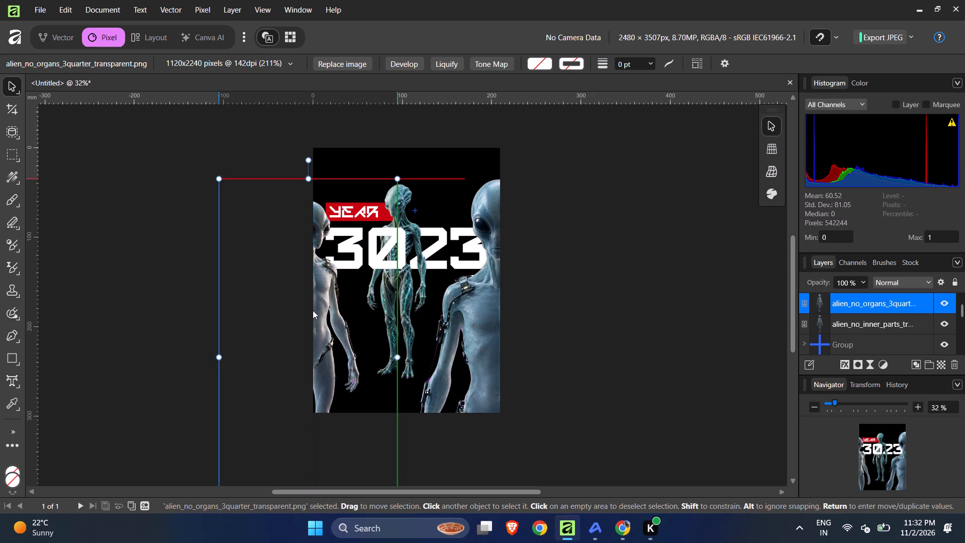
drag(313, 310, 311, 290)
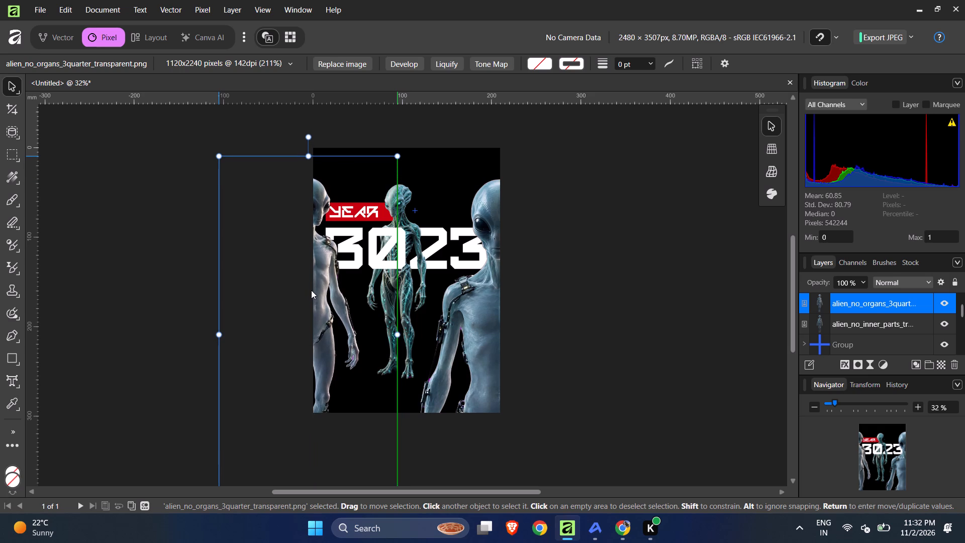
drag(311, 290, 311, 288)
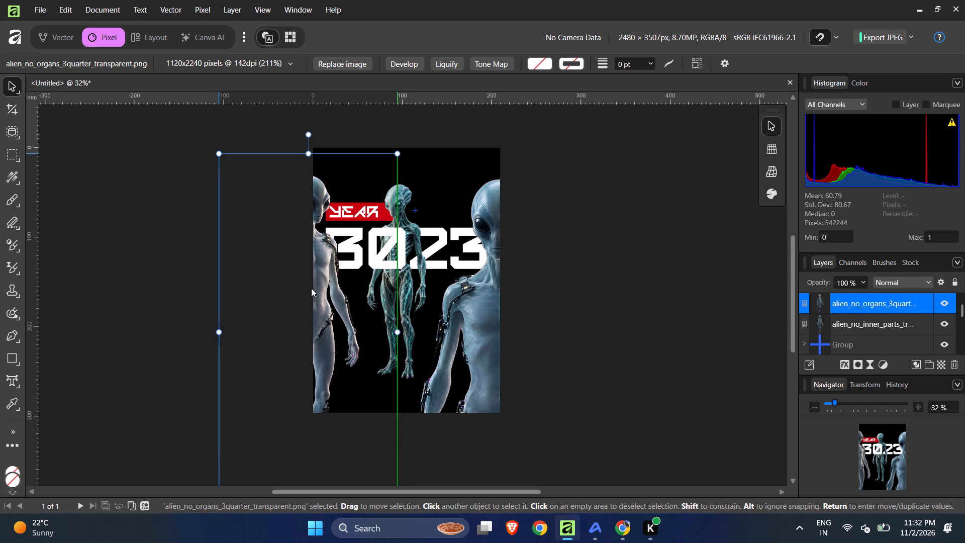
drag(311, 288, 312, 296)
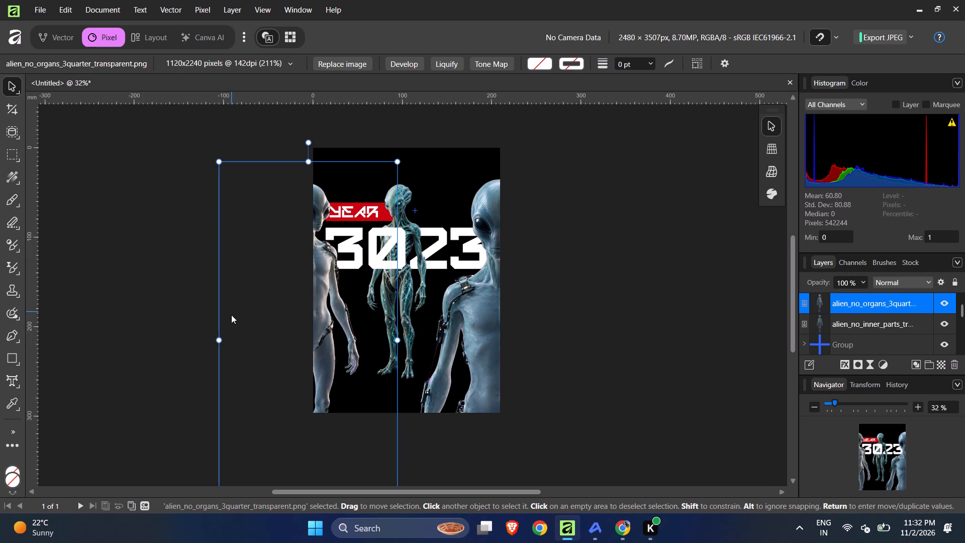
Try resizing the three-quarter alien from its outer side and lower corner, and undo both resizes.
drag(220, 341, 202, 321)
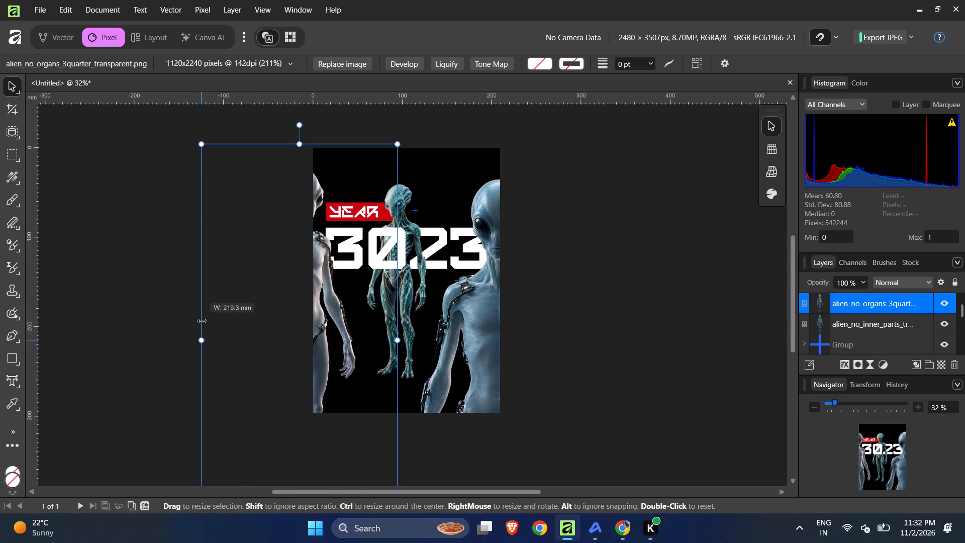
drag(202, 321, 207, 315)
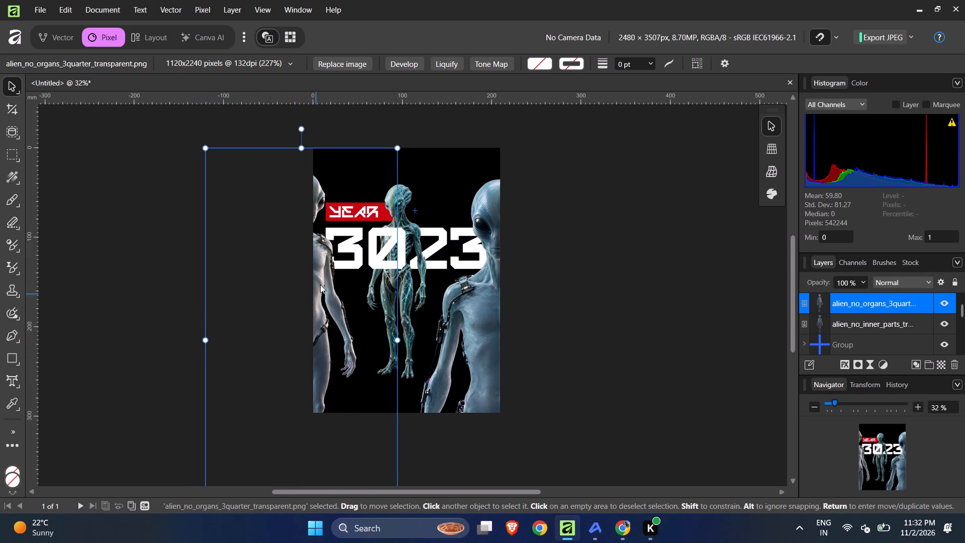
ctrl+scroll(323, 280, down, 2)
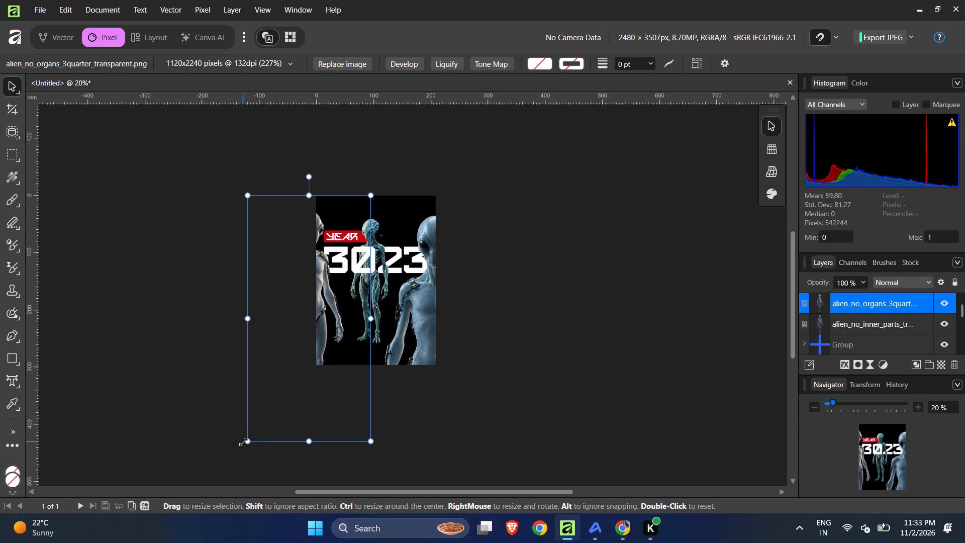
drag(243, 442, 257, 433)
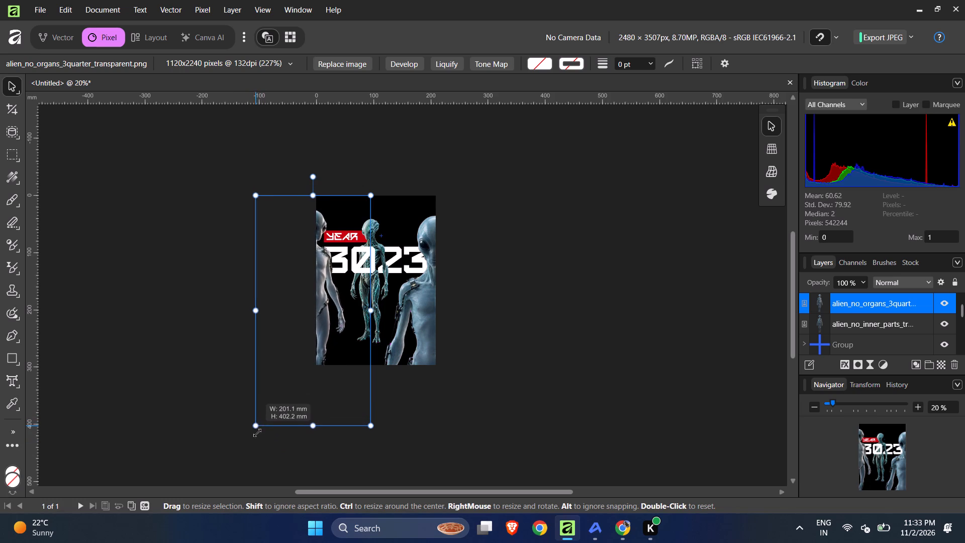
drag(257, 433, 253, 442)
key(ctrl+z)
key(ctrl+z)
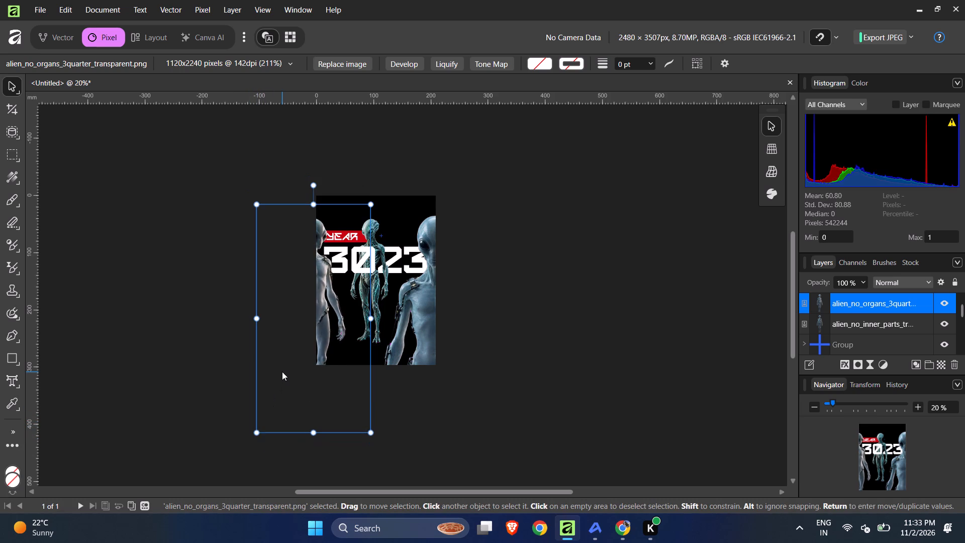
Lower the three-quarter alien along the poster's left edge and enlarge it to about 275%.
click(326, 347)
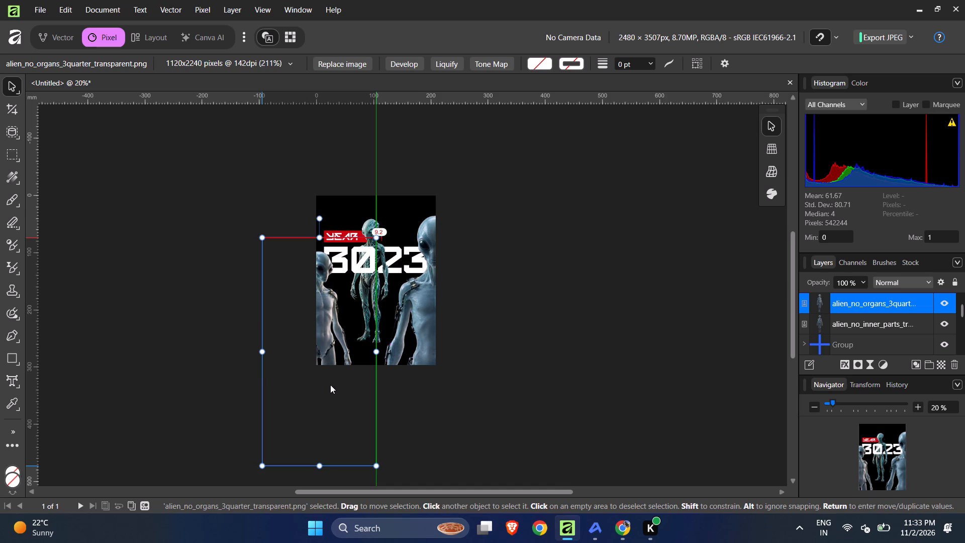
ctrl+scroll(345, 375, down, 2)
ctrl+scroll(360, 352, up, 2)
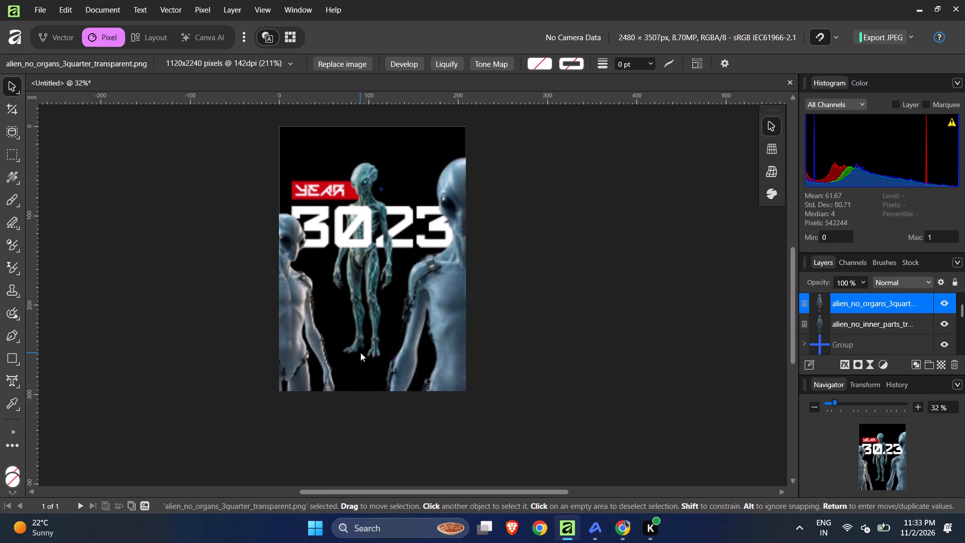
ctrl+scroll(360, 352, up, 3)
drag(377, 374, 325, 364)
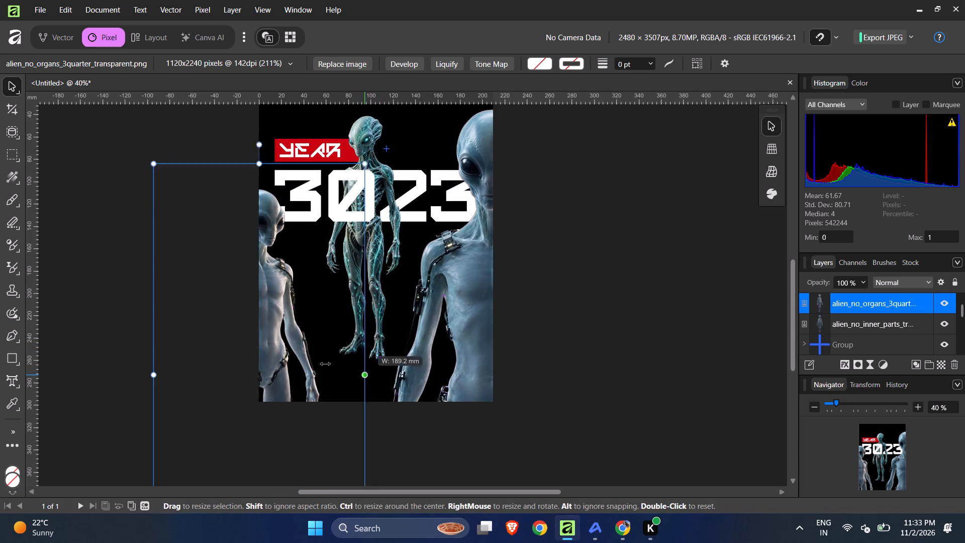
drag(325, 364, 445, 377)
Reposition the enlarged alien in the poster's lower-left corner, with its head just under the first 3 of 3023, and deselect it.
drag(333, 303, 311, 373)
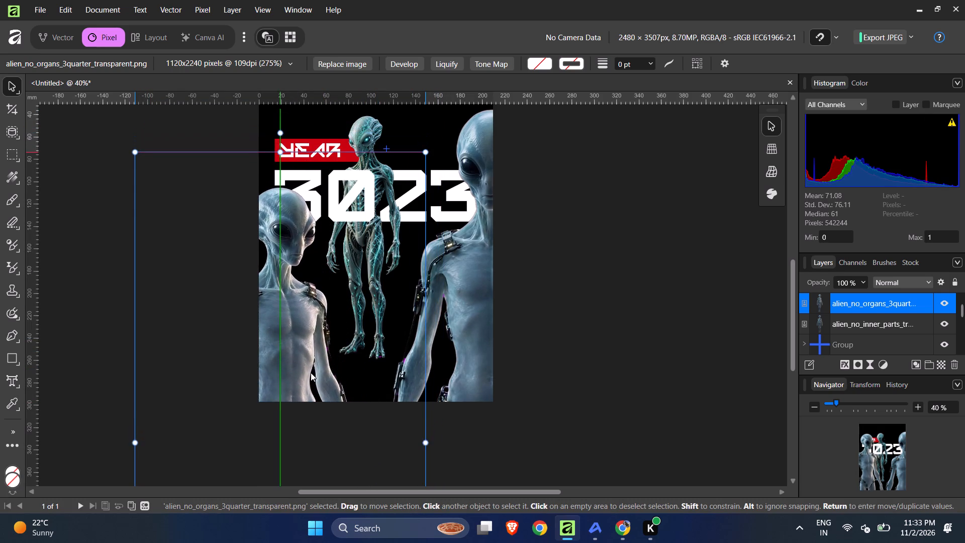
drag(311, 373, 310, 388)
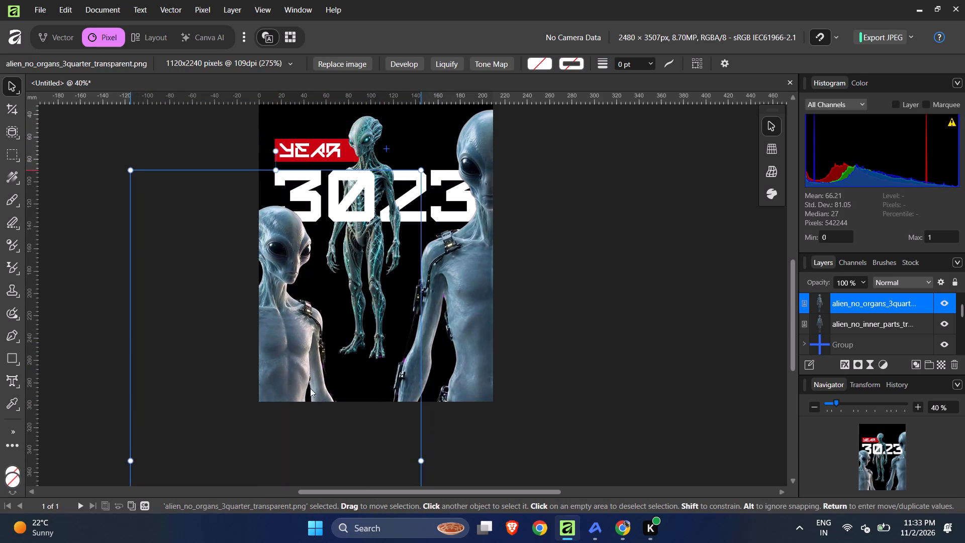
drag(310, 388, 310, 399)
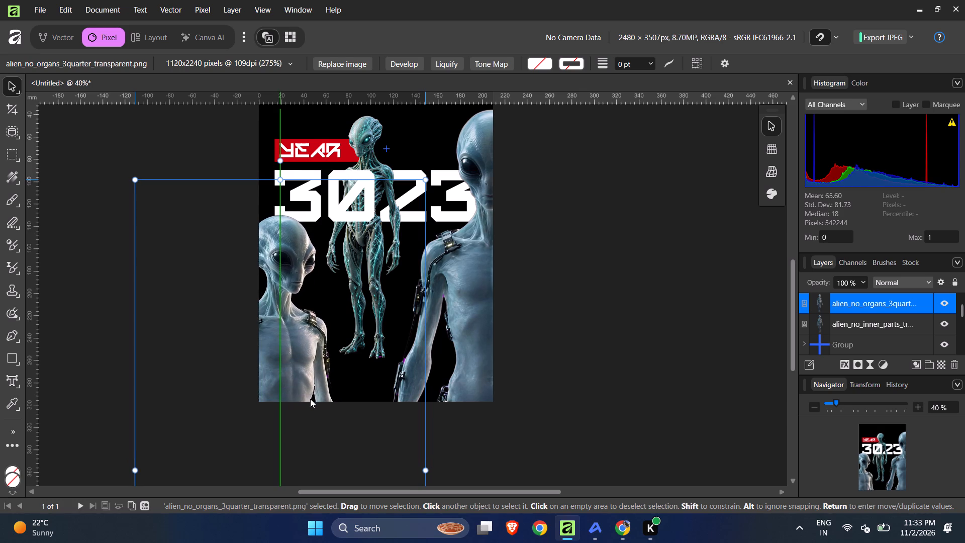
drag(310, 399, 310, 398)
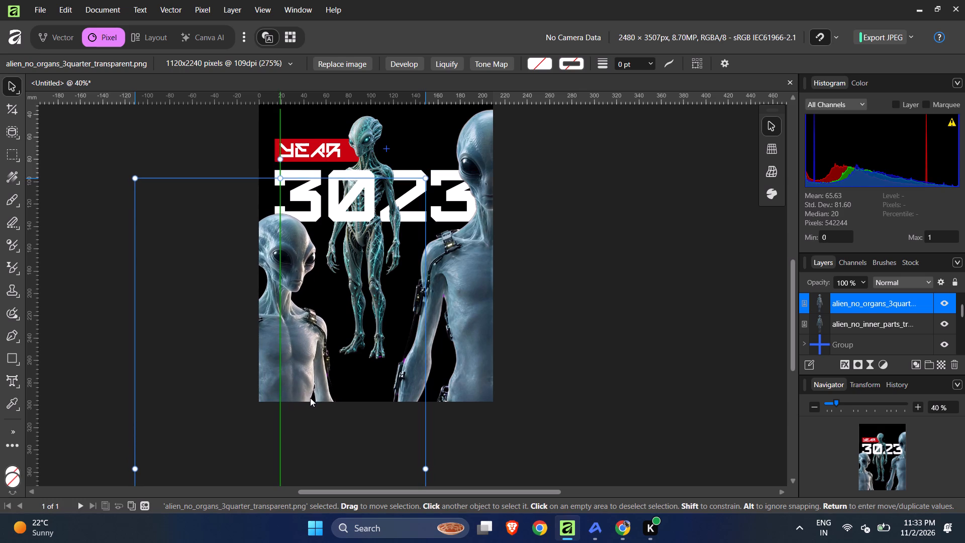
drag(310, 398, 310, 398)
ctrl+scroll(322, 303, down, 3)
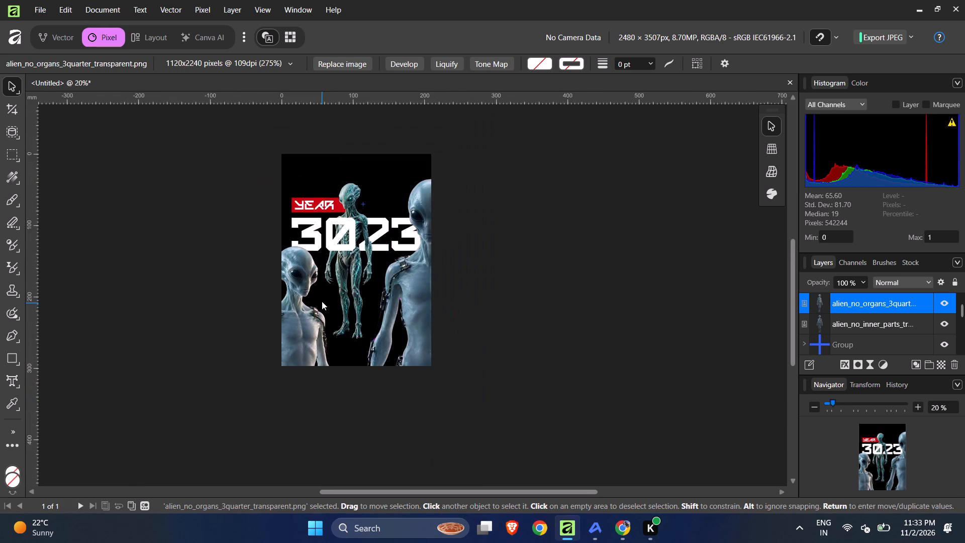
click(515, 260)
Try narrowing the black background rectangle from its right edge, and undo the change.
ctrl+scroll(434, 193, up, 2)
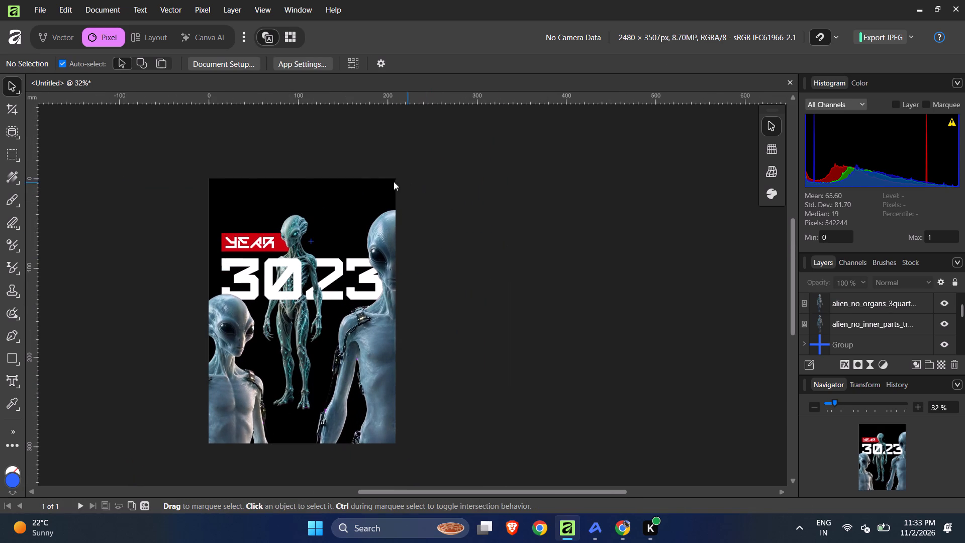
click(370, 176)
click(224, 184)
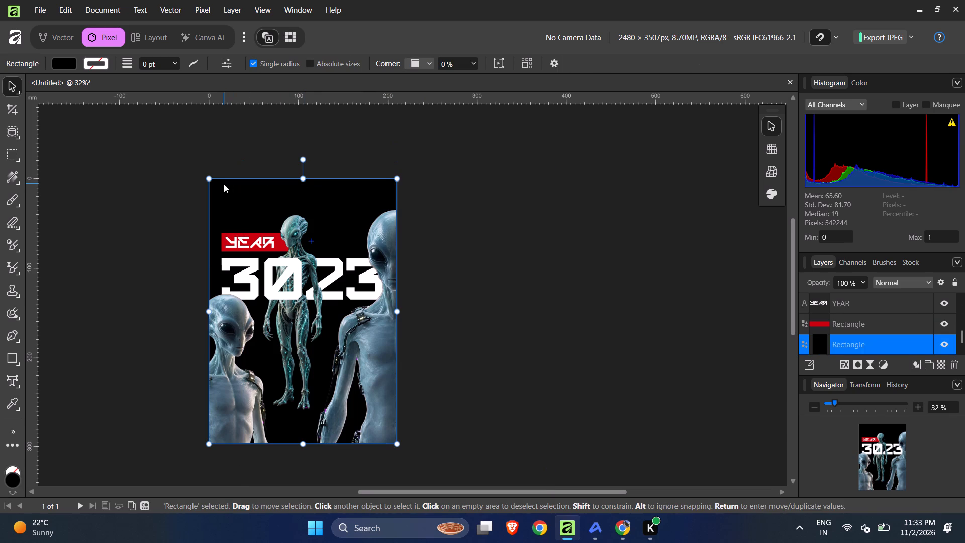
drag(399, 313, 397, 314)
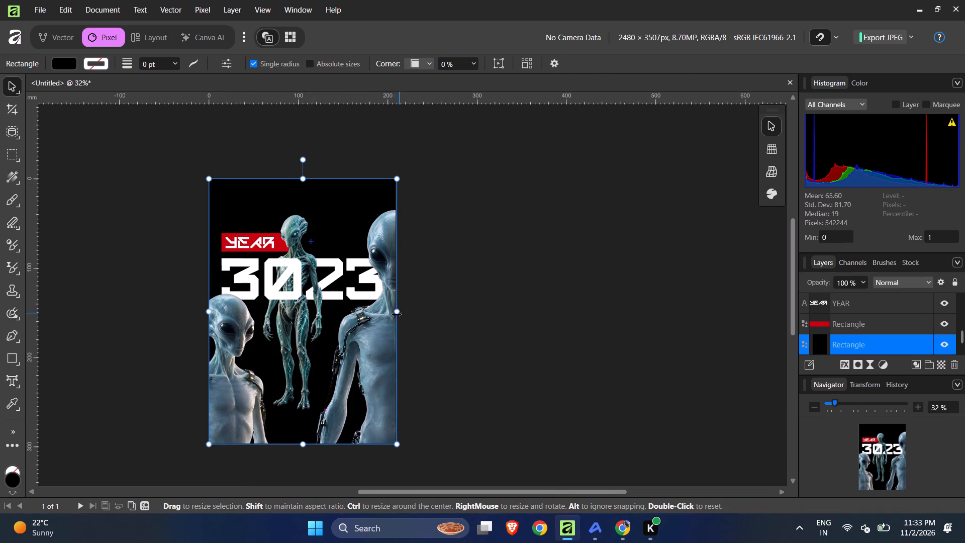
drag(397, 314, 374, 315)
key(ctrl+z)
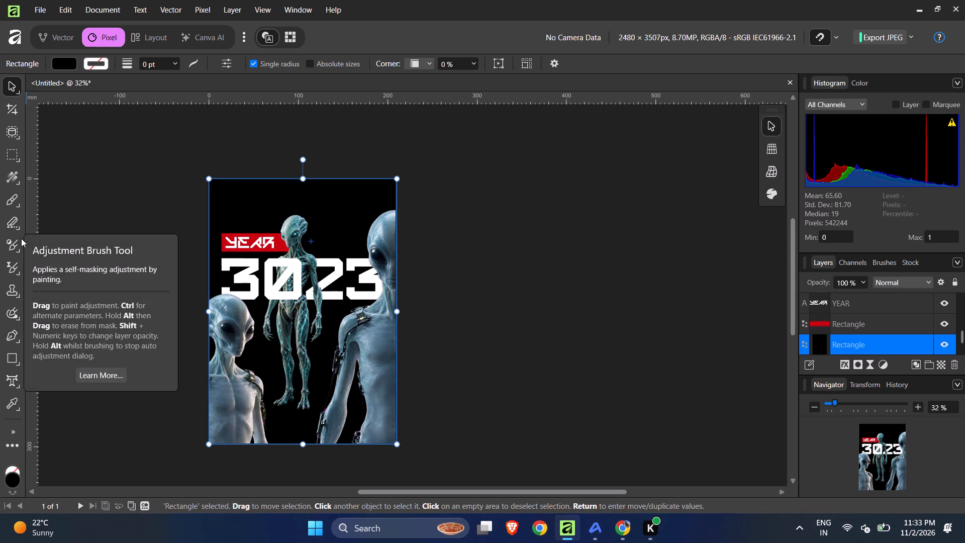
Apply a vertical linear transparency to the black background rectangle, opaque near the poster's top and fading out at its bottom edge.
click(65, 35)
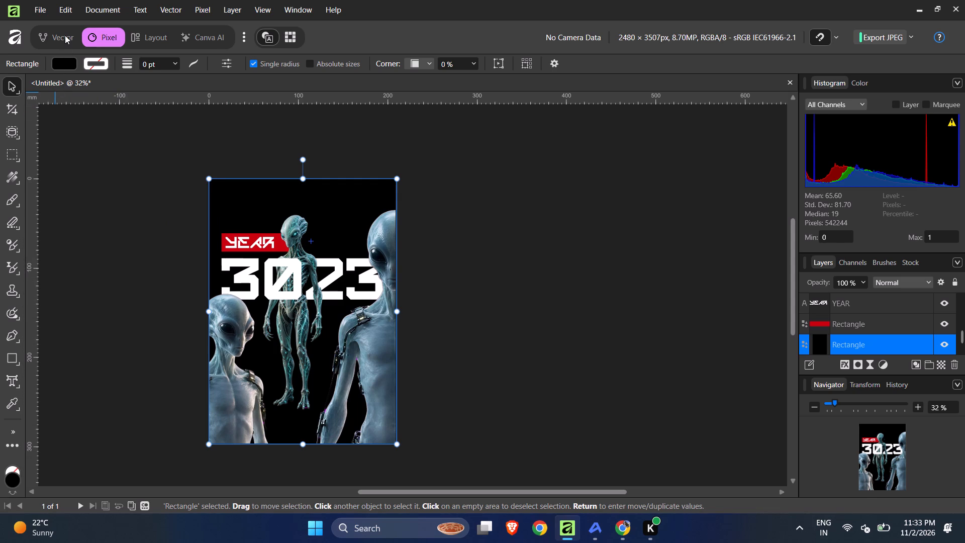
click(65, 35)
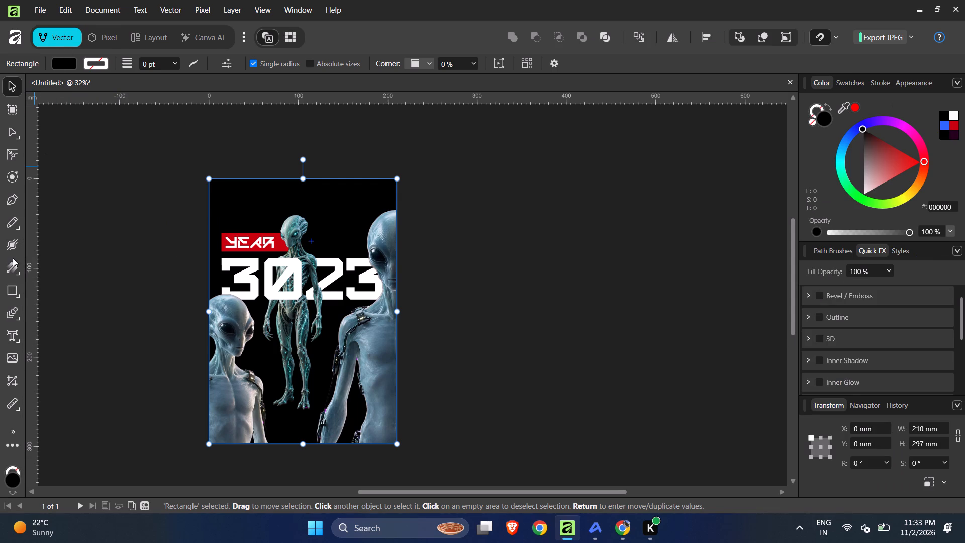
drag(17, 273, 59, 282)
drag(296, 442, 295, 294)
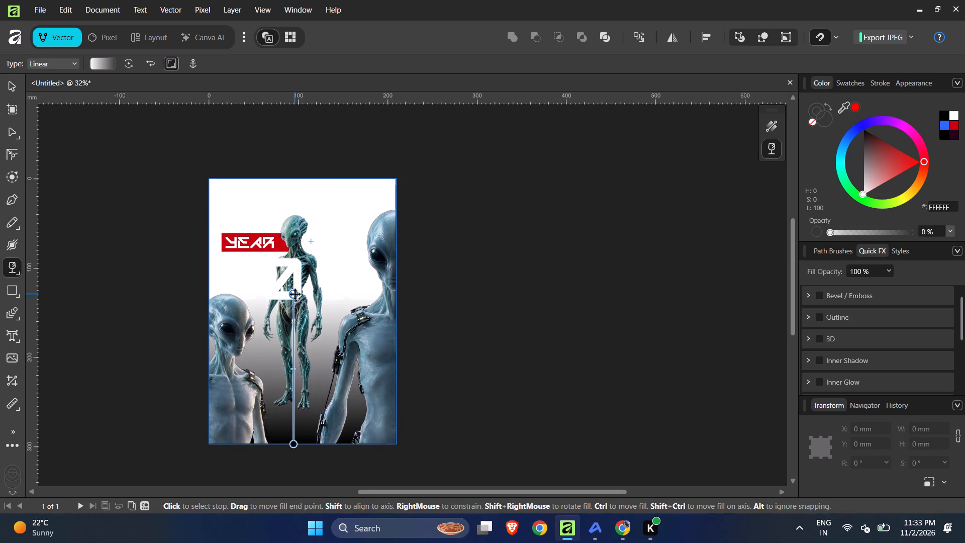
key(ctrl+z)
shift+drag(295, 185, 307, 402)
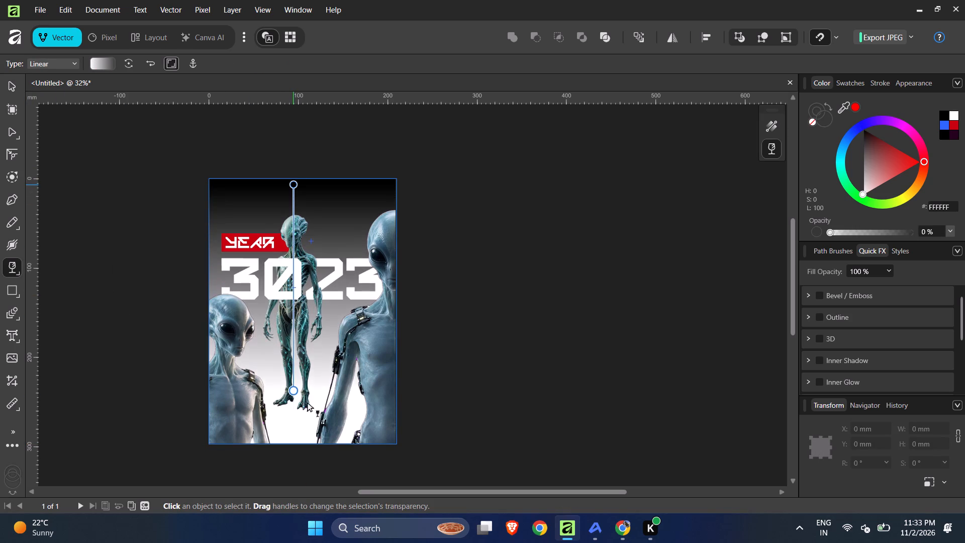
shift+drag(307, 402, 303, 451)
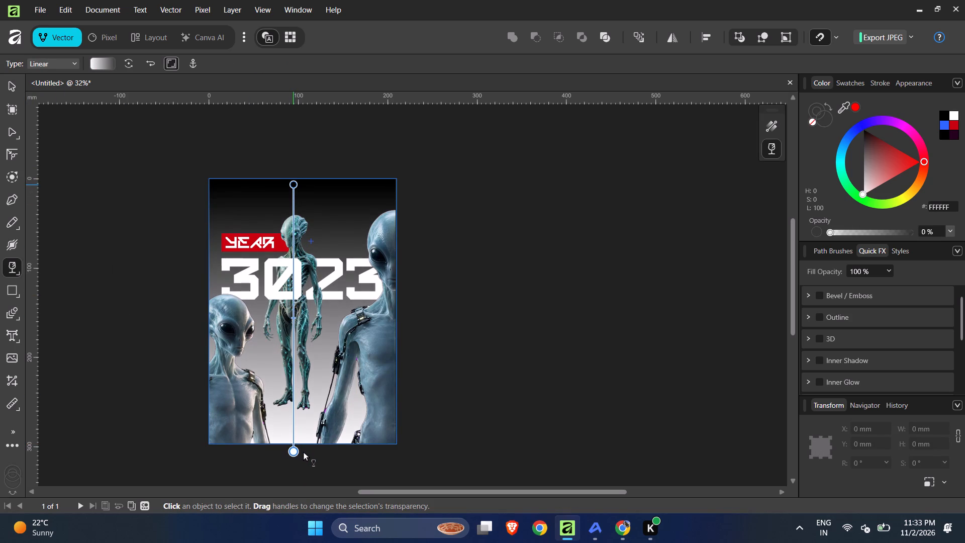
shift+drag(303, 451, 302, 446)
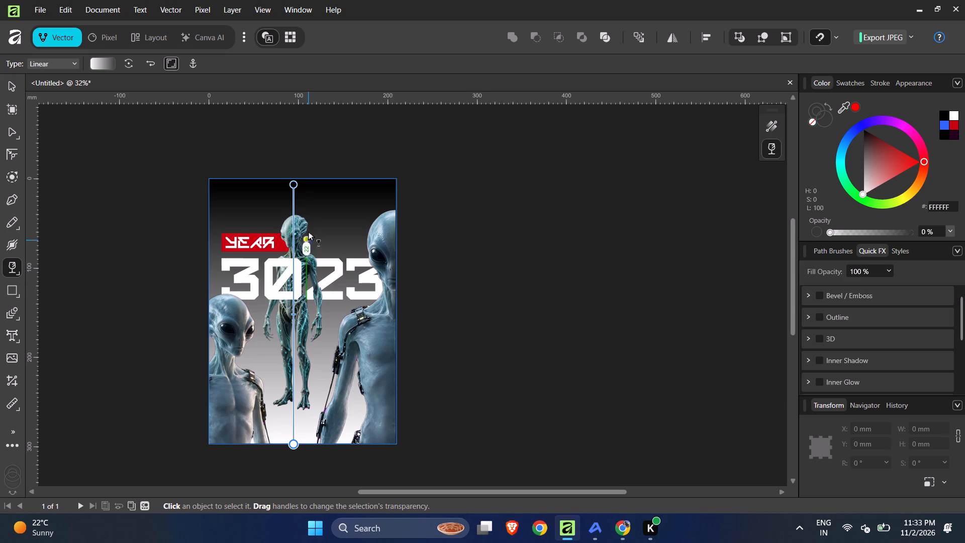
Shift the transparency's midpoint well below the central alien's feet, close to the bottom edge, so the black covers more of the background.
drag(294, 317, 297, 398)
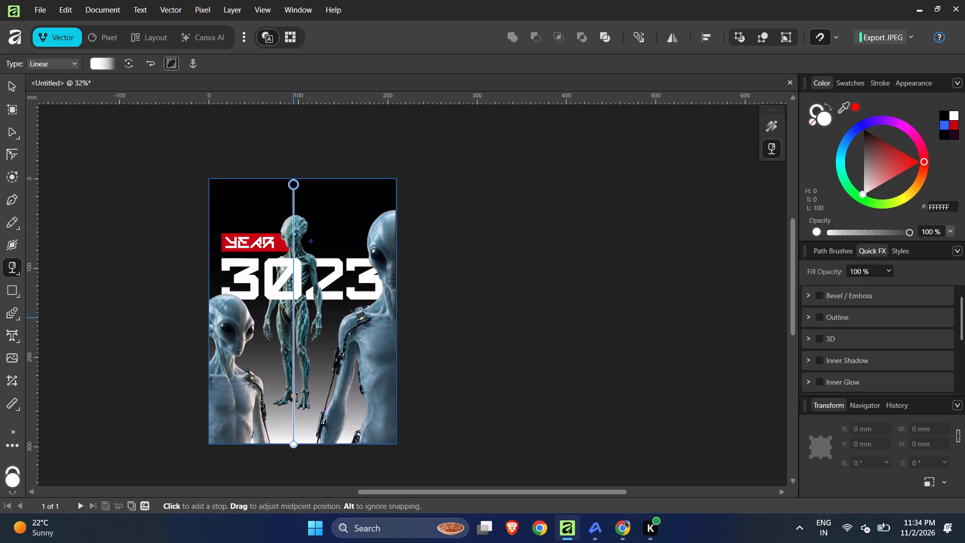
drag(297, 398, 300, 261)
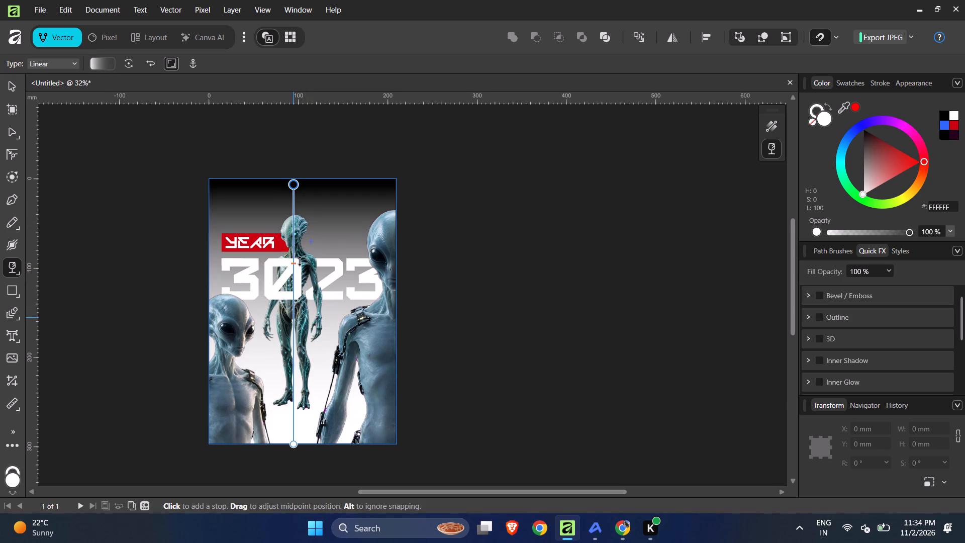
drag(300, 261, 303, 387)
key(ctrl+z)
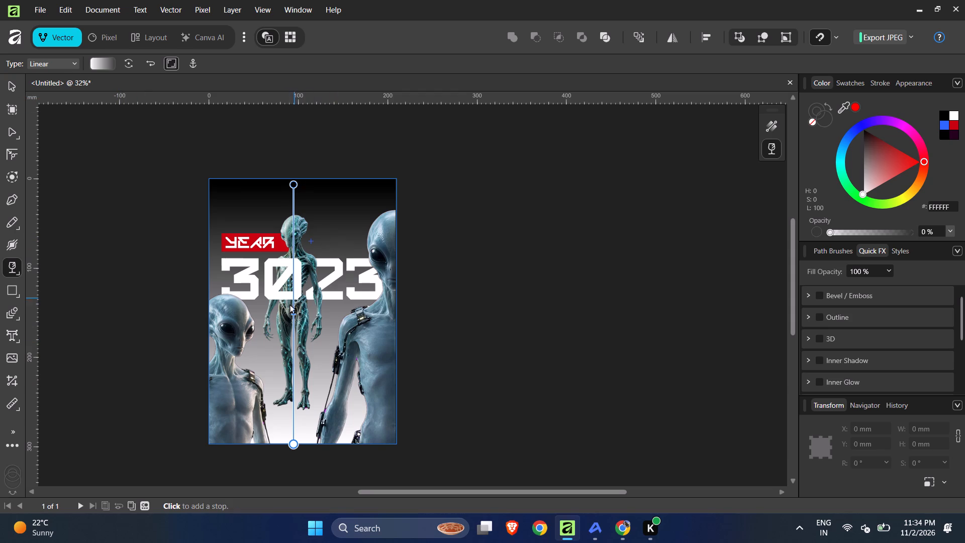
drag(290, 314, 299, 393)
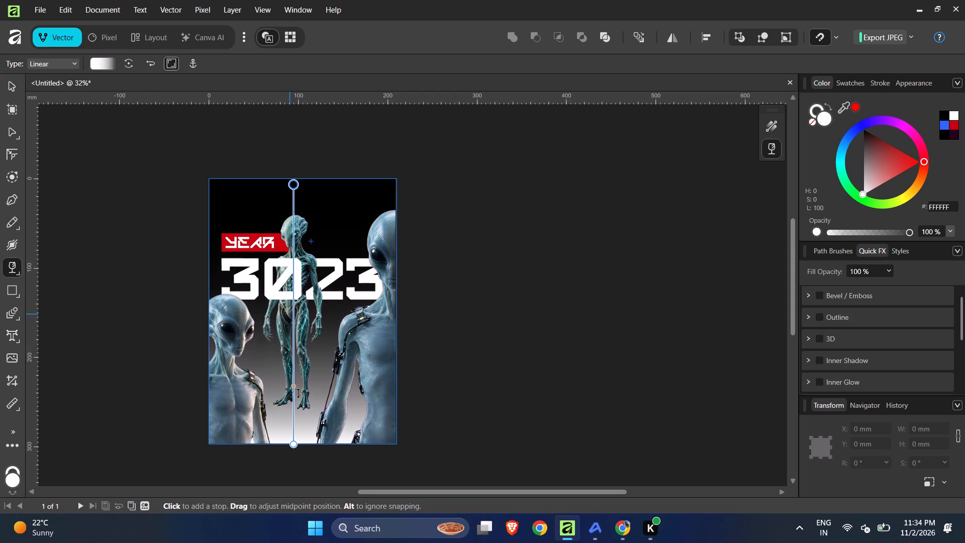
drag(299, 393, 300, 396)
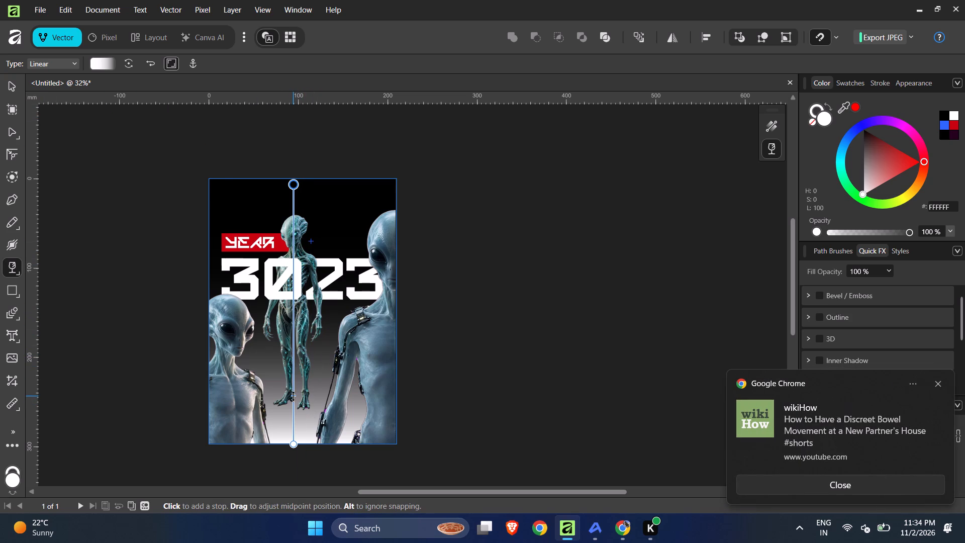
drag(294, 396, 295, 430)
click(6, 81)
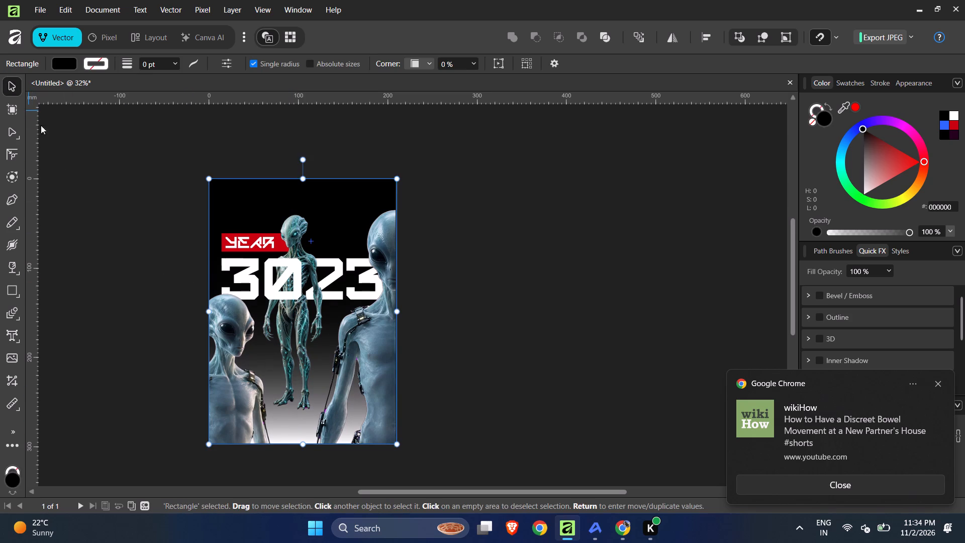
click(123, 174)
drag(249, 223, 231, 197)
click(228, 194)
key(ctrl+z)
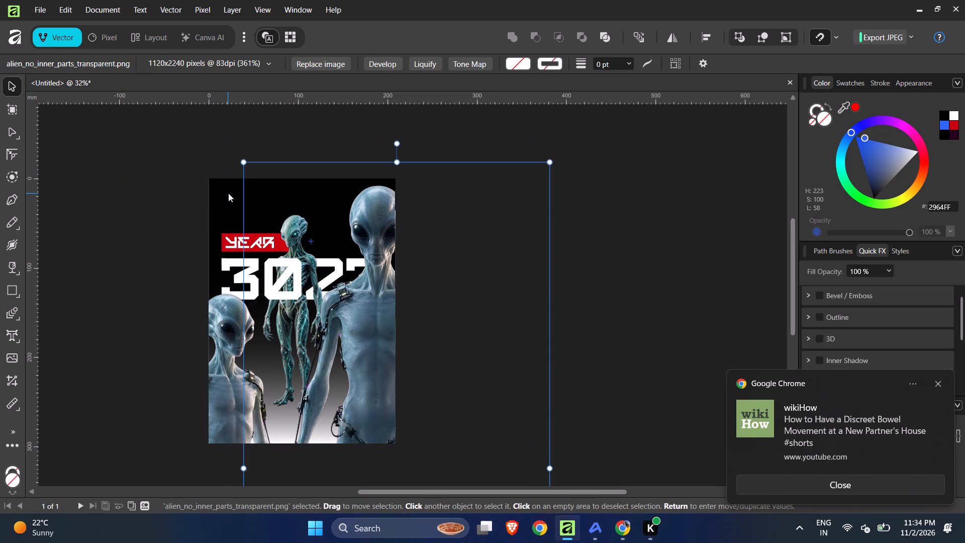
Rotate the background rectangle 180° so its transparent fade lies along the poster's top edge, keeping it aligned with the page.
click(205, 185)
click(211, 185)
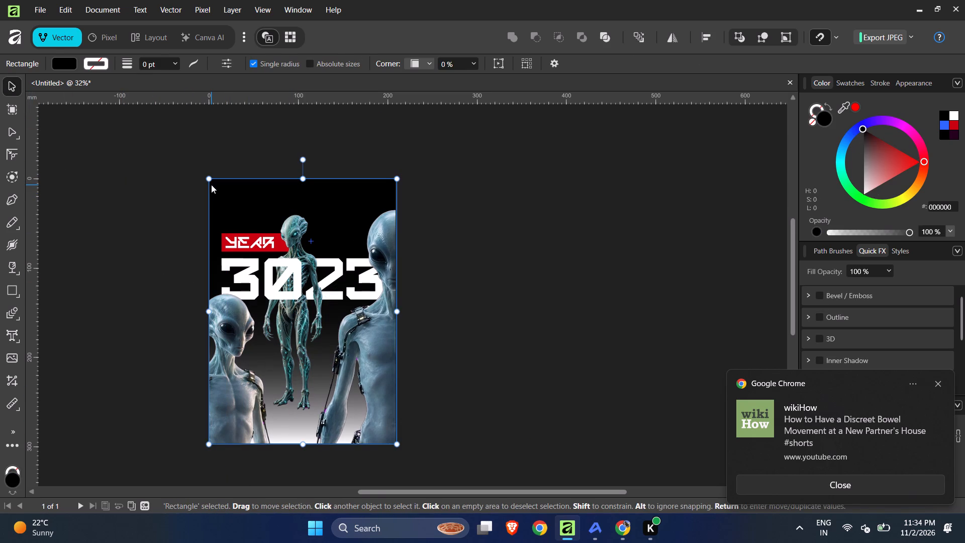
drag(403, 448, 195, 138)
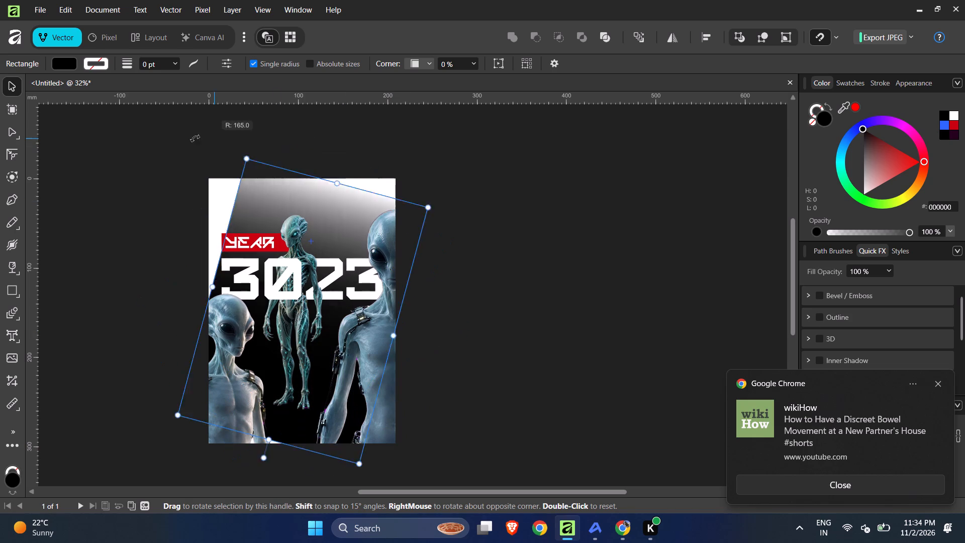
drag(195, 138, 188, 138)
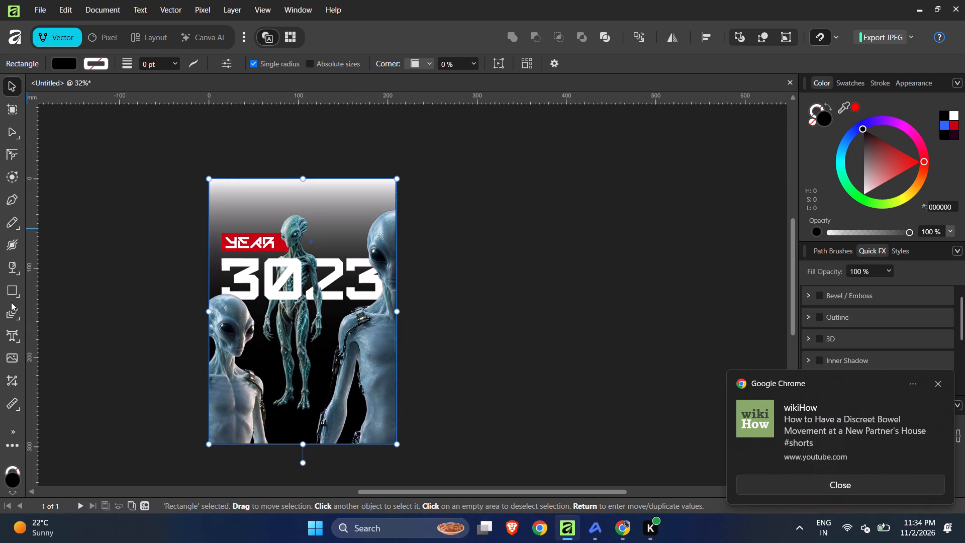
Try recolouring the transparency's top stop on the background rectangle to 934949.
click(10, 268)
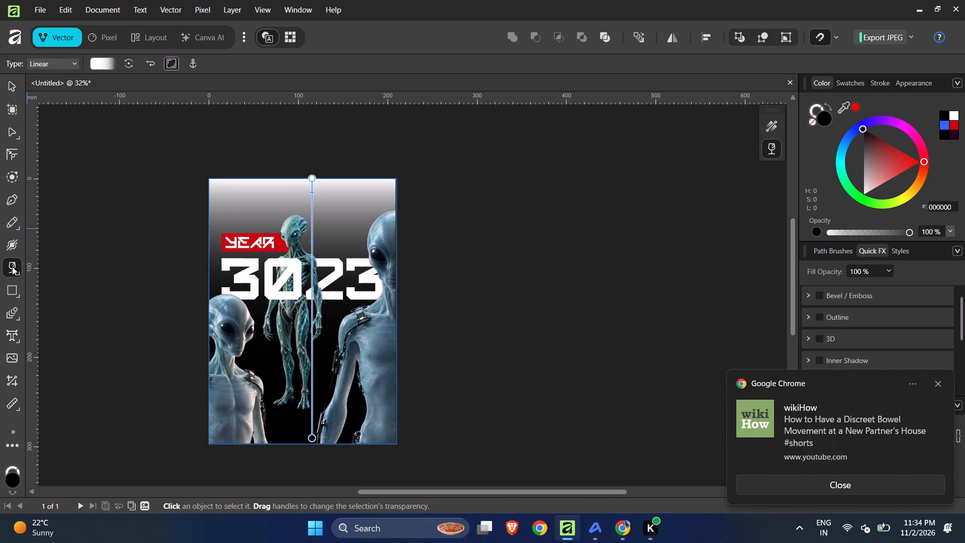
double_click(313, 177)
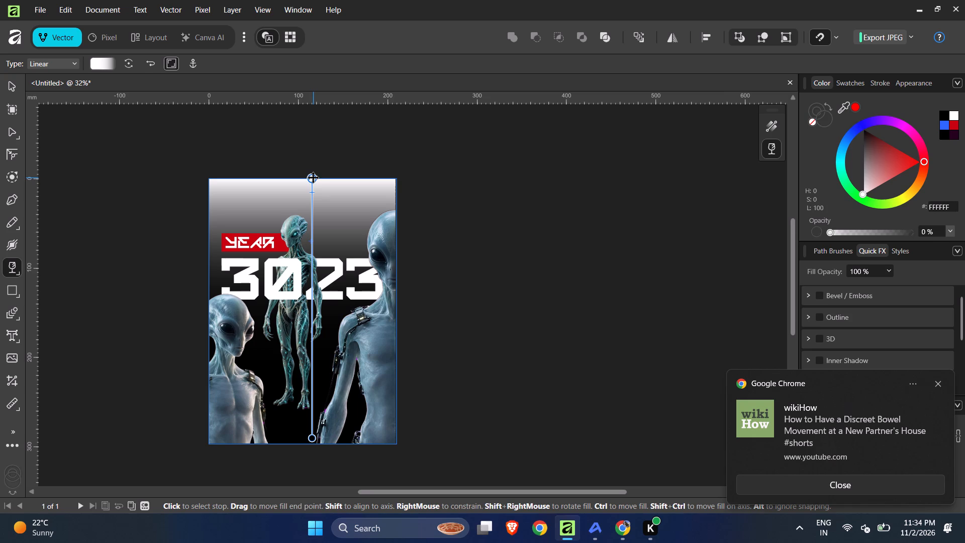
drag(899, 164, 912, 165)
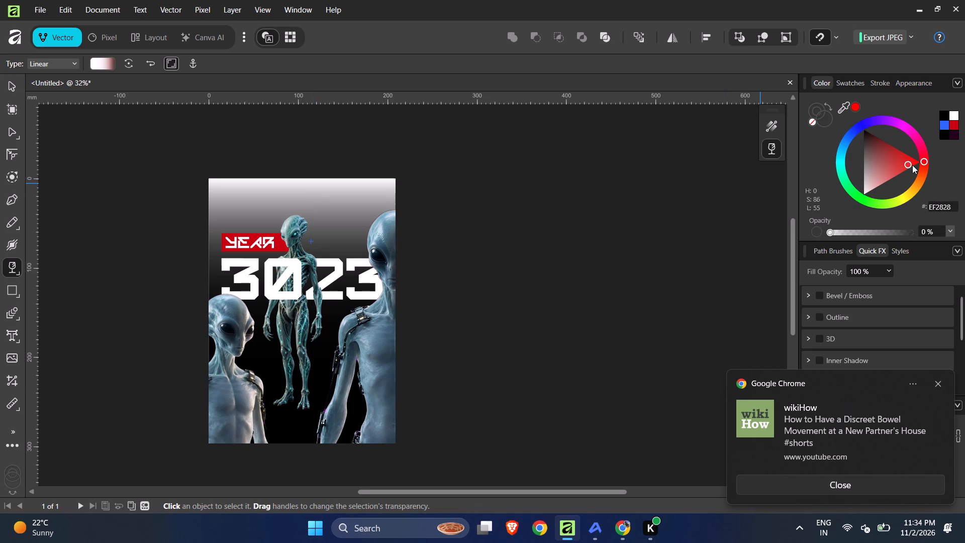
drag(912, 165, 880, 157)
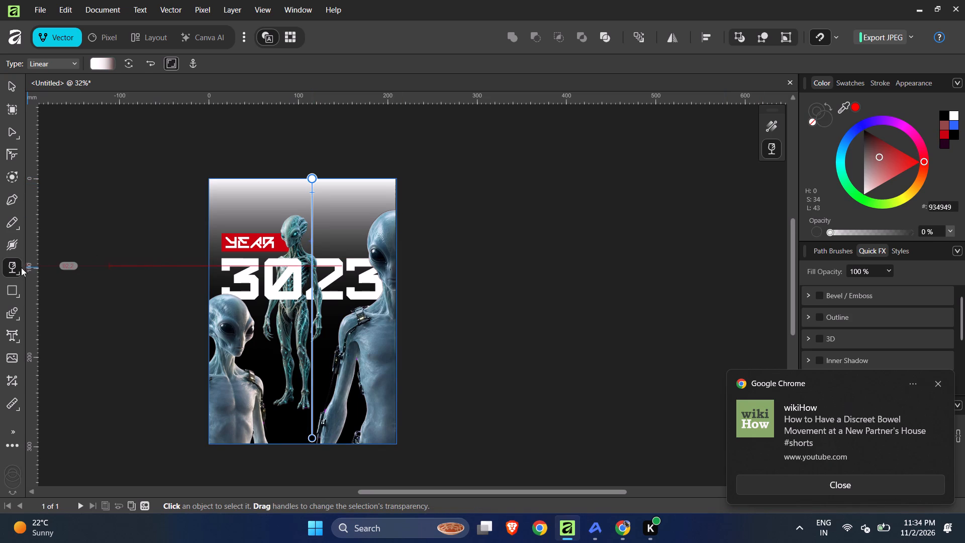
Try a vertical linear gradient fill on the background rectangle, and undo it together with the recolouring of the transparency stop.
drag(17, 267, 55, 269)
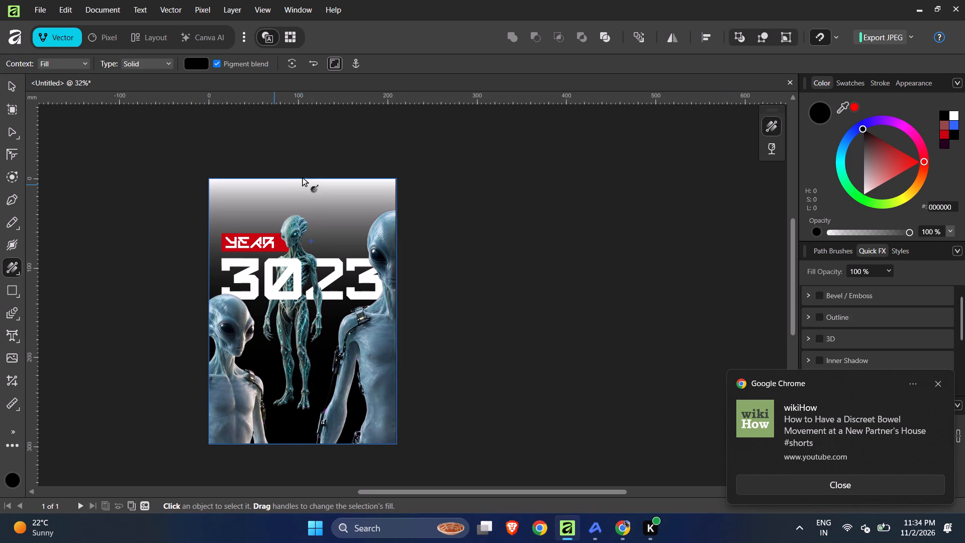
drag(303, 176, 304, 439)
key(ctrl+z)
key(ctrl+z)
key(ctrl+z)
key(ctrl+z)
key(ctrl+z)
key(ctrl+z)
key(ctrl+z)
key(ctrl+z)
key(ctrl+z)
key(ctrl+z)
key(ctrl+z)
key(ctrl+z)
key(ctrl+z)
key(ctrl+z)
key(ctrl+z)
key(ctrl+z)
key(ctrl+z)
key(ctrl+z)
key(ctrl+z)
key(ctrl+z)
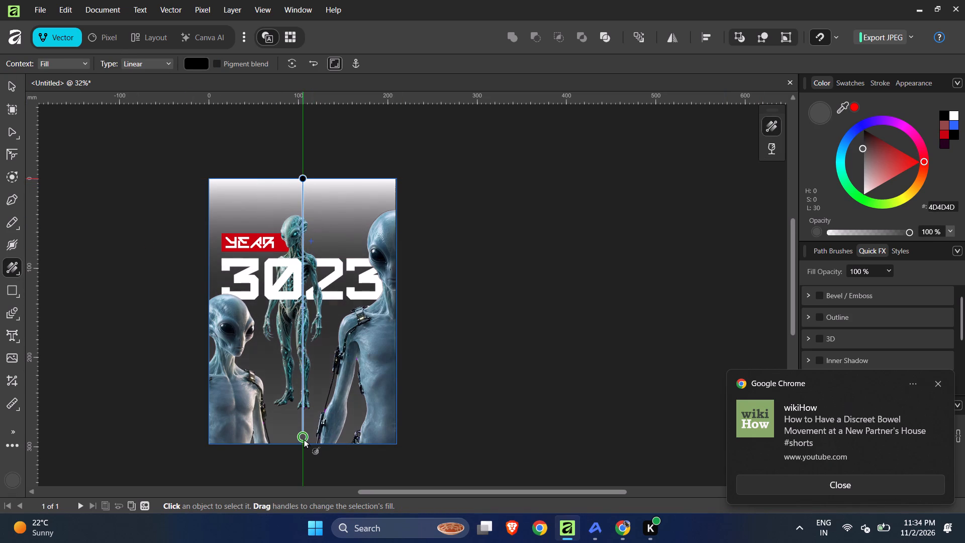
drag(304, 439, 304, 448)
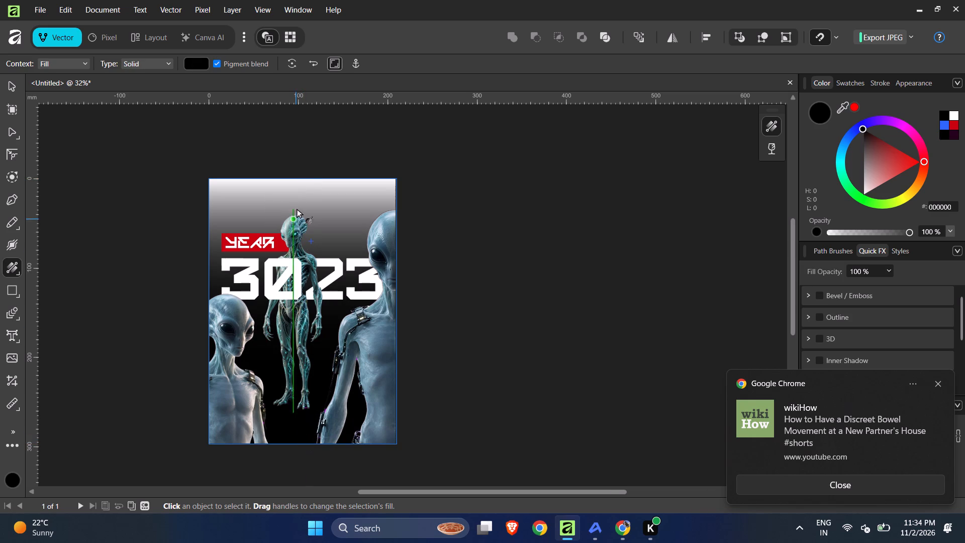
Fill the background rectangle with a vertical linear gradient from black at the top edge to blue 2964FF at the bottom edge.
drag(300, 181, 309, 438)
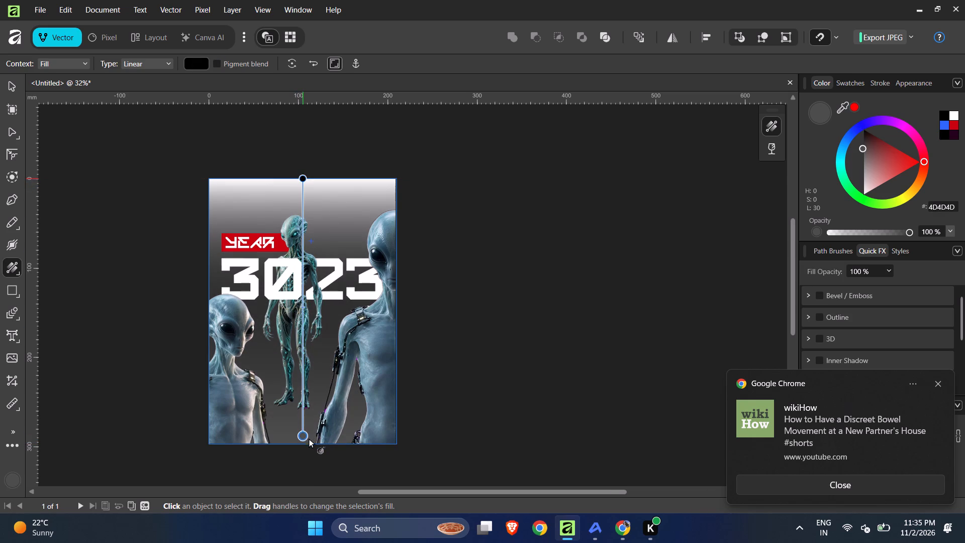
drag(309, 438, 308, 445)
double_click(303, 442)
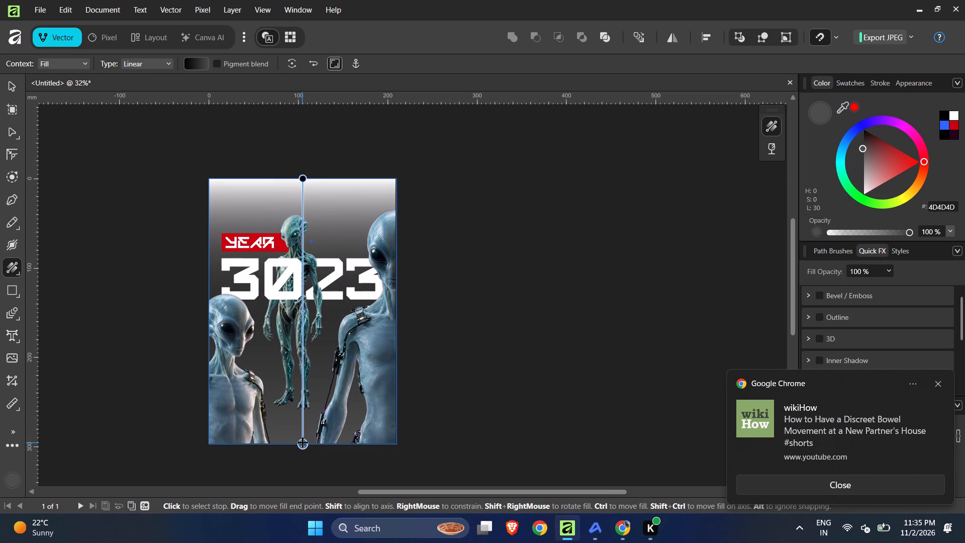
click(303, 445)
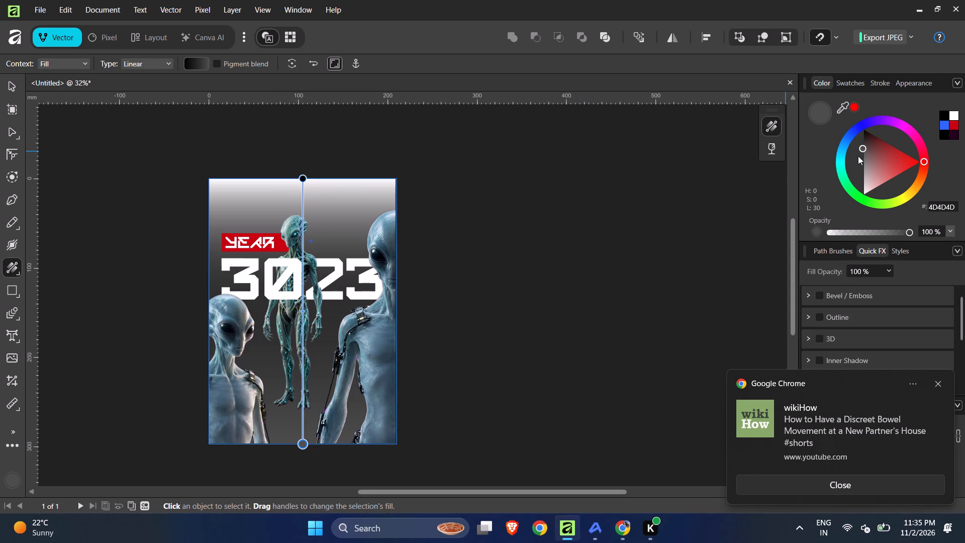
drag(925, 160, 925, 175)
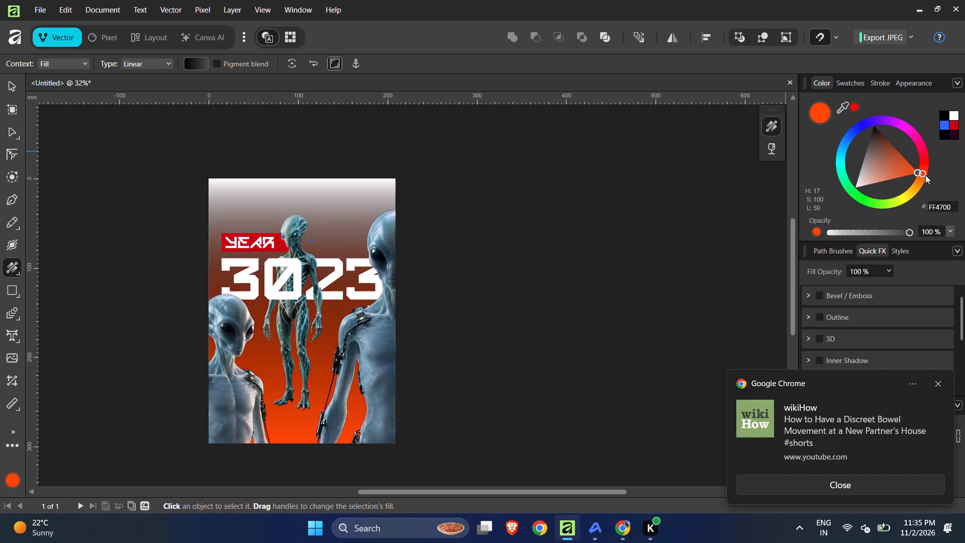
drag(925, 175, 924, 190)
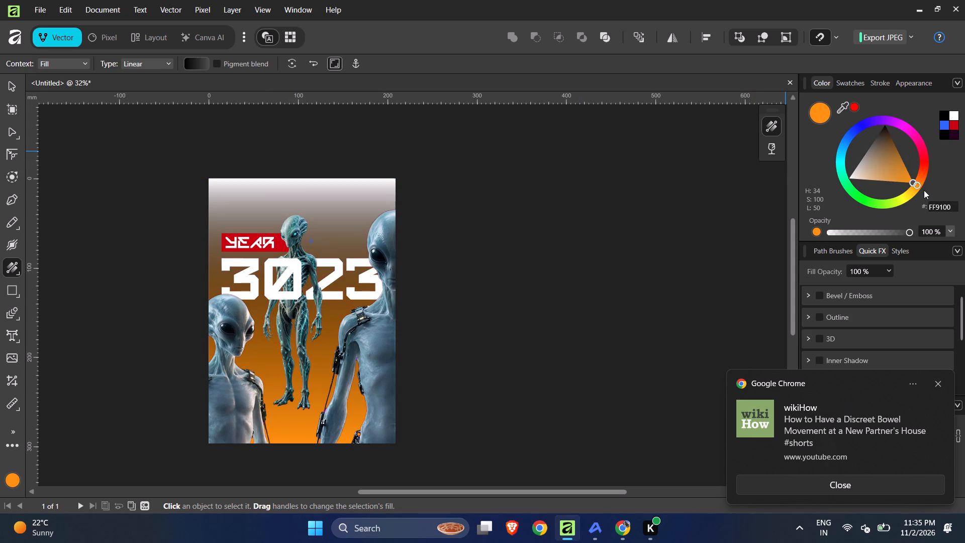
drag(924, 190, 924, 191)
drag(884, 170, 879, 176)
click(954, 126)
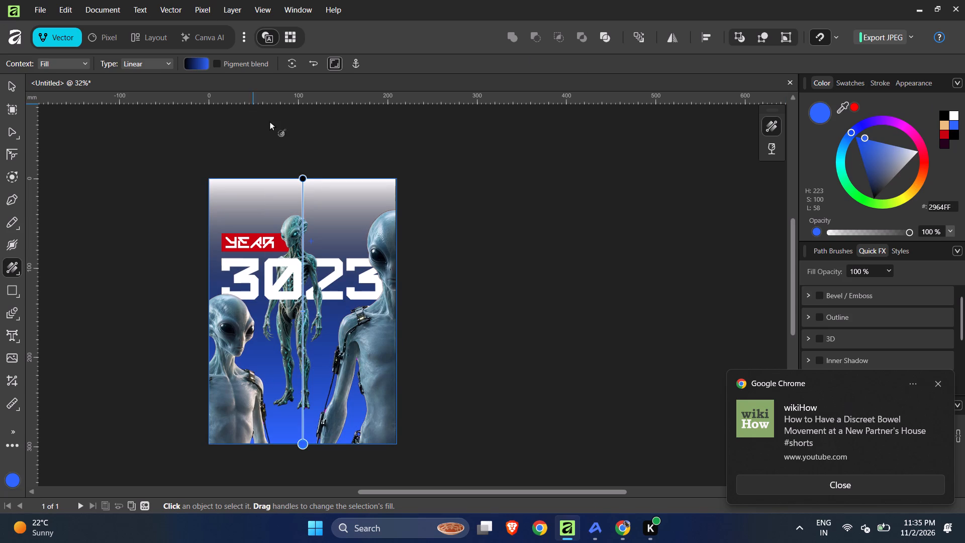
Try 001FFF on the fill gradient's top stop, settle on black 000000, and reduce that stop's opacity to 0%.
double_click(304, 178)
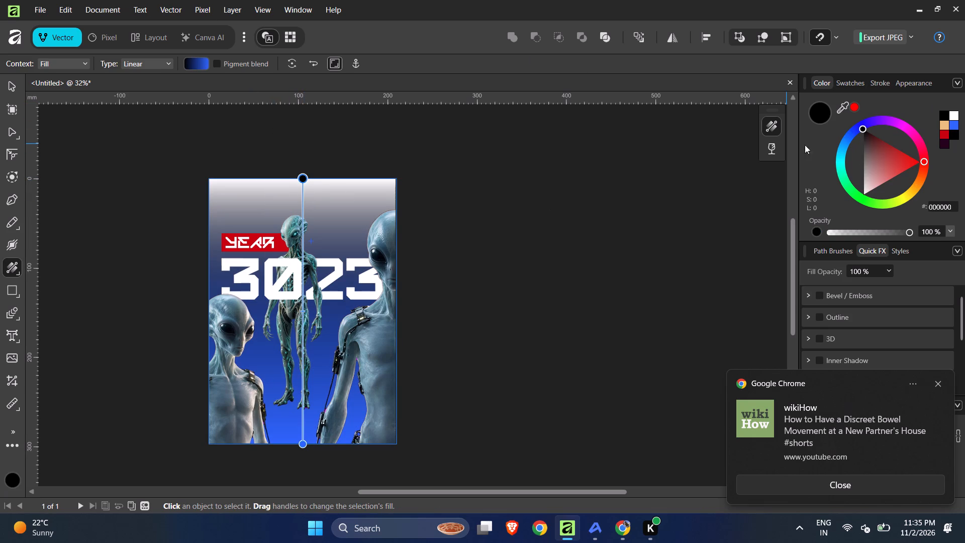
drag(864, 128, 867, 143)
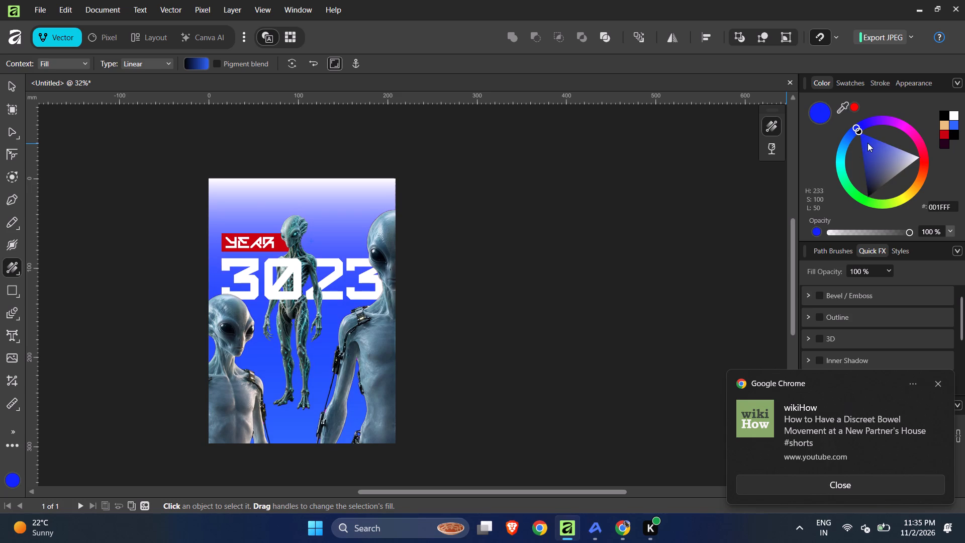
drag(867, 143, 841, 102)
drag(872, 172, 873, 188)
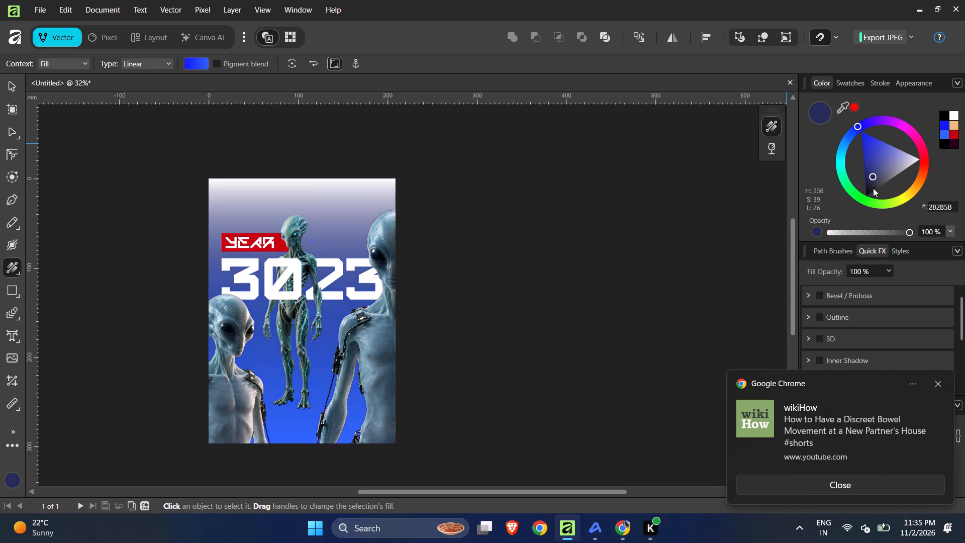
drag(873, 188, 864, 234)
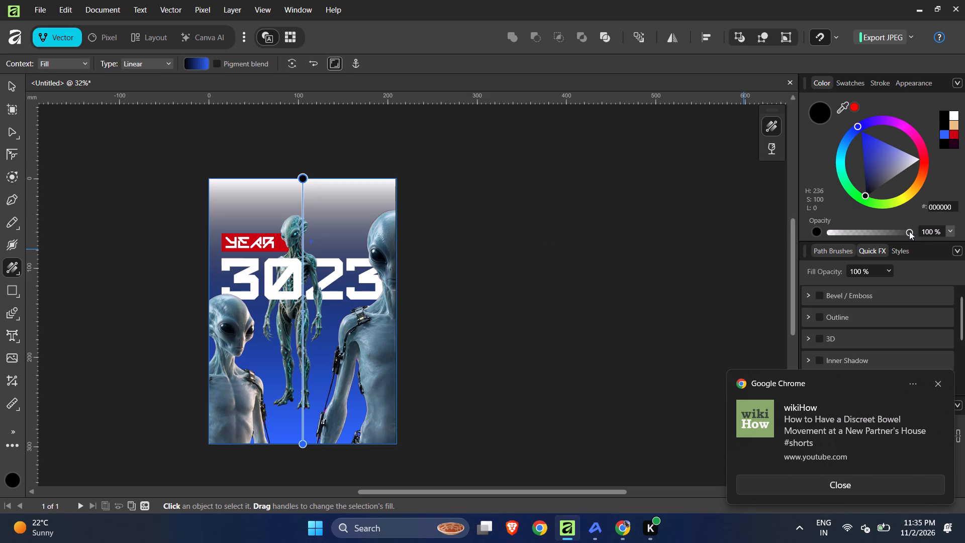
drag(909, 231, 796, 221)
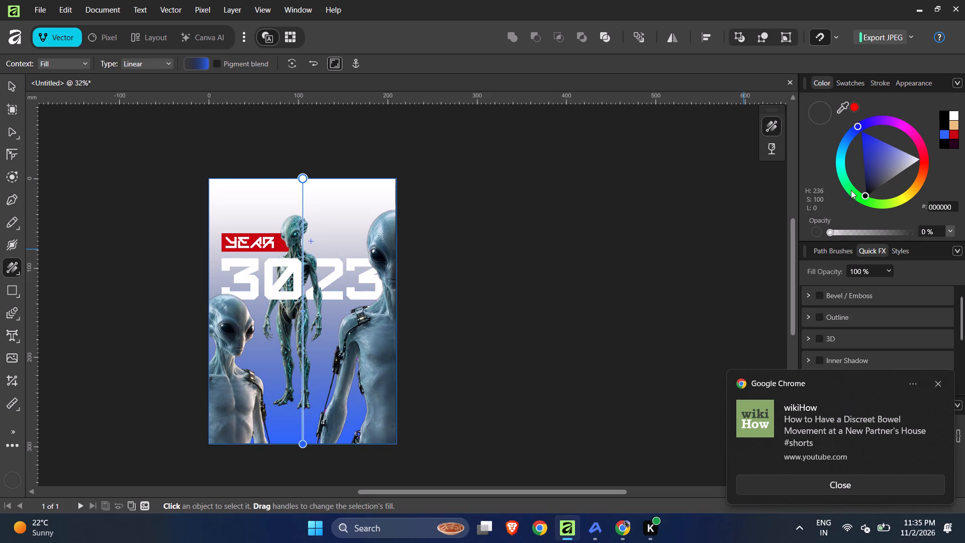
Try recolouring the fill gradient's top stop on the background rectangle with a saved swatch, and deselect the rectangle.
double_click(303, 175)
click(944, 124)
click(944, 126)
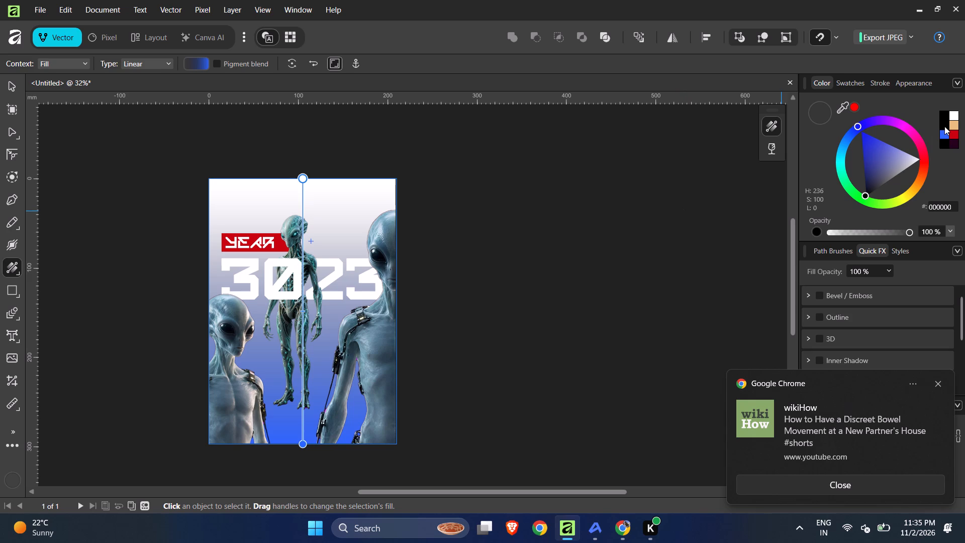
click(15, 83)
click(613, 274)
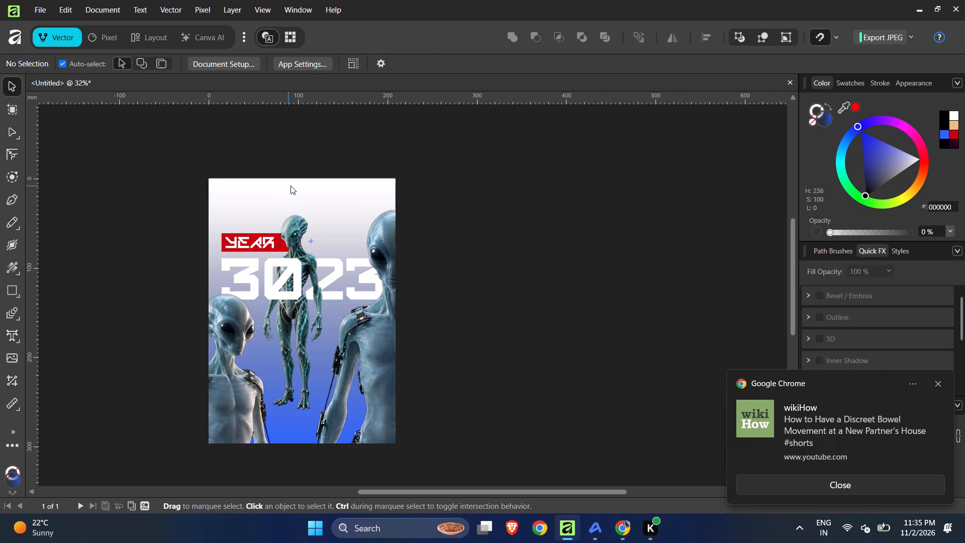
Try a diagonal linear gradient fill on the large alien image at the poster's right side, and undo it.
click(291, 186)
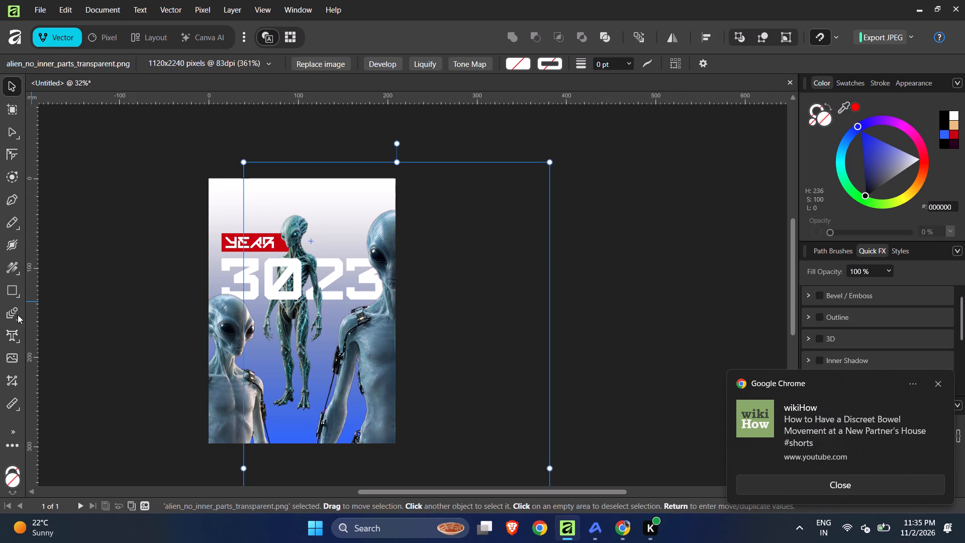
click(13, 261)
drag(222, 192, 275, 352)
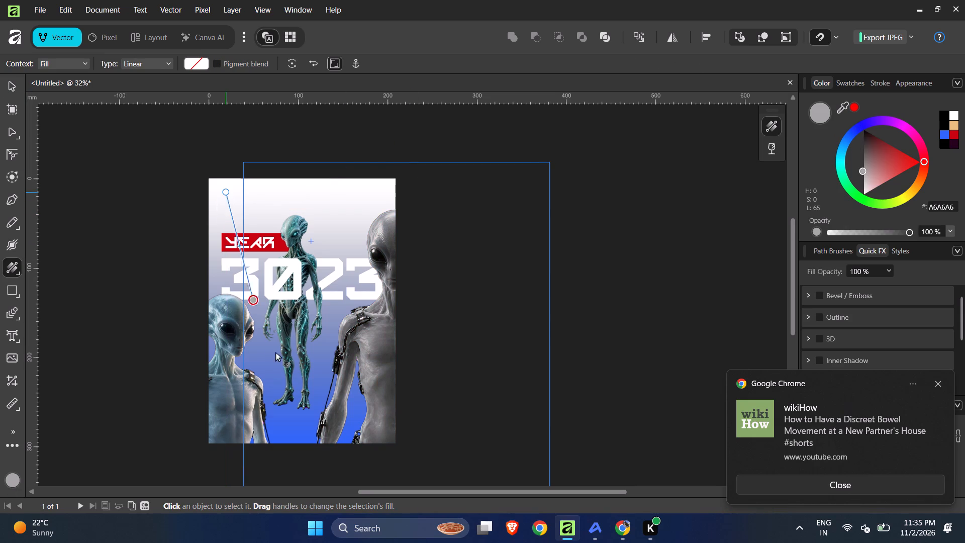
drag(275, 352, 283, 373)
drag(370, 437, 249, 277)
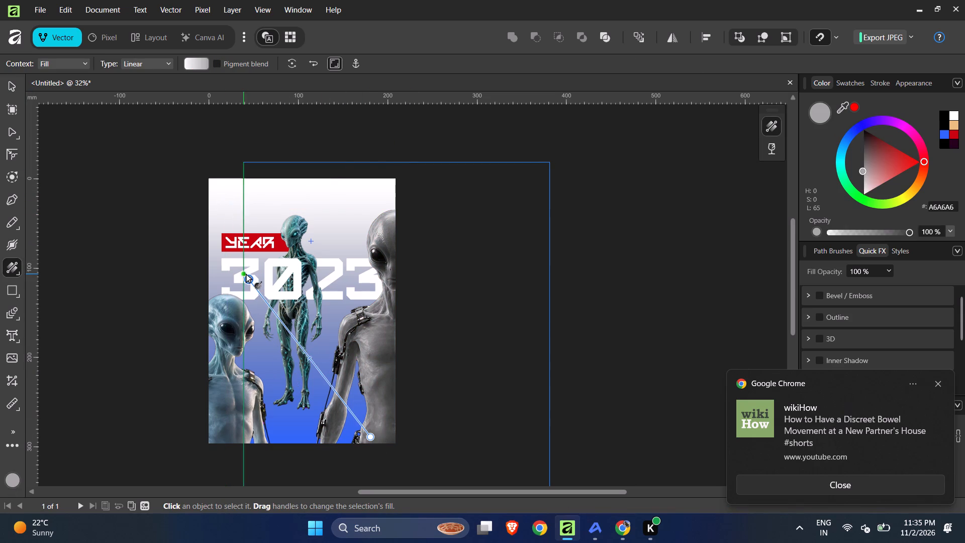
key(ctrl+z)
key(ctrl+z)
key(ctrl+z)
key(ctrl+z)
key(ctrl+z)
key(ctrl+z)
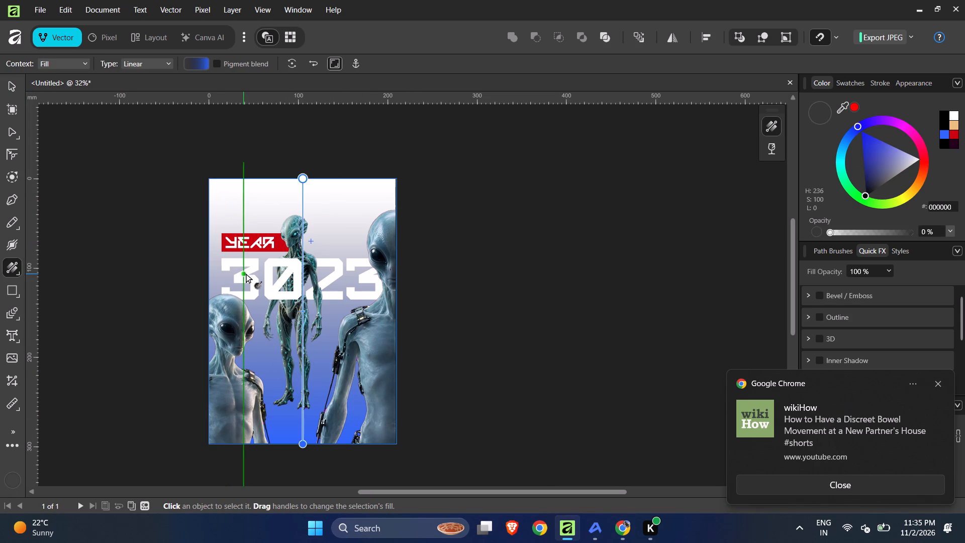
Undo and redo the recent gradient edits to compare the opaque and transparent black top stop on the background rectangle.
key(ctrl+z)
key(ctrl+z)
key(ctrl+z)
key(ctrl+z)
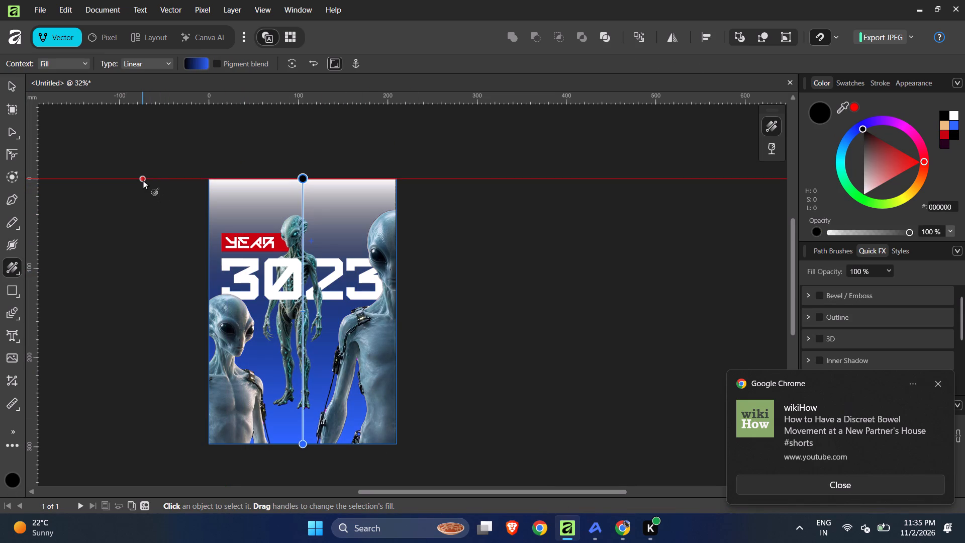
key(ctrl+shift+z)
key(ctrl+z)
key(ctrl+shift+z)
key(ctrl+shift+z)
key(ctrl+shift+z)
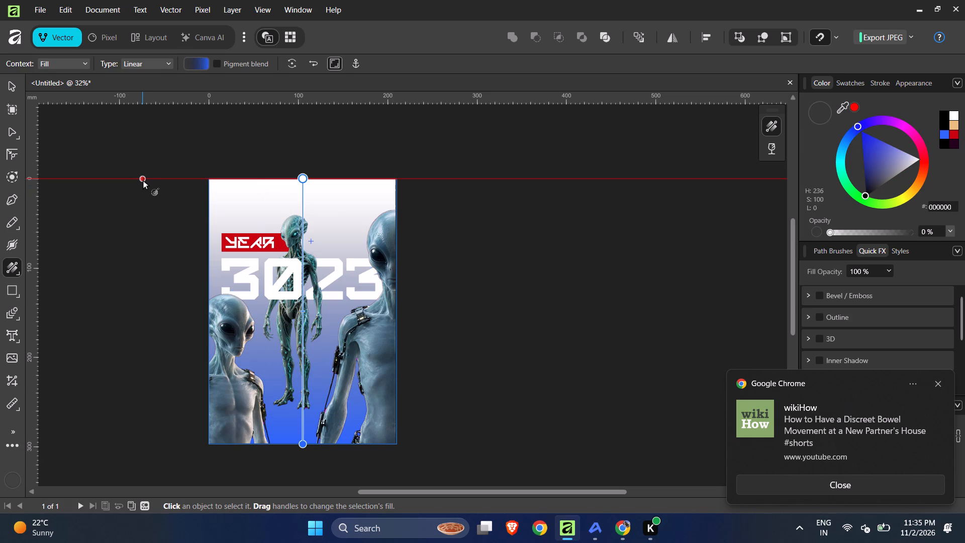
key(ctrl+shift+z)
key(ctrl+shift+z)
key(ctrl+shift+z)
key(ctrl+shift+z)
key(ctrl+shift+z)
Undo the black-to-blue linear gradient fill on the background rectangle, back to its solid black 000000 fill.
key(ctrl+z)
key(ctrl+z)
key(ctrl+z)
key(ctrl+z)
key(ctrl+z)
key(ctrl+z)
key(ctrl+z)
key(ctrl+z)
key(ctrl+z)
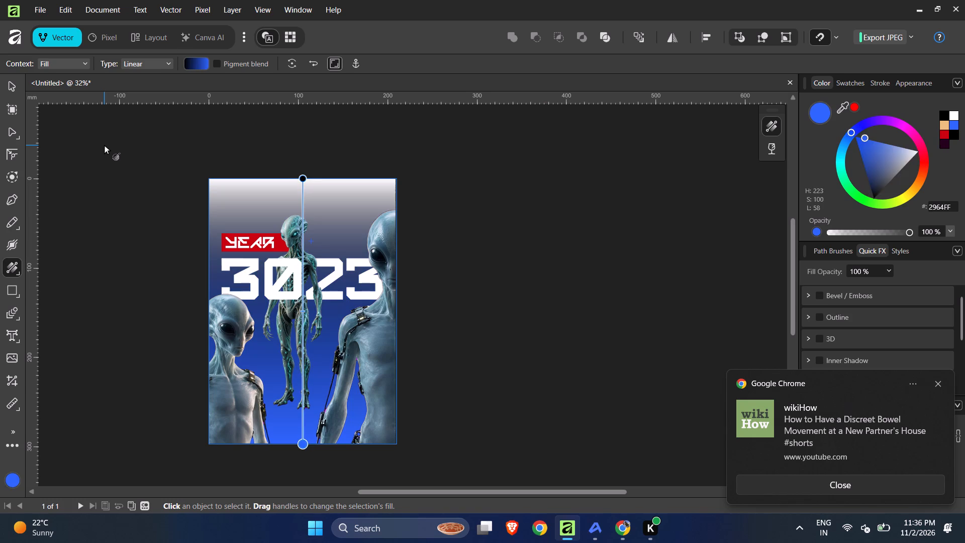
key(ctrl+z)
key(ctrl+z)
key(ctrl+z)
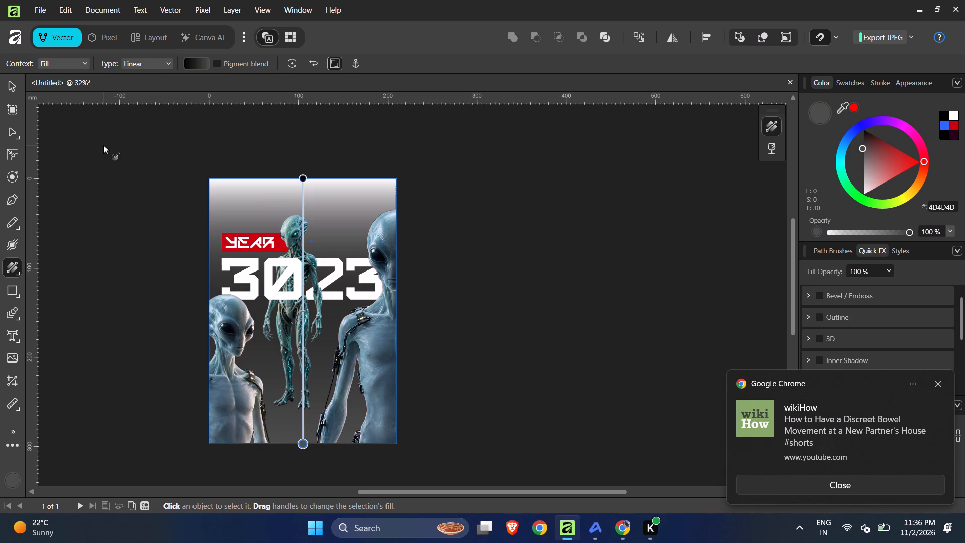
key(ctrl+z)
key(ctrl+z)
key(ctrl+z)
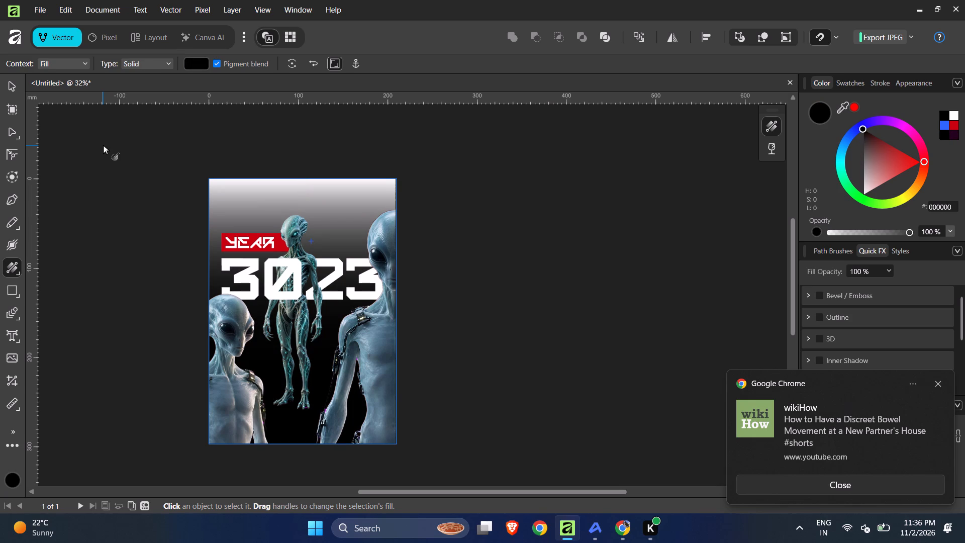
Undo the last transparency gradient change on the background rectangle, back to black at the top fading out toward the bottom.
key(ctrl+z)
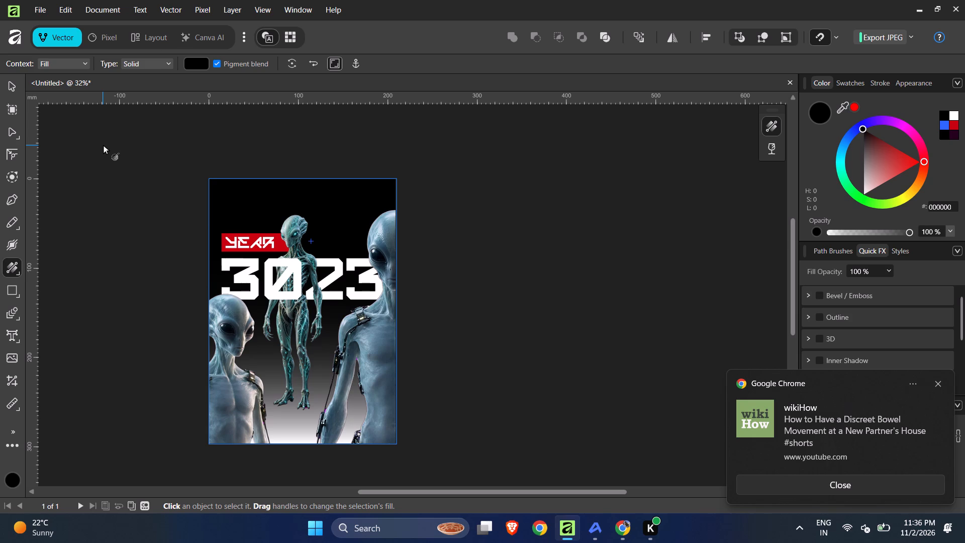
key(ctrl+z)
key(ctrl+z)
key(ctrl+z)
key(ctrl+z)
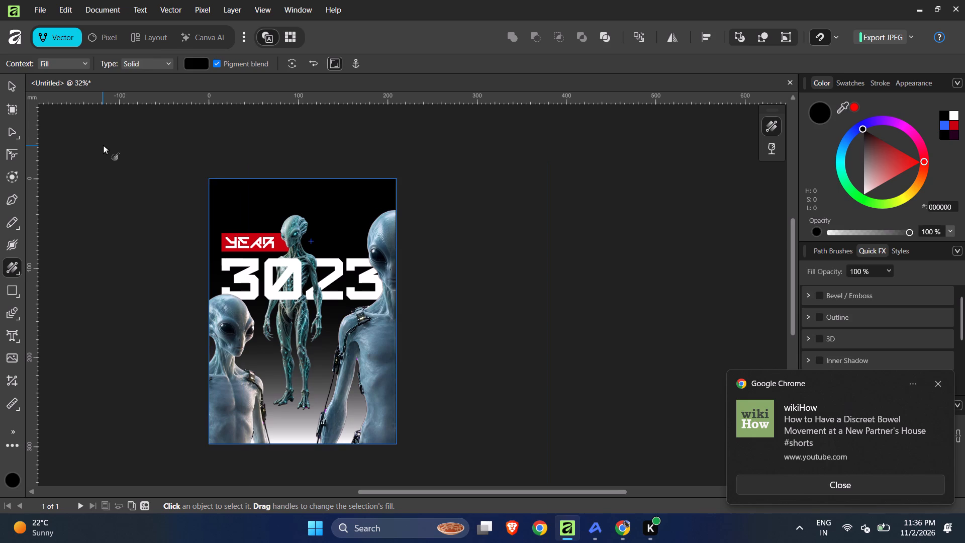
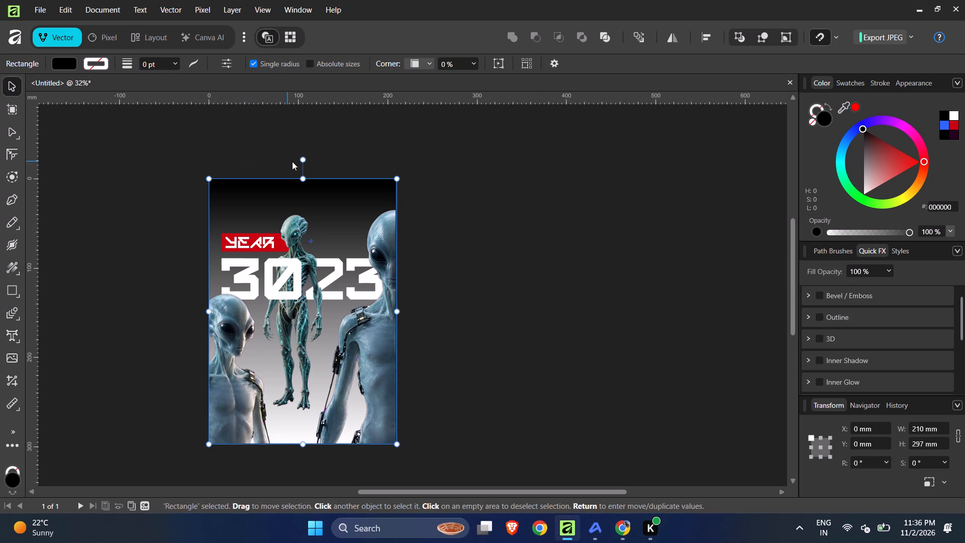
Undo the transparency gradient on the background rectangle, back to its solid black fill.
key(ctrl+z)
key(ctrl+z)
key(ctrl+shift+z)
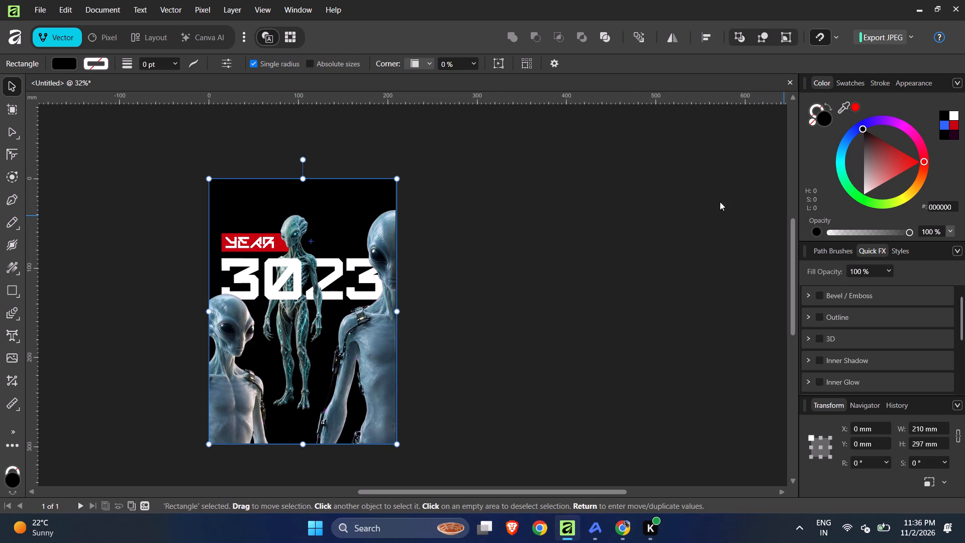
Apply a vertical linear gradient fill to the background rectangle, black at the top edge and red FF0000 at the bottom edge.
click(12, 265)
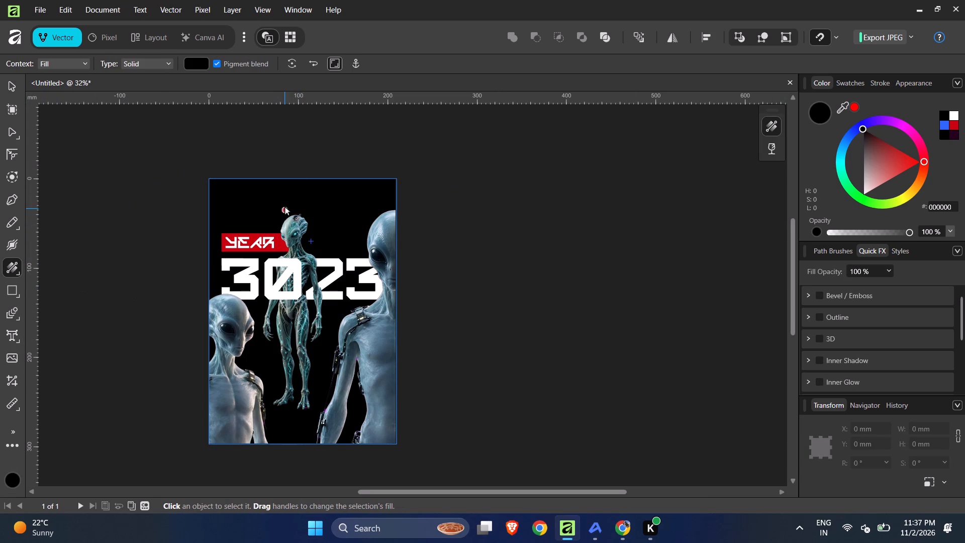
drag(289, 181, 300, 436)
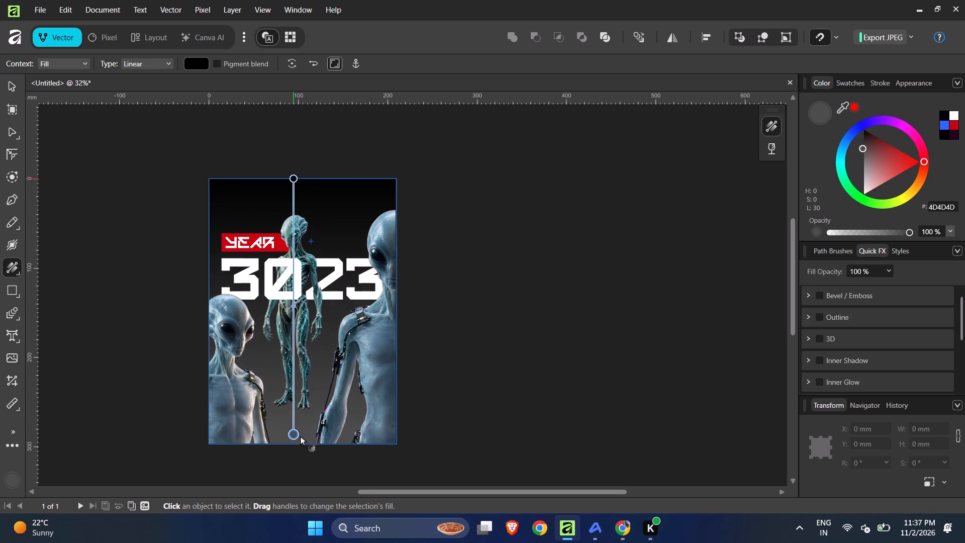
drag(300, 436, 301, 444)
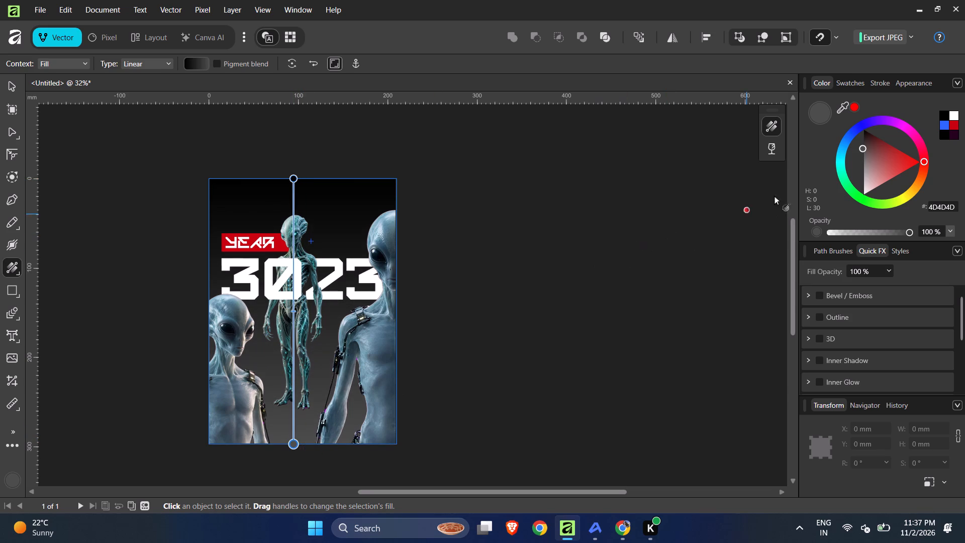
drag(886, 159, 913, 182)
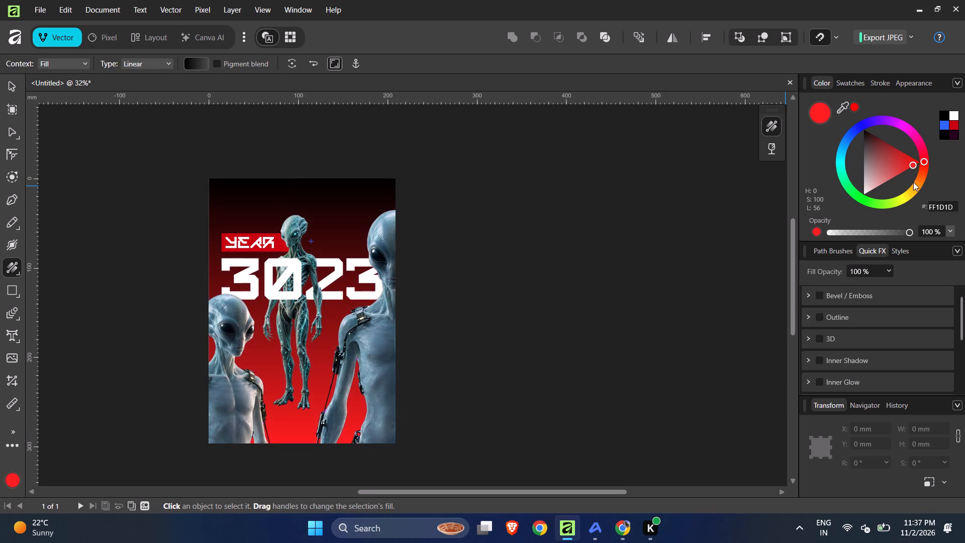
drag(913, 182, 931, 178)
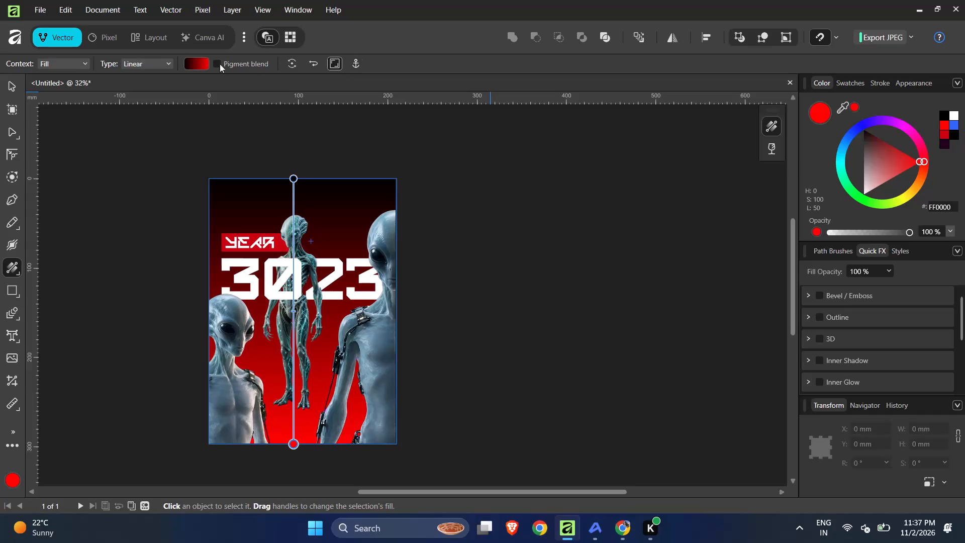
click(11, 88)
click(590, 258)
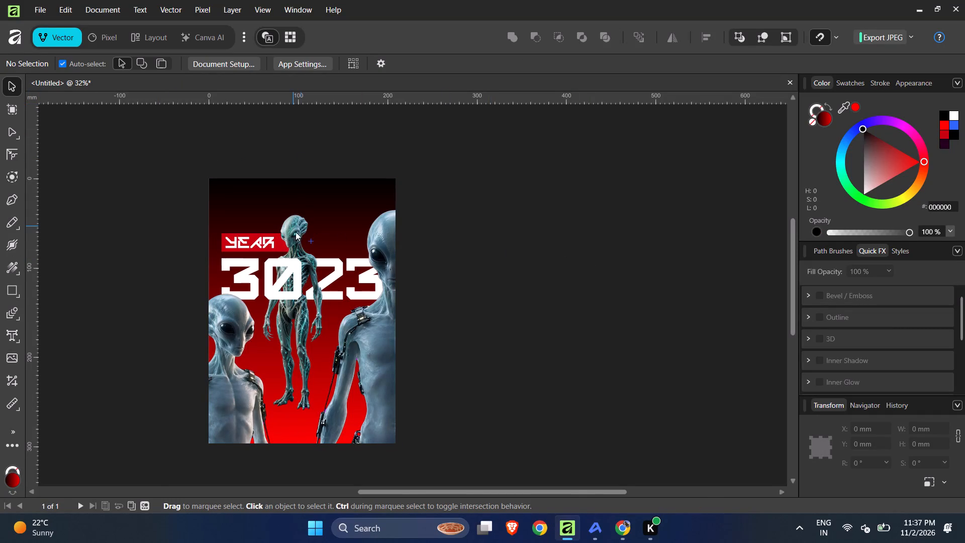
Shift the midpoint of the background rectangle's black-to-red gradient down close to the red stop.
click(330, 188)
click(234, 190)
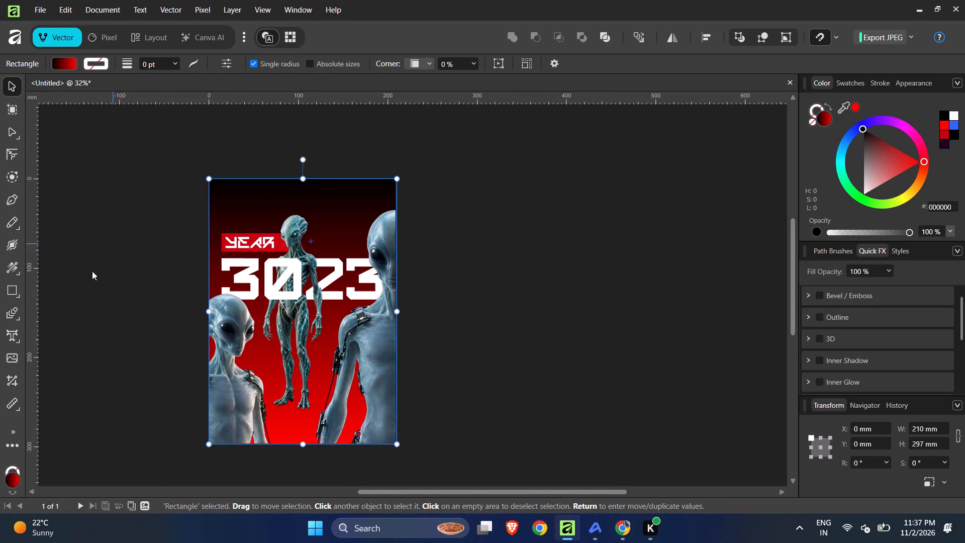
click(17, 268)
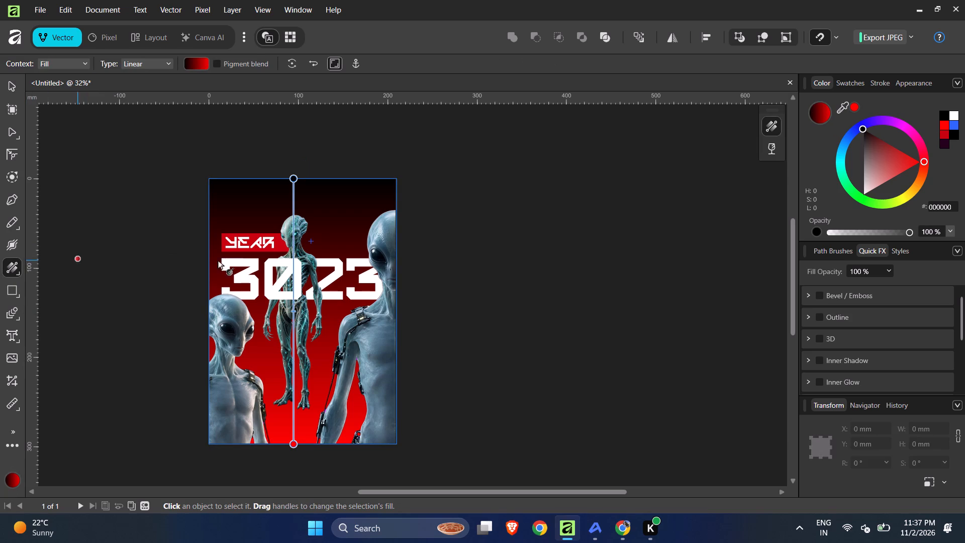
drag(295, 310, 312, 387)
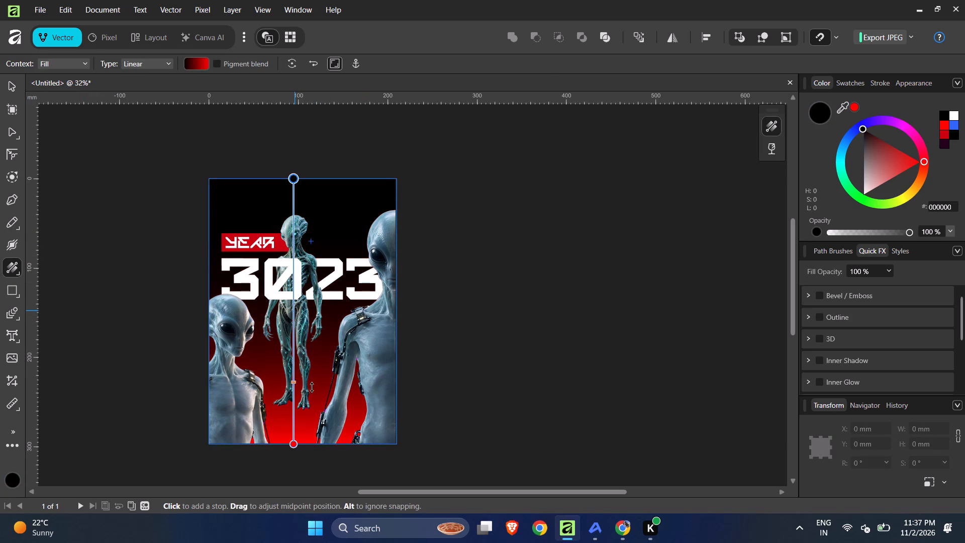
drag(312, 387, 314, 416)
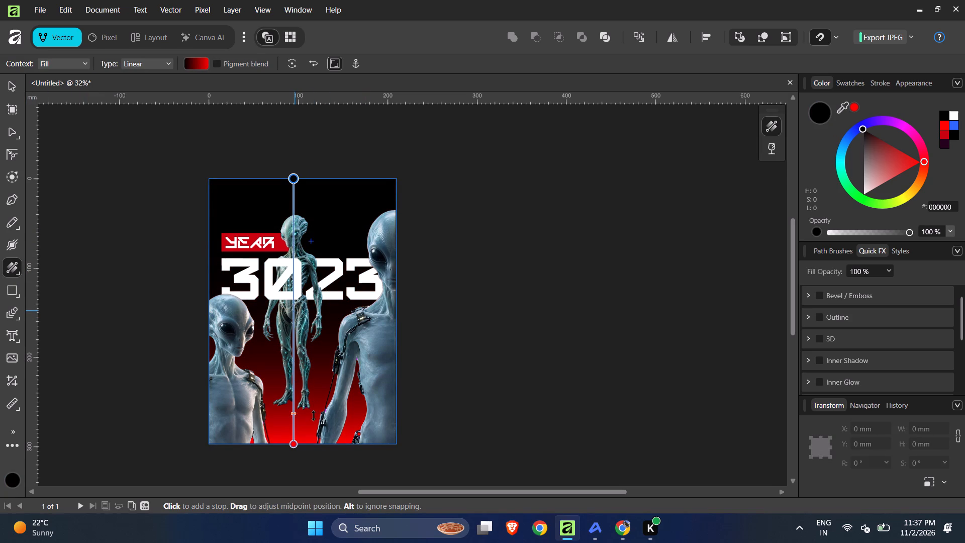
drag(314, 416, 316, 429)
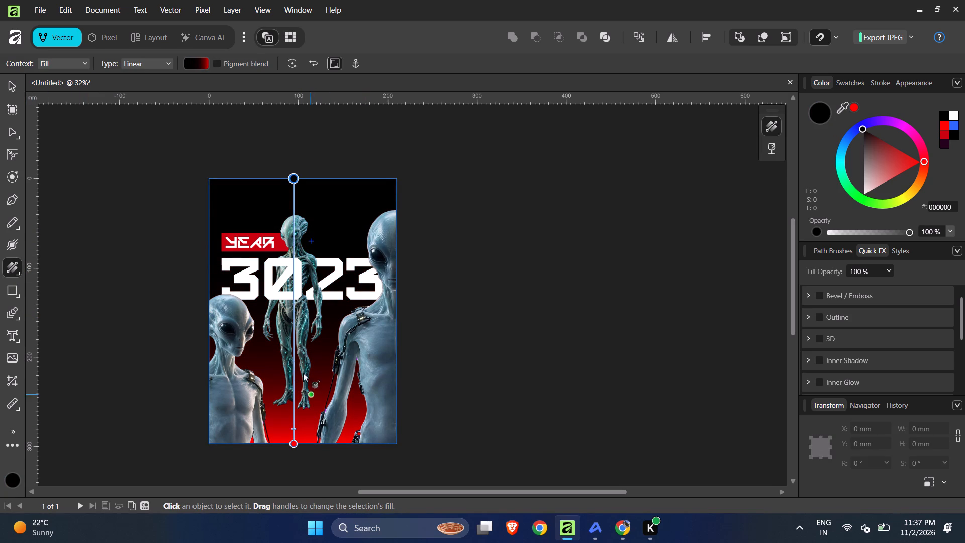
click(10, 83)
Rotate the background rectangle by 180° so the red end of its gradient sits at the poster's top.
click(283, 142)
click(268, 193)
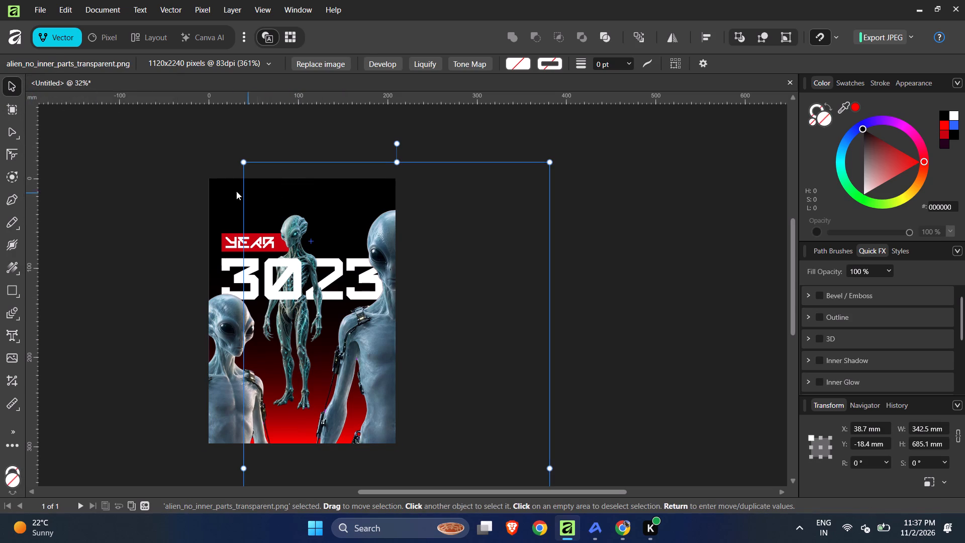
click(215, 186)
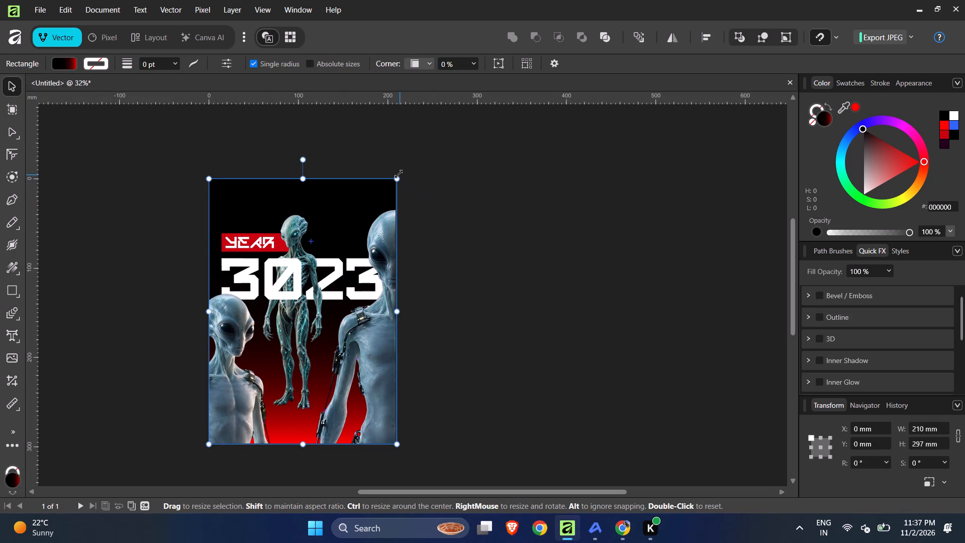
drag(404, 177, 213, 352)
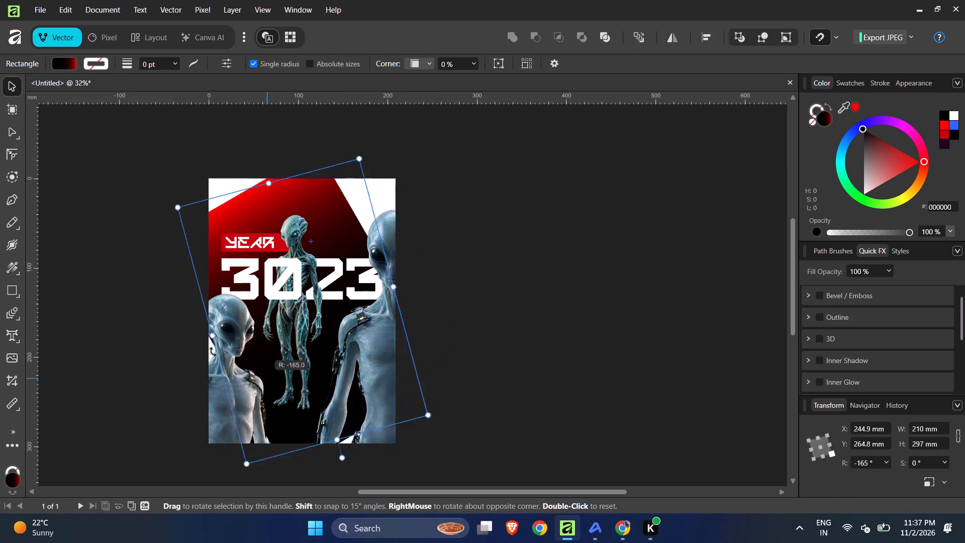
drag(213, 352, 245, 384)
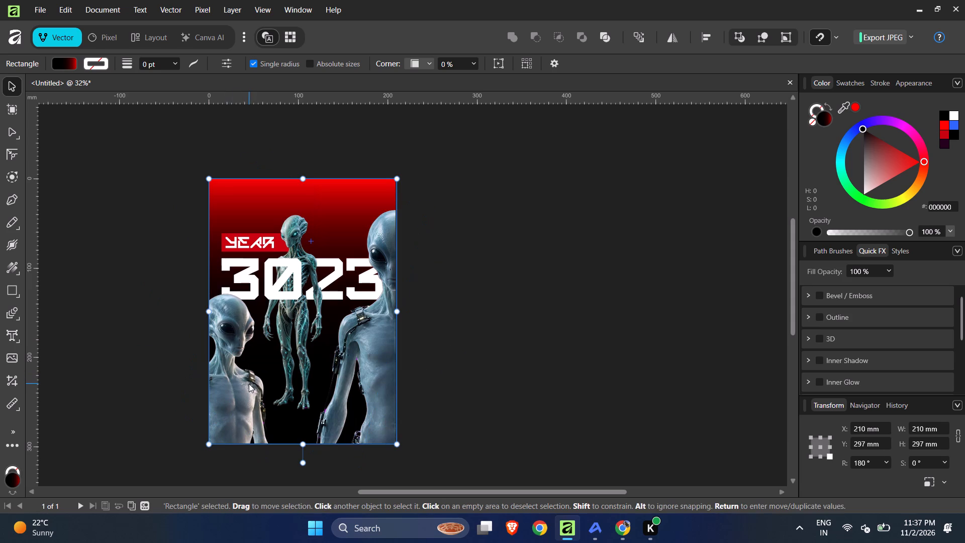
click(148, 317)
click(96, 158)
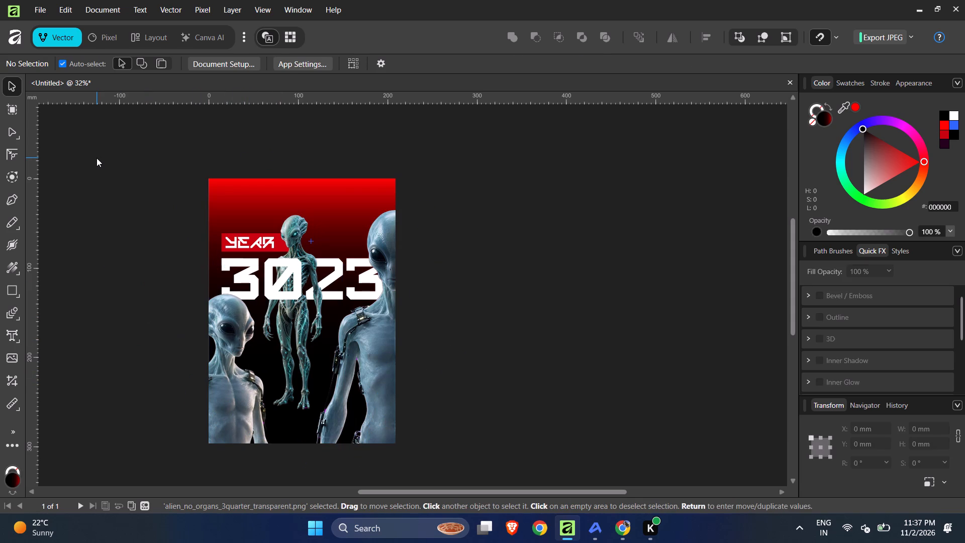
click(311, 241)
click(138, 178)
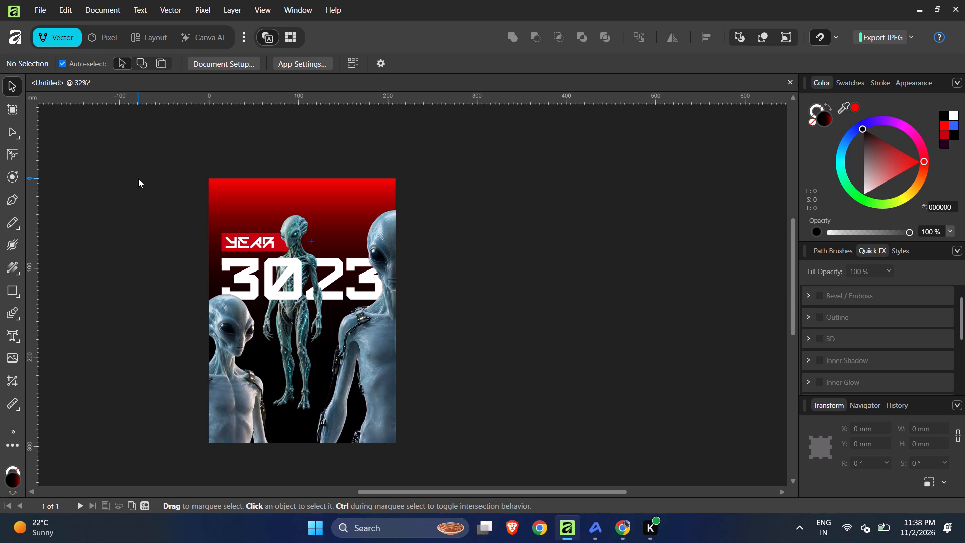
Move the alien on the poster's left side upward and further off the page edge, to X about -130 mm.
click(223, 325)
drag(236, 338, 225, 298)
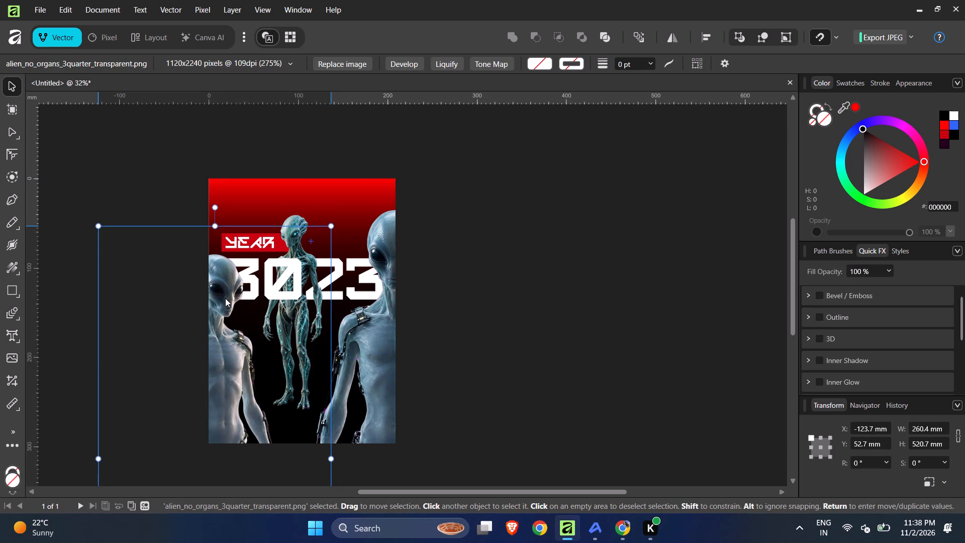
drag(225, 298, 215, 302)
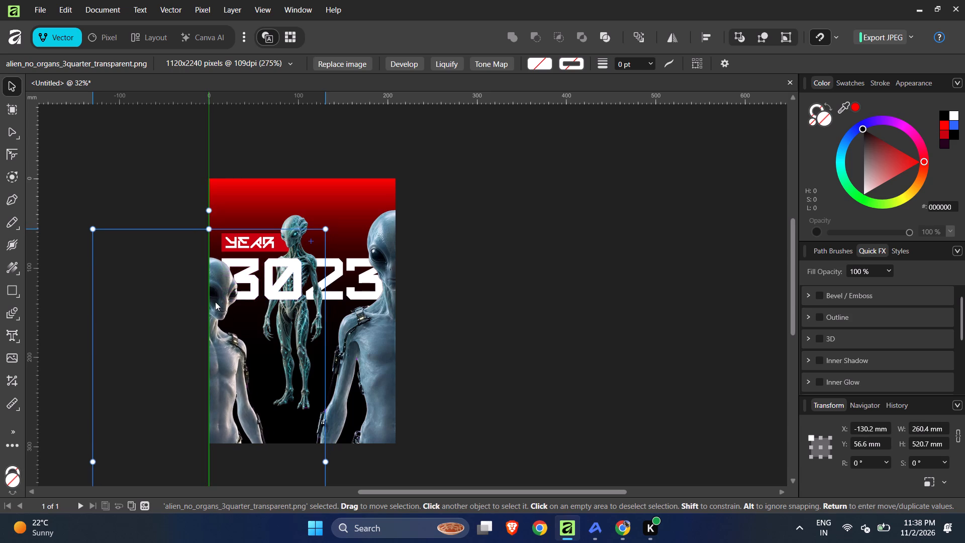
drag(215, 302, 216, 314)
drag(215, 318, 214, 323)
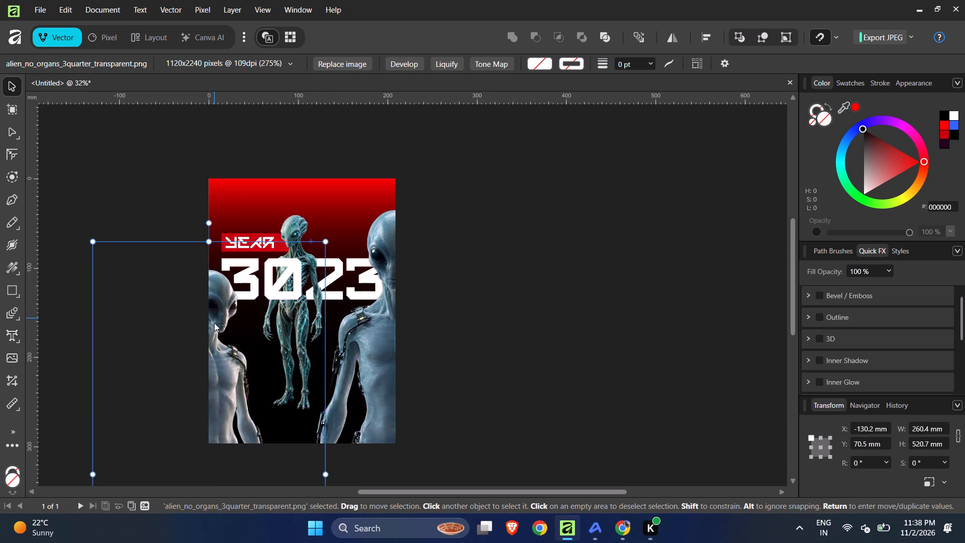
drag(214, 323, 213, 323)
Add a vertical linear transparency gradient to the left alien, opaque near its head and fading out at the page's bottom edge.
drag(17, 263, 41, 280)
drag(208, 287, 210, 422)
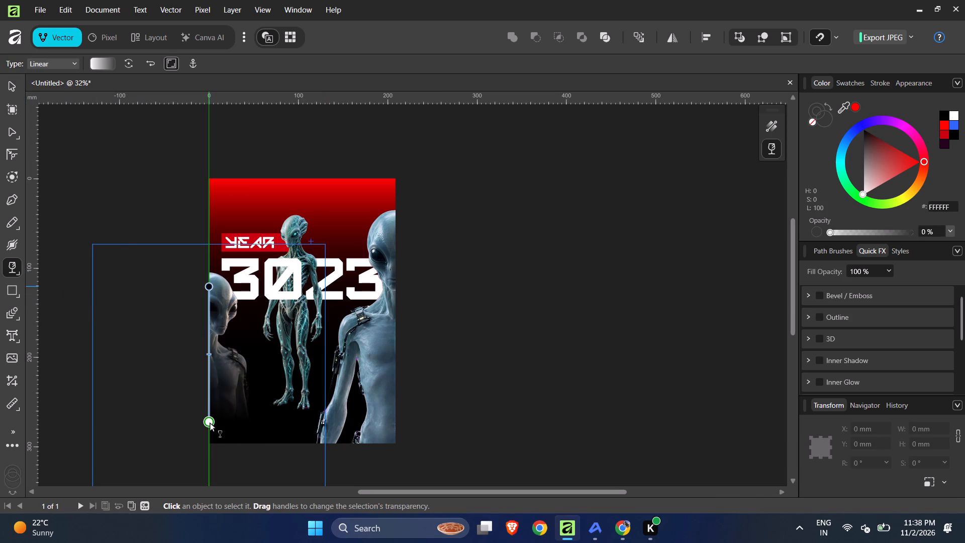
drag(210, 422, 209, 440)
click(8, 86)
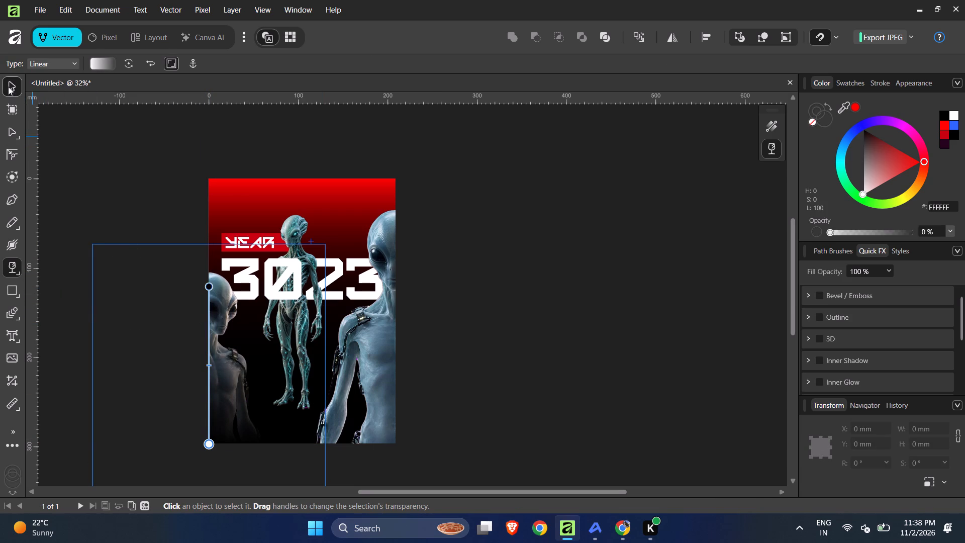
click(38, 106)
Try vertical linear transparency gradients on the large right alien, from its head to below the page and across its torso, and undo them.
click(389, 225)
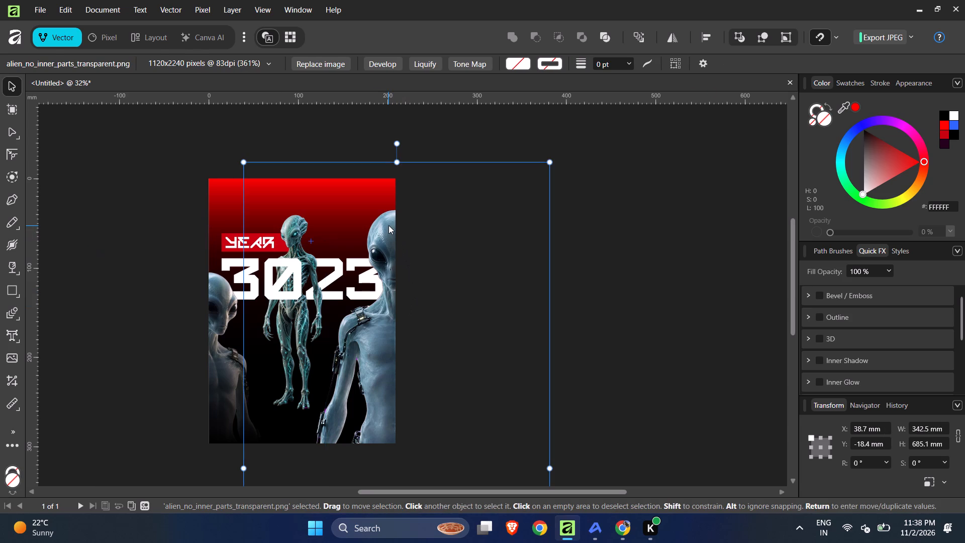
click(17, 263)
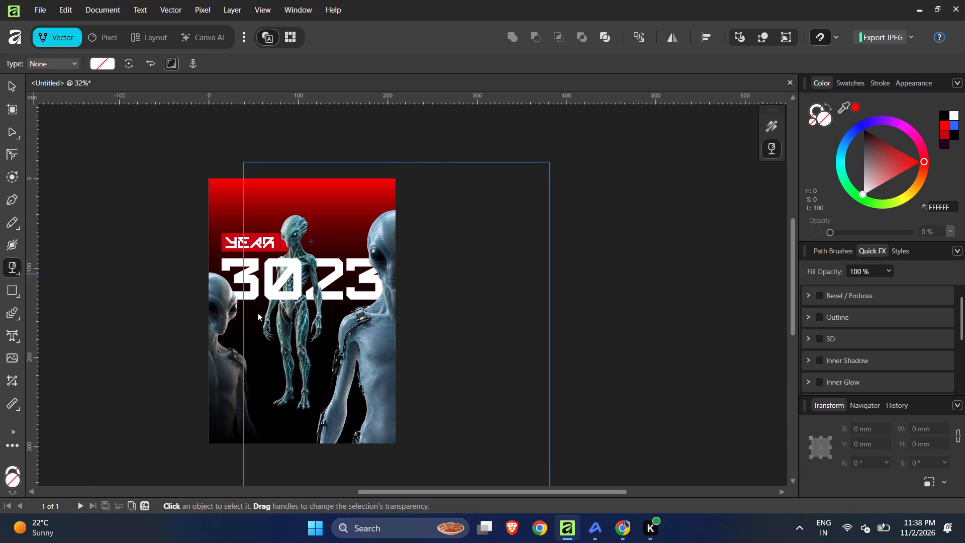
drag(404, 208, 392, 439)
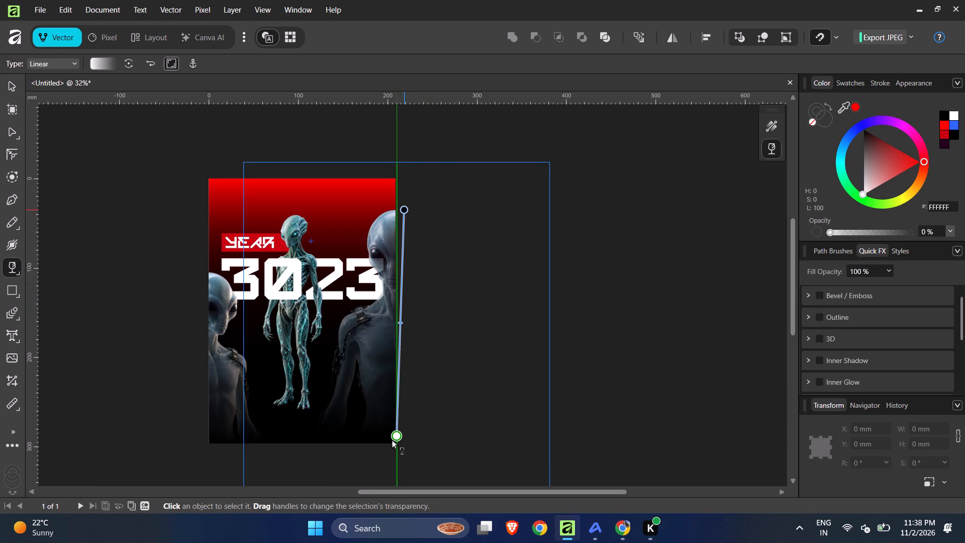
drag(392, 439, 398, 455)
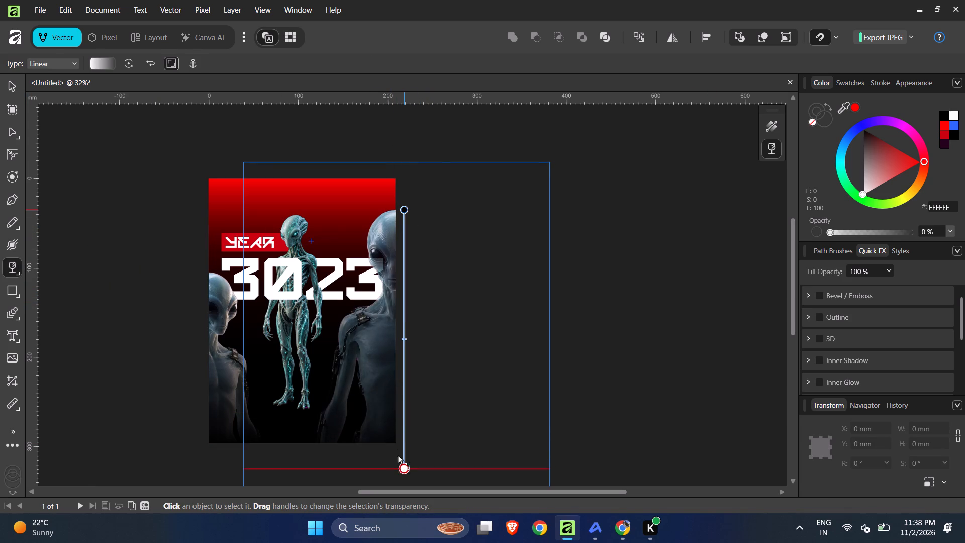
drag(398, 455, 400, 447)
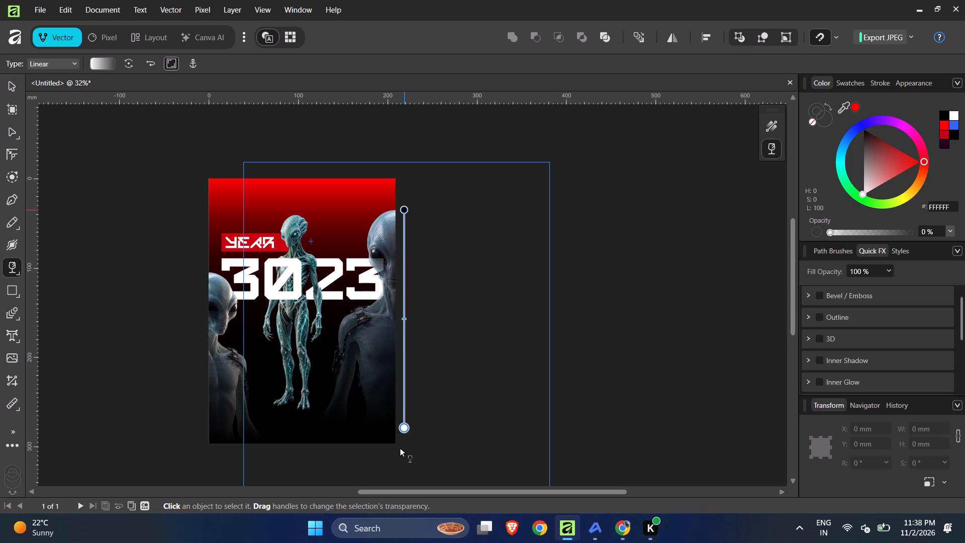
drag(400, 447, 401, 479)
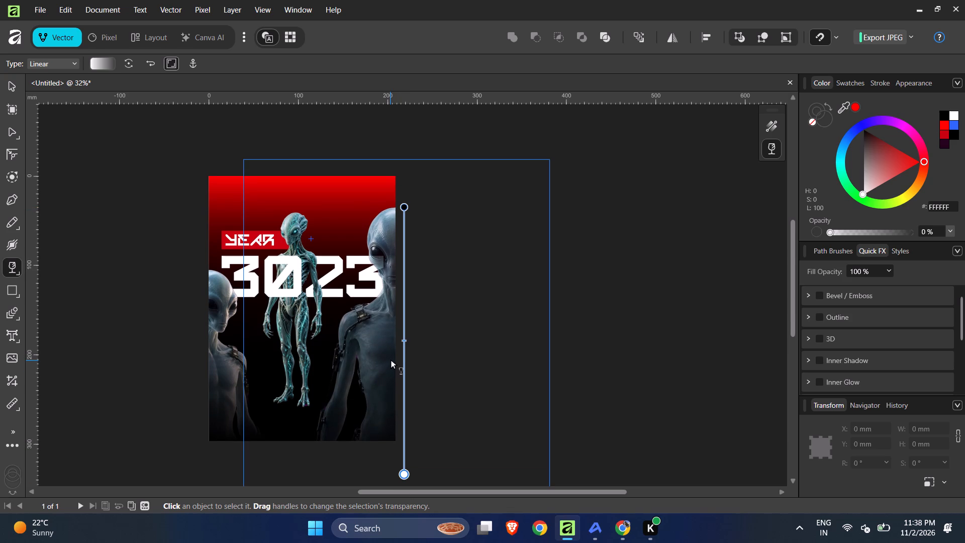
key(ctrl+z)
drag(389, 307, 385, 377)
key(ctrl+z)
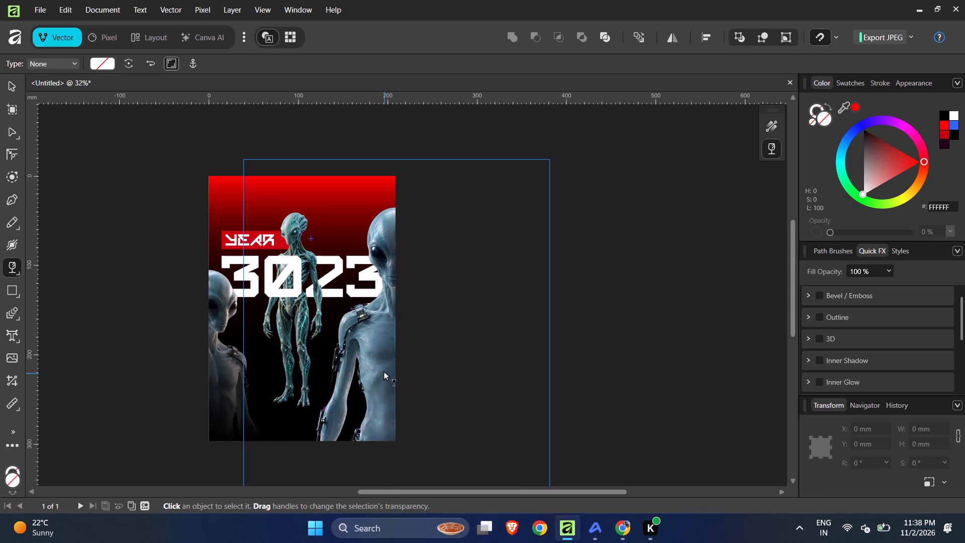
Add a short vertical linear transparency gradient to the right alien, starting at its lower torso and fading out at the page's bottom edge.
drag(380, 358, 379, 429)
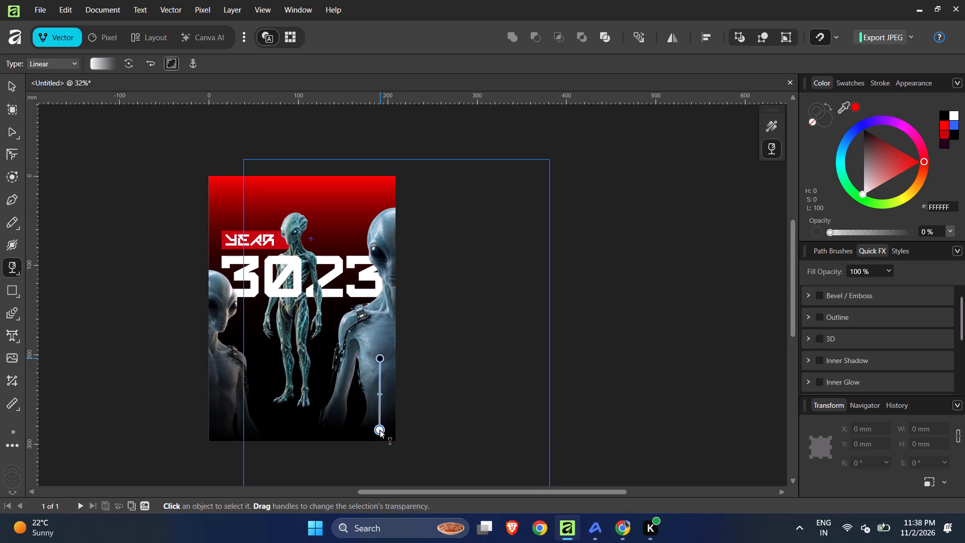
drag(379, 429, 380, 428)
drag(380, 428, 382, 438)
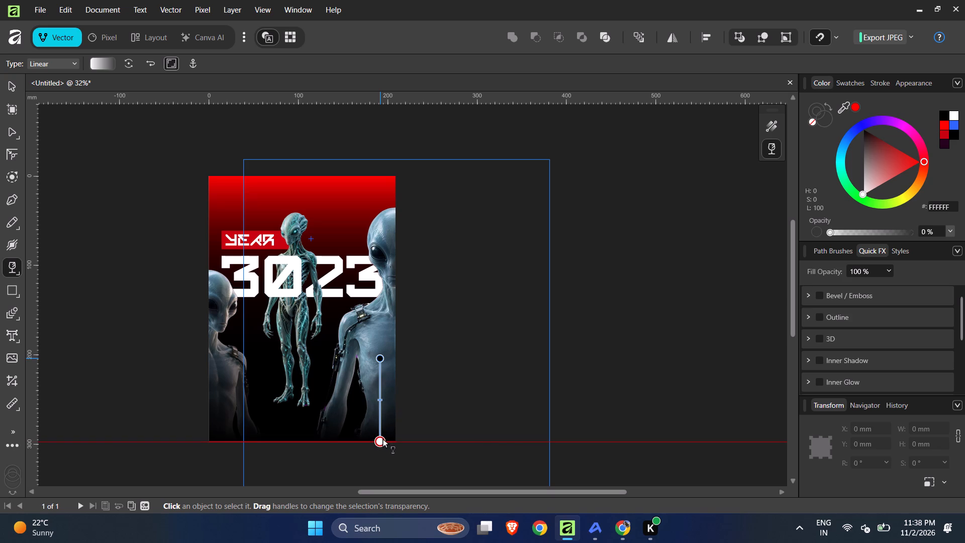
drag(382, 438, 383, 437)
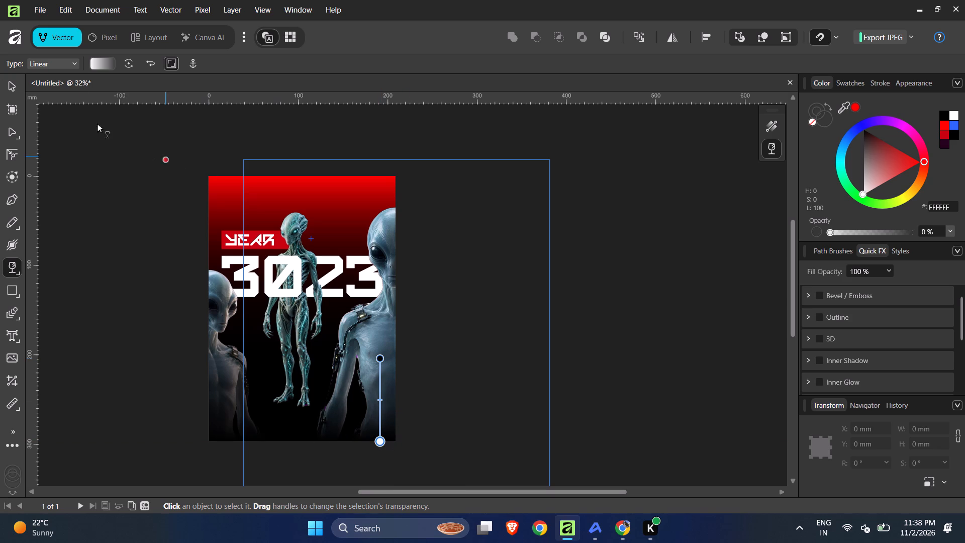
click(9, 89)
click(28, 123)
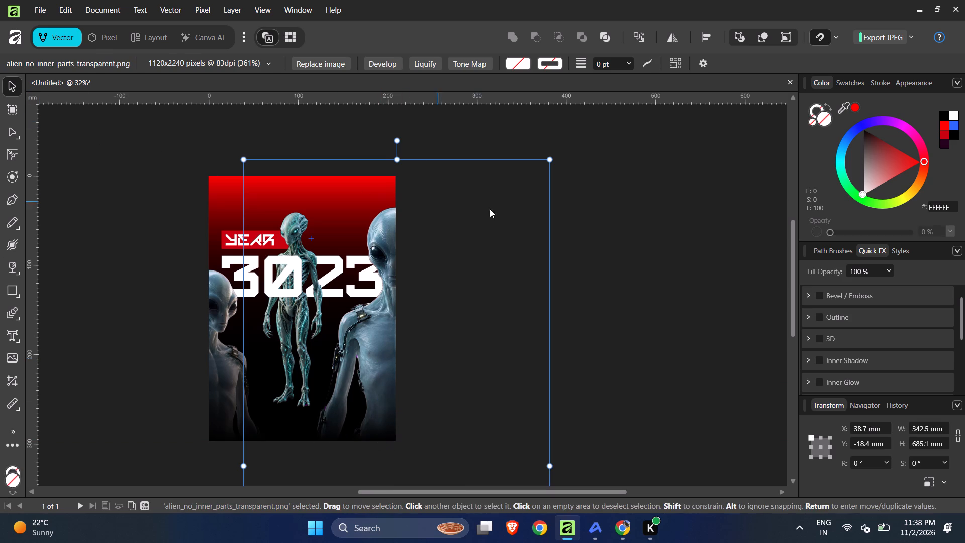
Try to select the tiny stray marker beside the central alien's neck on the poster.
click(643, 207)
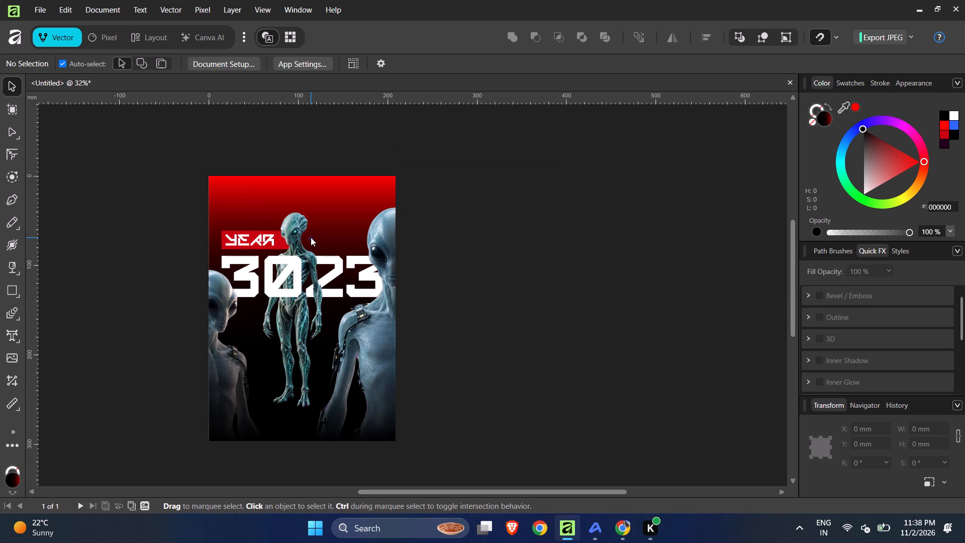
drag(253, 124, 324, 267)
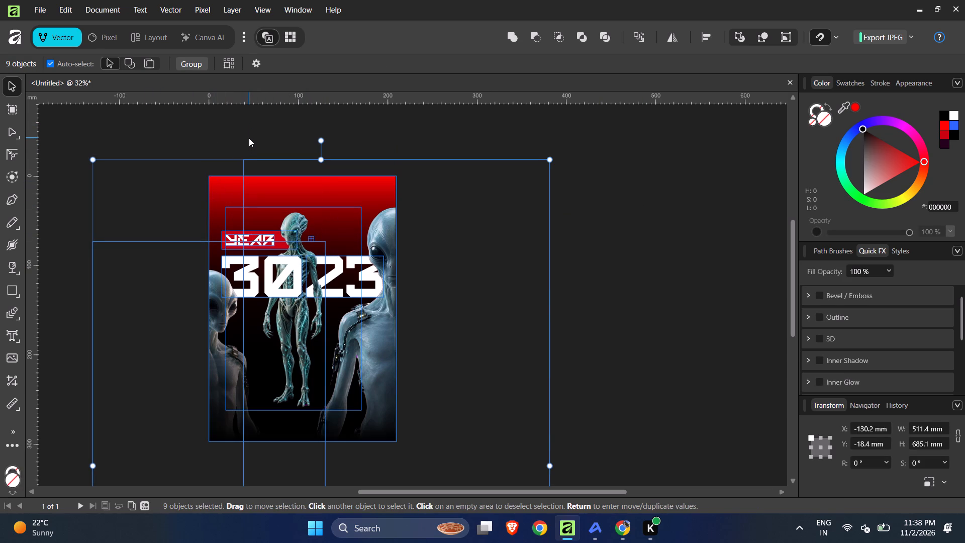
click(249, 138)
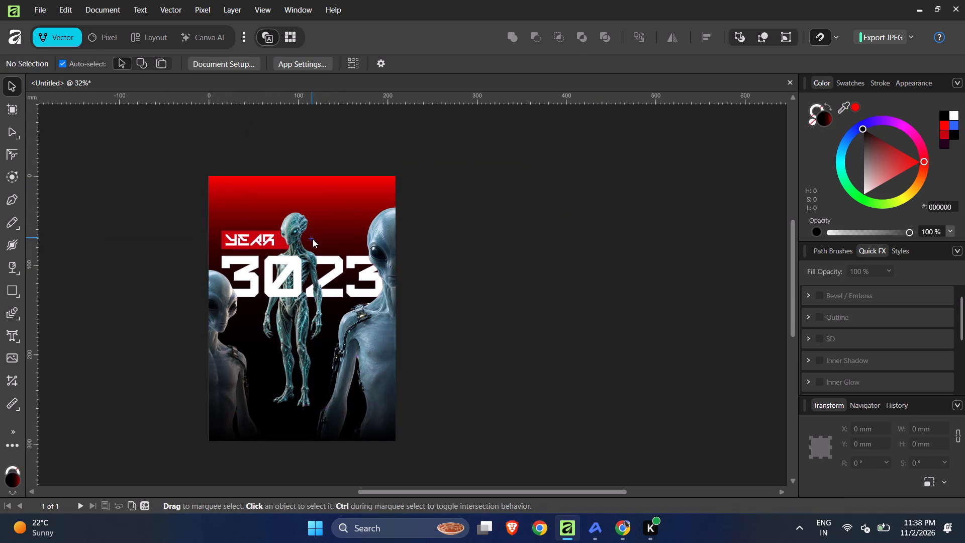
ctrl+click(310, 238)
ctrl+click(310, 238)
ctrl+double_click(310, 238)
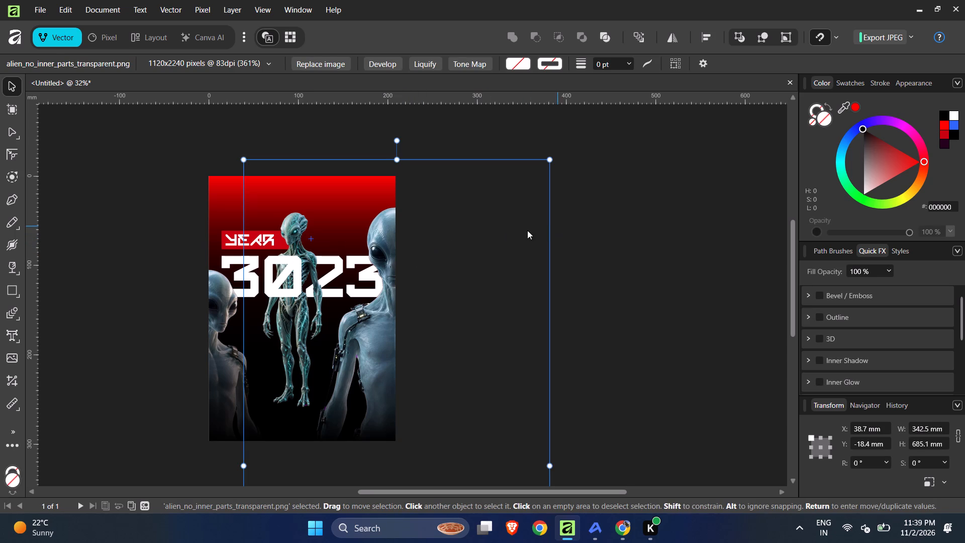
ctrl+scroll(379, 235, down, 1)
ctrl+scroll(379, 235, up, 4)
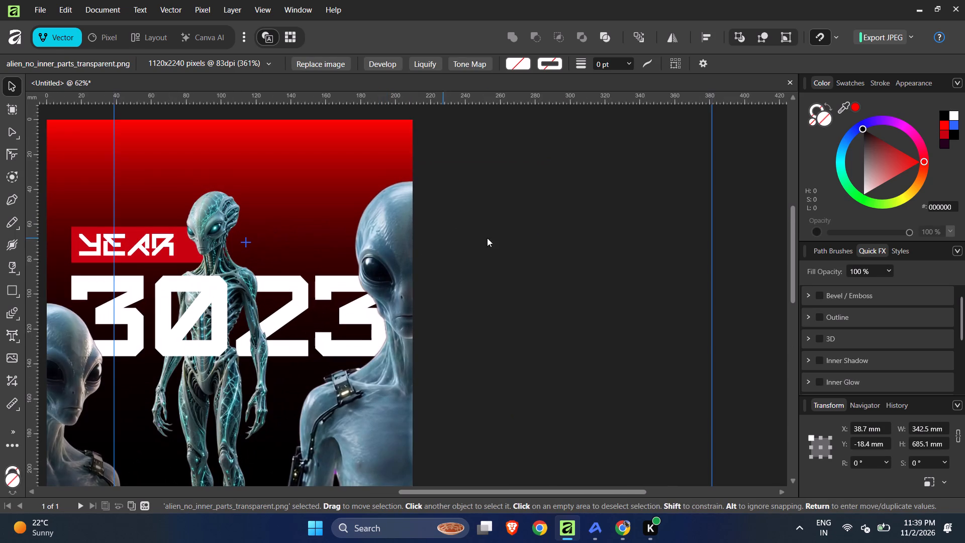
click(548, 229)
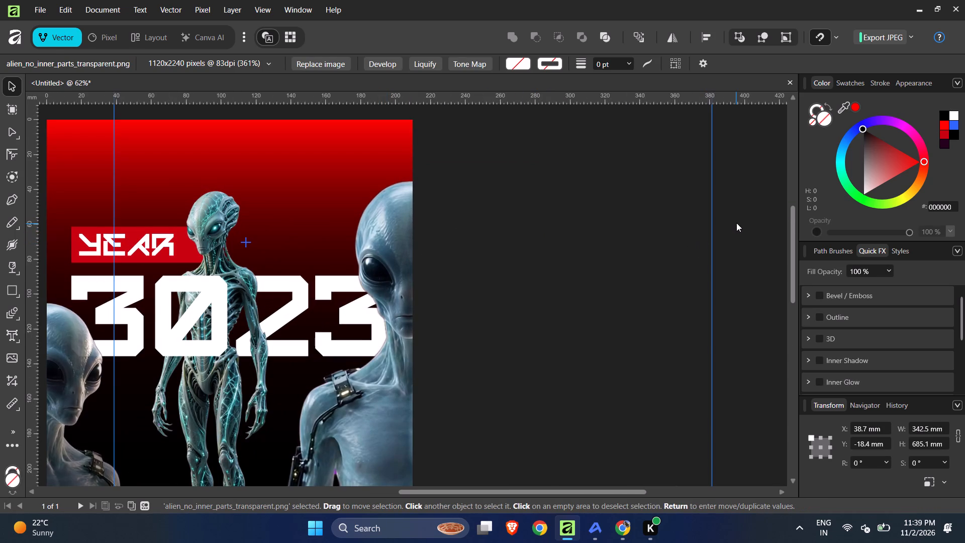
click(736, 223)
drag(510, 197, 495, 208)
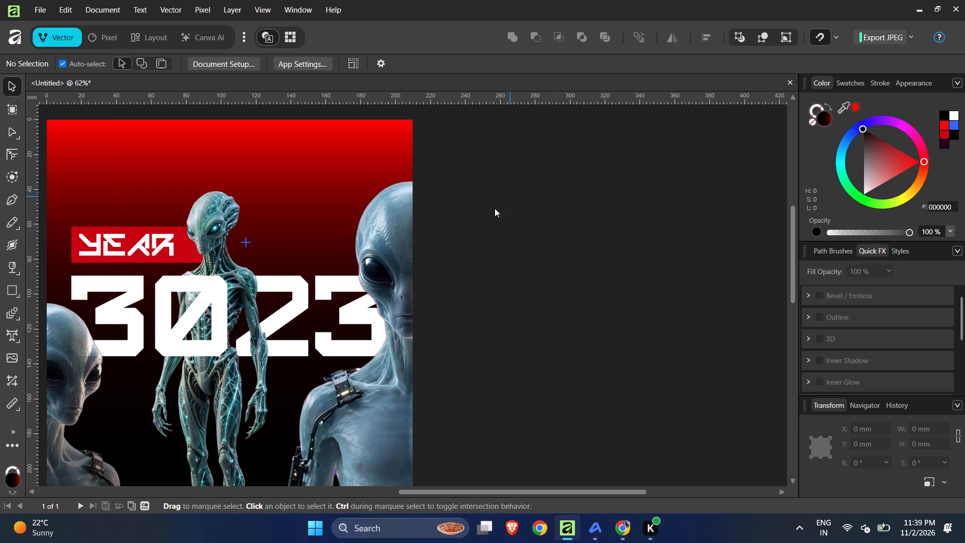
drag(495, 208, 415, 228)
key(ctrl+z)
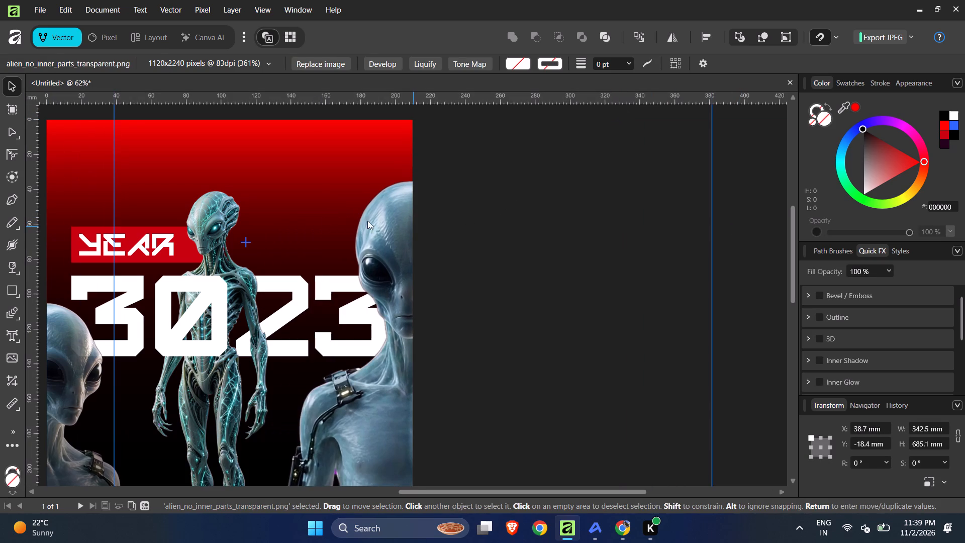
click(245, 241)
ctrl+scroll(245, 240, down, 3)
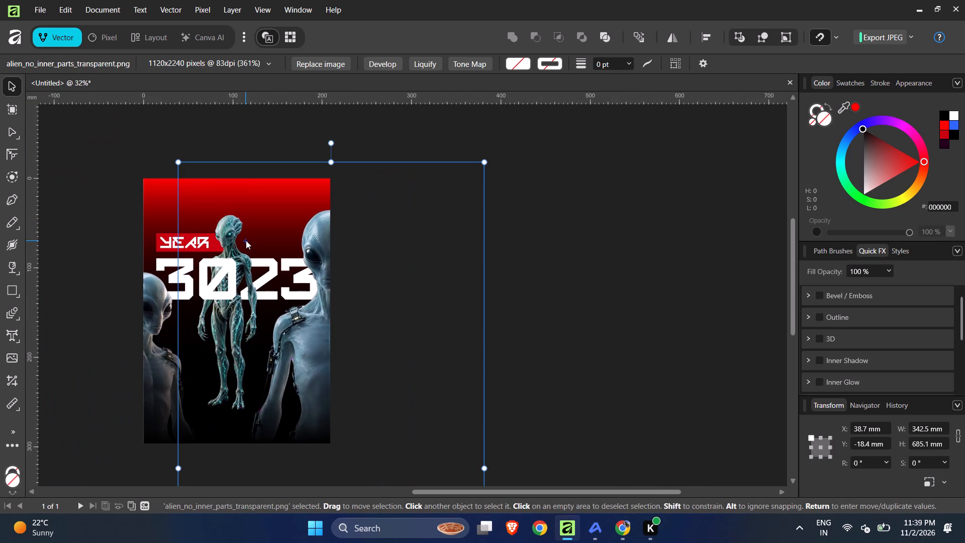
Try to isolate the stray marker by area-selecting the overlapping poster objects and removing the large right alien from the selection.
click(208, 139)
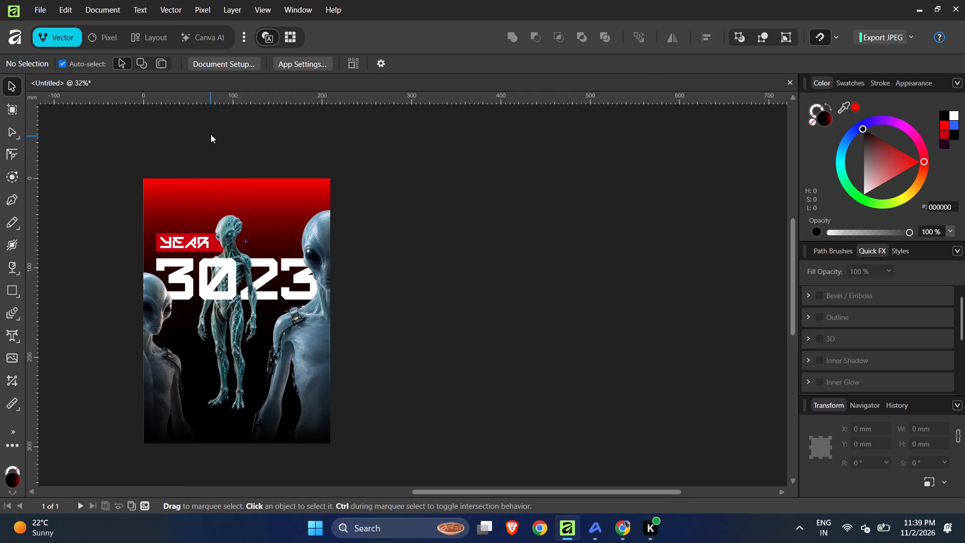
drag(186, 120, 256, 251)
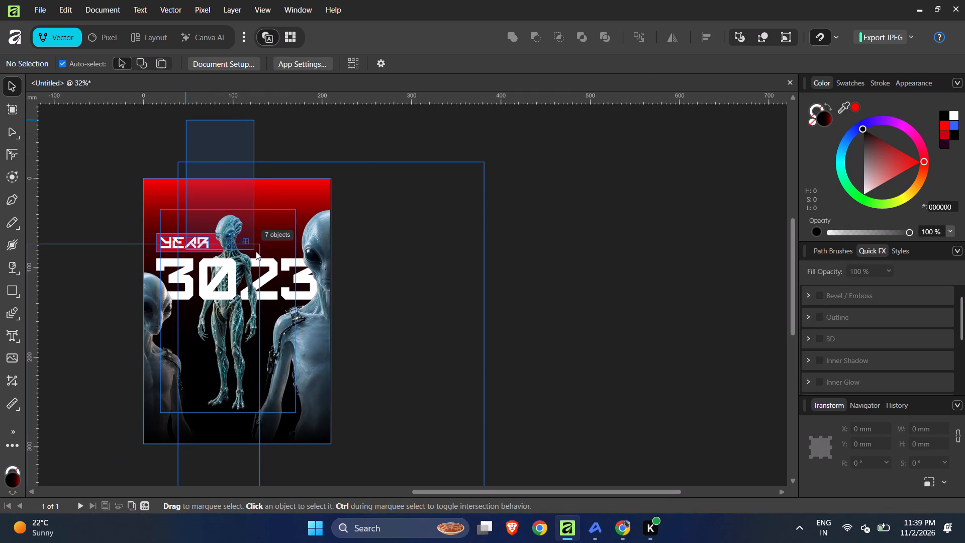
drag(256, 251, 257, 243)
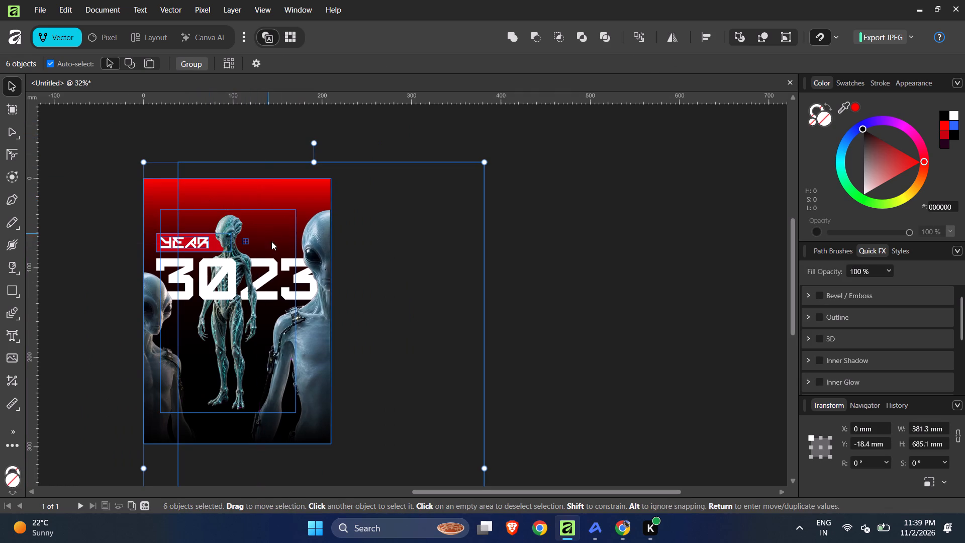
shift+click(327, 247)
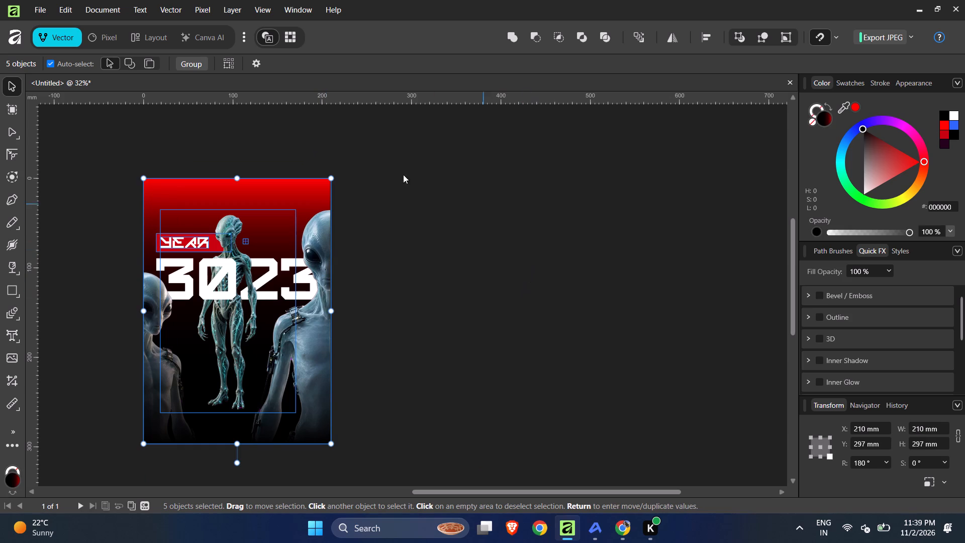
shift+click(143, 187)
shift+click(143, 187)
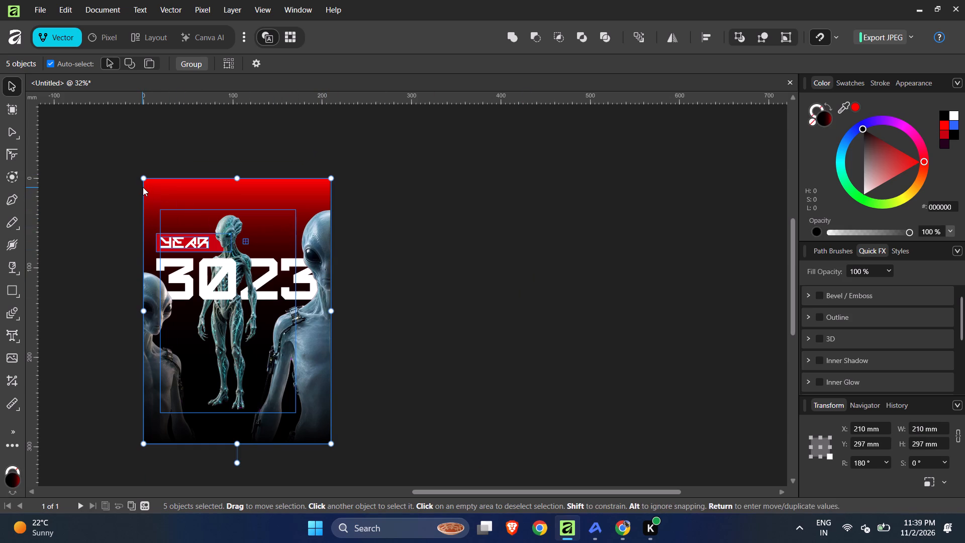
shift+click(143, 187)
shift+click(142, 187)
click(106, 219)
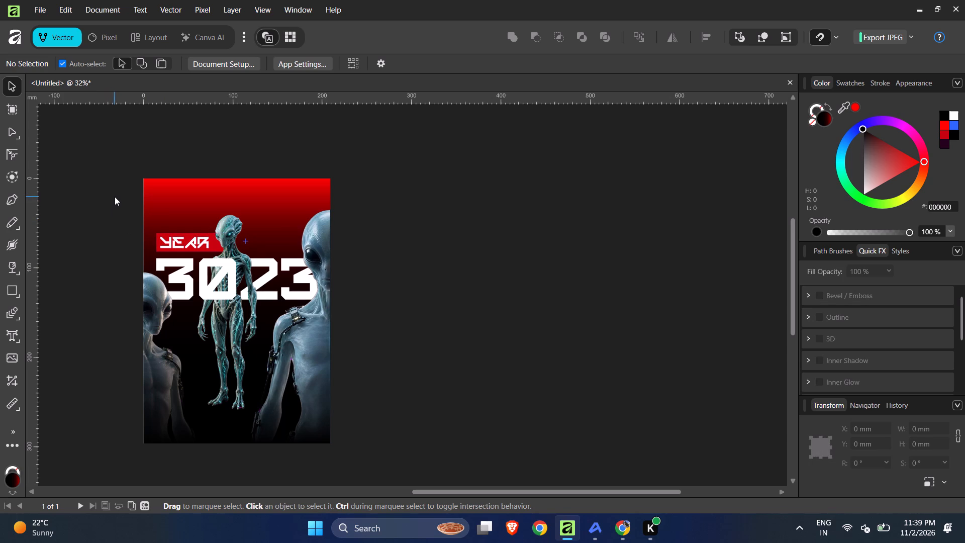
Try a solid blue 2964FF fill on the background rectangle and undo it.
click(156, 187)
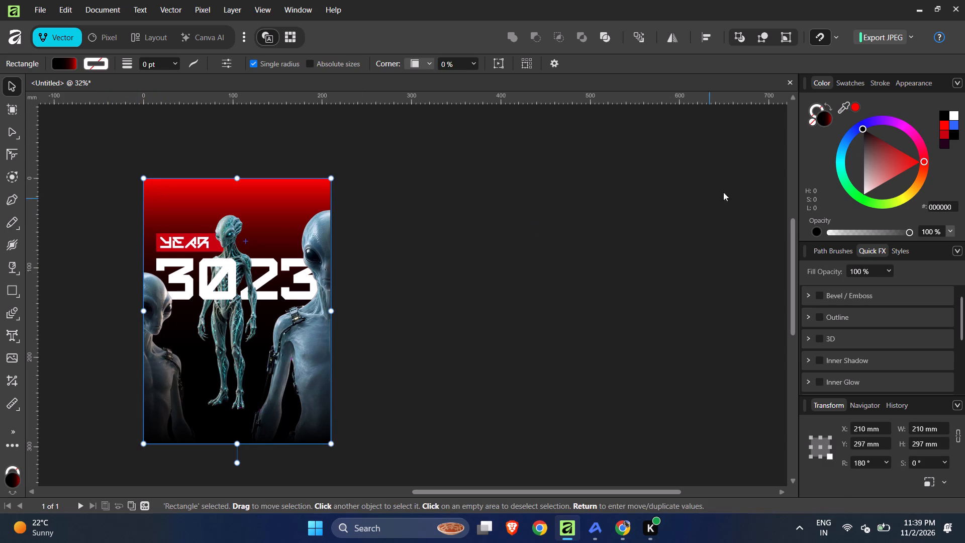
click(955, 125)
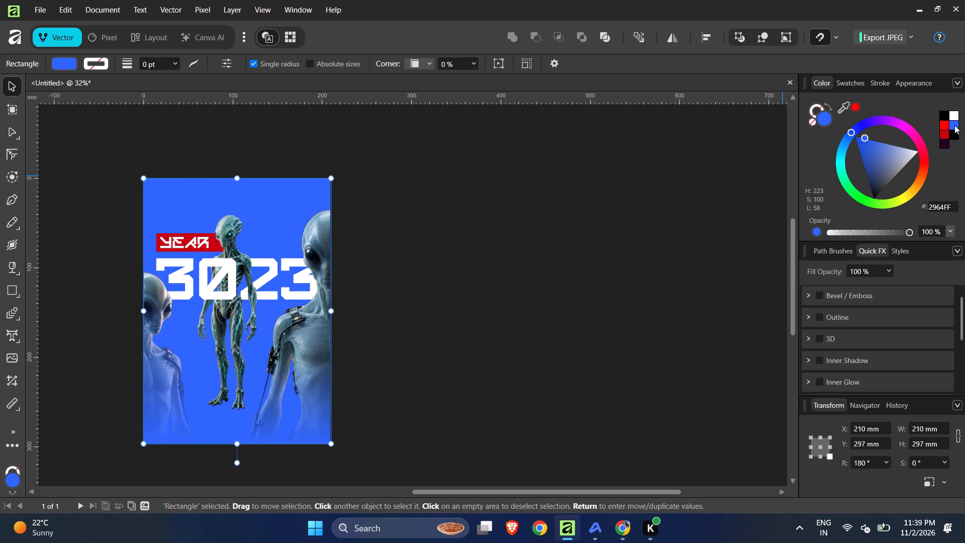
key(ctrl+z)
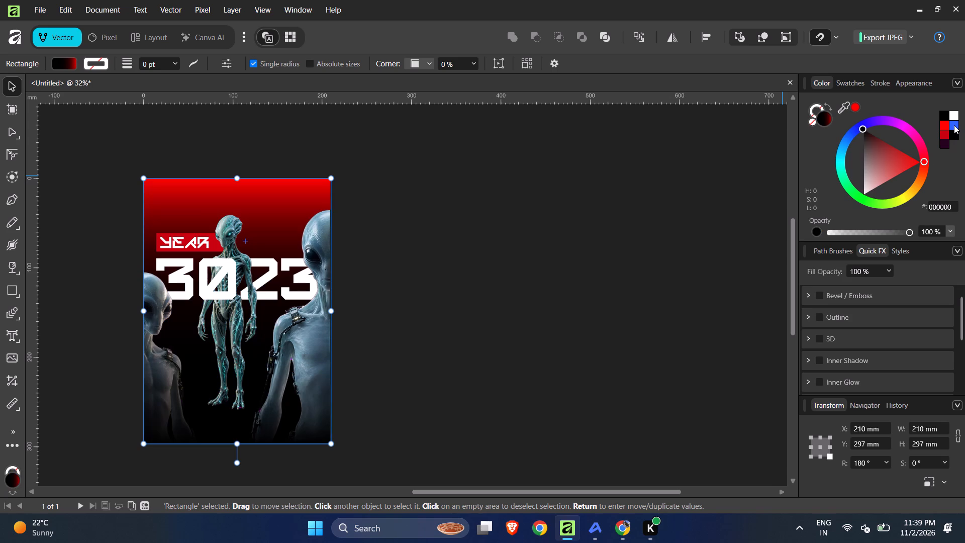
Recolour the top stop of the background's linear gradient, trying blue 2964FF and settling on dark red C9000F.
click(10, 265)
click(13, 265)
drag(19, 270, 44, 271)
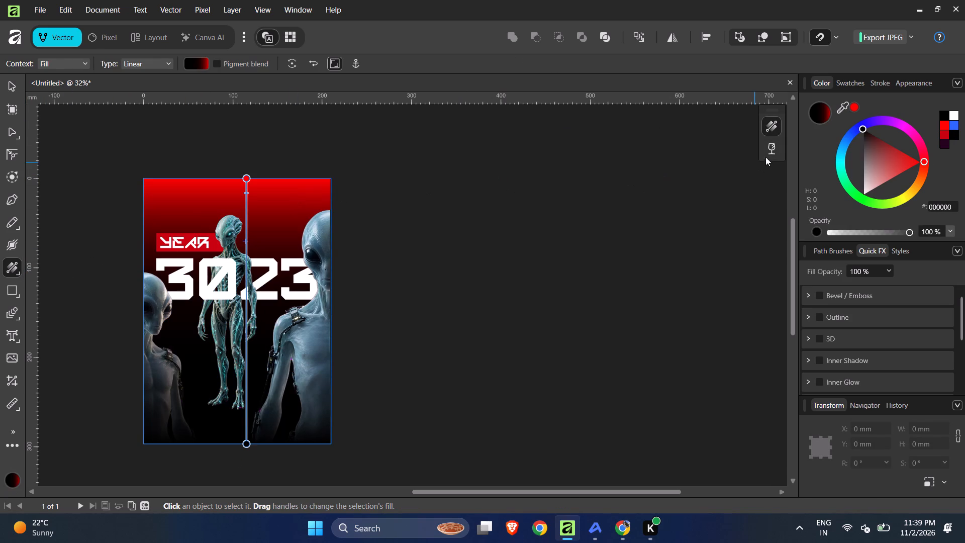
click(246, 177)
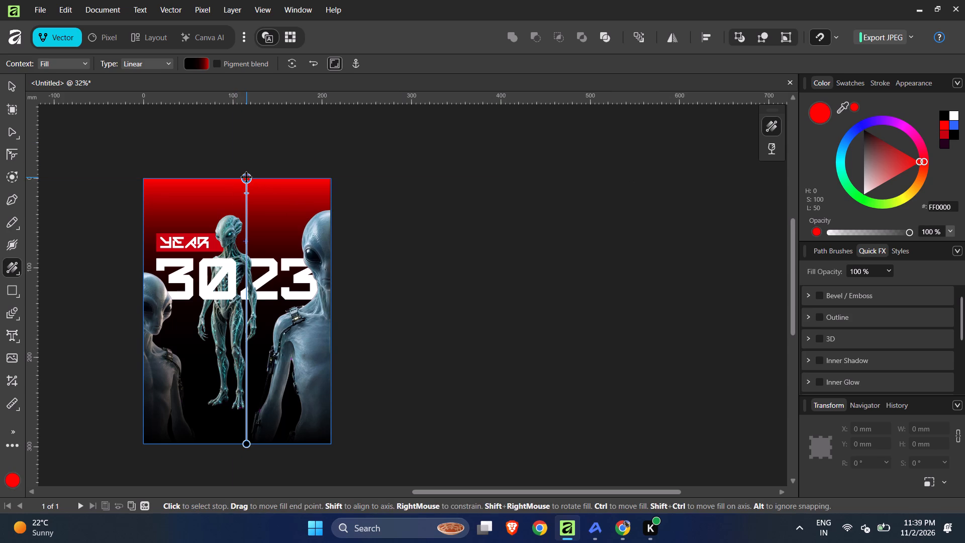
click(954, 123)
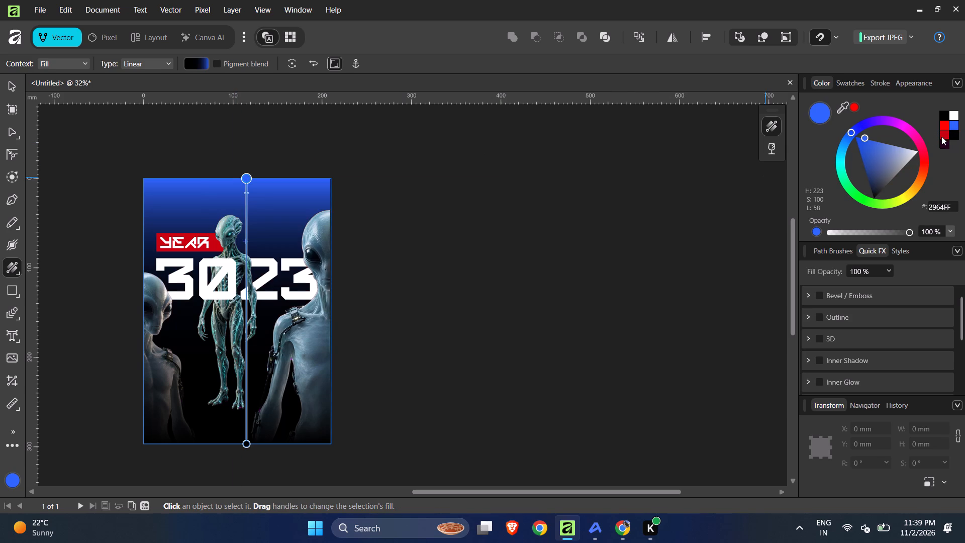
click(943, 137)
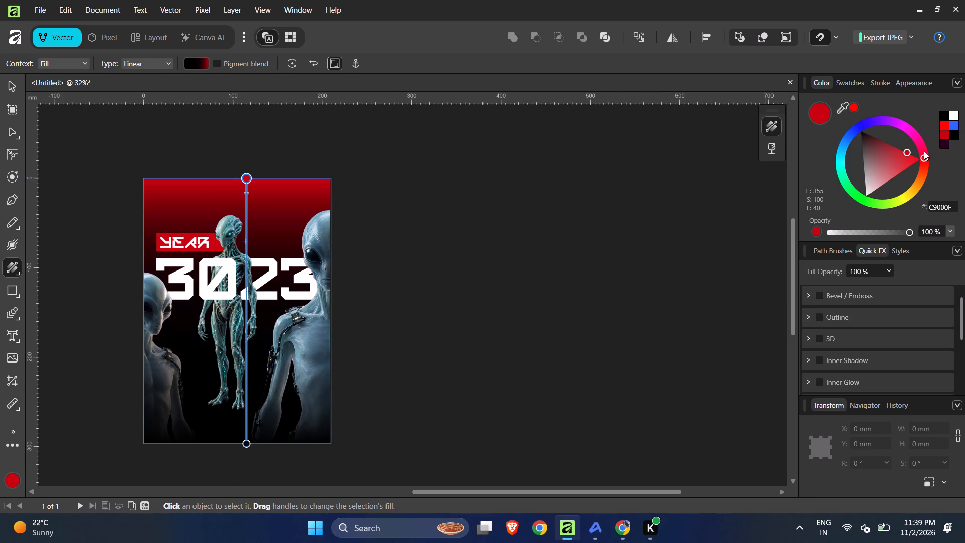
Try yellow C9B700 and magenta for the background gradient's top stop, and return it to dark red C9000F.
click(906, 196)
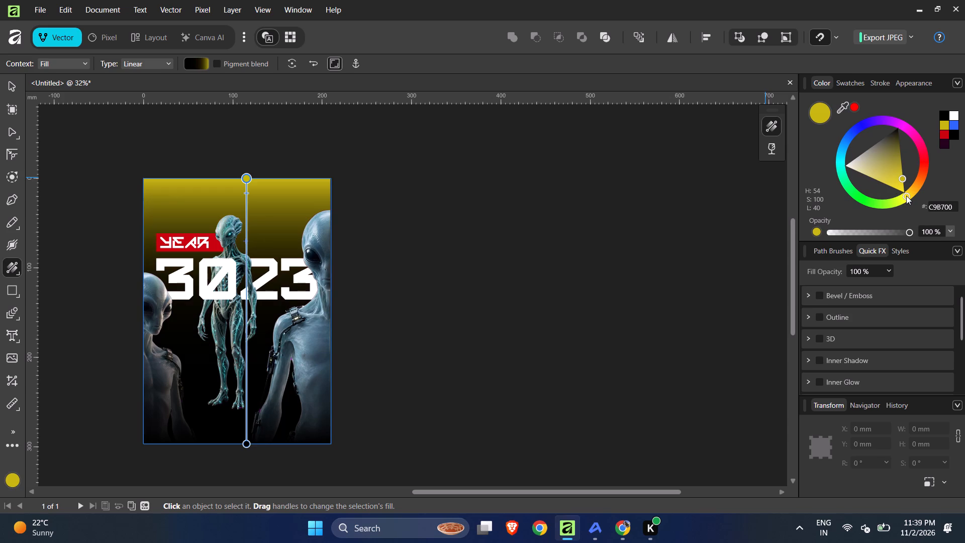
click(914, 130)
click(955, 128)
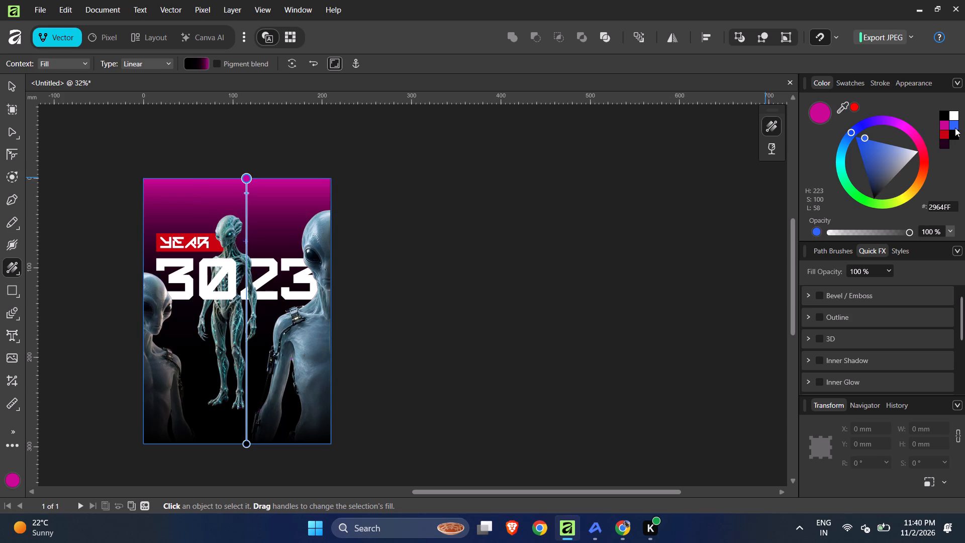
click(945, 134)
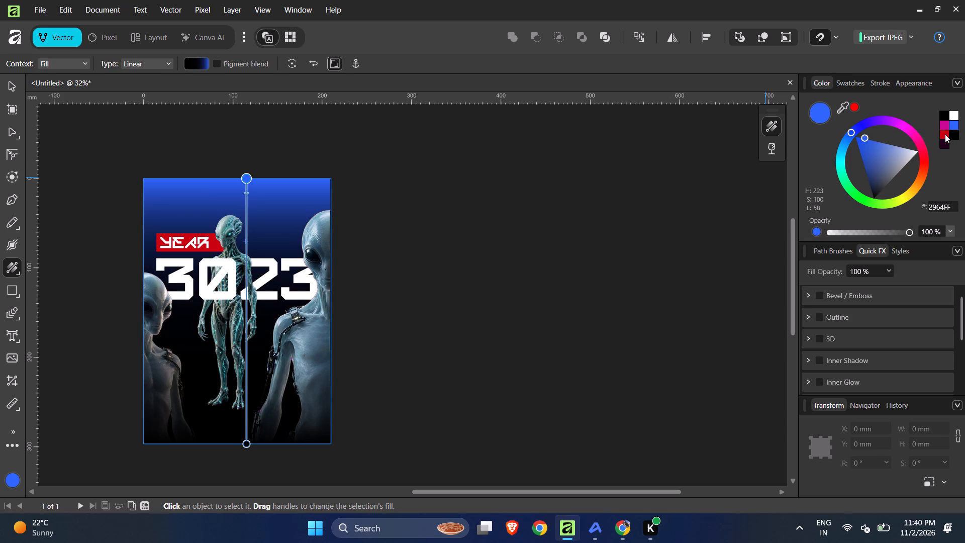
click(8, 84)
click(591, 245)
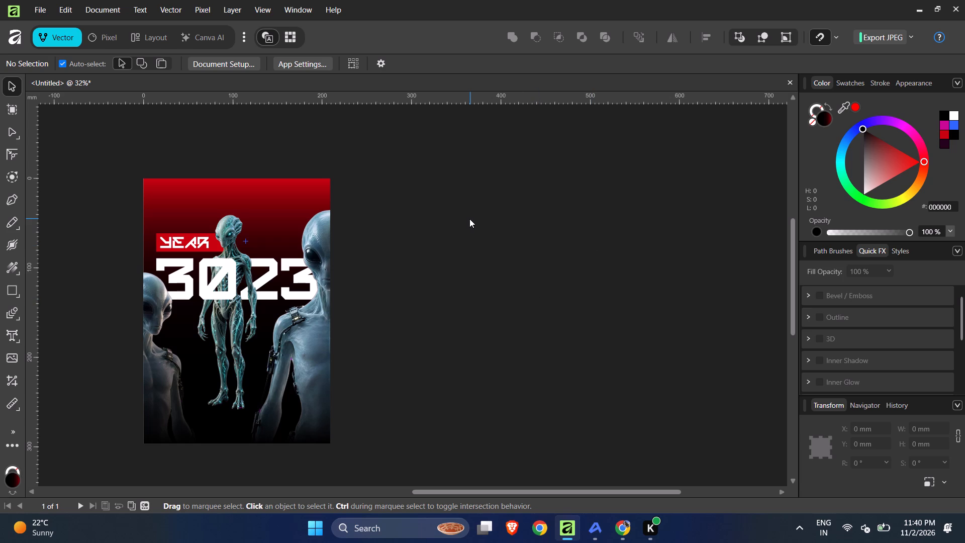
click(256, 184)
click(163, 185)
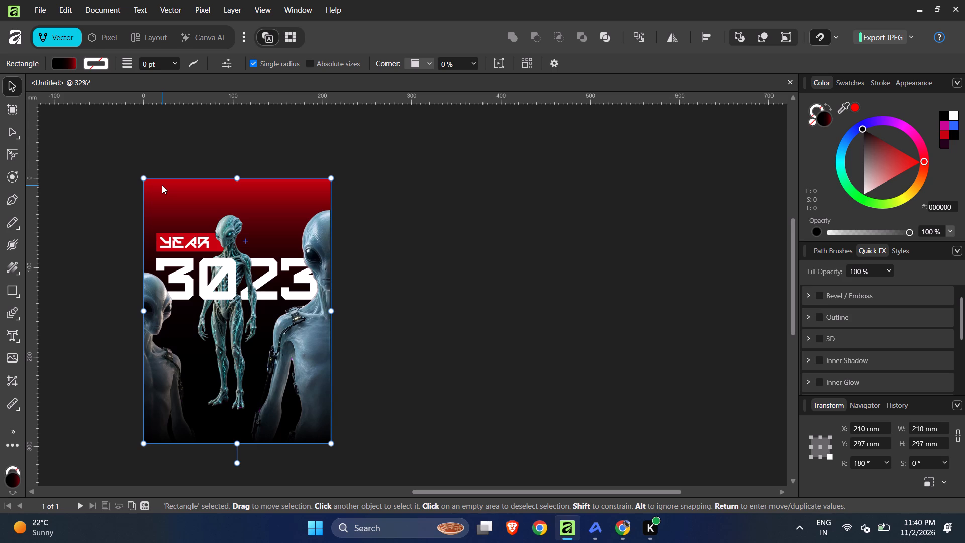
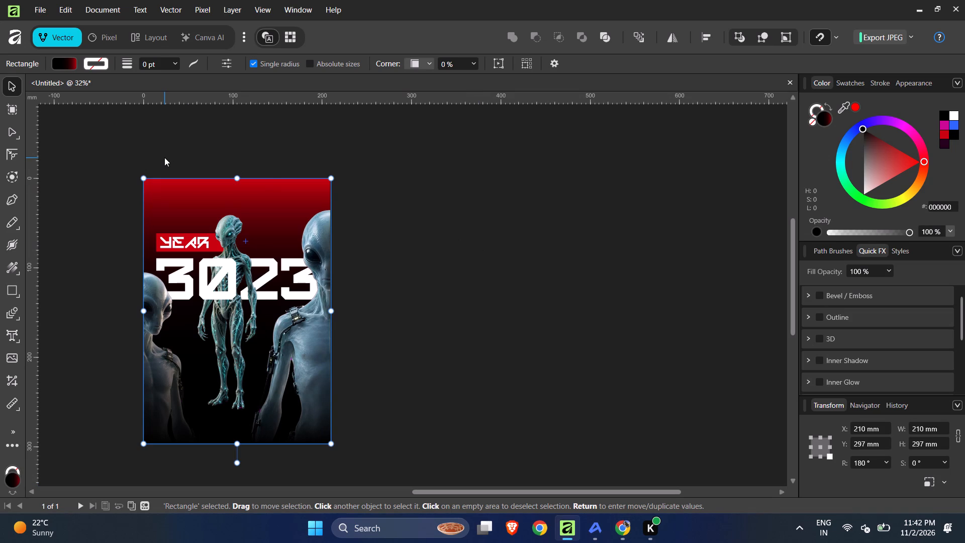
ctrl+scroll(253, 180, down, 1)
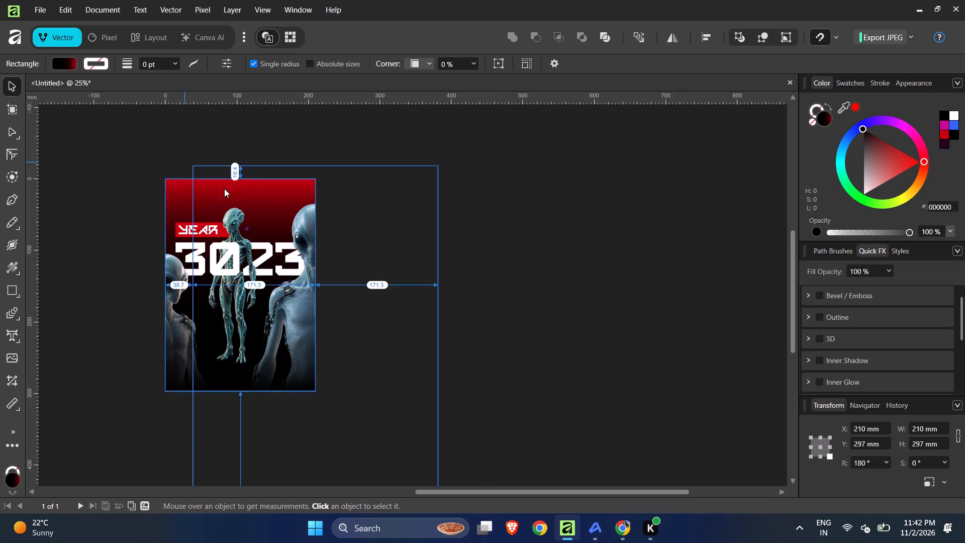
ctrl+scroll(143, 177, up, 3)
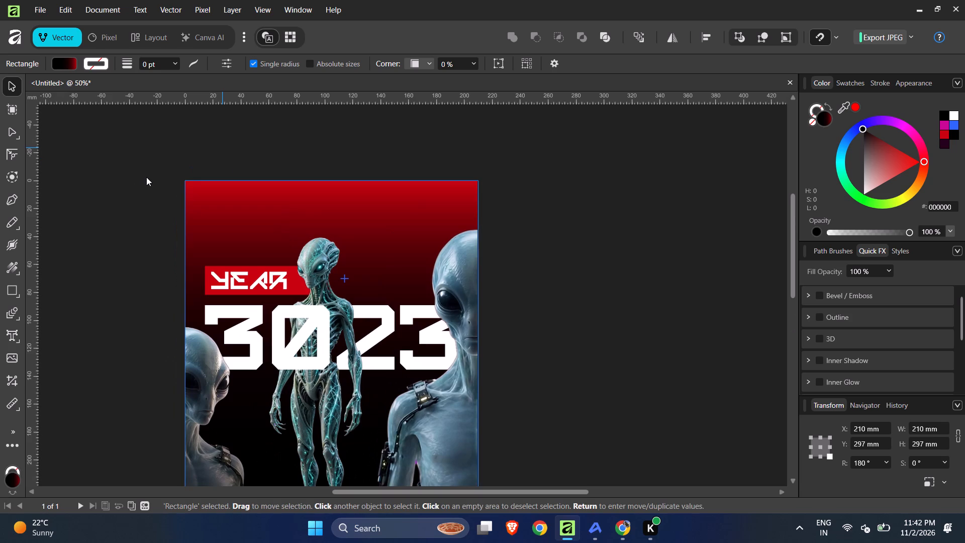
ctrl+scroll(146, 177, down, 3)
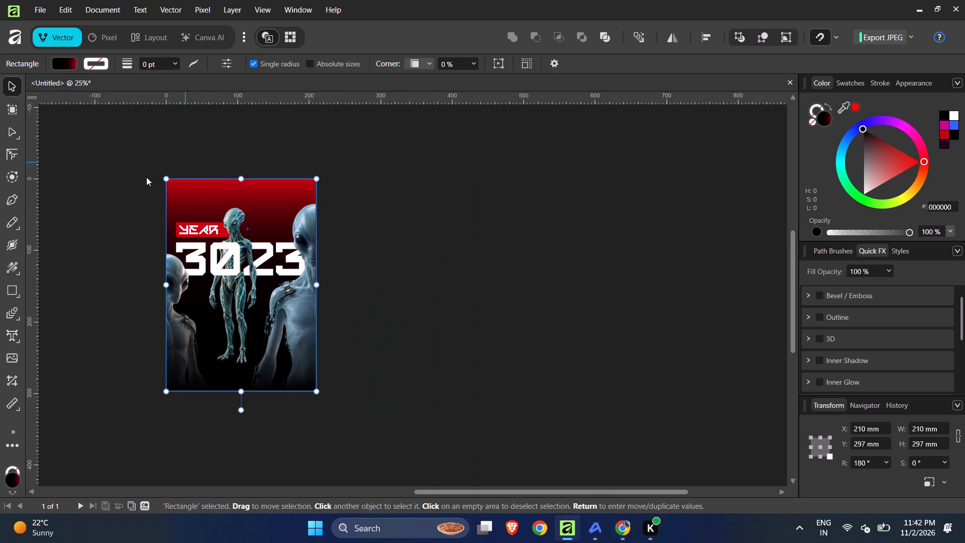
ctrl+scroll(146, 177, up, 2)
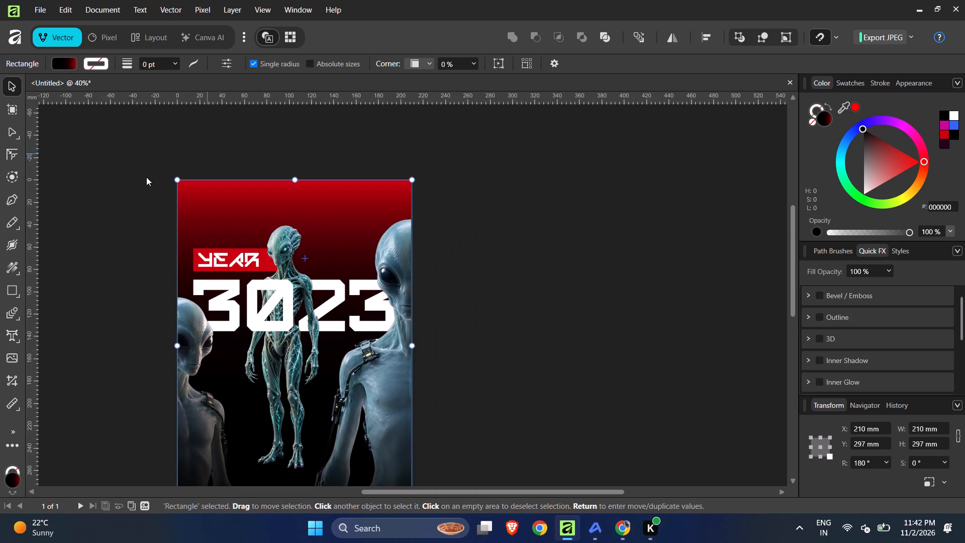
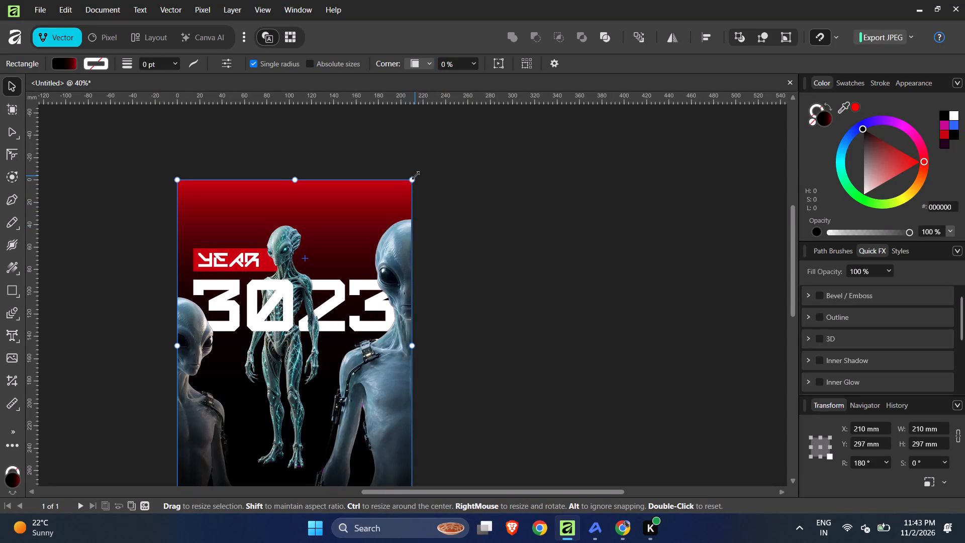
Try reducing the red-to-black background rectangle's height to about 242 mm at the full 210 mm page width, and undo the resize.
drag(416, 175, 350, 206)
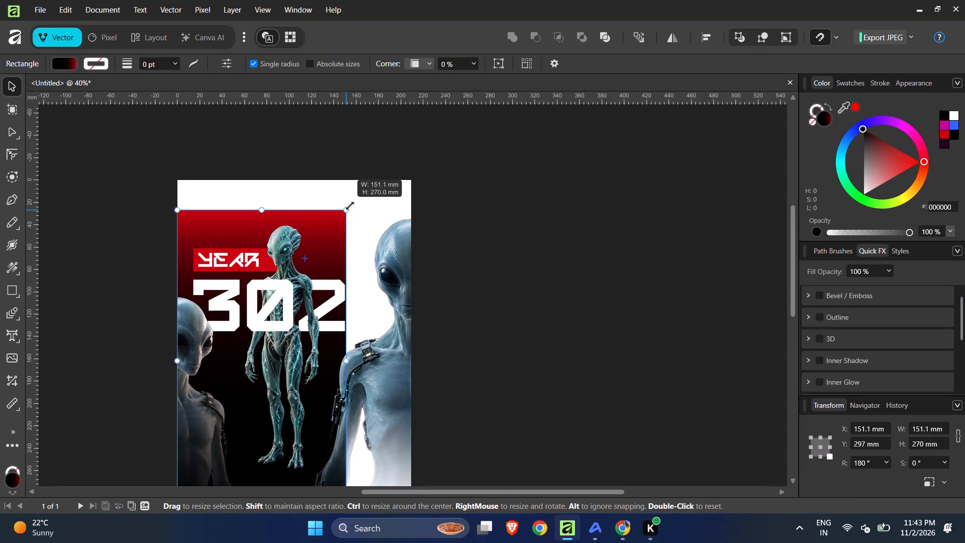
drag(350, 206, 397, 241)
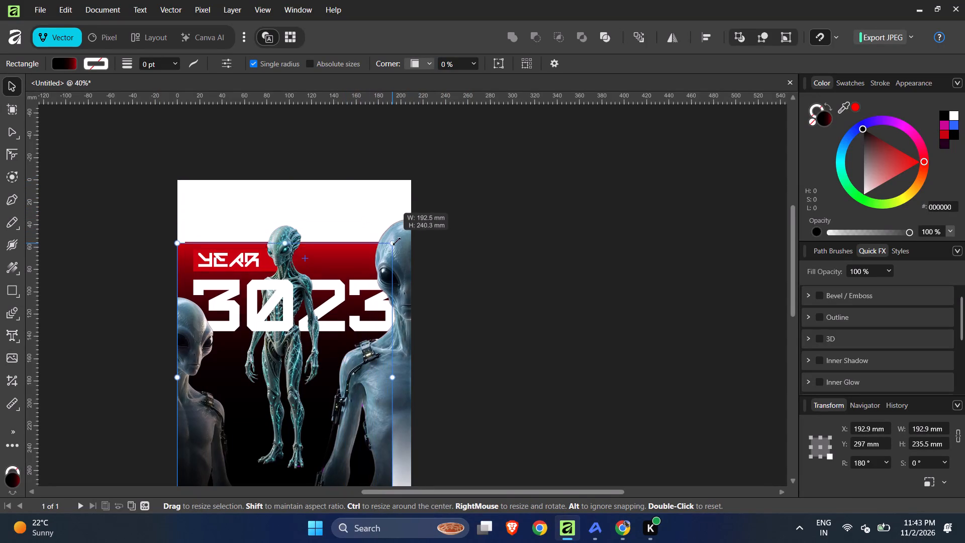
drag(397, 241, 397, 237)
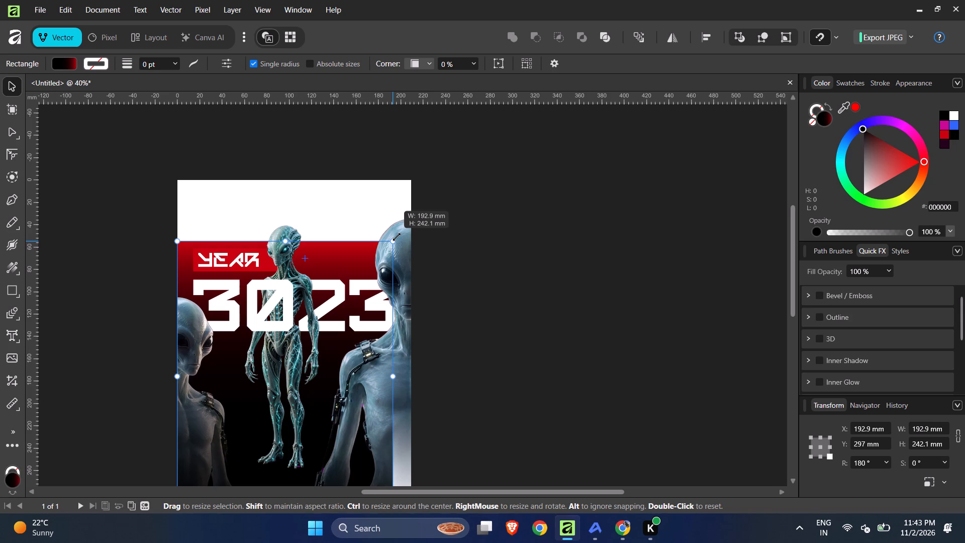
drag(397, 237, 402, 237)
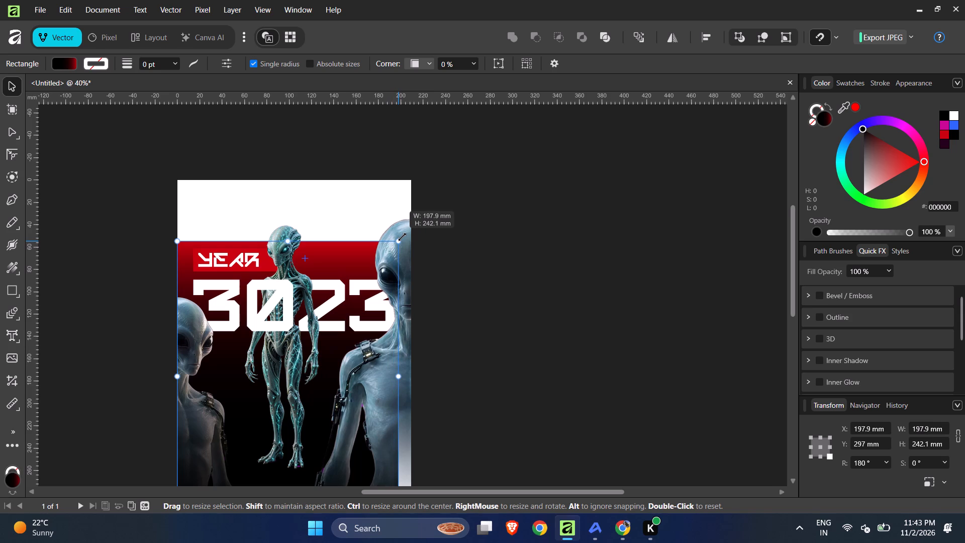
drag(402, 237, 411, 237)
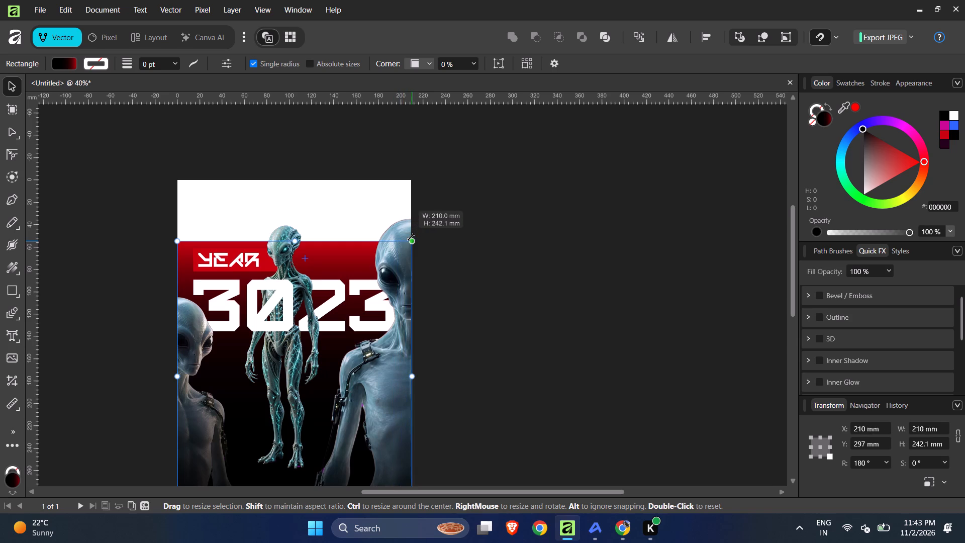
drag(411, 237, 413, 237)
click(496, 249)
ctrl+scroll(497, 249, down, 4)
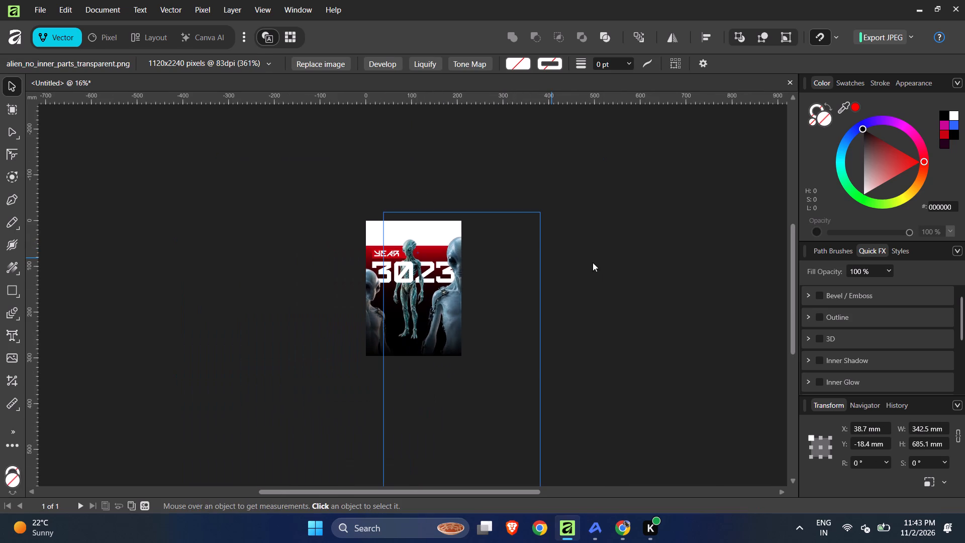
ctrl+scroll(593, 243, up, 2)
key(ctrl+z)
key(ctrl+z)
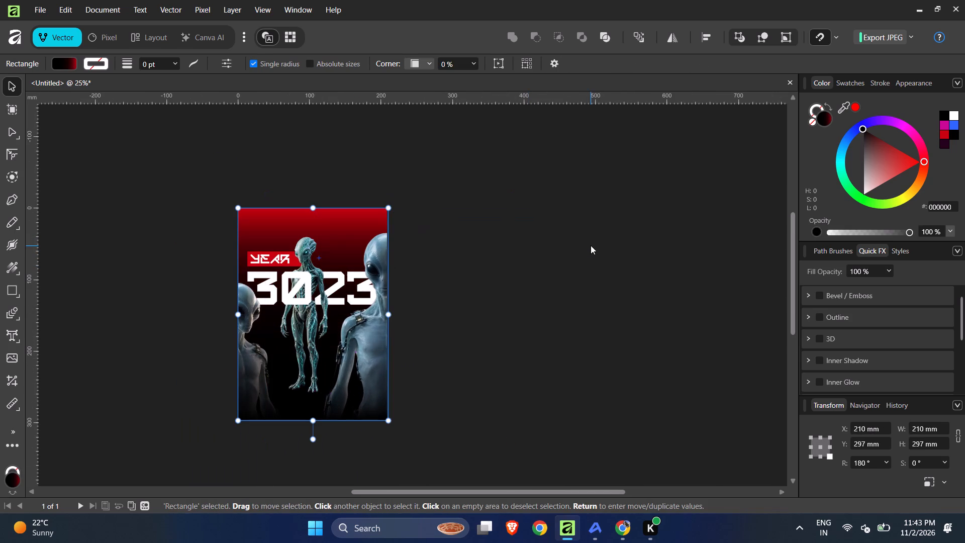
Move the large alien image at the poster's right edge upward to a Y position of about -35.3 mm, and deselect it.
click(303, 242)
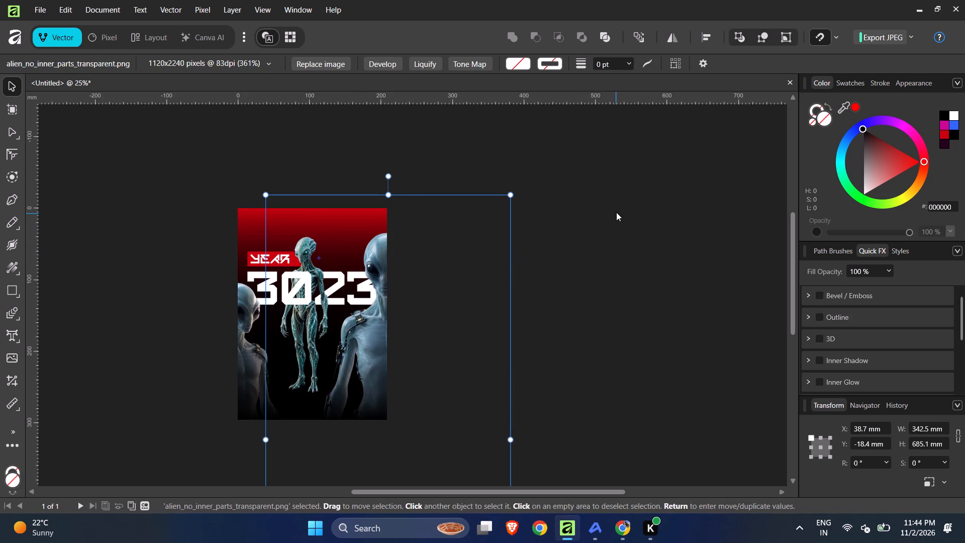
click(617, 212)
click(390, 253)
drag(388, 261, 388, 253)
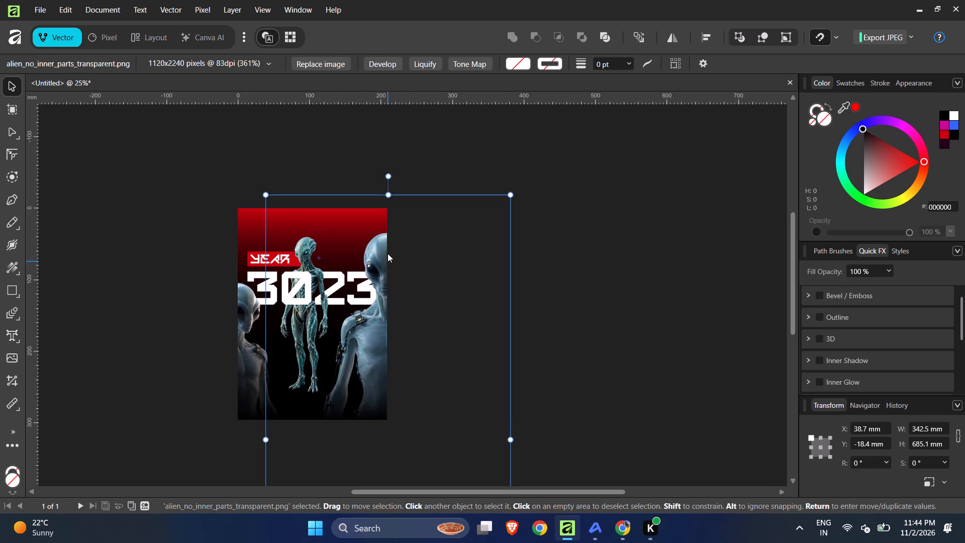
drag(388, 253, 391, 243)
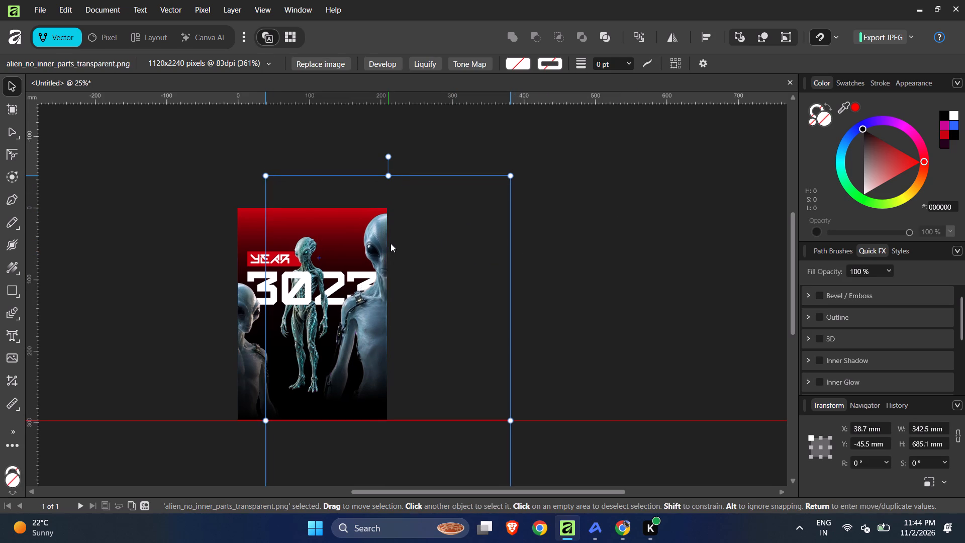
drag(391, 243, 389, 249)
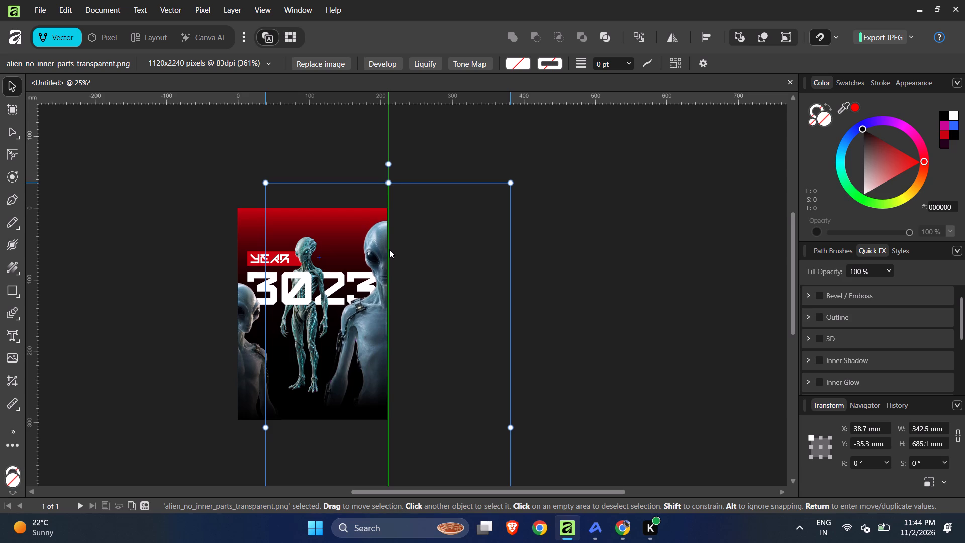
drag(389, 249, 389, 250)
click(589, 250)
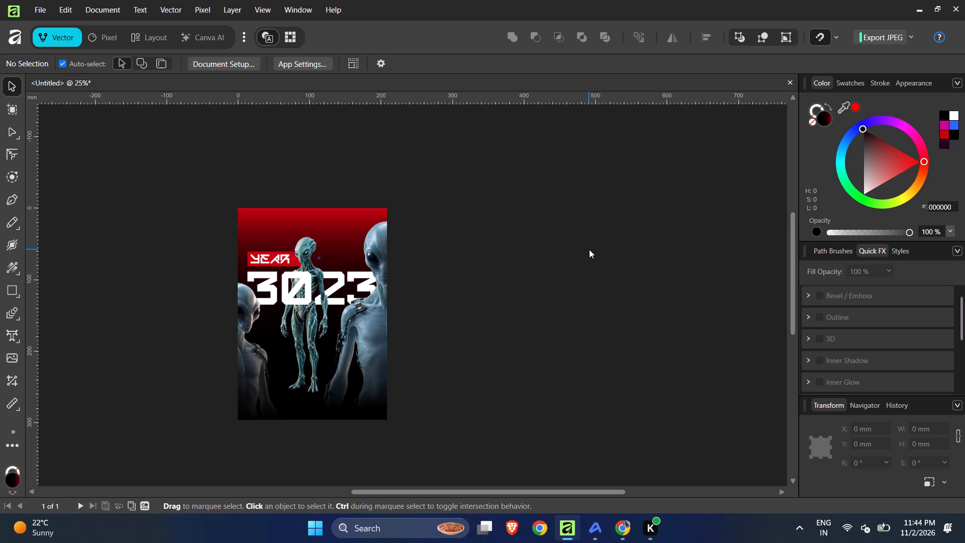
click(587, 237)
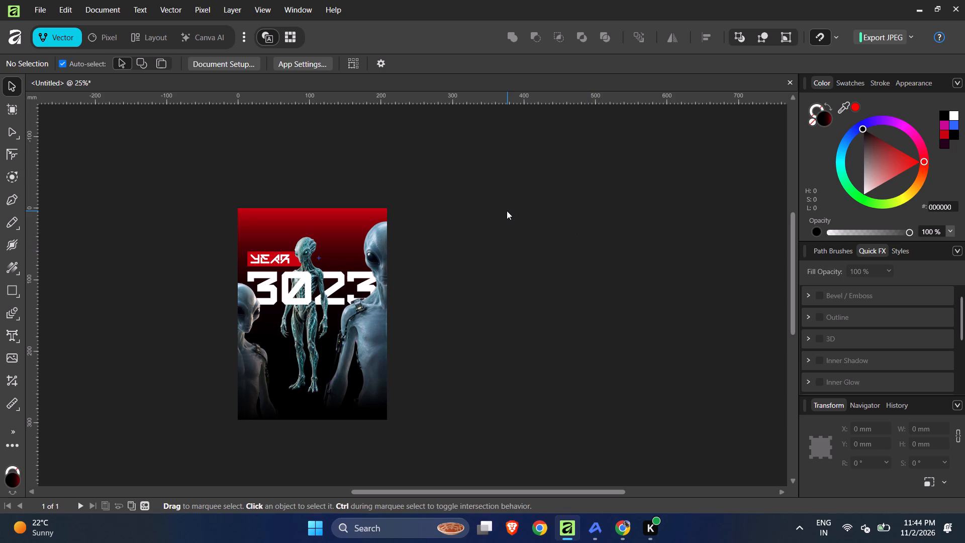
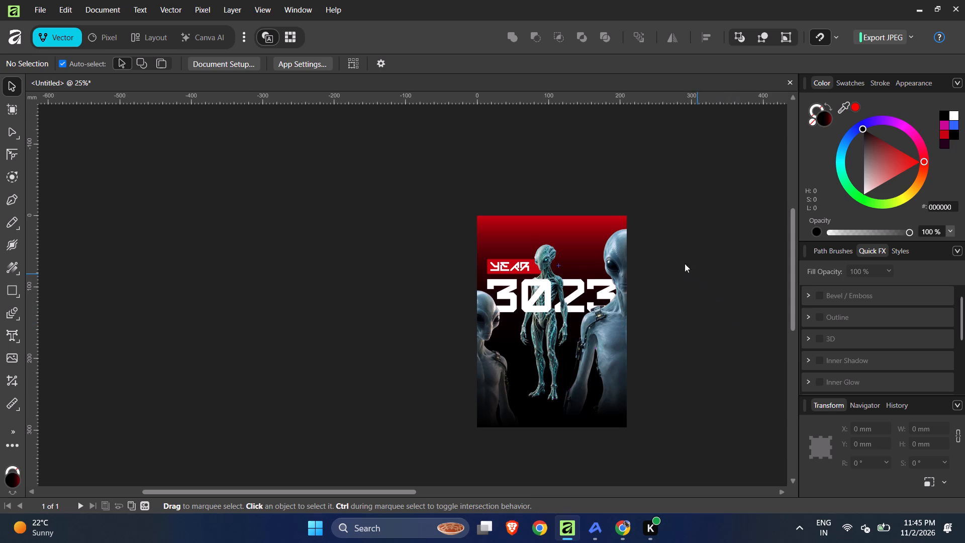
Inspect the three aliens, the YEAR 3023 title and the overlaps between them up close, and check the whole poster.
ctrl+scroll(619, 211, up, 4)
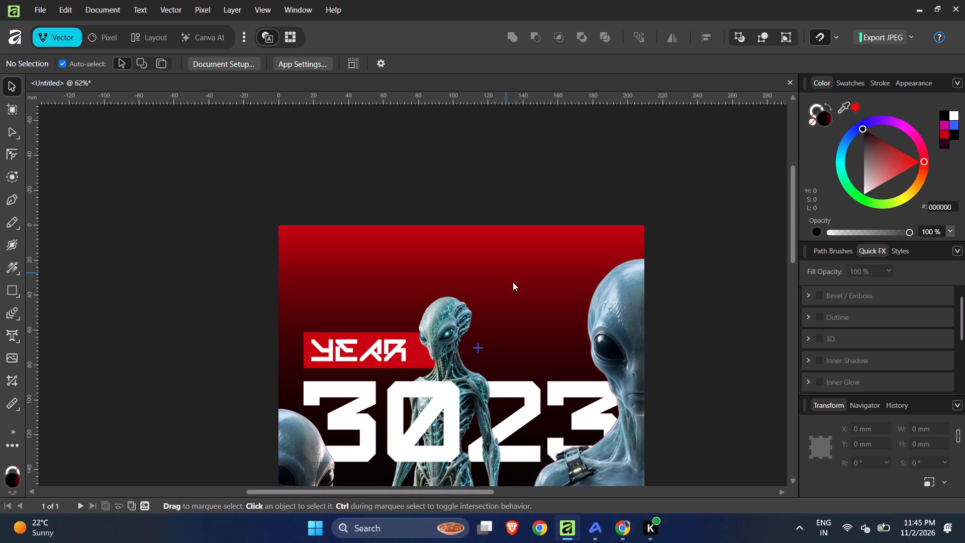
ctrl+scroll(572, 324, up, 5)
ctrl+scroll(668, 381, up, 4)
ctrl+scroll(567, 279, down, 5)
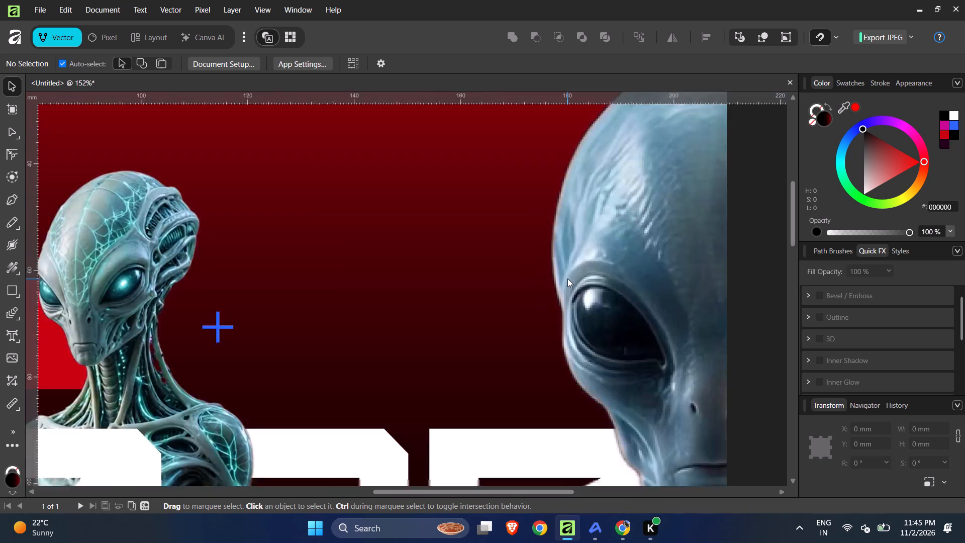
ctrl+scroll(567, 279, down, 1)
ctrl+scroll(279, 253, up, 9)
ctrl+scroll(370, 242, down, 5)
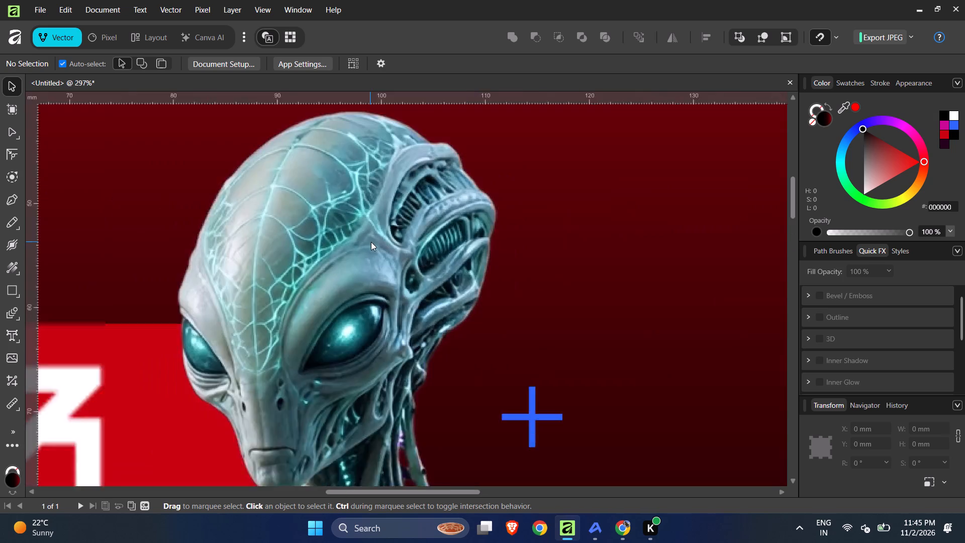
ctrl+scroll(371, 242, down, 8)
ctrl+scroll(268, 358, up, 5)
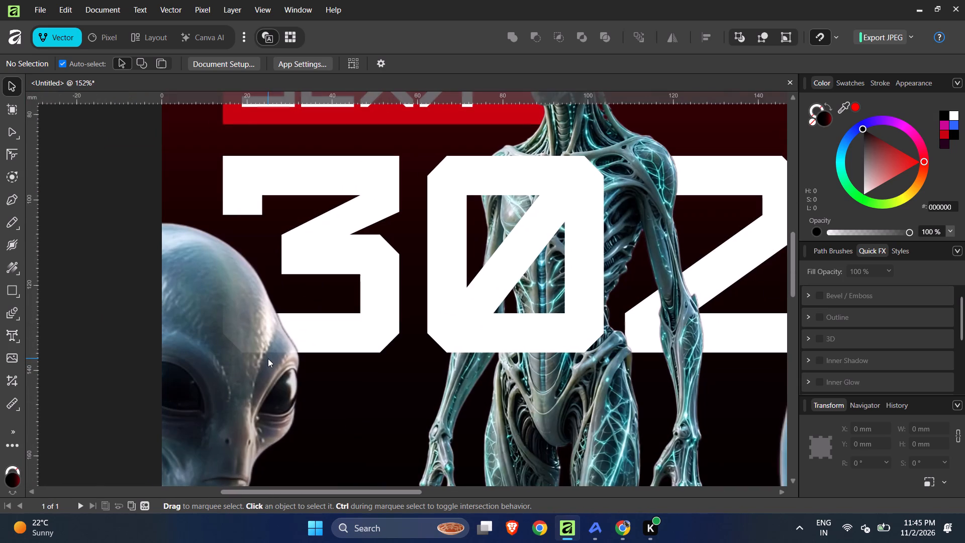
ctrl+scroll(269, 298, down, 7)
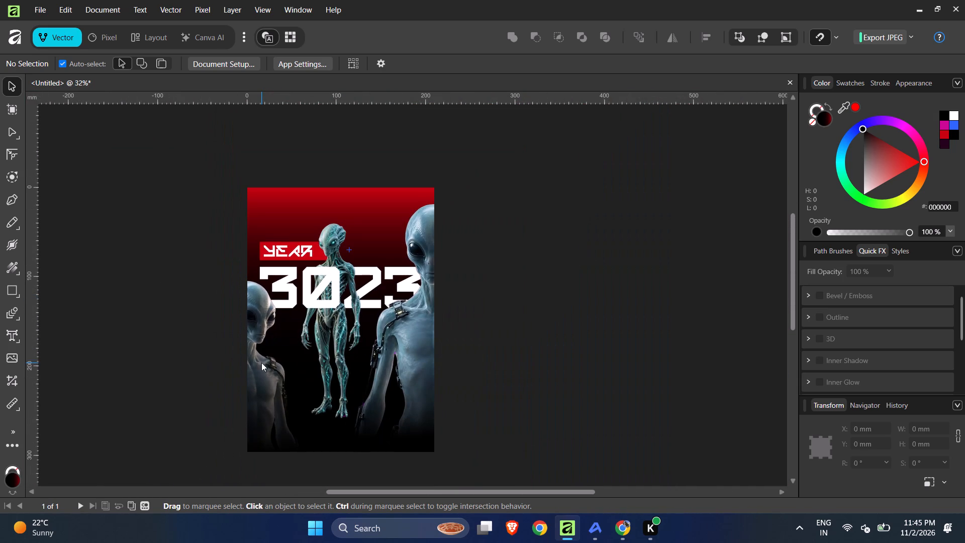
Lower the start of the linear transparency fade on the small alien at the poster's left edge to about shoulder height, and deselect it.
click(259, 316)
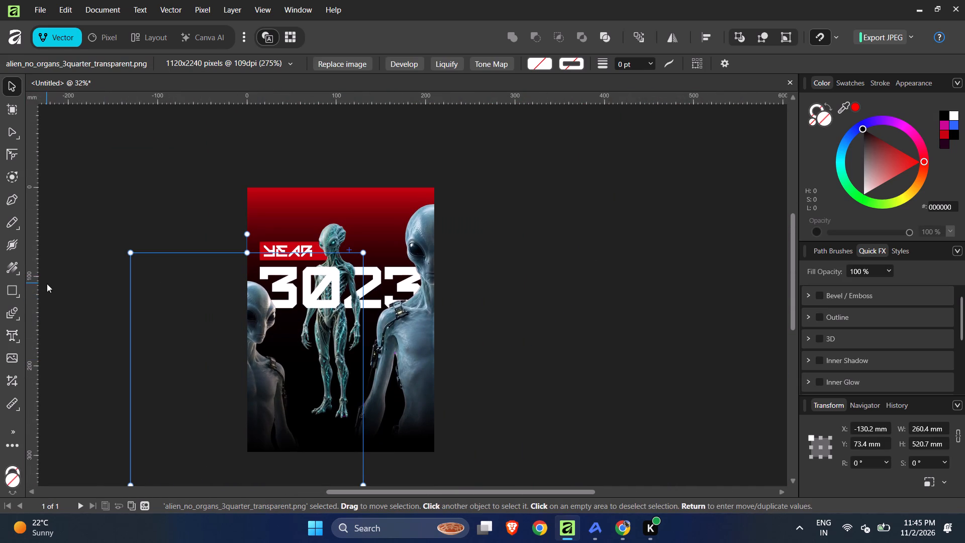
click(17, 270)
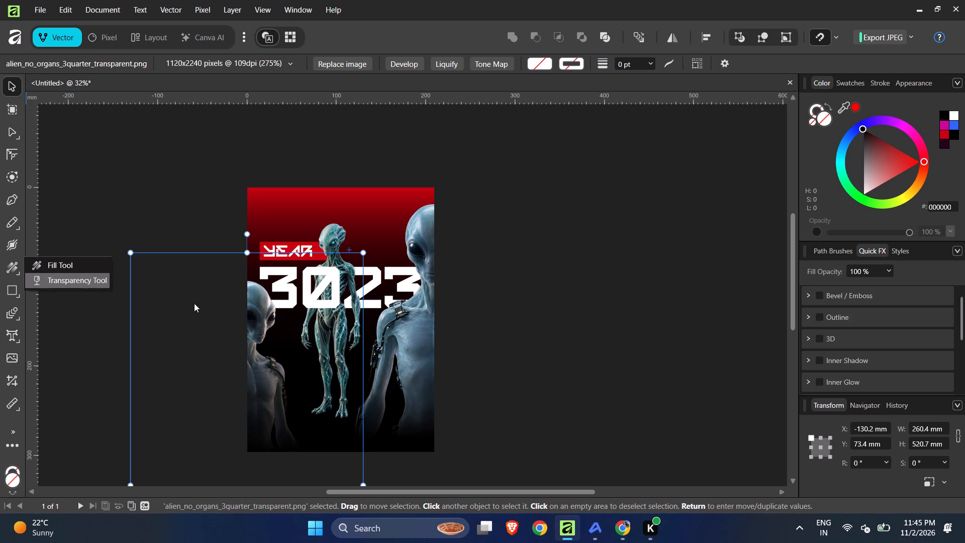
click(88, 284)
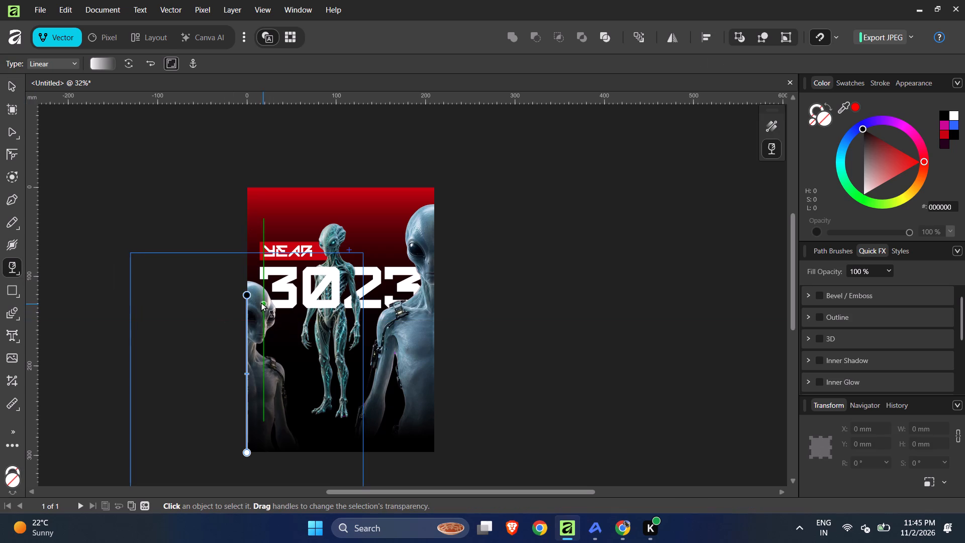
drag(247, 296, 247, 357)
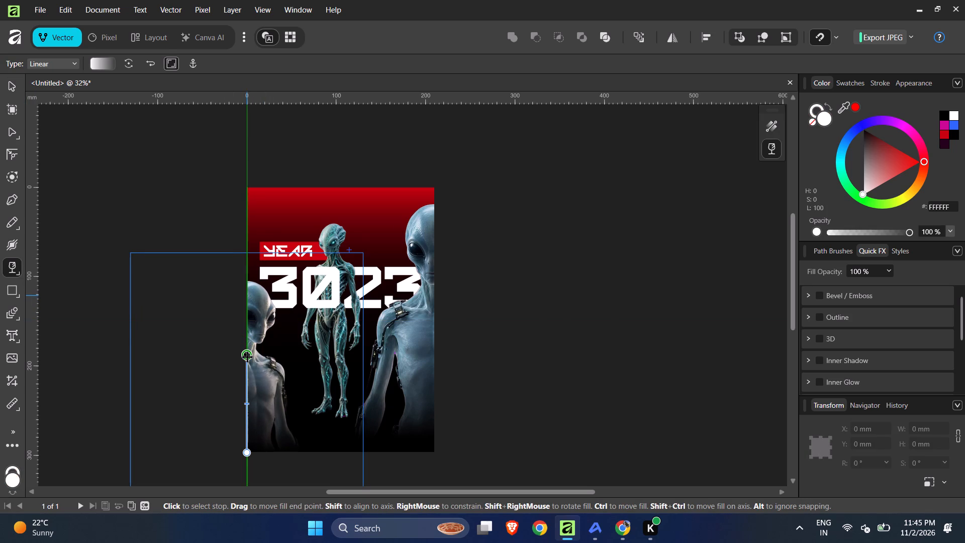
drag(247, 357, 247, 363)
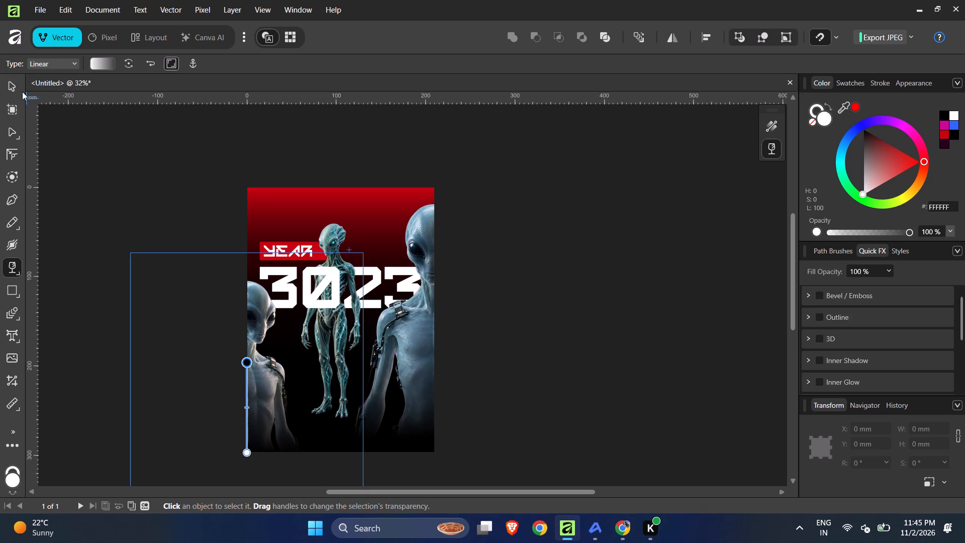
click(12, 83)
click(121, 176)
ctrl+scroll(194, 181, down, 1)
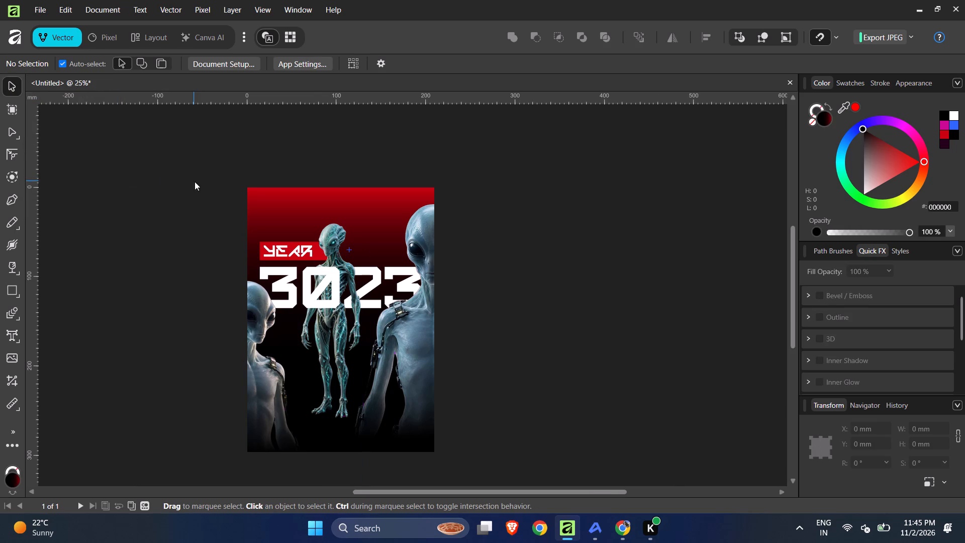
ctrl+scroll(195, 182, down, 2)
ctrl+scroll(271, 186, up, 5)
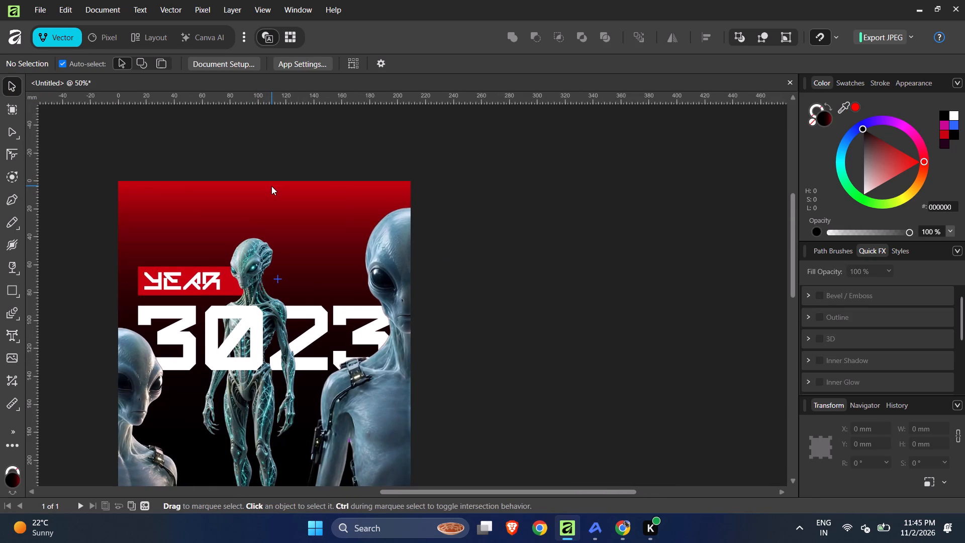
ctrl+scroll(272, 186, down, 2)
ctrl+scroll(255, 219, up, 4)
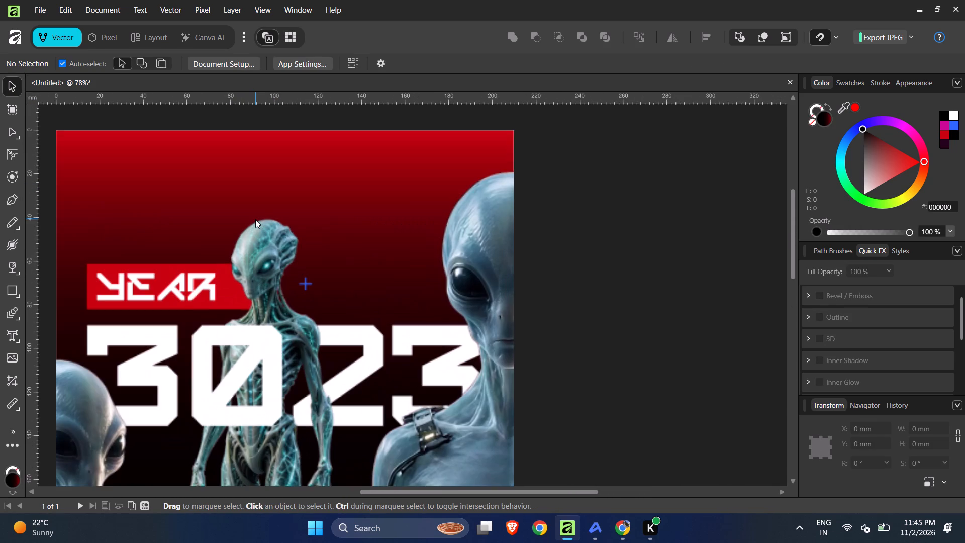
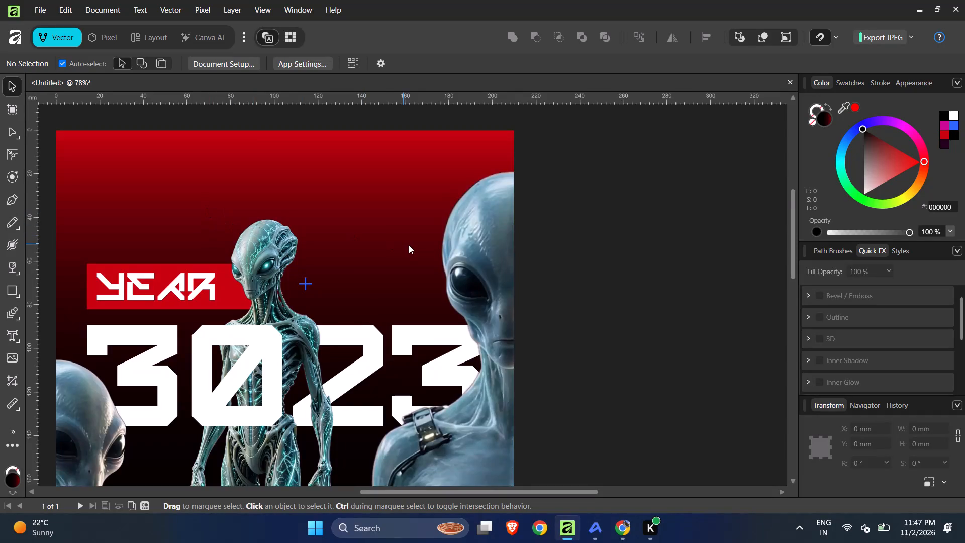
Add the art text "We care the tuture" in the red area above the YEAR label.
ctrl+scroll(409, 245, down, 3)
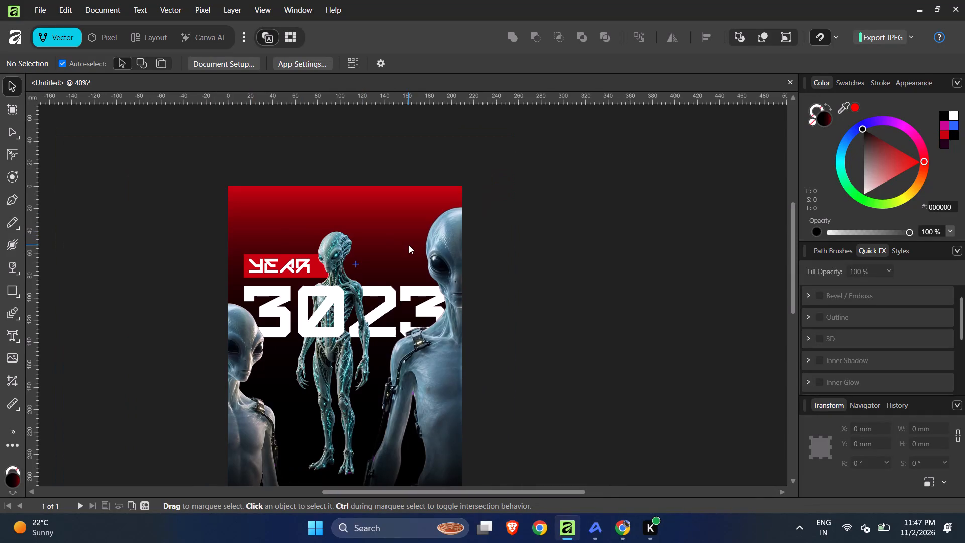
ctrl+scroll(387, 358, up, 1)
ctrl+scroll(279, 156, down, 2)
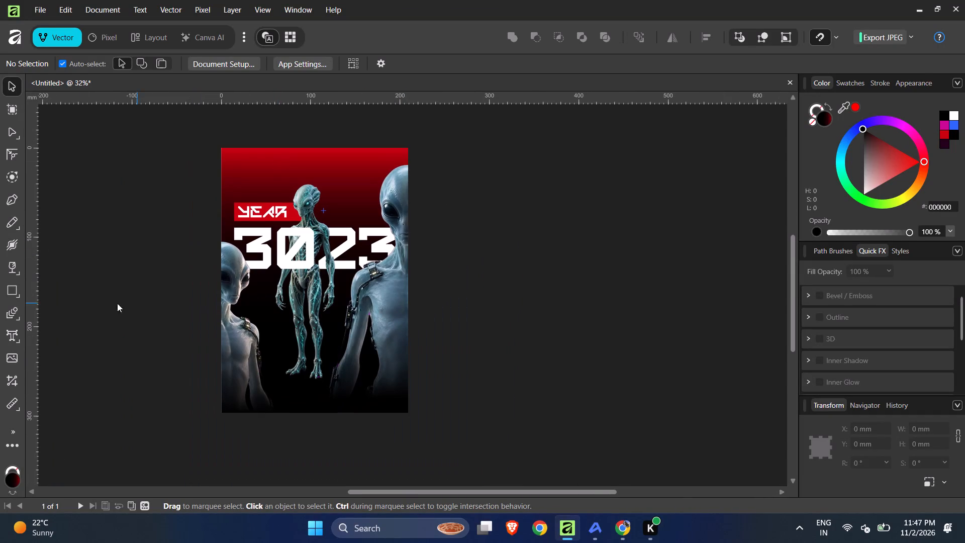
click(13, 333)
ctrl+scroll(239, 171, up, 3)
click(239, 171)
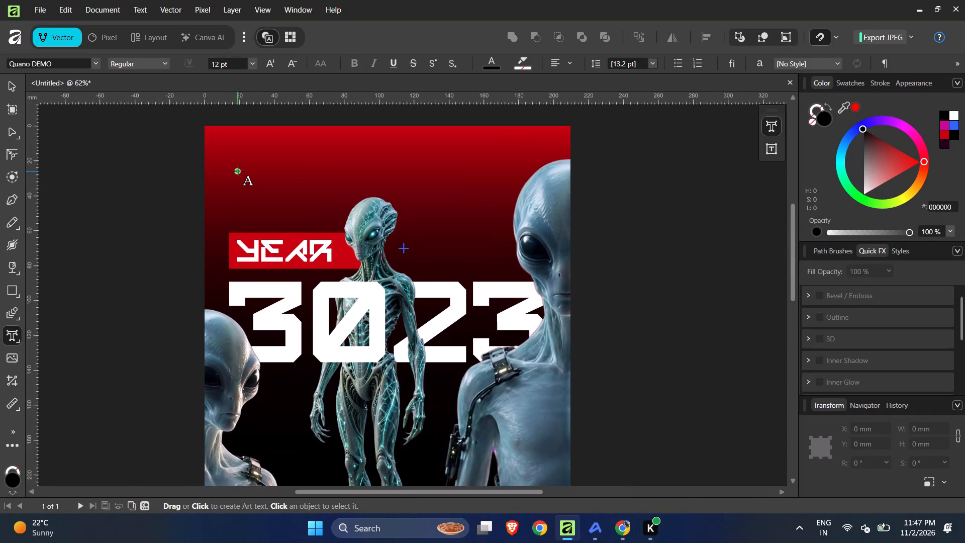
text(We)
key(space)
text(care the fure)
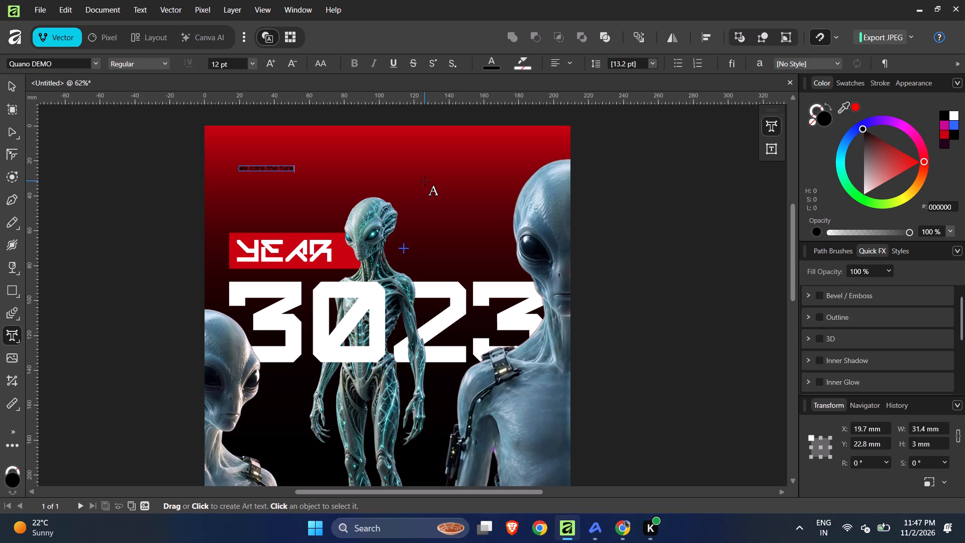
key(BackSpace)
key(BackSpace)
key(BackSpace)
key(BackSpace)
key(t)
key(u)
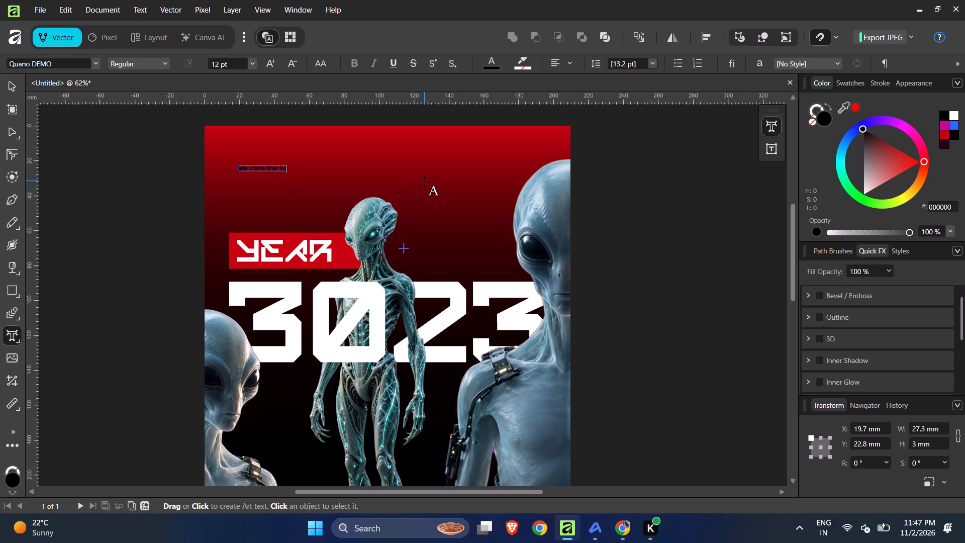
text(ture)
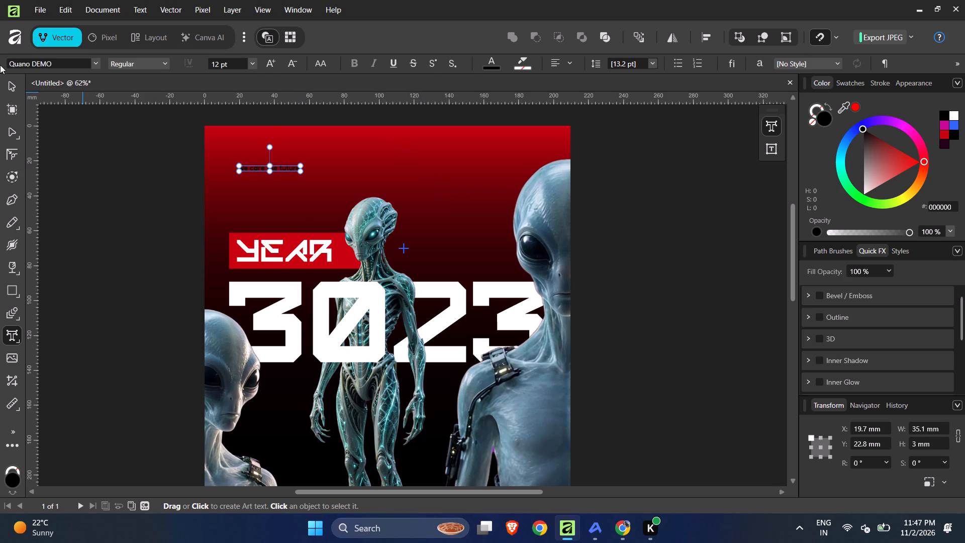
Enlarge the tagline text proportionally to about 151 mm wide across the poster's upper area.
click(8, 85)
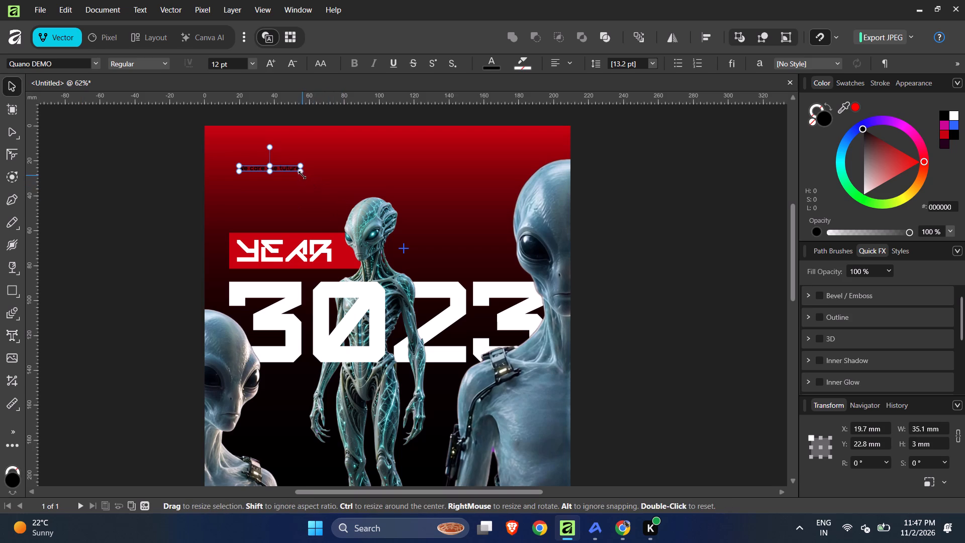
drag(301, 174, 497, 315)
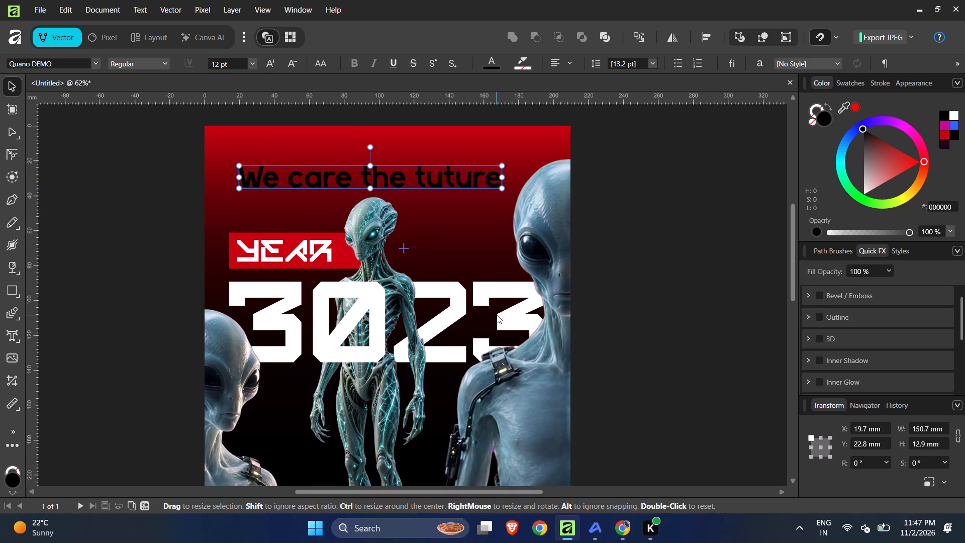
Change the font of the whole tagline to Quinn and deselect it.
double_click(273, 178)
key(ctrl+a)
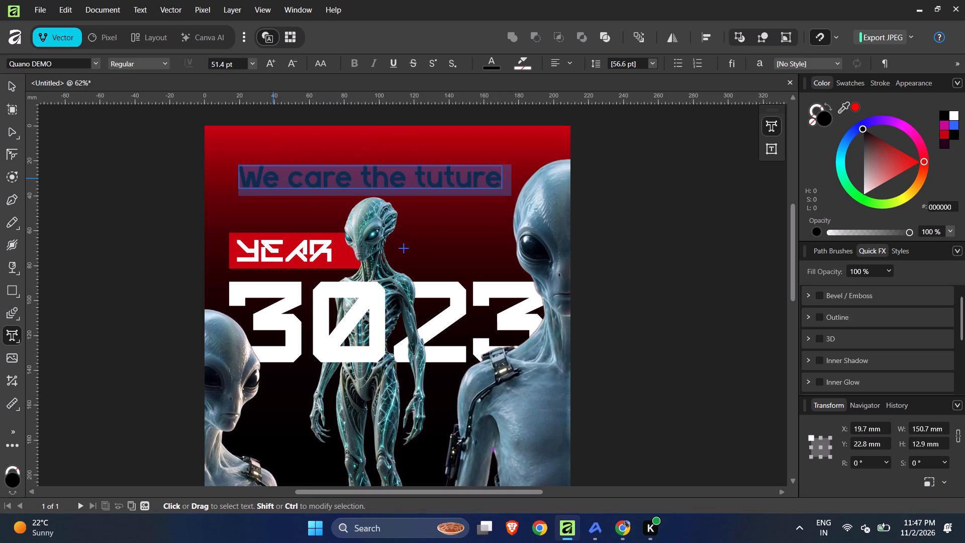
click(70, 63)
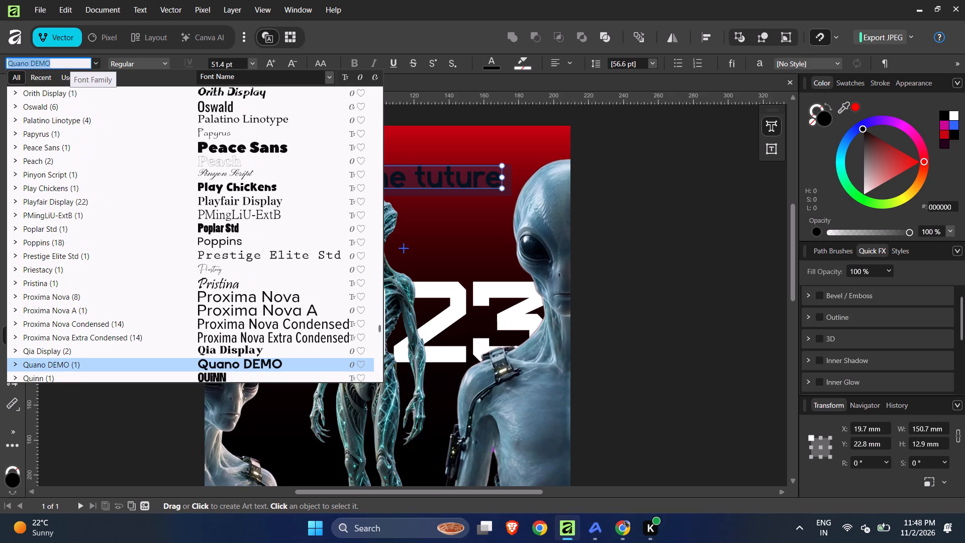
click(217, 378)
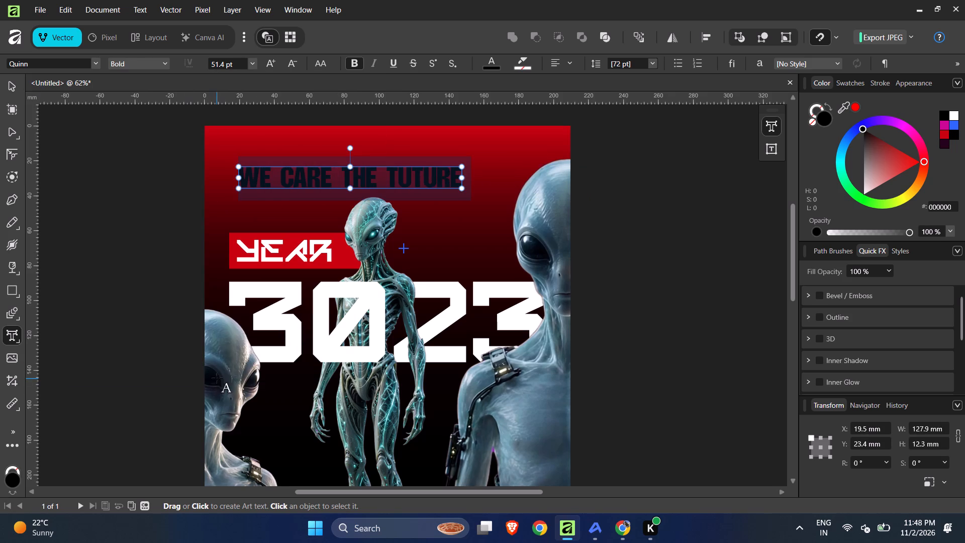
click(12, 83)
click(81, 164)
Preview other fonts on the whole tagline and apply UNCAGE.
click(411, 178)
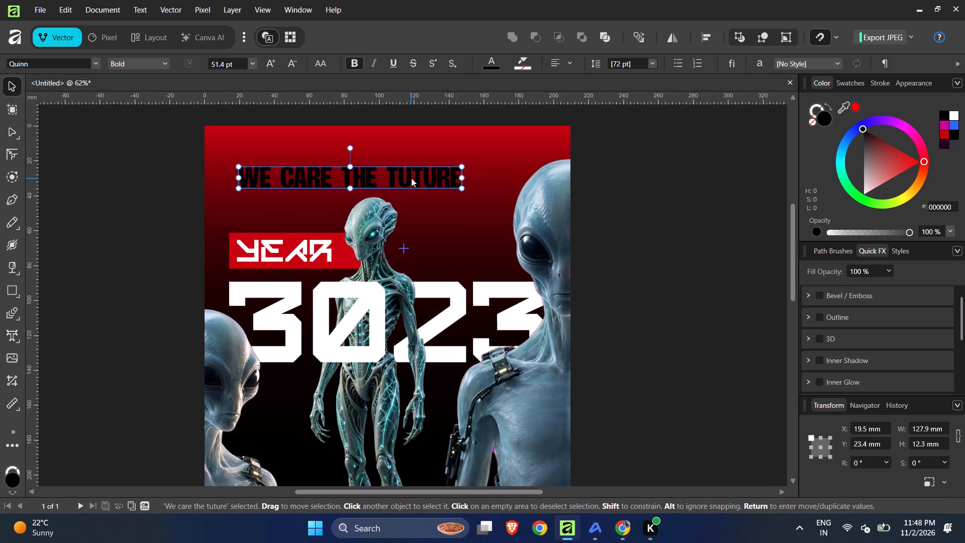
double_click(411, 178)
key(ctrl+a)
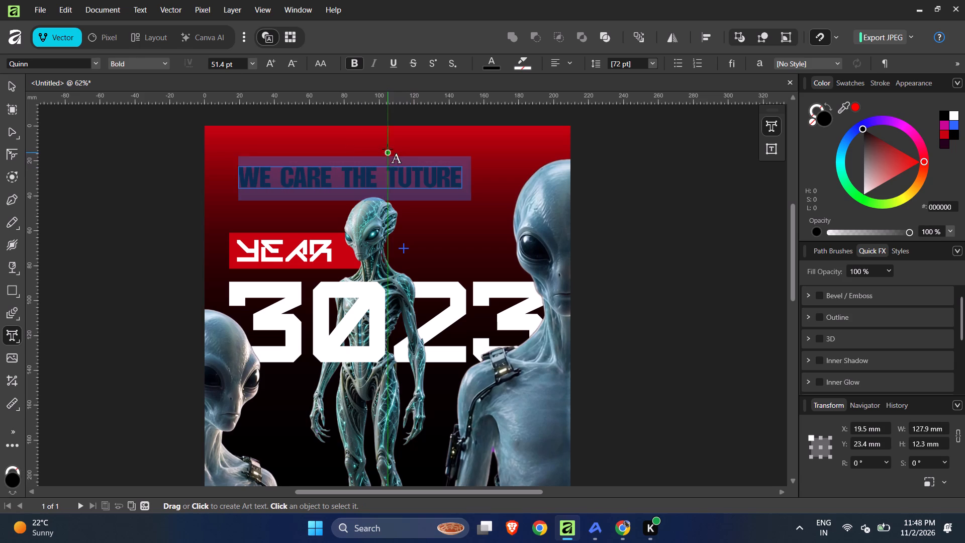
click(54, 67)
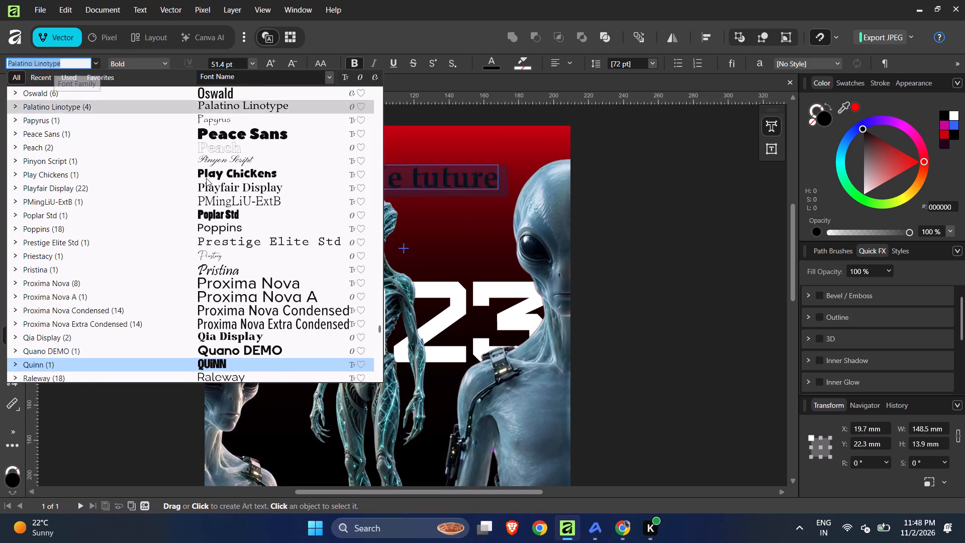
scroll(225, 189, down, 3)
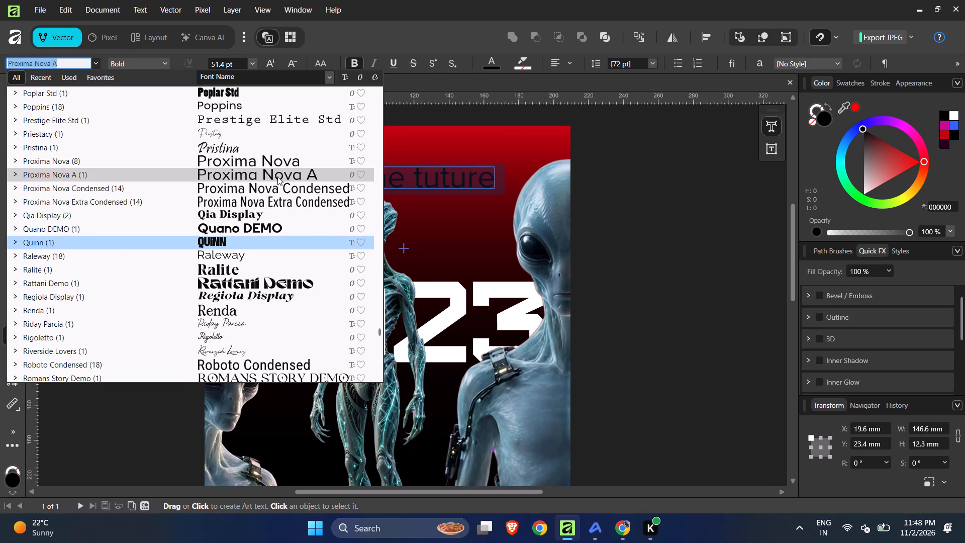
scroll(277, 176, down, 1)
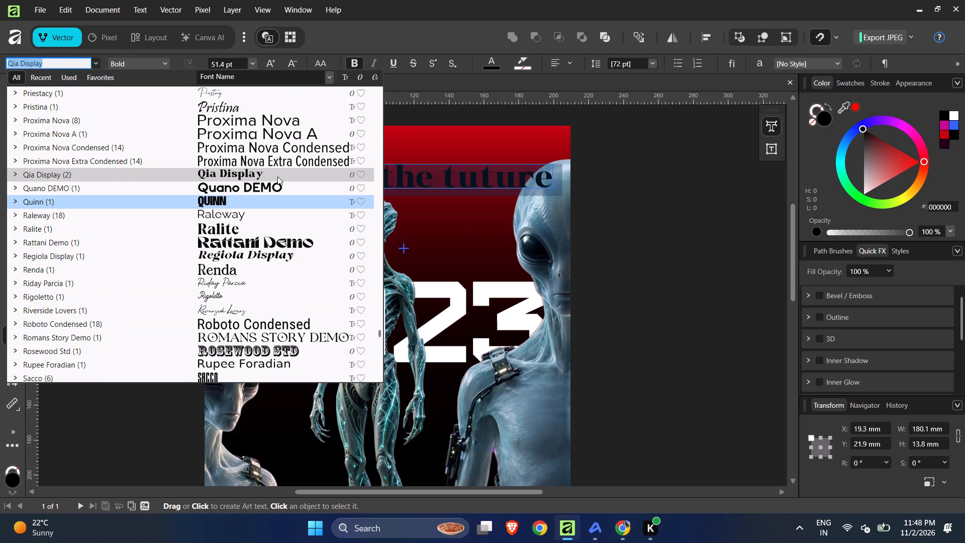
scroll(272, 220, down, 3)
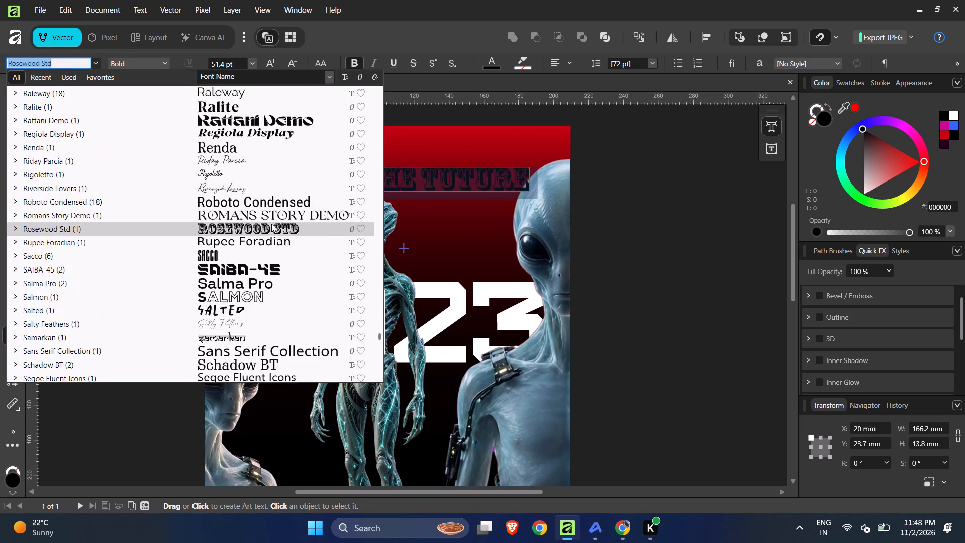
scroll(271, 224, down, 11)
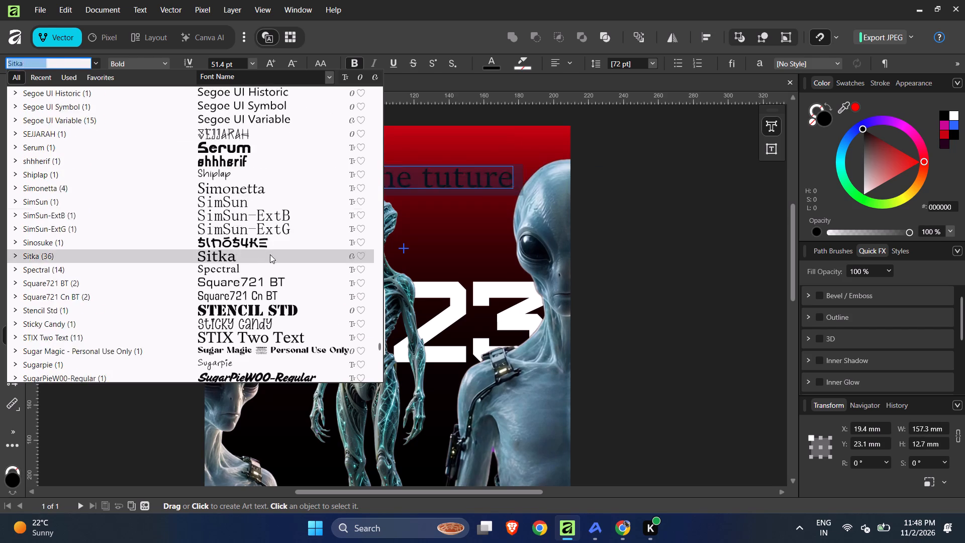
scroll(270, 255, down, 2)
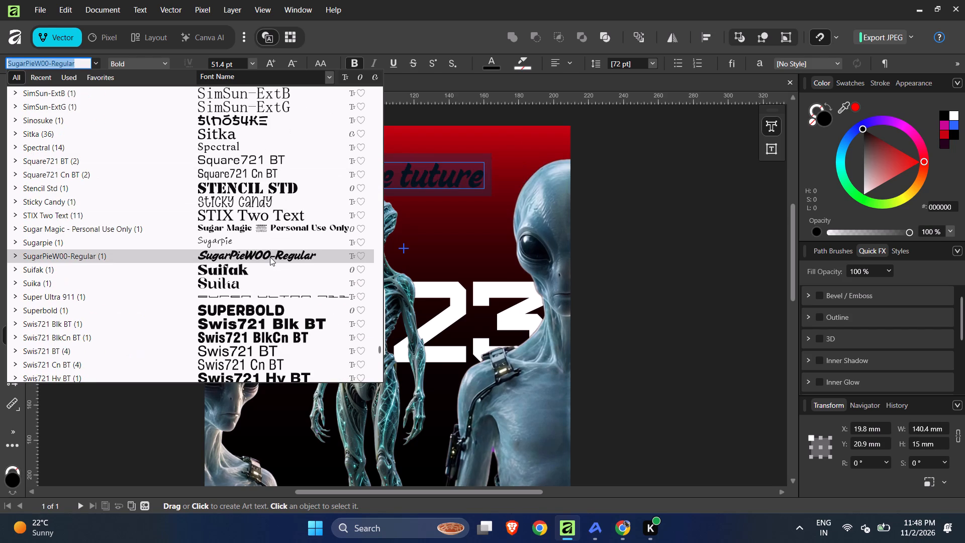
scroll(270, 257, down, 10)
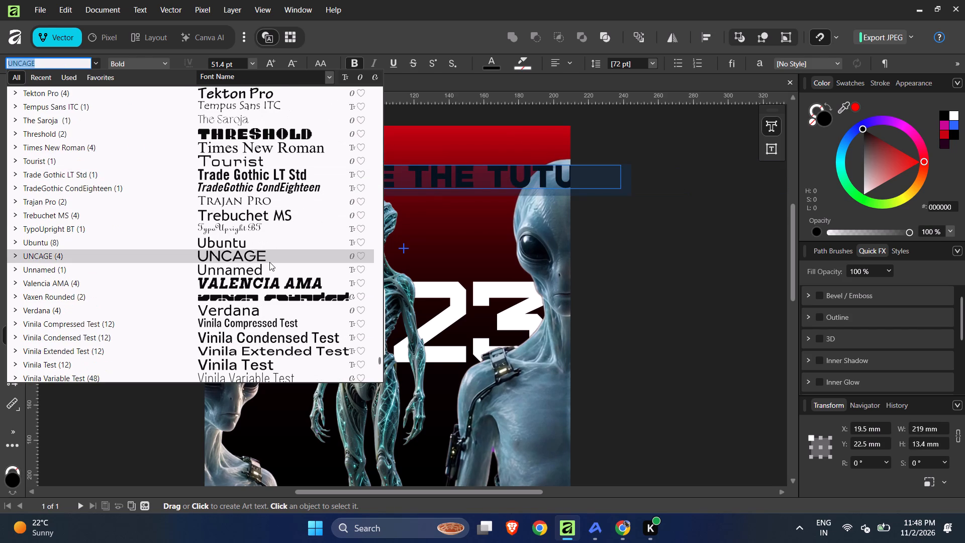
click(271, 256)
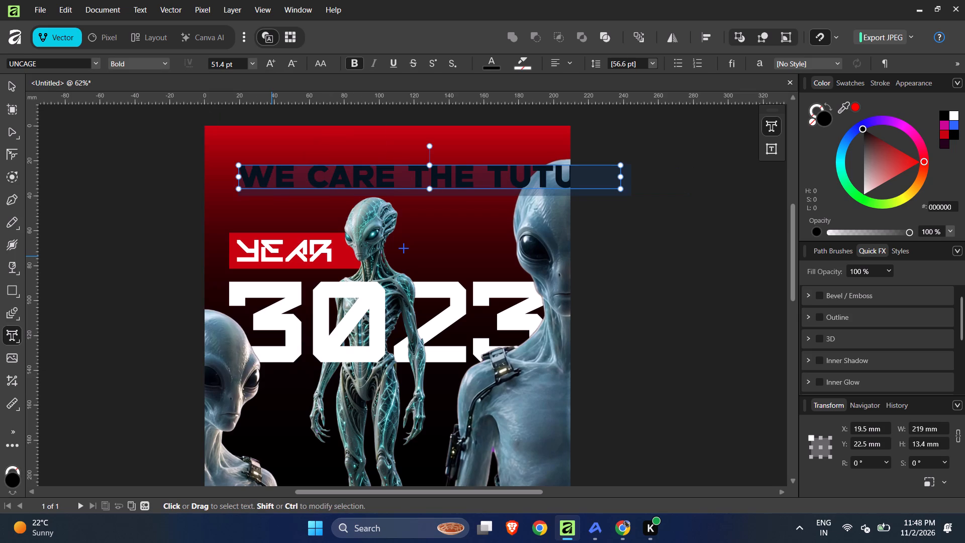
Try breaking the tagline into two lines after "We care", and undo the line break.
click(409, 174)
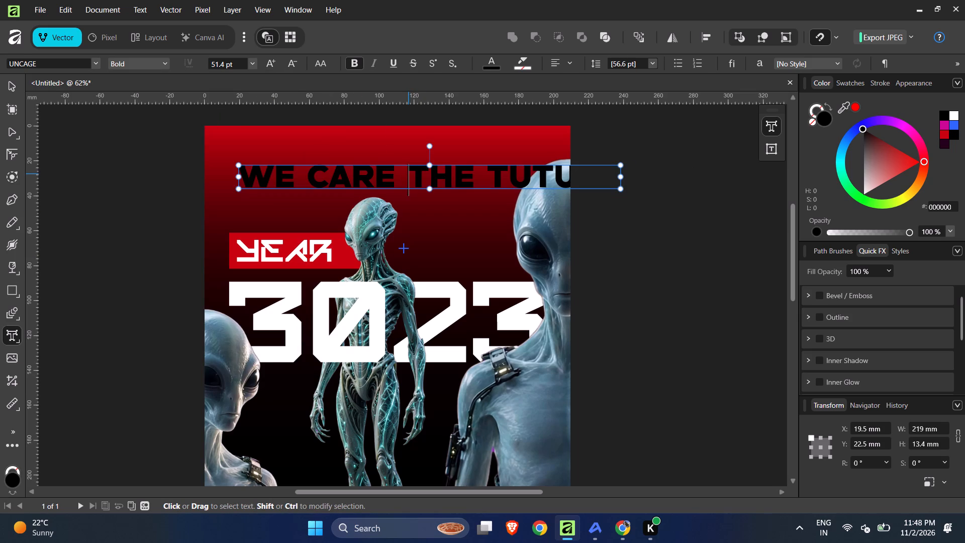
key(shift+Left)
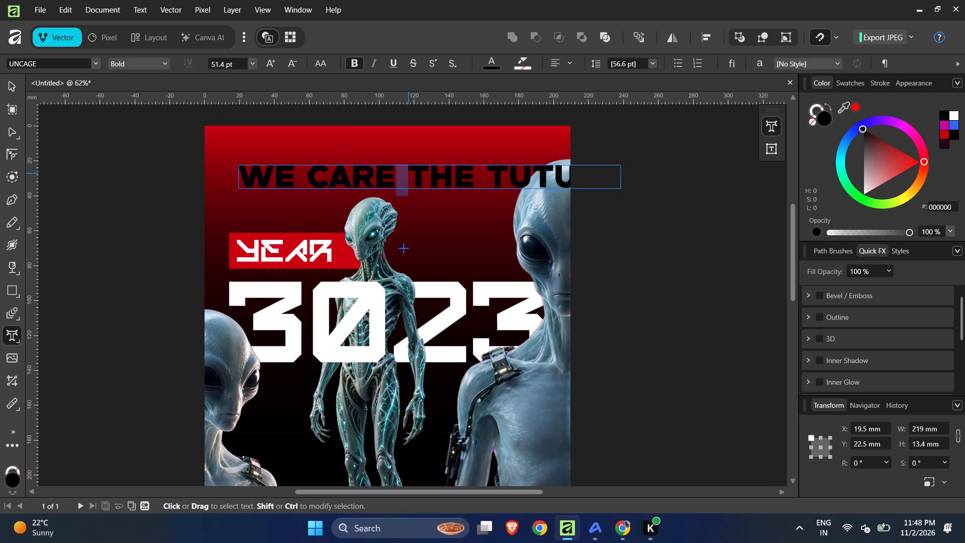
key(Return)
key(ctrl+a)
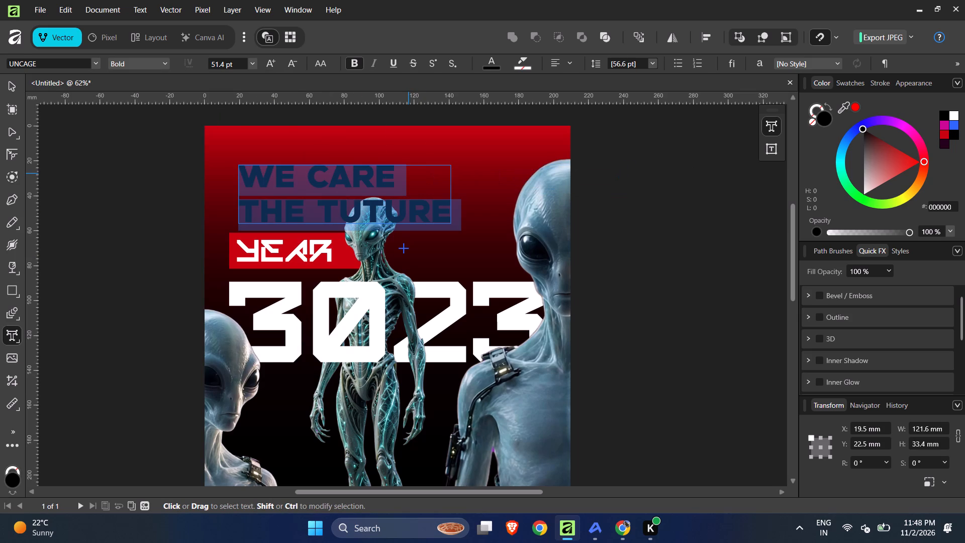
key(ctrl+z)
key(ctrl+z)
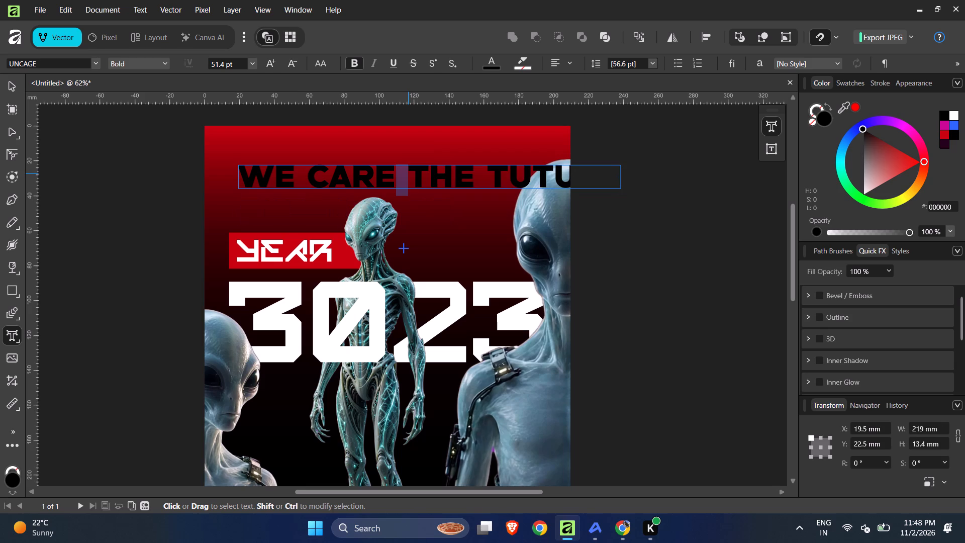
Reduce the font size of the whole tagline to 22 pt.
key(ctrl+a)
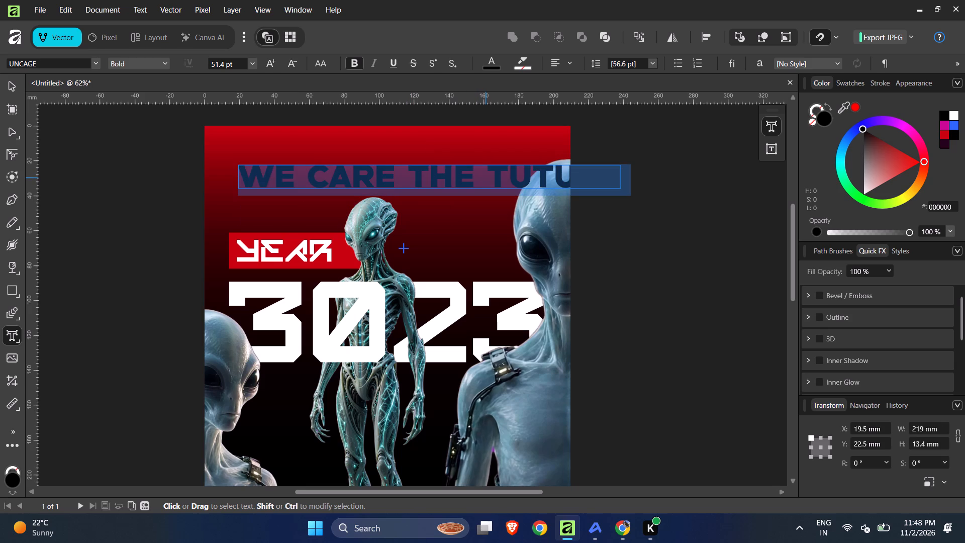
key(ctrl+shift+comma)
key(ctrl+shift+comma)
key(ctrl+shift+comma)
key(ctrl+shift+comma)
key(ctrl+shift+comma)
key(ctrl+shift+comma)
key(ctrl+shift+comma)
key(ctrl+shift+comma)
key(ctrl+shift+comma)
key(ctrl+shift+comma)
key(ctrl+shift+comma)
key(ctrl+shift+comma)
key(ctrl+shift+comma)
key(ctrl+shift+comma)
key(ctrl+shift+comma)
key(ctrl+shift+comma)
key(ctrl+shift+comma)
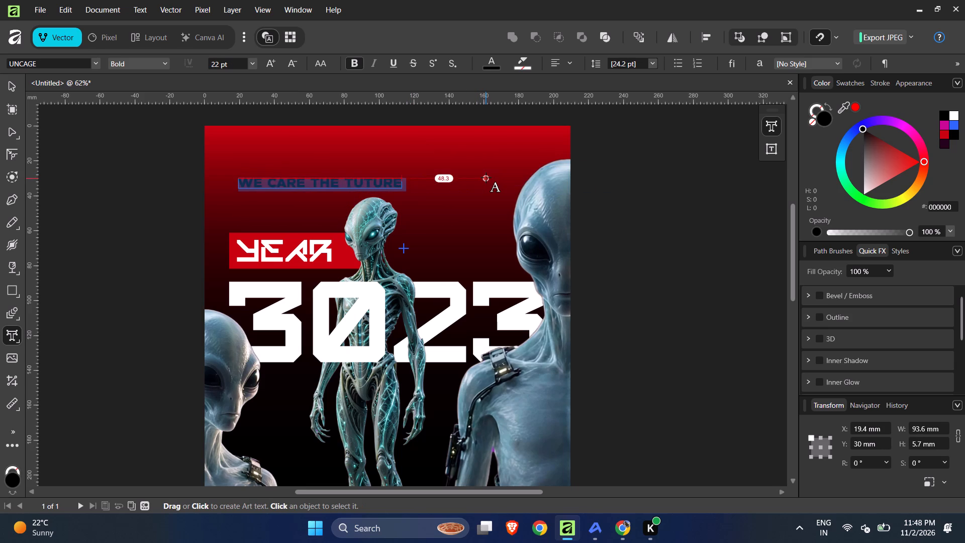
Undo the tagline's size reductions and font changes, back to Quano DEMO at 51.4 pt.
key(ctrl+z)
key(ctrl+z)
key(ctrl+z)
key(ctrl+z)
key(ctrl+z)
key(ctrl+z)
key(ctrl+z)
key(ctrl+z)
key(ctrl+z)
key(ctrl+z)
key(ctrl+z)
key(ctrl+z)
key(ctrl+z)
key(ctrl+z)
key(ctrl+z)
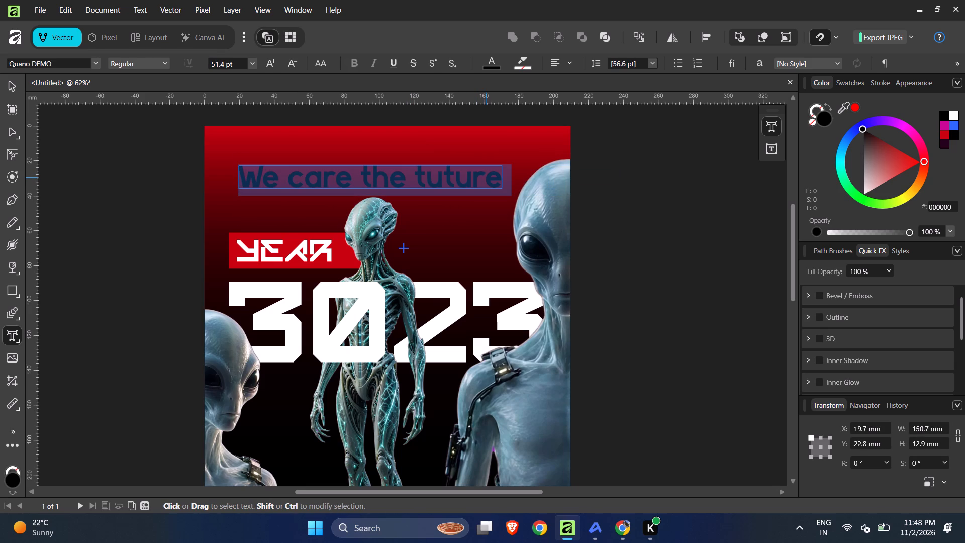
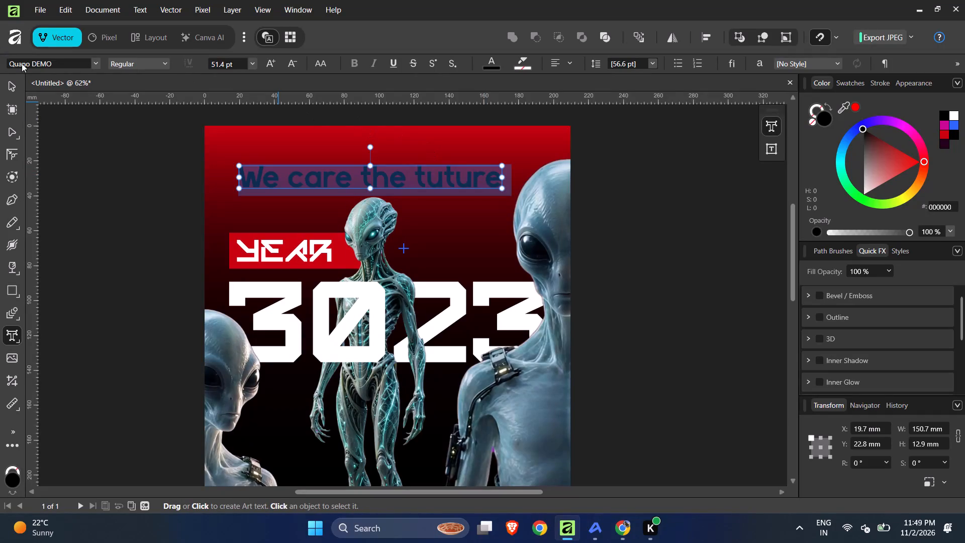
Try the Riday Parcia font on the tagline, and settle on Square721 BT.
click(96, 63)
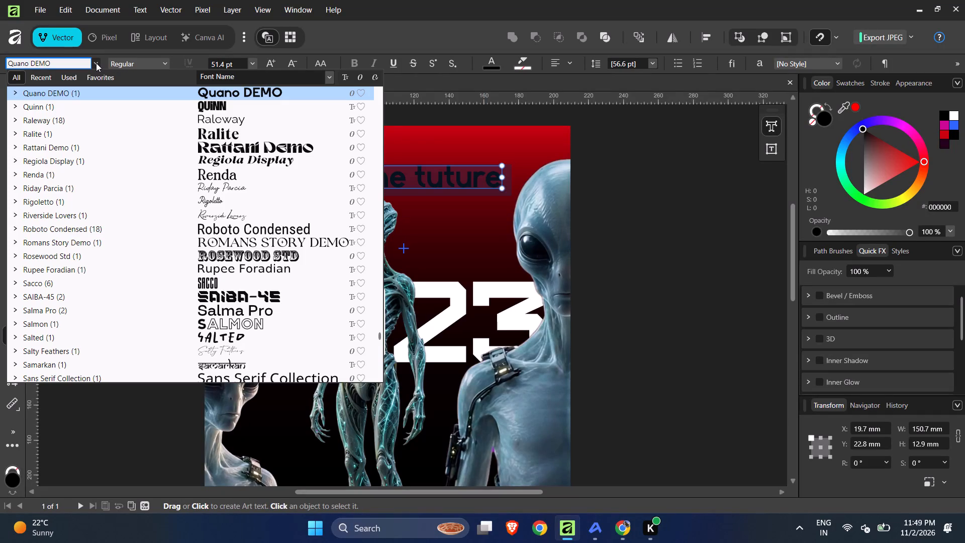
click(211, 188)
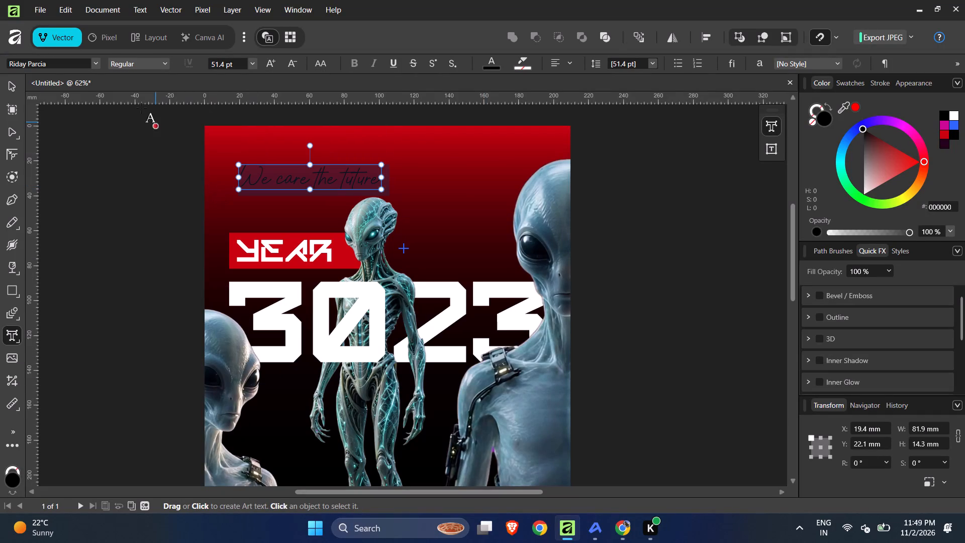
click(94, 63)
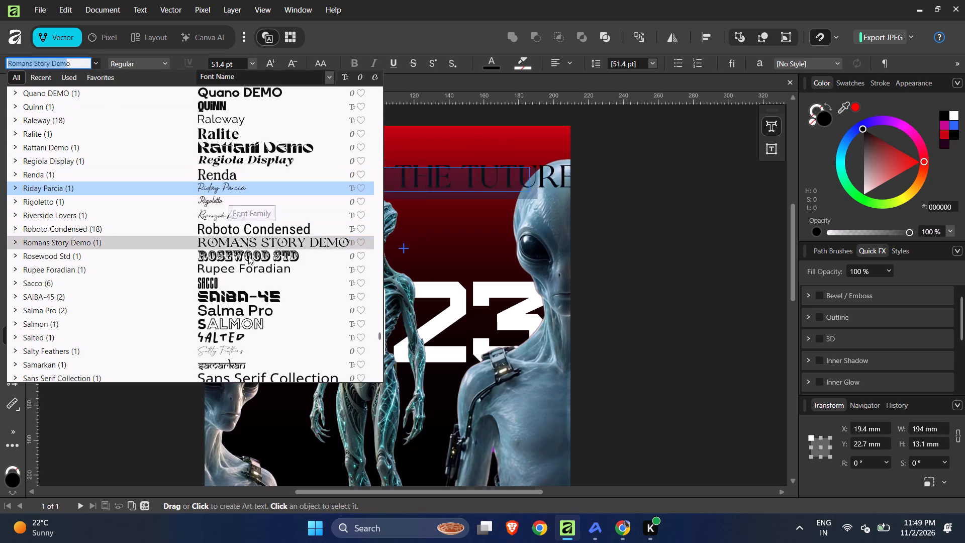
scroll(256, 297, down, 1)
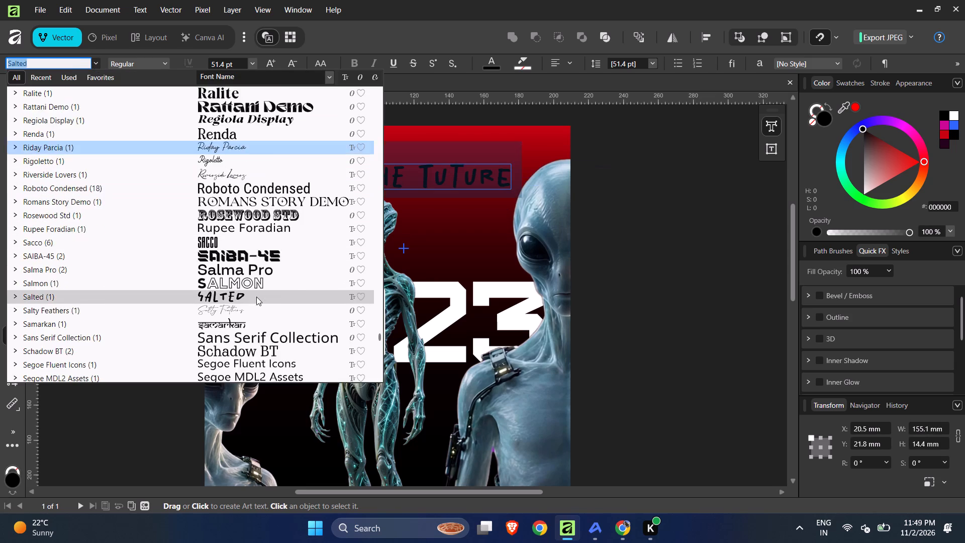
scroll(256, 297, down, 7)
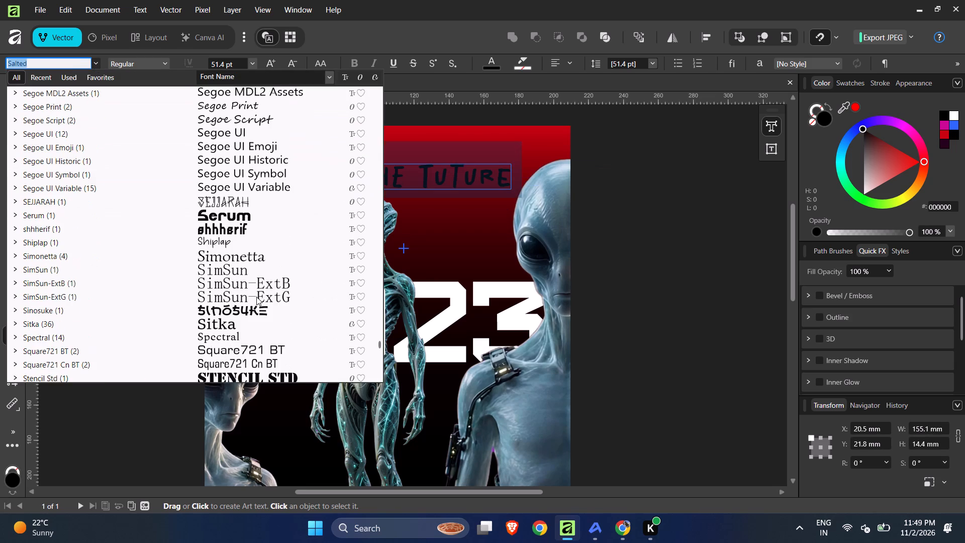
scroll(256, 297, down, 2)
click(255, 273)
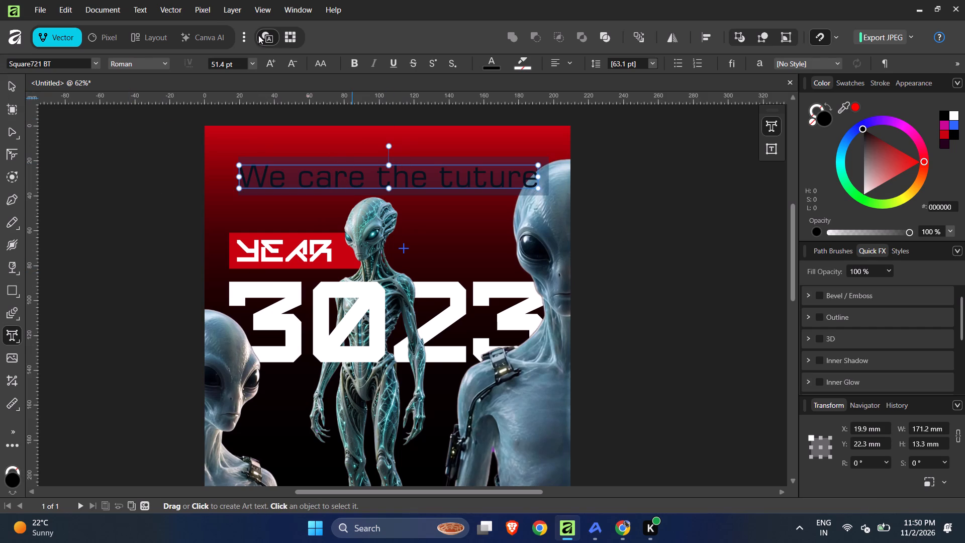
Convert the whole tagline to upper case.
click(144, 4)
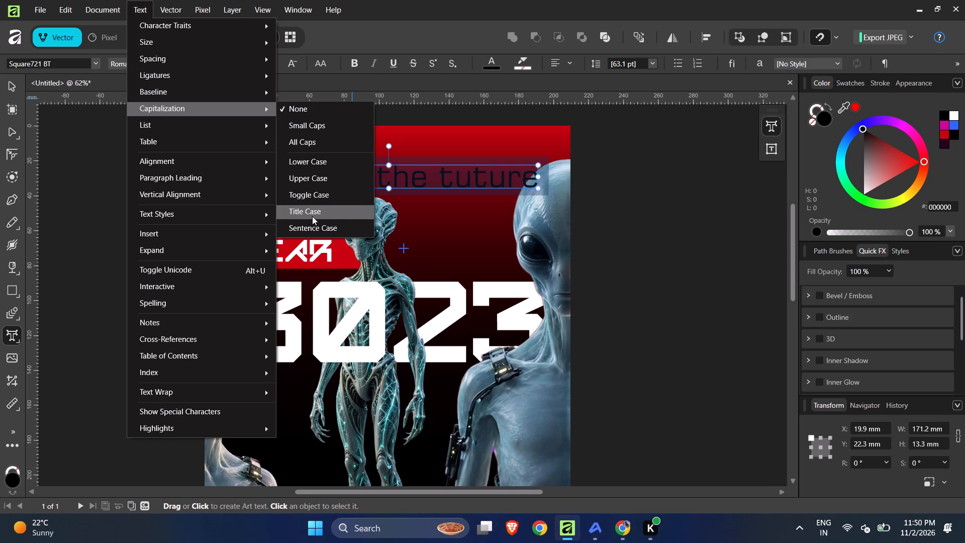
click(320, 178)
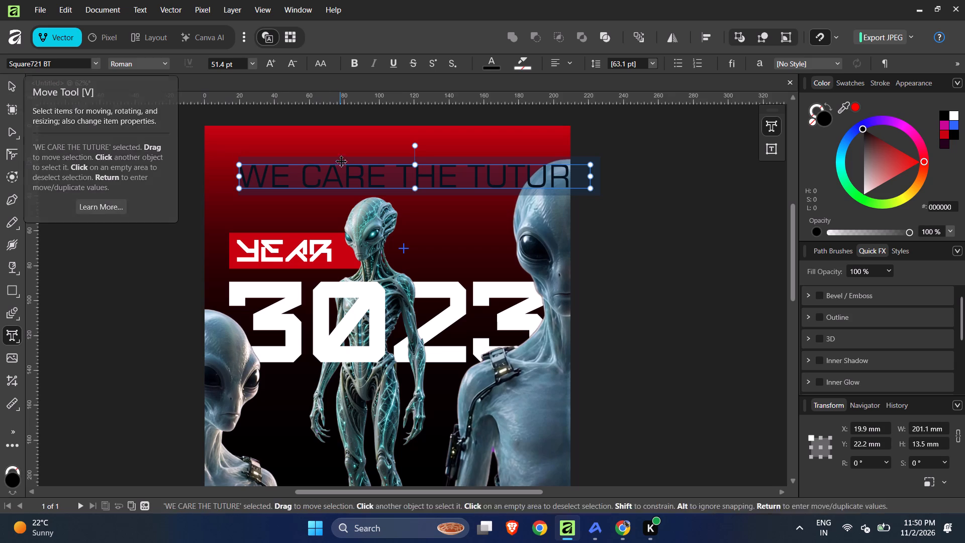
Break the tagline into two lines after "WE CARE THE".
click(378, 167)
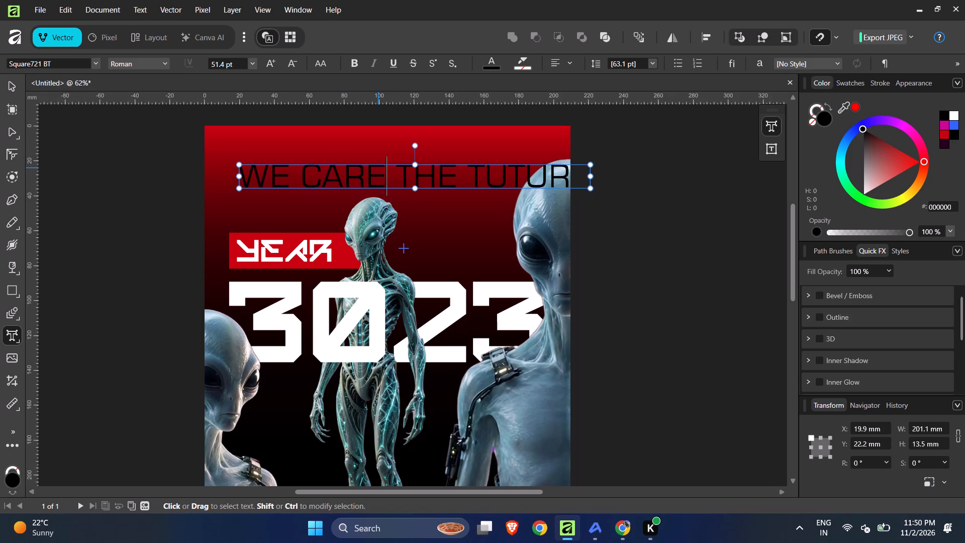
key(Right)
key(Right)
key(Right)
key(Right)
key(shift+Right)
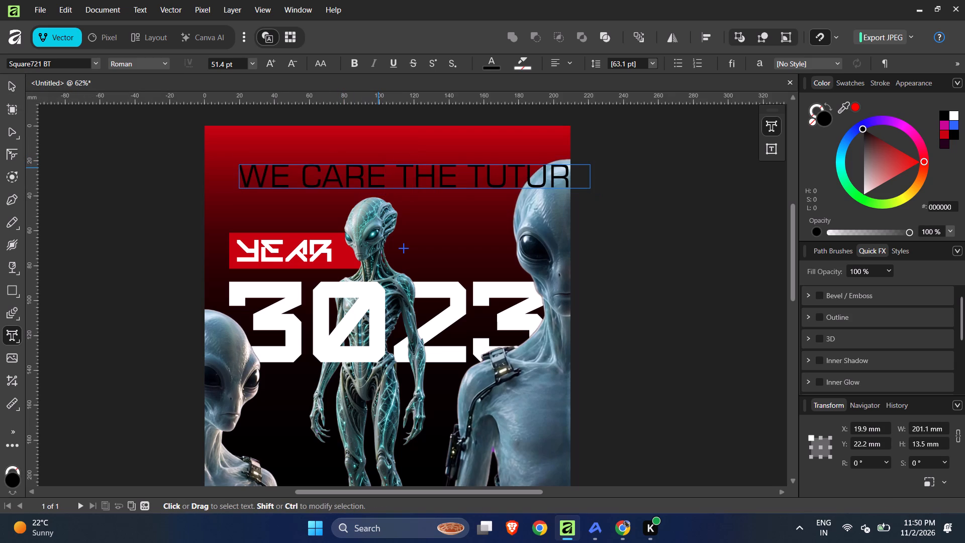
key(Return)
Tighten the line spacing of the whole two-line tagline to 49.8 pt.
key(ctrl+a)
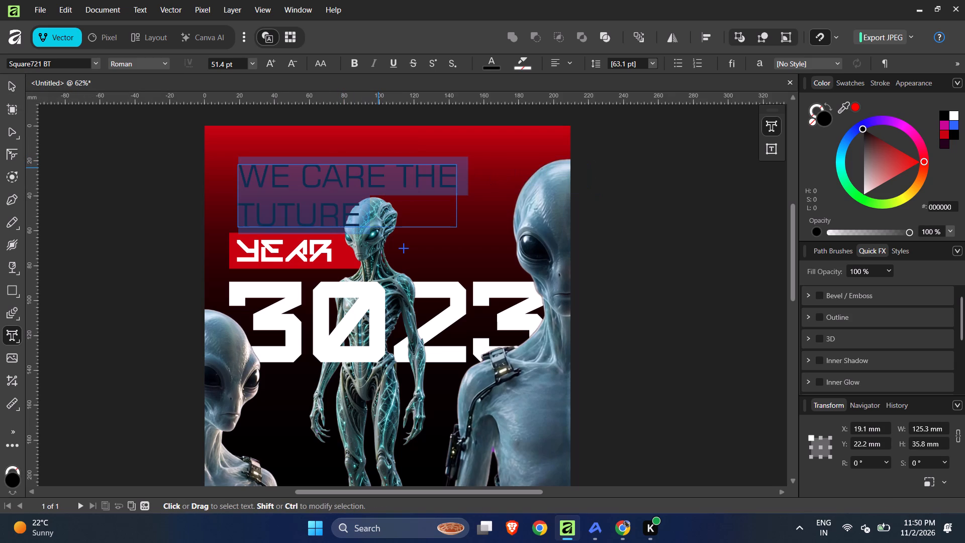
key(alt+Up)
key(alt+Up)
key(alt+Up)
key(alt+Down)
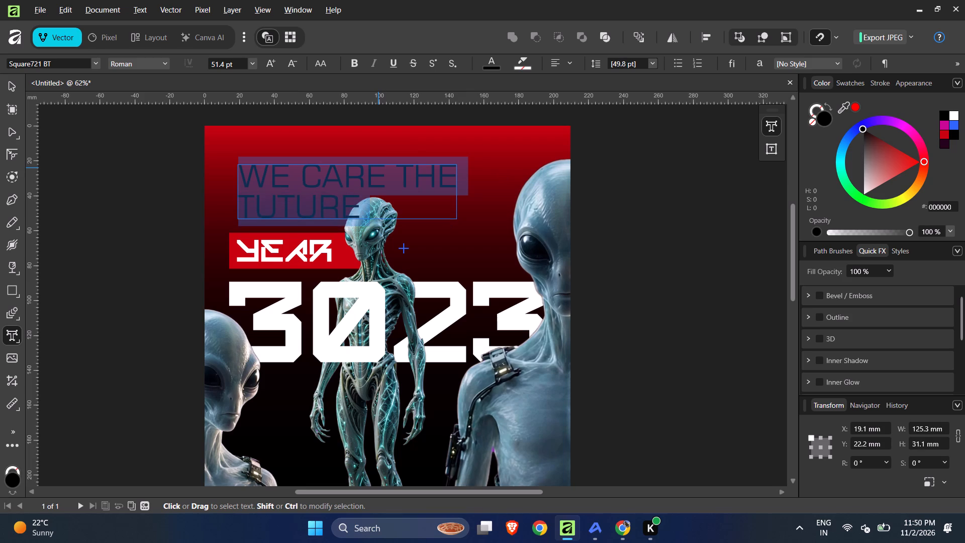
key(ctrl+z)
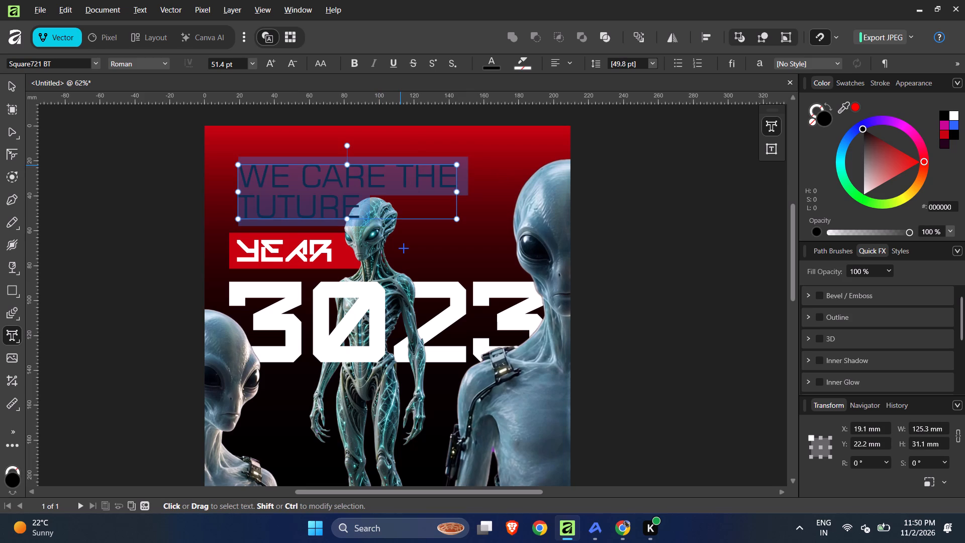
Scale the tagline down proportionally to about 62 mm wide by 15 mm high.
click(8, 83)
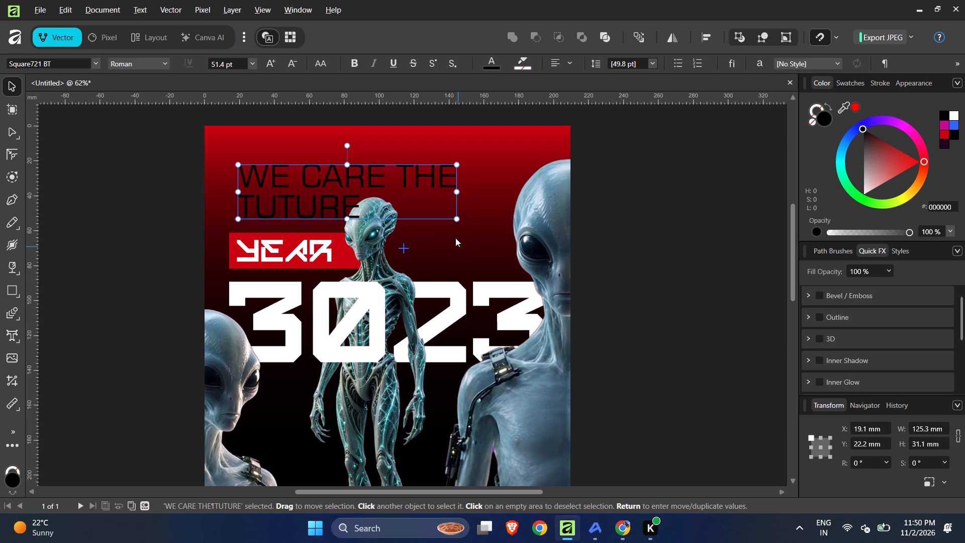
drag(457, 219, 339, 184)
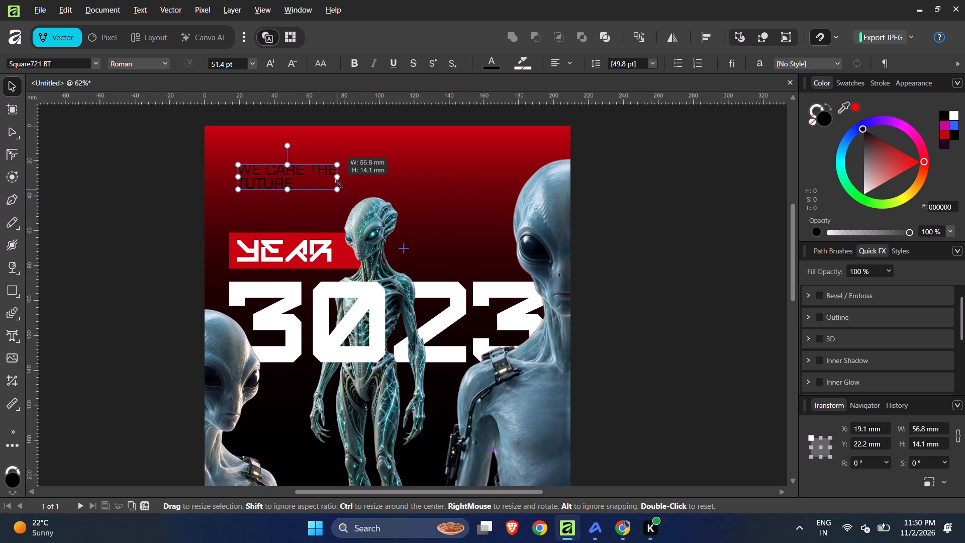
drag(339, 184, 410, 219)
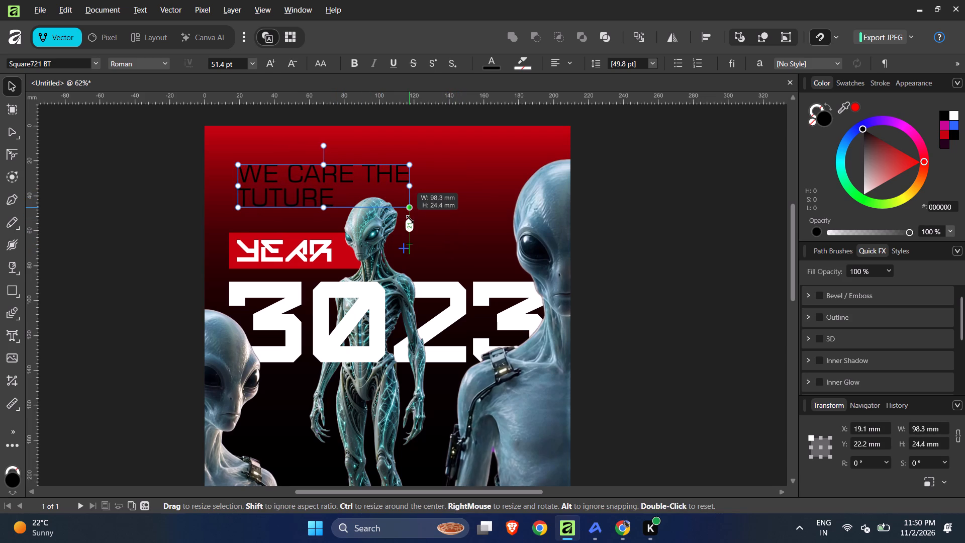
drag(410, 219, 345, 198)
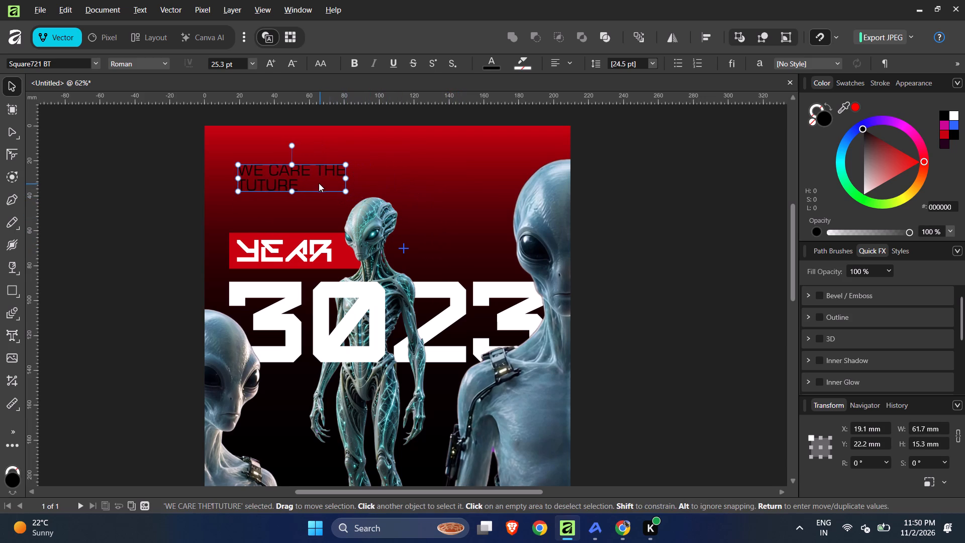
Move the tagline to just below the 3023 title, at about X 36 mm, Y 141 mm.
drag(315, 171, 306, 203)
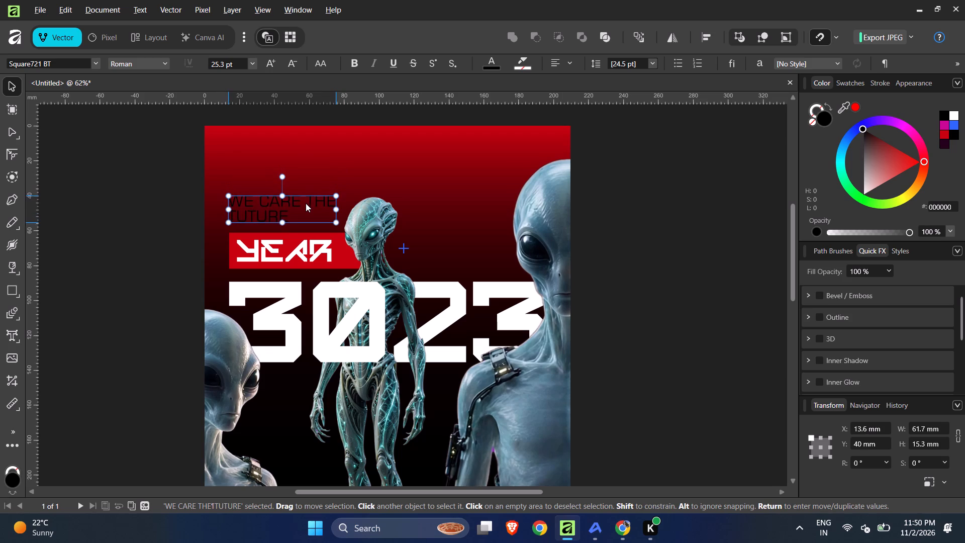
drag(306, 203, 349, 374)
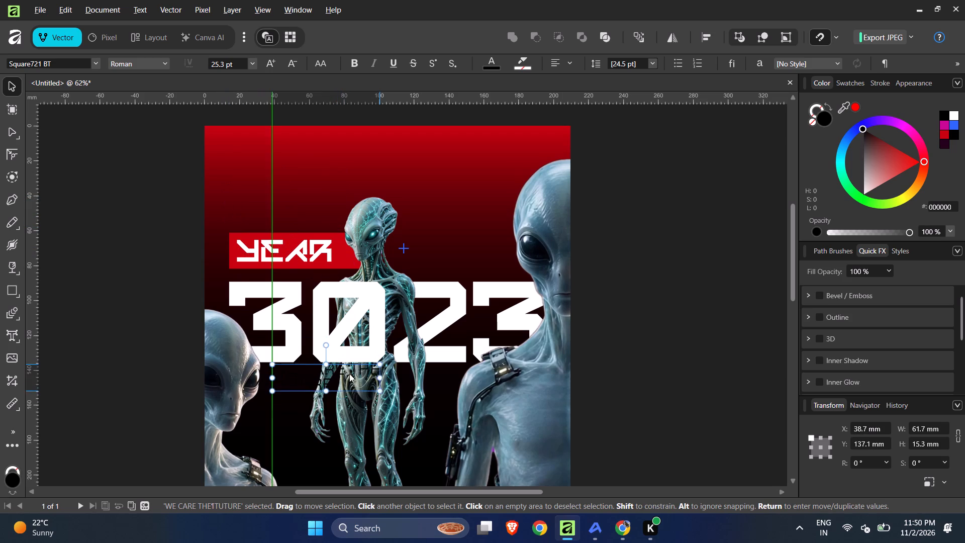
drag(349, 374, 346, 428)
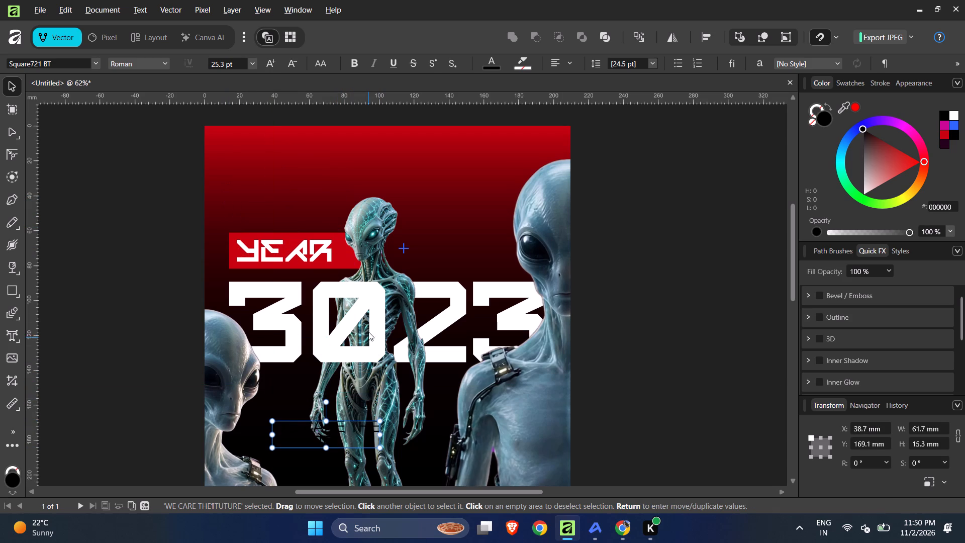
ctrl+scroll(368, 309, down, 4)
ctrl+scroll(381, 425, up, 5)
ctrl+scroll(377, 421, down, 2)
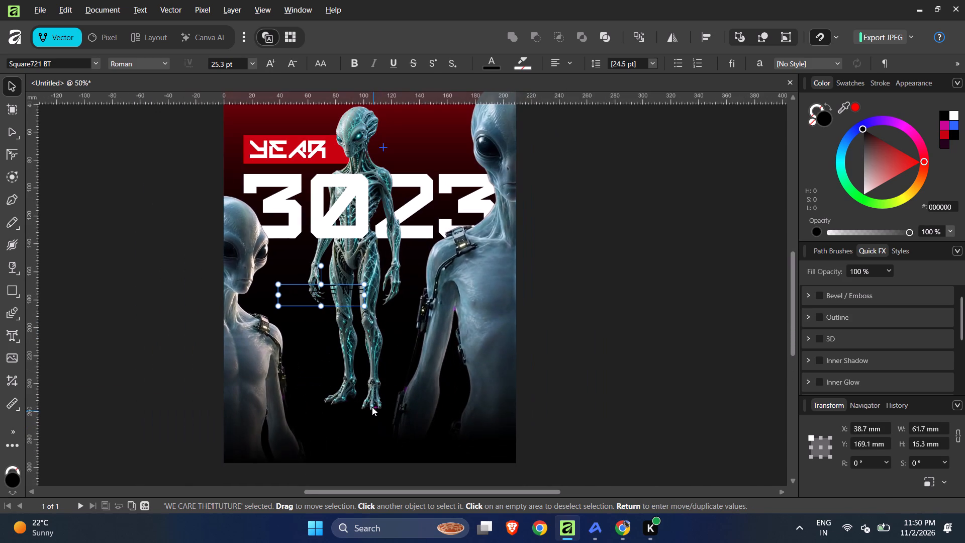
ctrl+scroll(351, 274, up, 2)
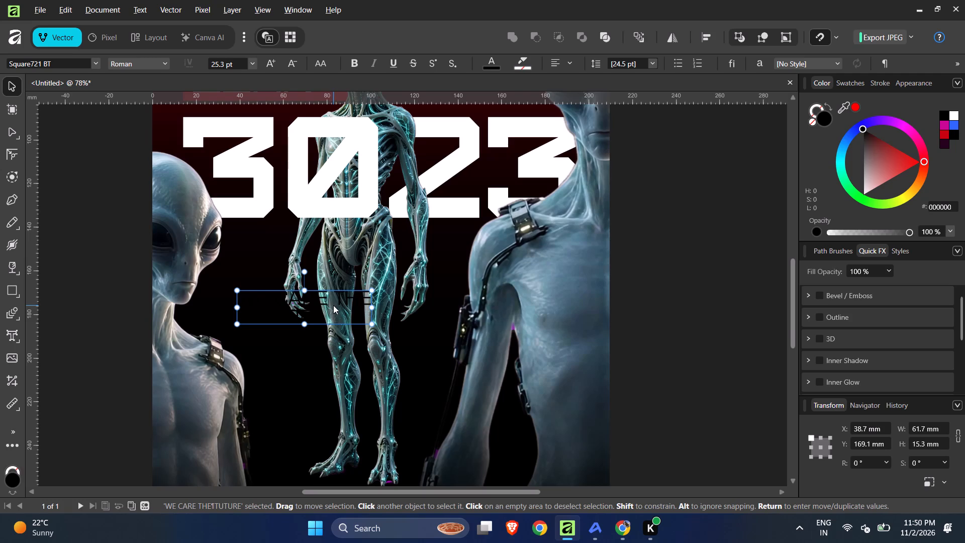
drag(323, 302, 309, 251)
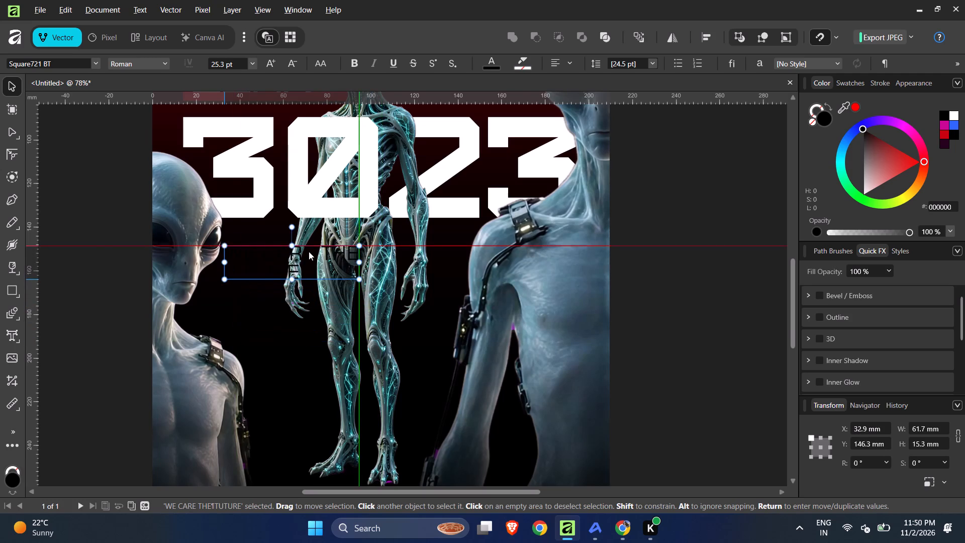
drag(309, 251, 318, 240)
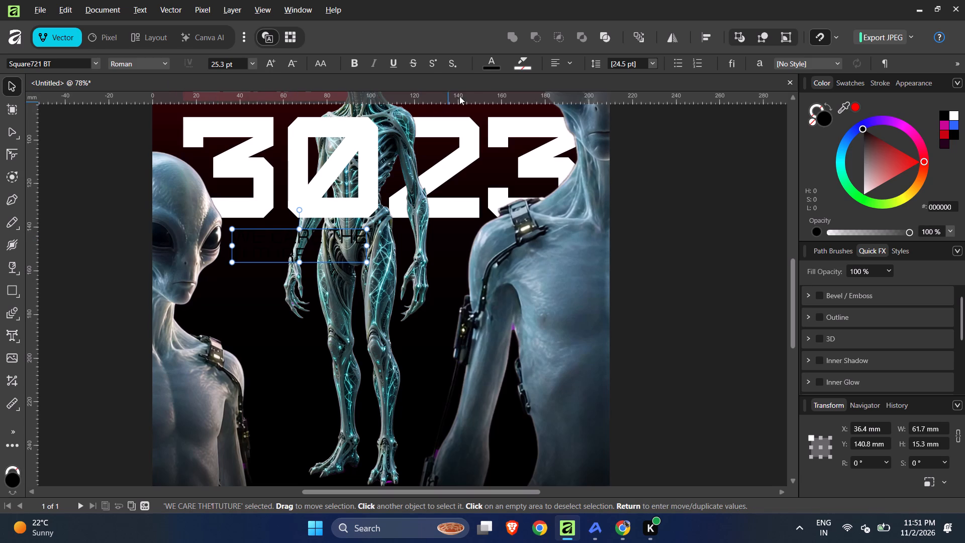
Change the tagline's text colour to white, FFFFFF, and deselect the tagline.
click(493, 64)
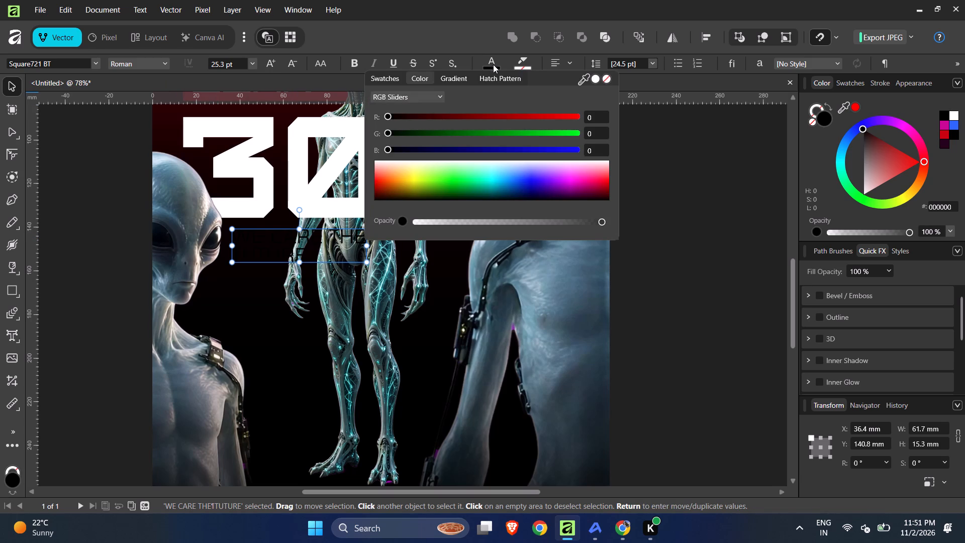
drag(601, 163, 605, 162)
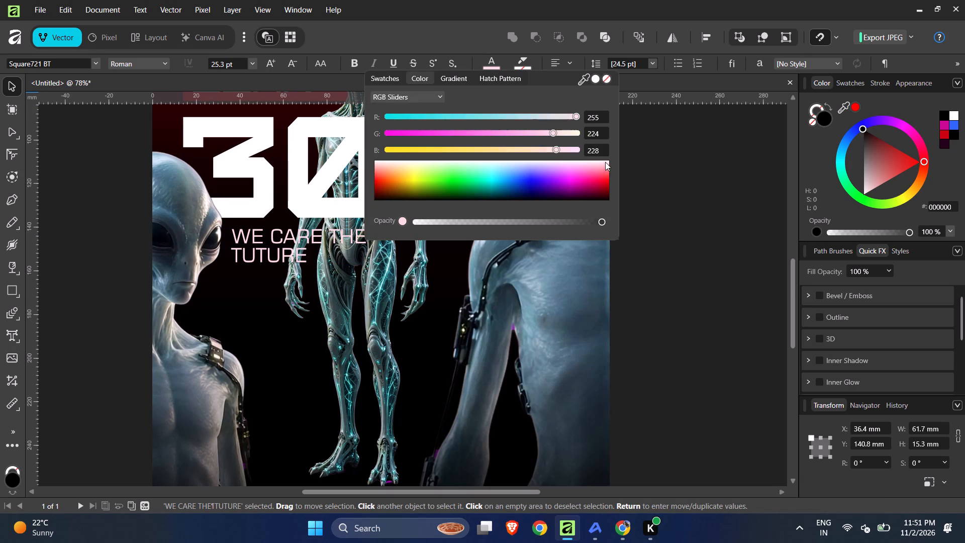
drag(605, 162, 624, 154)
double_click(736, 223)
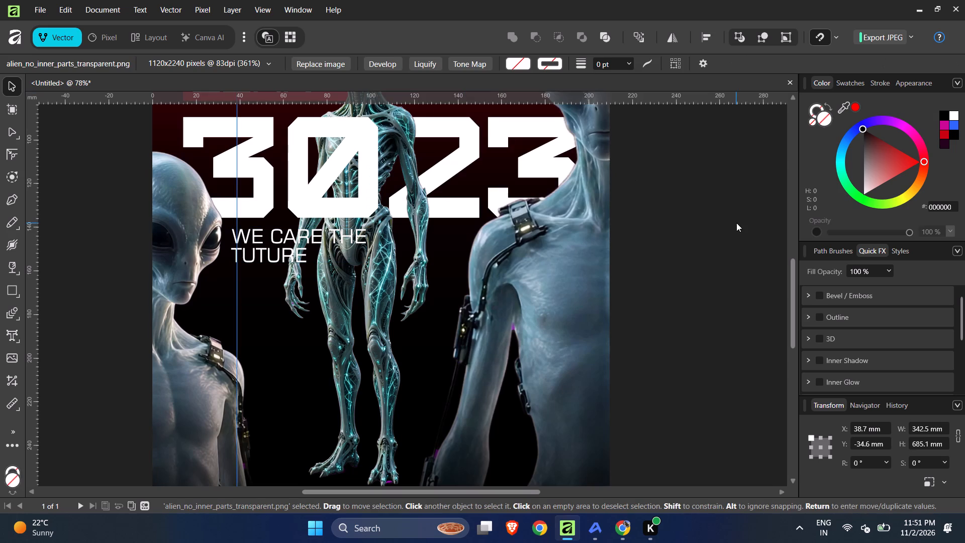
double_click(128, 221)
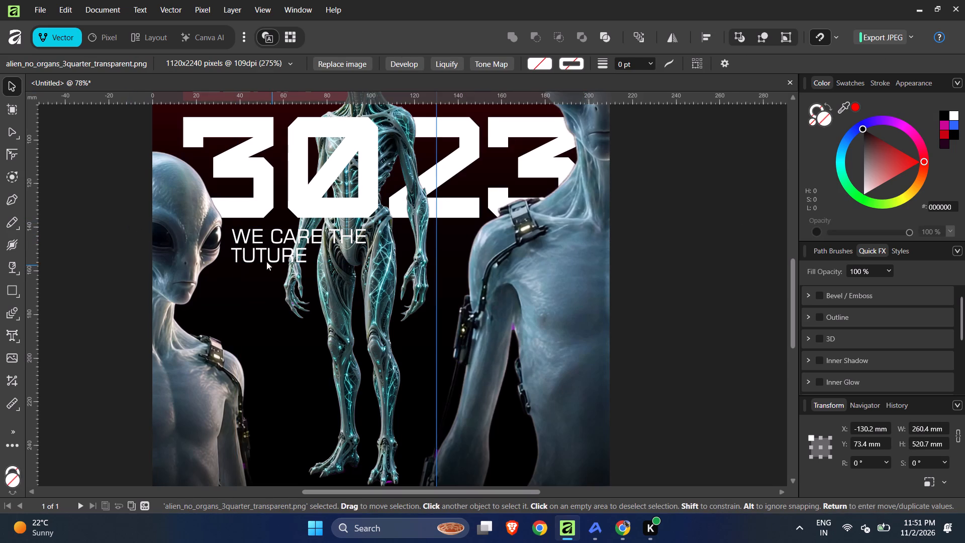
Move the tagline down over the central alien's legs, to about X 50 mm, Y 191 mm.
click(255, 257)
drag(244, 255, 258, 364)
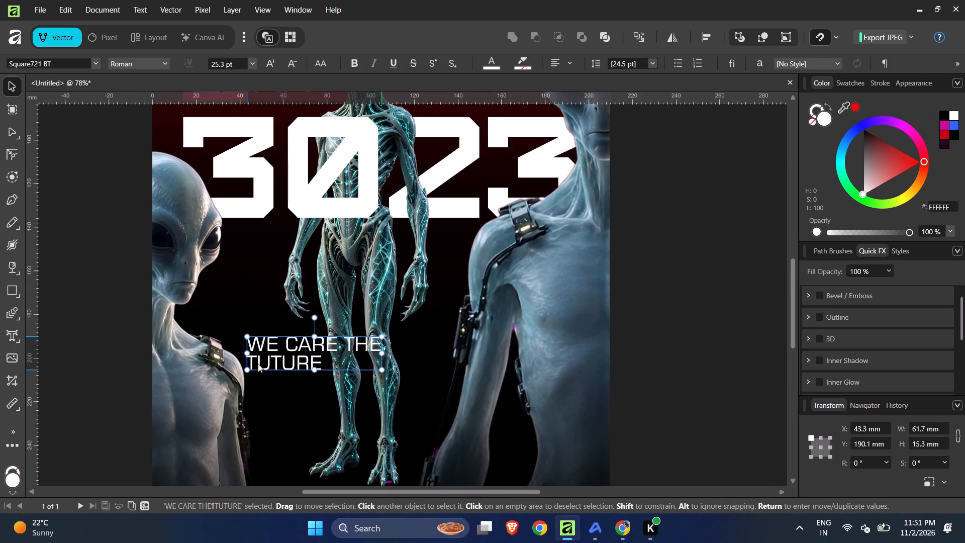
drag(258, 364, 271, 365)
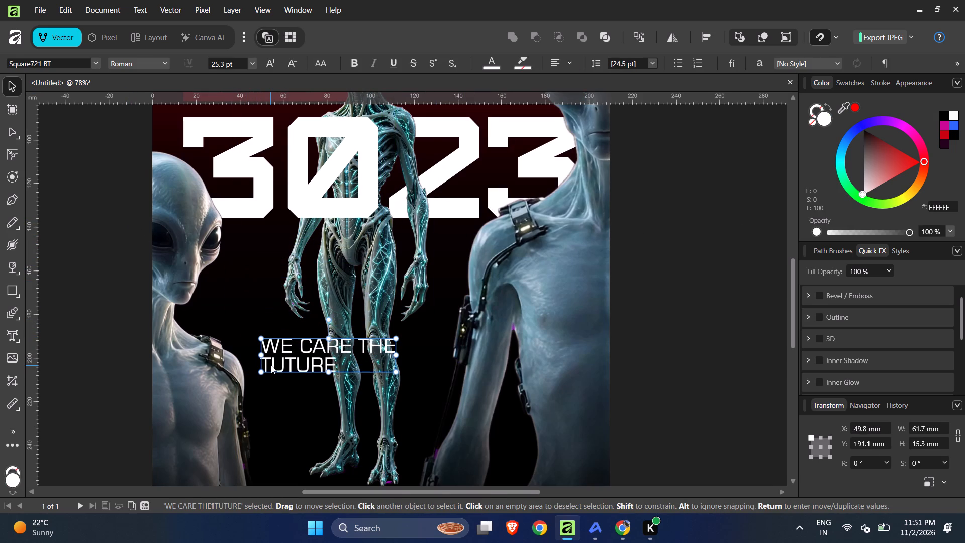
Correct the tagline's misspelled second line from TUTURE to FUTURE.
double_click(271, 365)
key(ctrl+a)
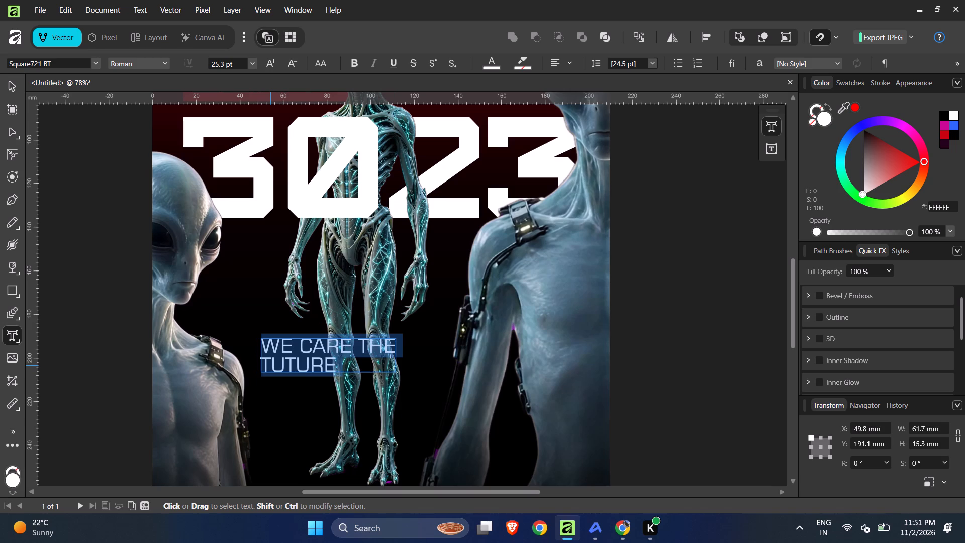
click(271, 365)
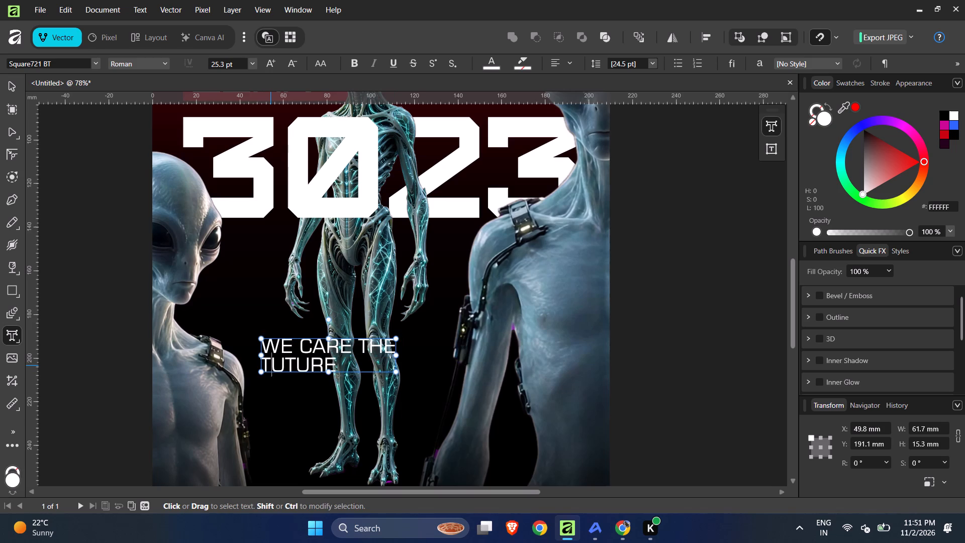
drag(271, 365, 254, 365)
shift+click(254, 365)
key(shift+f)
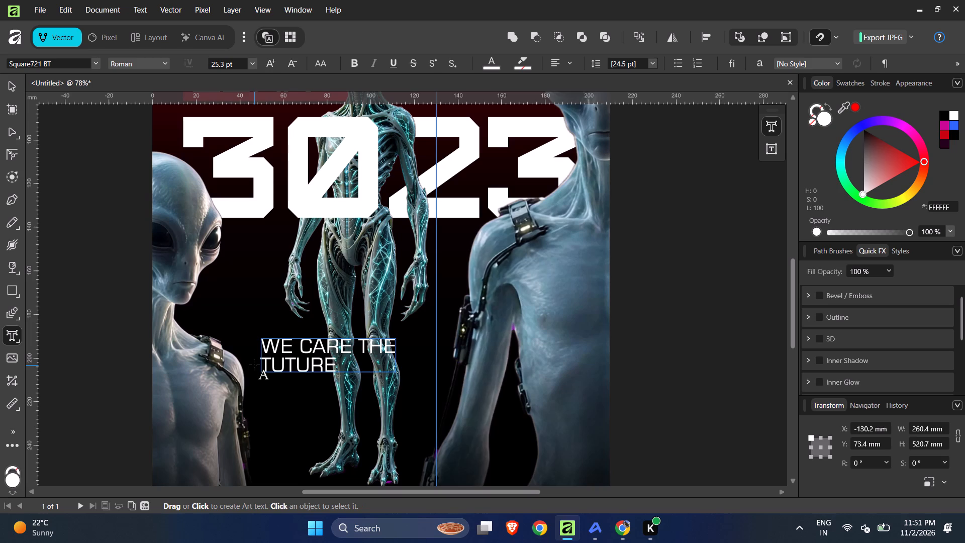
drag(268, 358, 259, 357)
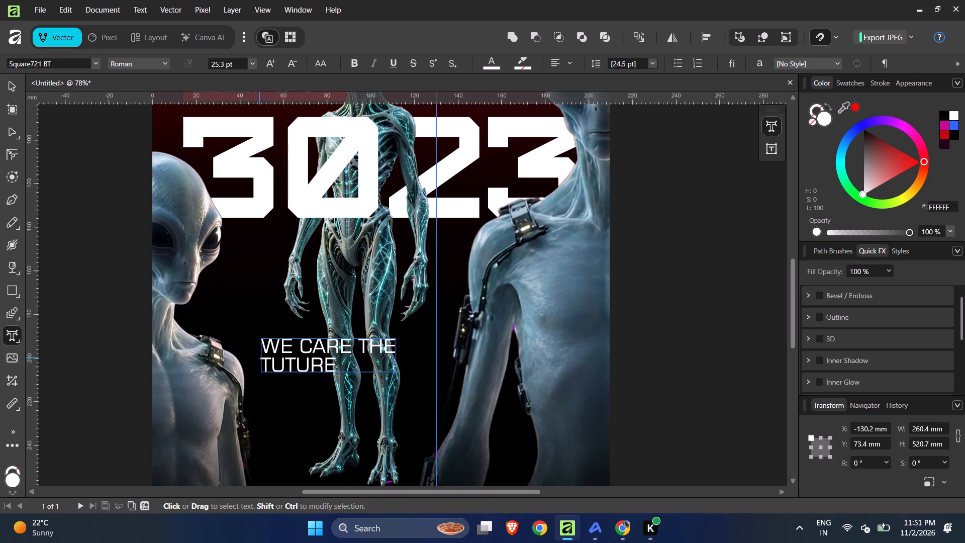
drag(271, 362, 262, 360)
click(268, 360)
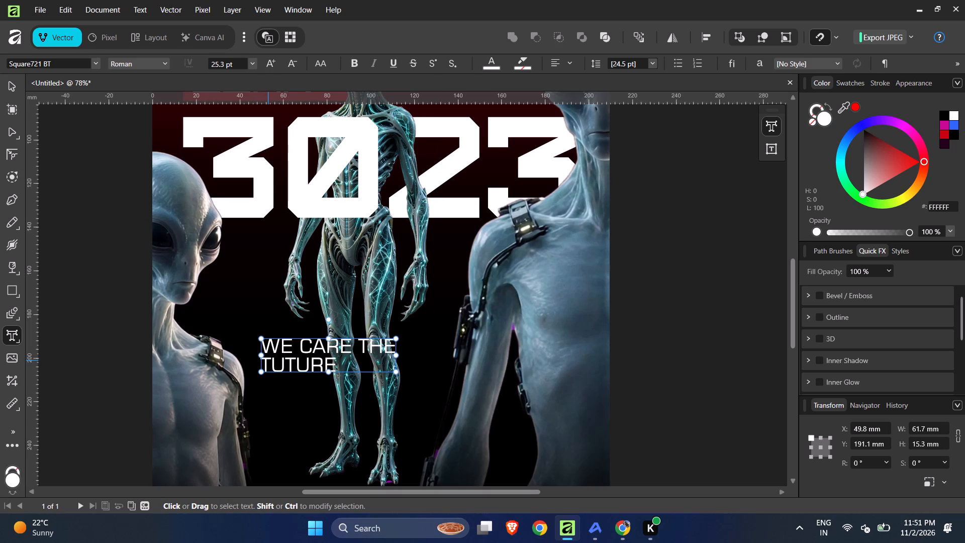
key(shift+Left)
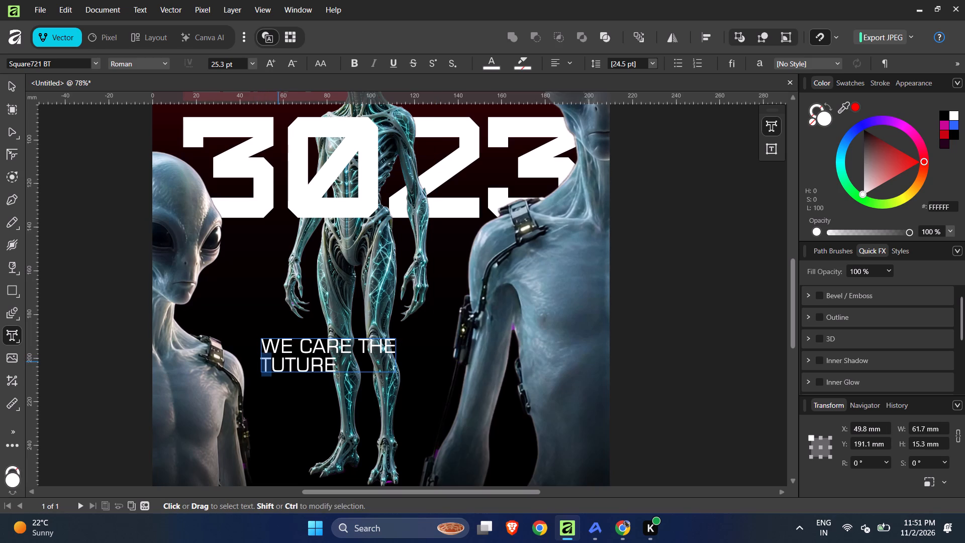
key(shift+f)
key(ctrl+a)
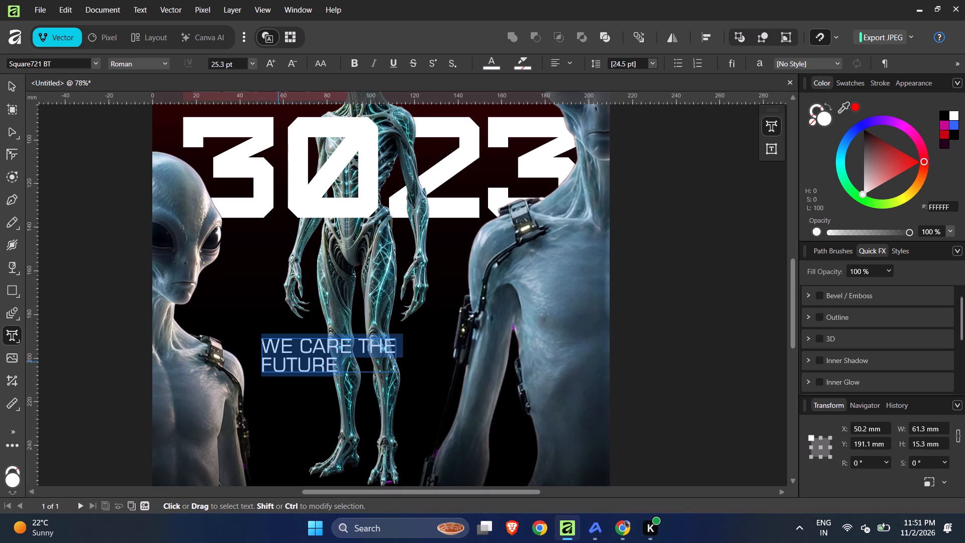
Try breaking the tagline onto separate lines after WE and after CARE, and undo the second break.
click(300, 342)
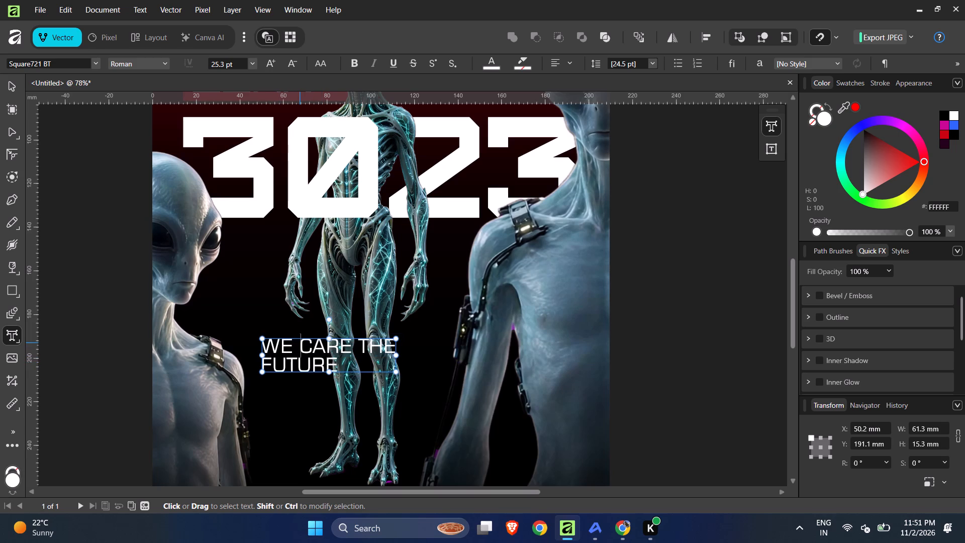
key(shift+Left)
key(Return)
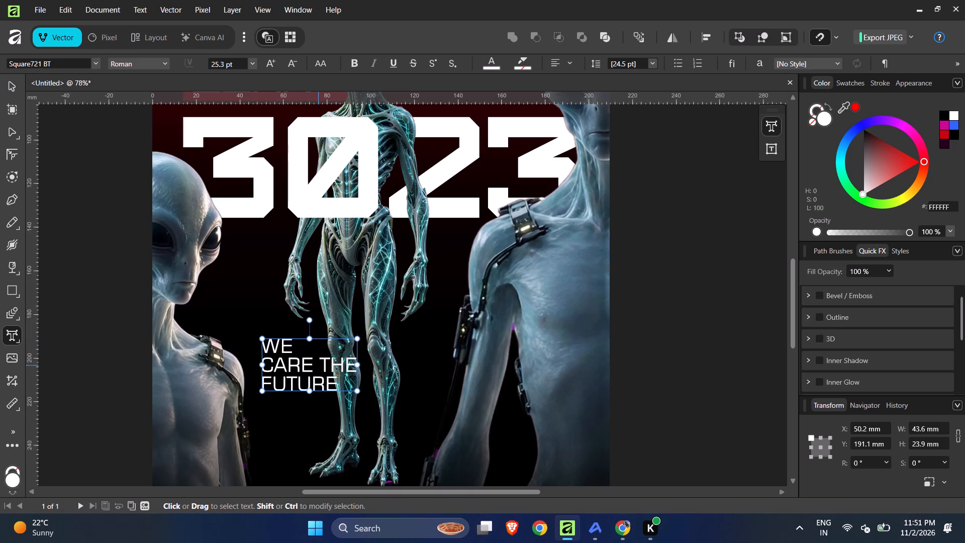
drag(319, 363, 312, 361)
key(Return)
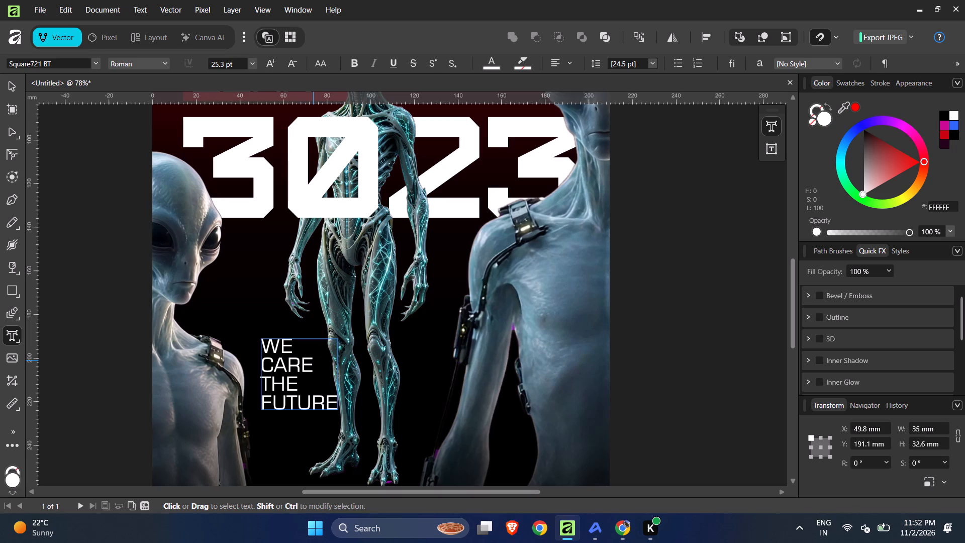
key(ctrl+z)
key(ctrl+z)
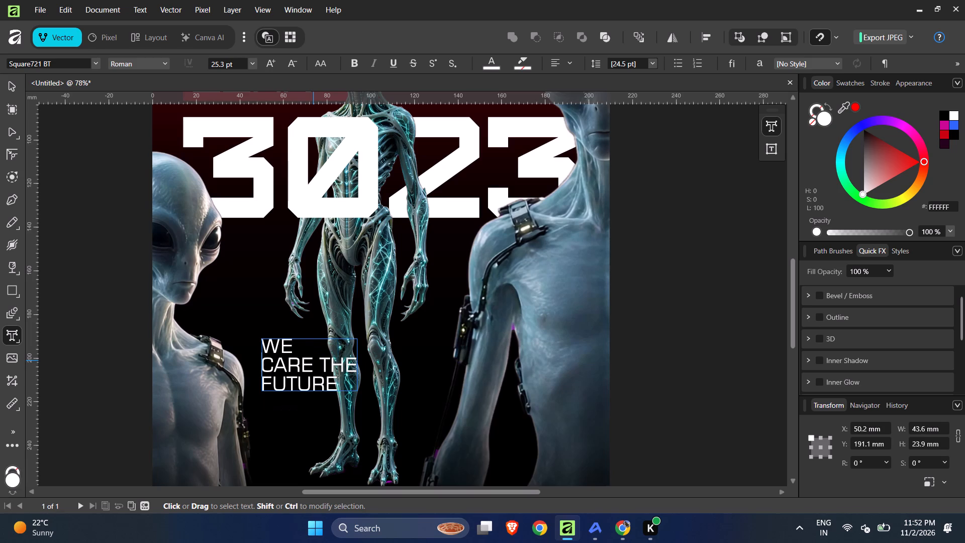
Change CARE to ARE and rearrange the tagline into three lines reading WE ARE, THE, FUTURE.
drag(274, 361, 264, 362)
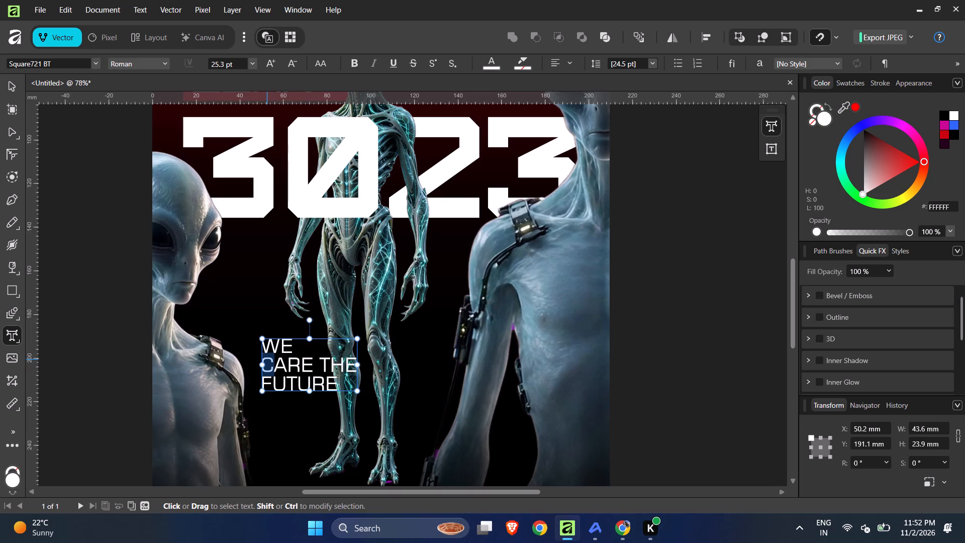
key(BackSpace)
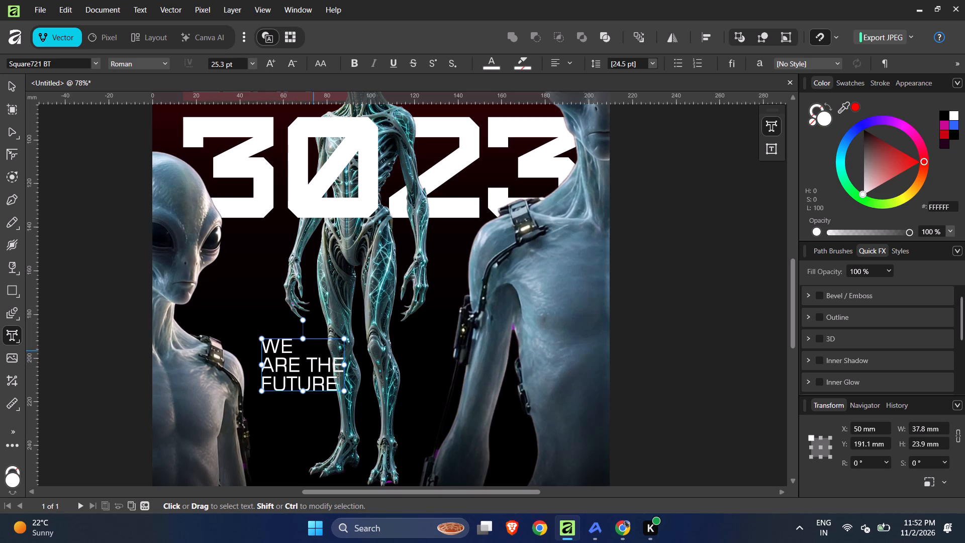
click(264, 363)
key(BackSpace)
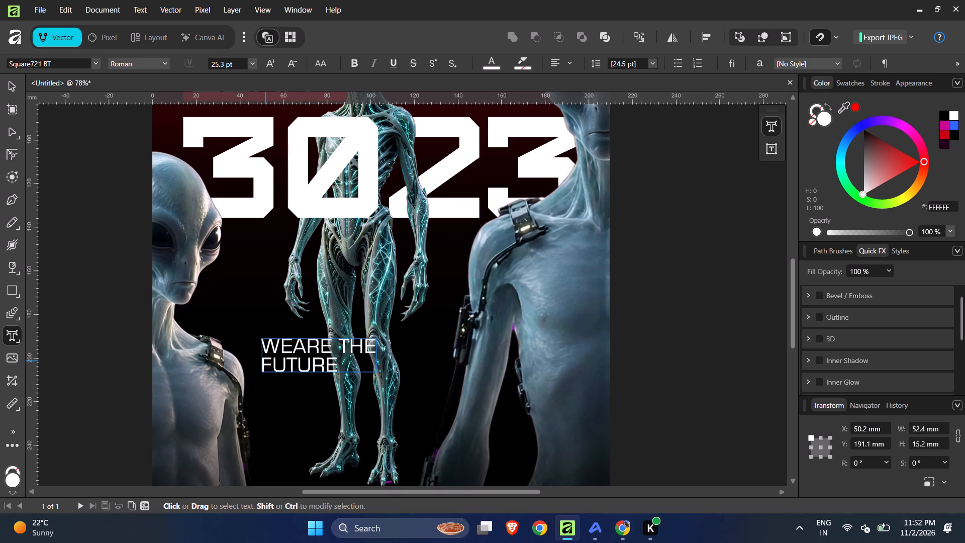
key(space)
drag(346, 345, 339, 342)
key(Return)
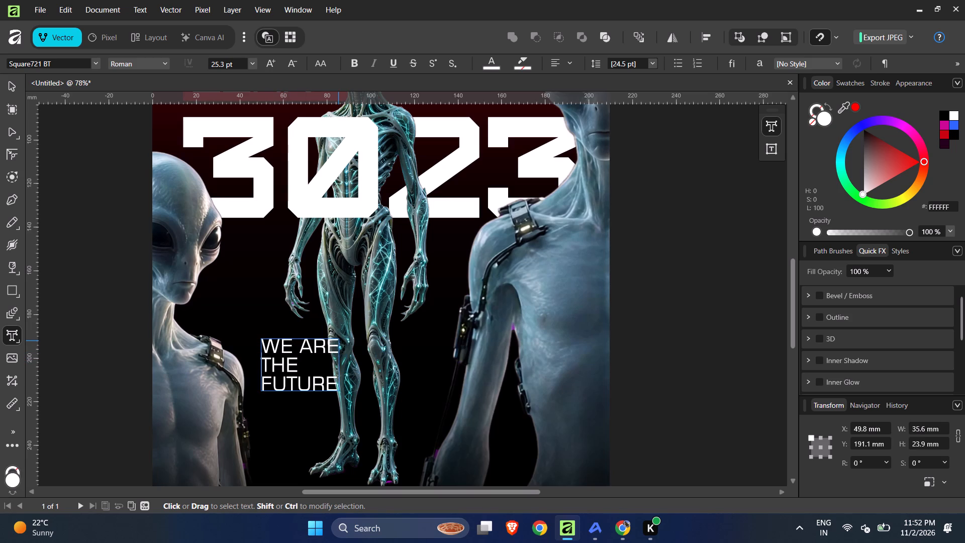
Move the tagline above the smaller alien's shoulder and scale it down proportionally to about 30 mm wide by 20 mm high.
ctrl+scroll(407, 336, down, 4)
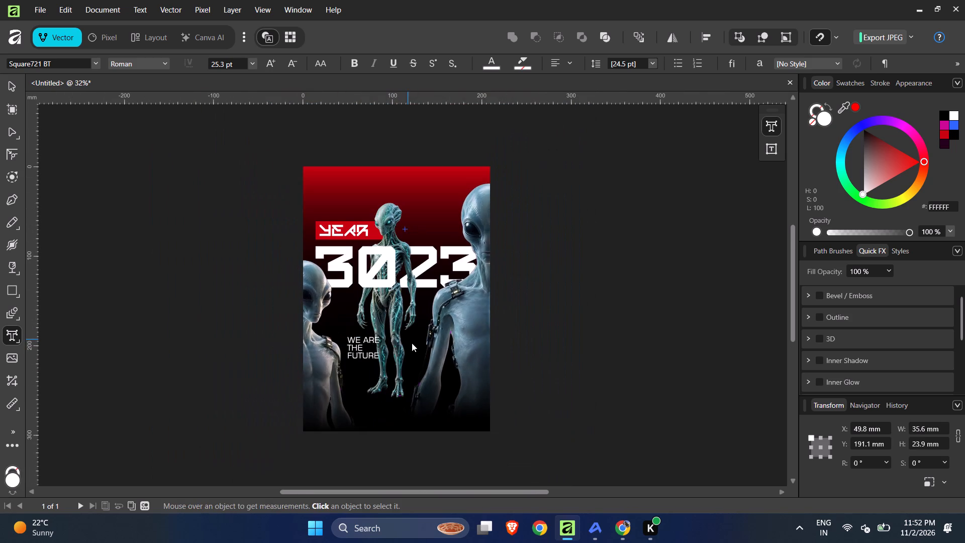
click(12, 84)
click(32, 143)
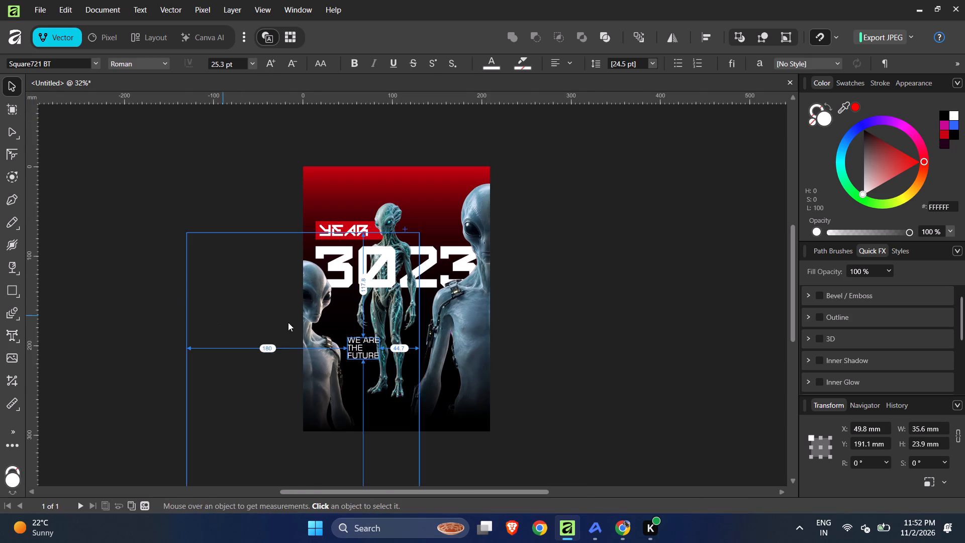
ctrl+scroll(288, 323, down, 2)
ctrl+scroll(407, 358, up, 6)
drag(228, 337, 174, 287)
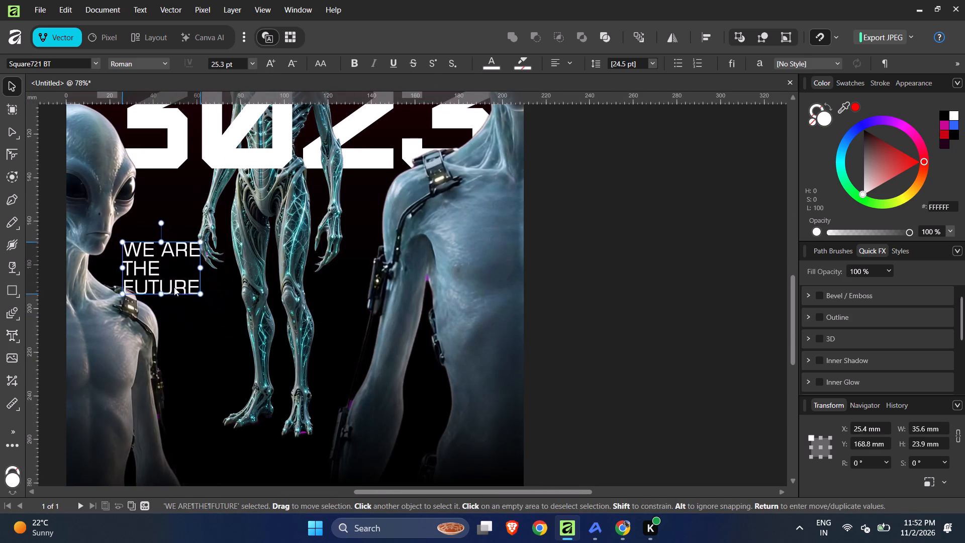
drag(174, 287, 171, 293)
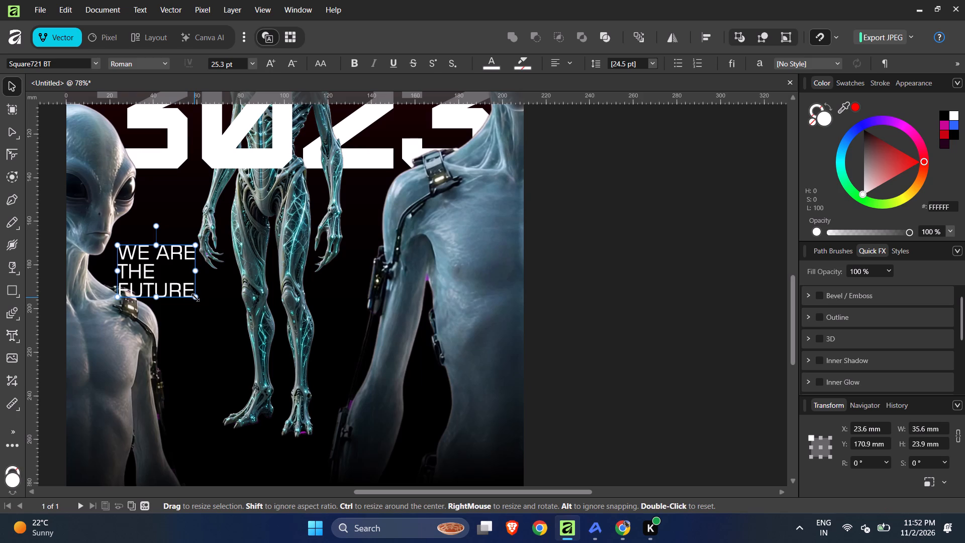
drag(194, 298, 179, 294)
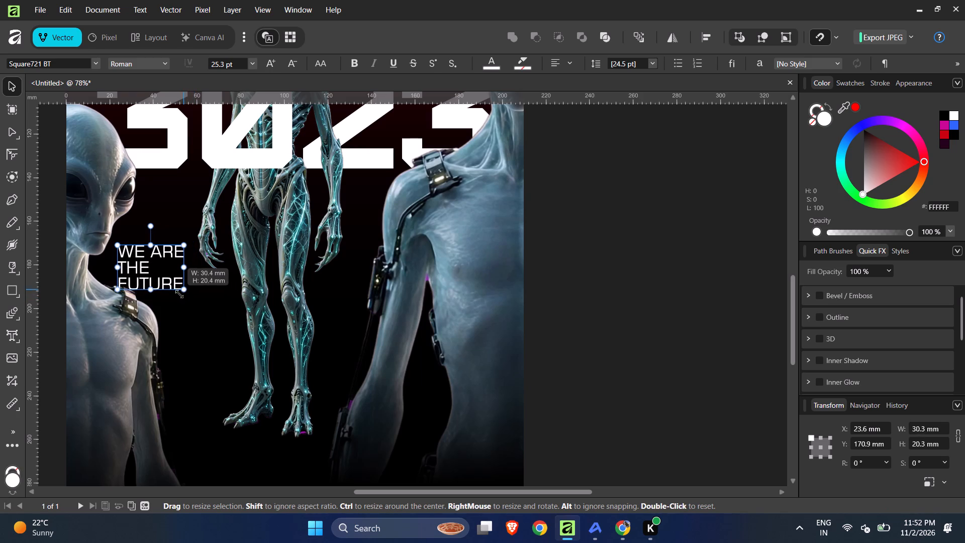
drag(179, 294, 179, 293)
Reposition the tagline between the smaller alien's neck and the central alien's hand, at about X 27.5 mm, Y 162 mm, and deselect it.
drag(167, 283, 174, 281)
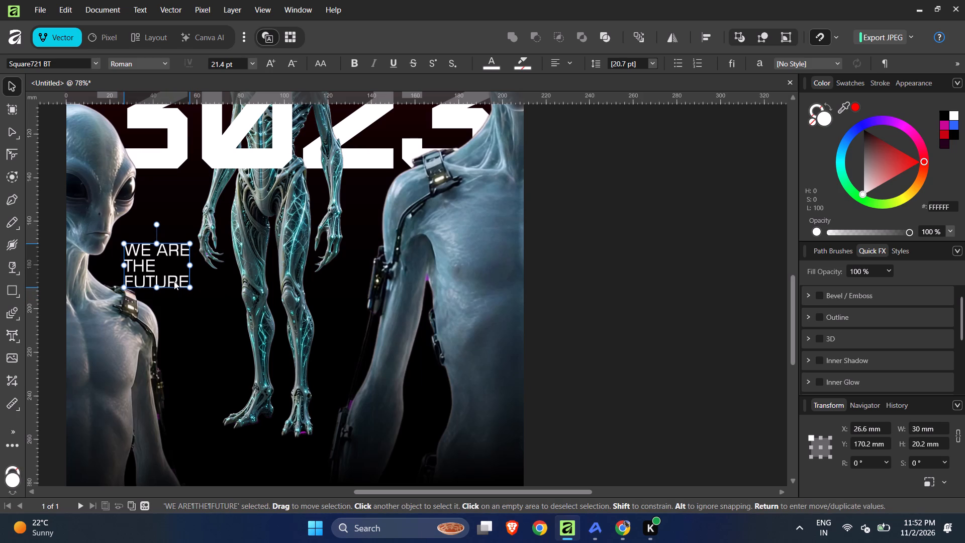
drag(174, 281, 175, 272)
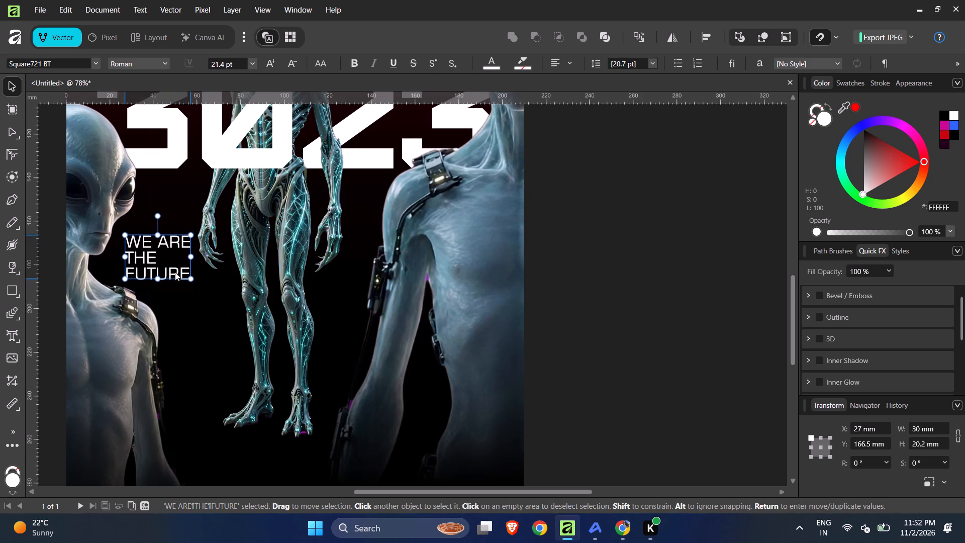
drag(175, 272, 177, 265)
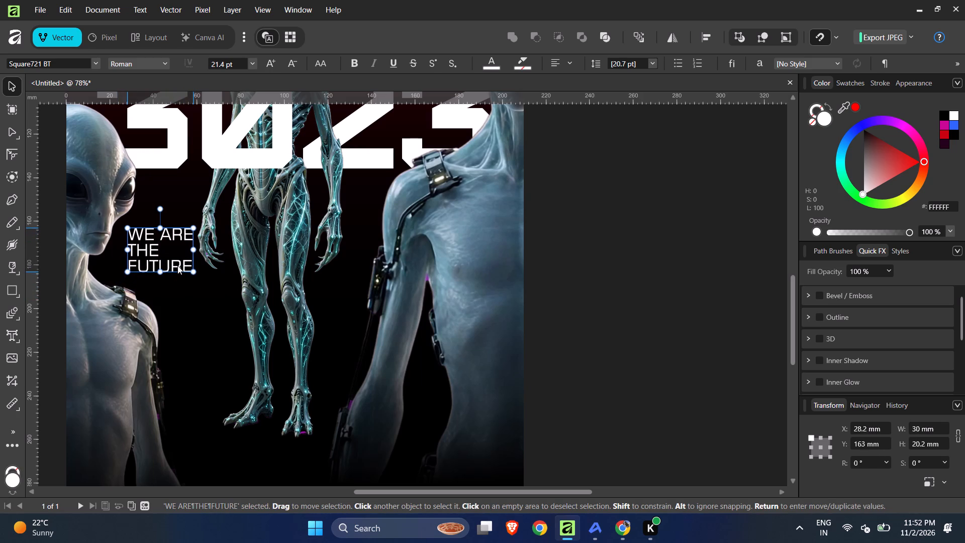
drag(177, 265, 176, 262)
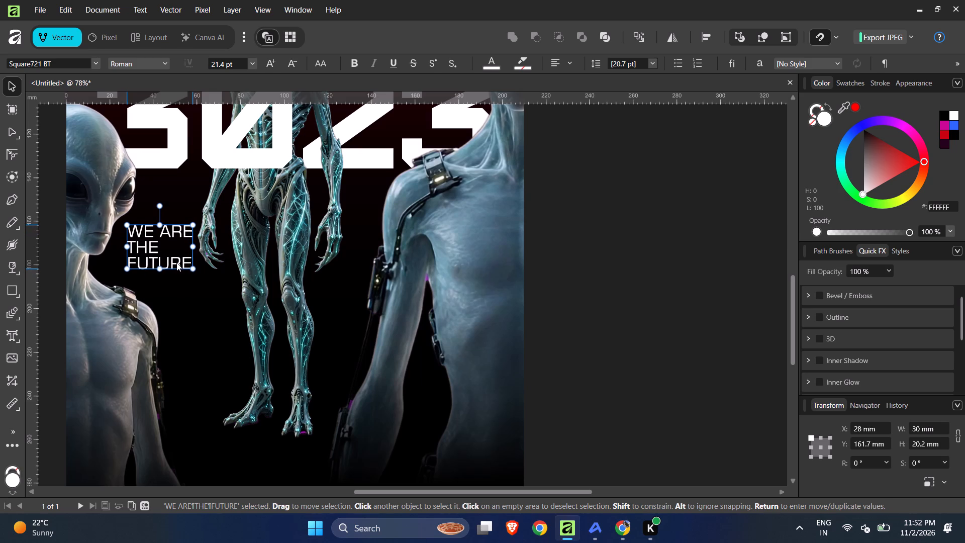
drag(176, 262, 176, 262)
ctrl+scroll(182, 269, down, 5)
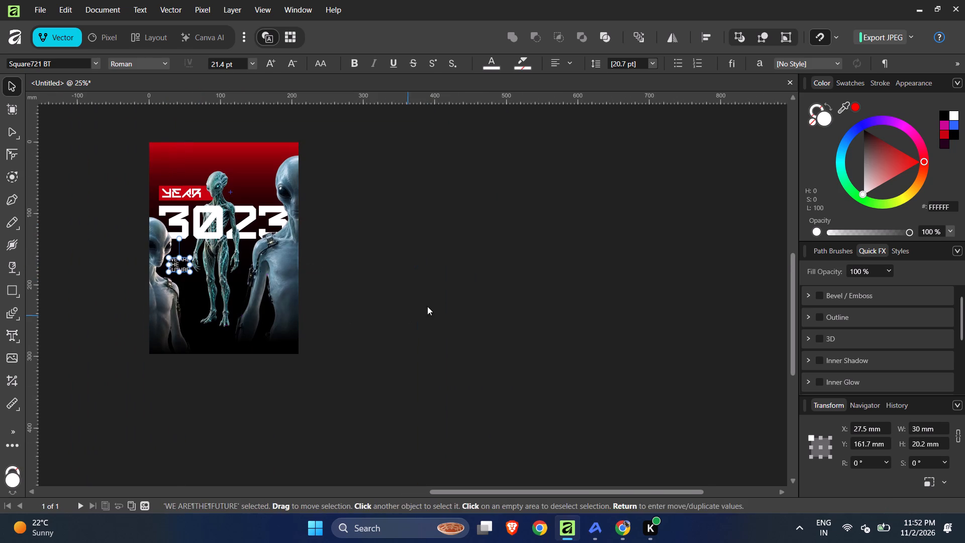
click(436, 303)
Draw a small rectangle, about 3.6 mm square, in the poster's upper red area at about X 39 mm, Y 11 mm.
ctrl+scroll(264, 169, up, 3)
ctrl+scroll(427, 262, down, 2)
ctrl+scroll(101, 176, up, 2)
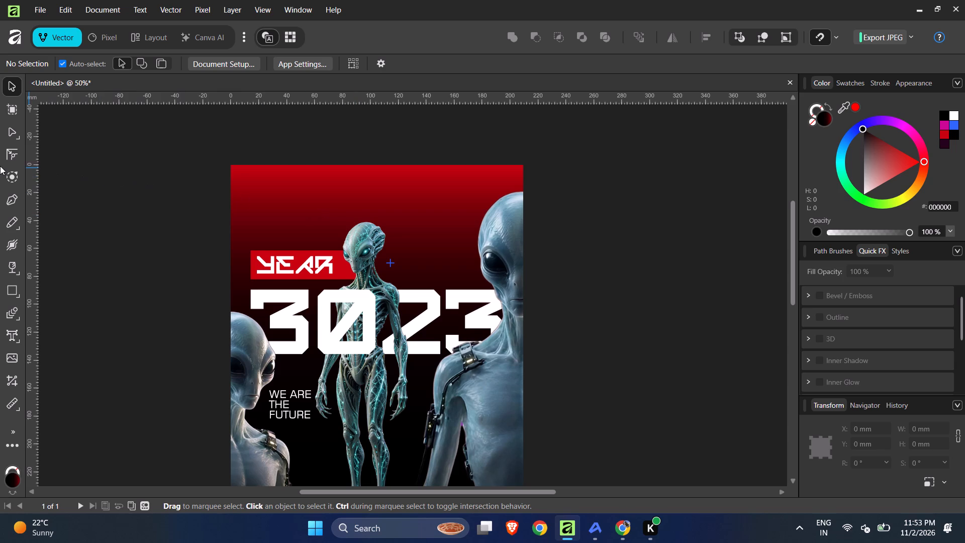
scroll(99, 185, down, 1)
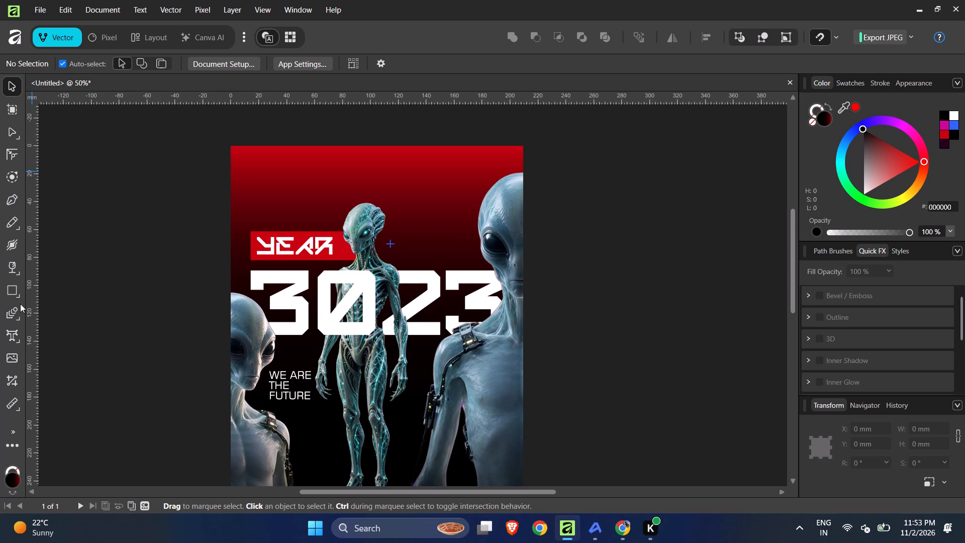
click(14, 293)
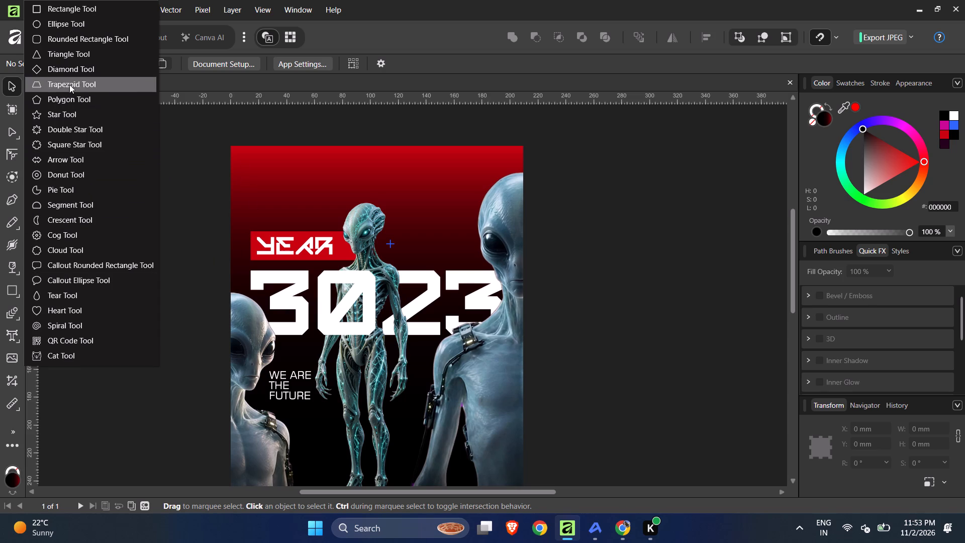
click(69, 12)
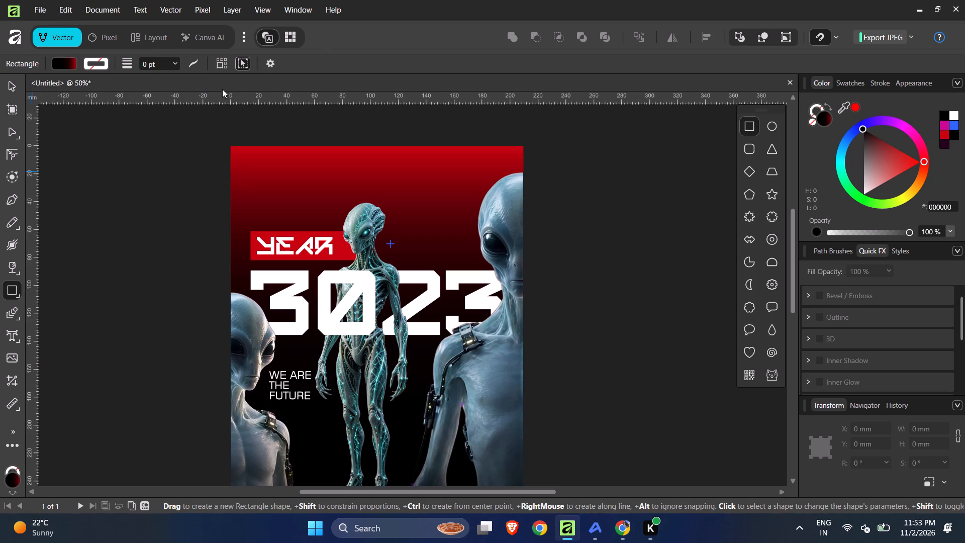
ctrl+scroll(296, 216, down, 2)
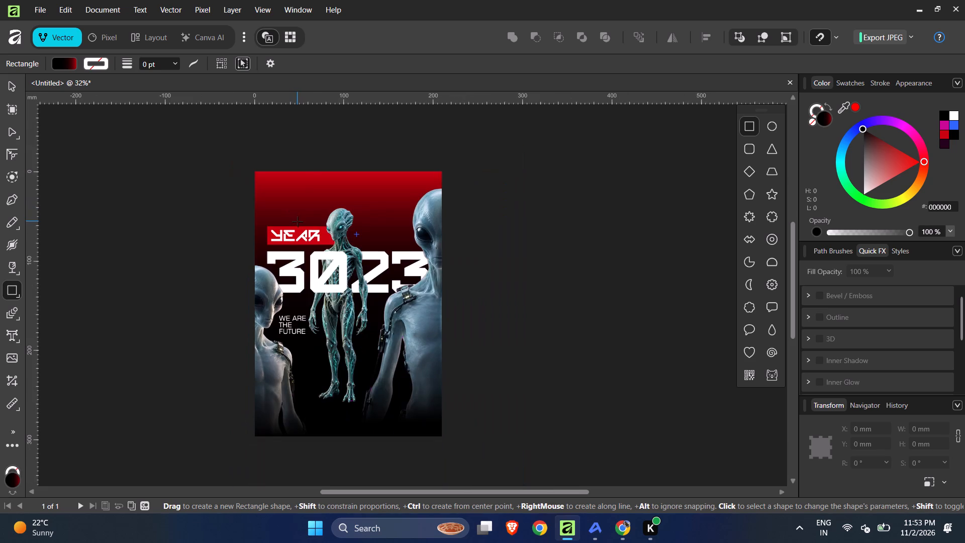
ctrl+scroll(303, 158, up, 6)
shift+drag(268, 267, 282, 285)
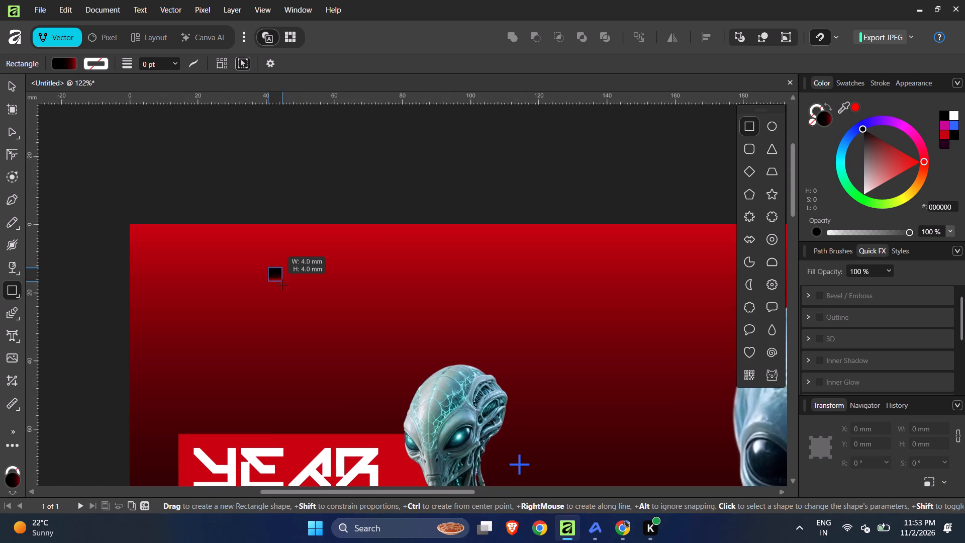
shift+drag(282, 285, 270, 285)
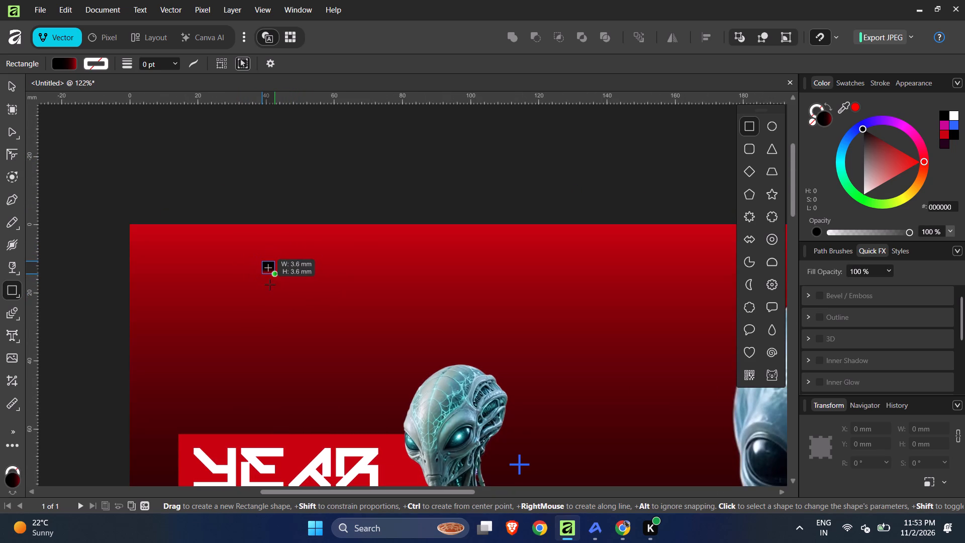
shift+drag(270, 285, 268, 283)
ctrl+scroll(315, 244, down, 2)
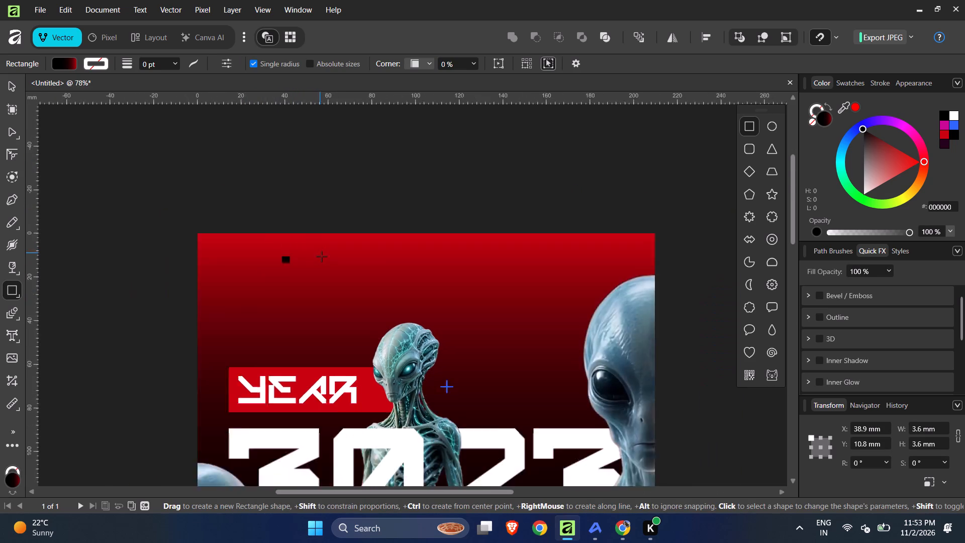
ctrl+scroll(322, 256, down, 1)
ctrl+scroll(318, 256, up, 5)
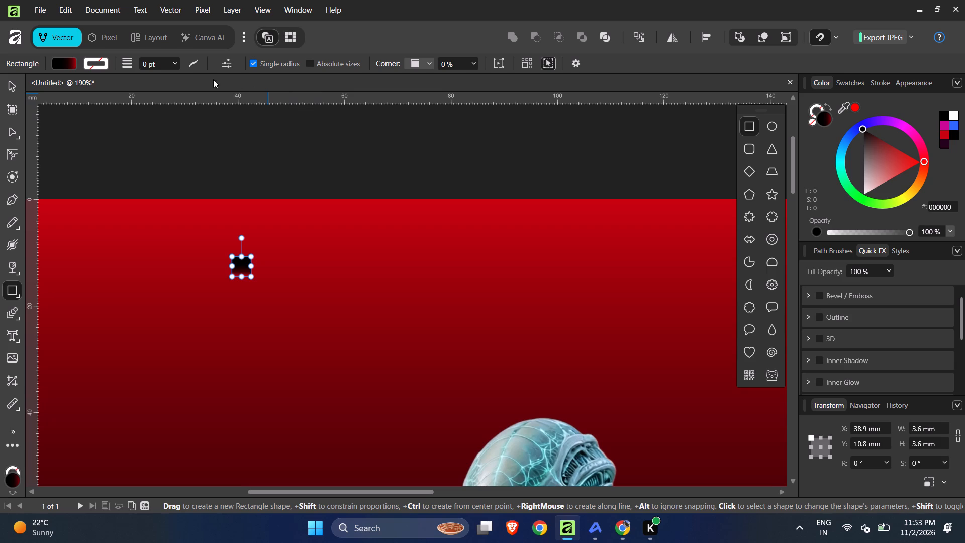
Change the small square's gradient fill to solid white (FFFFFF).
click(69, 61)
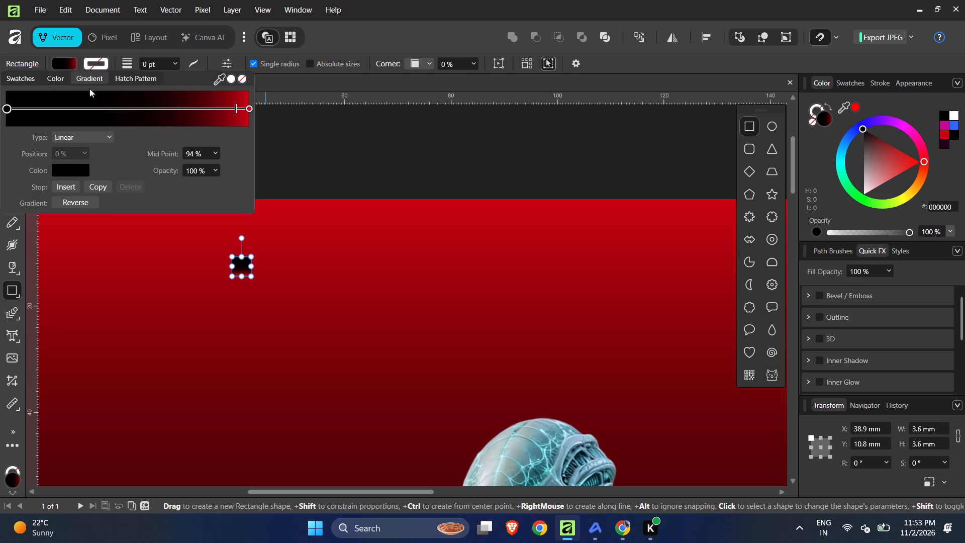
click(50, 76)
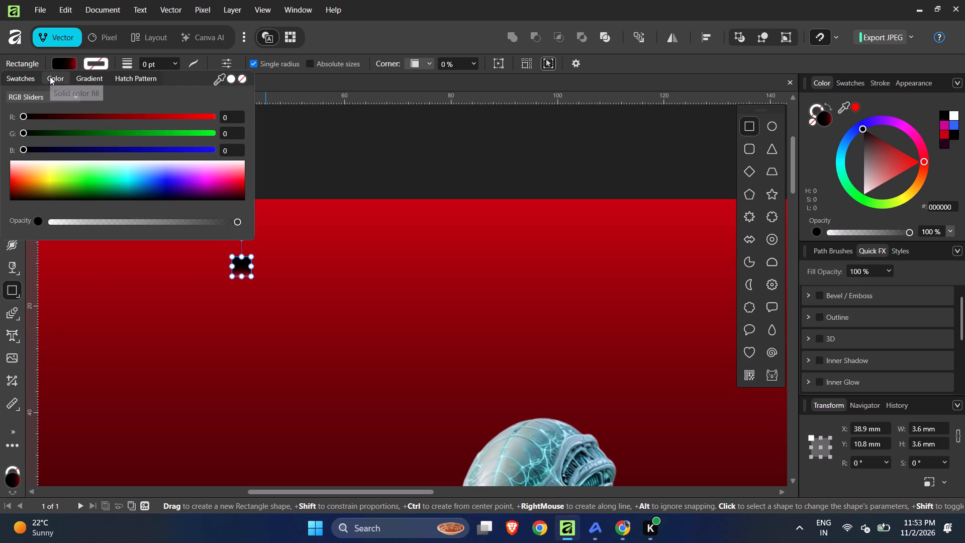
drag(219, 171, 241, 160)
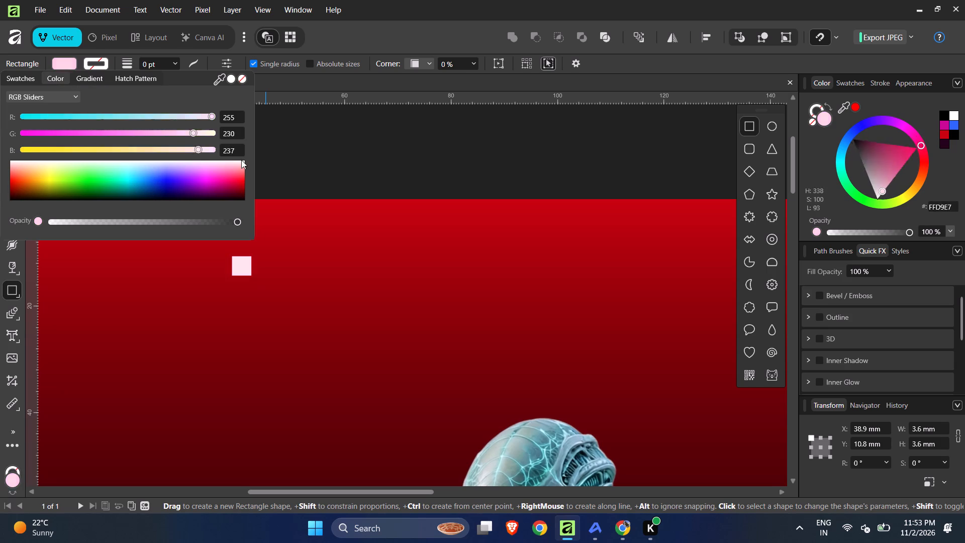
drag(241, 160, 258, 155)
click(370, 150)
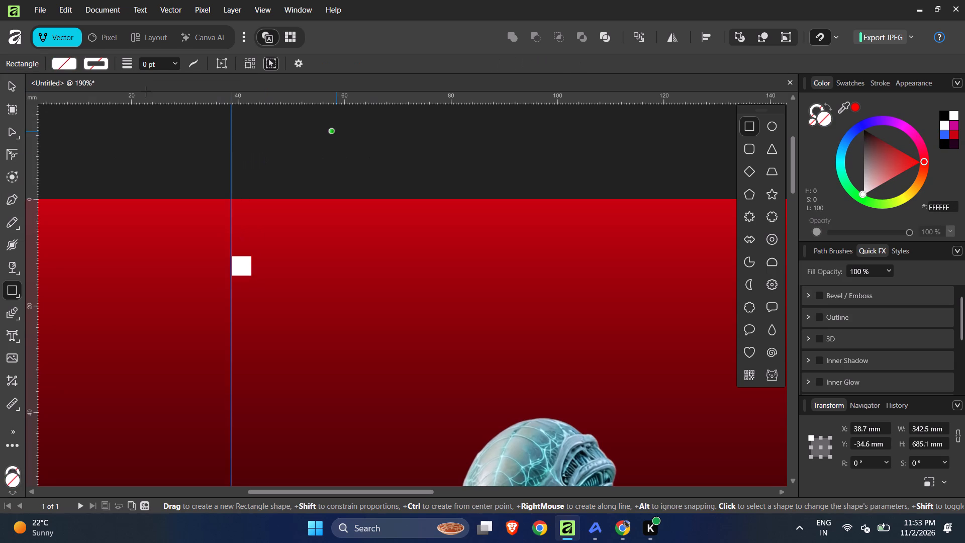
Move the white square into the poster's upper-left corner, at X 0 mm, Y 0 mm.
click(10, 87)
click(303, 142)
ctrl+scroll(352, 191, down, 5)
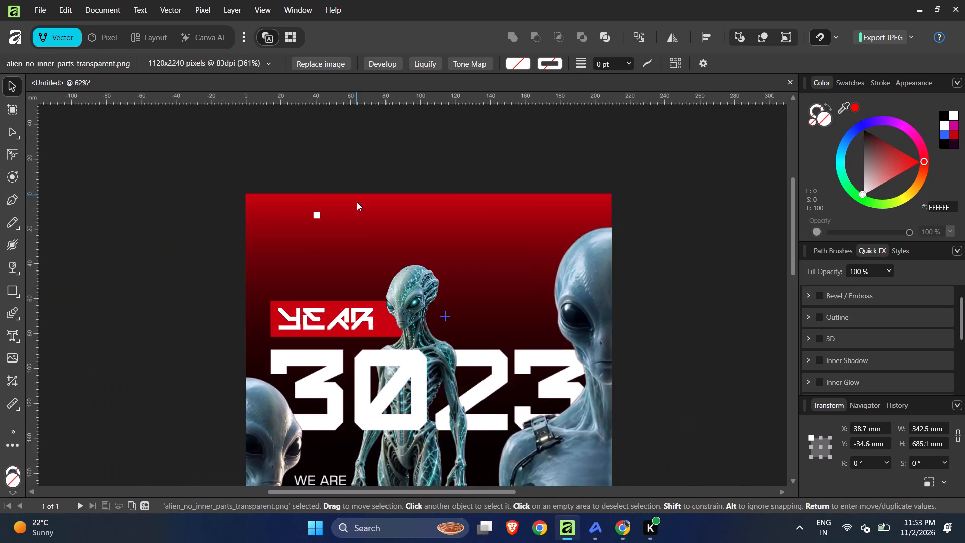
ctrl+scroll(340, 212, up, 6)
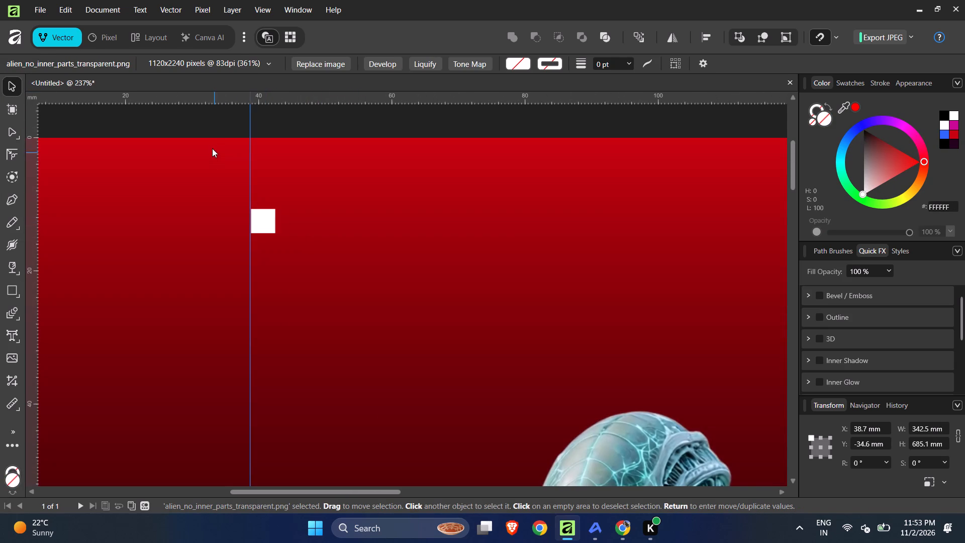
click(207, 136)
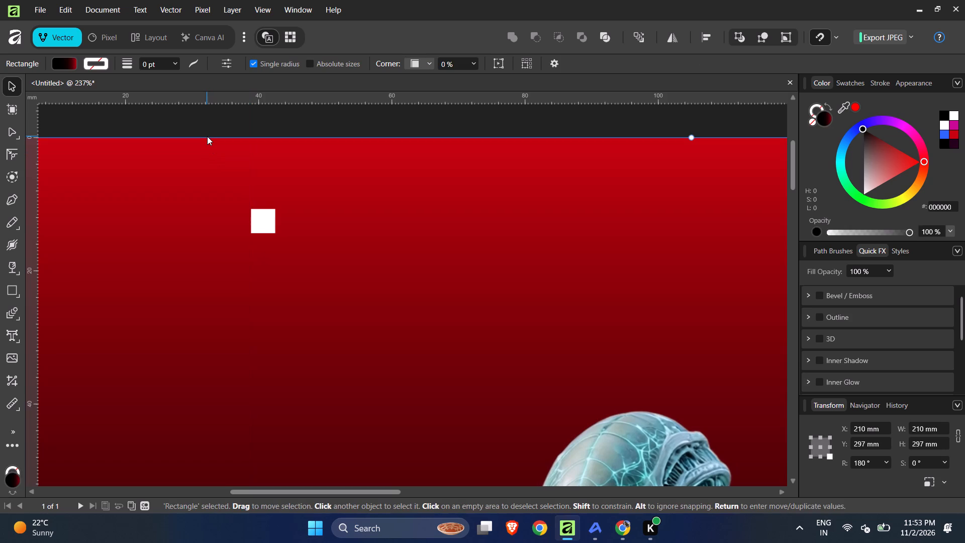
ctrl+scroll(260, 171, down, 5)
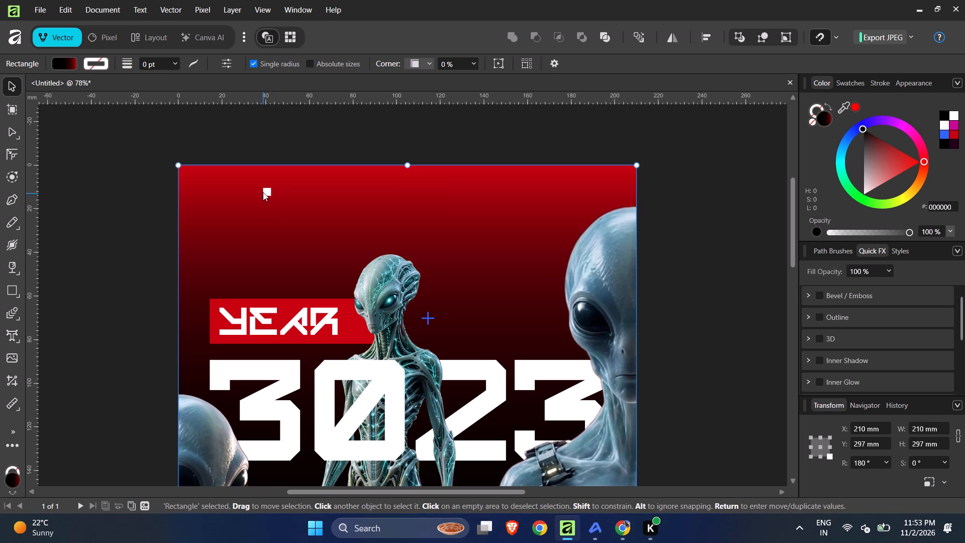
click(263, 191)
drag(266, 192, 264, 197)
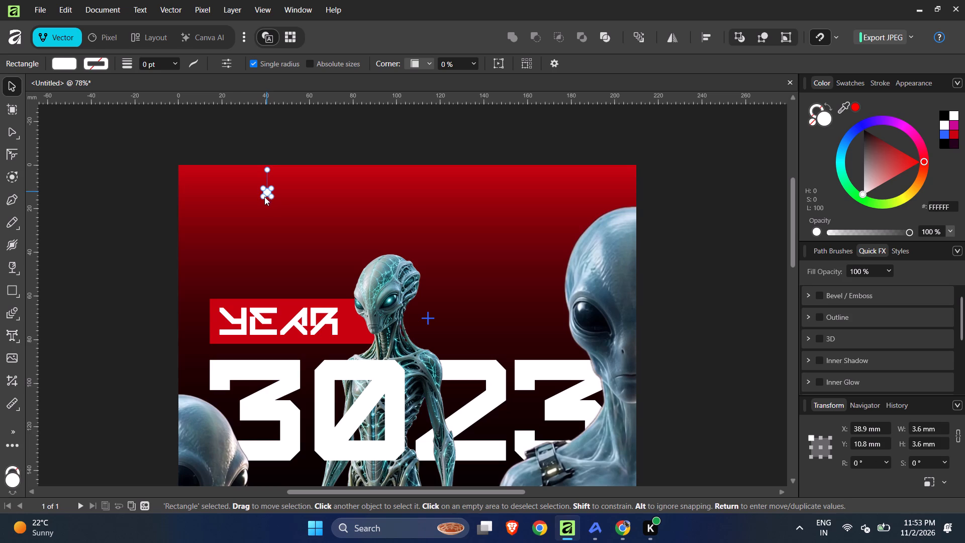
drag(264, 197, 181, 170)
Enlarge the corner square proportionally to about 5.6 mm square, keeping it anchored in the poster's corner.
ctrl+scroll(195, 187, down, 3)
ctrl+scroll(187, 159, up, 11)
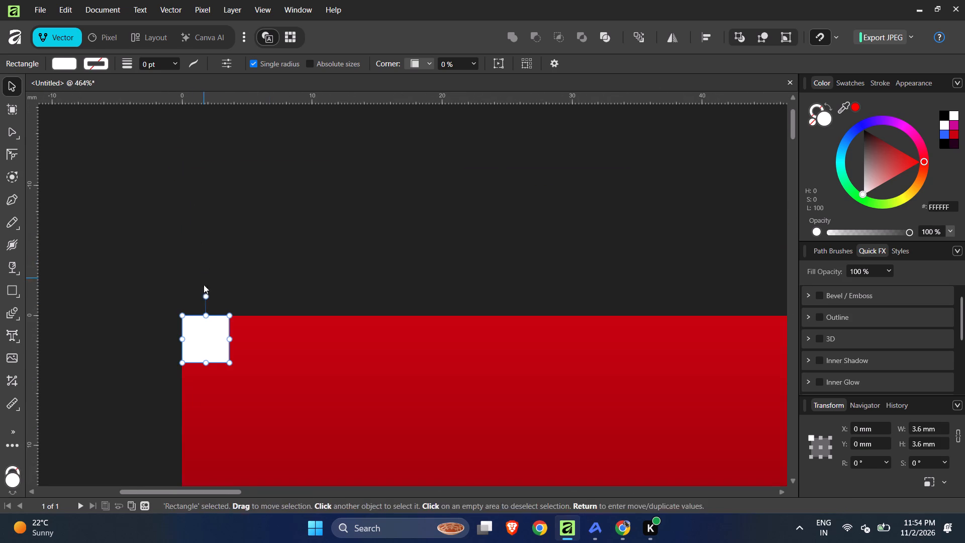
shift+drag(233, 363, 251, 394)
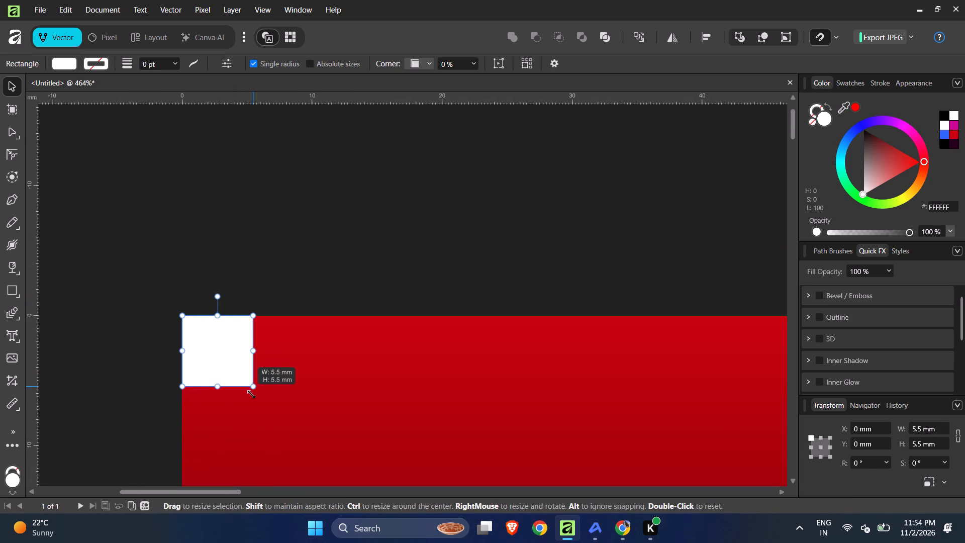
shift+drag(251, 394, 252, 395)
Duplicate the white square and snap the copy flush against its right side, at X 5.6 mm, Y 0 mm.
drag(235, 381, 311, 455)
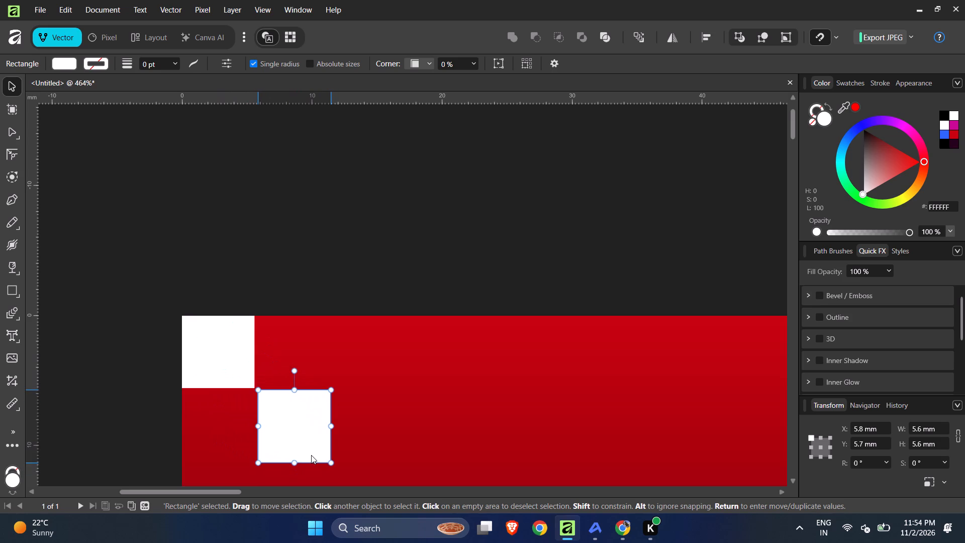
drag(311, 455, 307, 453)
drag(301, 443, 297, 379)
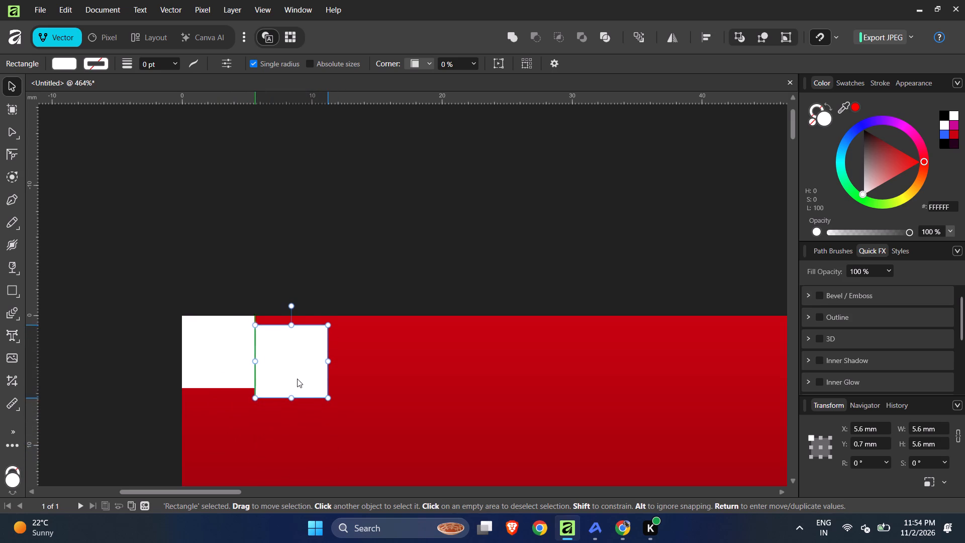
drag(297, 379, 299, 372)
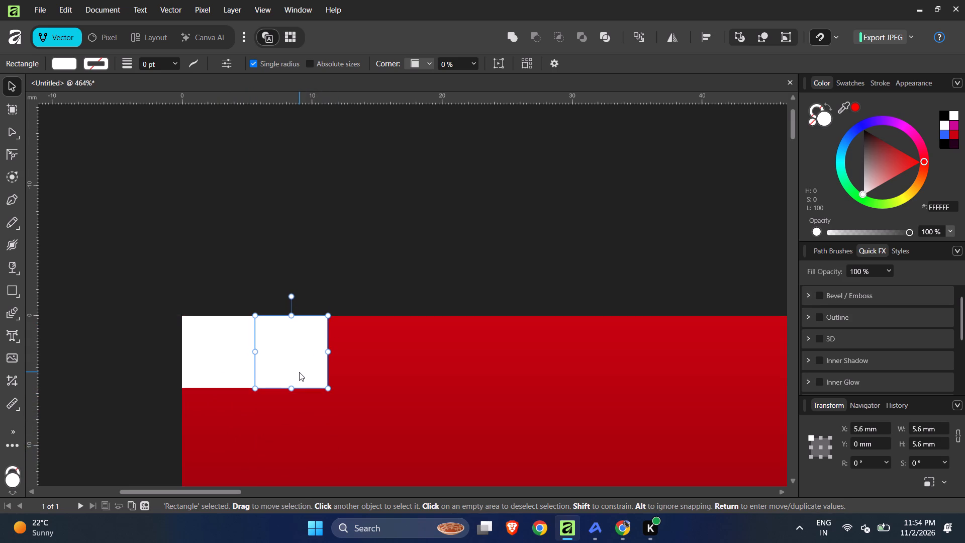
Recolor the duplicated square light gray (B4B4B4) and deselect it.
click(69, 62)
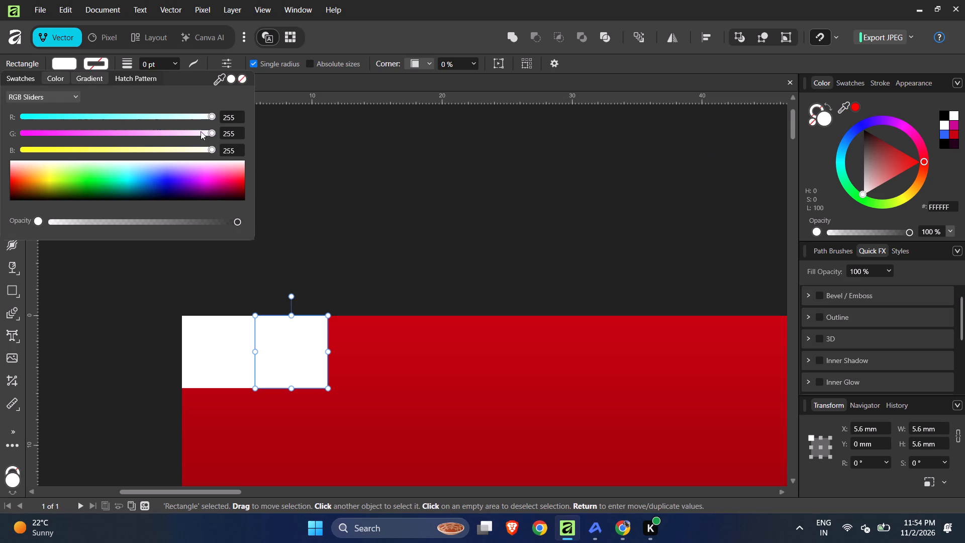
click(11, 477)
click(11, 477)
click(11, 477)
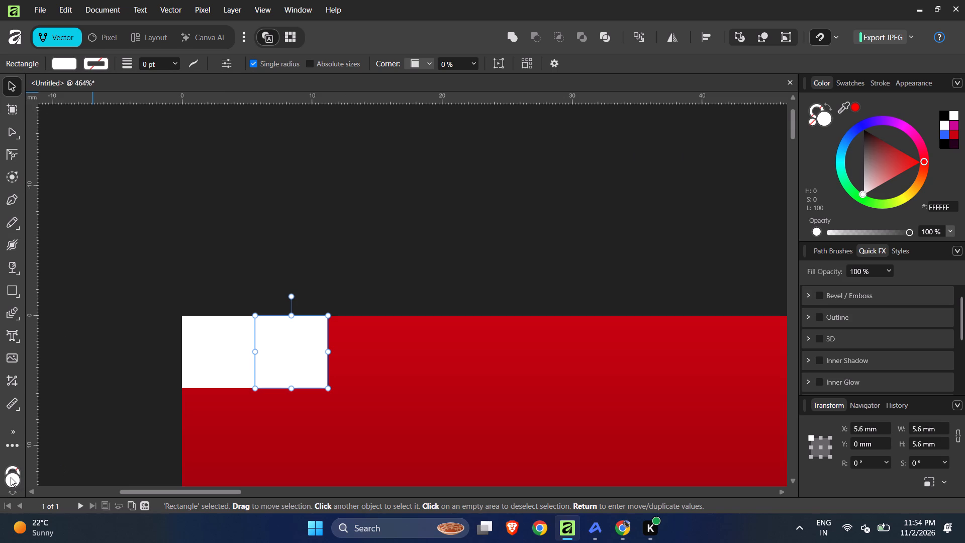
click(11, 477)
click(11, 486)
double_click(14, 476)
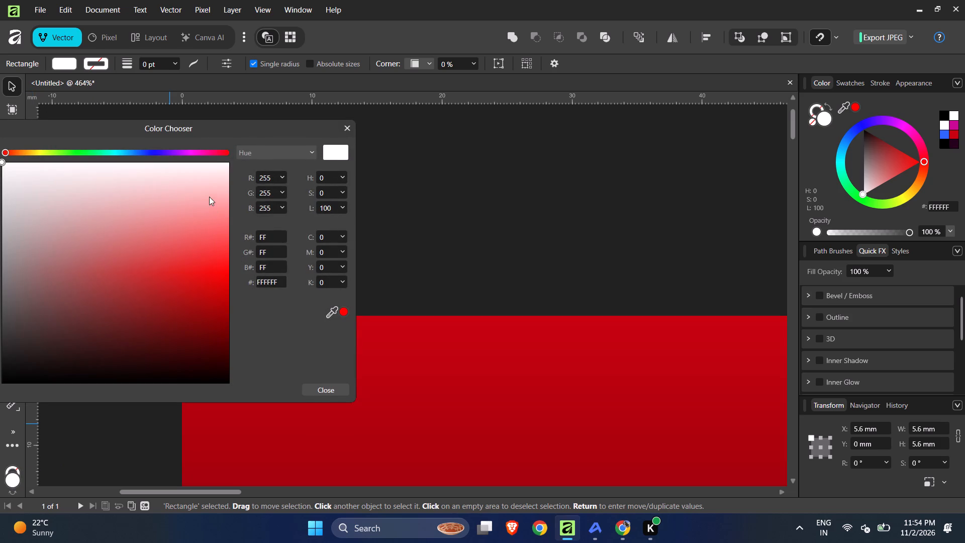
drag(10, 175, 2, 194)
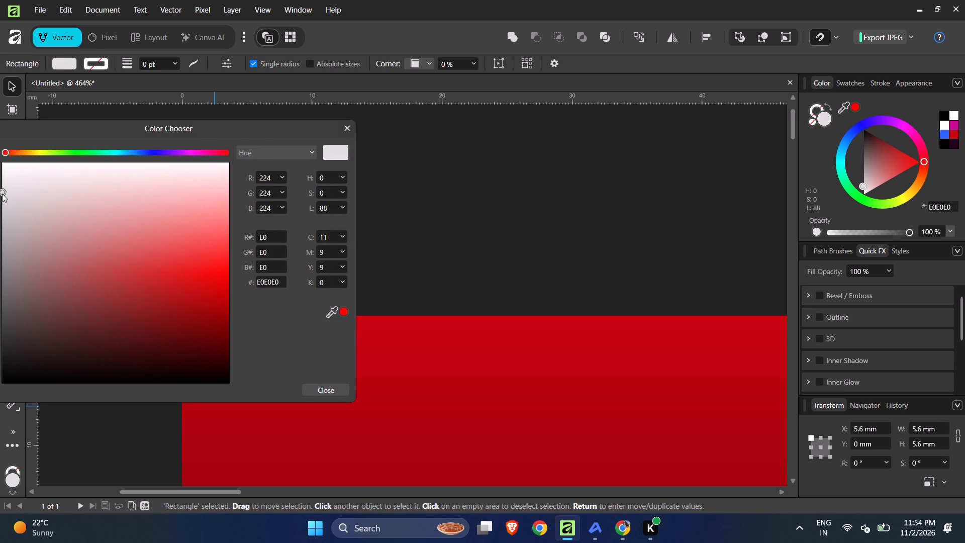
drag(2, 194, 0, 227)
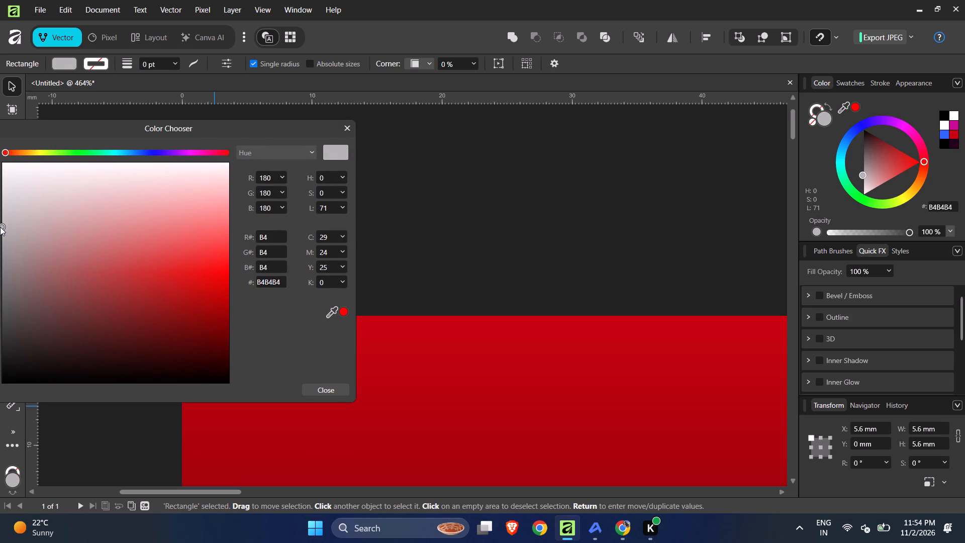
click(314, 388)
click(376, 255)
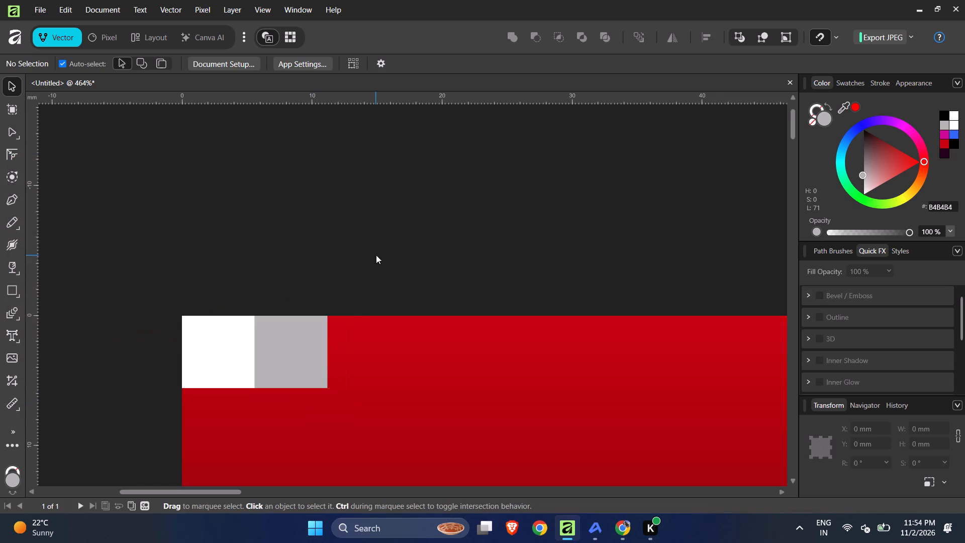
Scale the white and gray squares down together, proportionally from the poster's corner, to about 9 mm wide by 4.5 mm high.
ctrl+scroll(348, 244, down, 12)
ctrl+scroll(372, 256, up, 4)
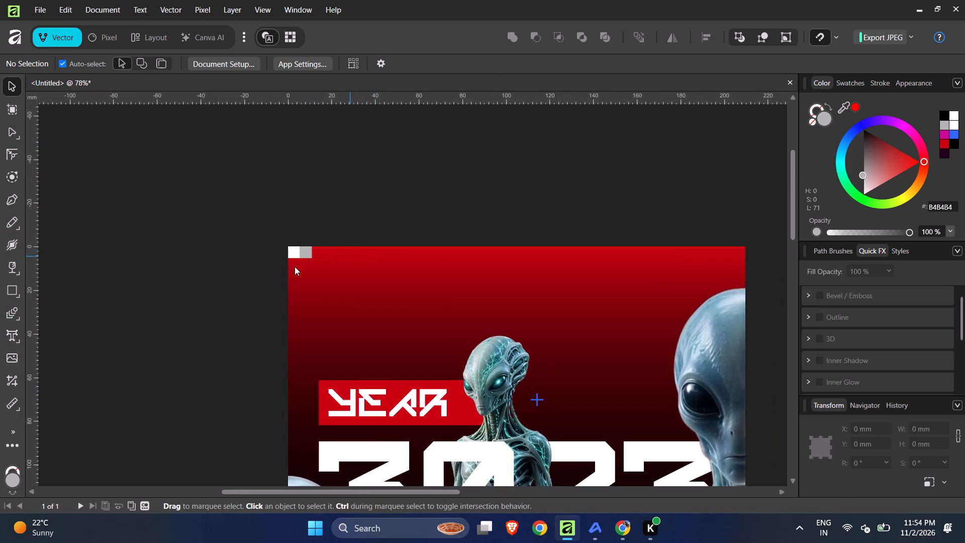
ctrl+scroll(285, 268, up, 7)
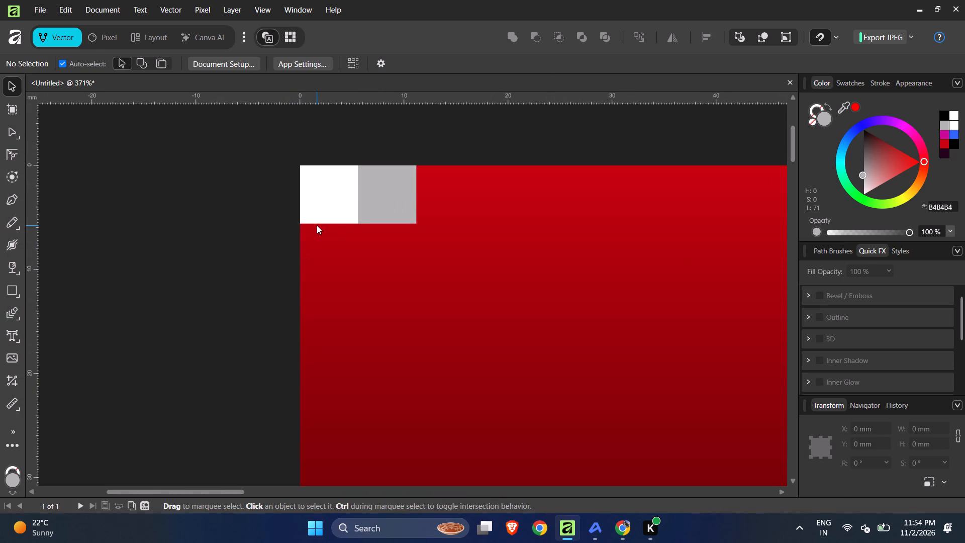
click(341, 214)
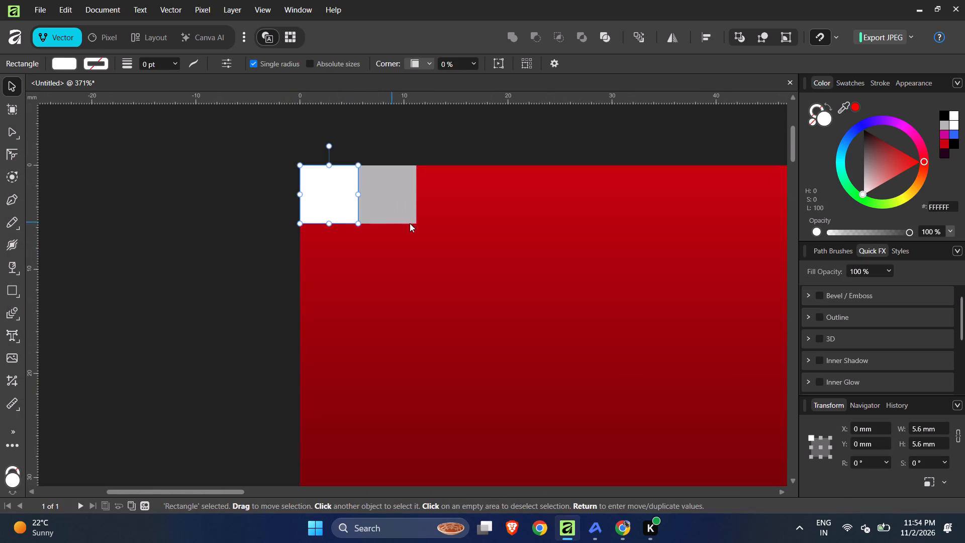
shift+click(387, 210)
drag(416, 225, 400, 215)
key(ctrl+z)
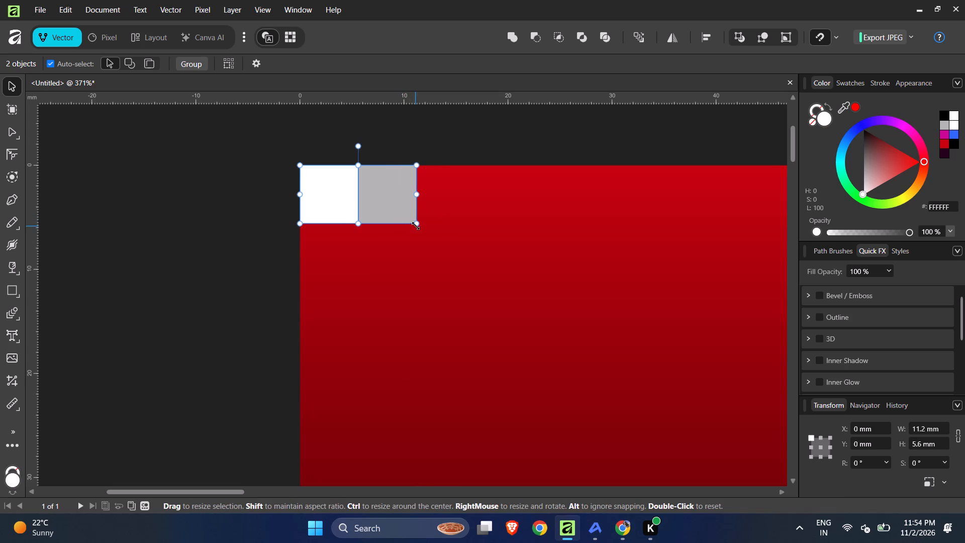
shift+drag(416, 225, 394, 211)
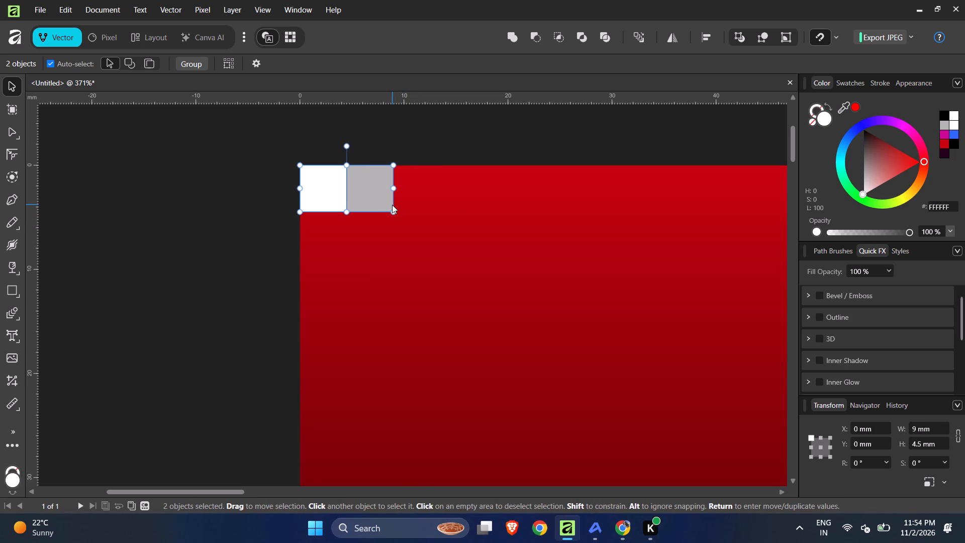
Select the gray square and the white square beside it in the poster's corner.
click(391, 198)
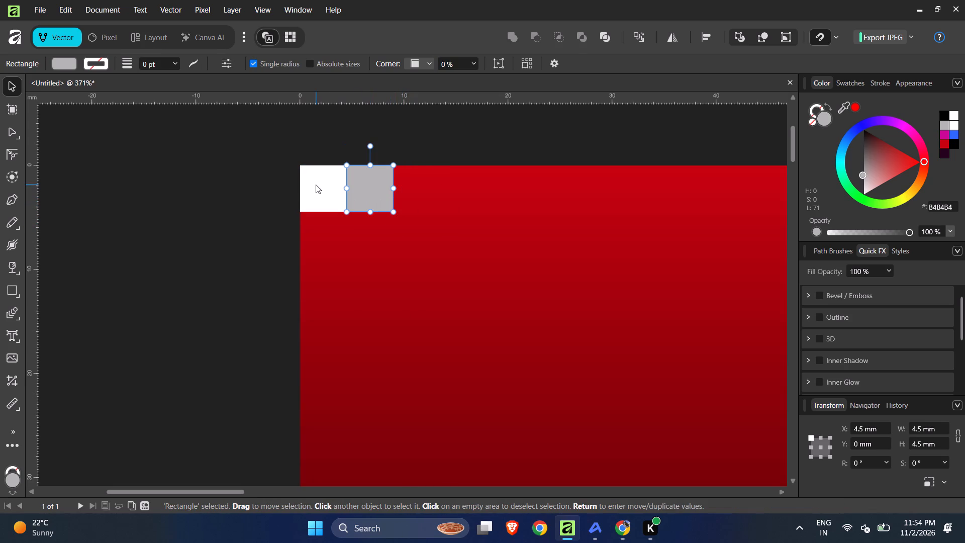
shift+click(316, 185)
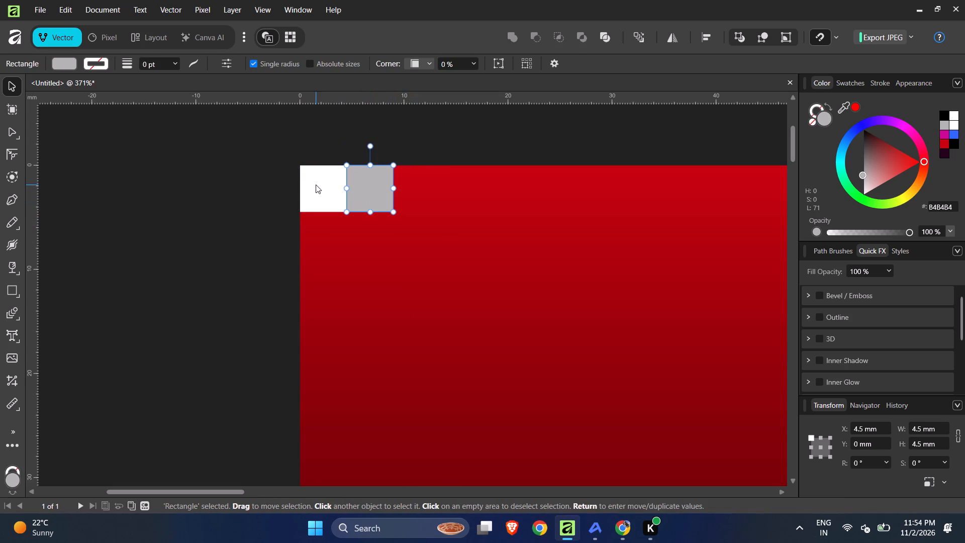
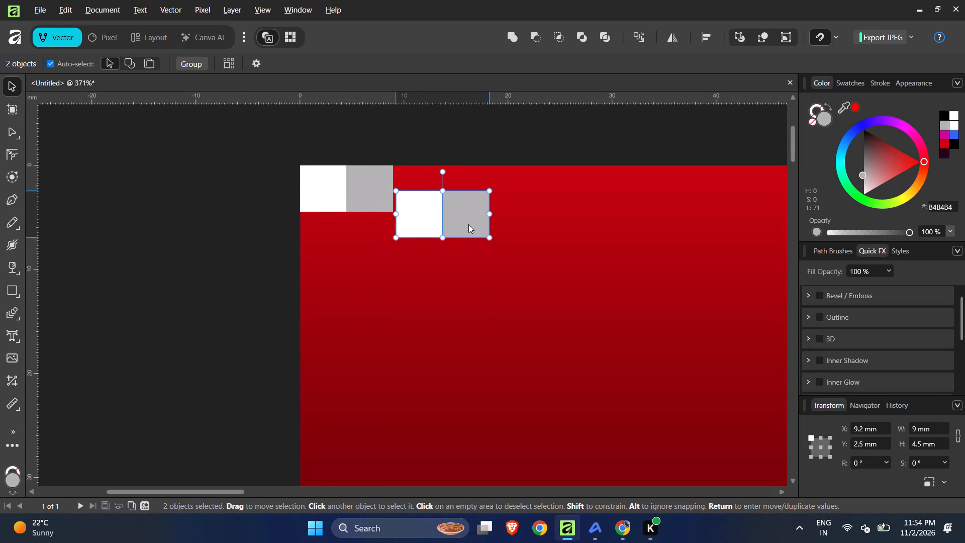
Snap the copied white and gray pair flush beside the first pair at X 9 mm, Y 0 mm, and deselect it.
drag(465, 224, 459, 208)
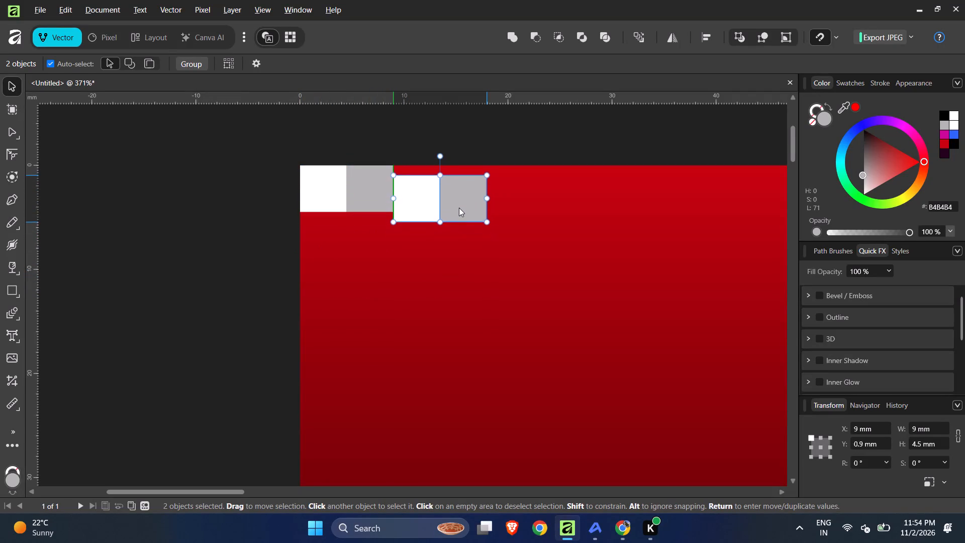
drag(459, 208, 461, 201)
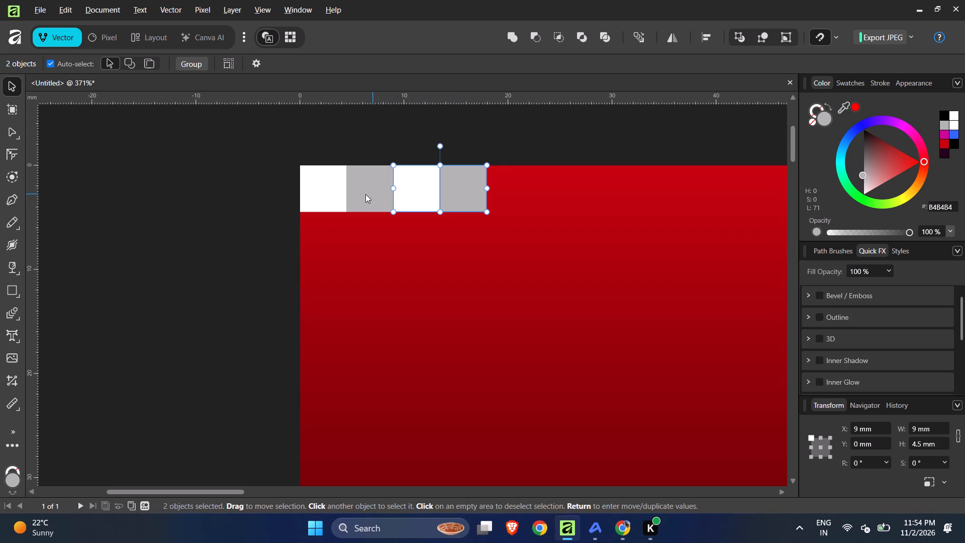
shift+click(324, 197)
double_click(324, 197)
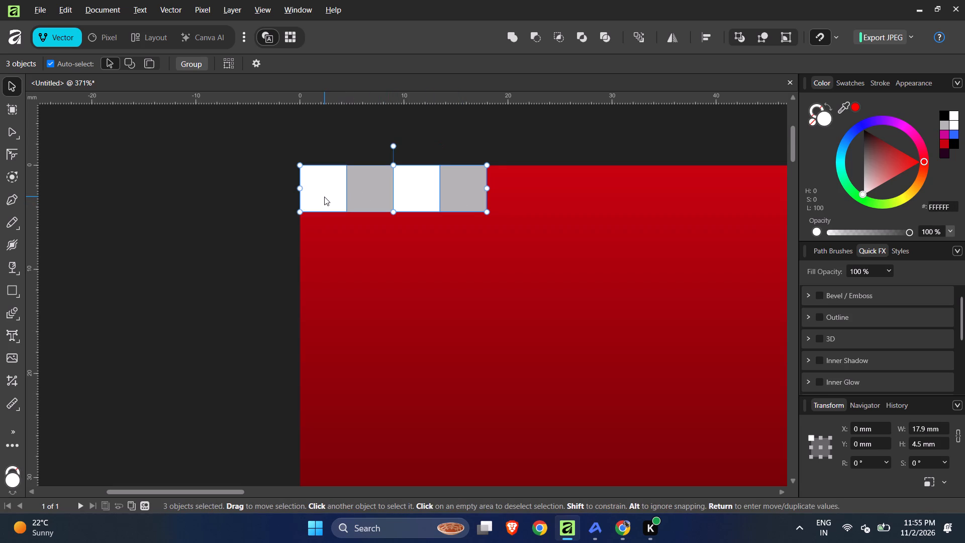
click(228, 216)
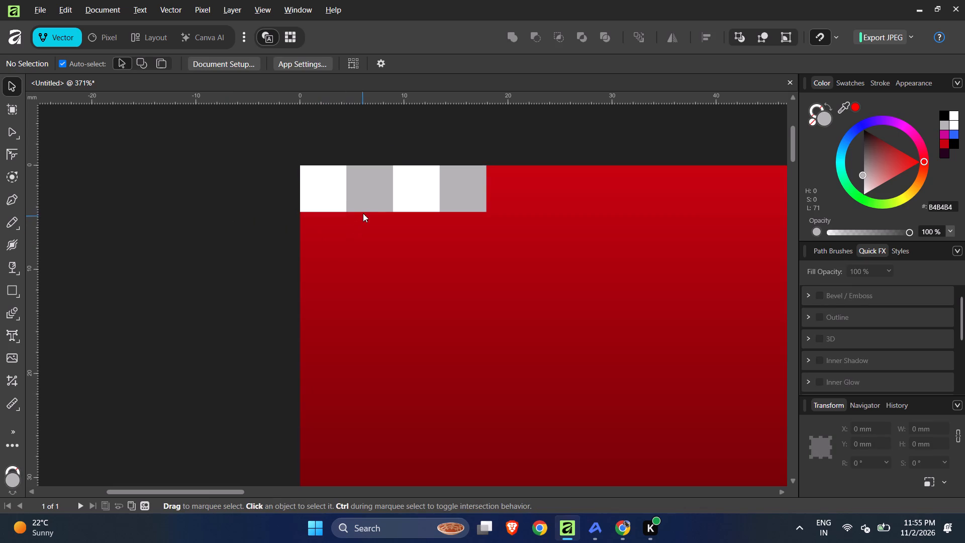
Duplicate the first white and gray pair diagonally into a second row, at X 4.5 mm, Y 4.5 mm, and deselect the copy.
click(339, 194)
shift+click(373, 195)
alt+drag(366, 197, 411, 243)
click(402, 238)
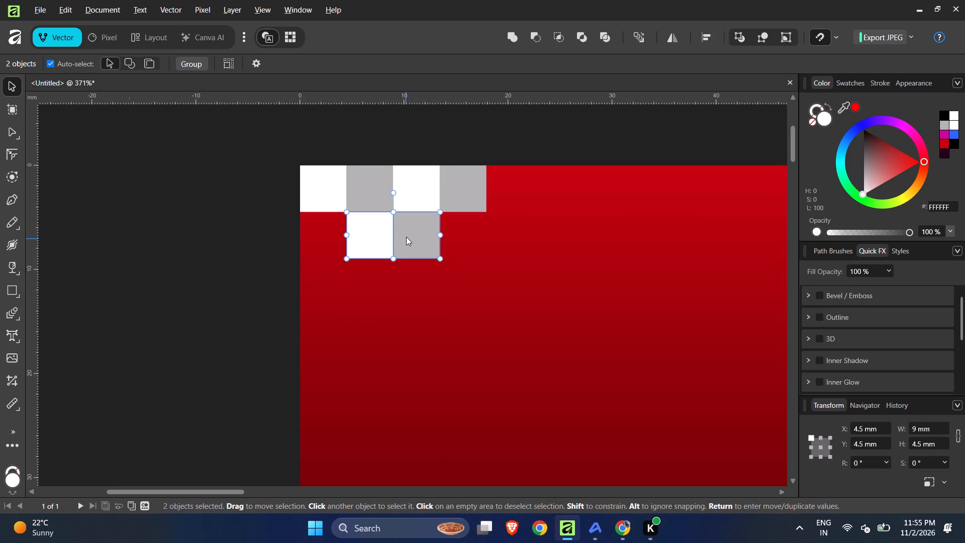
click(170, 216)
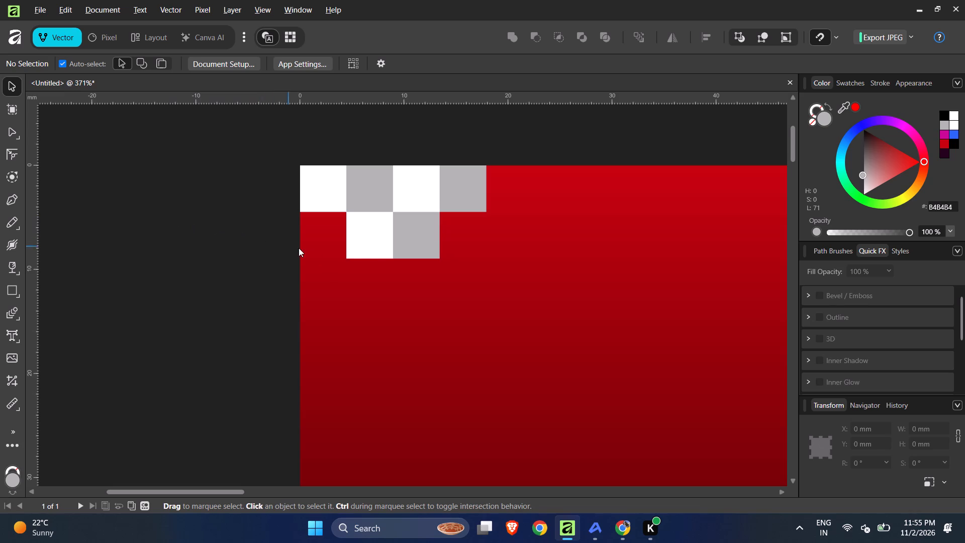
Duplicate the second row's white square and snap the copy to the end of that row, at X 13.5 mm, Y 4.5 mm.
click(408, 238)
click(362, 238)
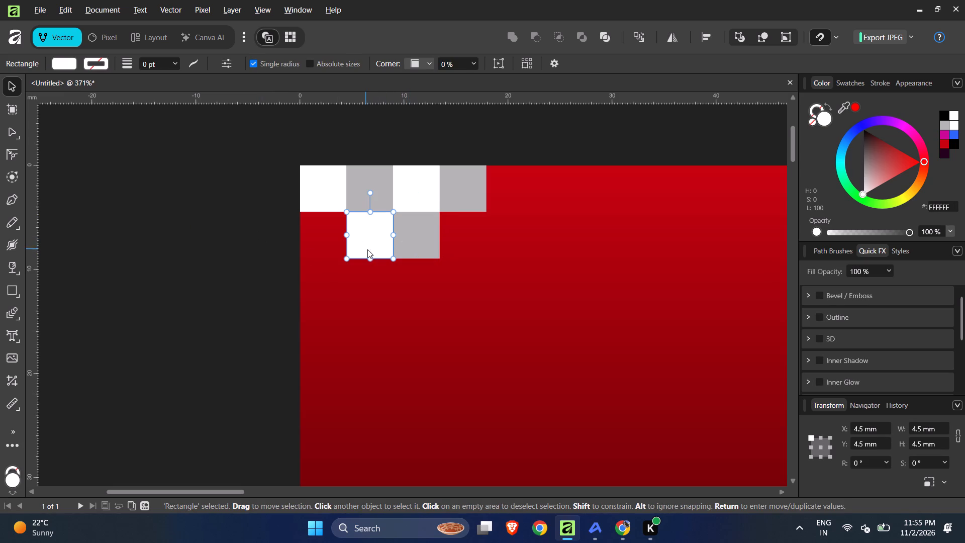
alt+drag(369, 240, 414, 286)
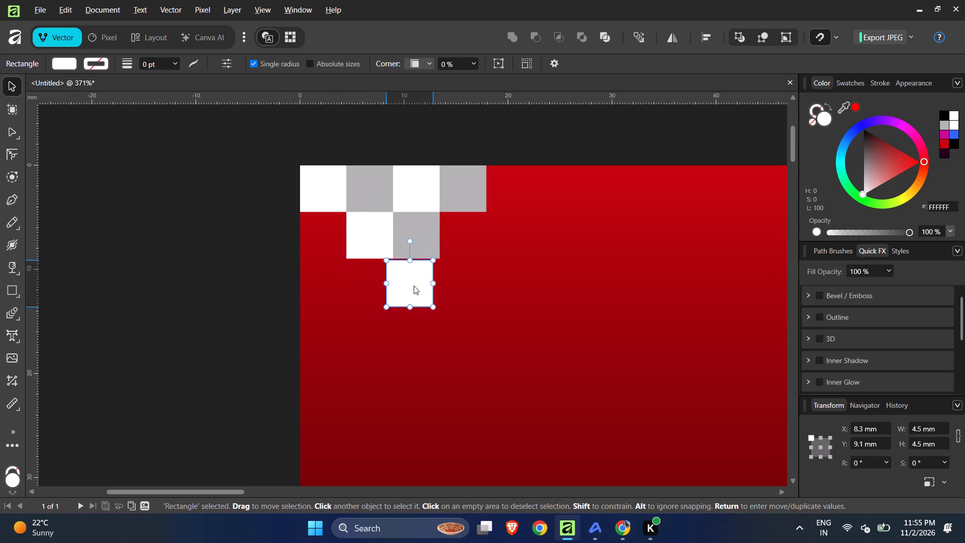
alt+drag(414, 286, 451, 284)
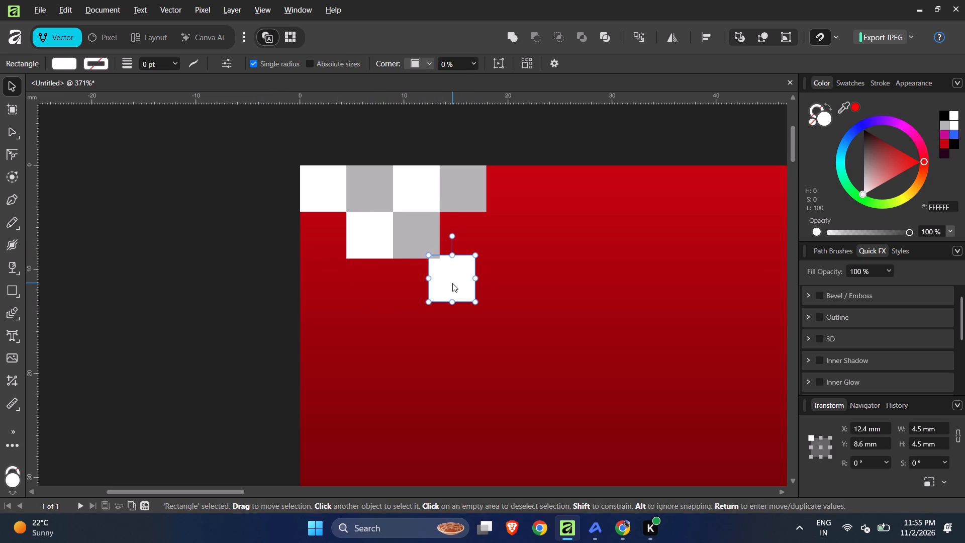
drag(445, 290, 456, 254)
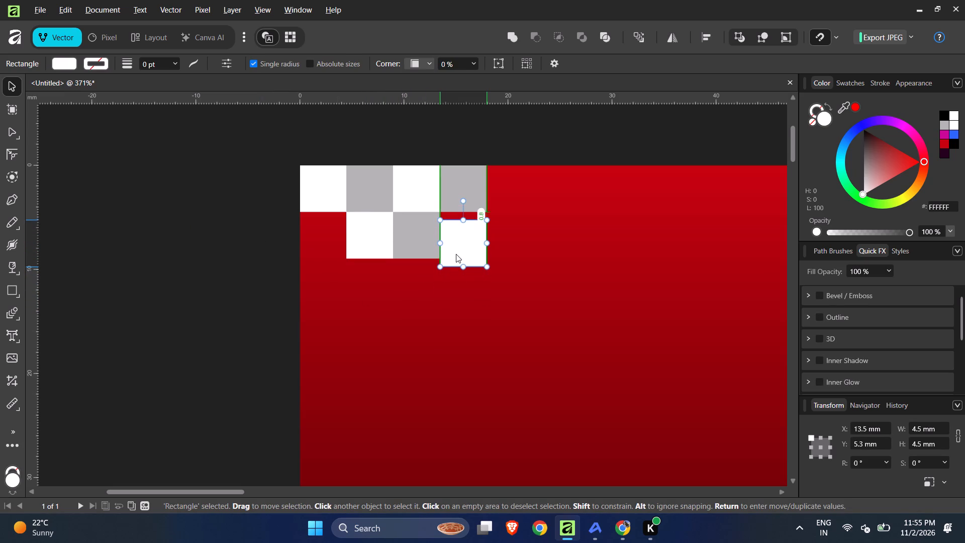
drag(456, 254, 456, 248)
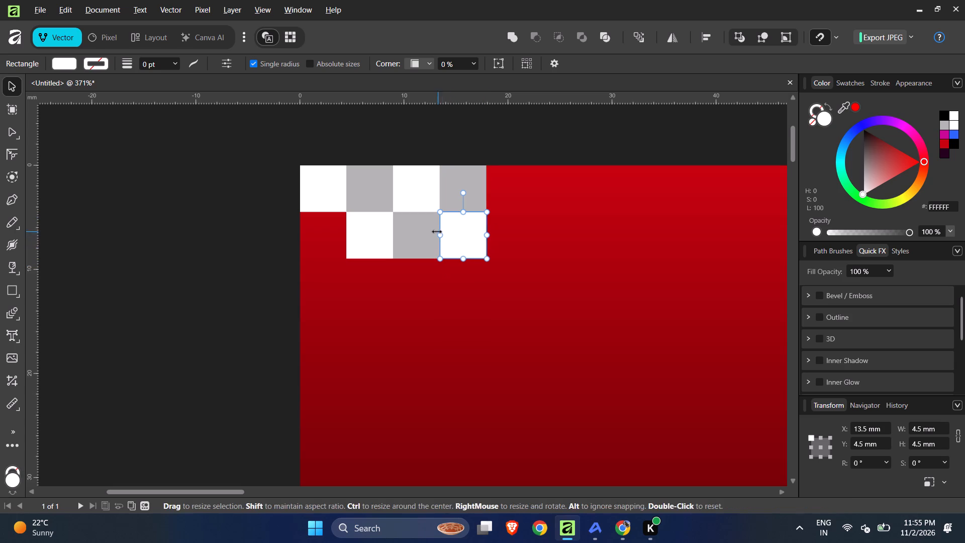
Duplicate the second row's gray square into the empty start of that row, at X 0 mm, Y 4.5 mm, and deselect it.
click(423, 235)
alt+drag(414, 238, 325, 273)
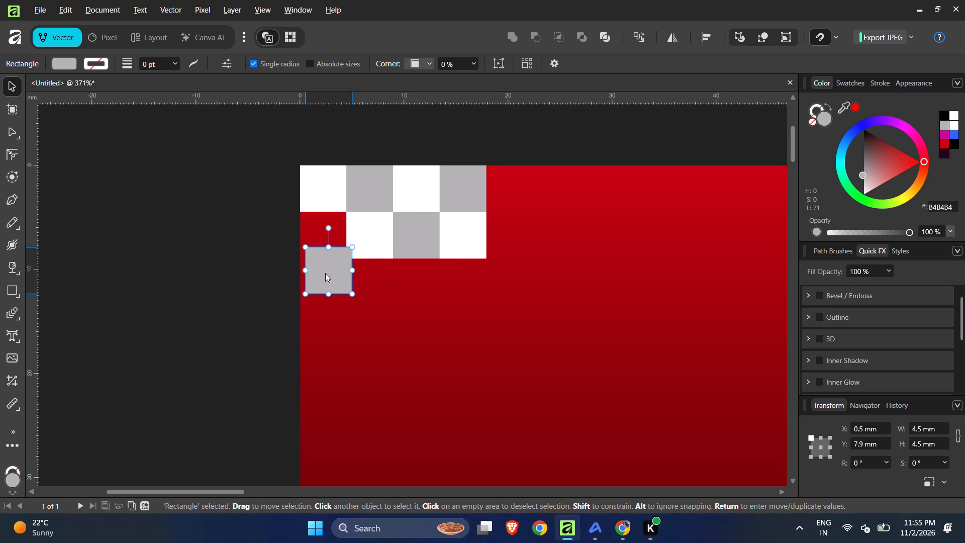
alt+drag(325, 273, 324, 273)
drag(329, 271, 322, 258)
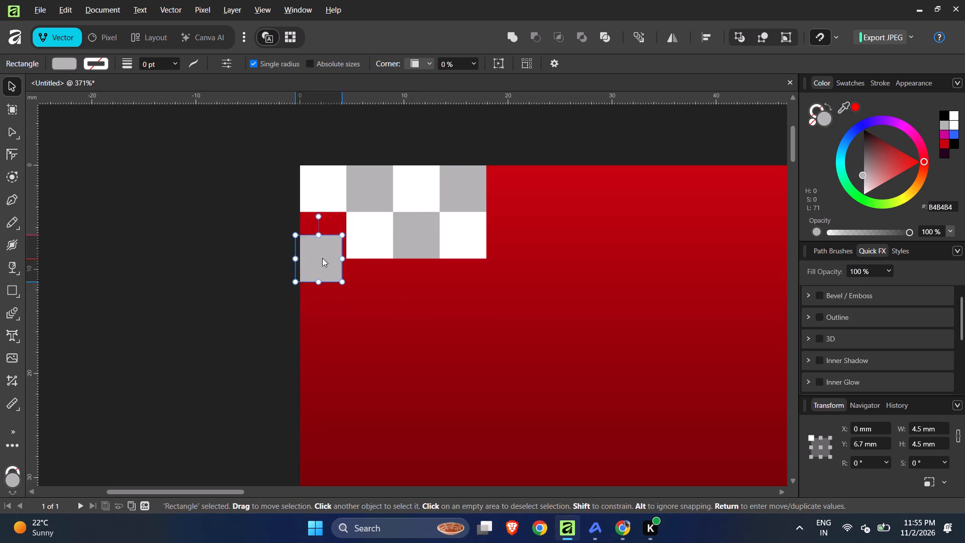
drag(322, 258, 326, 238)
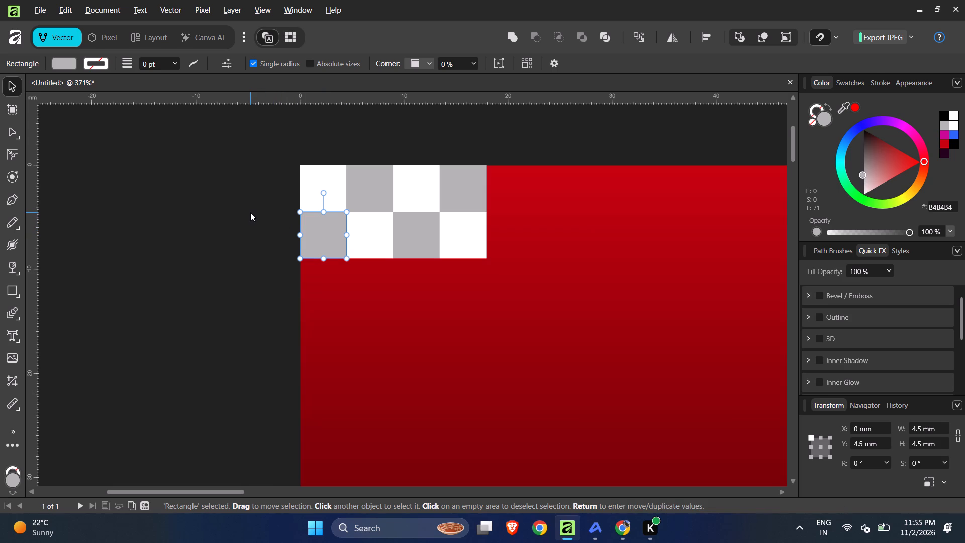
click(224, 203)
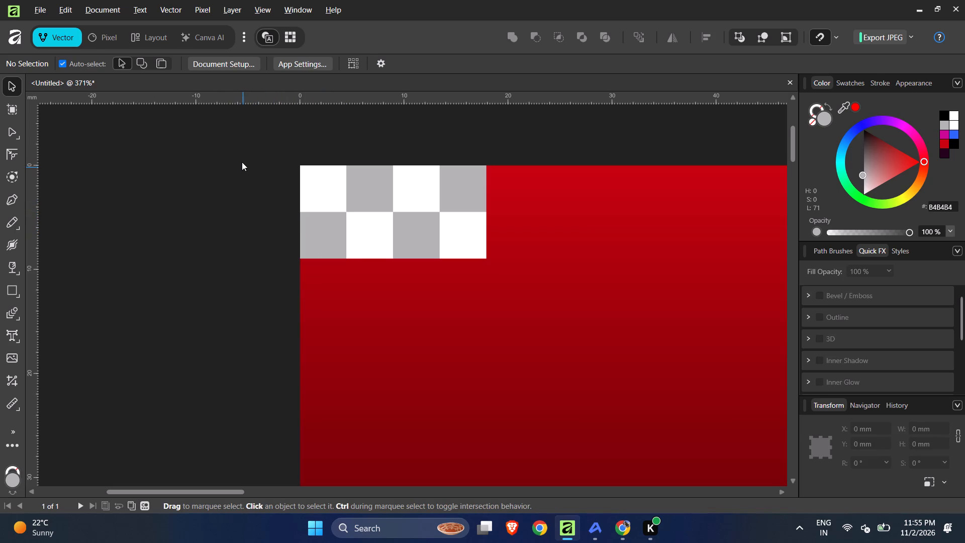
Duplicate all eight checker squares together and place the copy below the original block, at about X 8.2 mm, Y 11.6 mm.
drag(238, 155, 496, 280)
shift+click(471, 315)
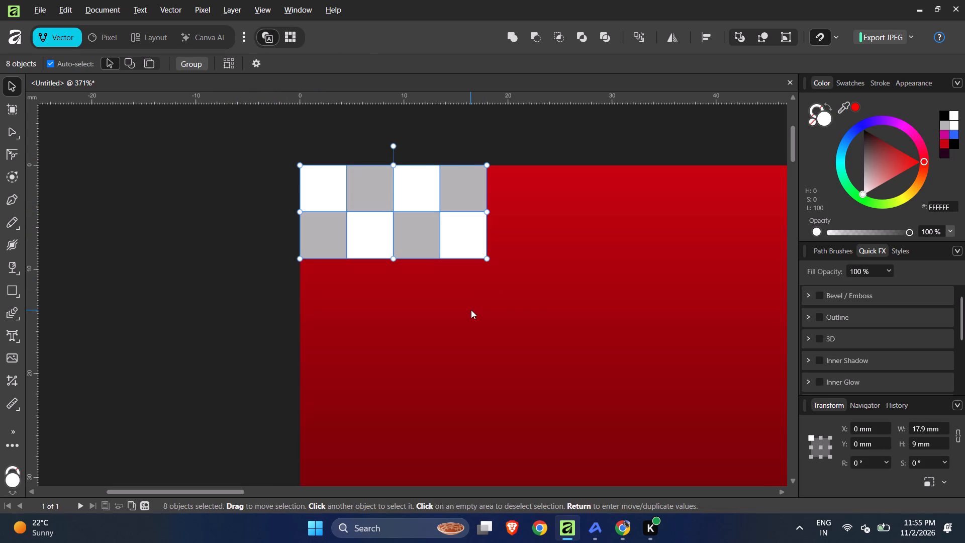
alt+drag(464, 237, 465, 340)
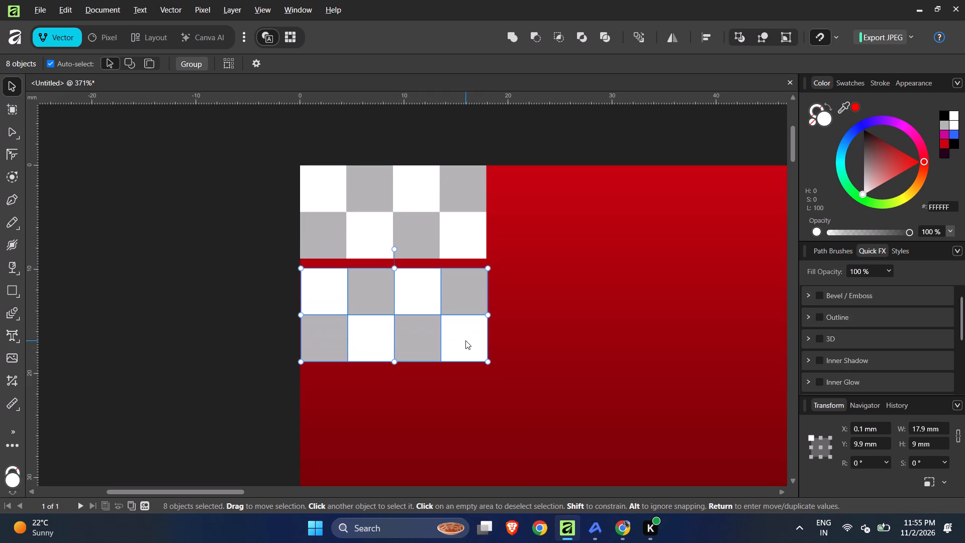
click(464, 334)
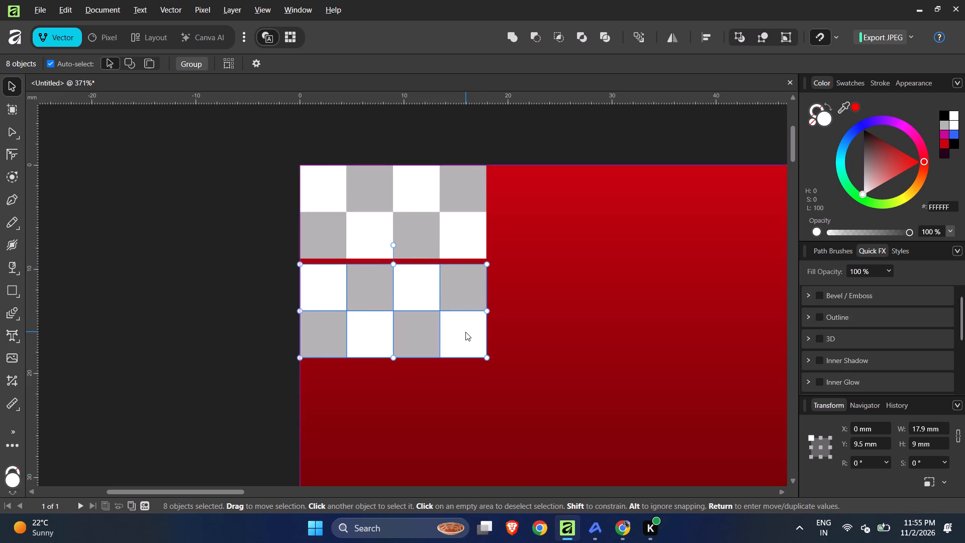
drag(465, 332, 632, 315)
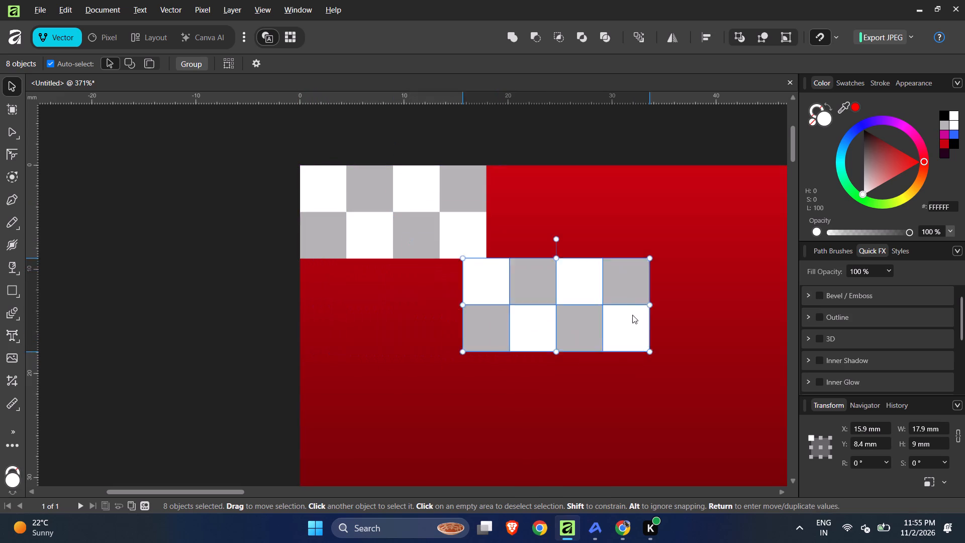
drag(632, 315, 589, 358)
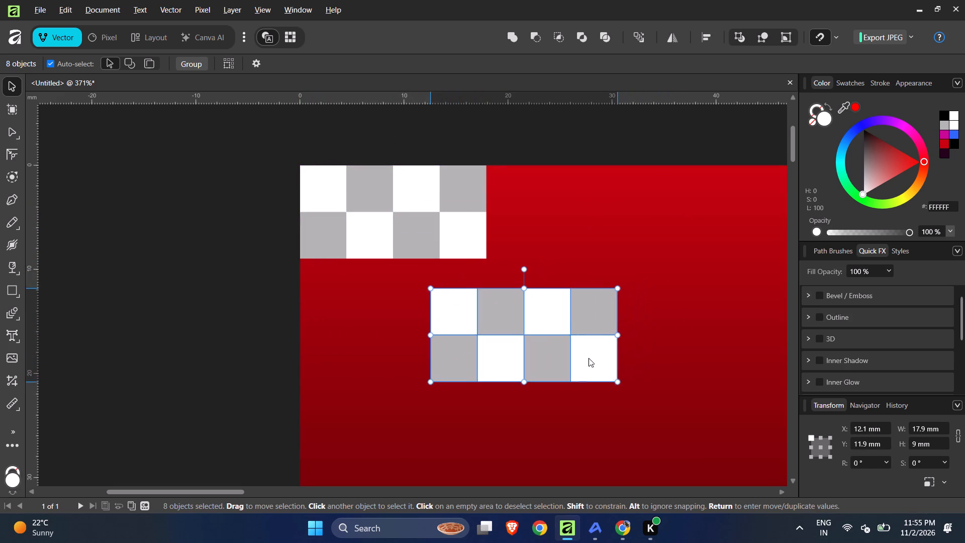
drag(589, 358, 550, 354)
Snap the copied eight-square block flush beneath the original block, at X 0 mm, Y 9 mm.
alt+scroll(527, 322, down, 2)
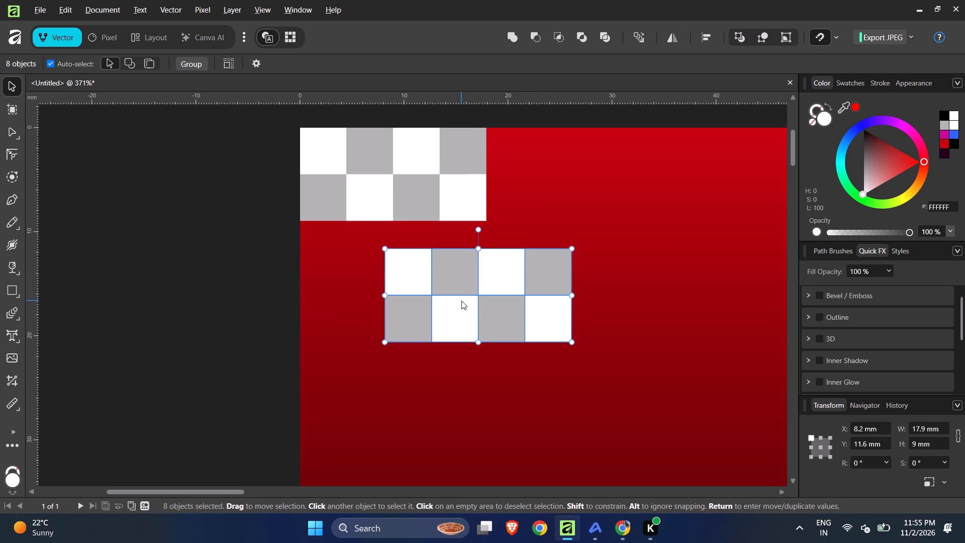
alt+scroll(461, 301, up, 5)
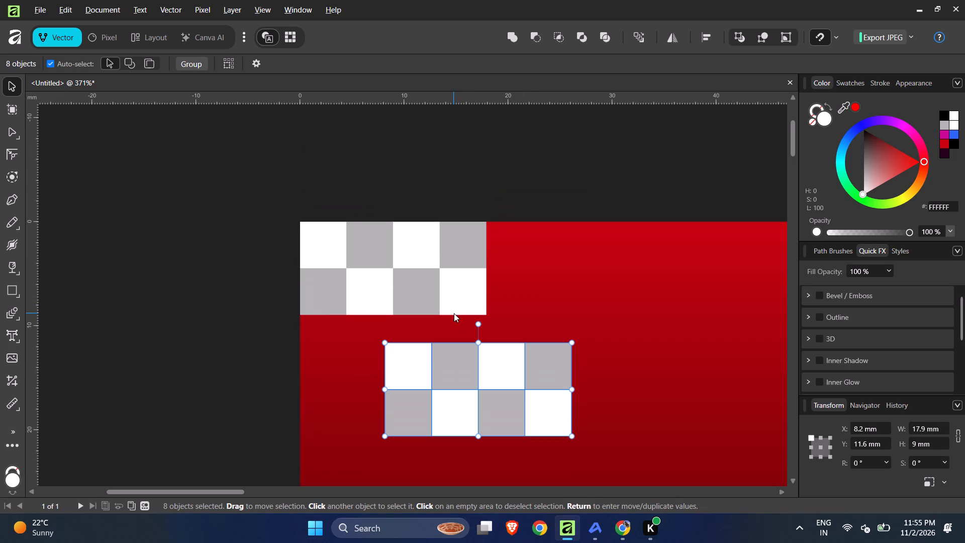
ctrl+scroll(454, 313, down, 2)
ctrl+scroll(447, 383, up, 4)
drag(476, 316, 463, 306)
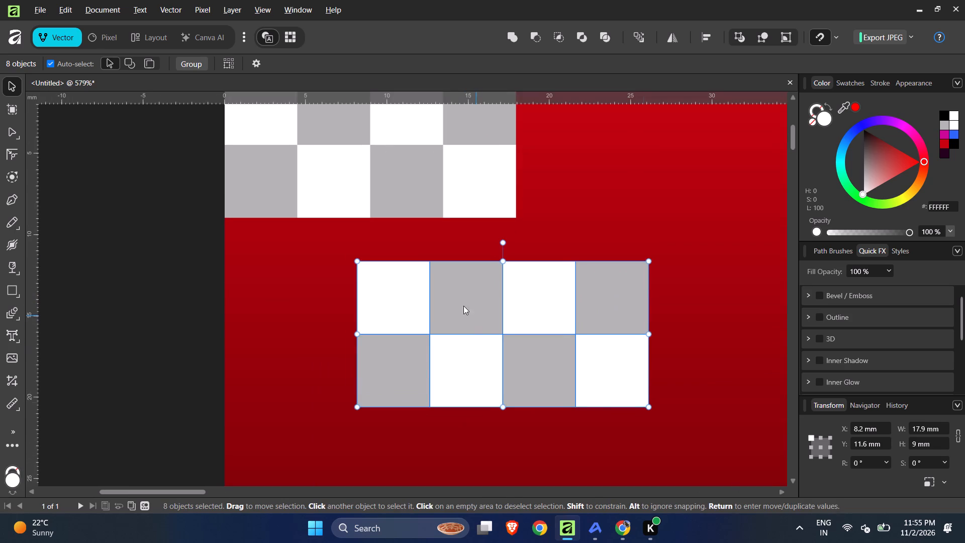
drag(463, 306, 367, 269)
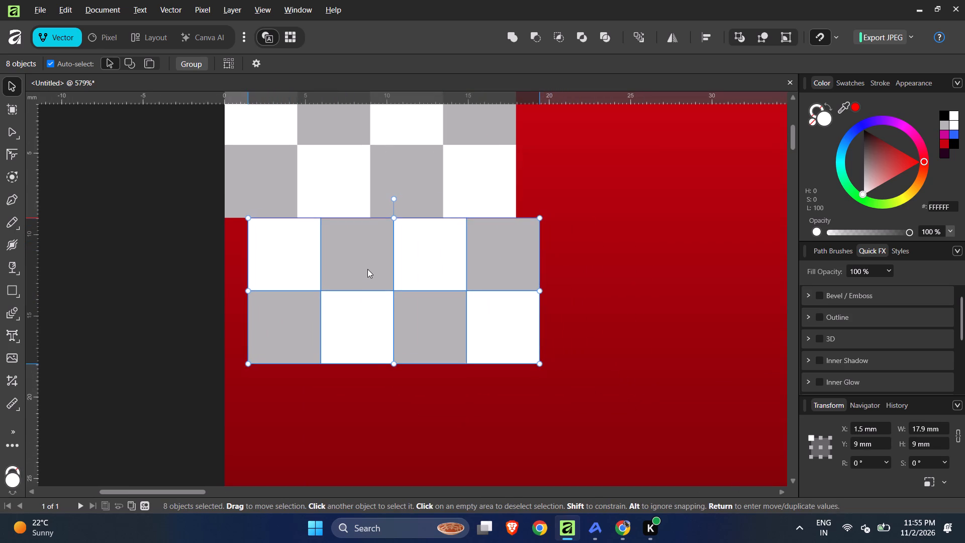
drag(367, 269, 359, 270)
ctrl+scroll(448, 285, down, 2)
ctrl+scroll(484, 250, up, 3)
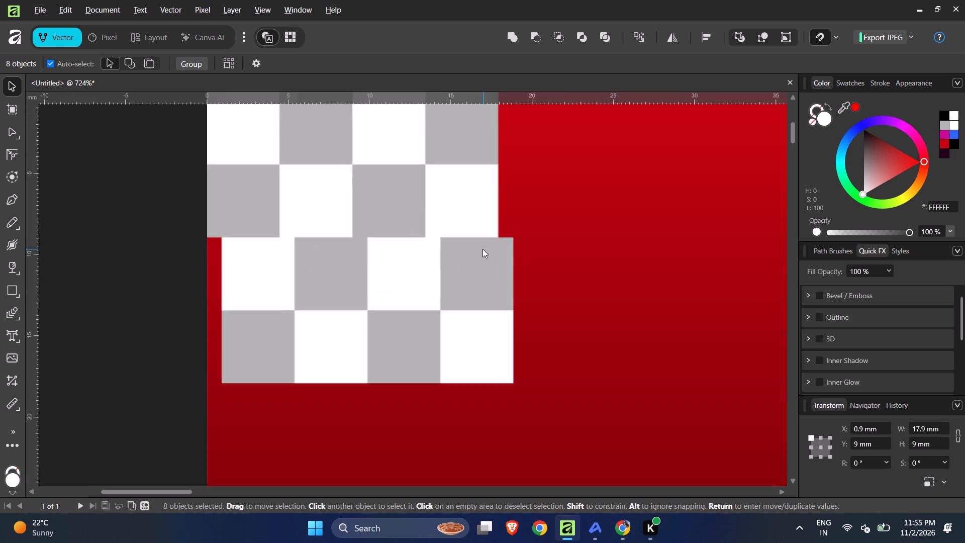
ctrl+scroll(482, 249, up, 3)
drag(486, 302, 453, 301)
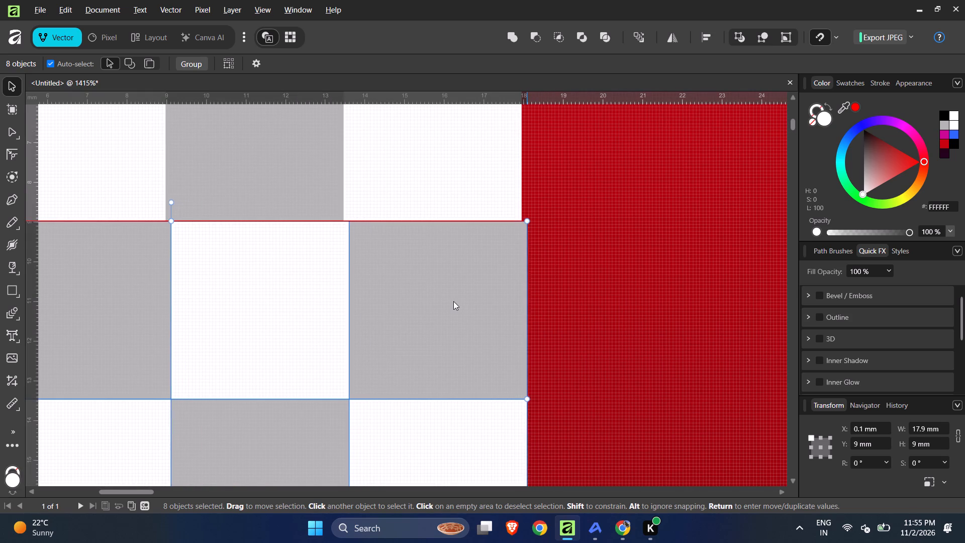
drag(453, 301, 451, 301)
Duplicate all sixteen checker squares together and place the copy beside the original block, at about X 20.1 mm, Y 2.1 mm.
ctrl+scroll(451, 307, down, 10)
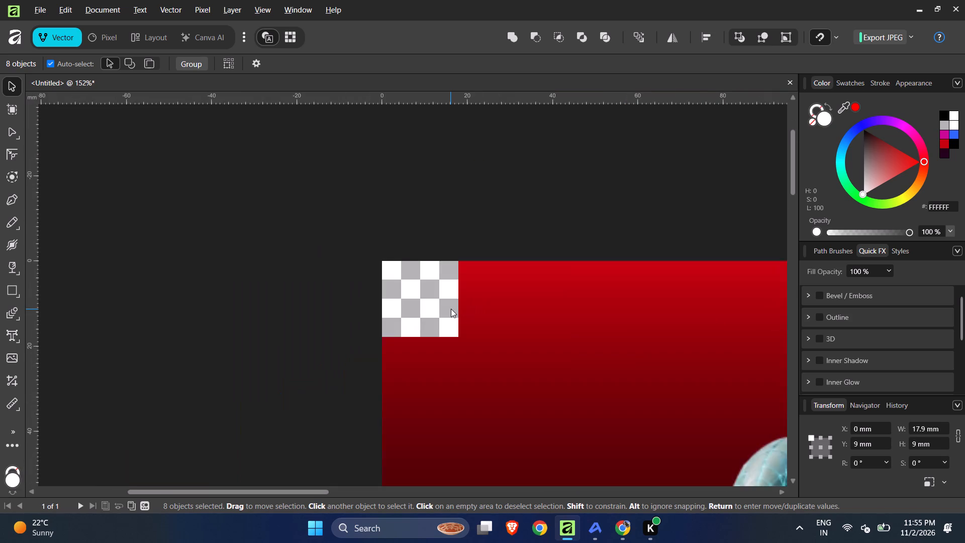
ctrl+scroll(451, 309, down, 6)
ctrl+scroll(520, 351, up, 2)
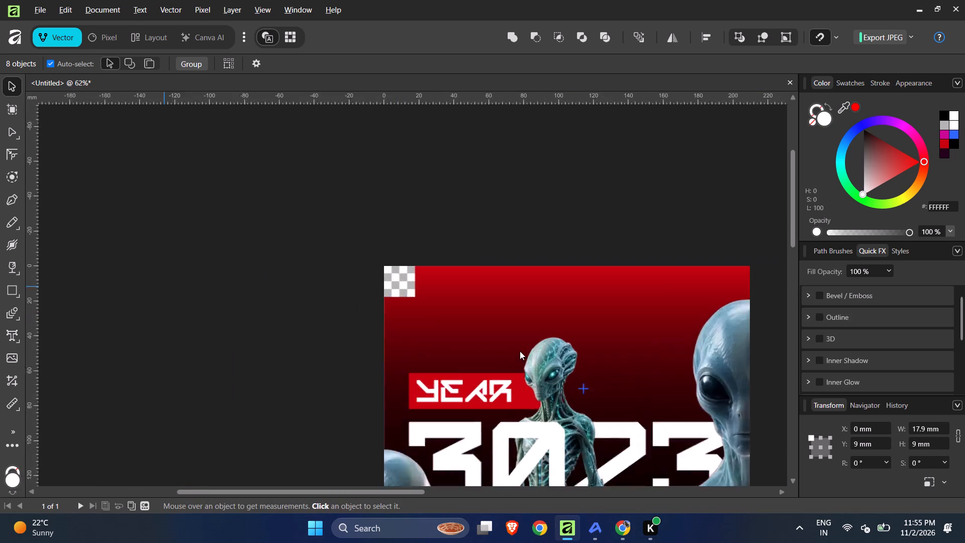
ctrl+scroll(520, 351, up, 3)
click(164, 186)
drag(169, 162, 175, 163)
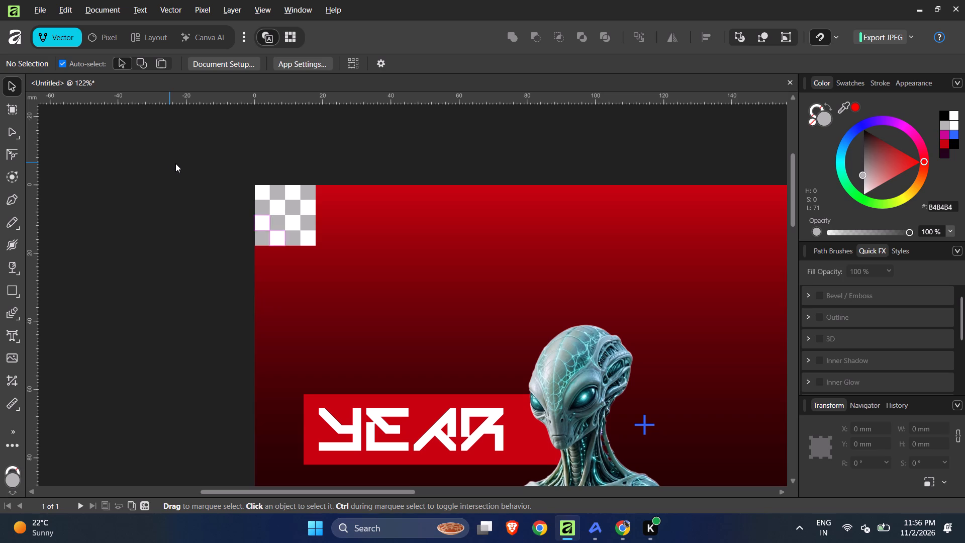
drag(175, 163, 346, 285)
shift+click(346, 294)
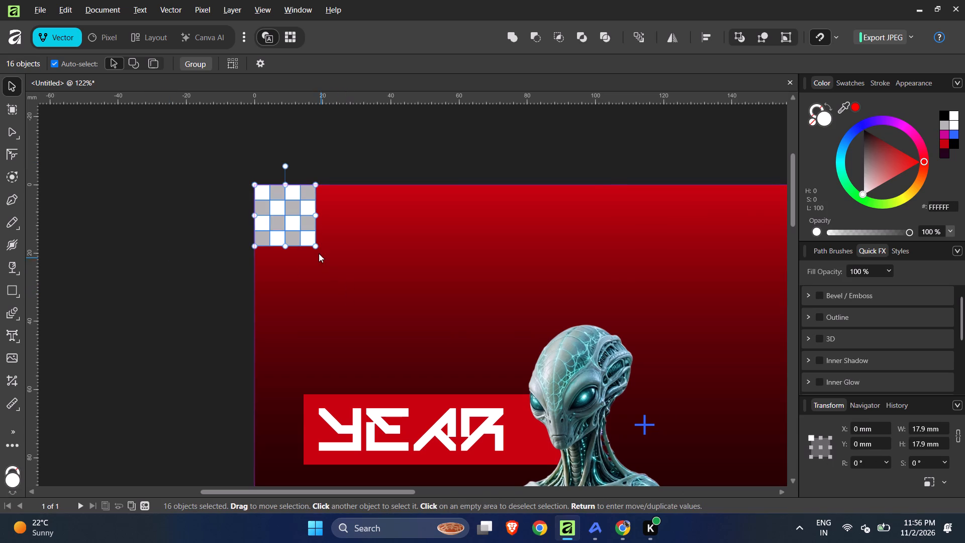
alt+drag(306, 224, 360, 297)
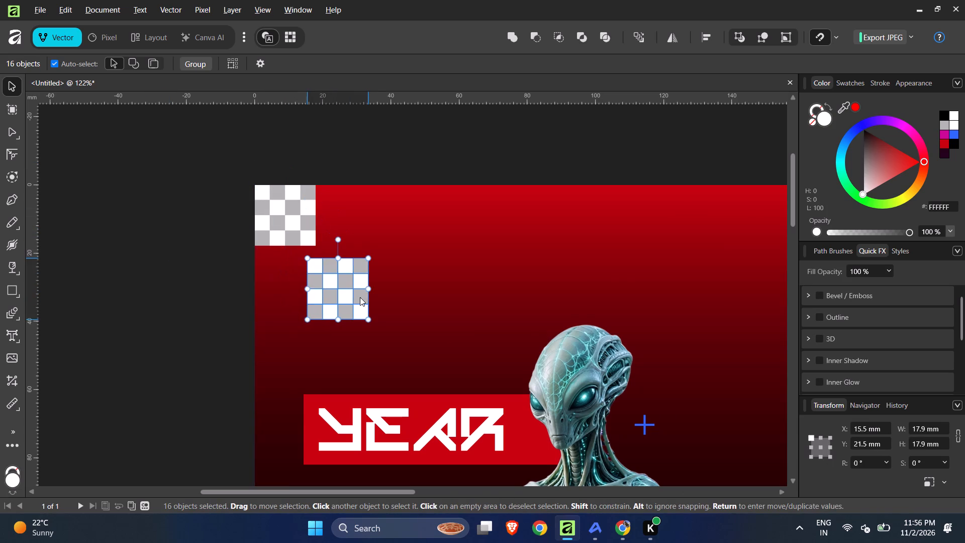
alt+drag(360, 297, 368, 299)
drag(363, 304, 369, 236)
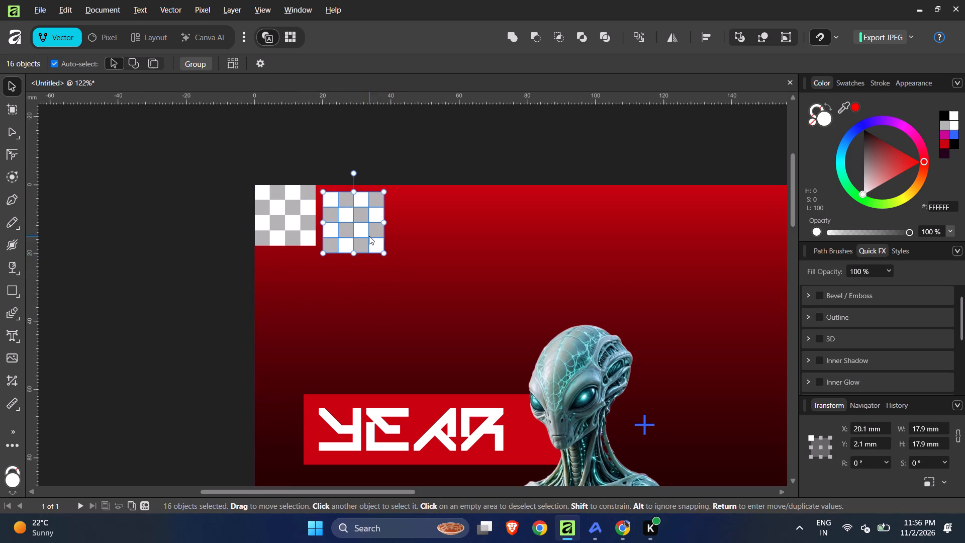
Snap the copied sixteen-square block flush beside the original block, at X 17.9 mm, Y 0 mm, and deselect it.
ctrl+scroll(381, 271, down, 3)
ctrl+scroll(376, 218, up, 5)
drag(355, 297, 339, 296)
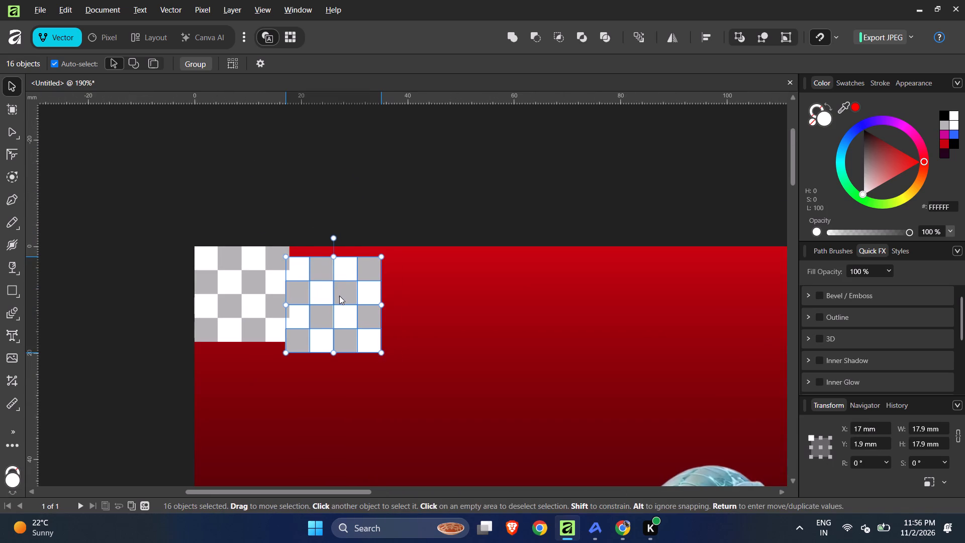
drag(339, 296, 346, 296)
ctrl+scroll(345, 296, down, 2)
ctrl+scroll(328, 277, up, 5)
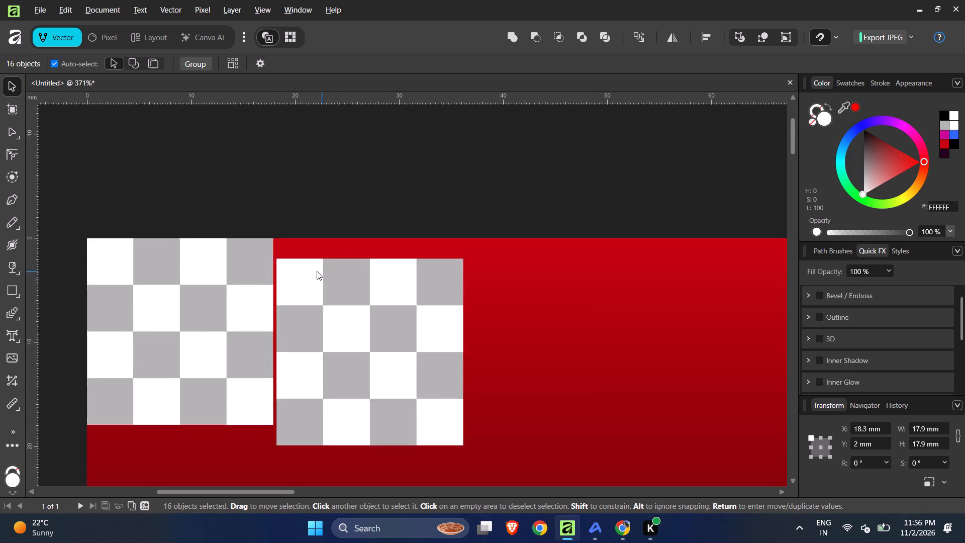
ctrl+scroll(317, 271, up, 4)
drag(292, 319, 287, 284)
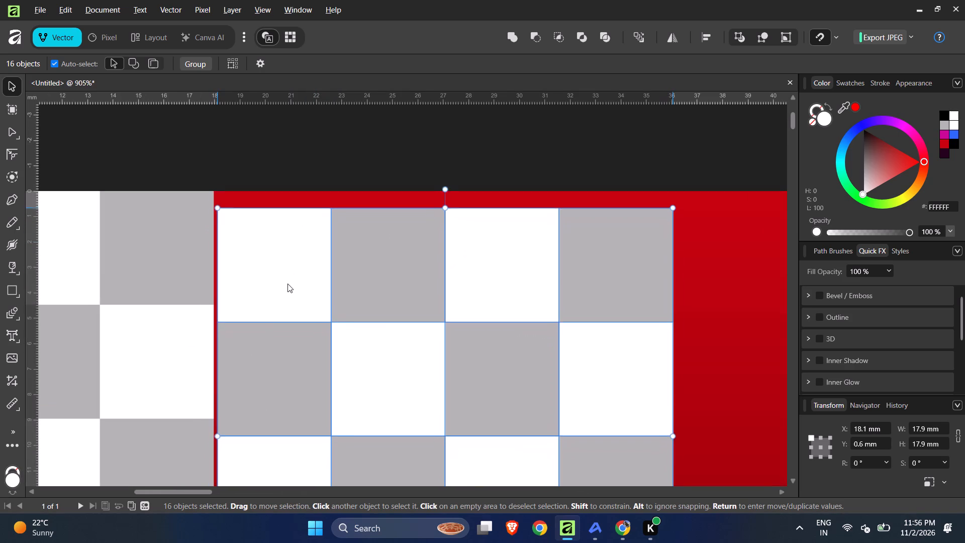
drag(287, 284, 283, 271)
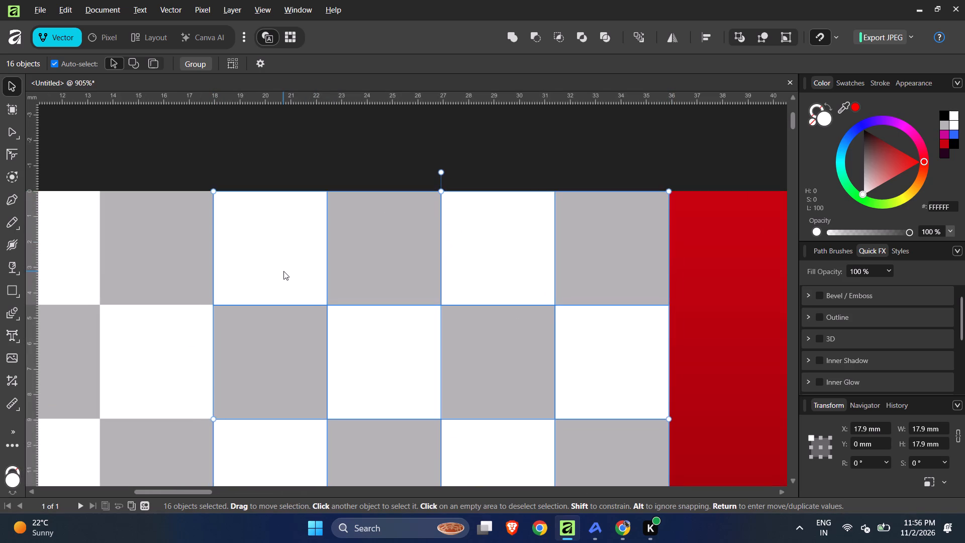
ctrl+scroll(285, 274, down, 9)
click(117, 229)
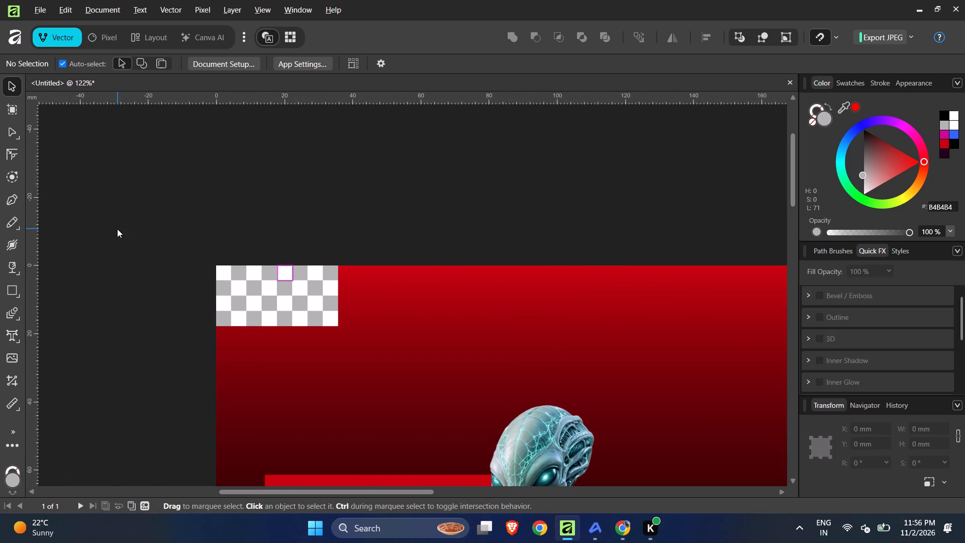
Select all 32 checker squares without the poster background and group them.
ctrl+scroll(136, 226, down, 4)
ctrl+scroll(184, 269, up, 4)
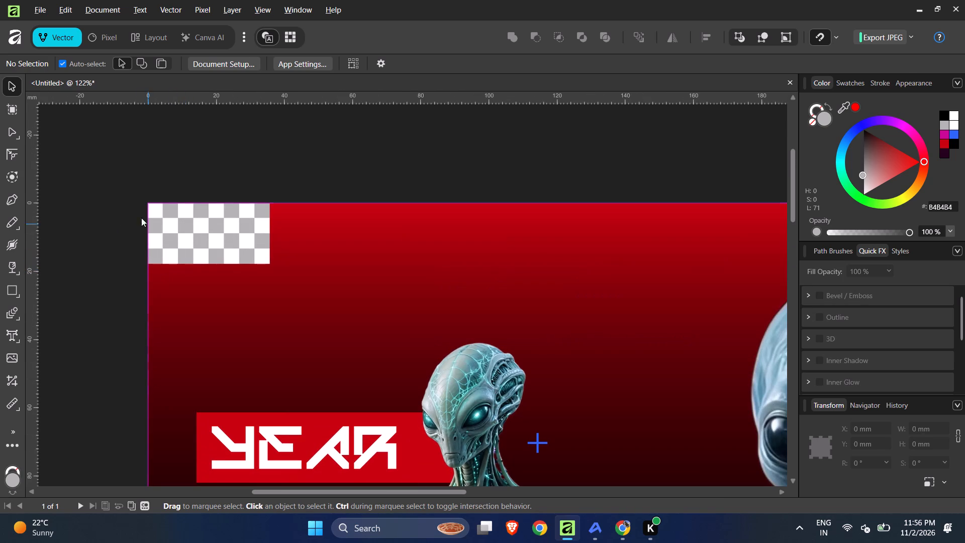
drag(126, 187, 300, 277)
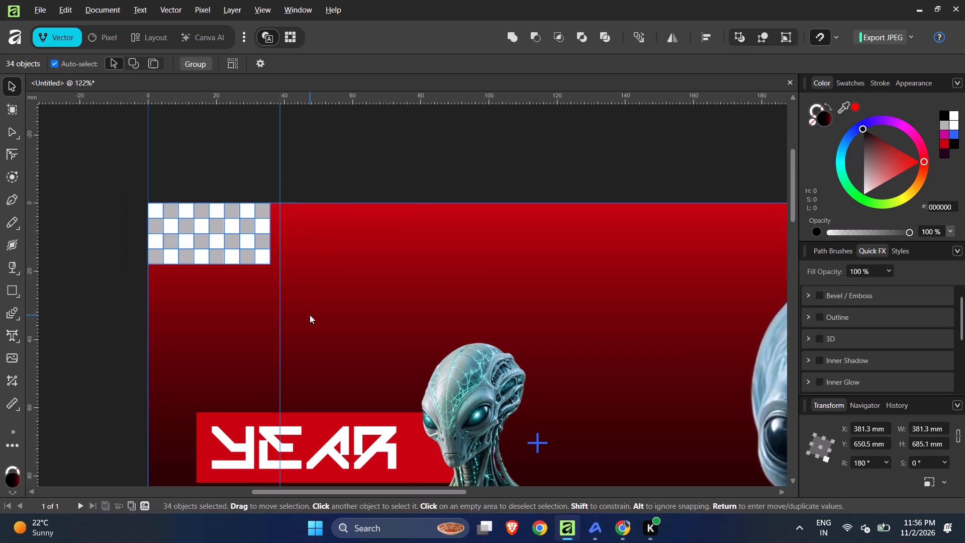
shift+click(251, 313)
click(117, 264)
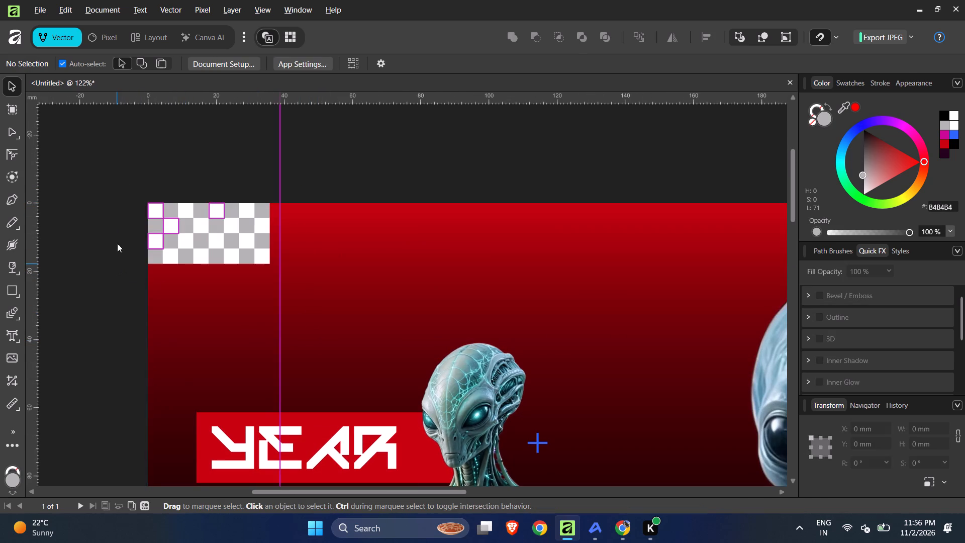
drag(118, 188, 272, 296)
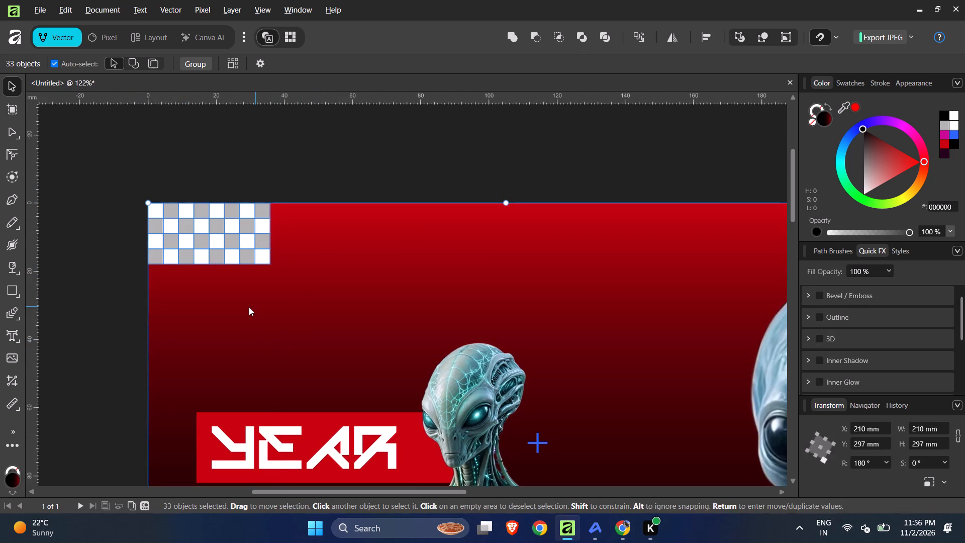
shift+click(249, 307)
key(ctrl+g)
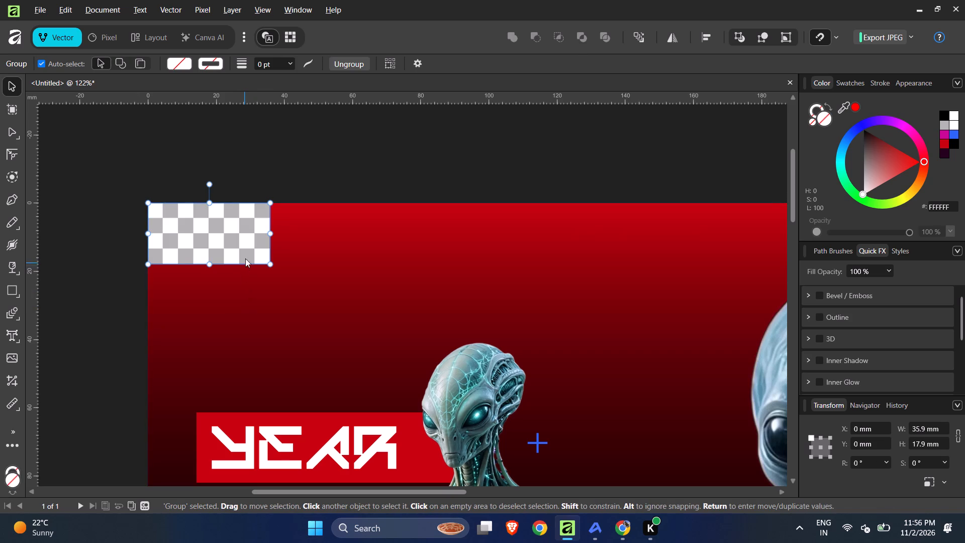
Duplicate the checkered group and snap the copy flush beneath the original, at X 0 mm, Y 17.8 mm.
alt+drag(249, 241, 249, 311)
drag(245, 313, 253, 309)
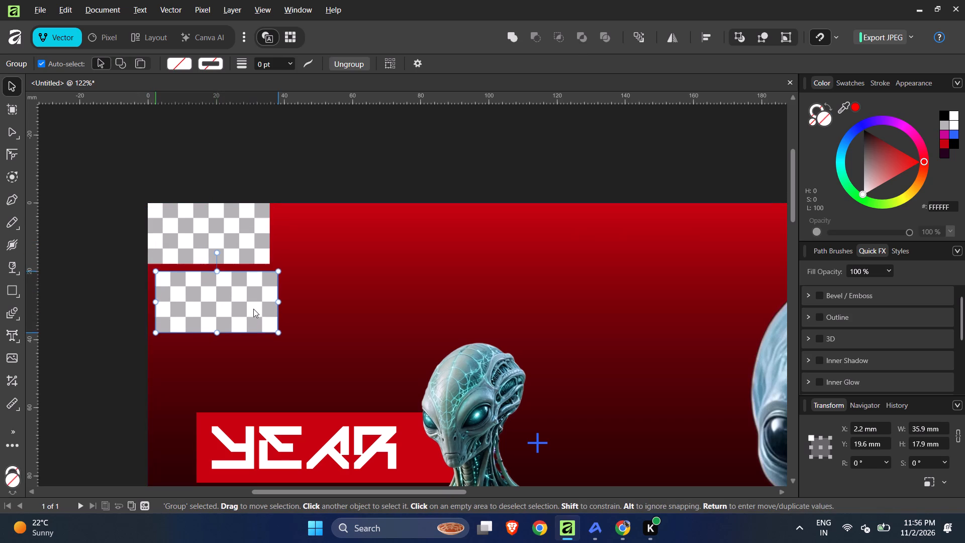
drag(253, 309, 244, 304)
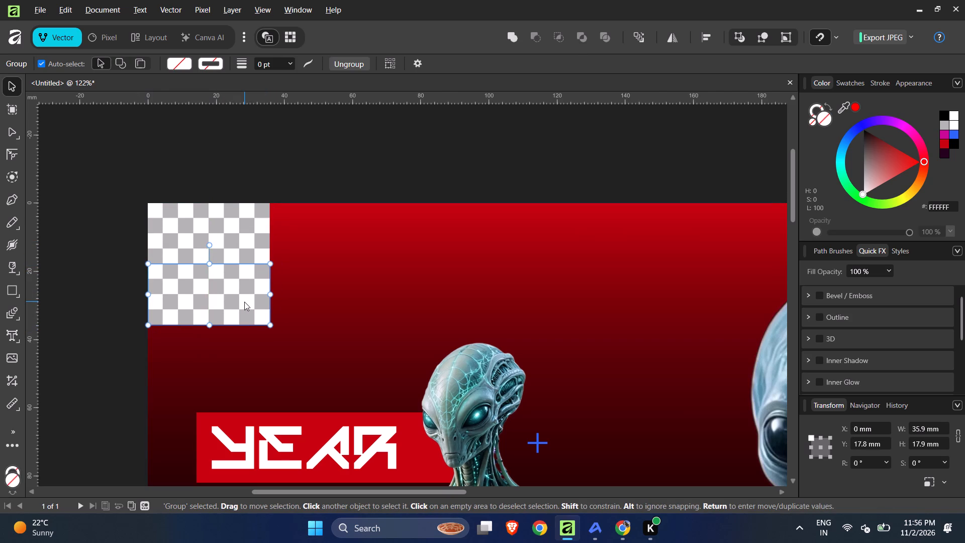
Examine the checkered block's size and placement against the whole poster.
ctrl+scroll(244, 302, down, 9)
ctrl+scroll(245, 308, up, 6)
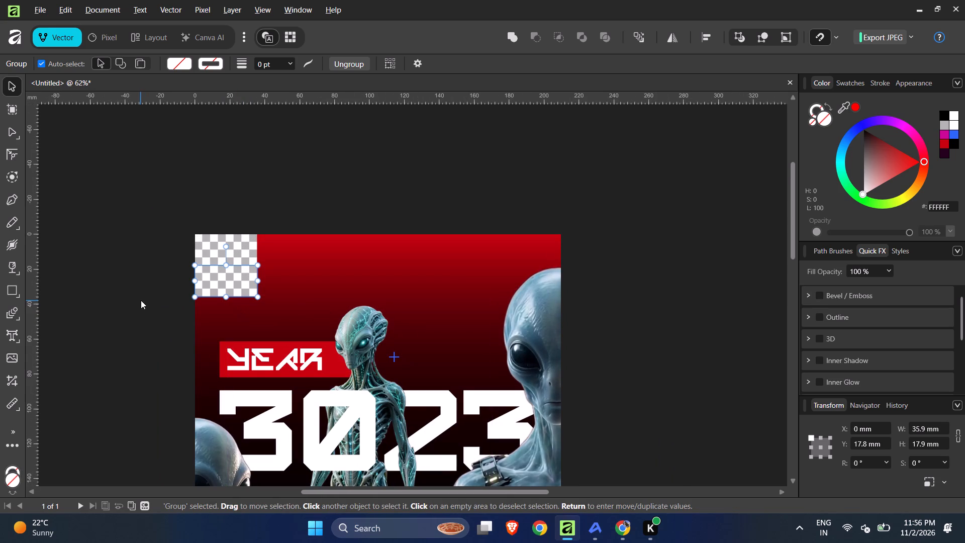
ctrl+scroll(141, 300, down, 3)
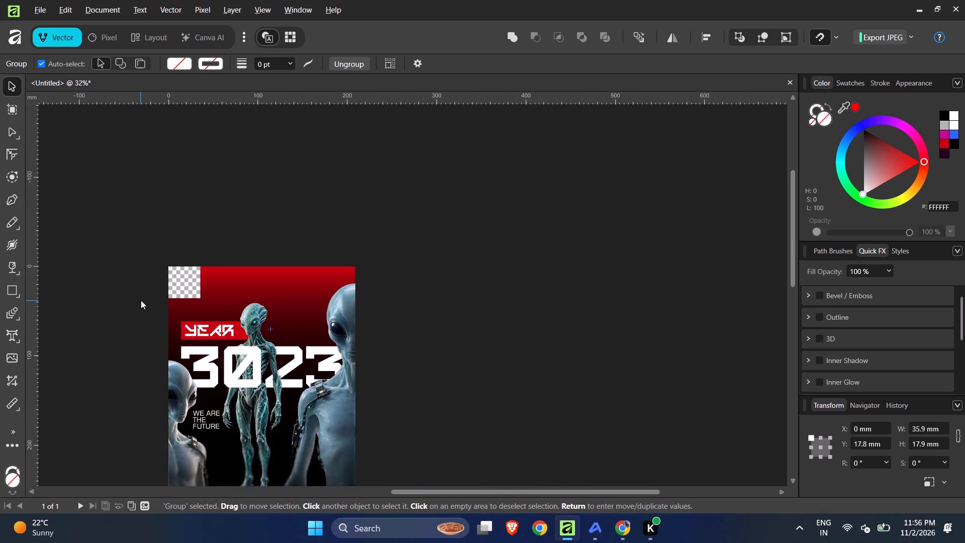
ctrl+scroll(141, 300, down, 1)
click(120, 288)
ctrl+scroll(253, 243, down, 4)
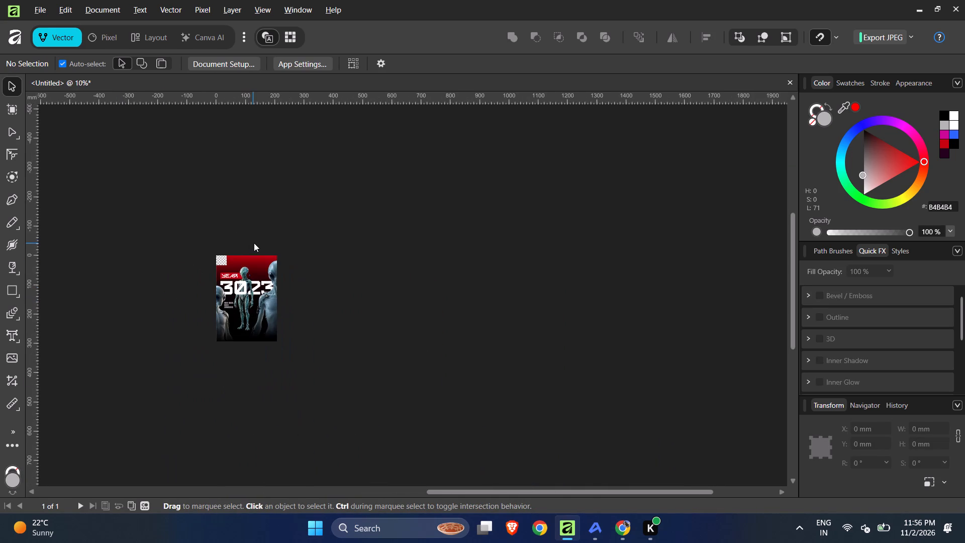
ctrl+scroll(178, 332, up, 4)
ctrl+scroll(257, 359, down, 4)
ctrl+scroll(282, 281, up, 2)
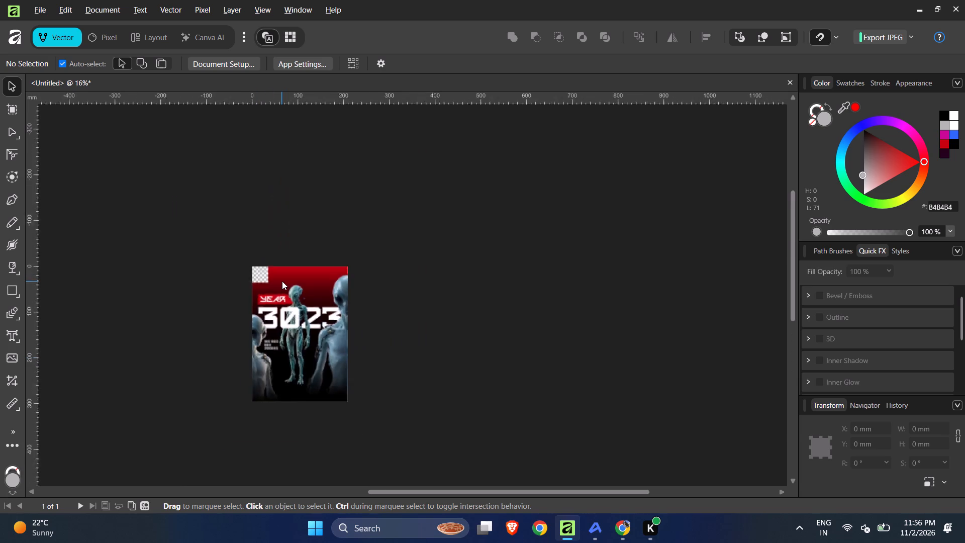
Select the upper and lower checkered groups and combine them into one group.
ctrl+scroll(282, 281, up, 8)
click(204, 279)
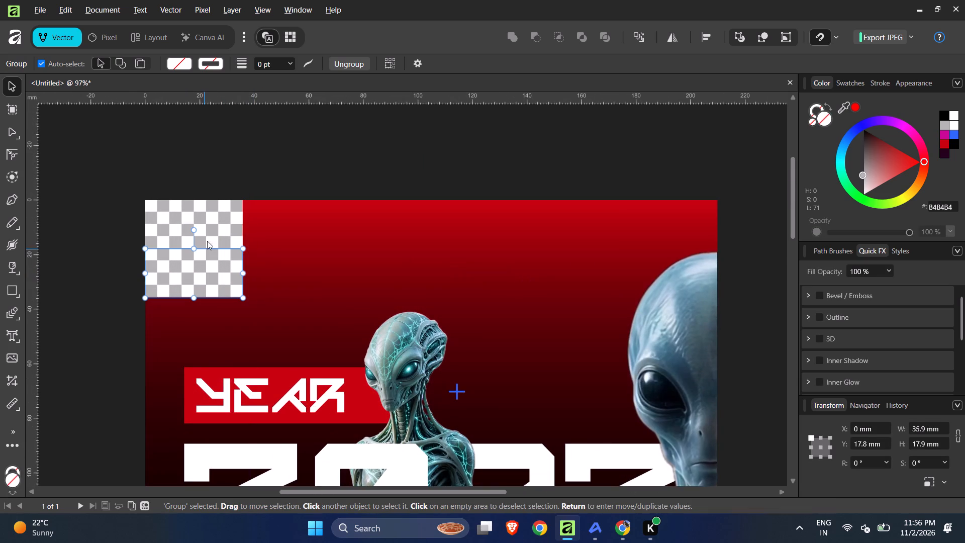
shift+click(212, 227)
key(ctrl+g)
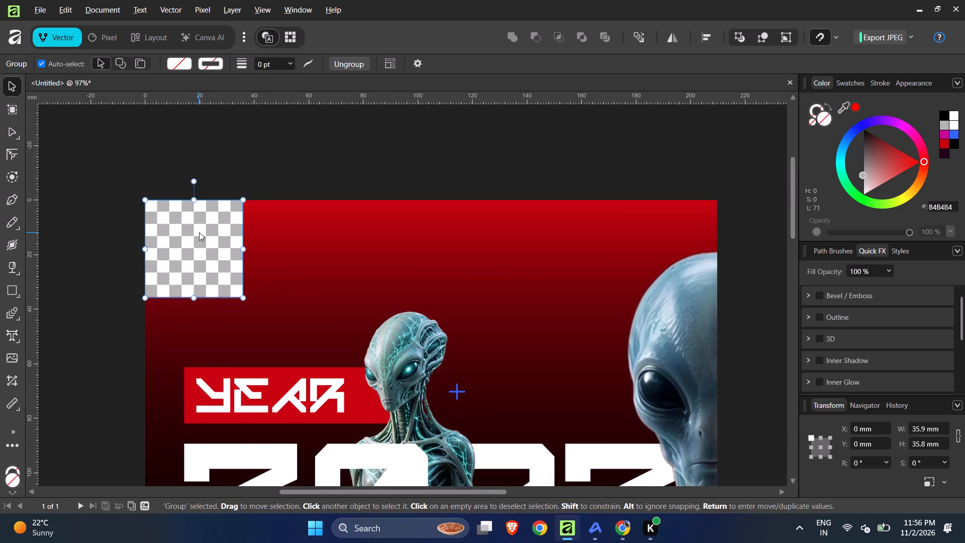
Move the combined checkered group beside the central alien's head, at about X 101 mm, Y 37.6 mm.
drag(200, 232, 278, 300)
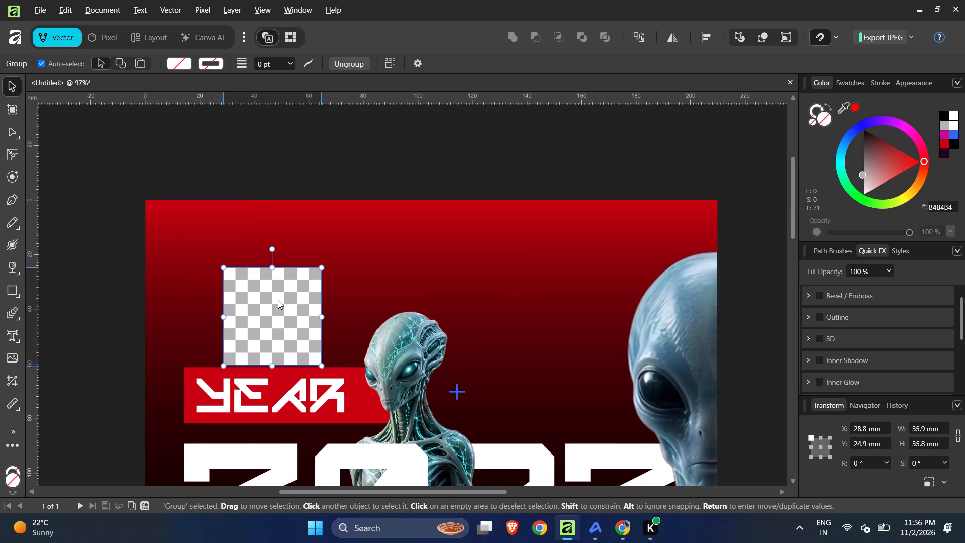
drag(278, 300, 485, 337)
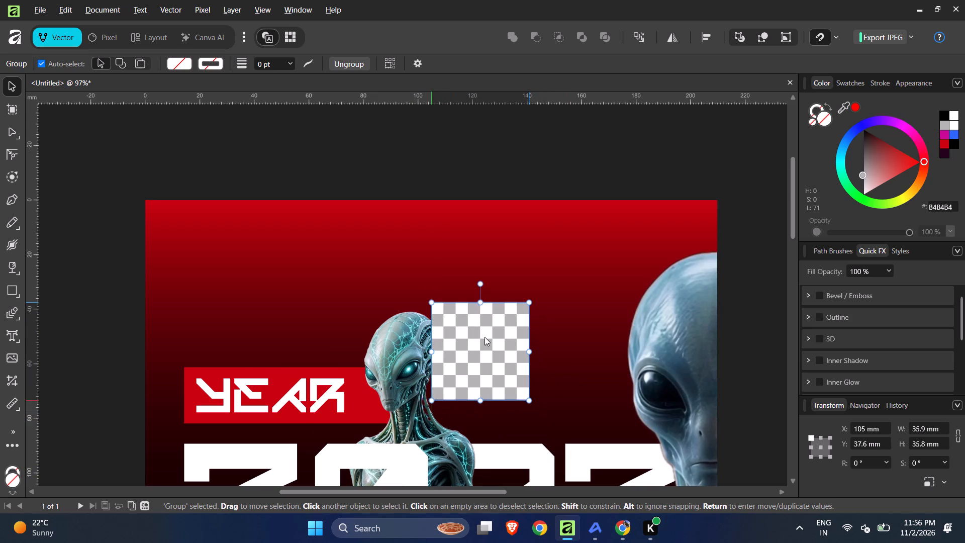
drag(485, 337, 475, 333)
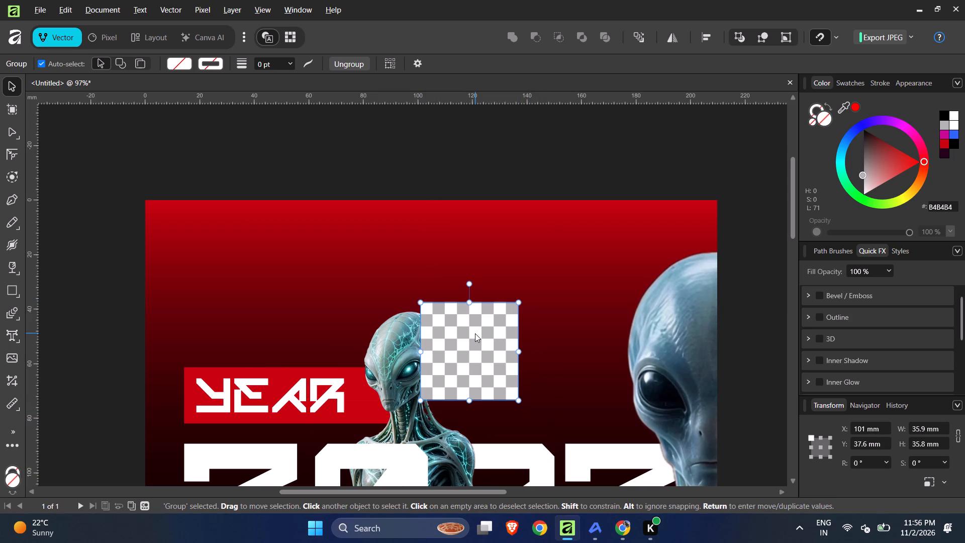
Bring the checkered group to the front of the layer order.
click(487, 353)
alt+click(489, 356)
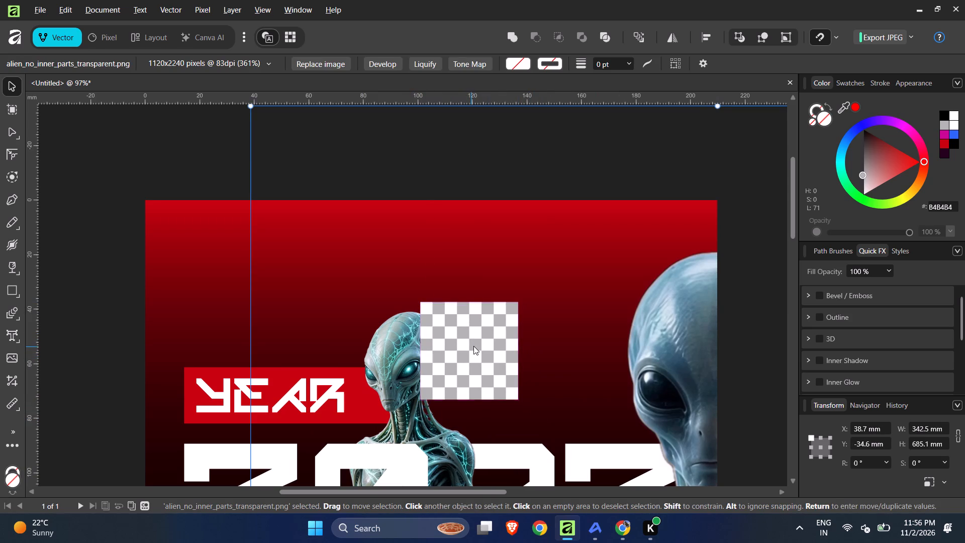
click(474, 346)
key(ctrl+shift+bracketright)
key(ctrl+shift+bracketright)
key(ctrl+shift+bracketright)
key(ctrl+shift+bracketright)
key(ctrl+shift+bracketright)
key(ctrl+shift+bracketright)
key(ctrl+shift+bracketright)
key(ctrl+shift+bracketright)
key(ctrl+shift+bracketright)
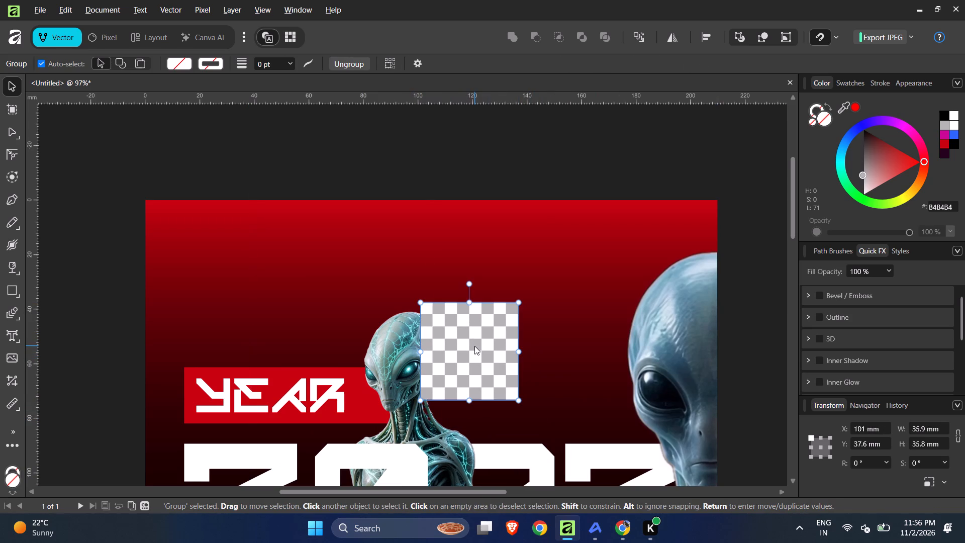
click(259, 163)
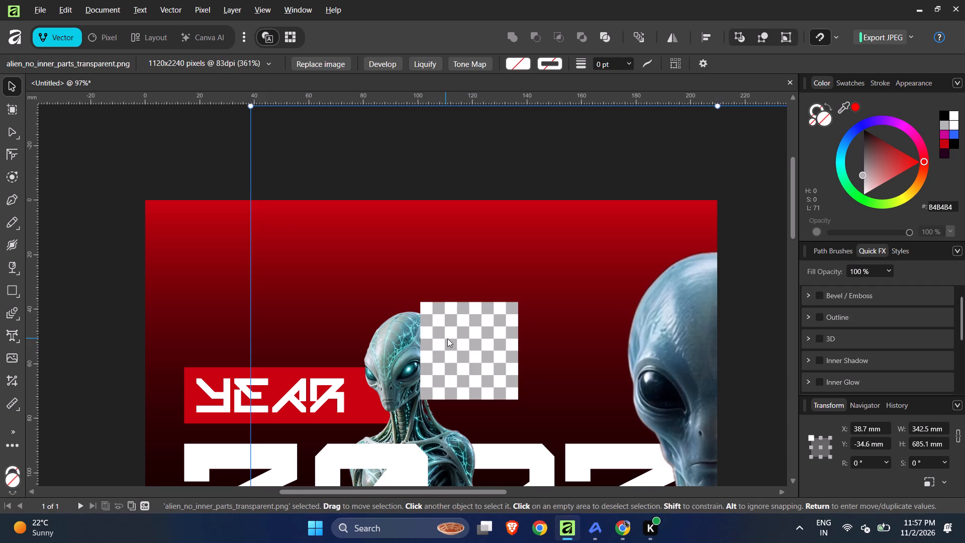
Duplicate the checkered group and snap the copy flush against the original's left edge, at X 65.1 mm, Y 37.6 mm.
click(448, 338)
alt+drag(467, 346, 397, 379)
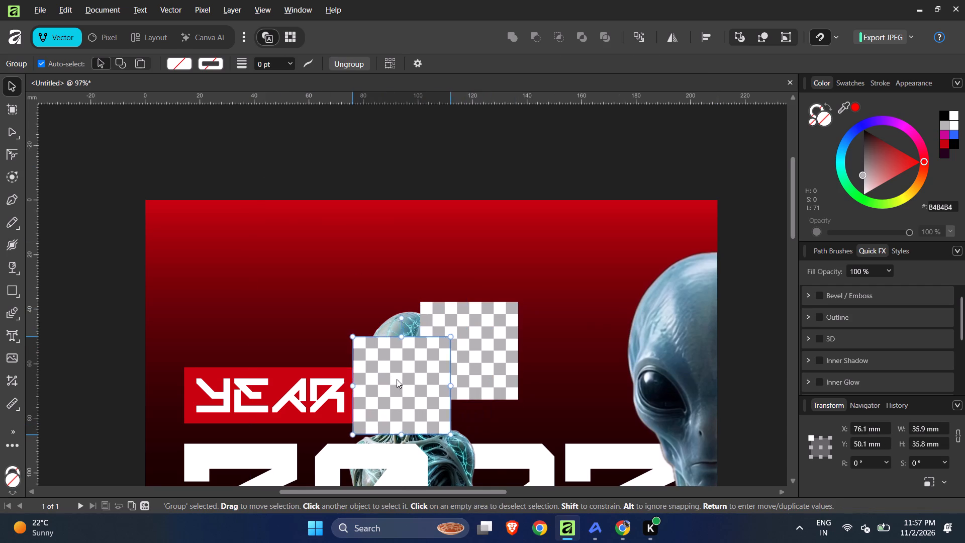
alt+drag(397, 379, 363, 357)
drag(363, 352, 370, 359)
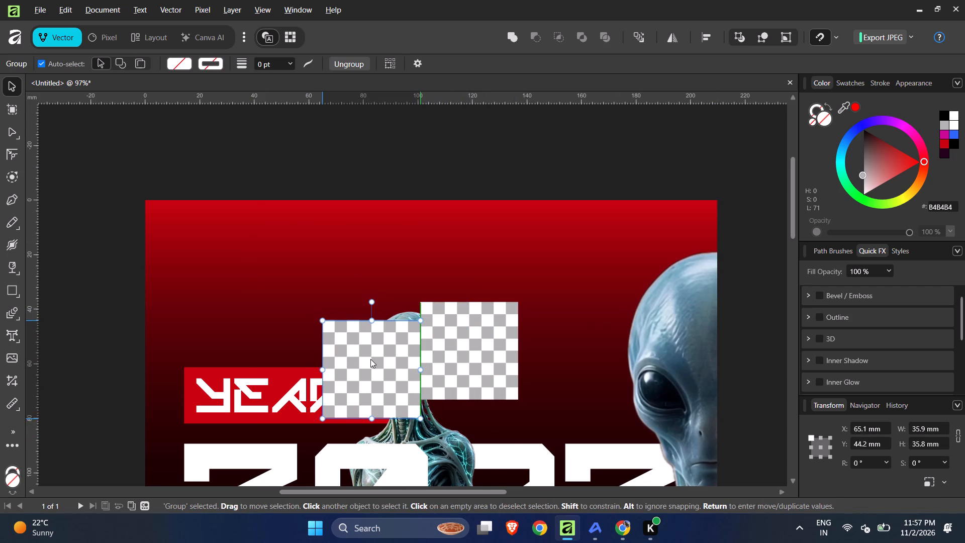
drag(370, 359, 367, 342)
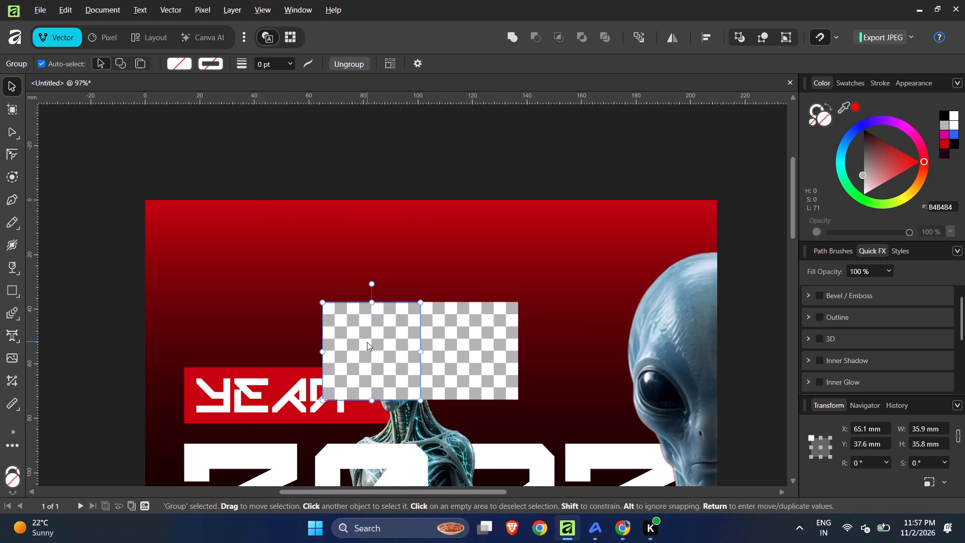
Duplicate both checkered groups together and snap the copies flush beneath them, forming a two-by-two block.
shift+click(465, 362)
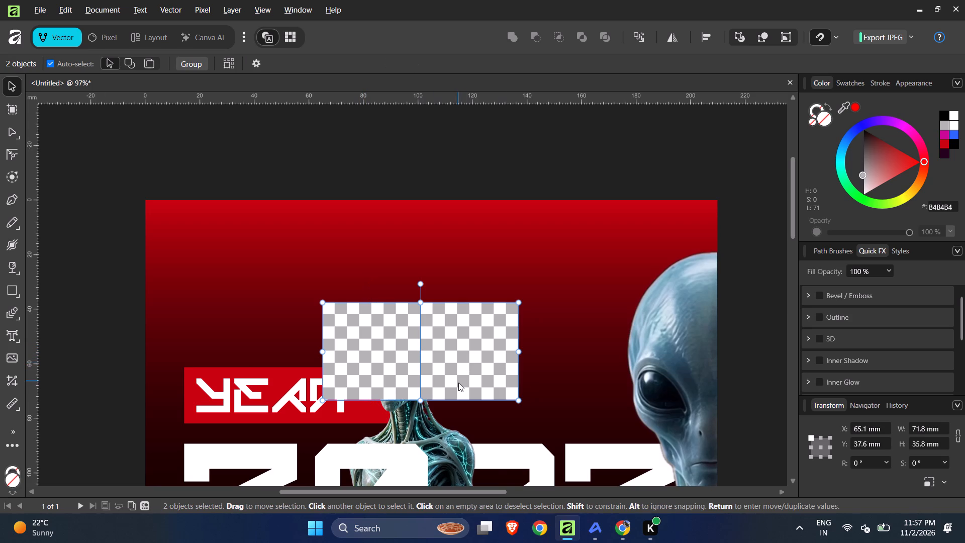
alt+drag(458, 383, 449, 488)
drag(451, 460, 460, 419)
Select all four checkered groups and move them together to about X 105 mm, Y 16.4 mm, between the two aliens' heads.
shift+click(466, 336)
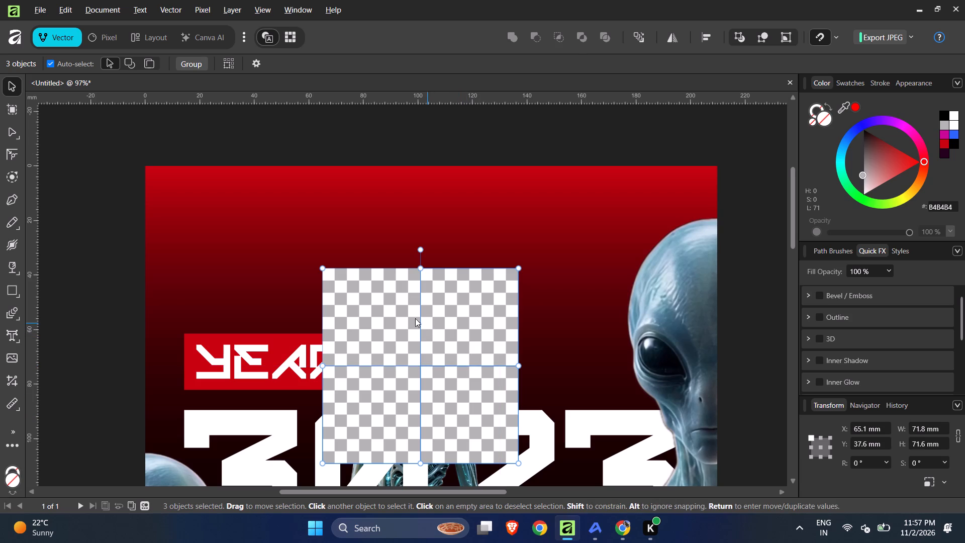
shift+click(406, 315)
drag(384, 332, 490, 274)
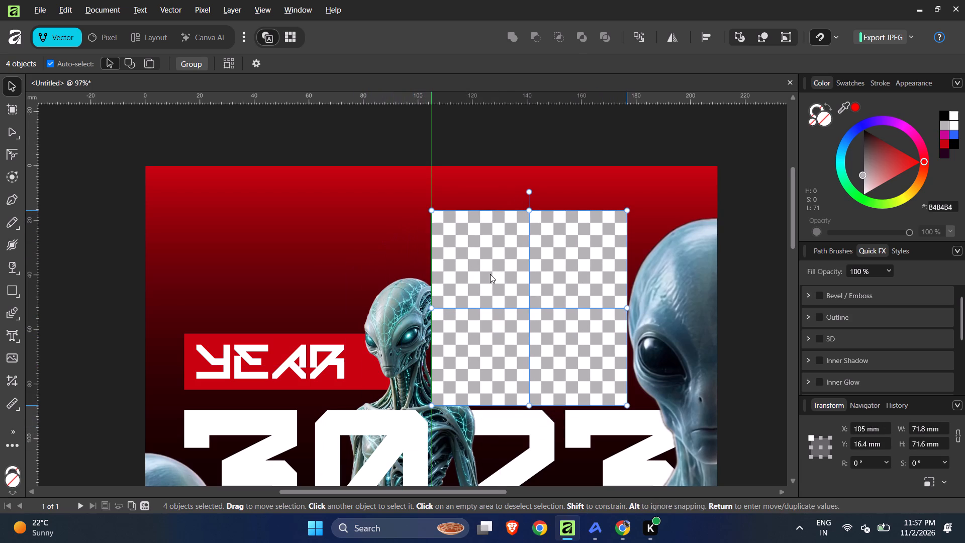
drag(490, 274, 491, 274)
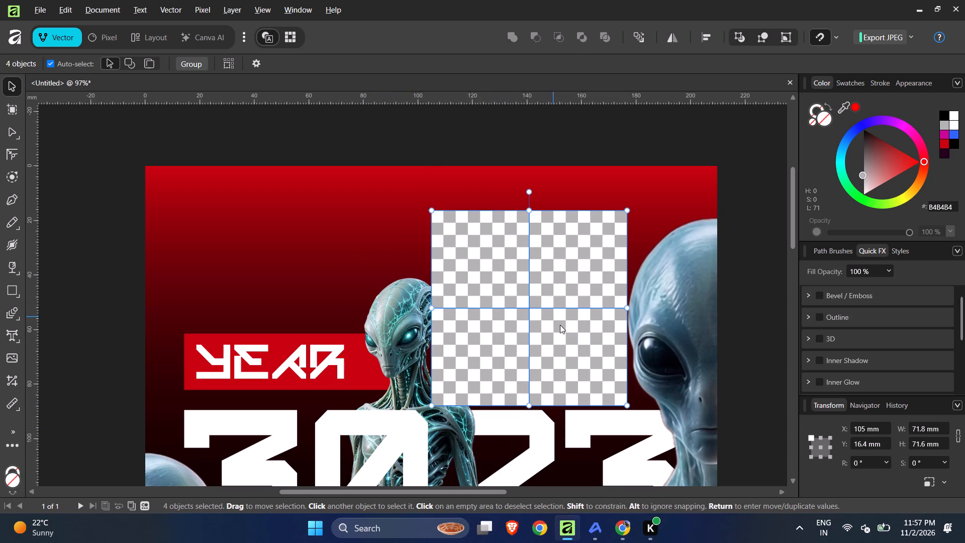
Duplicate the two-by-two checkered block and snap the copy flush against the original's left edge, at X 33.2 mm, Y 16.4 mm.
alt+drag(568, 343, 356, 364)
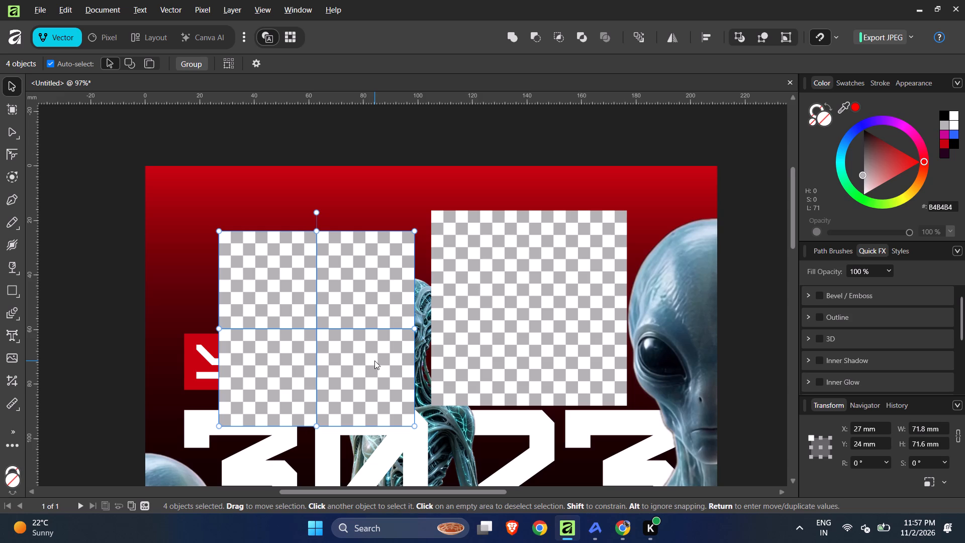
drag(370, 391, 385, 396)
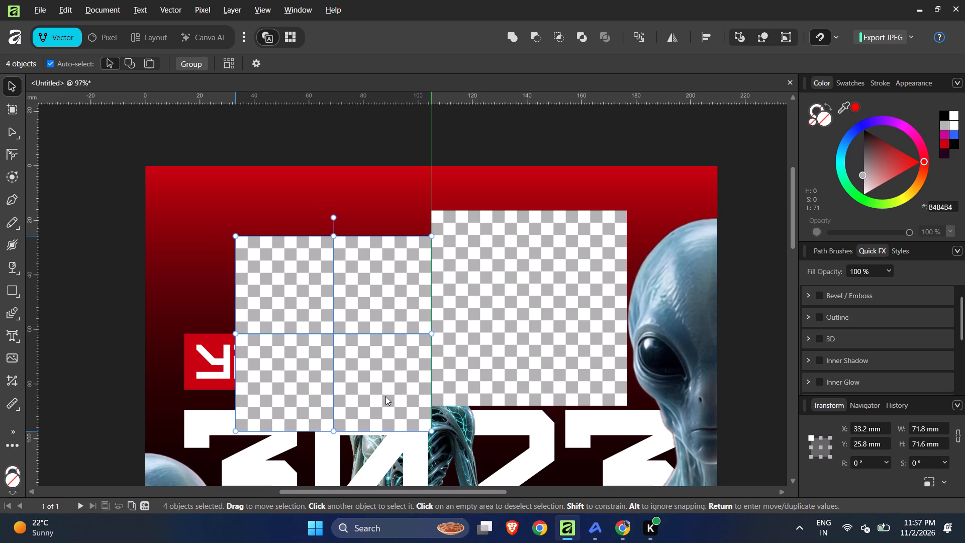
drag(385, 396, 392, 371)
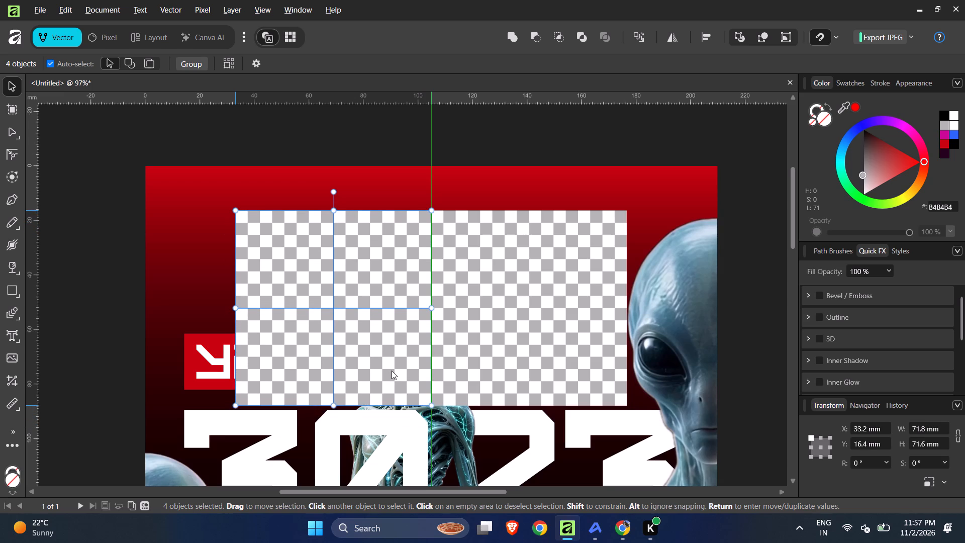
drag(392, 371, 392, 370)
drag(392, 370, 385, 375)
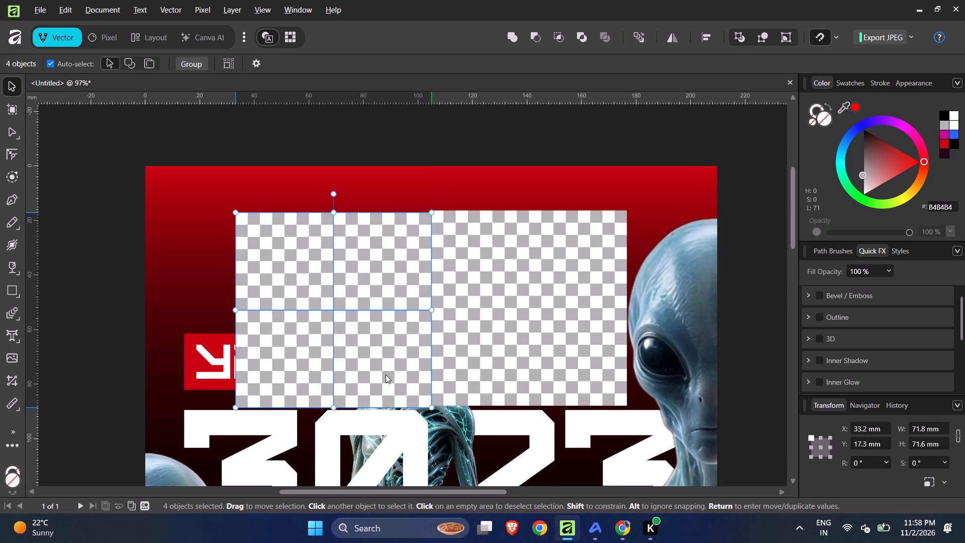
drag(385, 375, 387, 371)
ctrl+scroll(388, 373, down, 4)
ctrl+scroll(440, 320, up, 4)
ctrl+scroll(397, 293, up, 6)
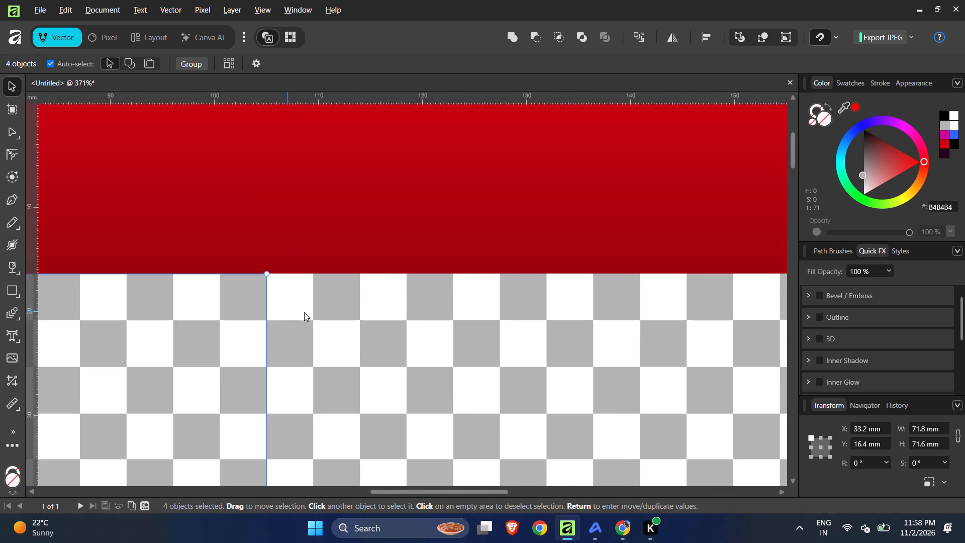
Add two upper checkered groups of the original block to the selected copies and group all six together.
ctrl+scroll(408, 304, down, 10)
shift+click(431, 320)
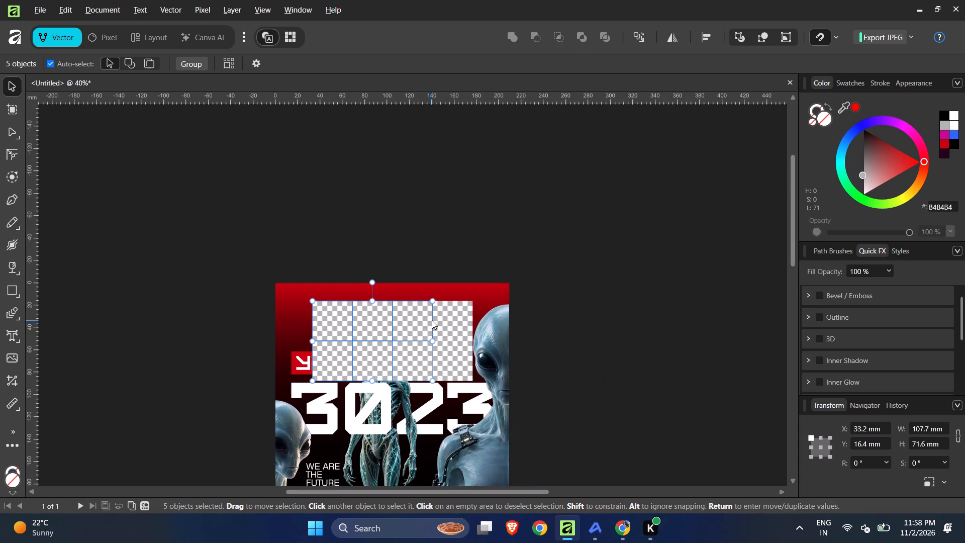
shift+click(457, 328)
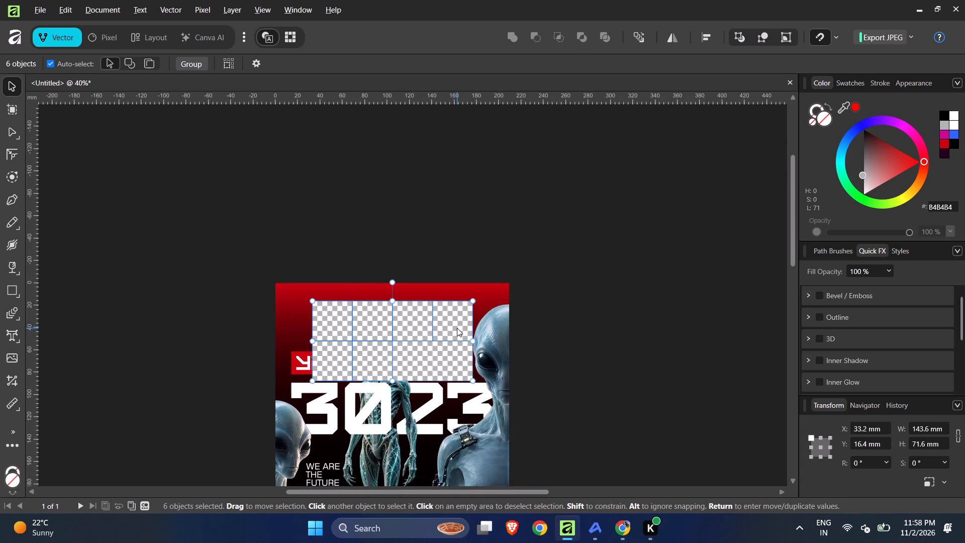
key(ctrl+g)
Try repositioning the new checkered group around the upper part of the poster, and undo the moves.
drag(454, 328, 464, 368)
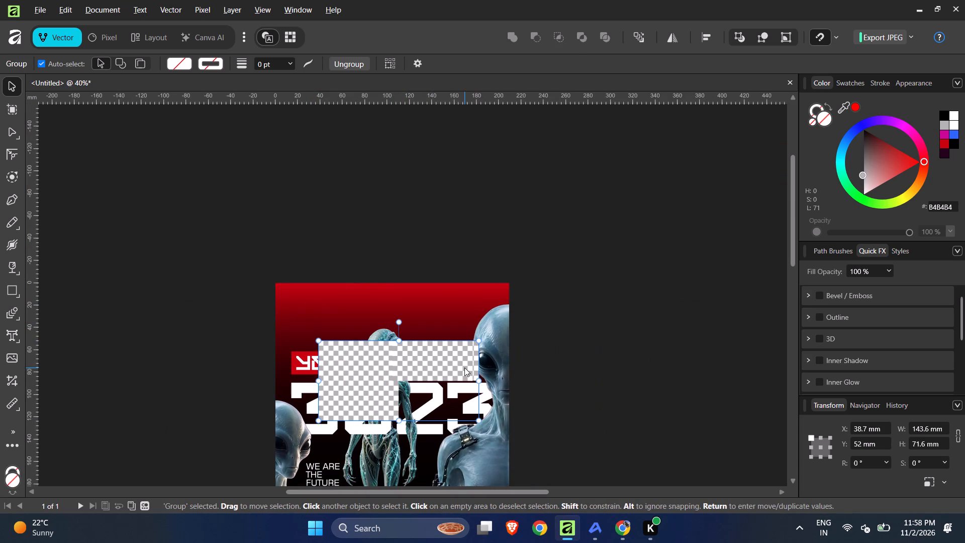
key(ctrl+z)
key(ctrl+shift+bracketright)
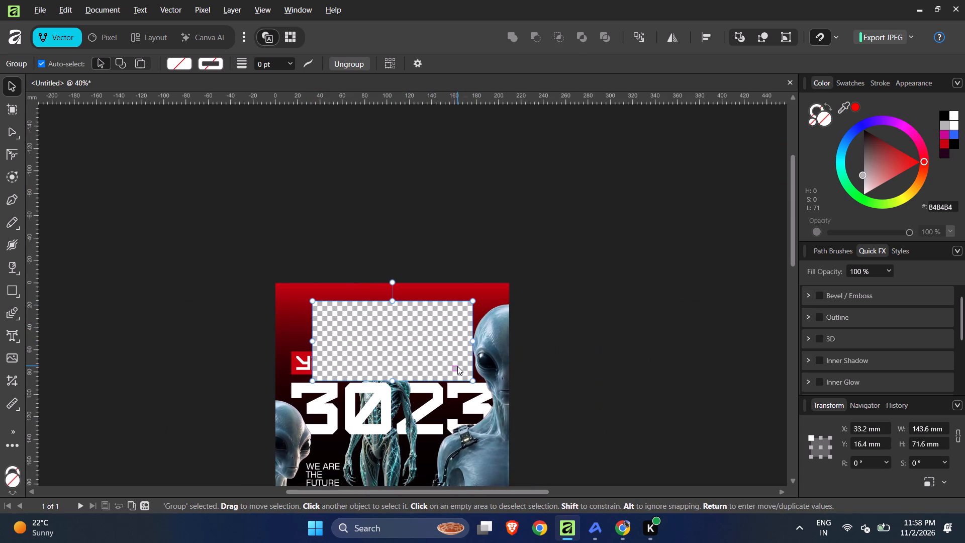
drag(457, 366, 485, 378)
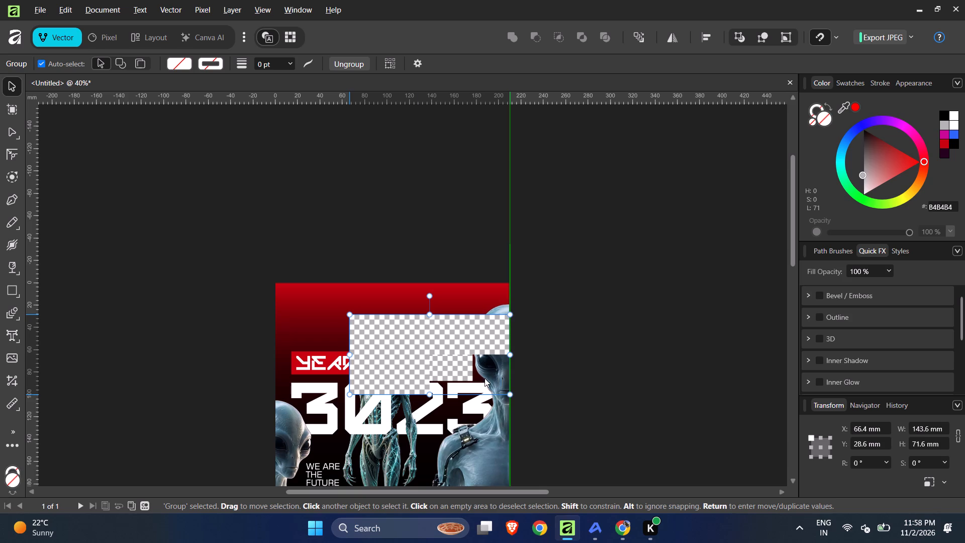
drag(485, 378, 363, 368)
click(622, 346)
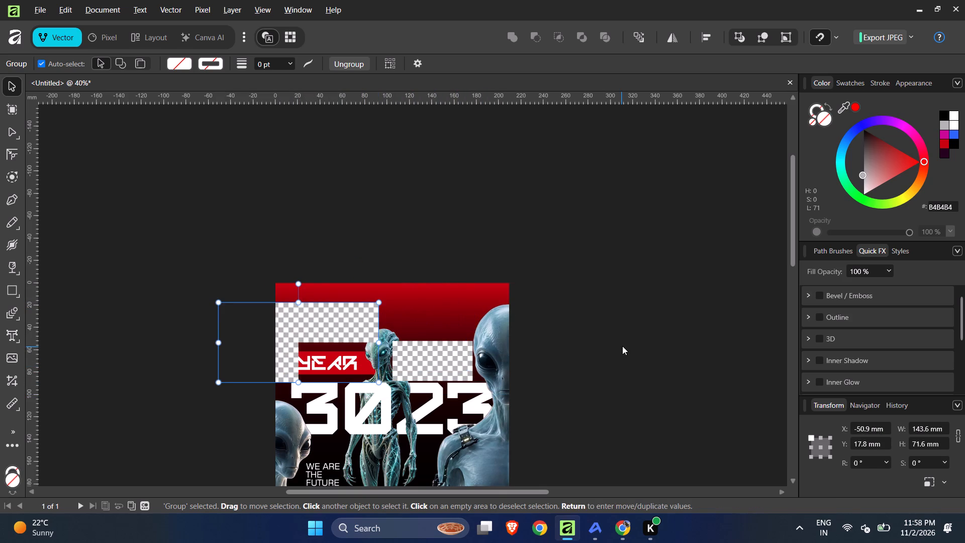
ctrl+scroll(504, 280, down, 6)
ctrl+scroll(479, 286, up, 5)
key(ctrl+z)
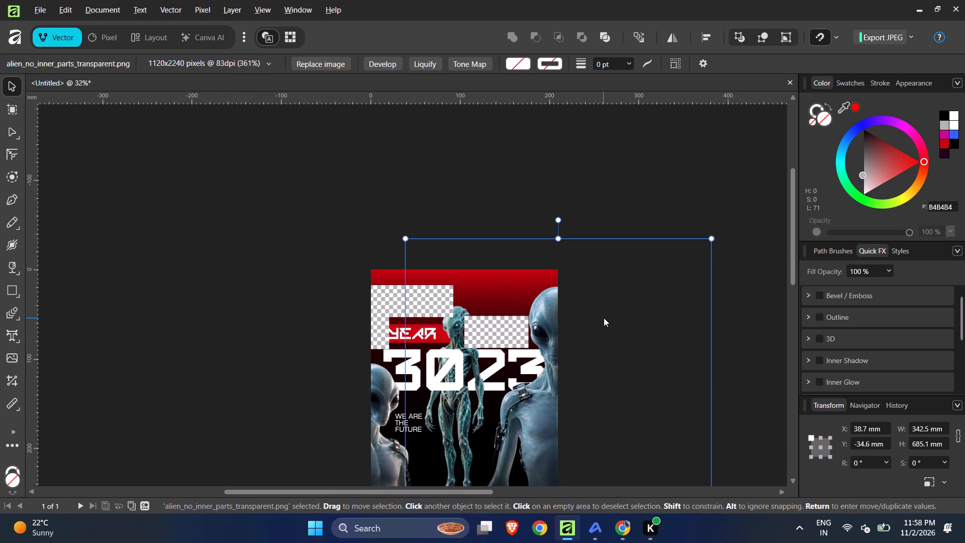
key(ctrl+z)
Add the two remaining lower checkered groups to the selection and group everything into one wide pattern.
shift+click(515, 333)
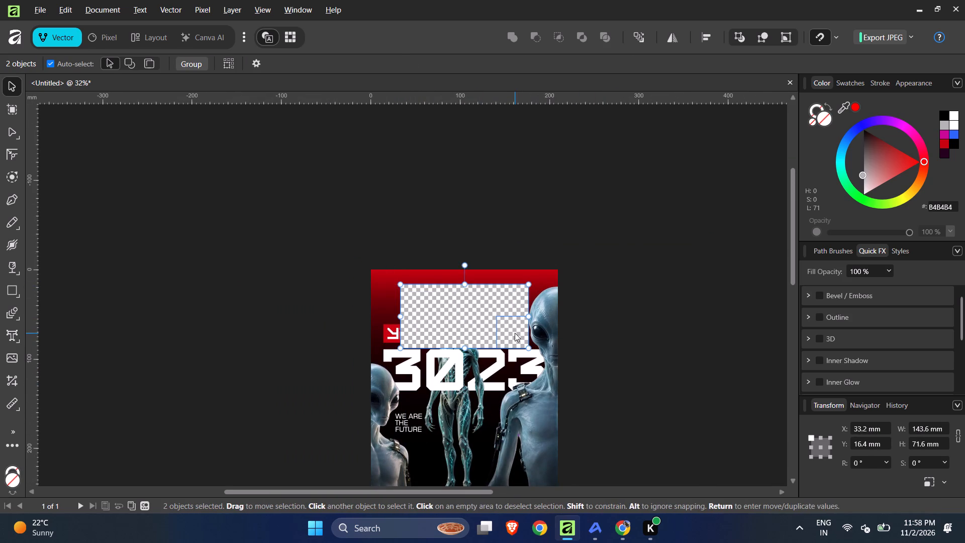
shift+click(486, 335)
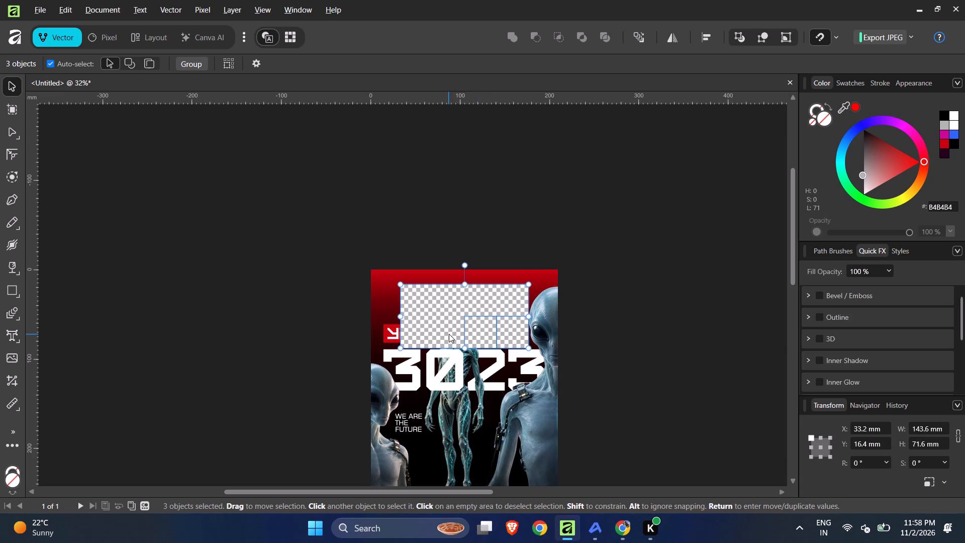
shift+click(449, 334)
shift+click(421, 331)
key(ctrl+g)
Move the combined checkered group flush into the poster's top-right corner, at X 66.4 mm, Y 0 mm.
drag(468, 326, 495, 337)
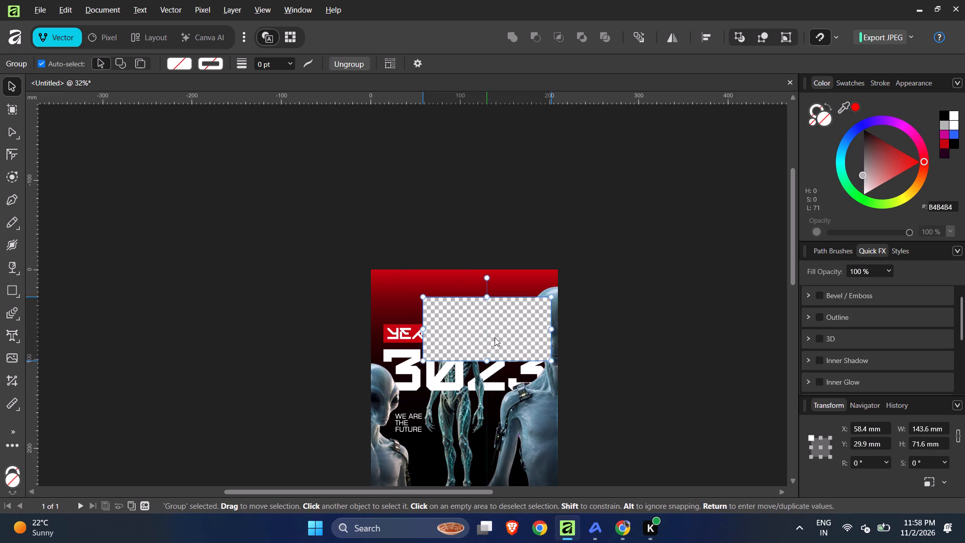
drag(495, 337, 495, 337)
drag(514, 340, 480, 377)
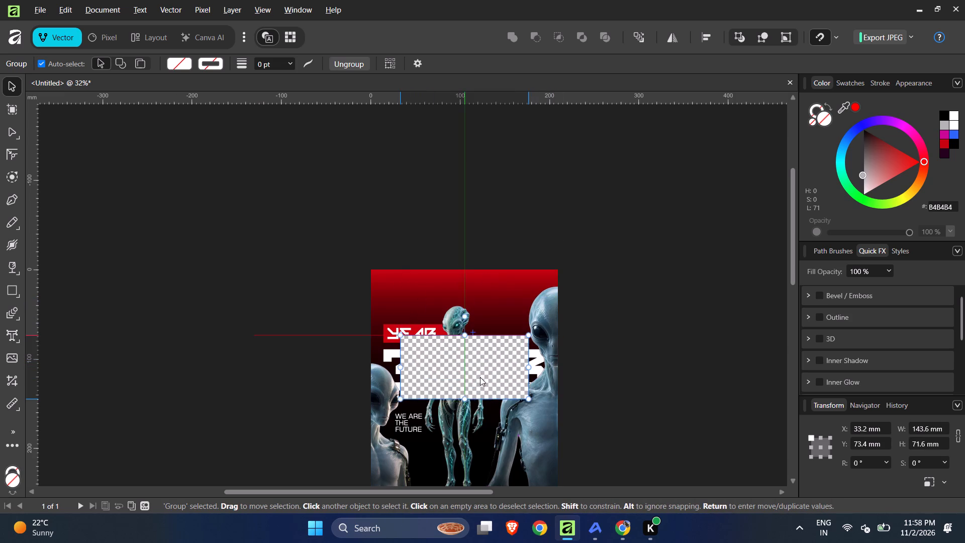
drag(480, 377, 488, 357)
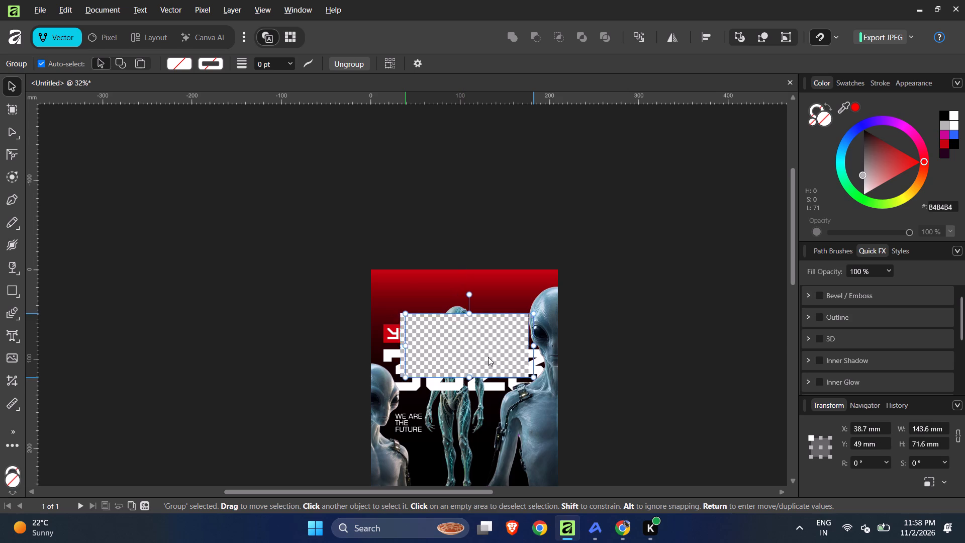
drag(488, 357, 522, 328)
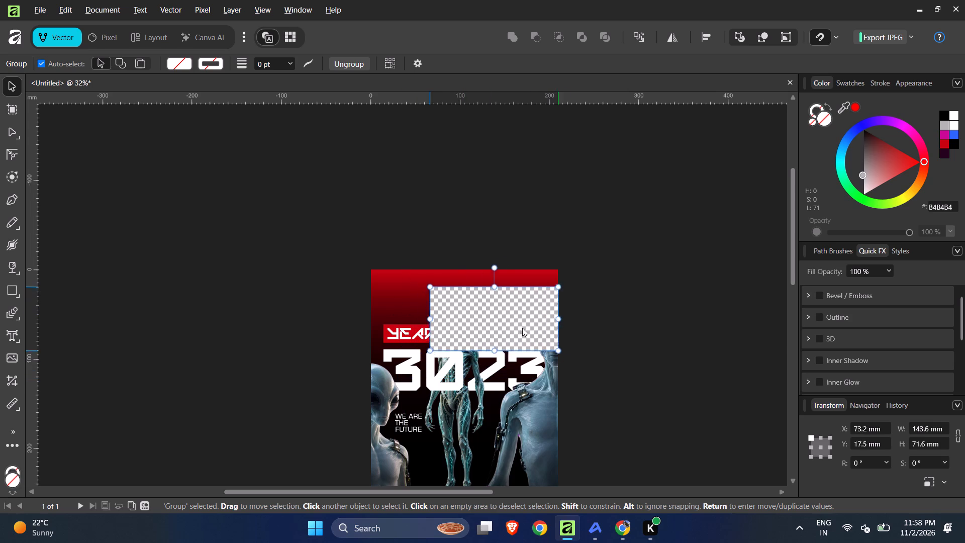
drag(522, 328, 515, 311)
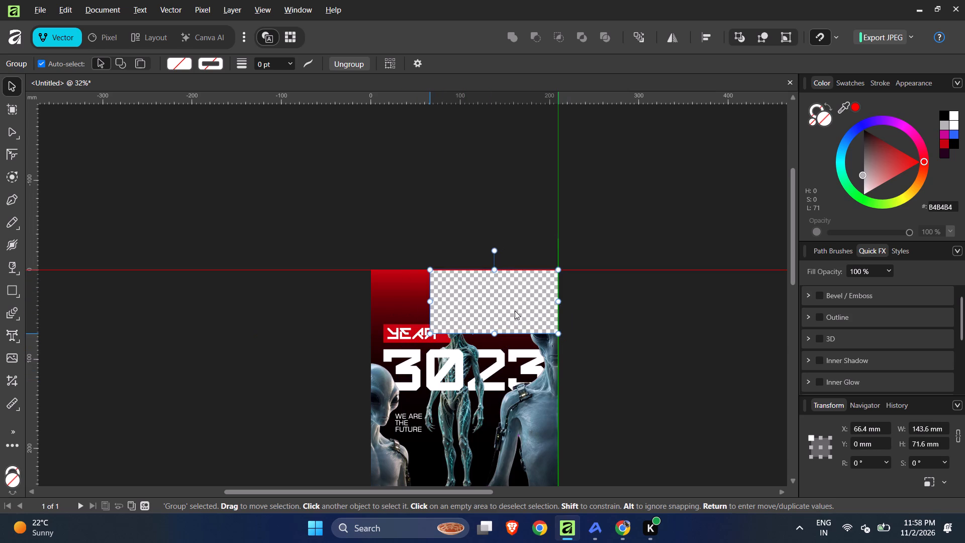
drag(515, 311, 515, 312)
drag(515, 312, 512, 319)
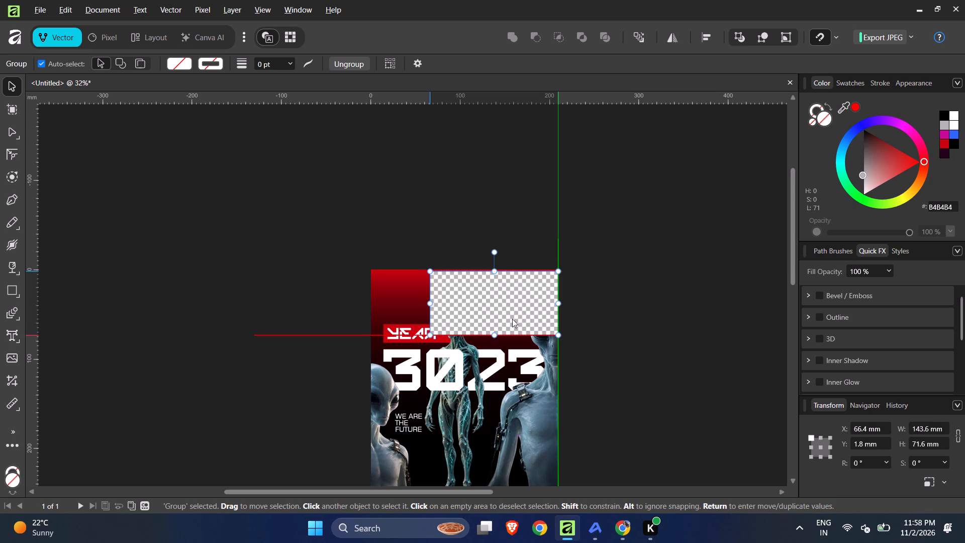
drag(512, 319, 511, 321)
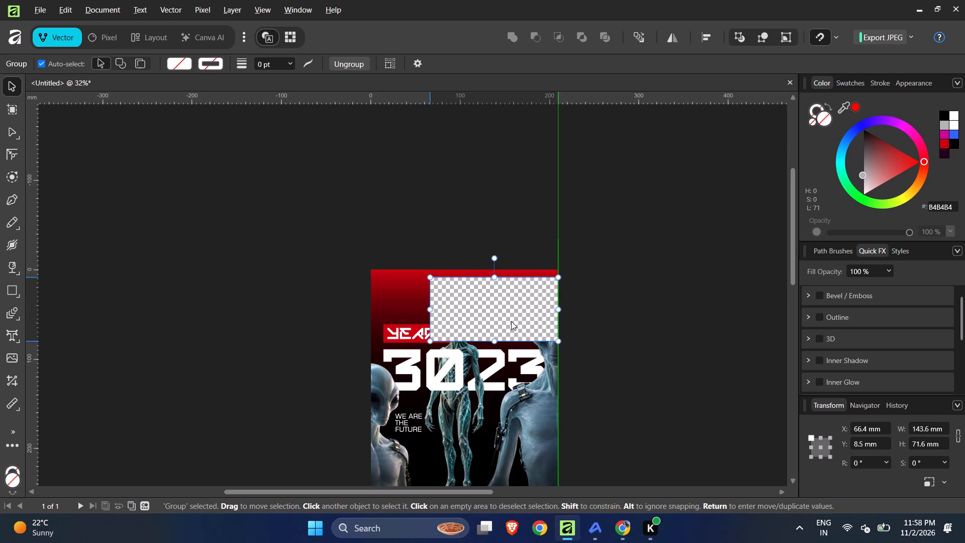
drag(511, 321, 511, 316)
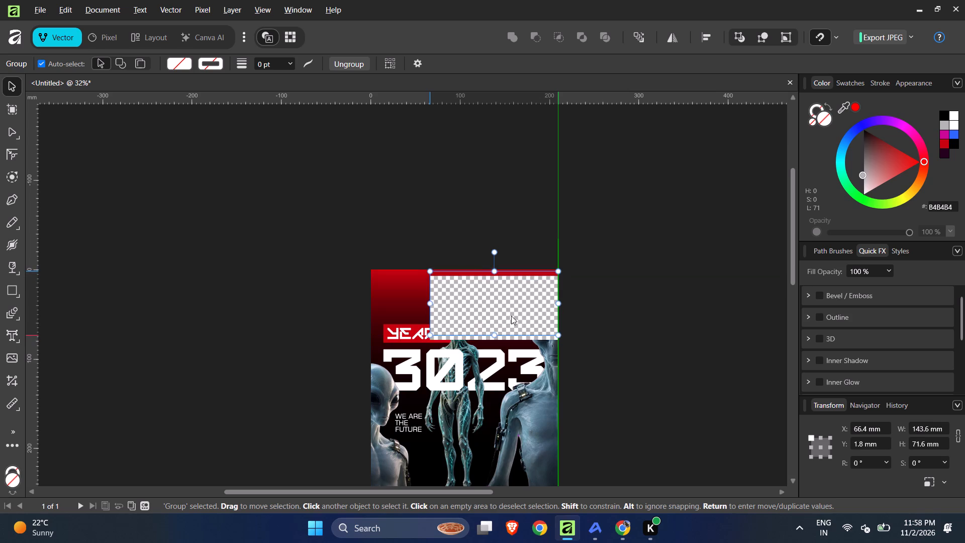
drag(511, 316, 511, 307)
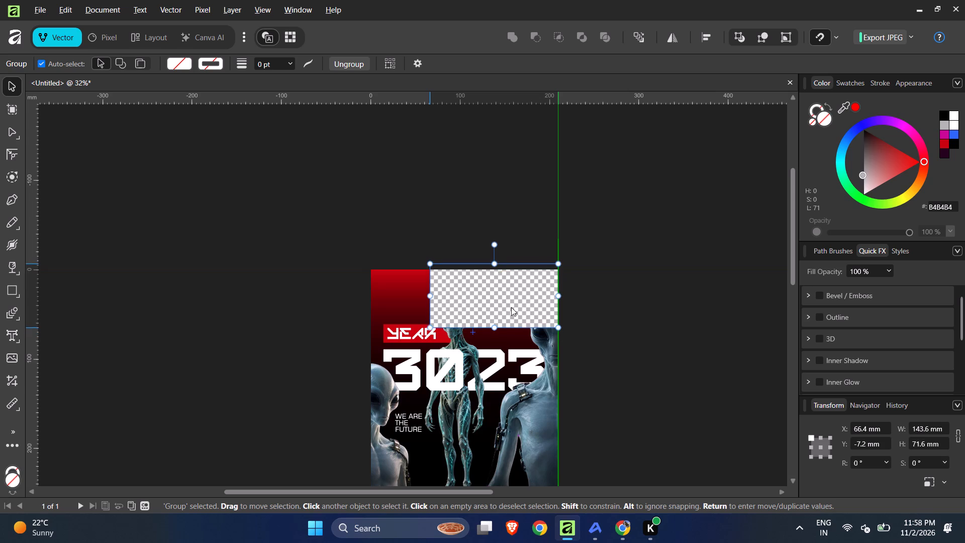
drag(511, 307, 511, 312)
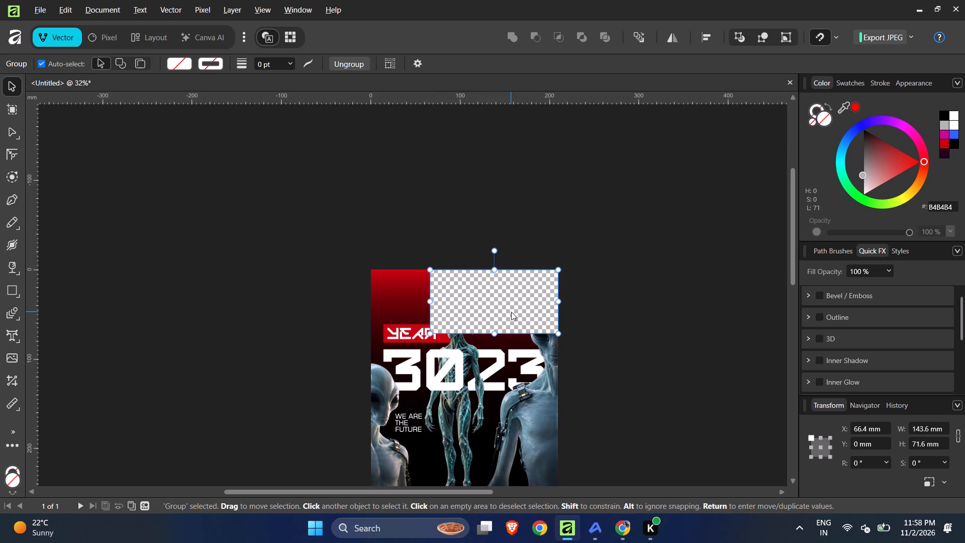
Send the checkered group backward until it sits just above the red gradient background, behind the aliens and the YEAR banner.
key(ctrl+bracketleft)
key(ctrl+bracketleft)
key(ctrl+bracketleft)
key(ctrl+bracketleft)
key(ctrl+bracketleft)
key(ctrl+bracketleft)
key(ctrl+bracketleft)
key(ctrl+bracketleft)
key(ctrl+bracketleft)
key(ctrl+bracketleft)
key(ctrl+bracketleft)
key(ctrl+bracketleft)
key(ctrl+bracketleft)
key(ctrl+bracketleft)
key(ctrl+bracketleft)
key(ctrl+bracketleft)
key(ctrl+bracketleft)
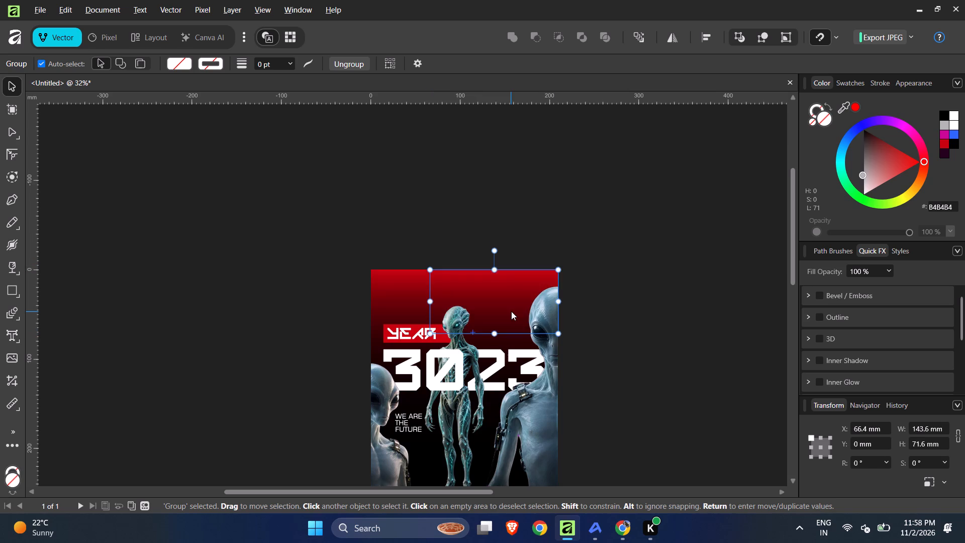
key(ctrl+bracketright)
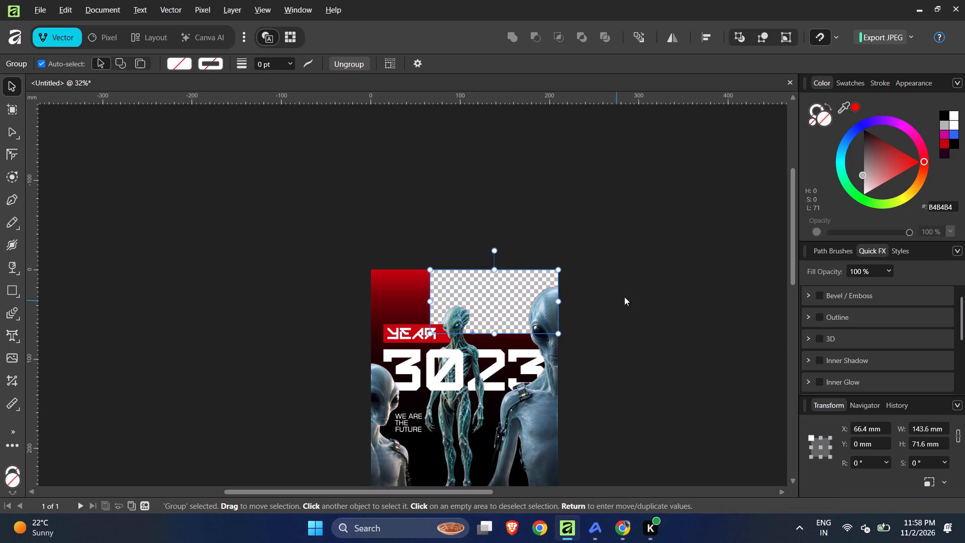
Check the pattern's edge around the large alien's head and undo layer-order changes until the pattern covers the middle alien's head again.
click(660, 282)
ctrl+scroll(660, 287, down, 2)
ctrl+scroll(594, 271, up, 5)
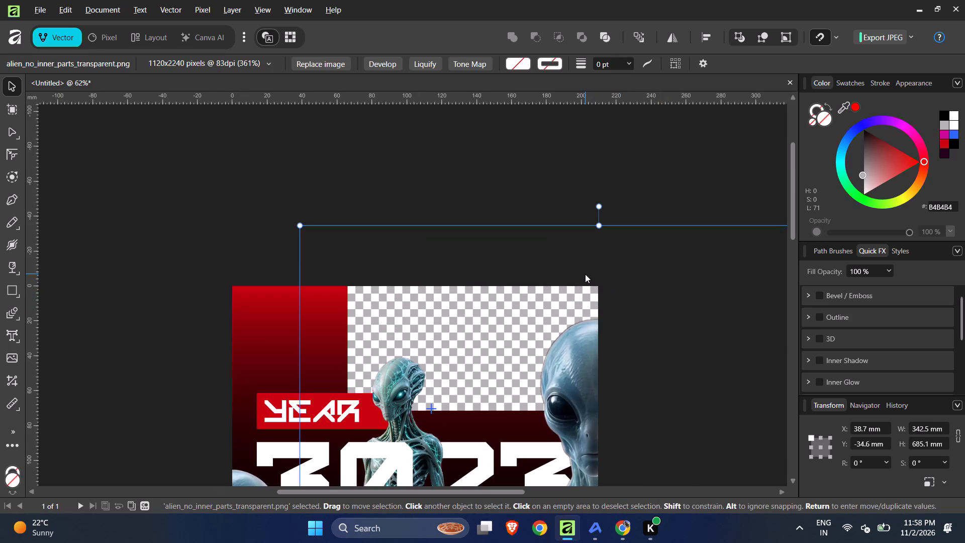
ctrl+scroll(566, 325, up, 9)
ctrl+scroll(550, 243, down, 5)
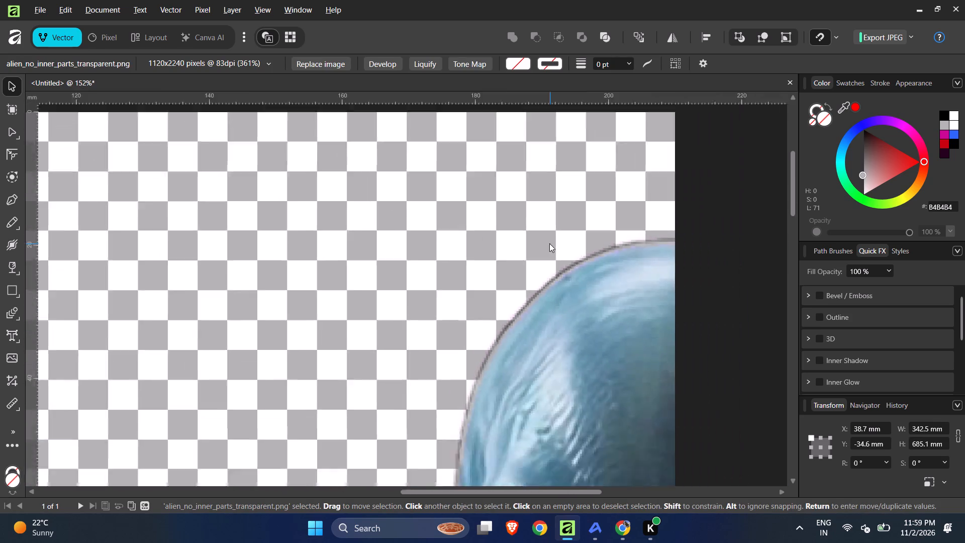
ctrl+scroll(549, 244, down, 5)
ctrl+click(549, 244)
key(ctrl+z)
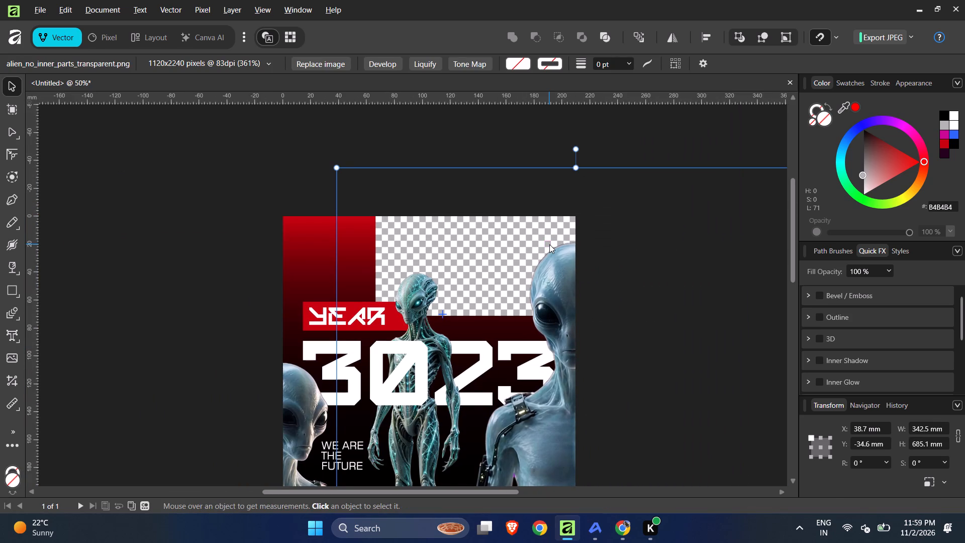
key(ctrl+z)
key(ctrl+z)
key(ctrl+z)
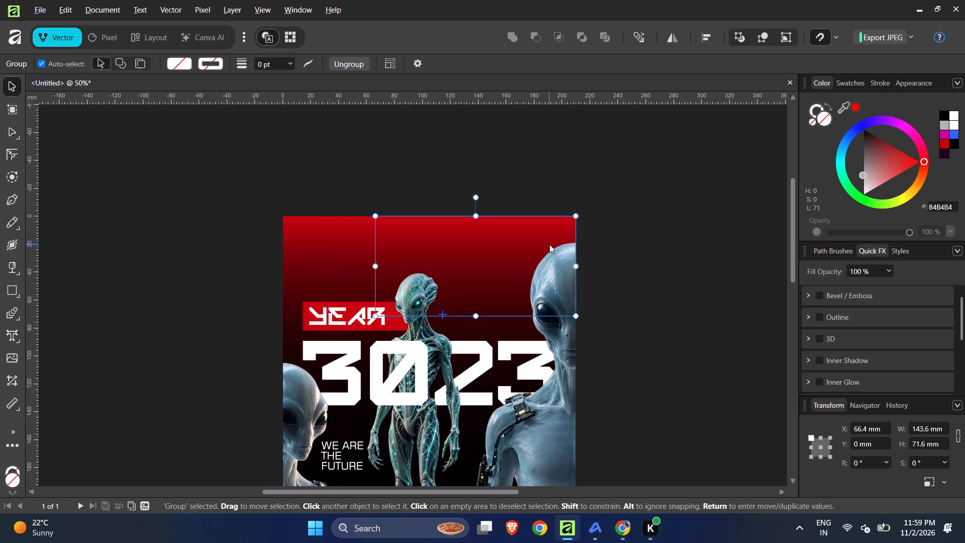
key(ctrl+z)
key(ctrl+z)
key(ctrl+z)
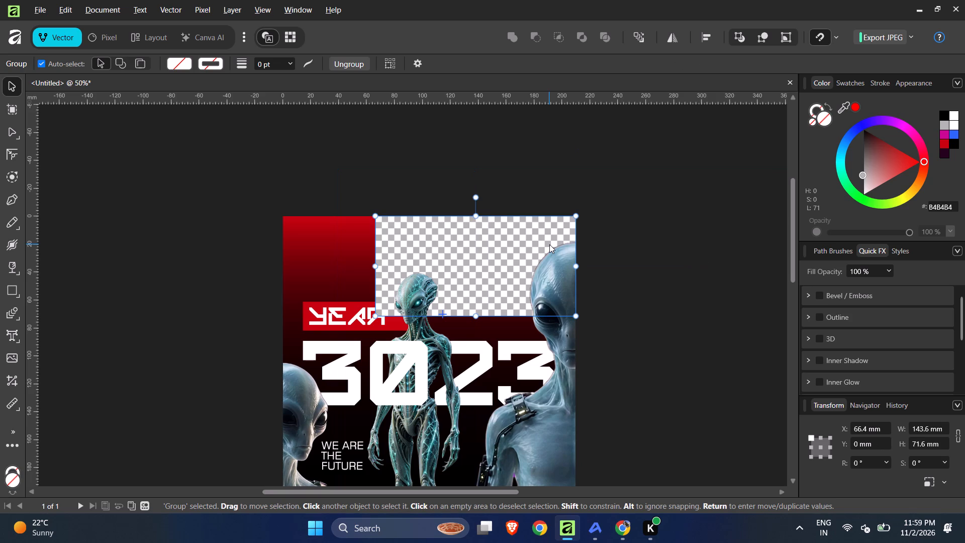
key(ctrl+z)
key(ctrl+z)
key(ctrl+z)
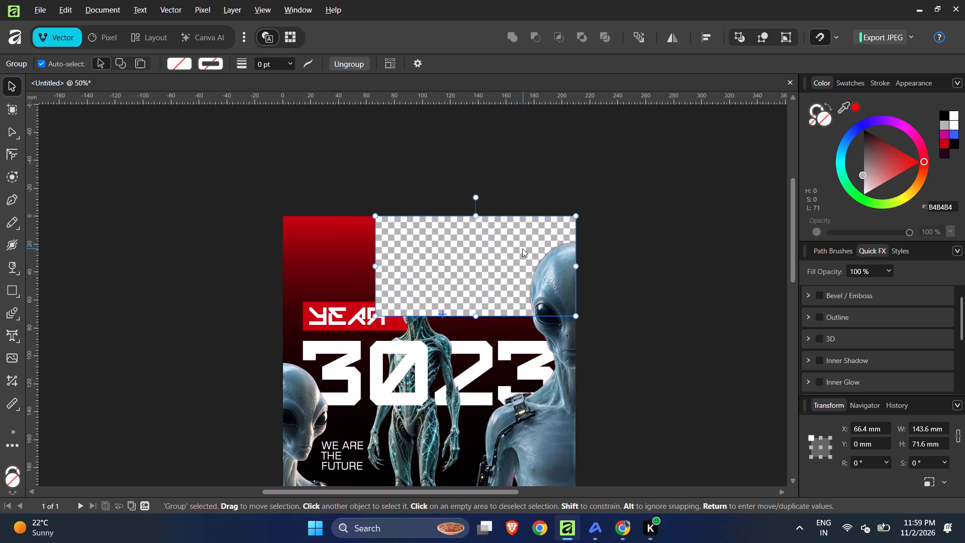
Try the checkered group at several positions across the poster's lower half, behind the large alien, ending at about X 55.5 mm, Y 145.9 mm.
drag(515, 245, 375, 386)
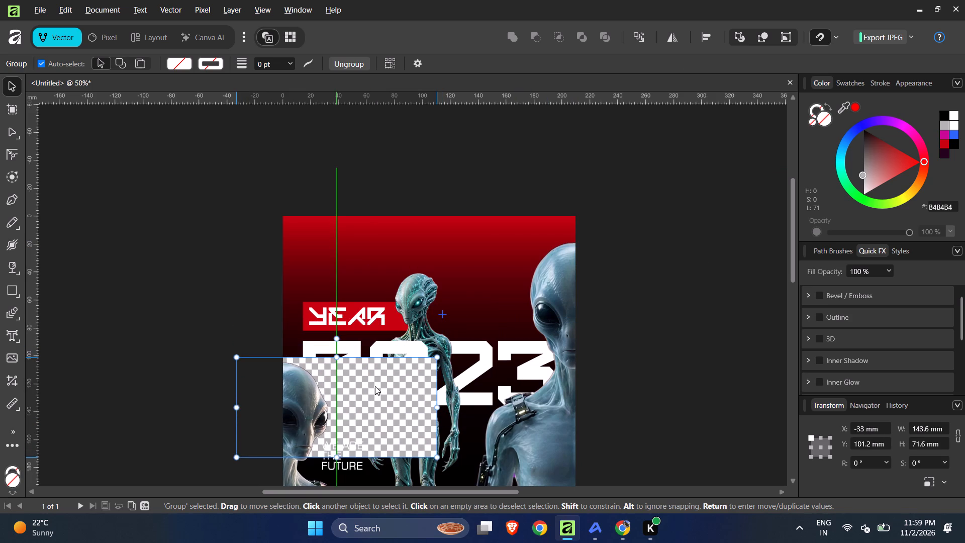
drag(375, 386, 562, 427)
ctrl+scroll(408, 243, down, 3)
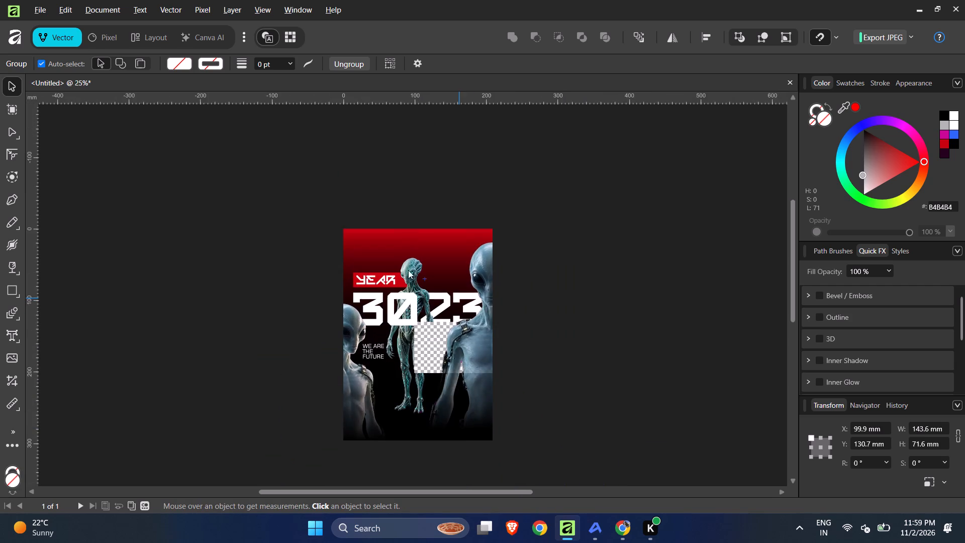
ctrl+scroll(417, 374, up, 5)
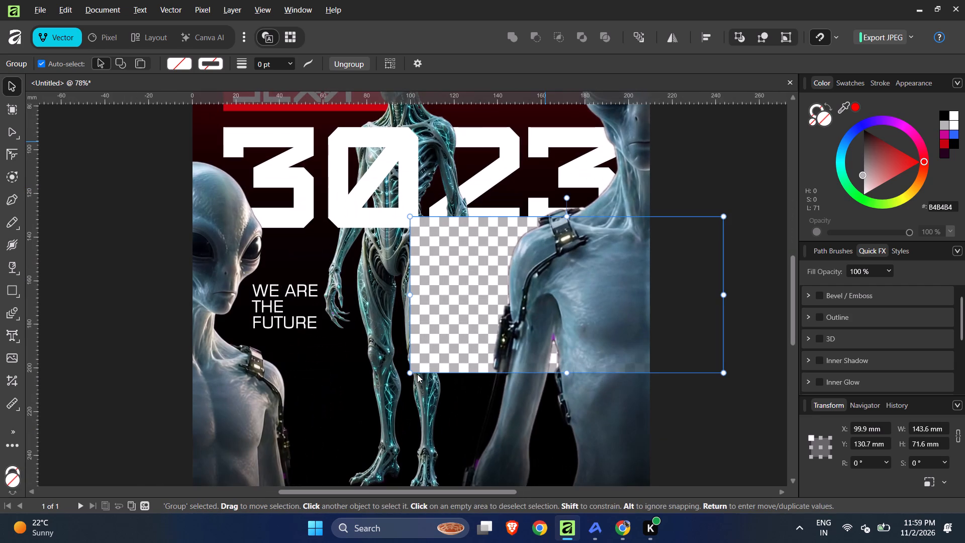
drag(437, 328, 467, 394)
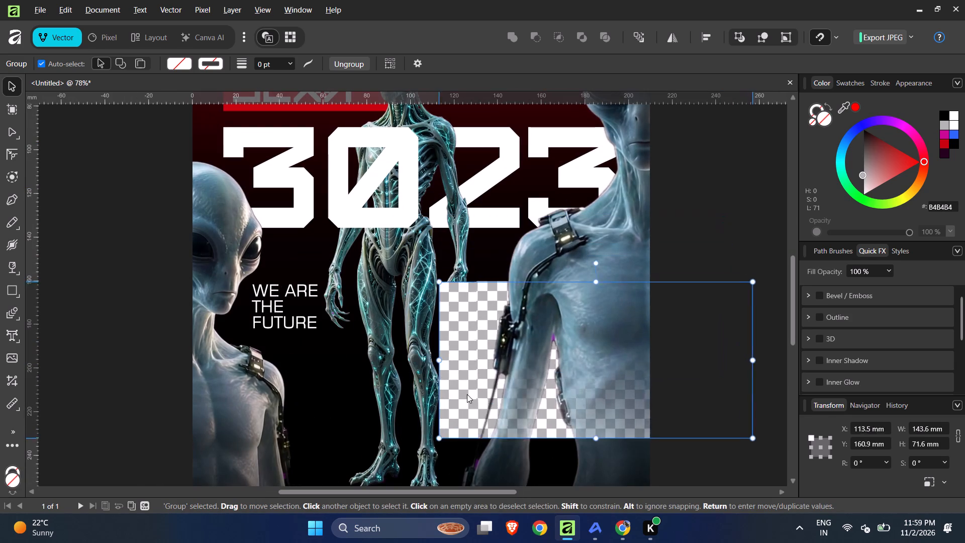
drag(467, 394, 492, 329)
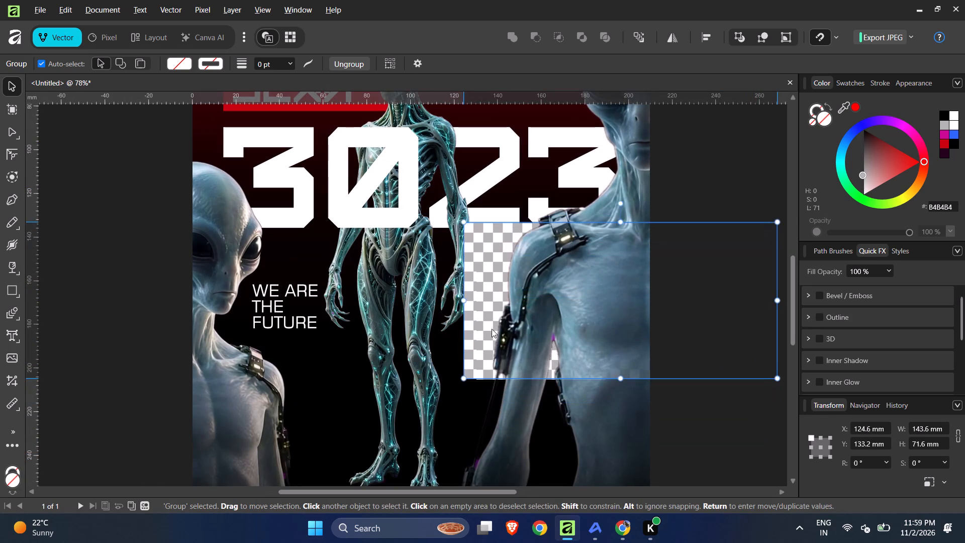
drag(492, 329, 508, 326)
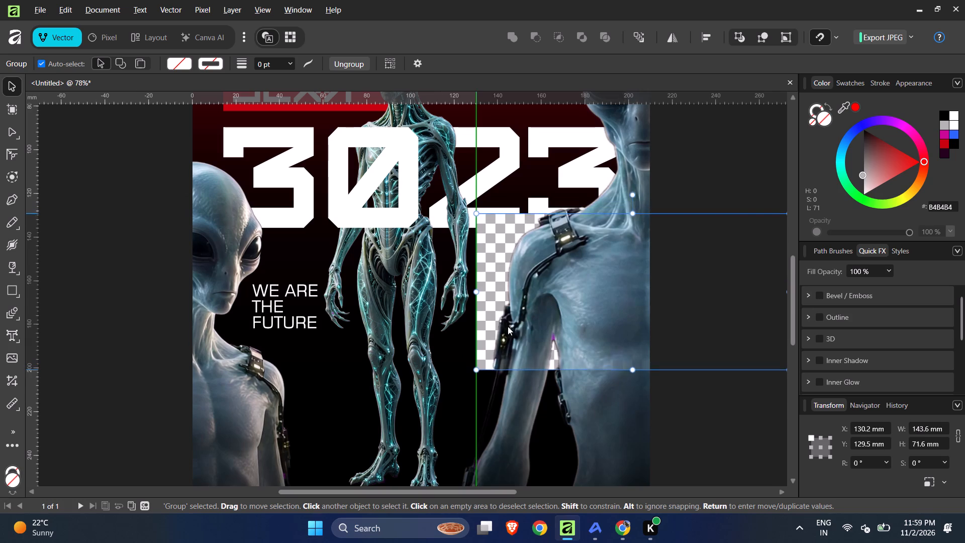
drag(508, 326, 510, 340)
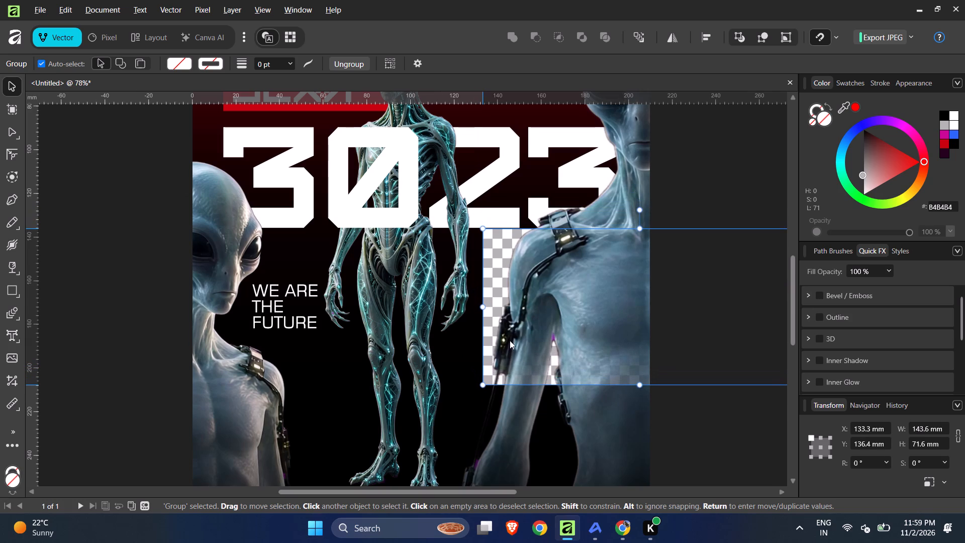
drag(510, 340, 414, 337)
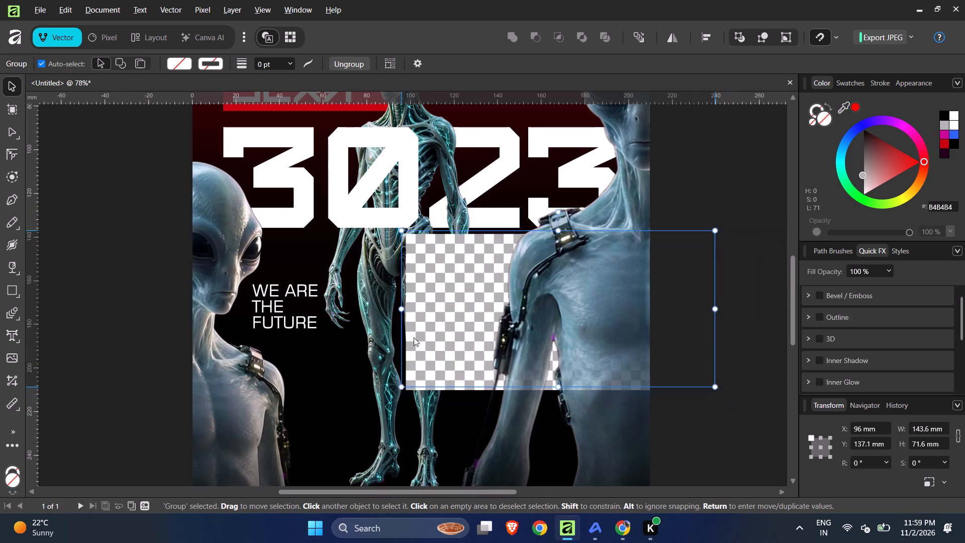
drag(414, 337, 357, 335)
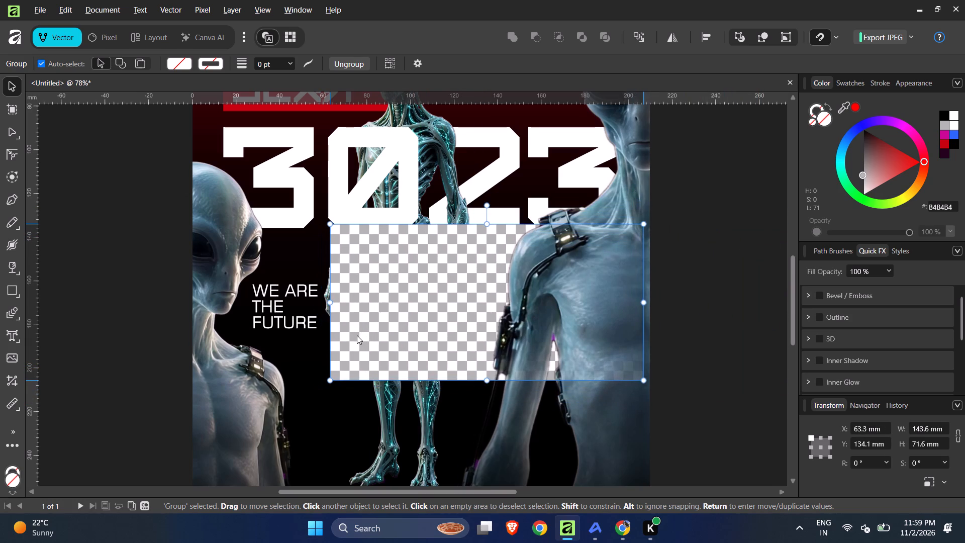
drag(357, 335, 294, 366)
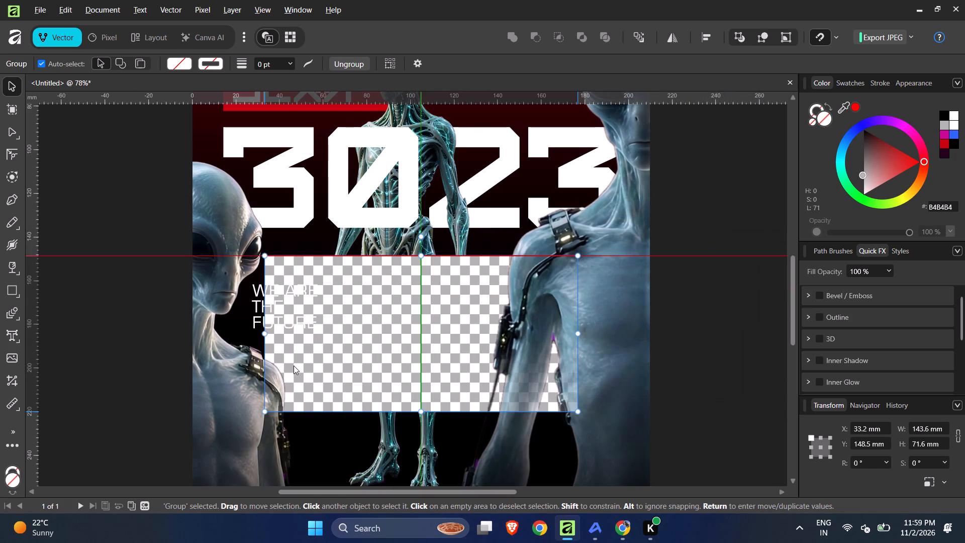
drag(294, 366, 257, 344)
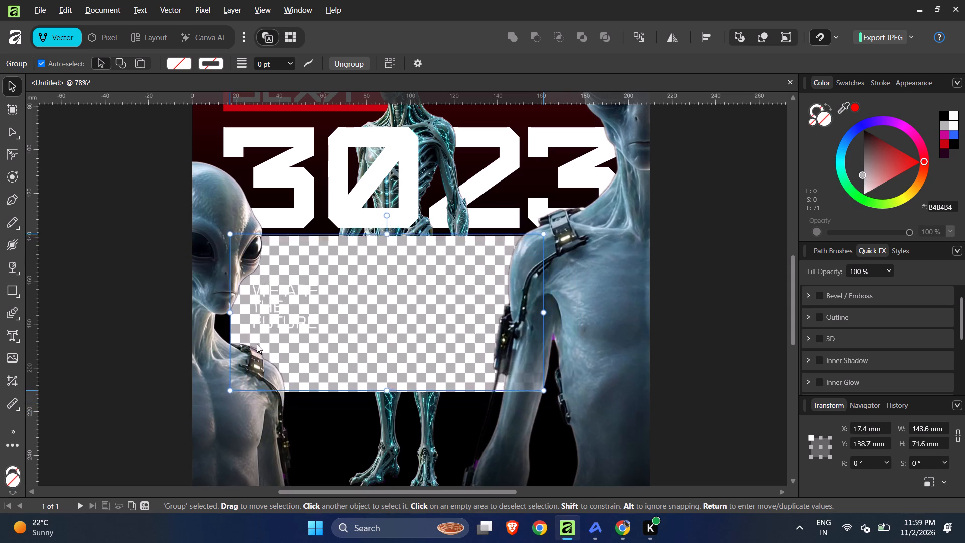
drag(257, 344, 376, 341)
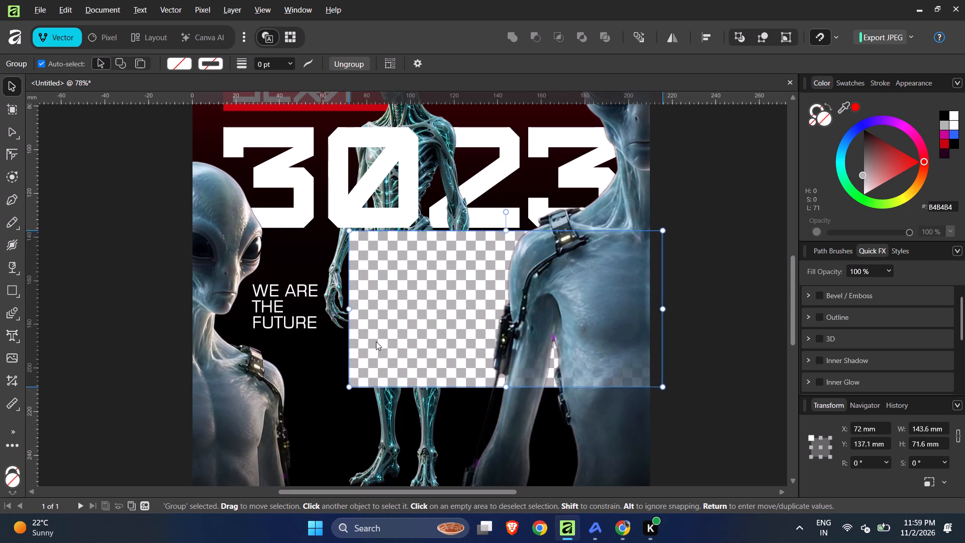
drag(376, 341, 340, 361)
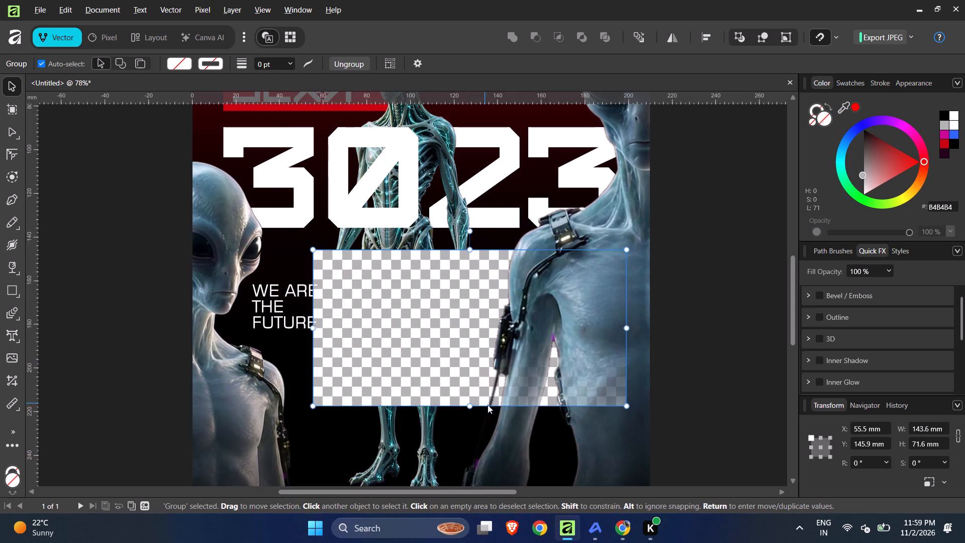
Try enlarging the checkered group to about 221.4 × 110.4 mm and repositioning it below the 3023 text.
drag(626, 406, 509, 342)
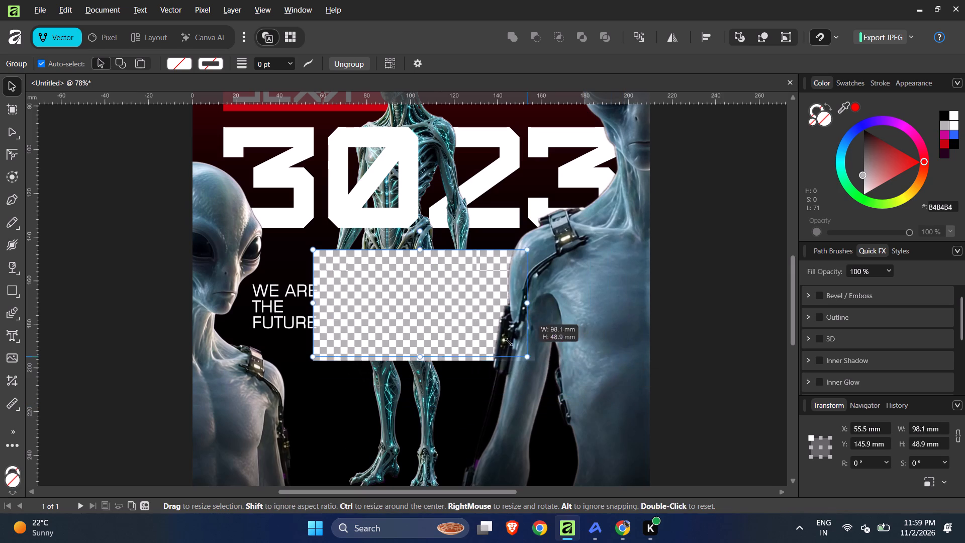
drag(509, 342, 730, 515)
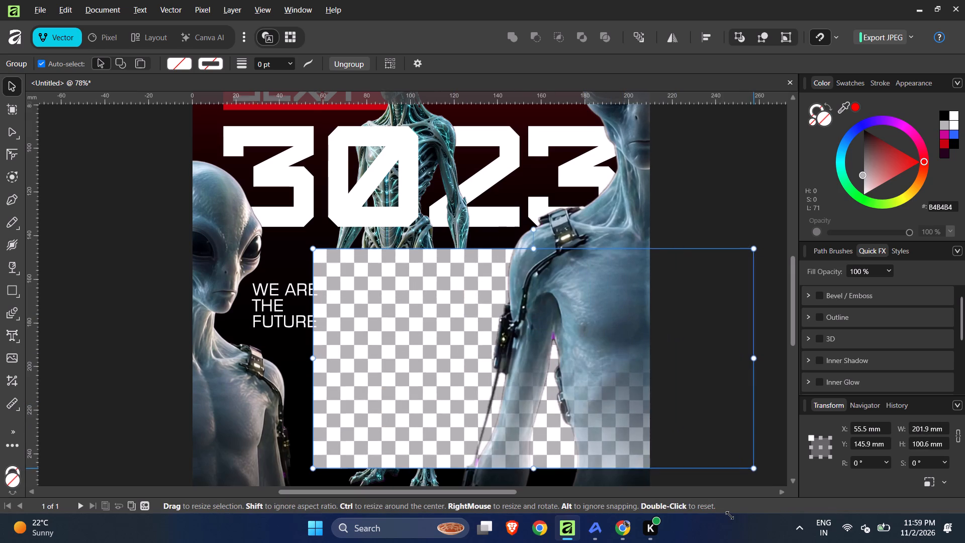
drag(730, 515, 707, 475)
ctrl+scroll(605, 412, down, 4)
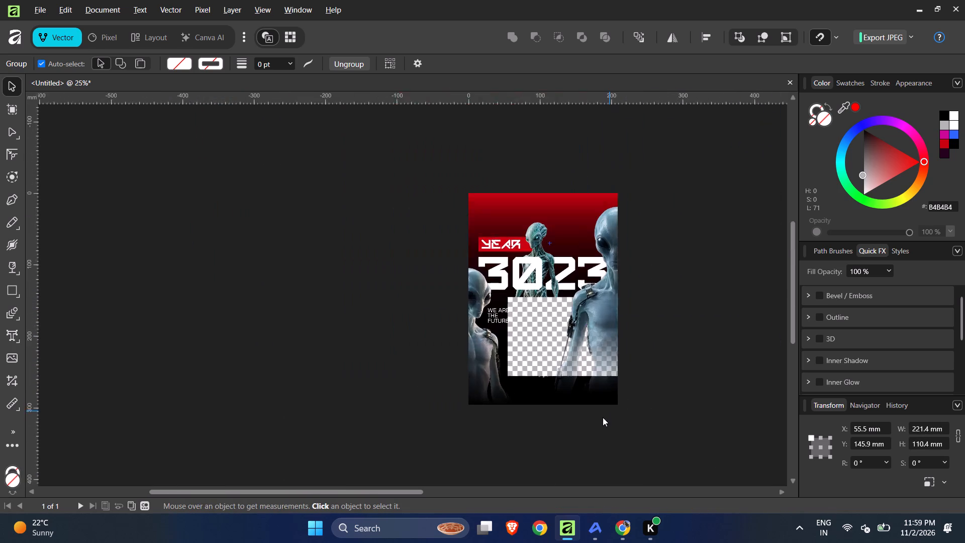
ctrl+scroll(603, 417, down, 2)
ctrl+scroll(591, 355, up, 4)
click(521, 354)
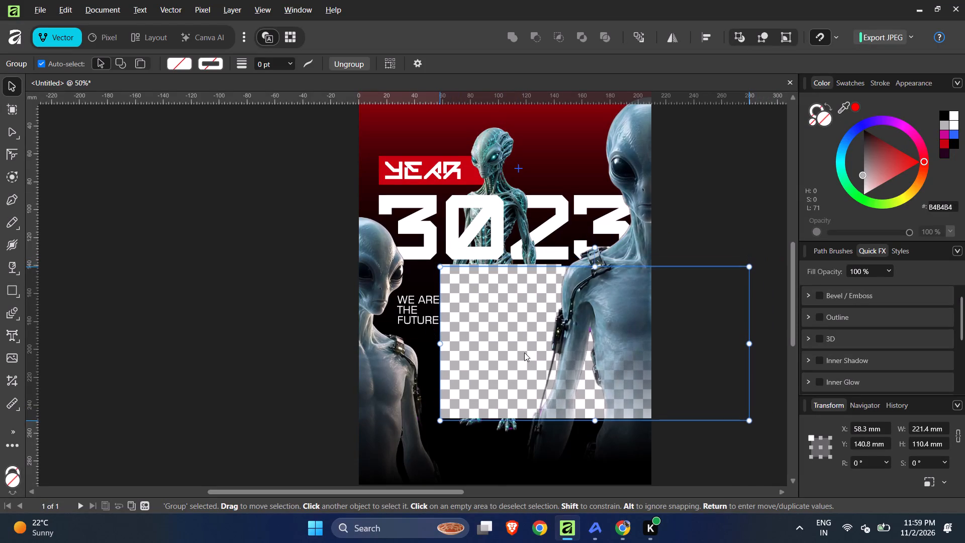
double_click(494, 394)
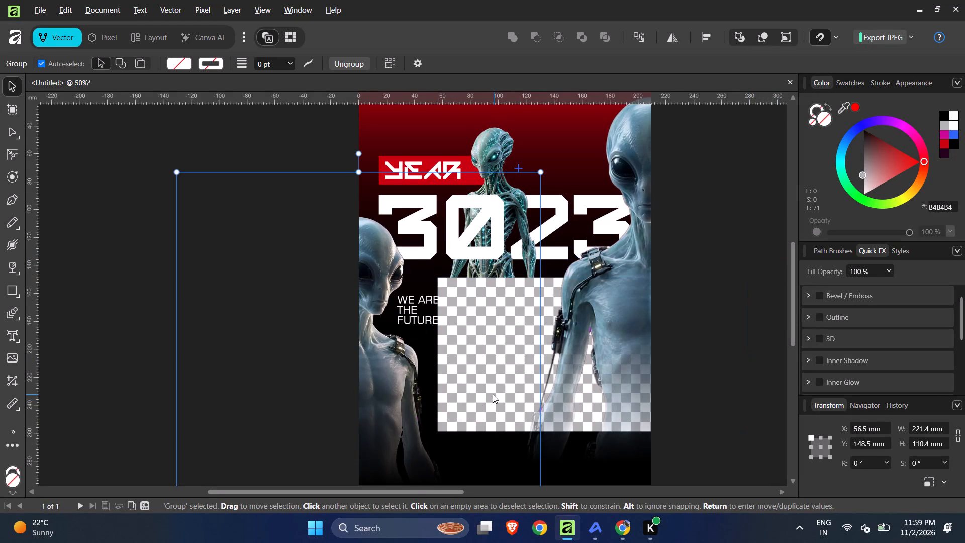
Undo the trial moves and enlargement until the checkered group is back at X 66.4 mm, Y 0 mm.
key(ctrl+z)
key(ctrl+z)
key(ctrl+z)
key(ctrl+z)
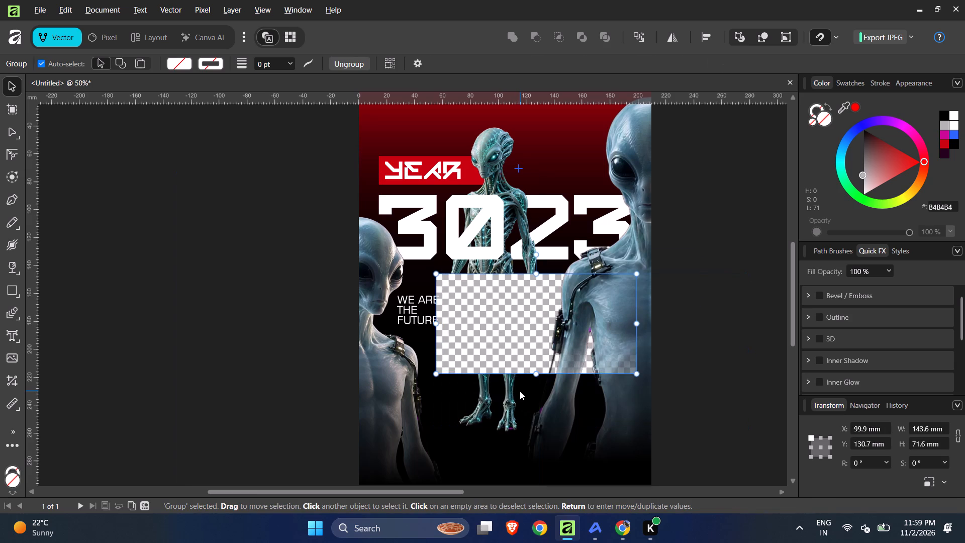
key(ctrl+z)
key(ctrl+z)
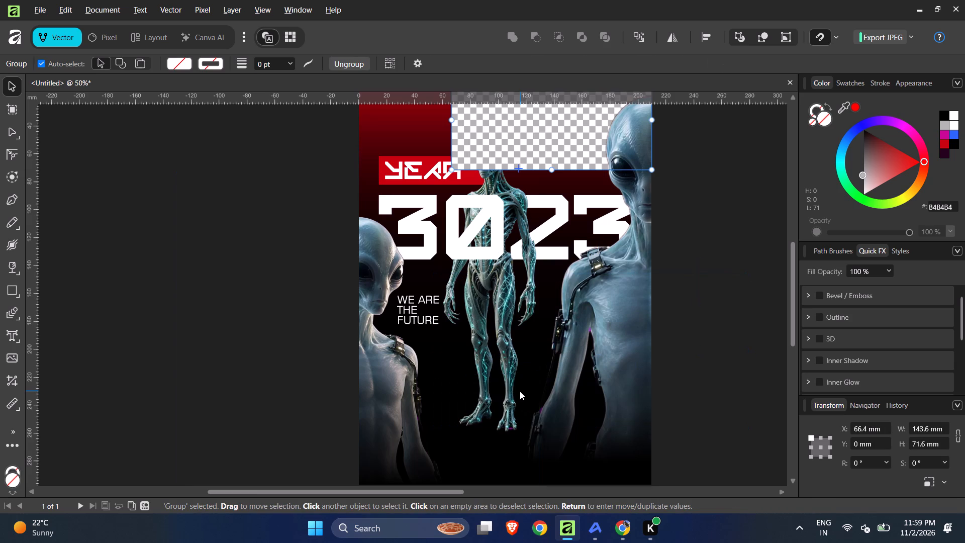
Undo the earlier layer-order changes until the checkered pattern covers the large alien's head again.
key(ctrl+z)
key(ctrl+z)
key(ctrl+z)
Select the two lower checkered groups and the larger group inside the pattern, and ungroup them one level.
ctrl+scroll(520, 388, down, 4)
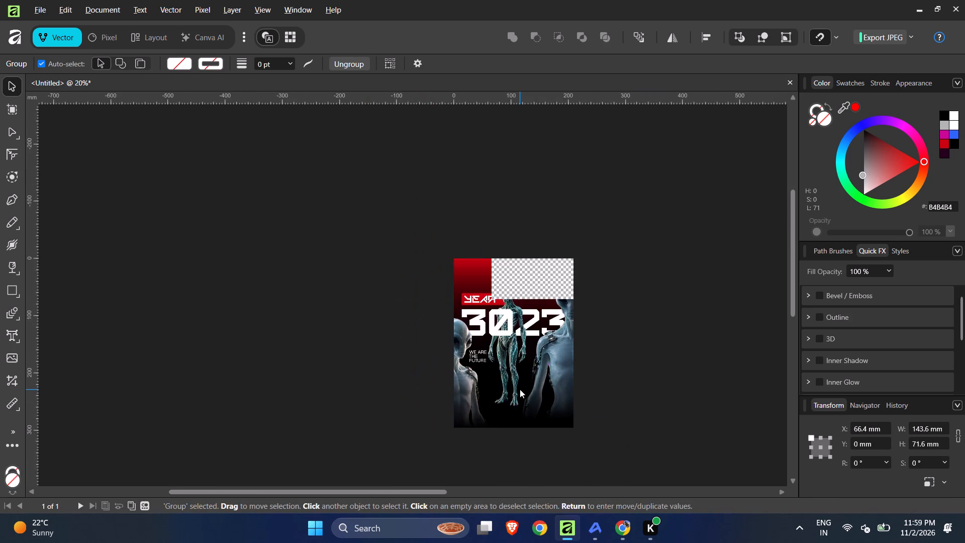
ctrl+scroll(551, 302, up, 5)
double_click(553, 280)
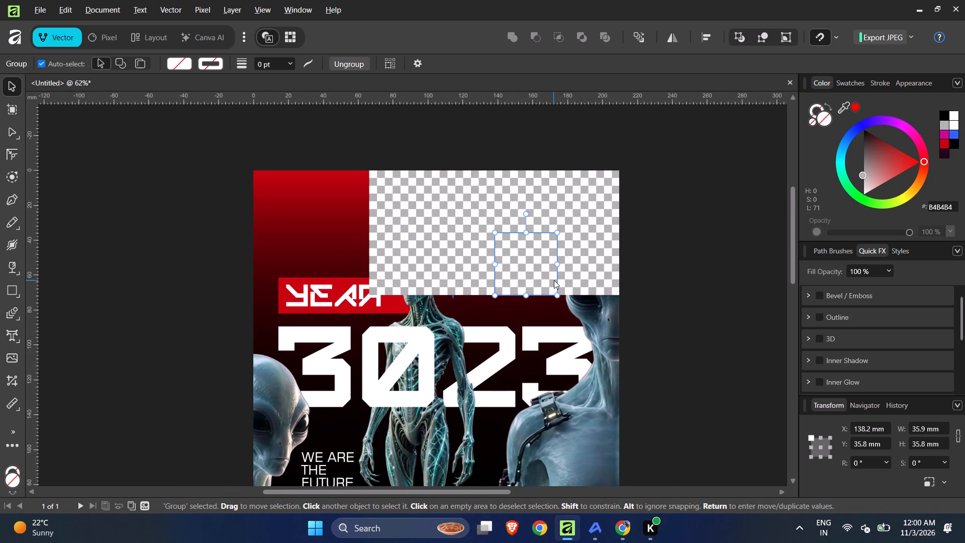
shift+click(613, 272)
shift+click(479, 259)
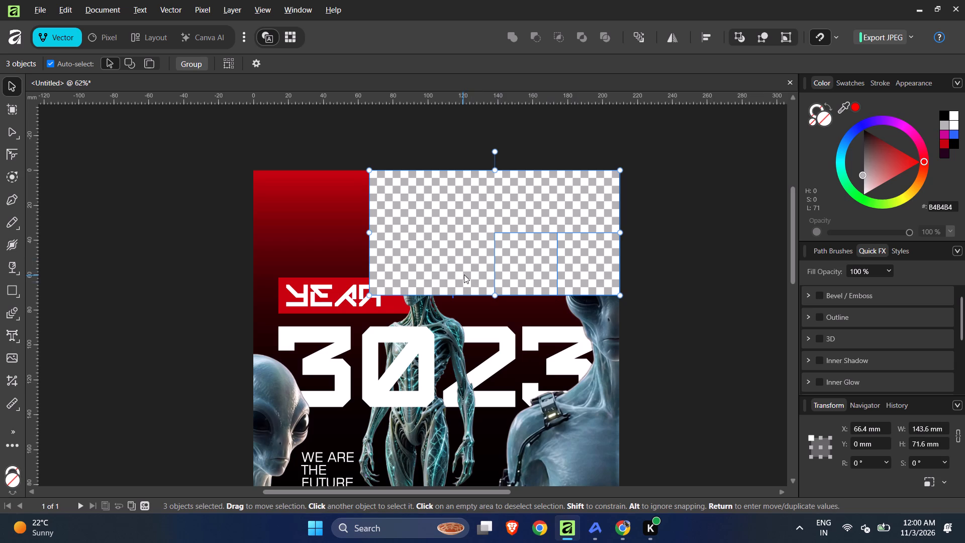
key(ctrl+shift+g)
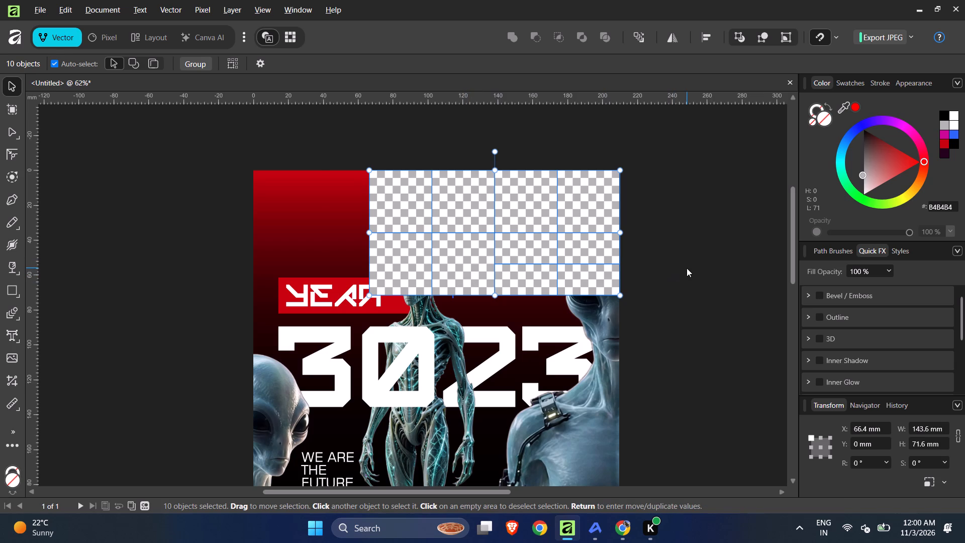
Ungroup all nested levels of the checkered pattern into individual squares, check a single square, and restore the selection of all pieces.
click(687, 268)
click(597, 271)
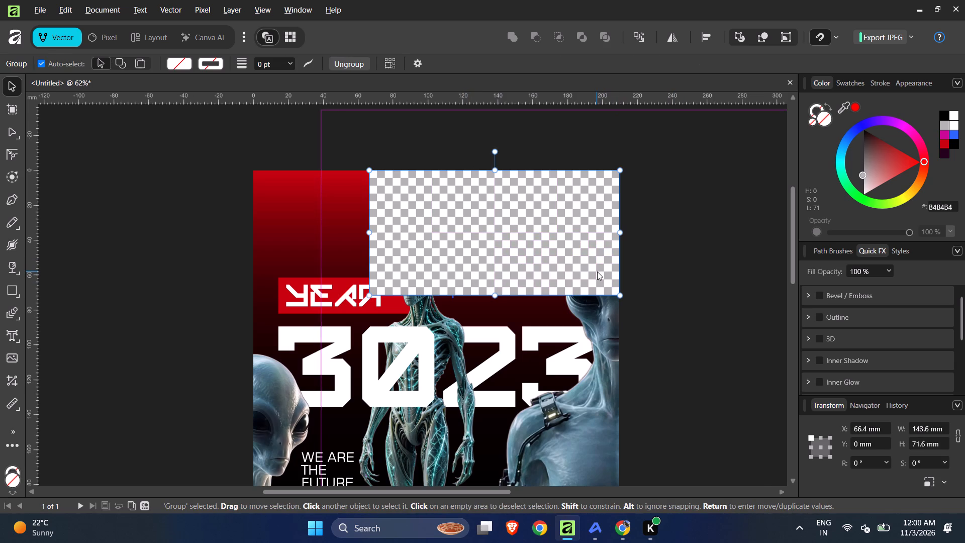
right_click(597, 271)
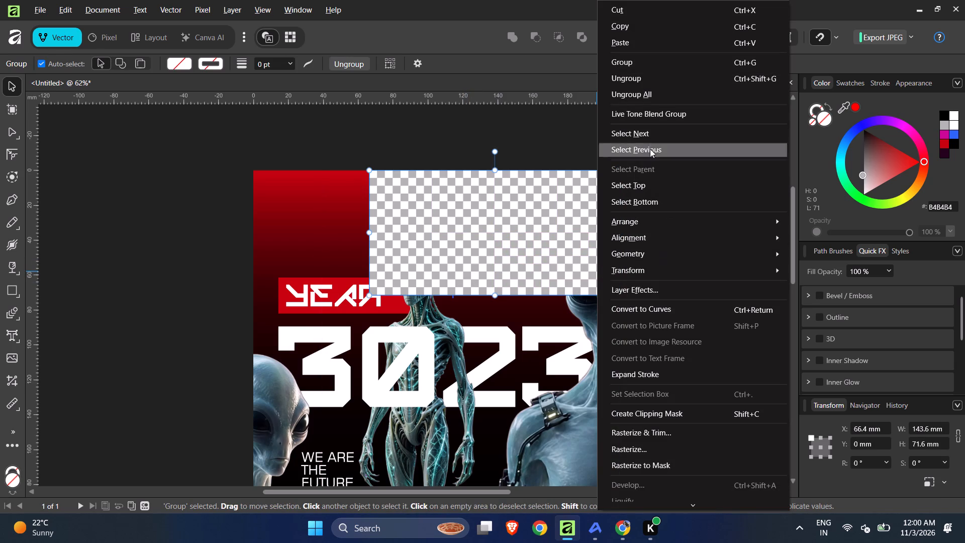
click(650, 99)
click(504, 134)
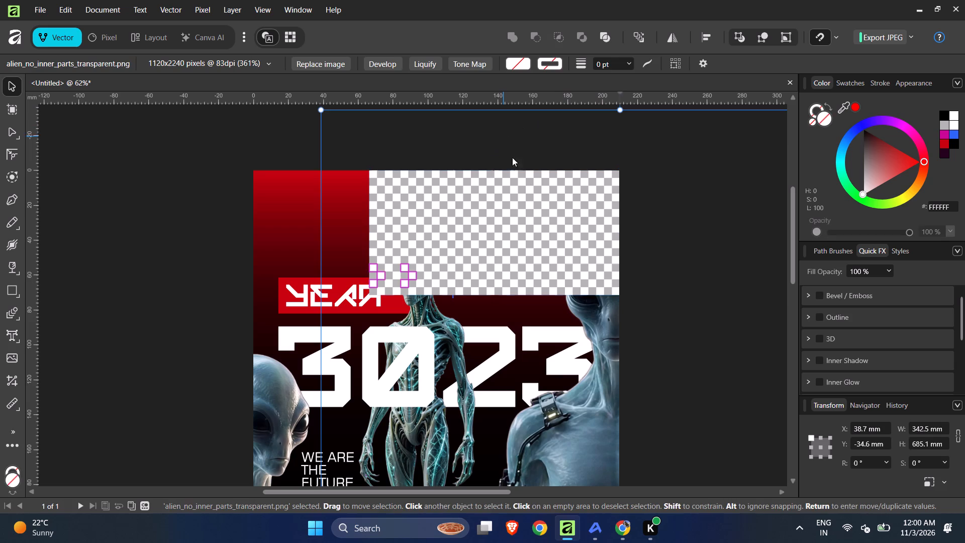
click(569, 248)
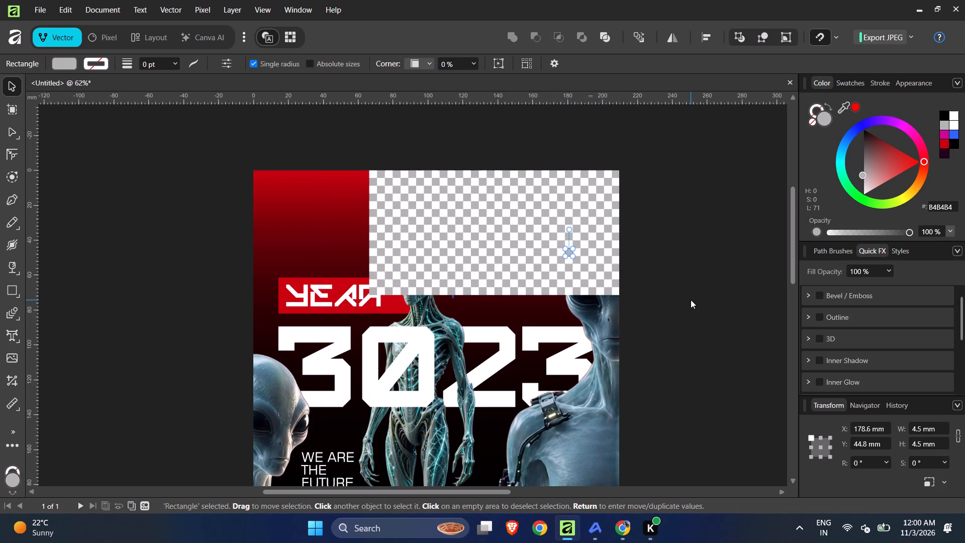
key(ctrl+z)
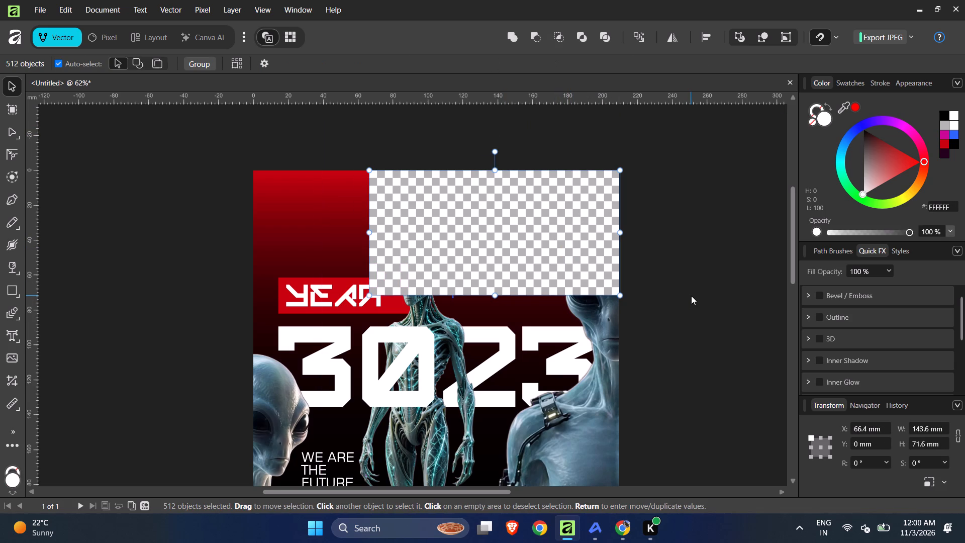
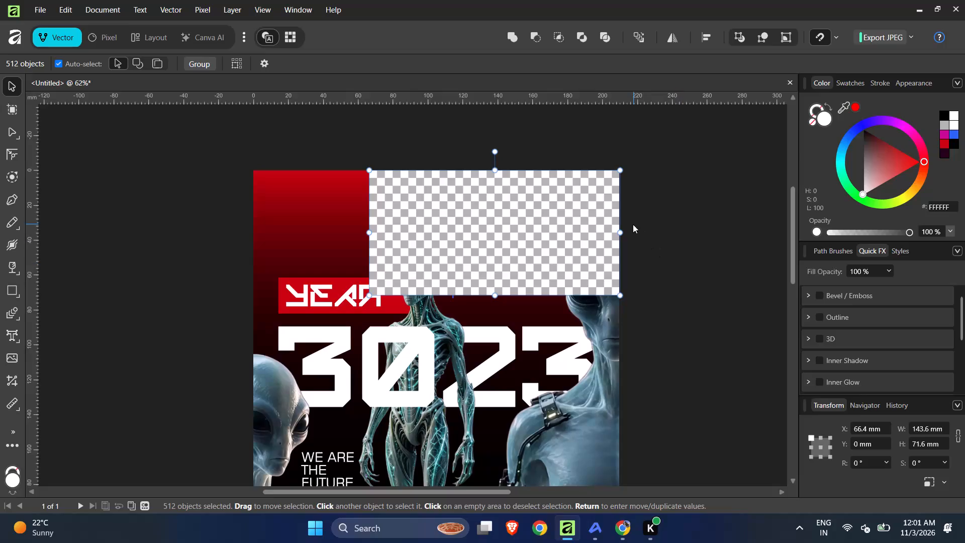
Move the selected checkered squares to the poster's upper left corner at X 0 mm, Y 0 mm.
drag(532, 226, 531, 227)
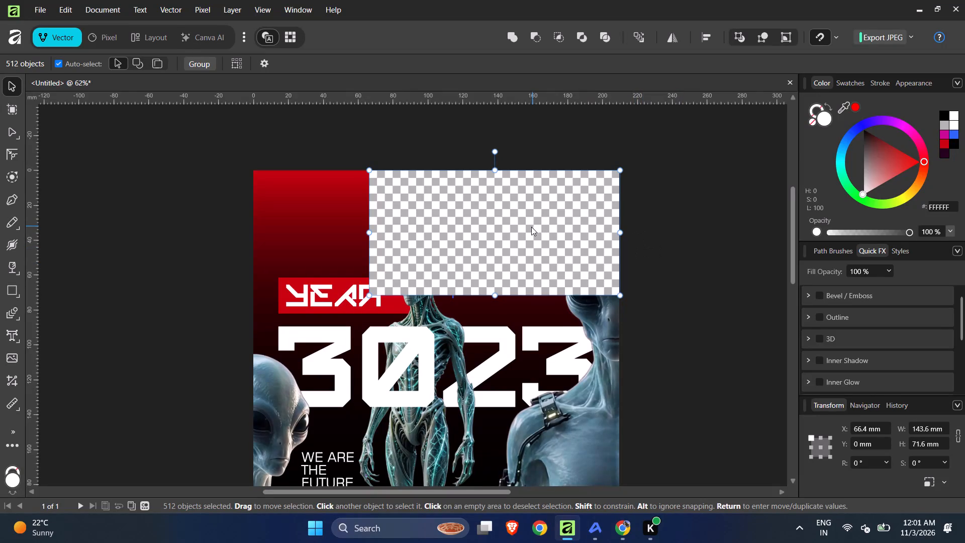
drag(531, 227, 443, 354)
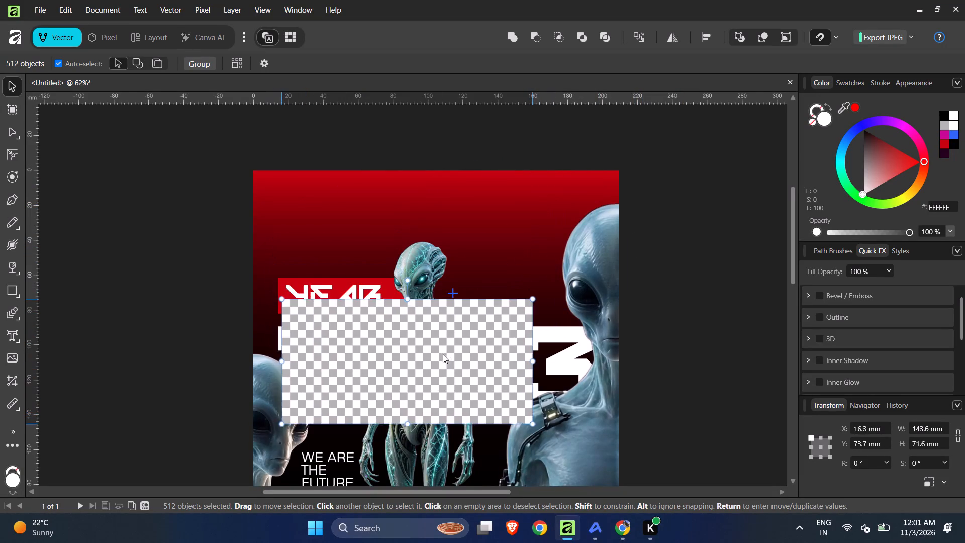
drag(443, 354, 442, 332)
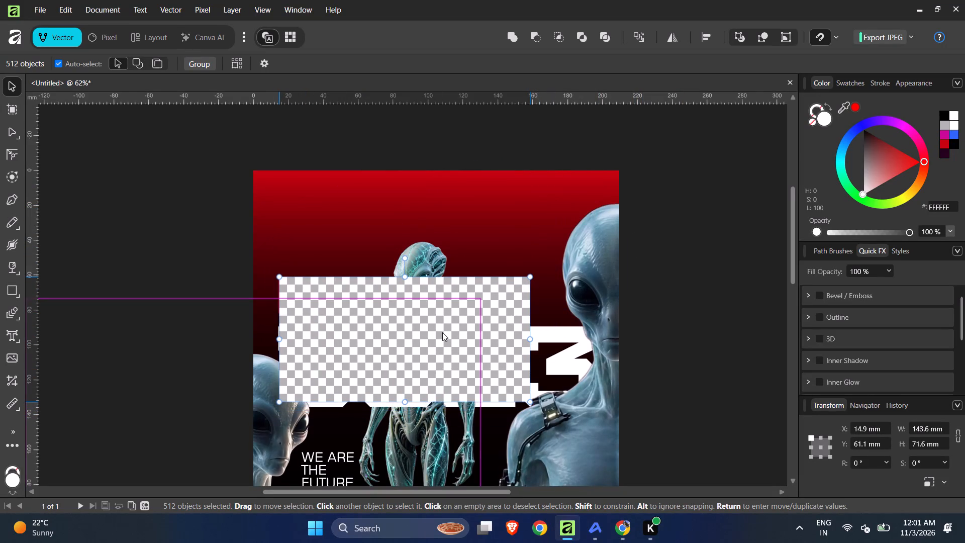
drag(442, 332, 249, 189)
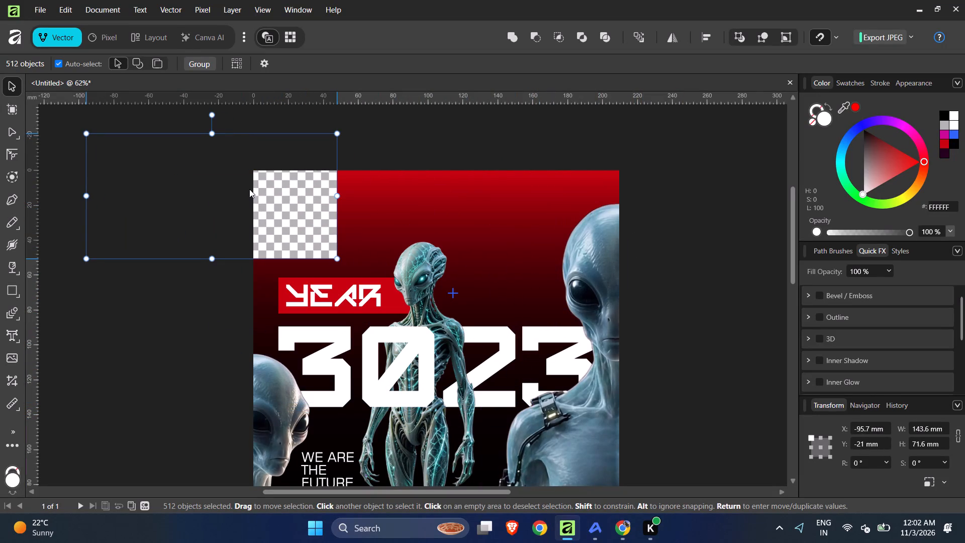
drag(249, 189, 418, 237)
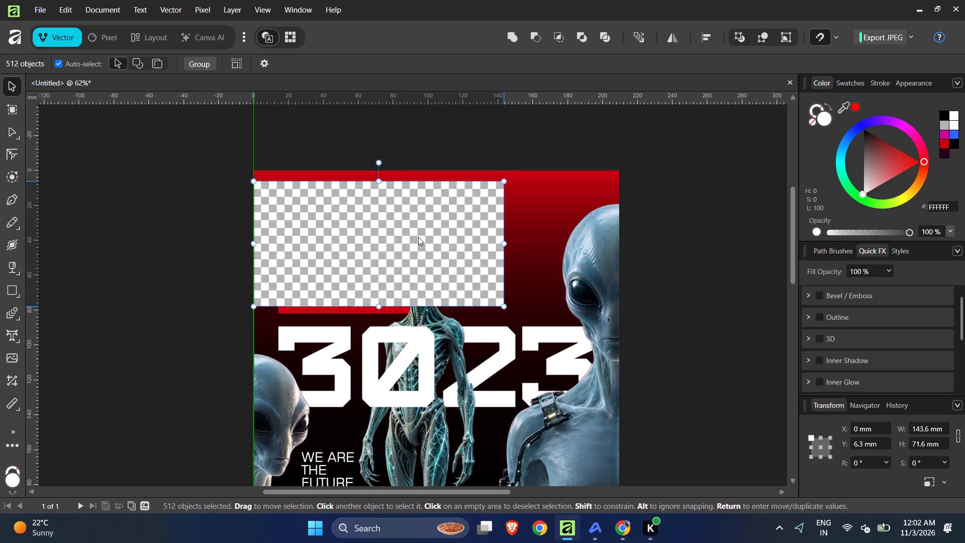
drag(418, 237, 418, 226)
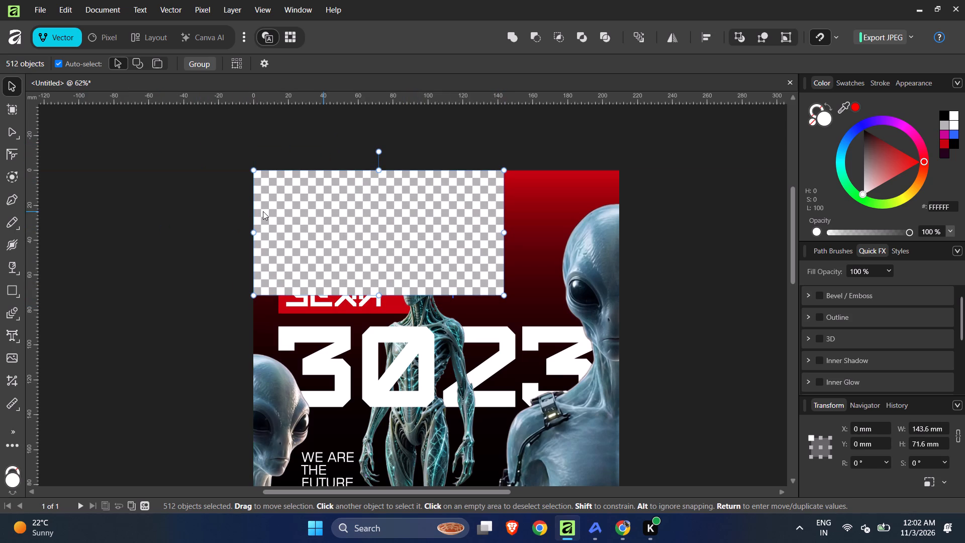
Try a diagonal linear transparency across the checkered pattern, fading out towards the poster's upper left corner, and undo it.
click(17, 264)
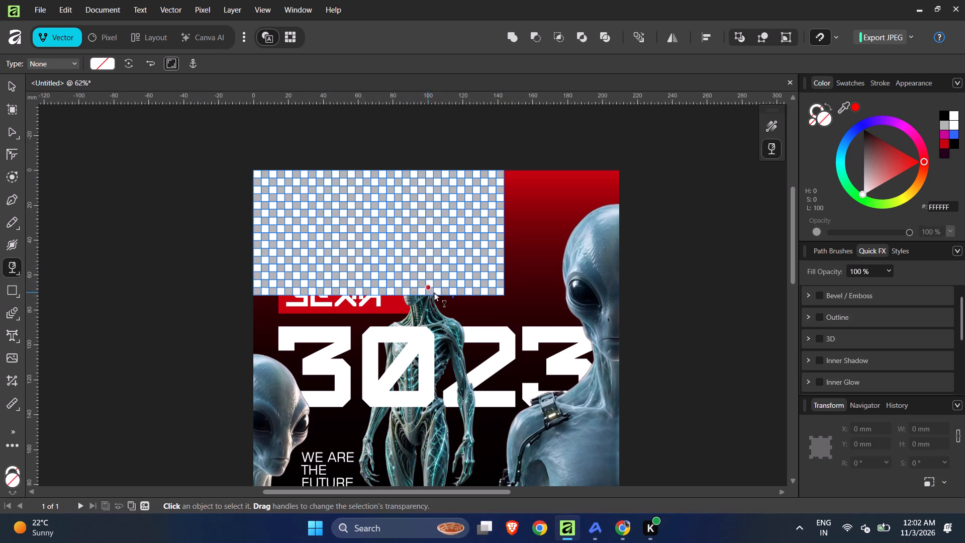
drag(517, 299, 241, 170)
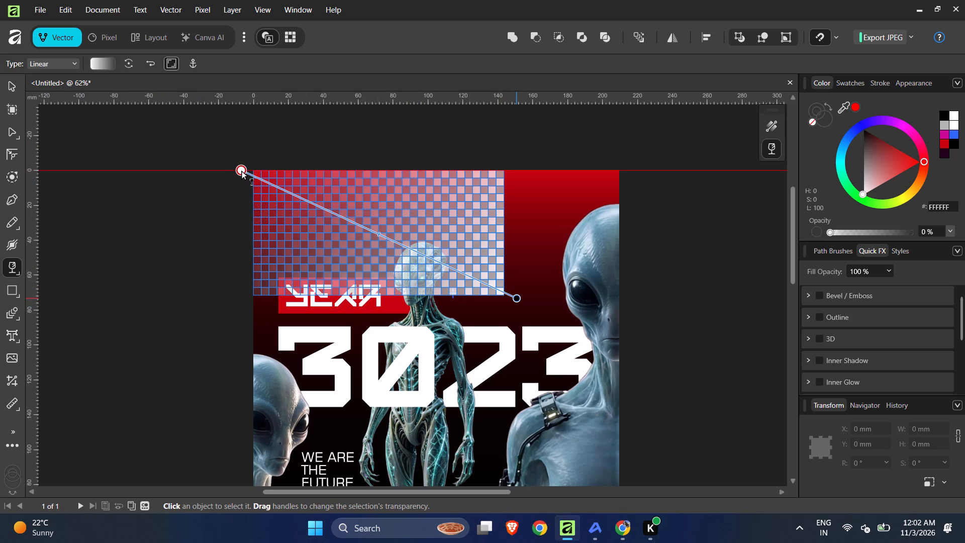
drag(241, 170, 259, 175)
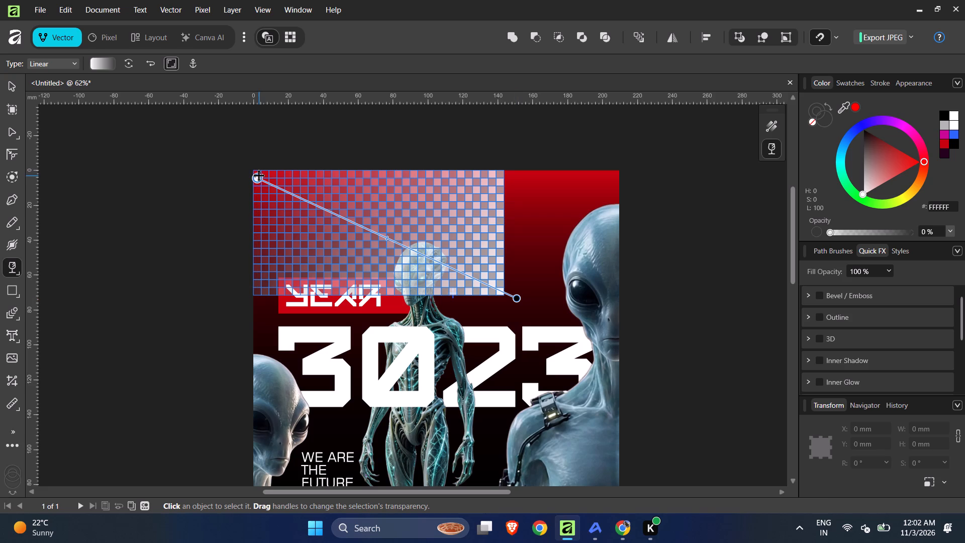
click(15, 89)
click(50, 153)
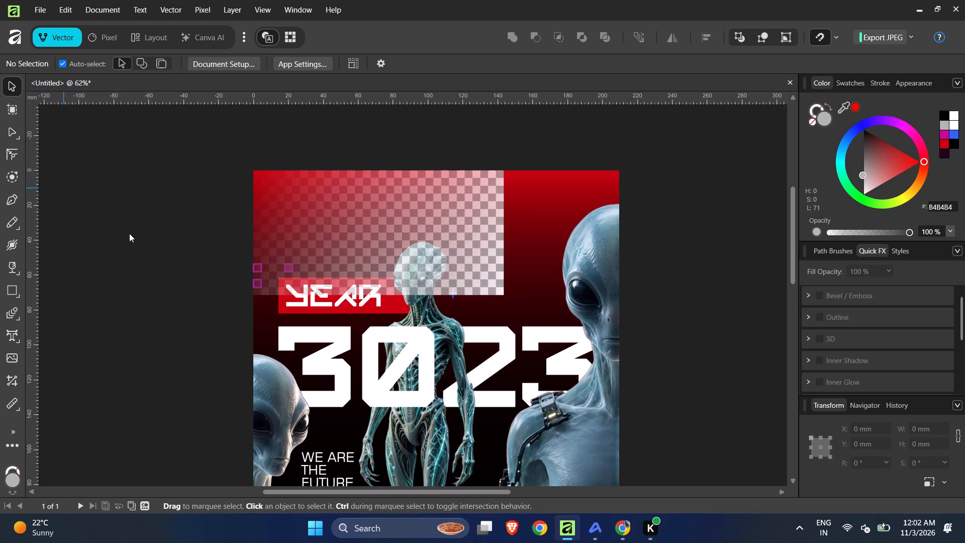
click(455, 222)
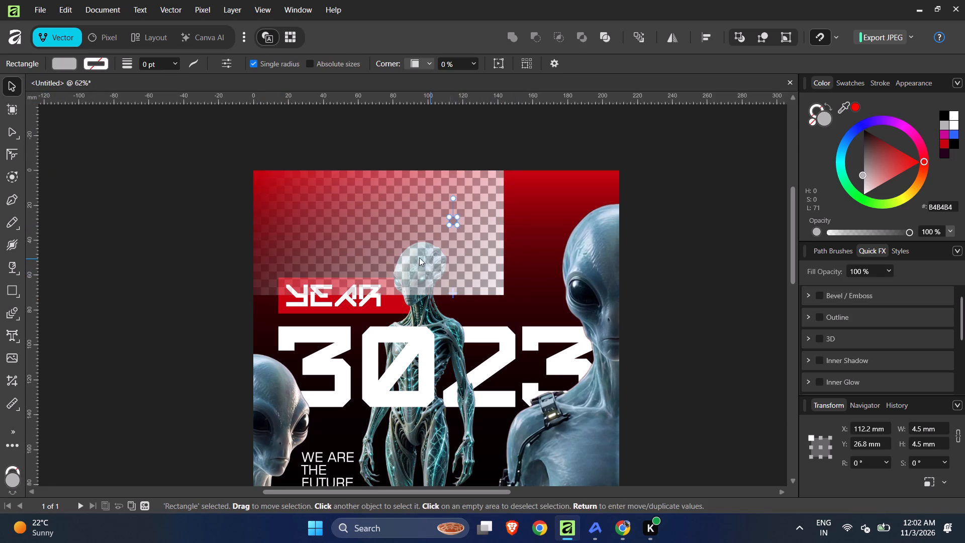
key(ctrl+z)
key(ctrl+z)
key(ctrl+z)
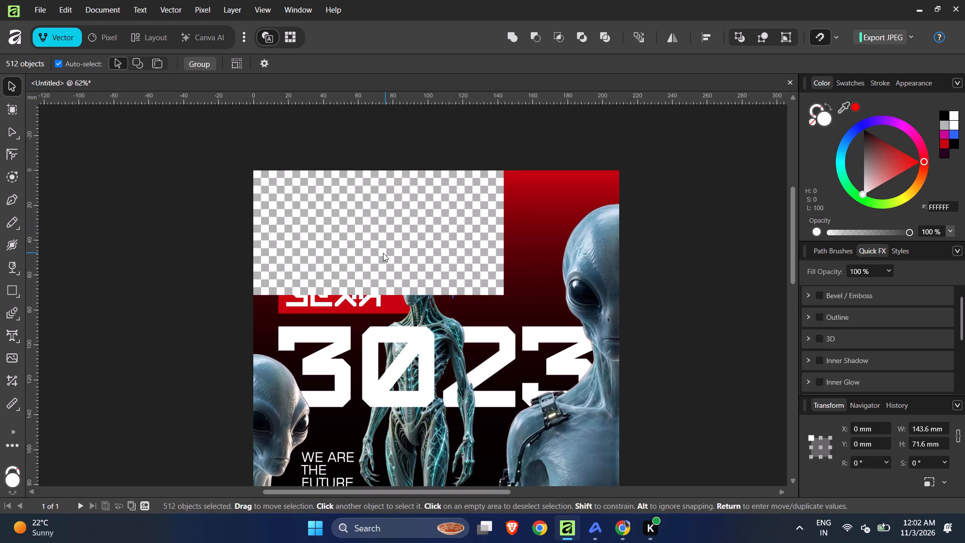
Enlarge the checkered pattern proportionally from its lower right corner to the full poster width, about 210 × 104.7 mm.
drag(505, 293, 514, 299)
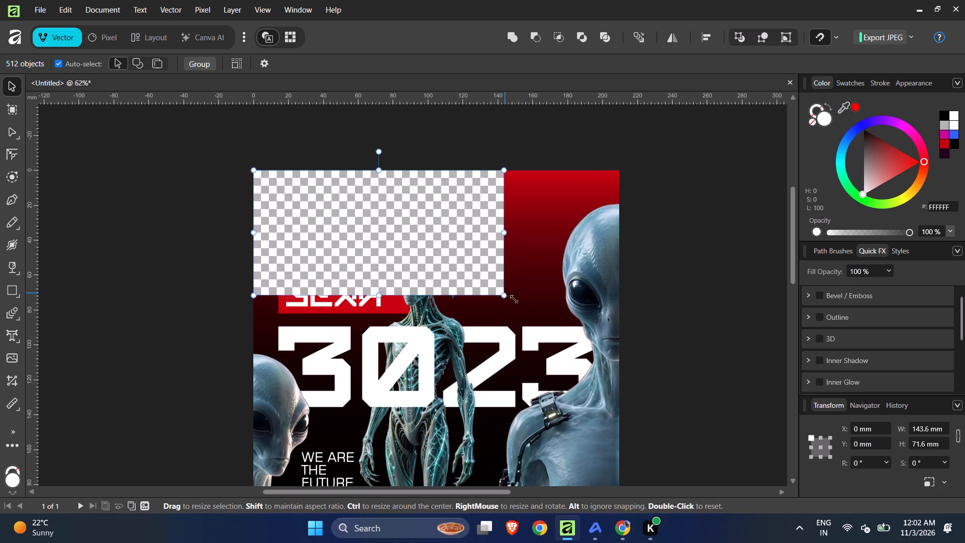
drag(514, 299, 611, 375)
key(ctrl+z)
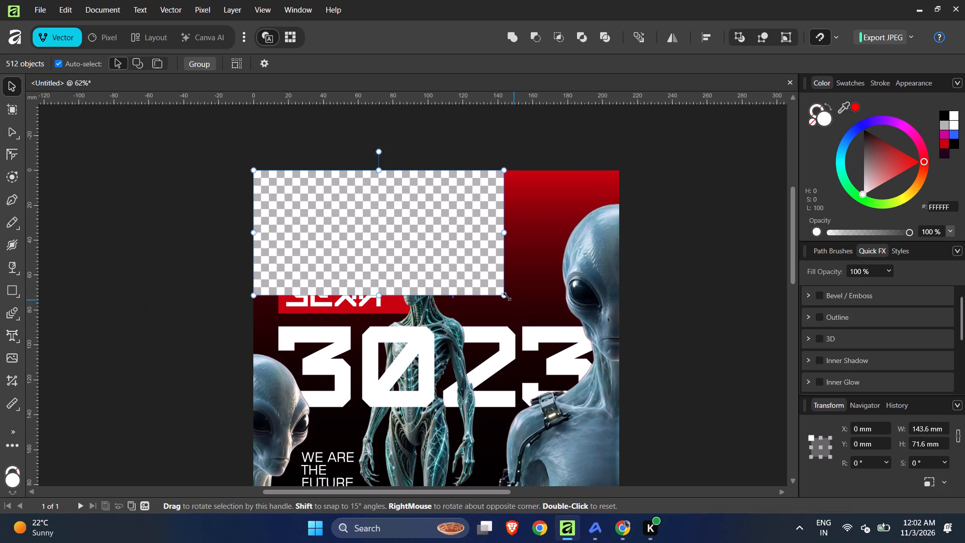
shift+drag(503, 295, 605, 381)
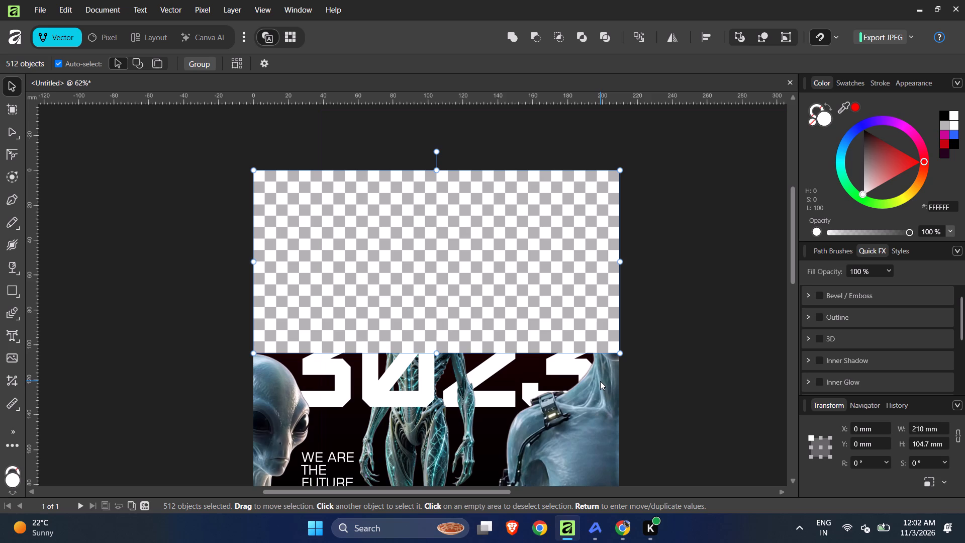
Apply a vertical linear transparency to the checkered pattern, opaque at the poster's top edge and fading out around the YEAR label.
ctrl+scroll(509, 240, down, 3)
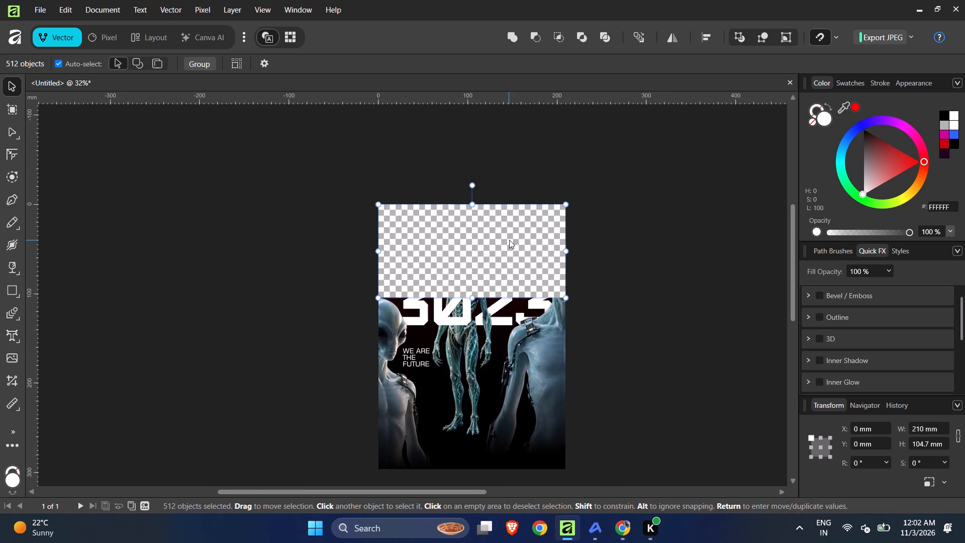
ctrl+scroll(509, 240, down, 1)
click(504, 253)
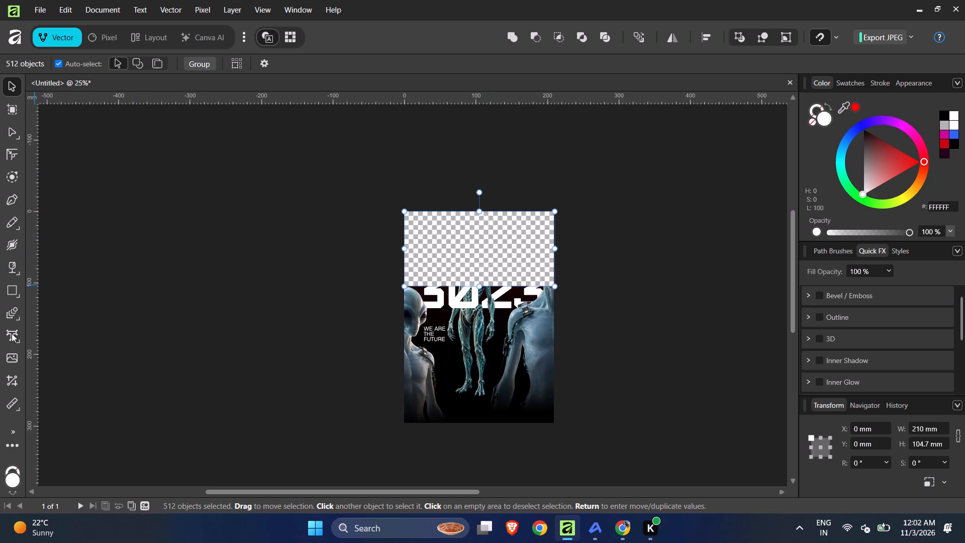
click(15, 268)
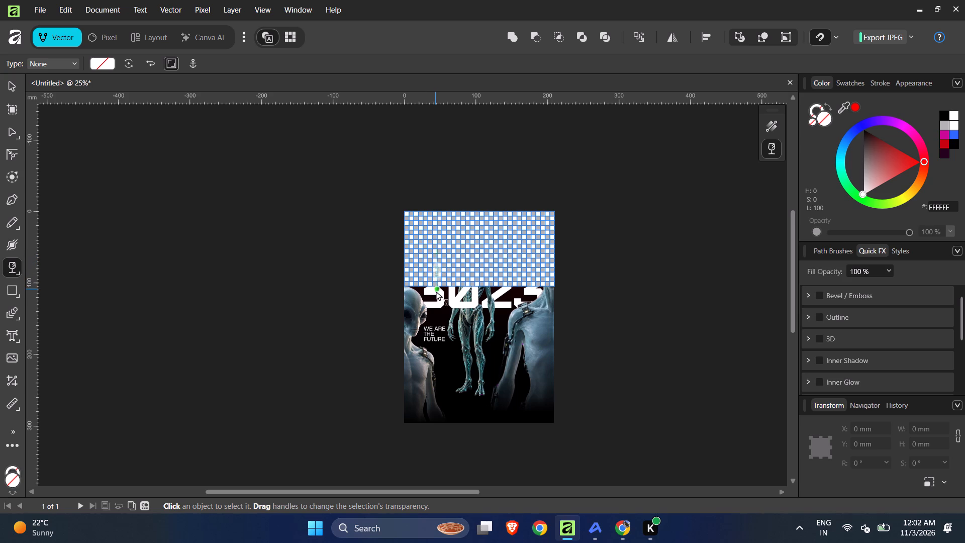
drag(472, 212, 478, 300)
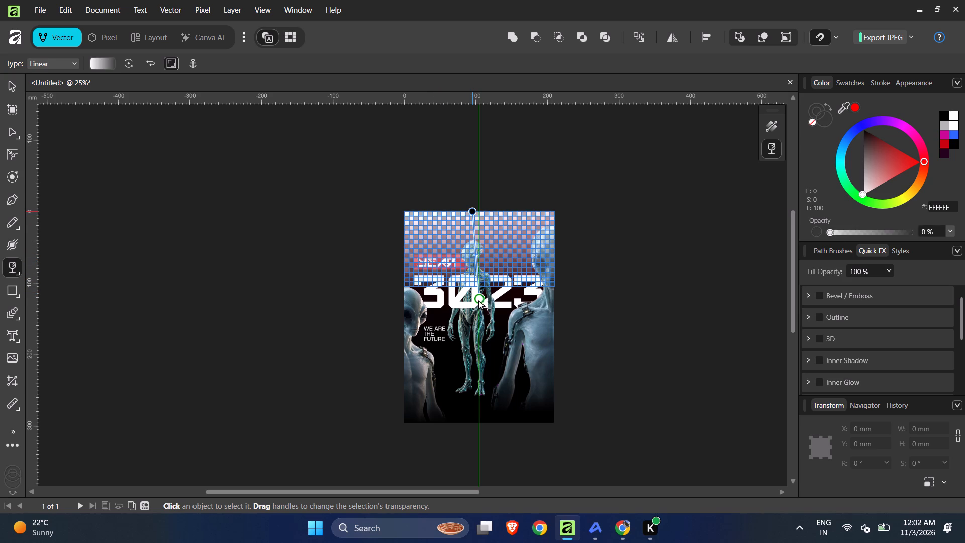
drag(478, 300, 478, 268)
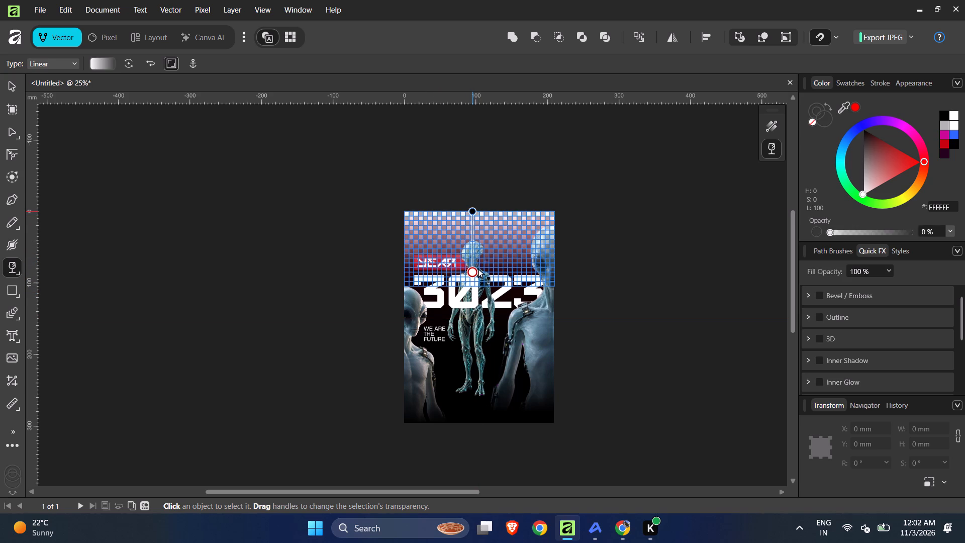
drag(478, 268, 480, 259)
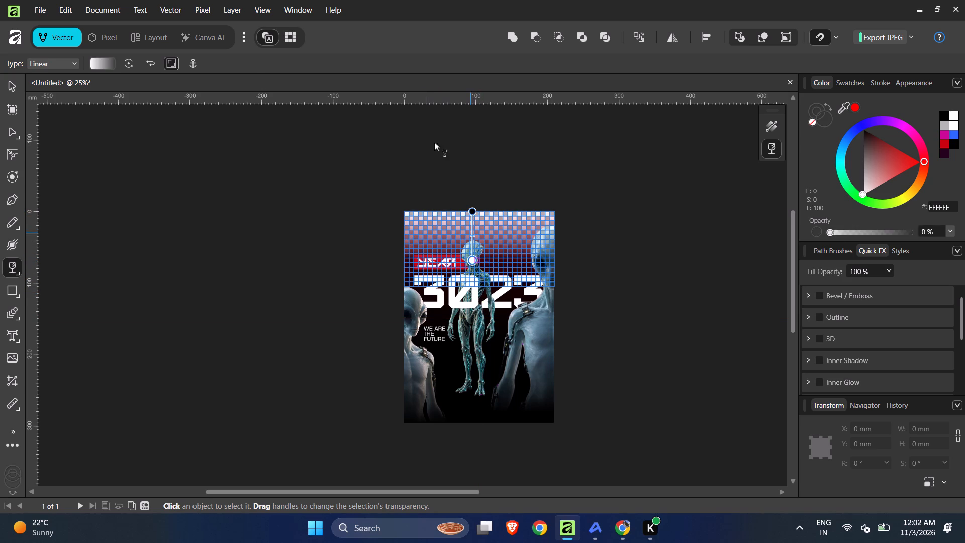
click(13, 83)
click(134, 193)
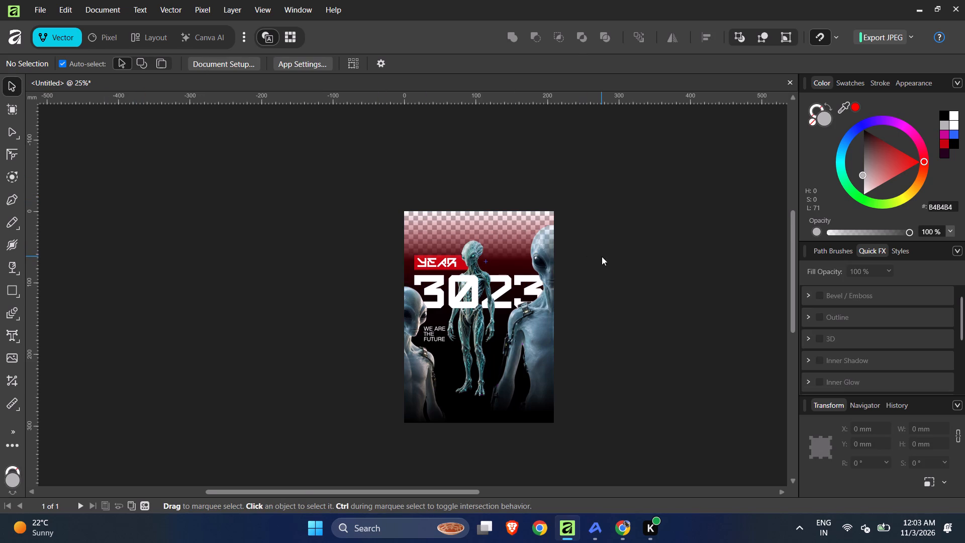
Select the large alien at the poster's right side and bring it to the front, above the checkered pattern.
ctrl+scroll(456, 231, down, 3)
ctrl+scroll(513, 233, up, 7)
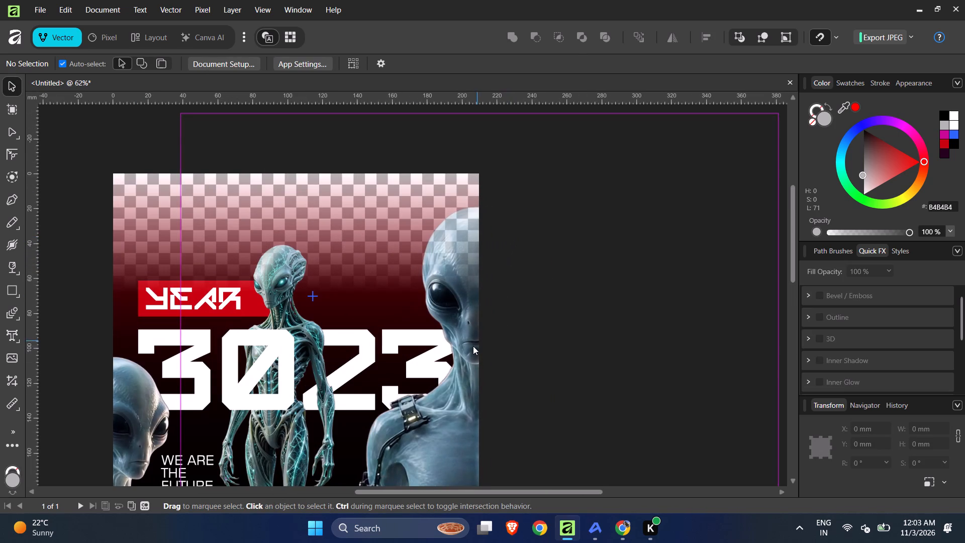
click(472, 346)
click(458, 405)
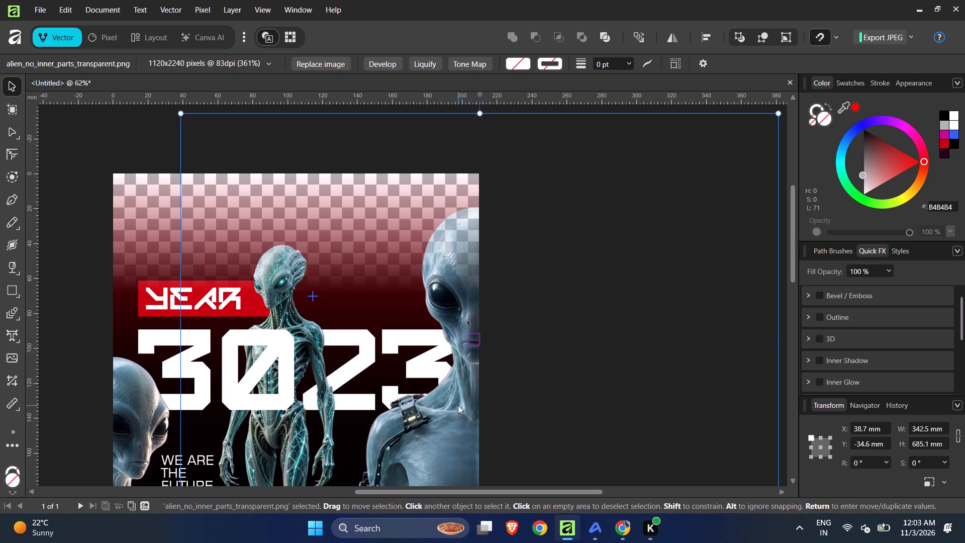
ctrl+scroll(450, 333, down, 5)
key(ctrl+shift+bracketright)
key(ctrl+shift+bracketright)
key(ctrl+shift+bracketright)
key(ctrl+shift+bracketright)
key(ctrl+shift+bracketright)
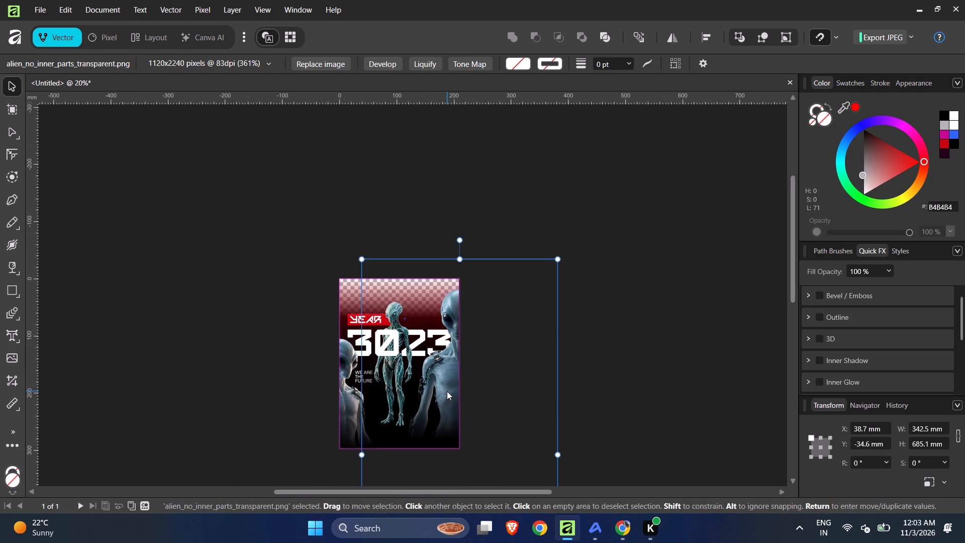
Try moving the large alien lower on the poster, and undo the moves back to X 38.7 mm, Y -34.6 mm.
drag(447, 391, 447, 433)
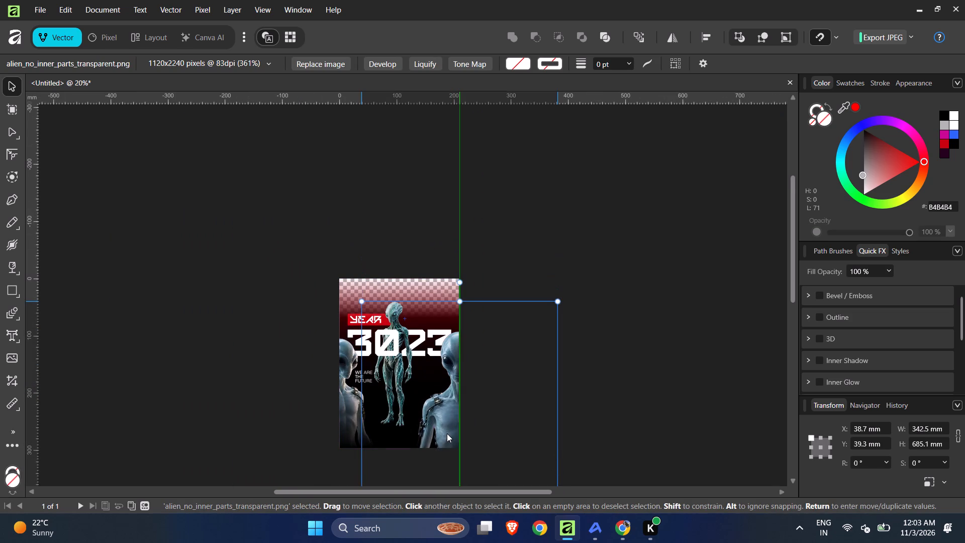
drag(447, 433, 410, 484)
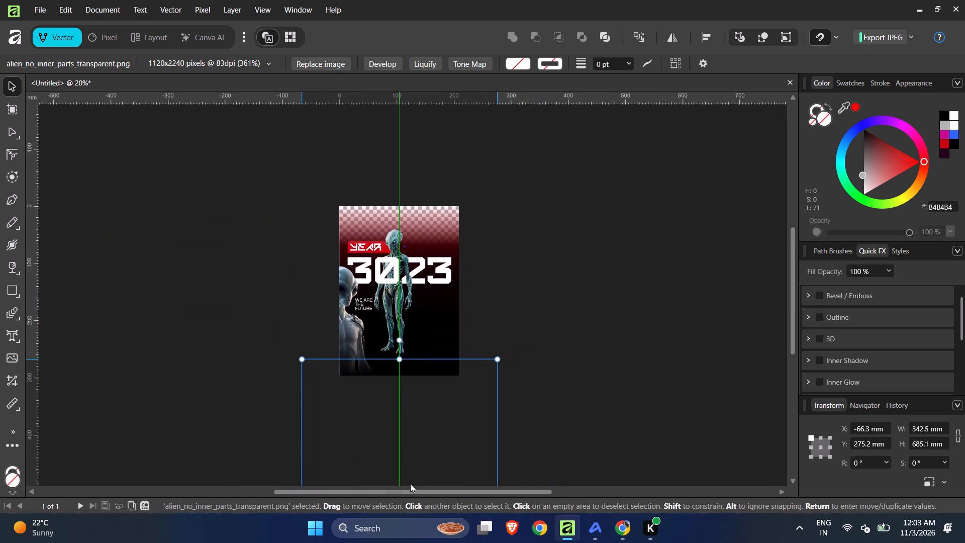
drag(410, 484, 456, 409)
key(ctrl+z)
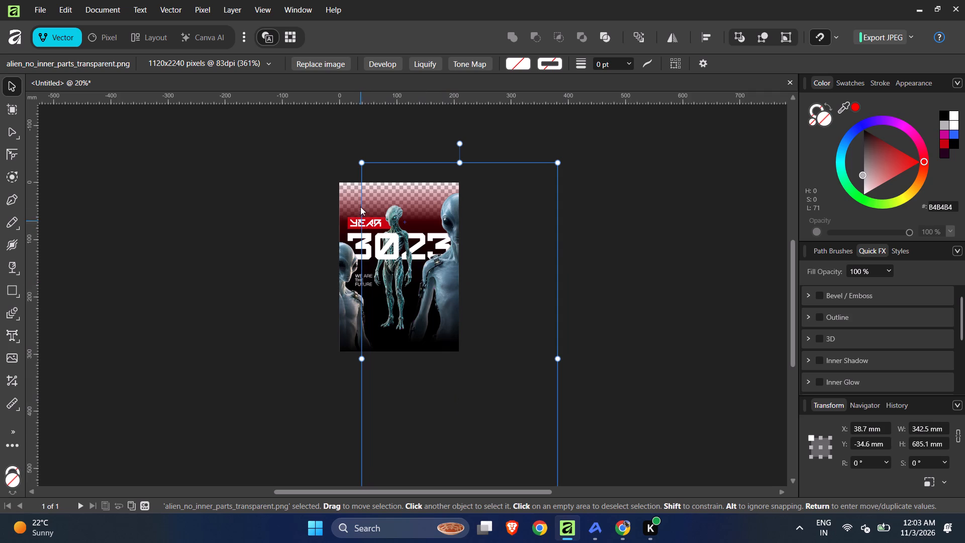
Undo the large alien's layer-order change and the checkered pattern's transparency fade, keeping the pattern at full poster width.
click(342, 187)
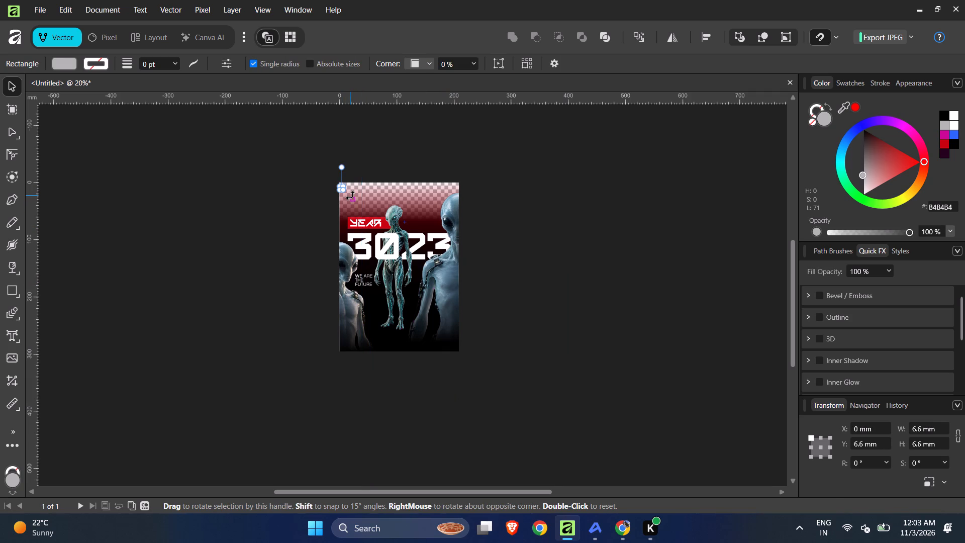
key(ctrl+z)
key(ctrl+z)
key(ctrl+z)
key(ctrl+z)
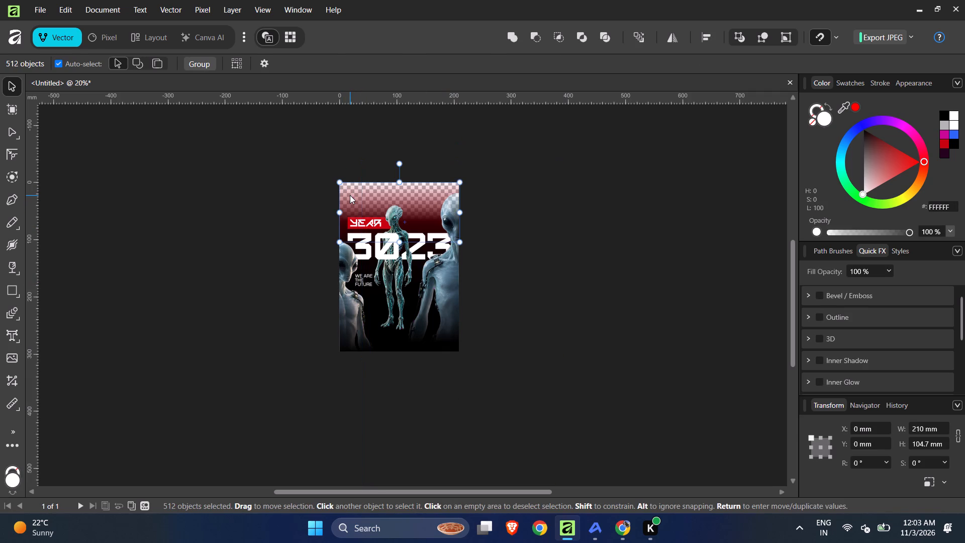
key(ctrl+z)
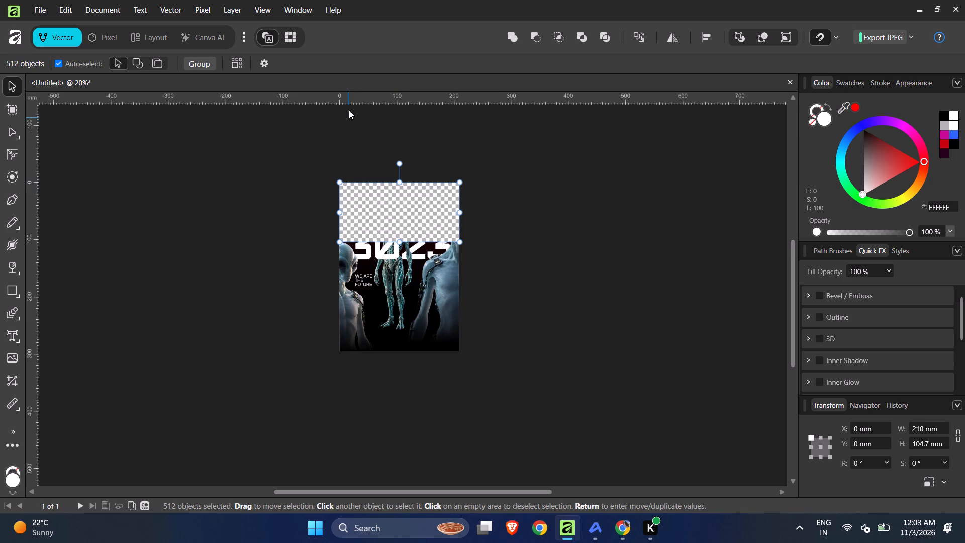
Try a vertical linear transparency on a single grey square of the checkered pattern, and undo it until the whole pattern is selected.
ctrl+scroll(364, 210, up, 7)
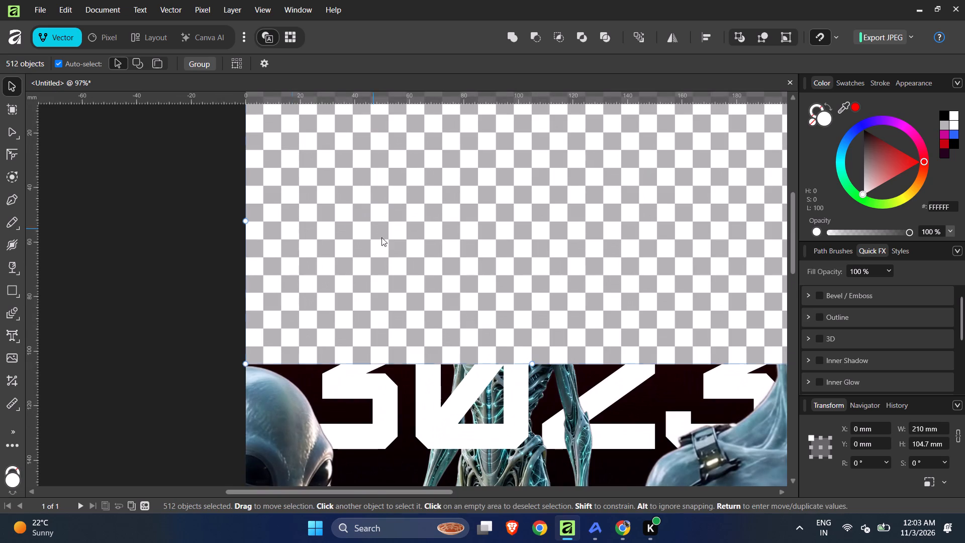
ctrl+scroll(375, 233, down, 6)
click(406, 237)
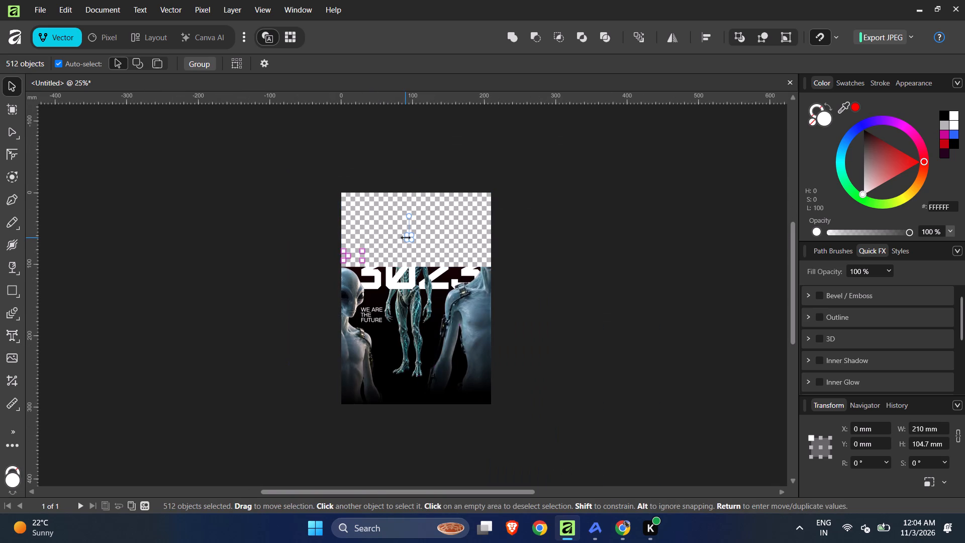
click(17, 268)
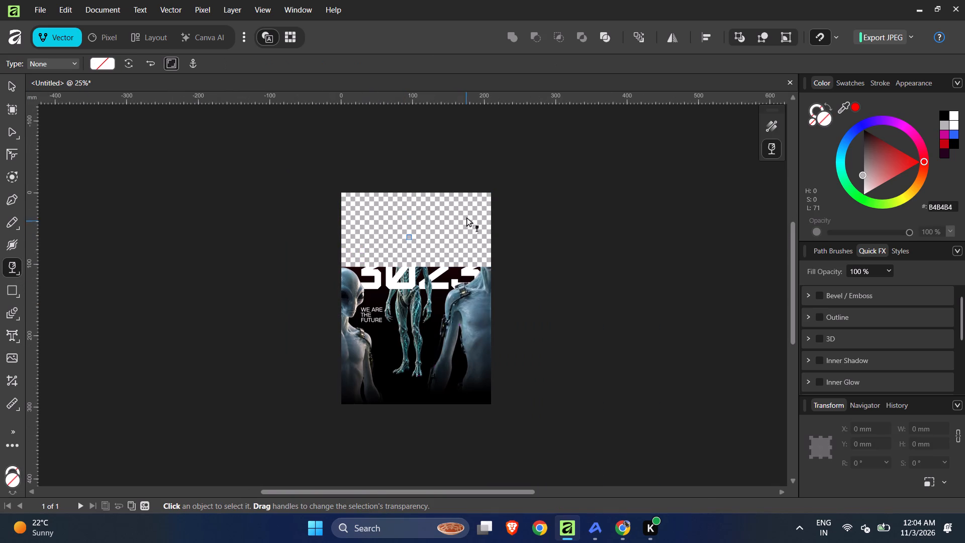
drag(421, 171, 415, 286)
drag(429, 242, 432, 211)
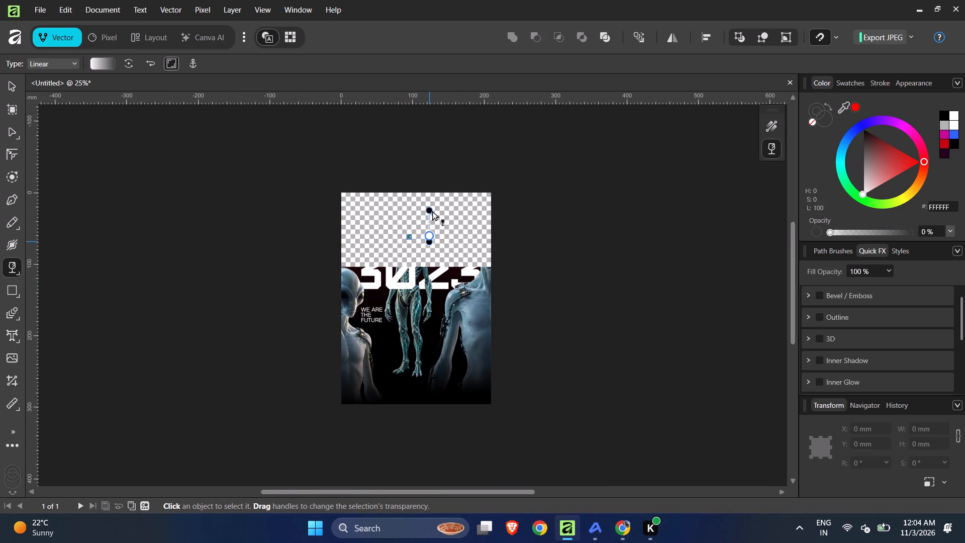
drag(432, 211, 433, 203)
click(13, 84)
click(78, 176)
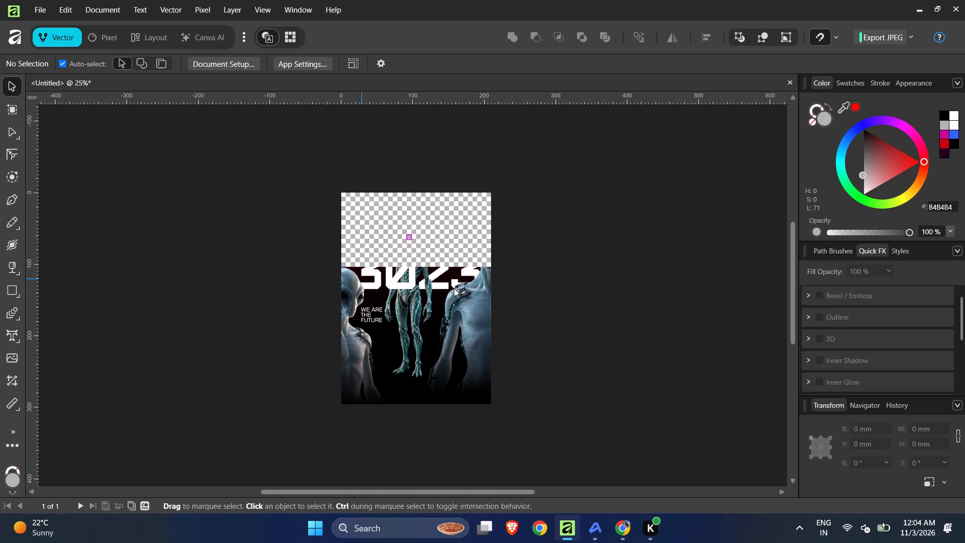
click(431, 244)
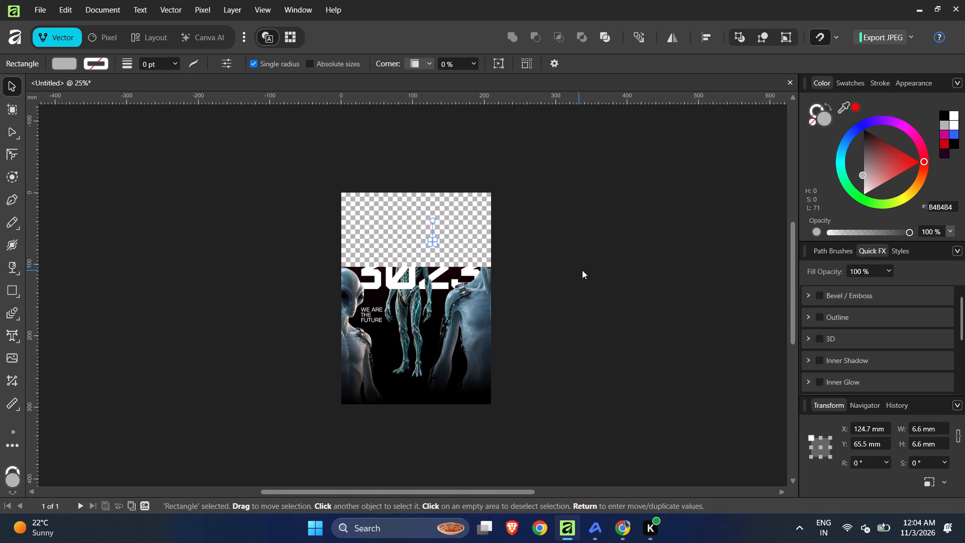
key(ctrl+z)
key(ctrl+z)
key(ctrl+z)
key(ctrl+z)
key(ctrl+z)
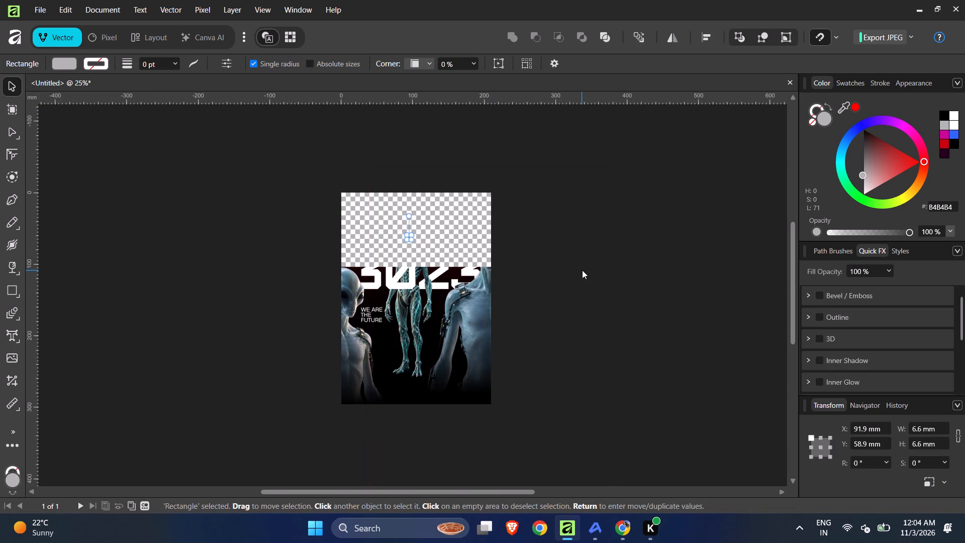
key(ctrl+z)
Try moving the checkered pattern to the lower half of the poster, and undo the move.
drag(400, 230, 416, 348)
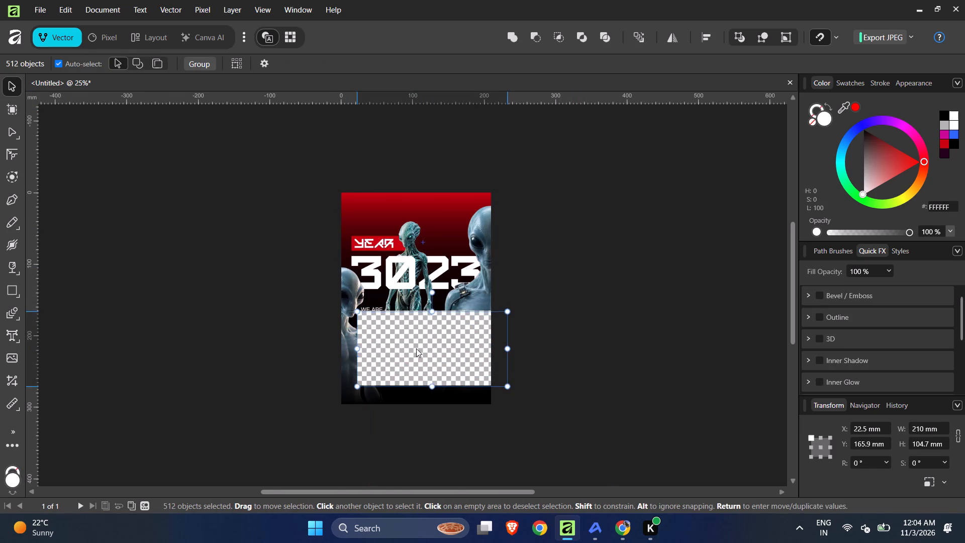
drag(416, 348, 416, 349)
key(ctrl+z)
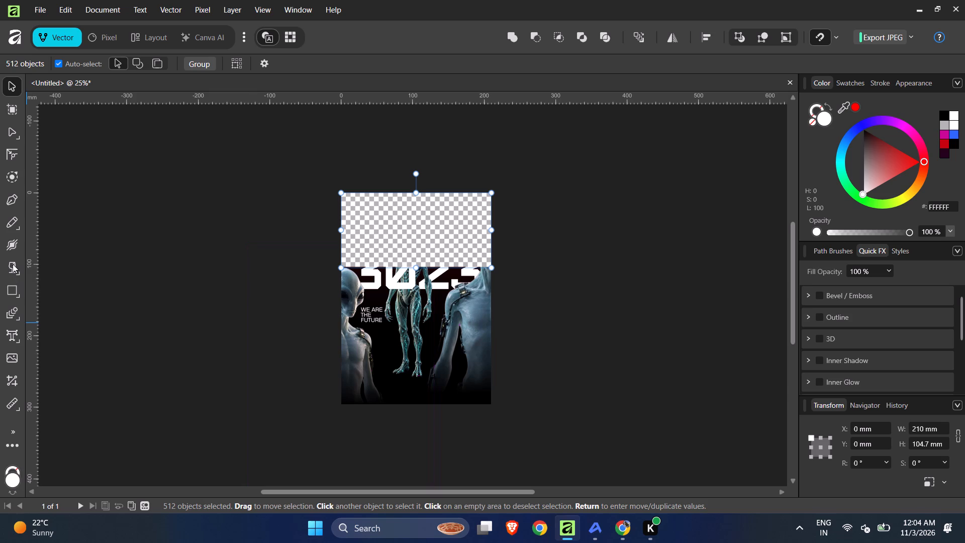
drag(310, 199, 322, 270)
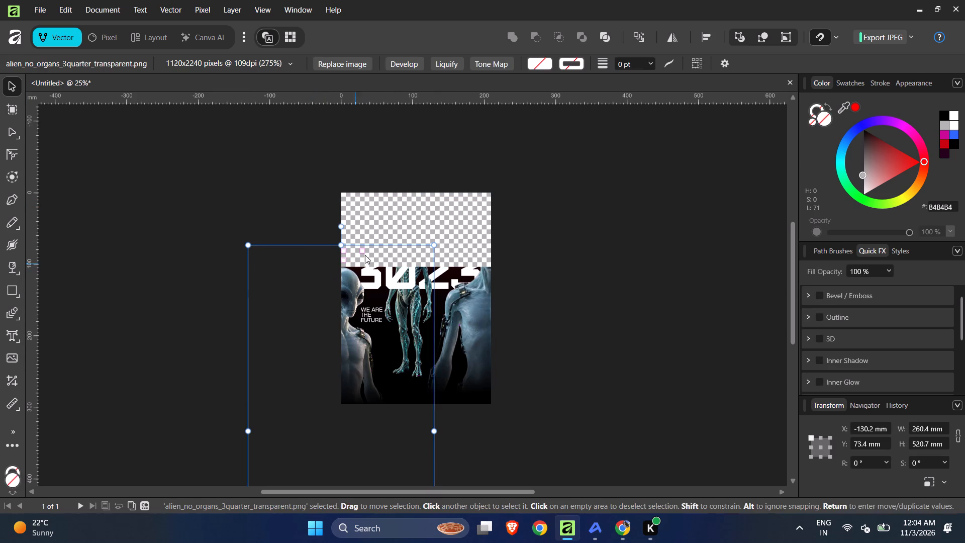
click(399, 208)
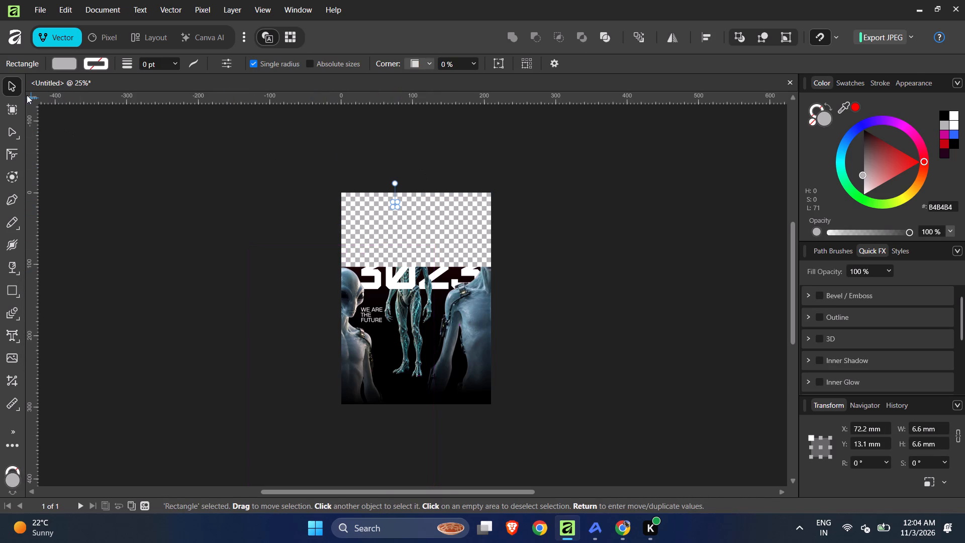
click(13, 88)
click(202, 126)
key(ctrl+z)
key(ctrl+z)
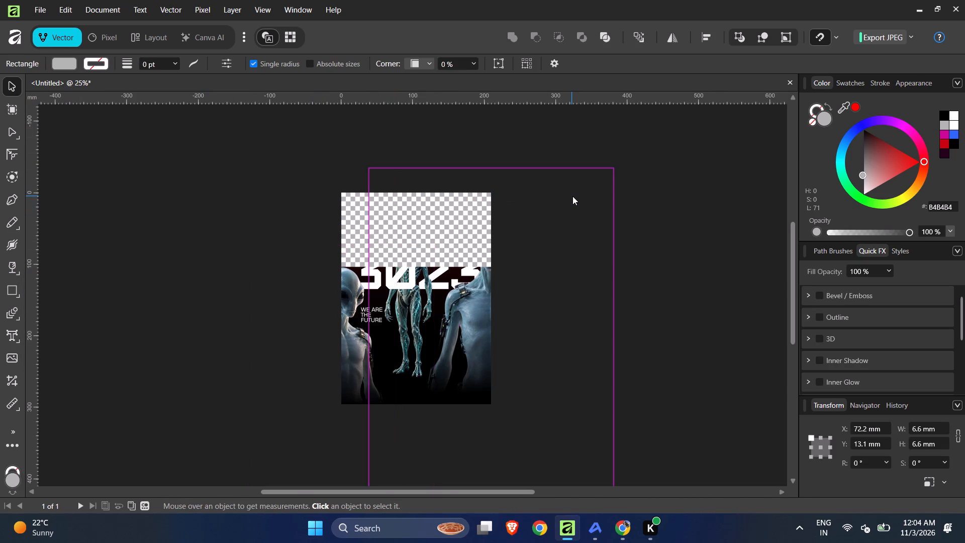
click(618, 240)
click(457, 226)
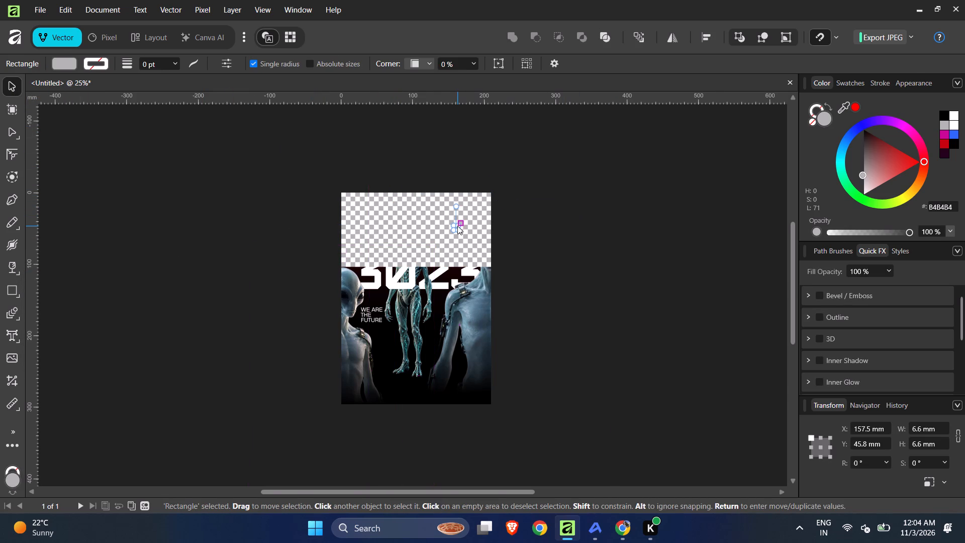
Undo the checkered pattern's enlargement to full poster width and delete the whole pattern from the poster.
key(ctrl+z)
key(ctrl+z)
key(ctrl+z)
key(ctrl+z)
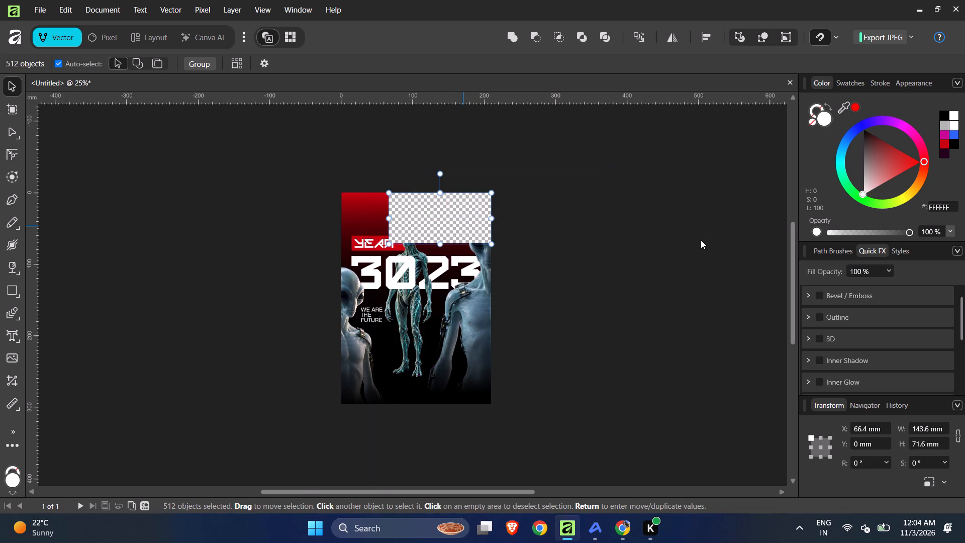
key(Delete)
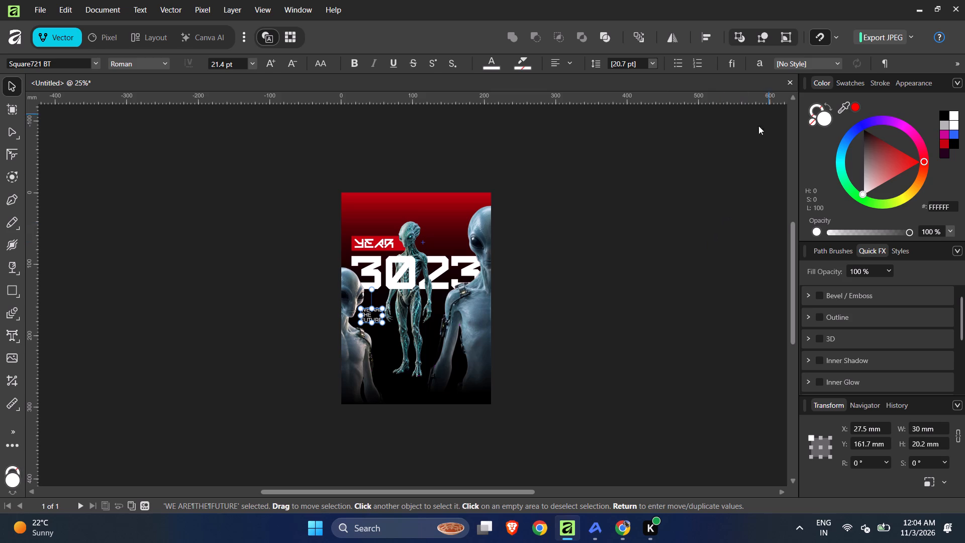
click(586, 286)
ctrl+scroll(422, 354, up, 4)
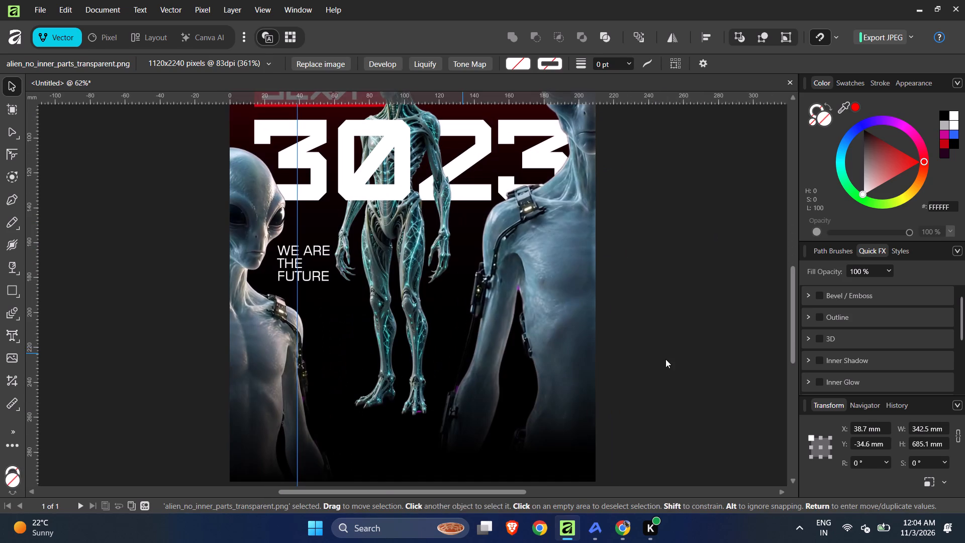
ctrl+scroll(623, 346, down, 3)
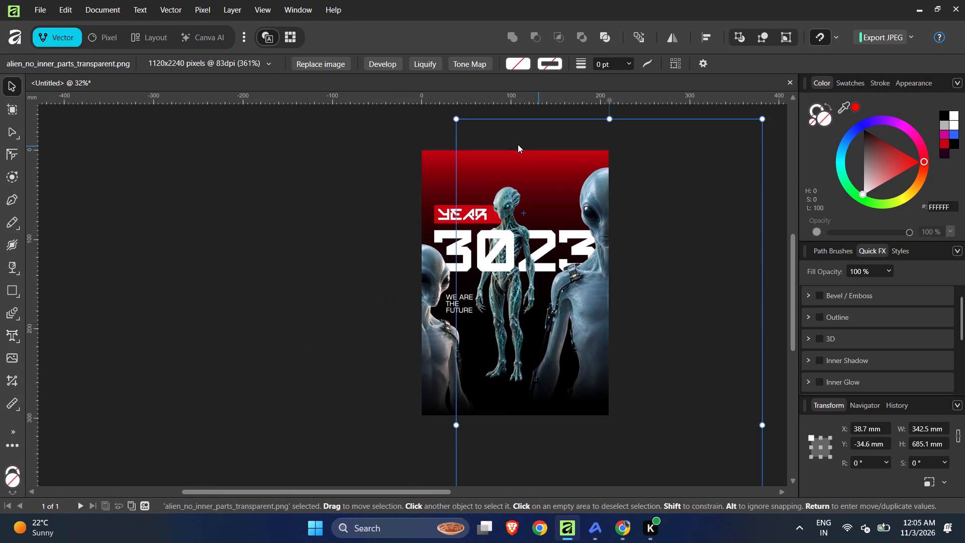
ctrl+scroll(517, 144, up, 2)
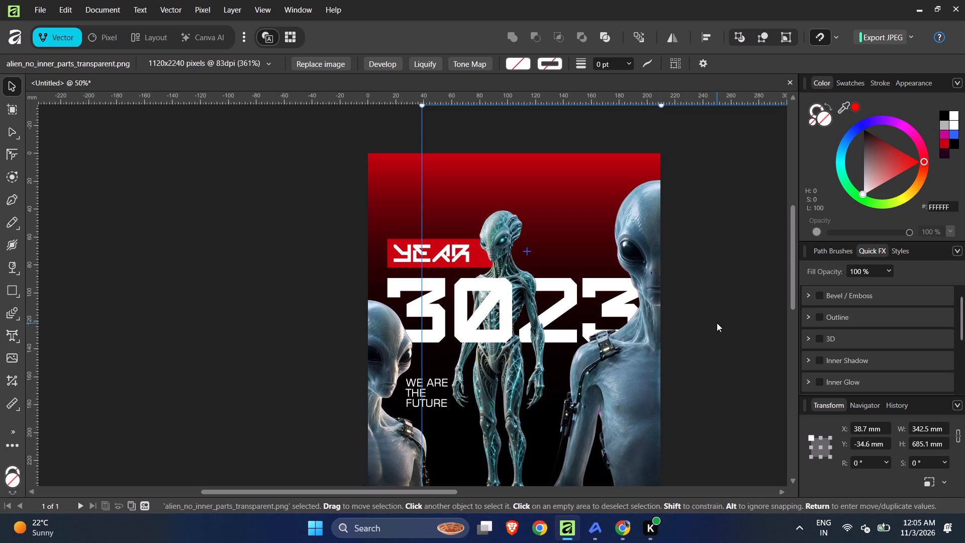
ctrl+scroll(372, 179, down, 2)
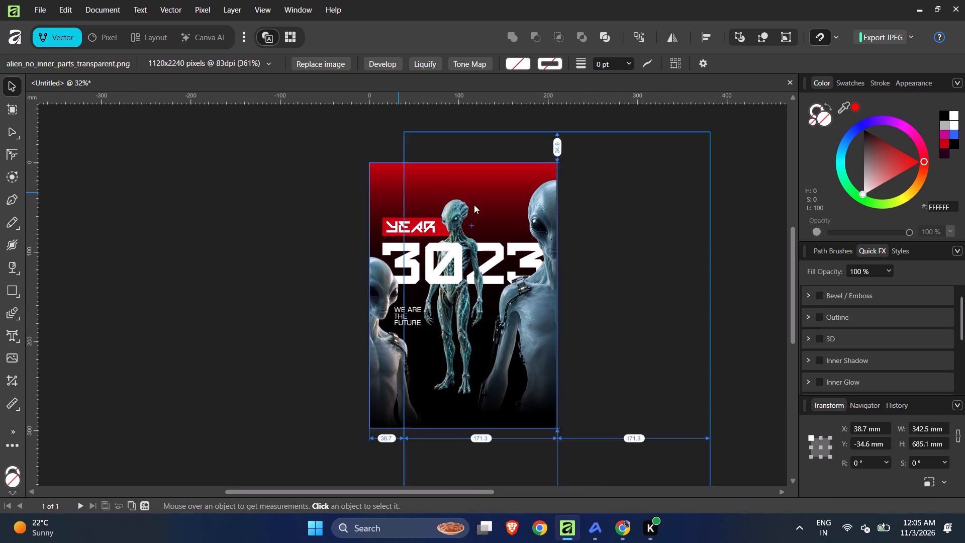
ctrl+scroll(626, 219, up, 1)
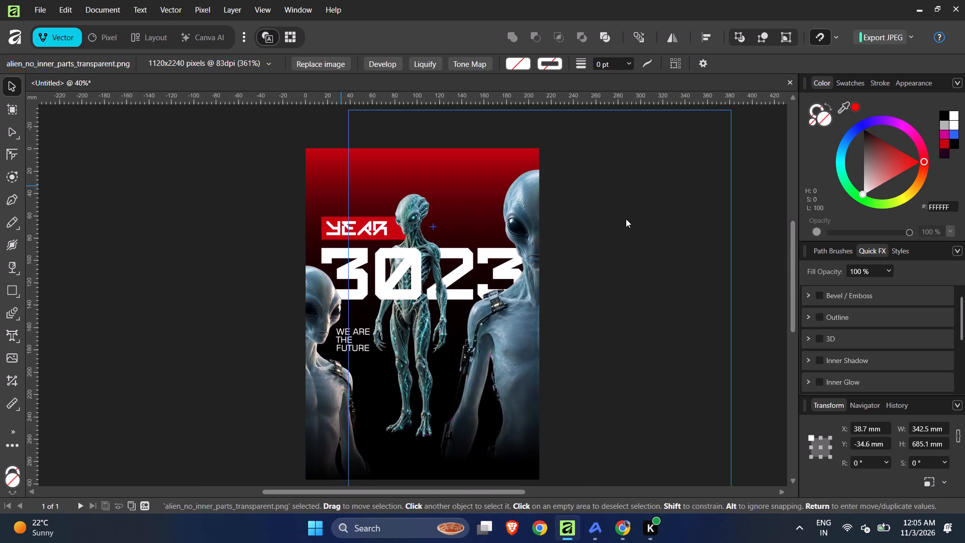
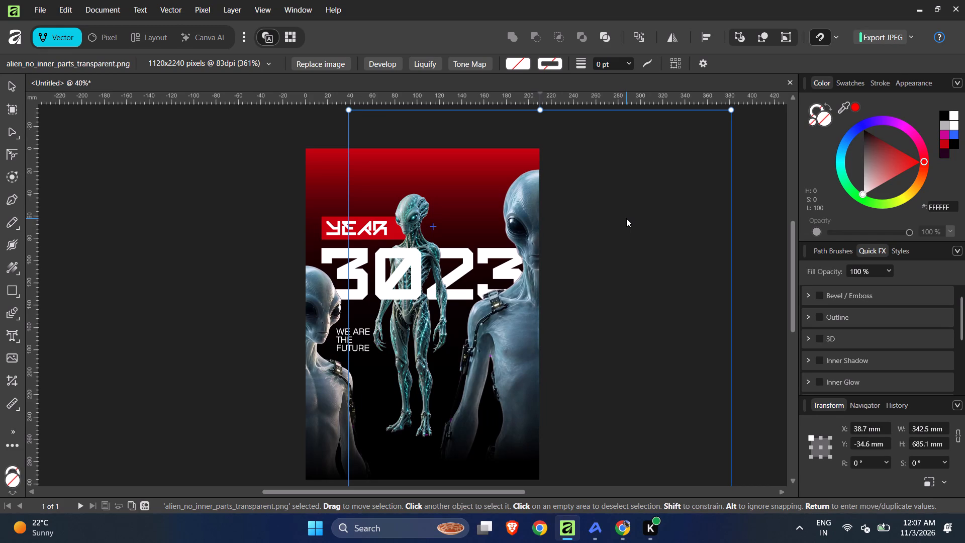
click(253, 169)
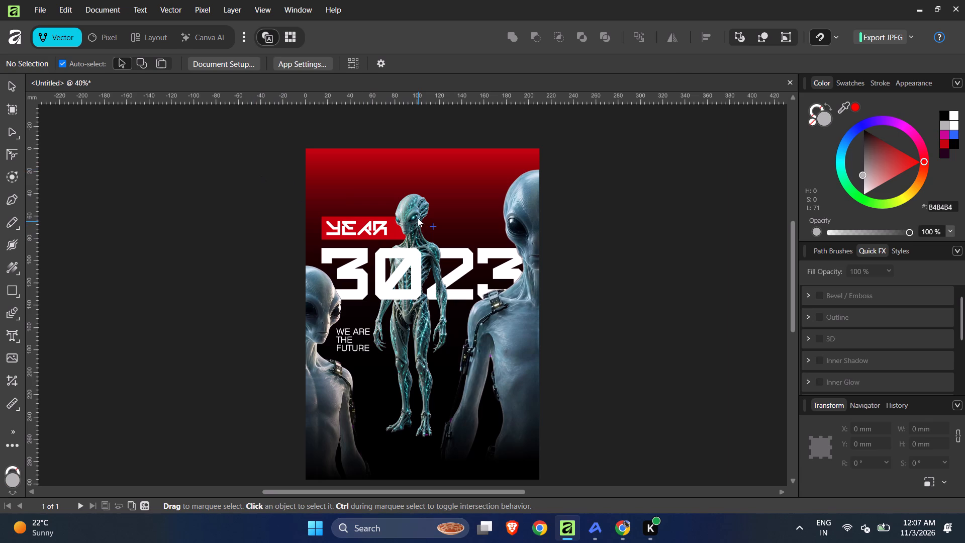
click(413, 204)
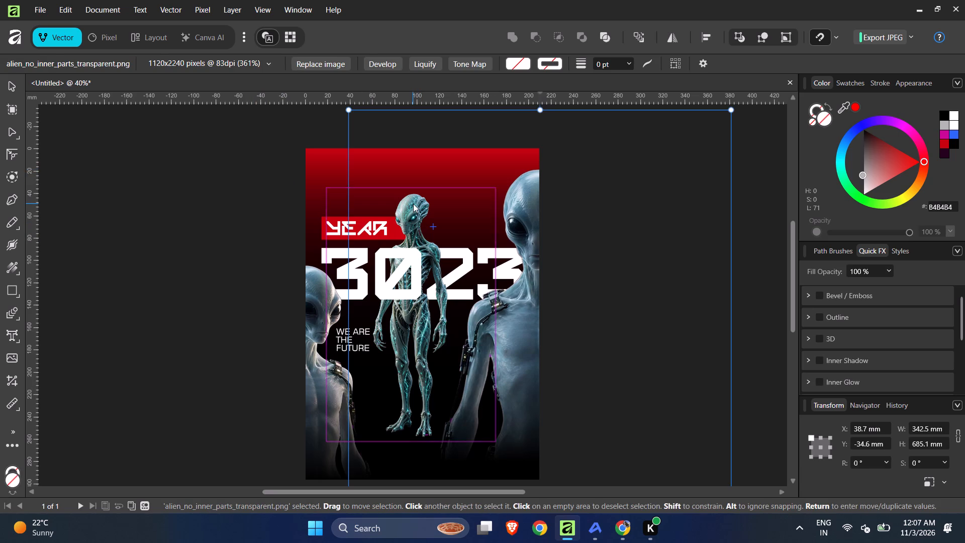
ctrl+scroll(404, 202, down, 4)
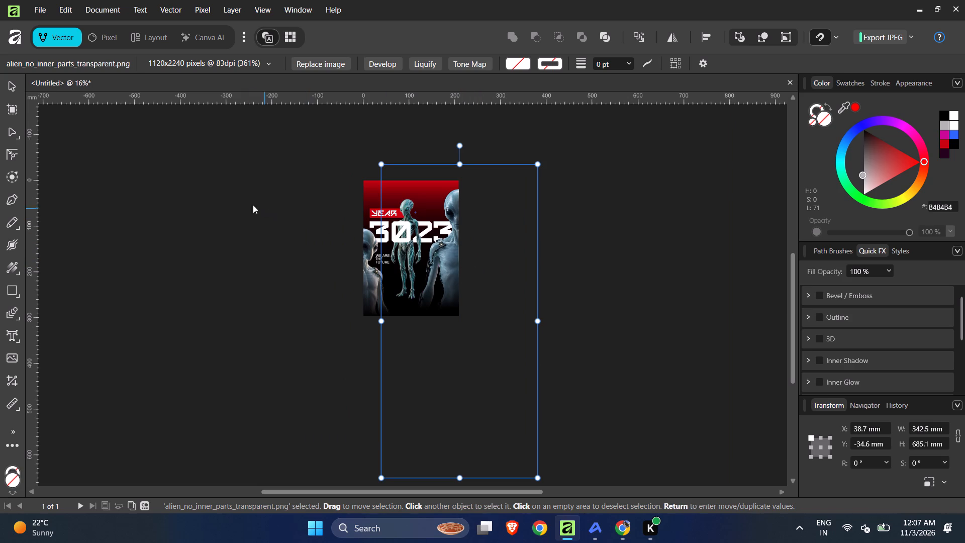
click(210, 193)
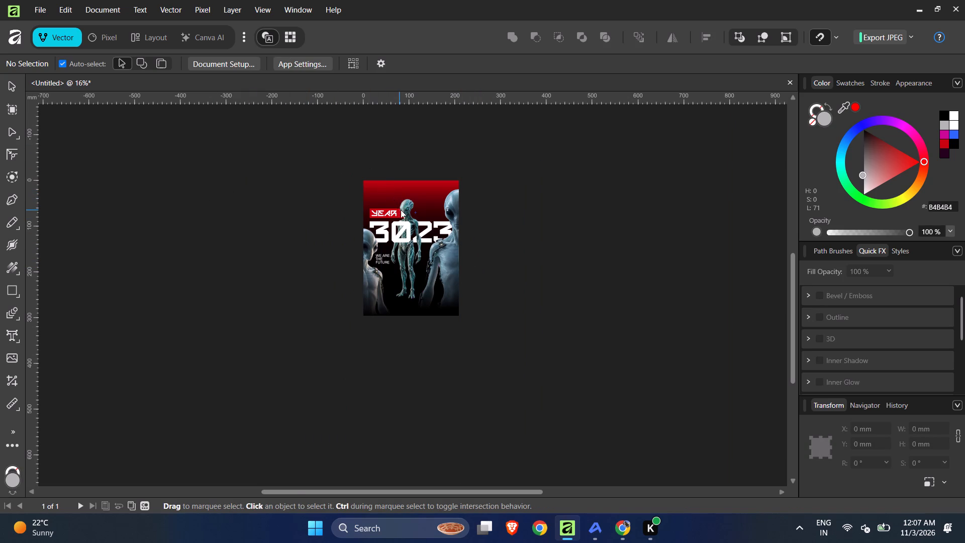
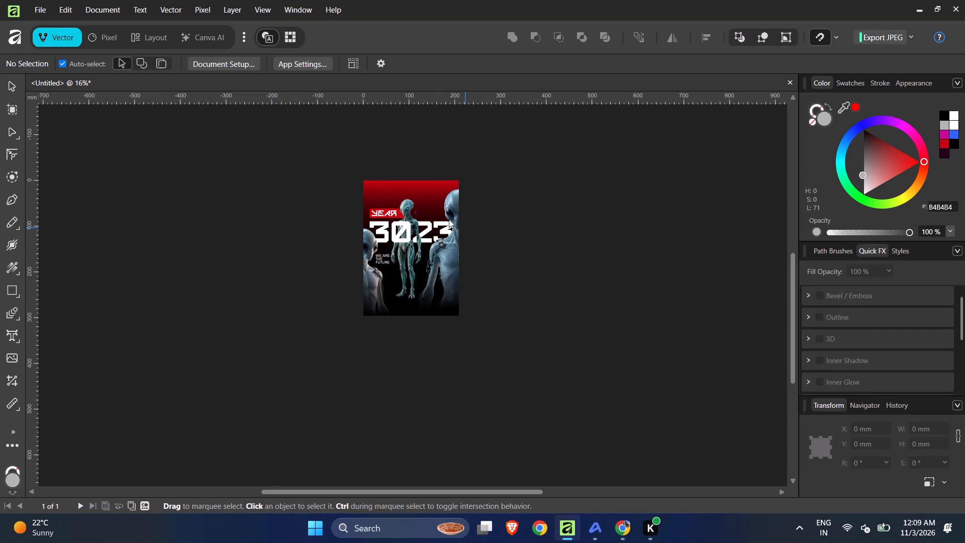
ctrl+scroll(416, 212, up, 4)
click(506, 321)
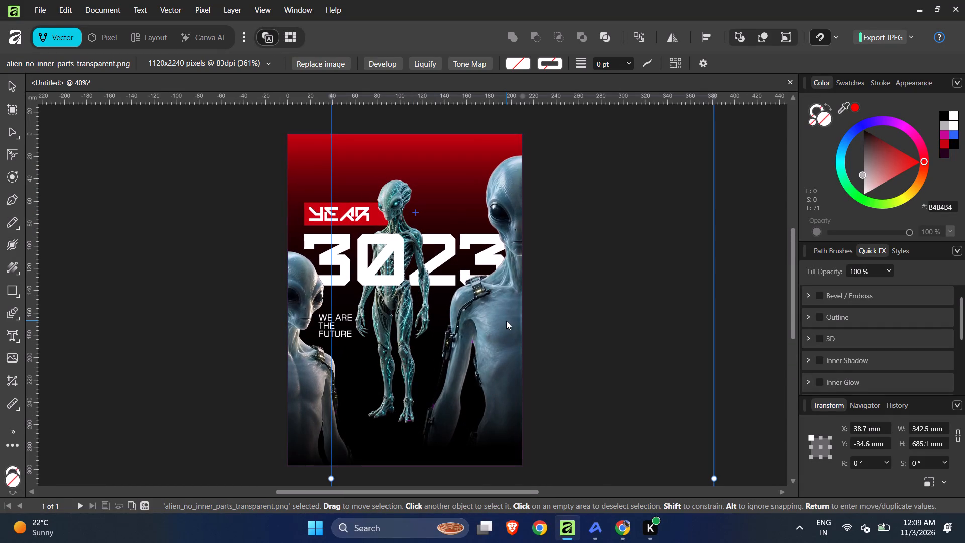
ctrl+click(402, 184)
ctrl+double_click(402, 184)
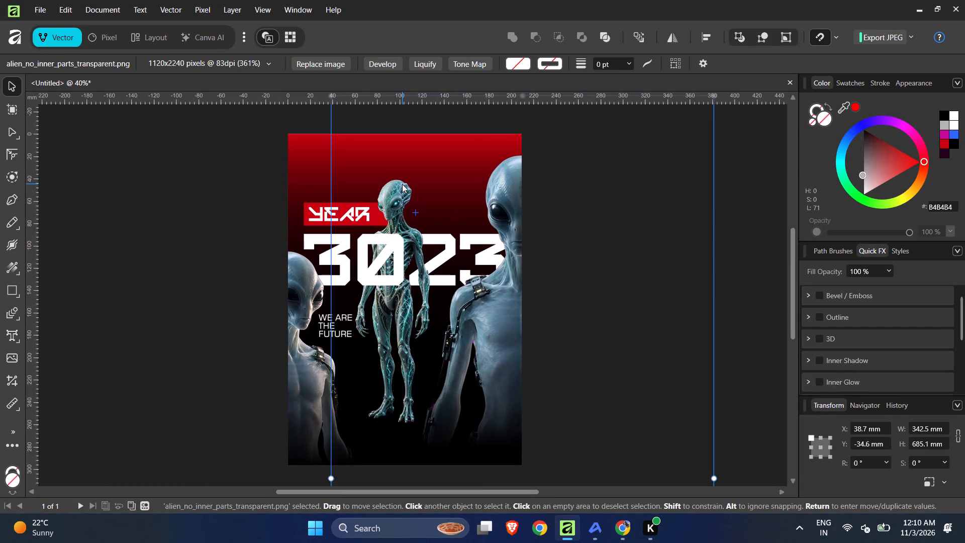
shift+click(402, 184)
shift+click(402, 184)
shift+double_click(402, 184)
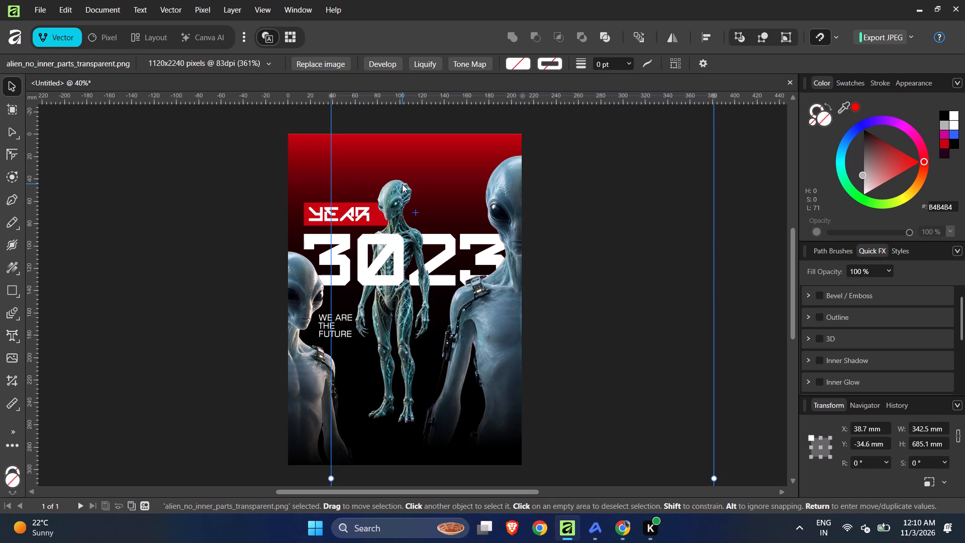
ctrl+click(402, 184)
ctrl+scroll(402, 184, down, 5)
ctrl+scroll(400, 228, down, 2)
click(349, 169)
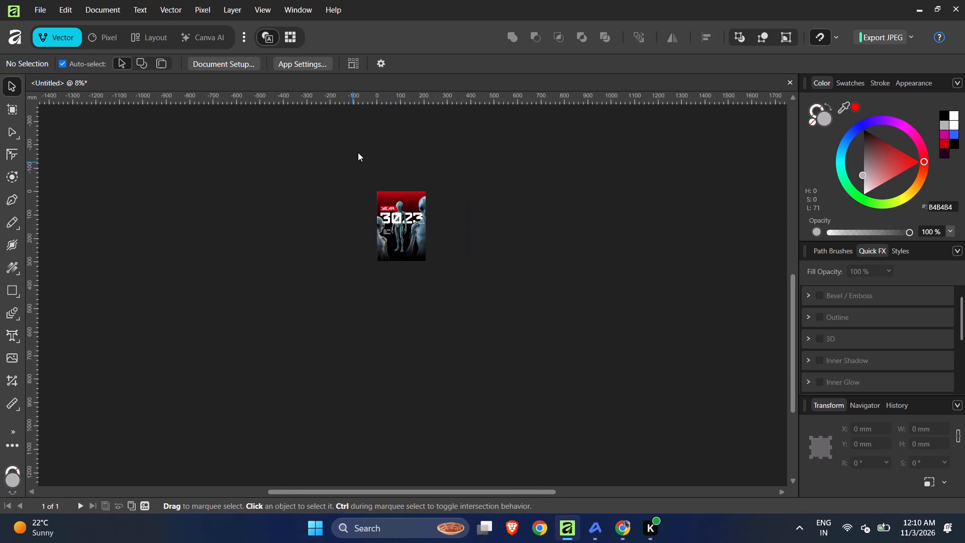
Enlarge the middle biomechanical alien proportionally to about 164 × 247 mm, with its frame starting about 13 mm below the poster's top edge.
drag(359, 150, 404, 204)
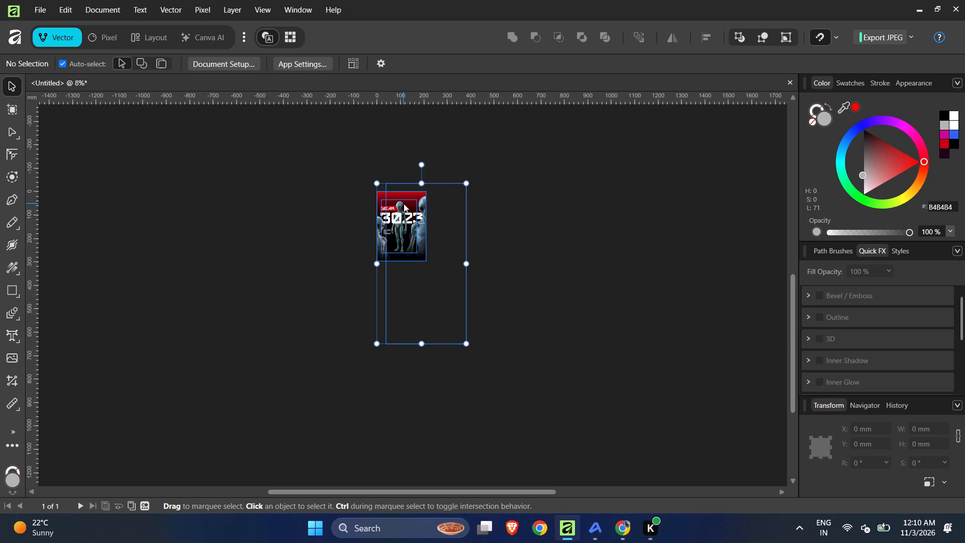
shift+click(424, 207)
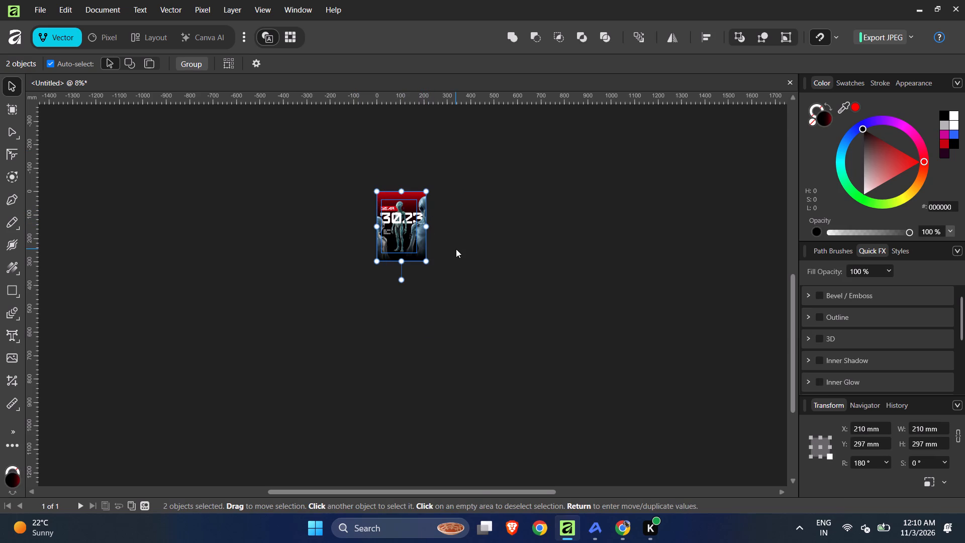
shift+click(411, 194)
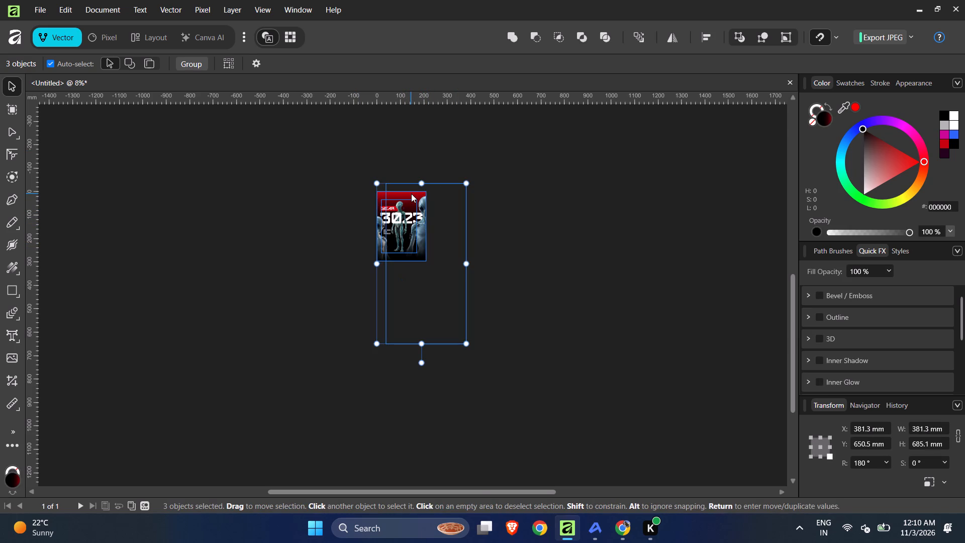
shift+click(411, 194)
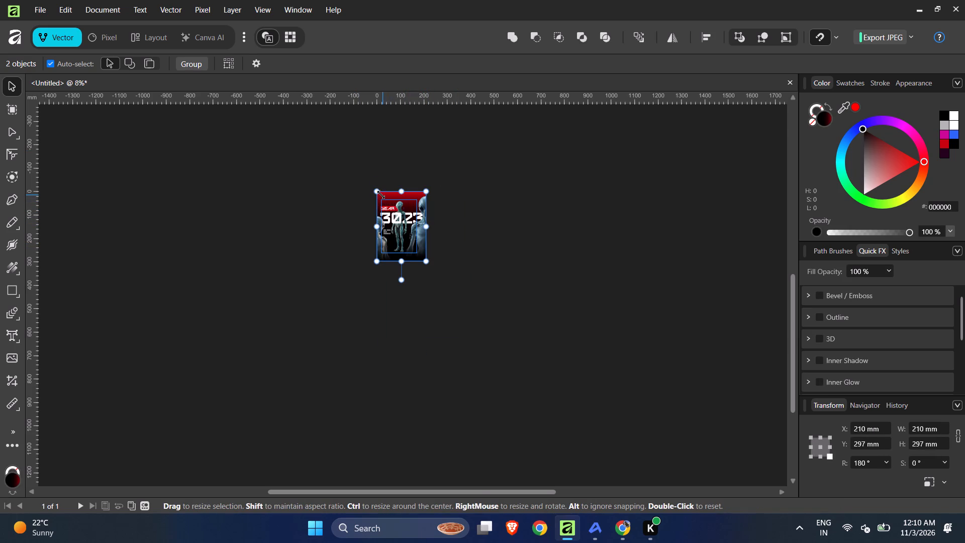
ctrl+scroll(387, 220, down, 2)
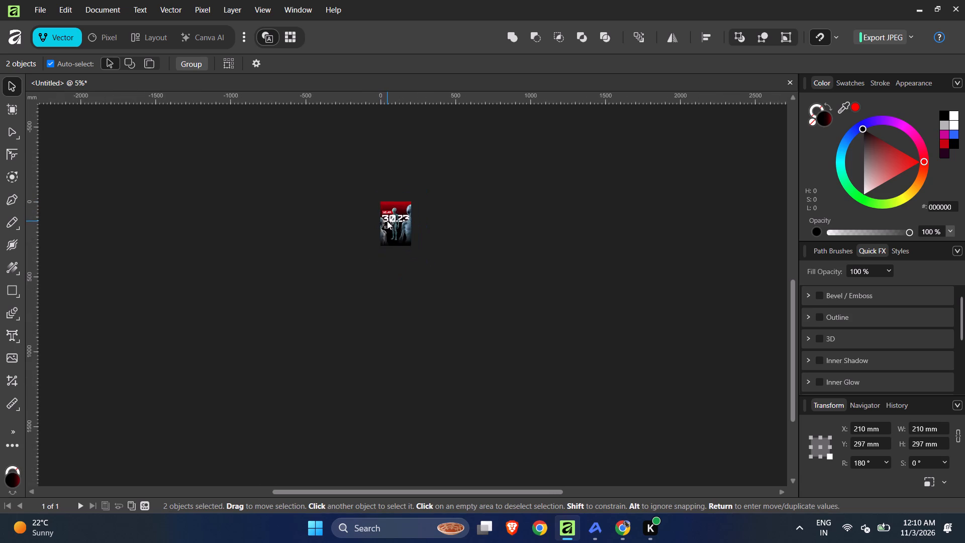
ctrl+scroll(380, 207, up, 10)
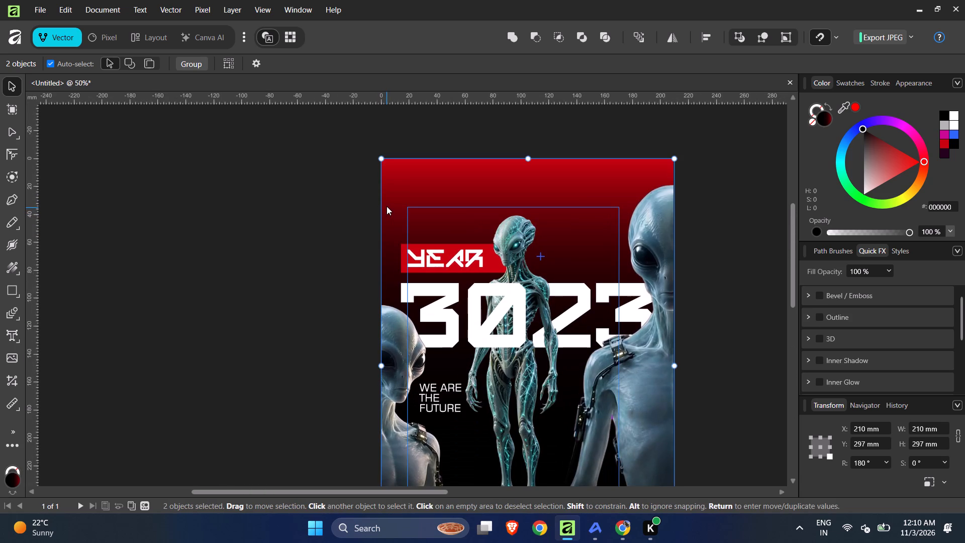
shift+click(387, 206)
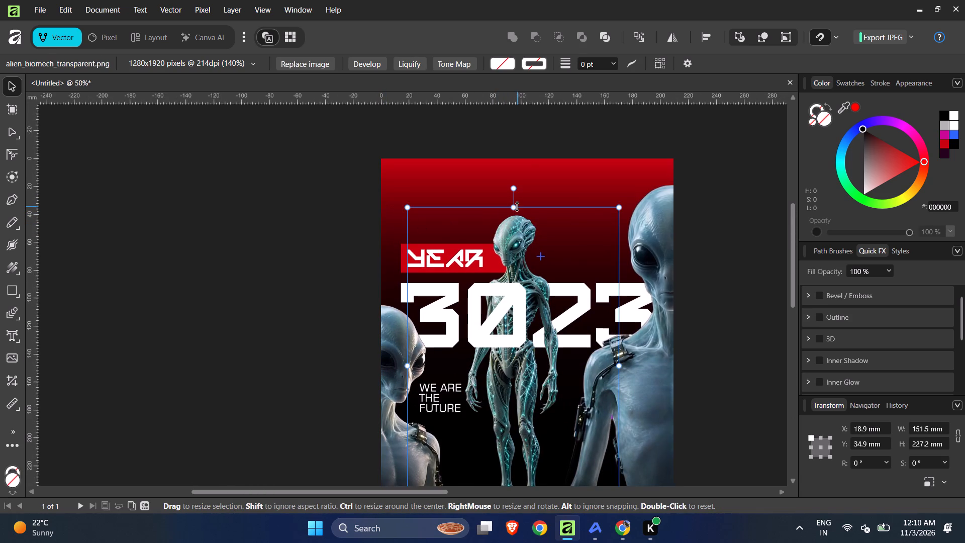
drag(517, 206, 518, 182)
key(ctrl+z)
drag(515, 207, 520, 160)
ctrl+scroll(521, 168, down, 3)
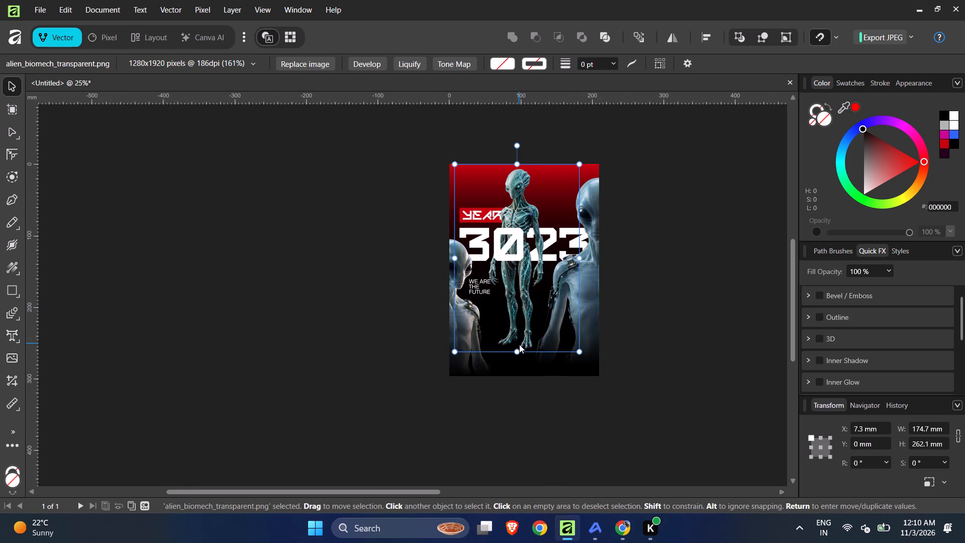
click(519, 352)
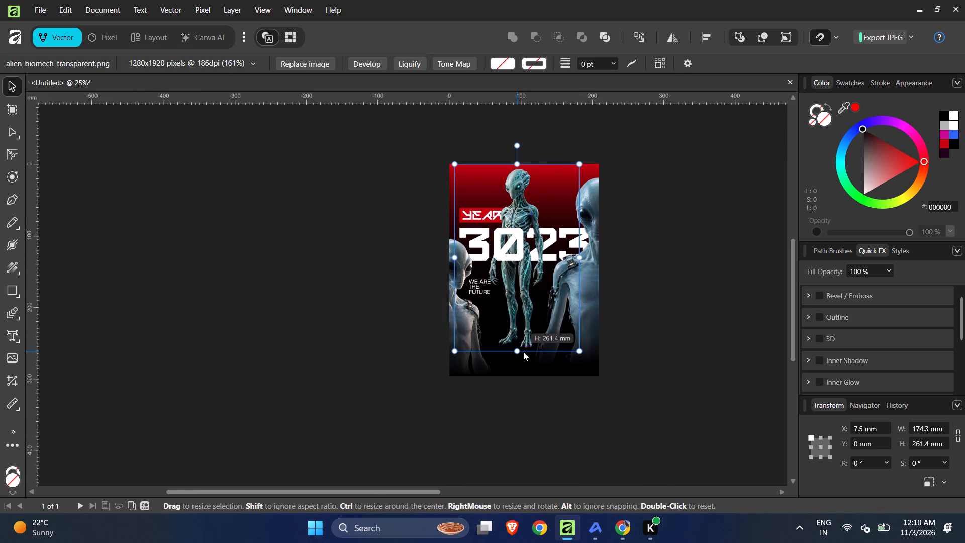
drag(519, 163, 519, 170)
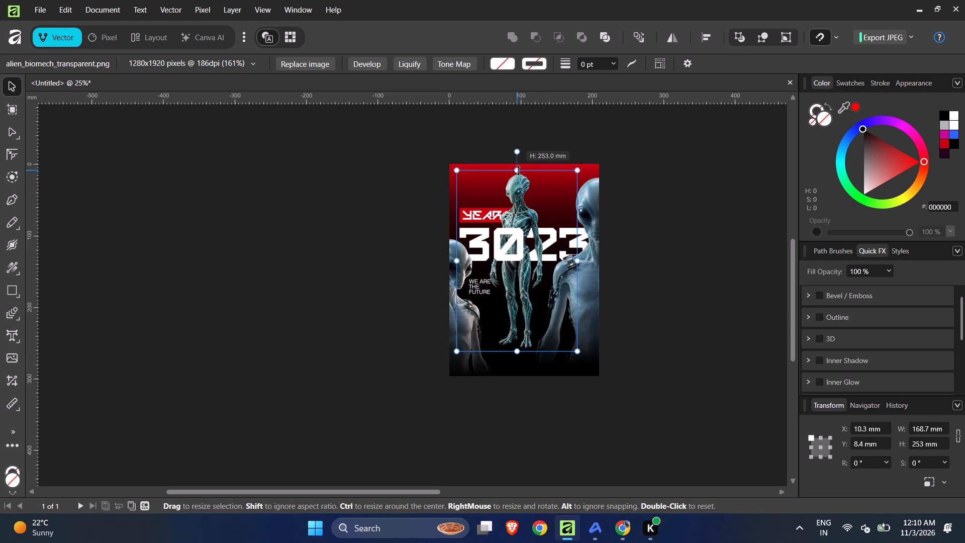
drag(519, 170, 520, 172)
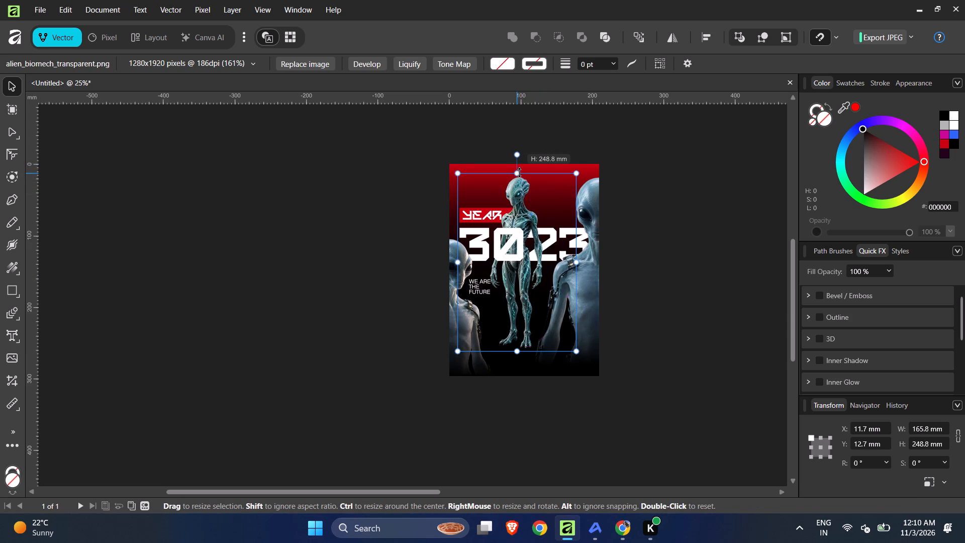
drag(520, 172, 520, 173)
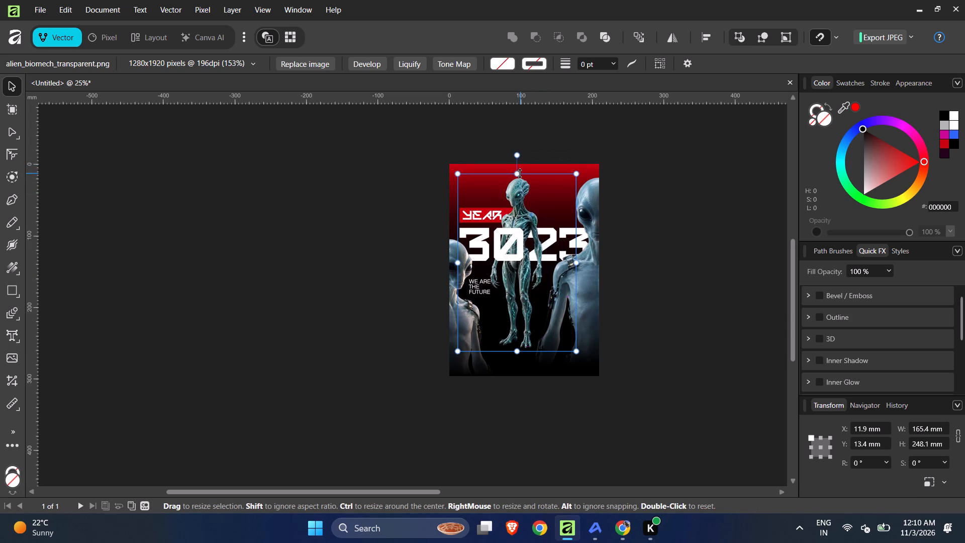
click(521, 352)
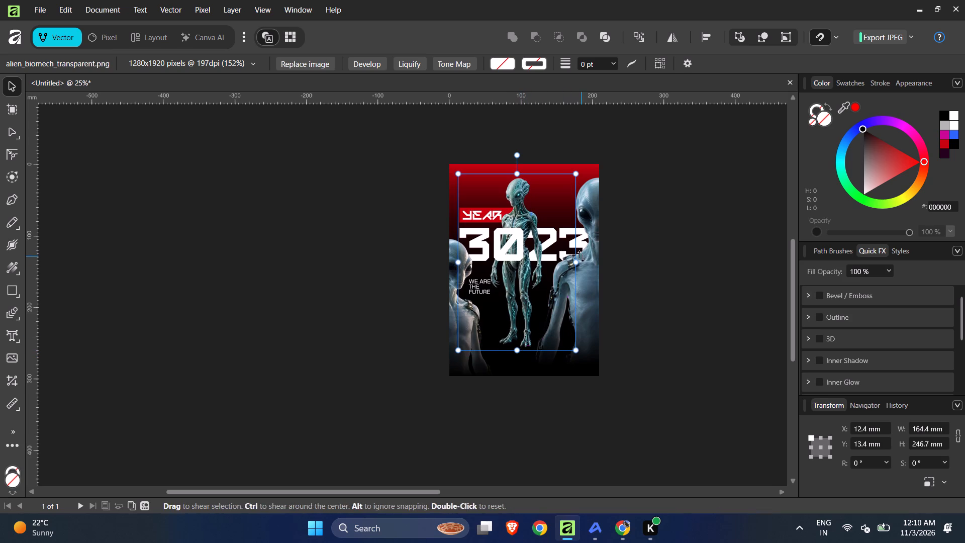
Scale the large alien at the poster's right edge down proportionally to about 329.5 × 659 mm.
click(591, 284)
drag(600, 141, 601, 161)
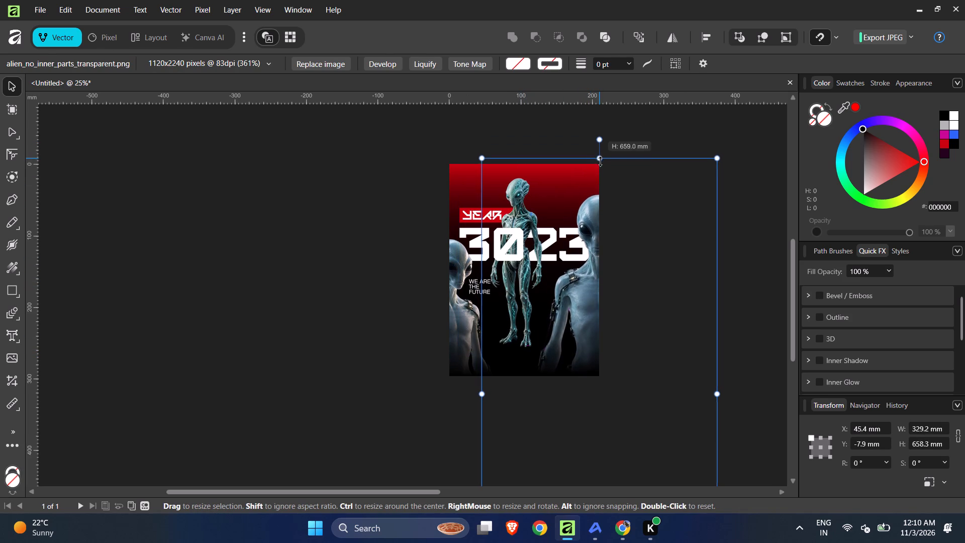
drag(601, 161, 601, 160)
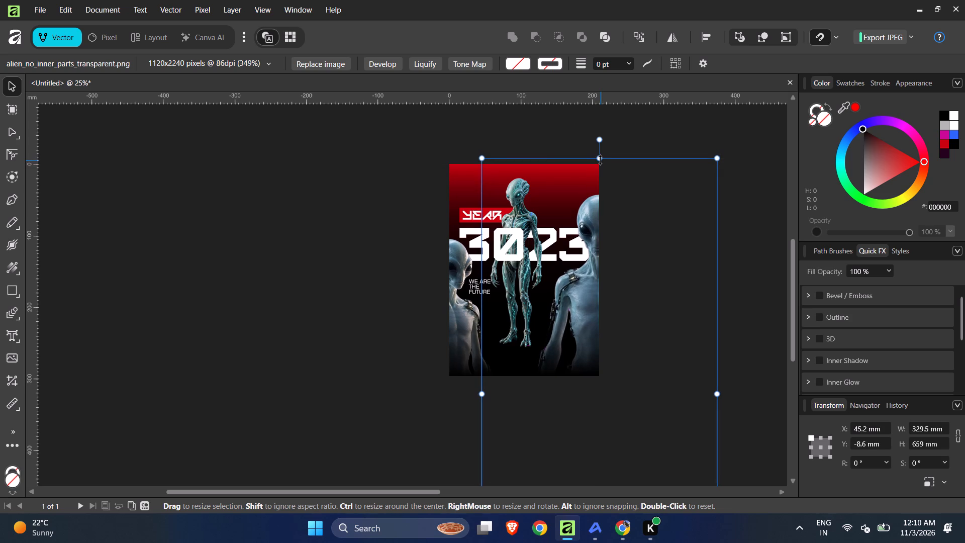
Move the large right-edge alien slightly up to a Y position of about -15.4 mm, keeping X at 45.2 mm.
ctrl+scroll(607, 227, down, 3)
ctrl+scroll(607, 257, up, 6)
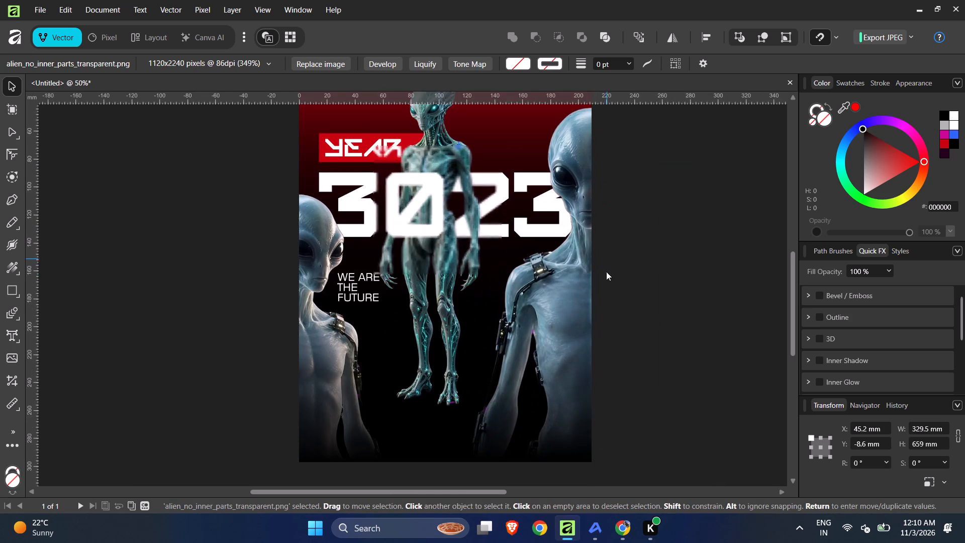
drag(575, 332, 579, 336)
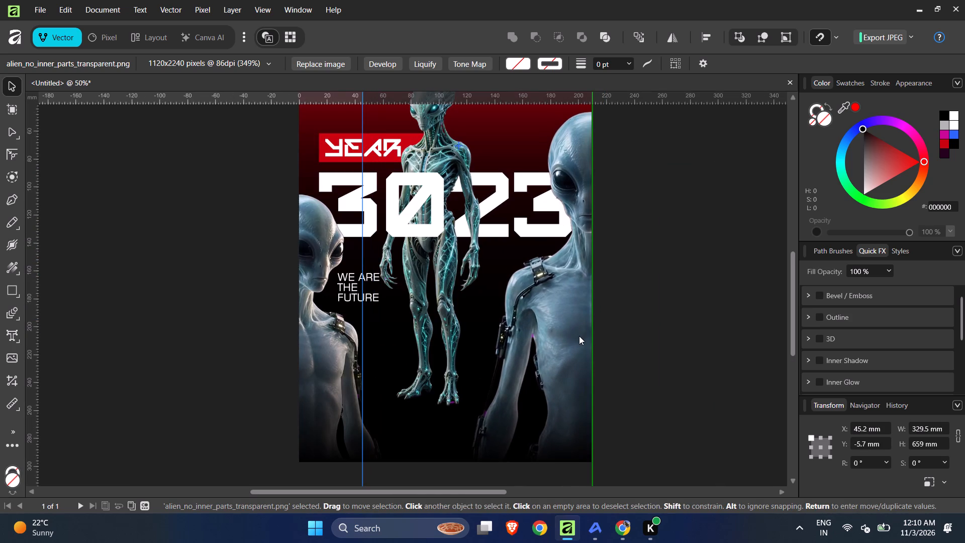
drag(579, 336, 580, 321)
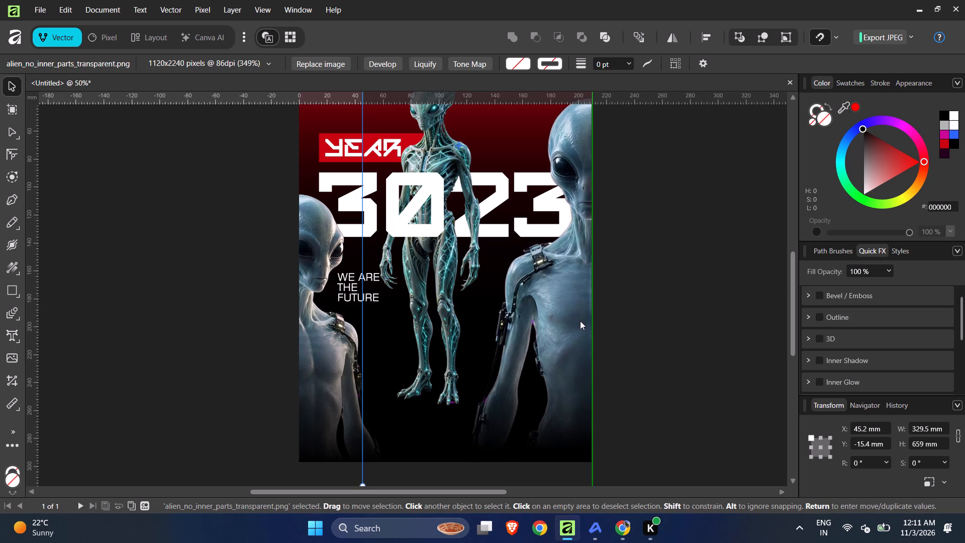
drag(580, 321, 579, 324)
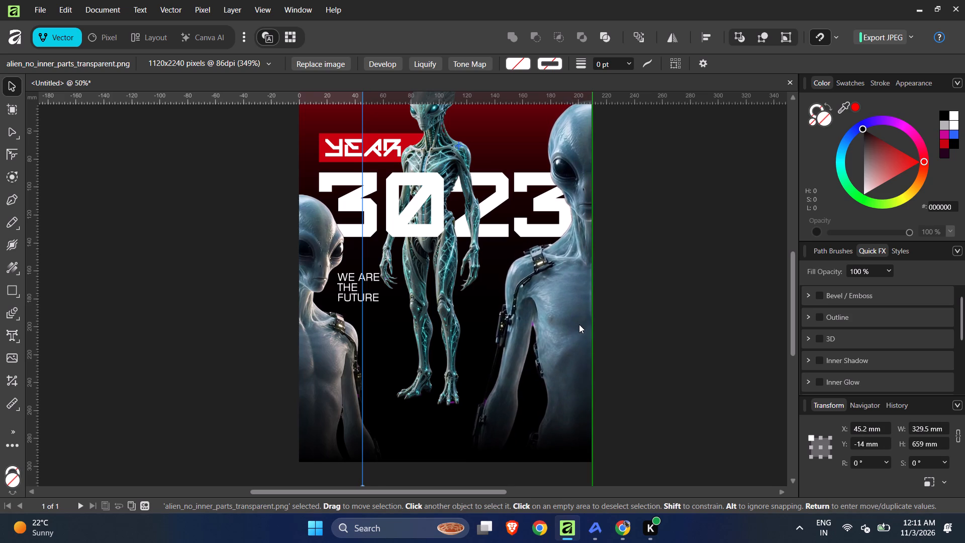
drag(579, 324, 578, 322)
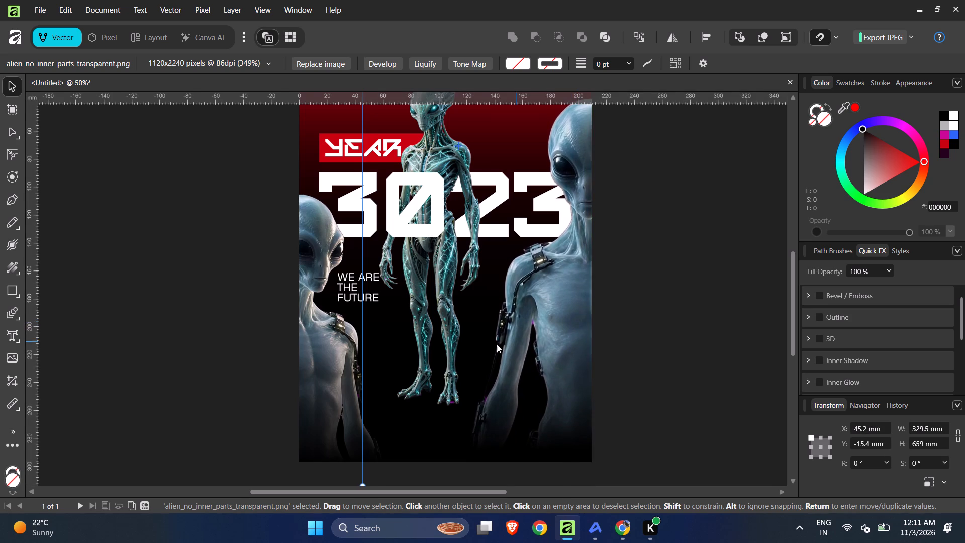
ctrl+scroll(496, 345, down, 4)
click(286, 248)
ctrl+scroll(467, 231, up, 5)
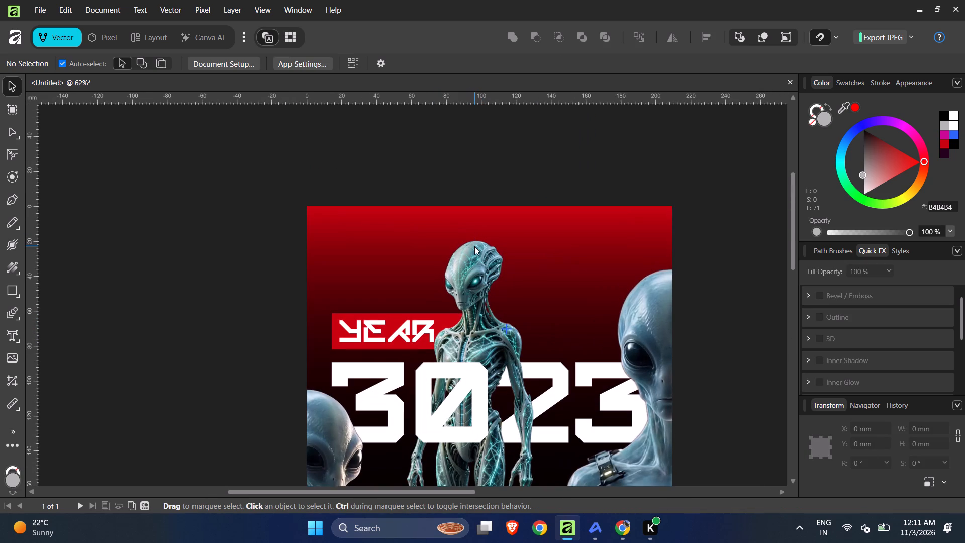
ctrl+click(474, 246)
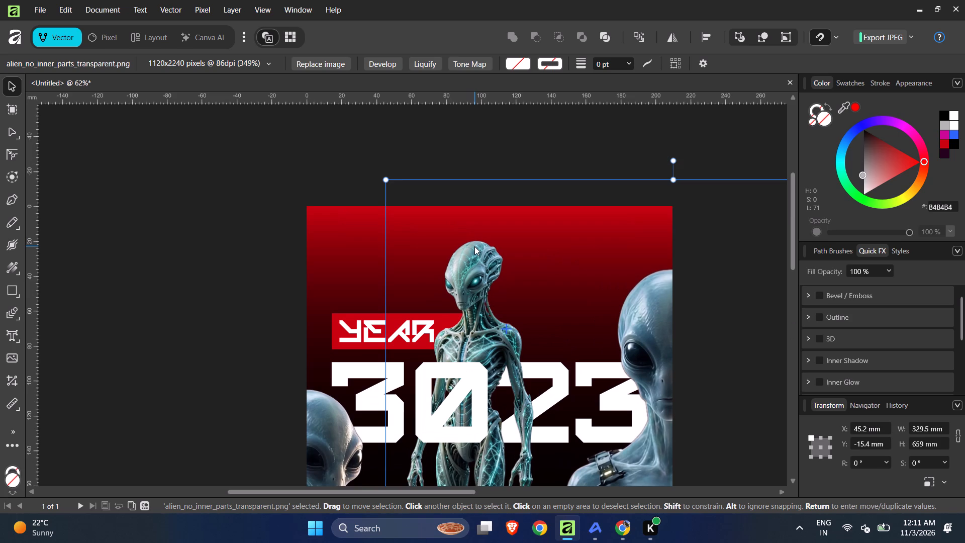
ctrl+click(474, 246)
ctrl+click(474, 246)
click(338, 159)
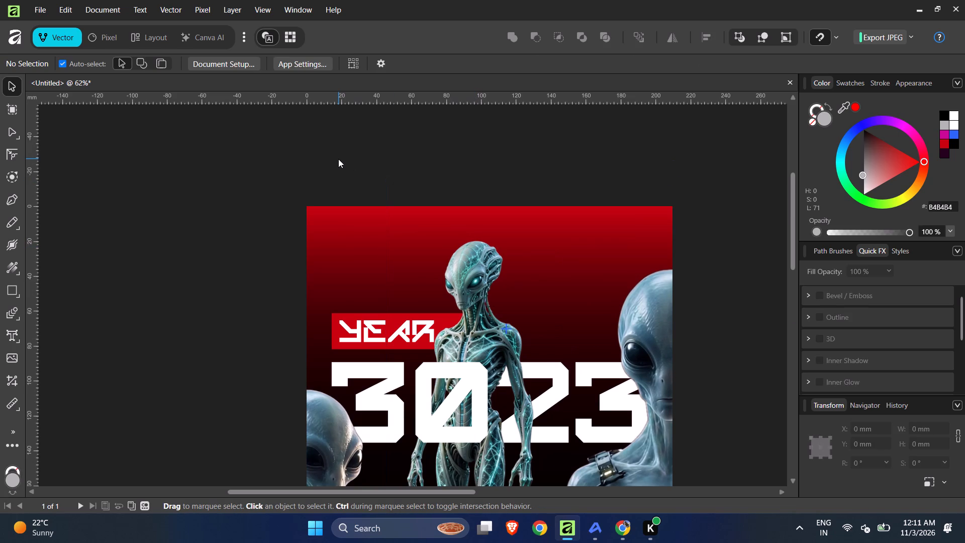
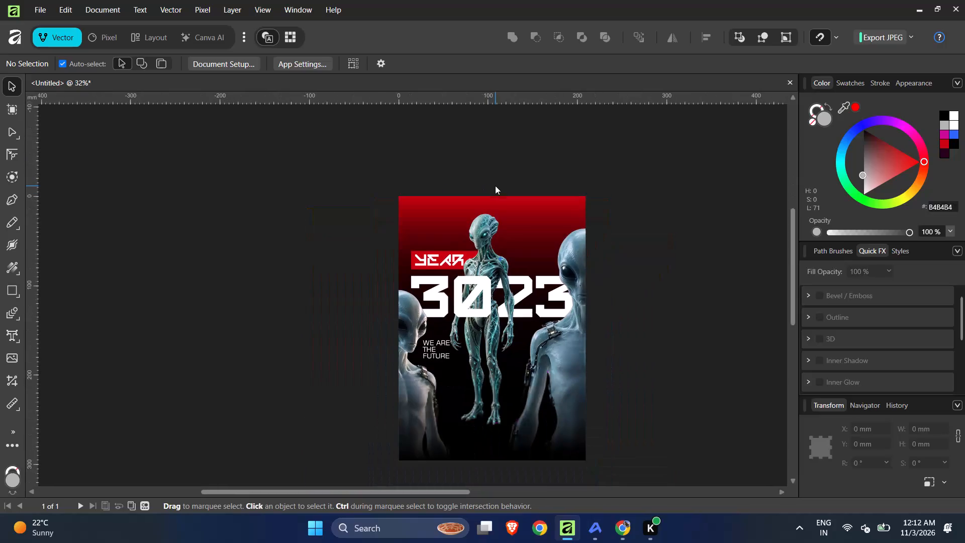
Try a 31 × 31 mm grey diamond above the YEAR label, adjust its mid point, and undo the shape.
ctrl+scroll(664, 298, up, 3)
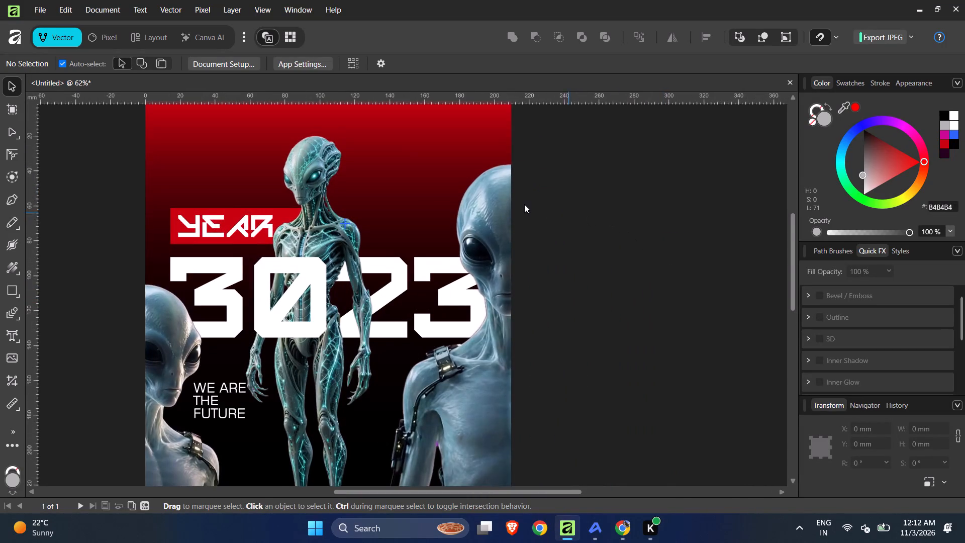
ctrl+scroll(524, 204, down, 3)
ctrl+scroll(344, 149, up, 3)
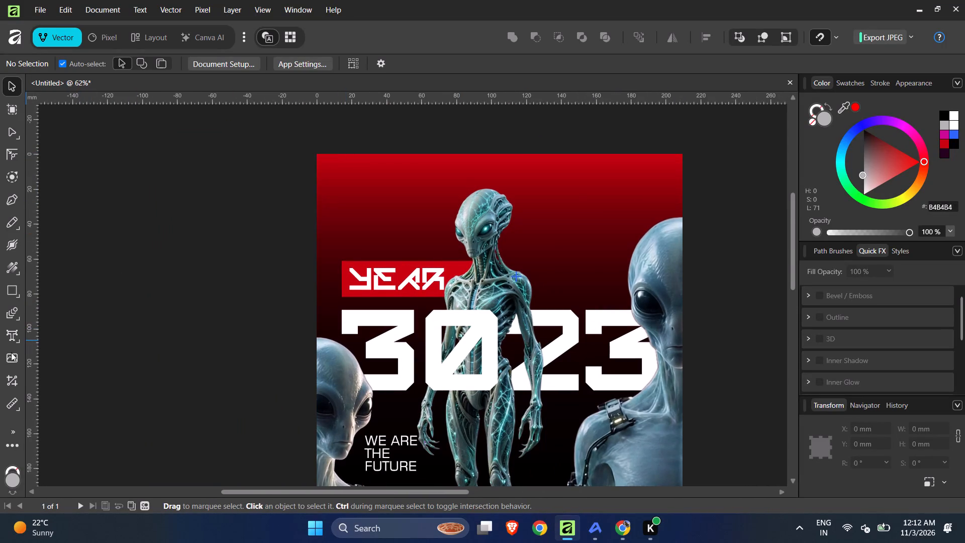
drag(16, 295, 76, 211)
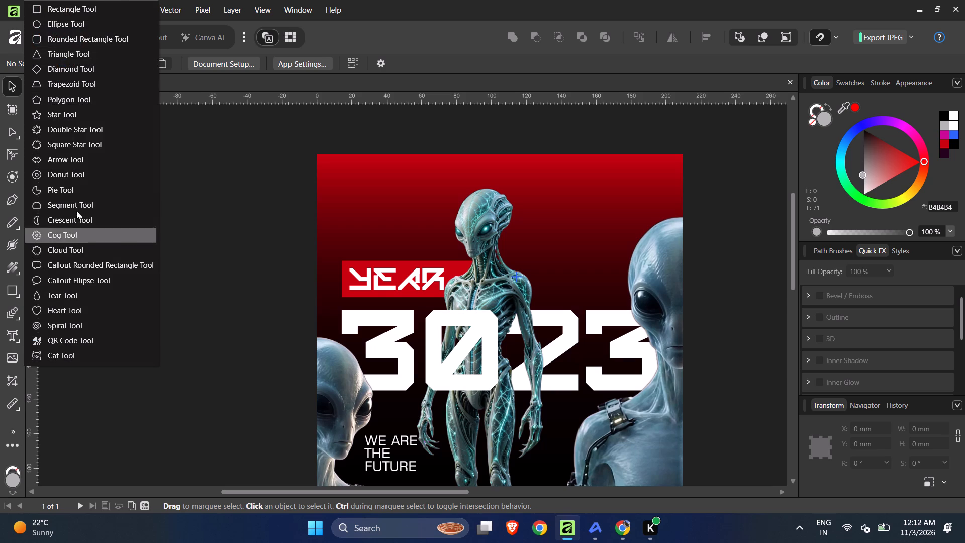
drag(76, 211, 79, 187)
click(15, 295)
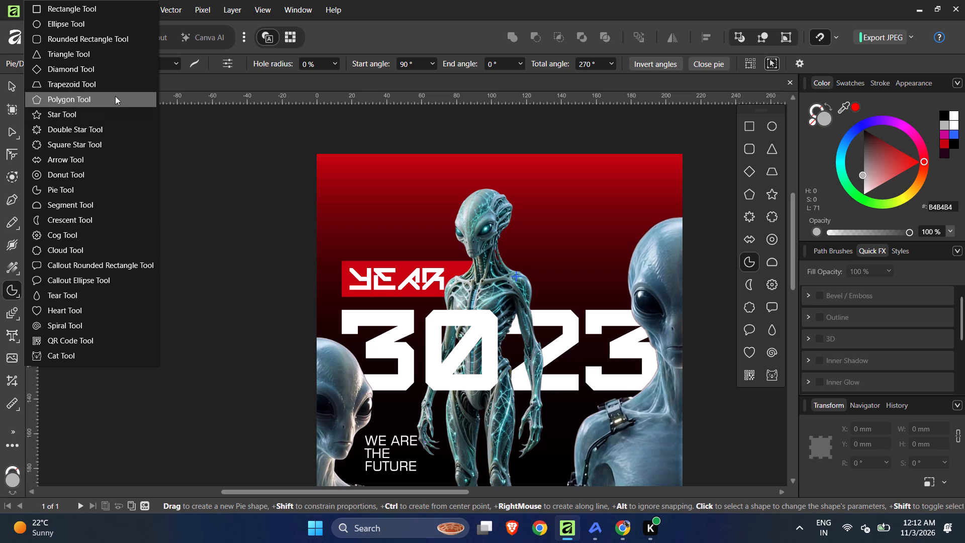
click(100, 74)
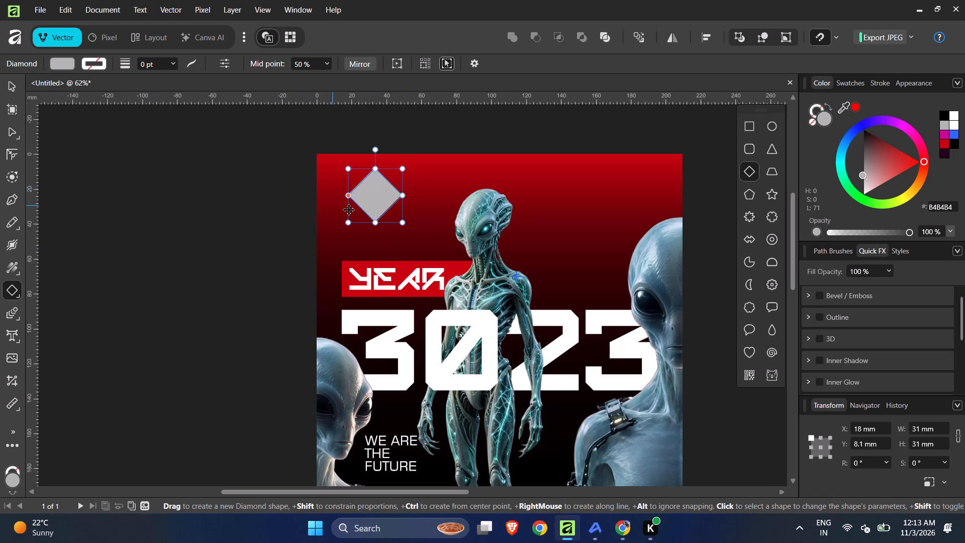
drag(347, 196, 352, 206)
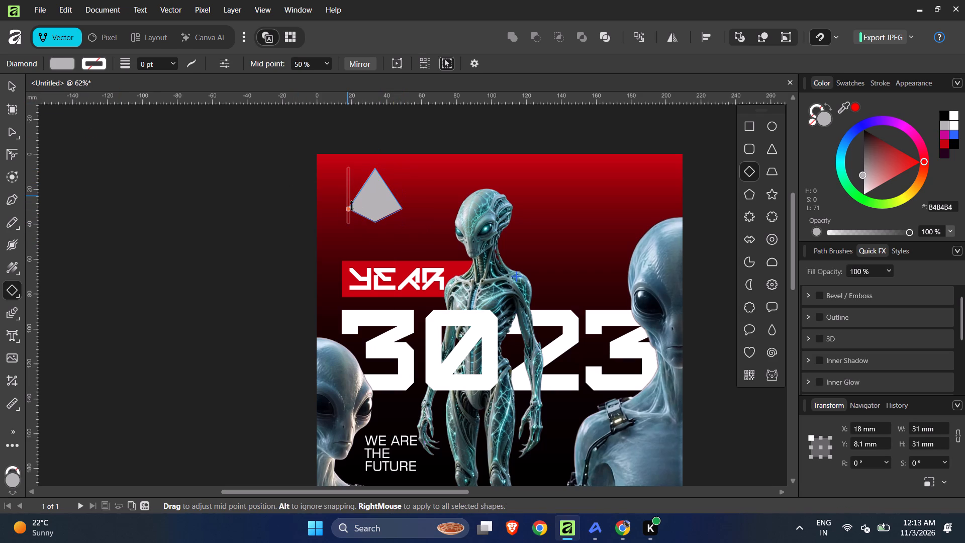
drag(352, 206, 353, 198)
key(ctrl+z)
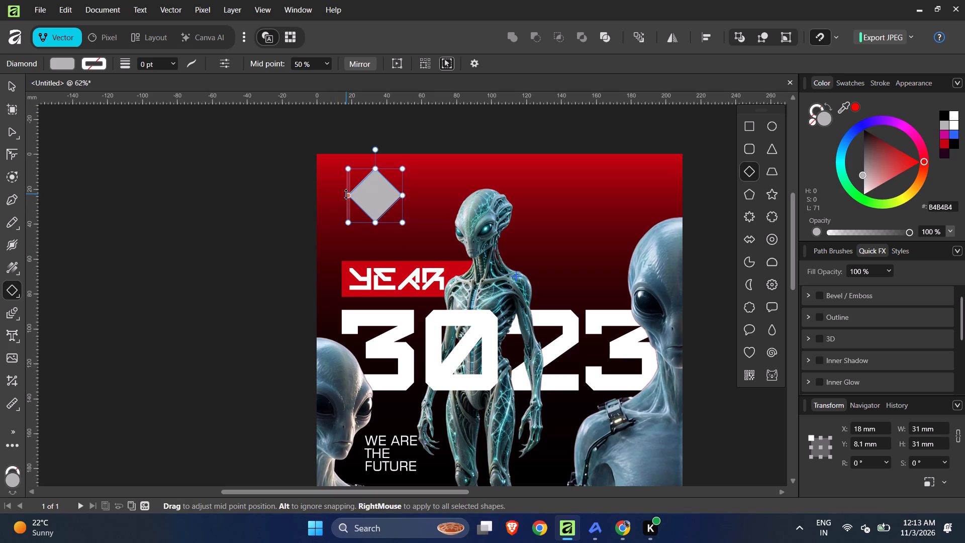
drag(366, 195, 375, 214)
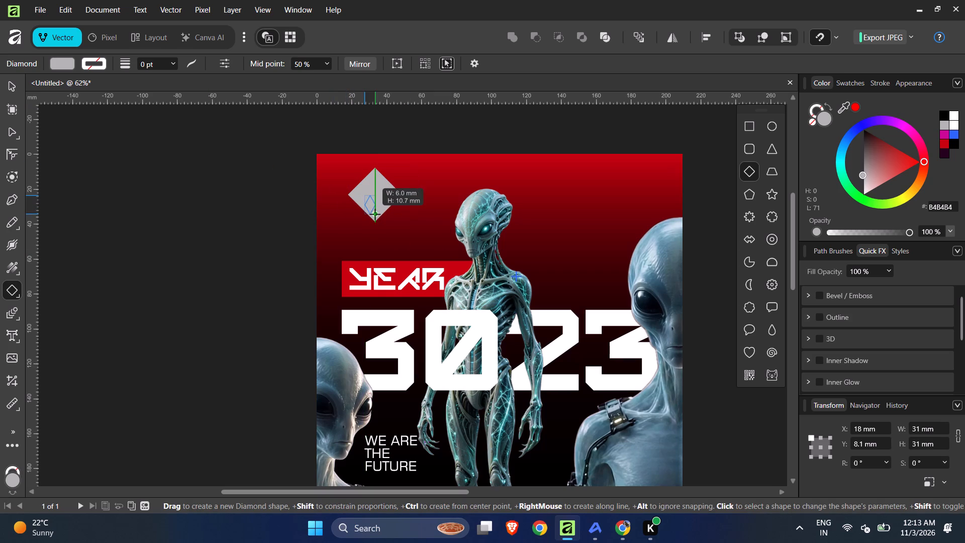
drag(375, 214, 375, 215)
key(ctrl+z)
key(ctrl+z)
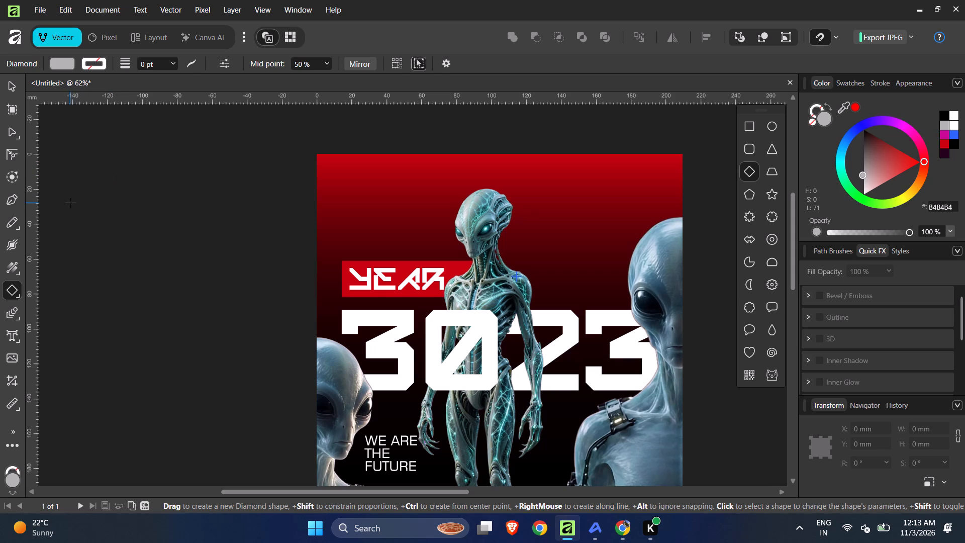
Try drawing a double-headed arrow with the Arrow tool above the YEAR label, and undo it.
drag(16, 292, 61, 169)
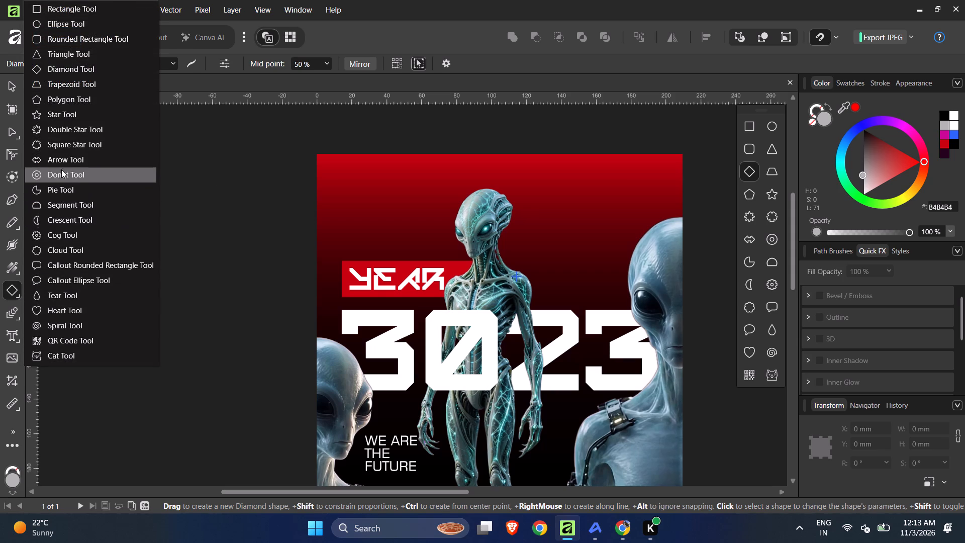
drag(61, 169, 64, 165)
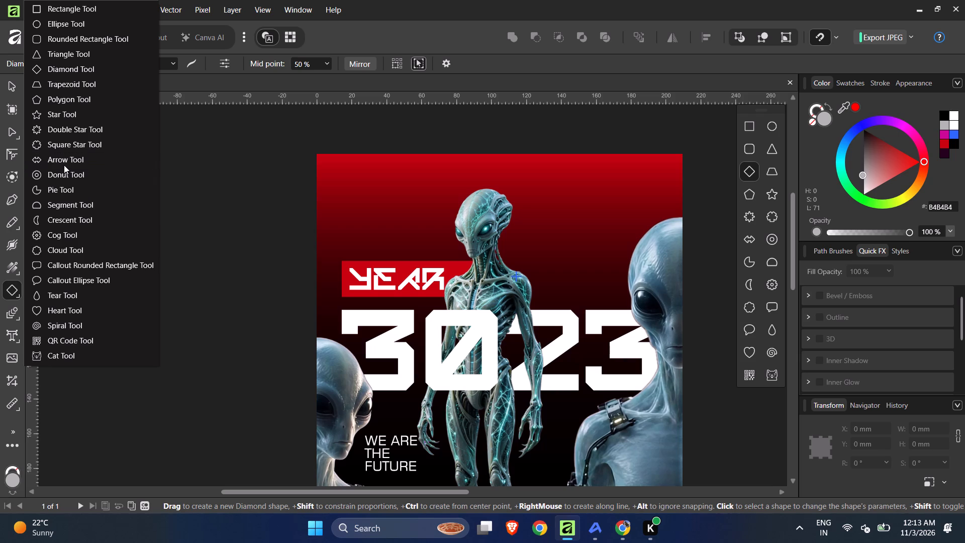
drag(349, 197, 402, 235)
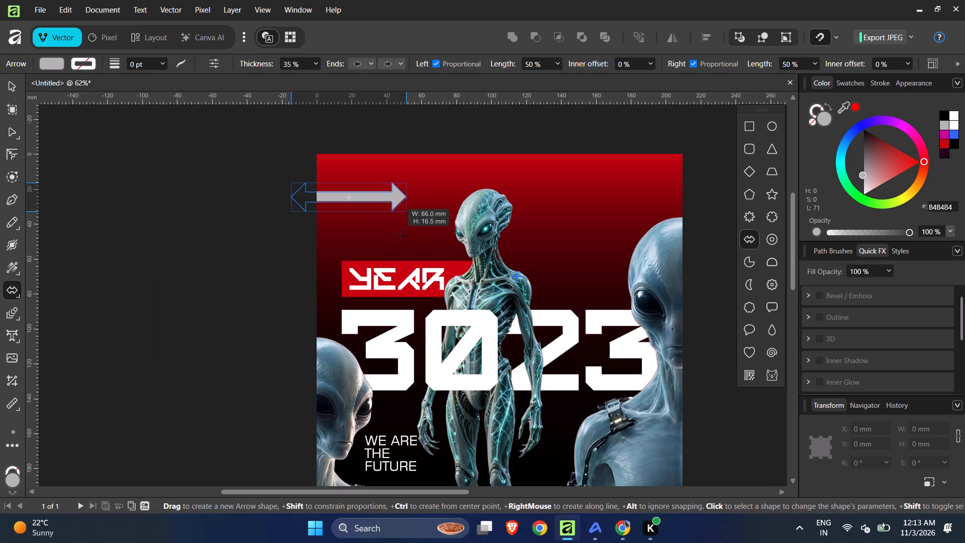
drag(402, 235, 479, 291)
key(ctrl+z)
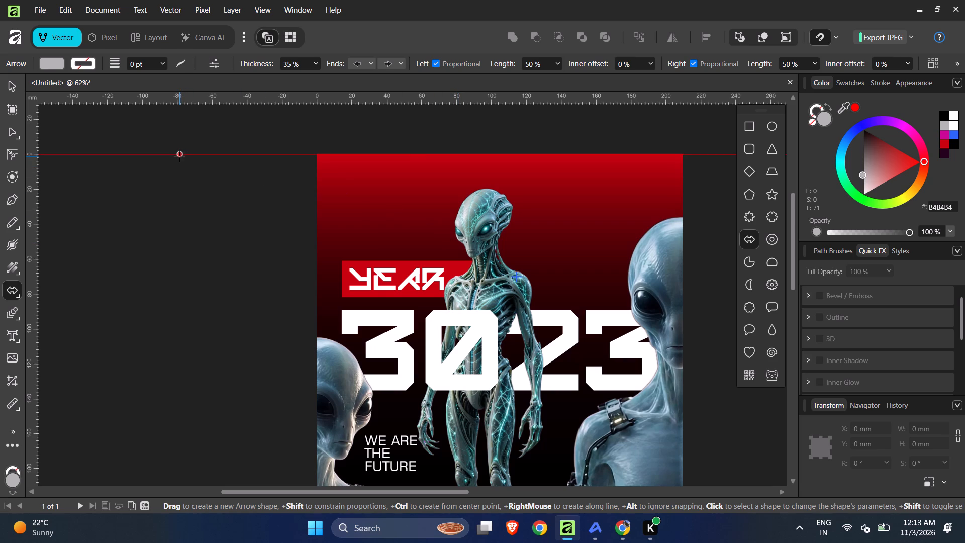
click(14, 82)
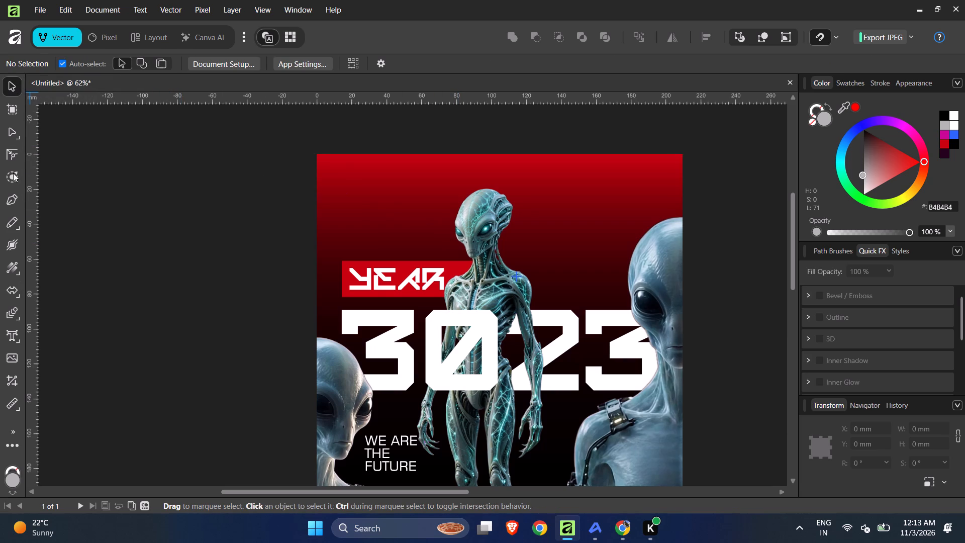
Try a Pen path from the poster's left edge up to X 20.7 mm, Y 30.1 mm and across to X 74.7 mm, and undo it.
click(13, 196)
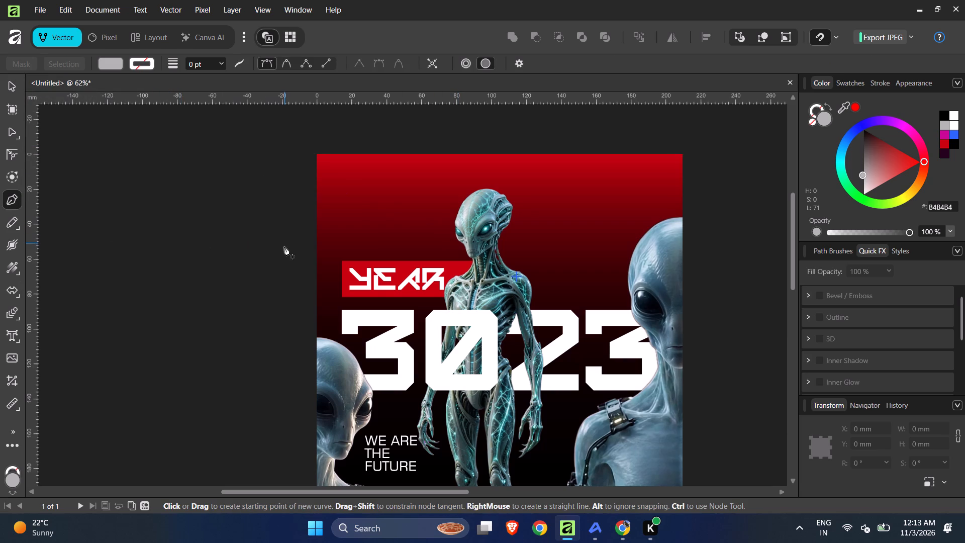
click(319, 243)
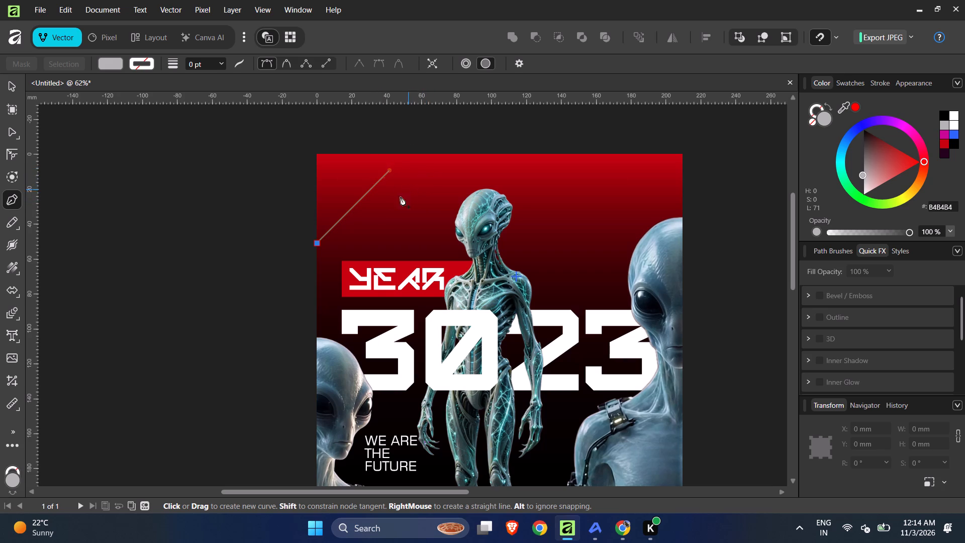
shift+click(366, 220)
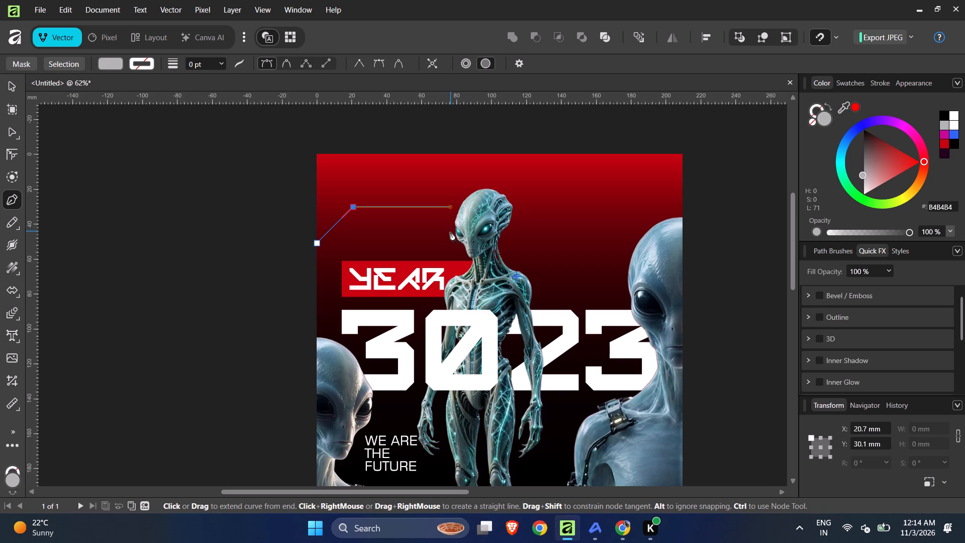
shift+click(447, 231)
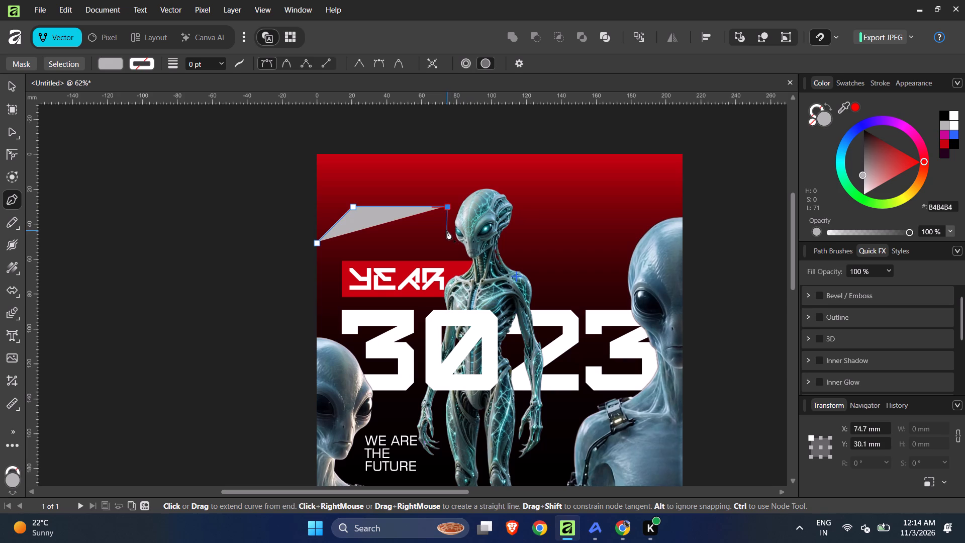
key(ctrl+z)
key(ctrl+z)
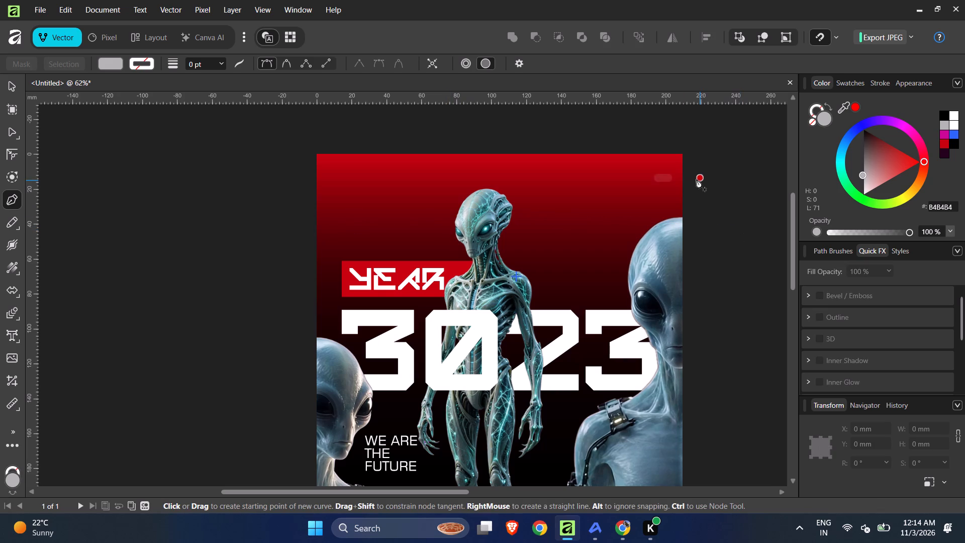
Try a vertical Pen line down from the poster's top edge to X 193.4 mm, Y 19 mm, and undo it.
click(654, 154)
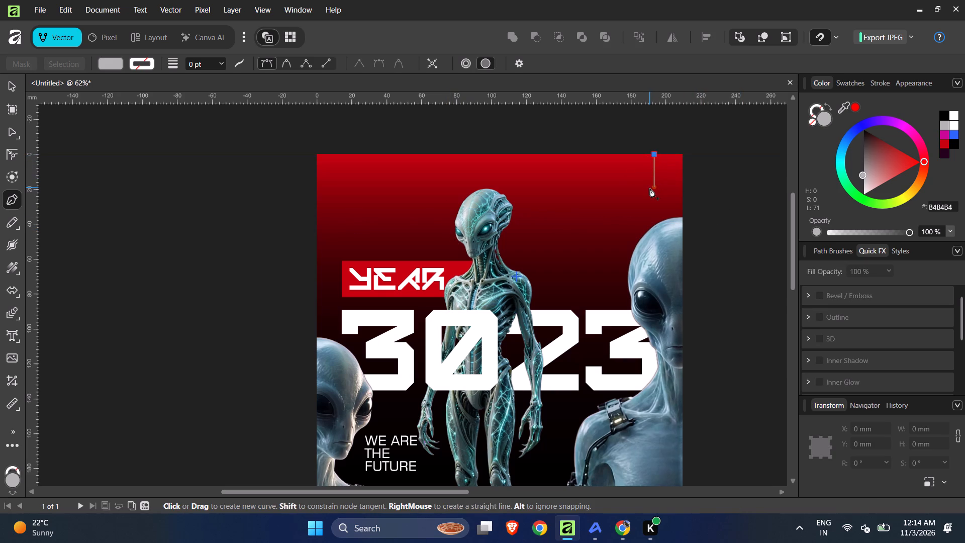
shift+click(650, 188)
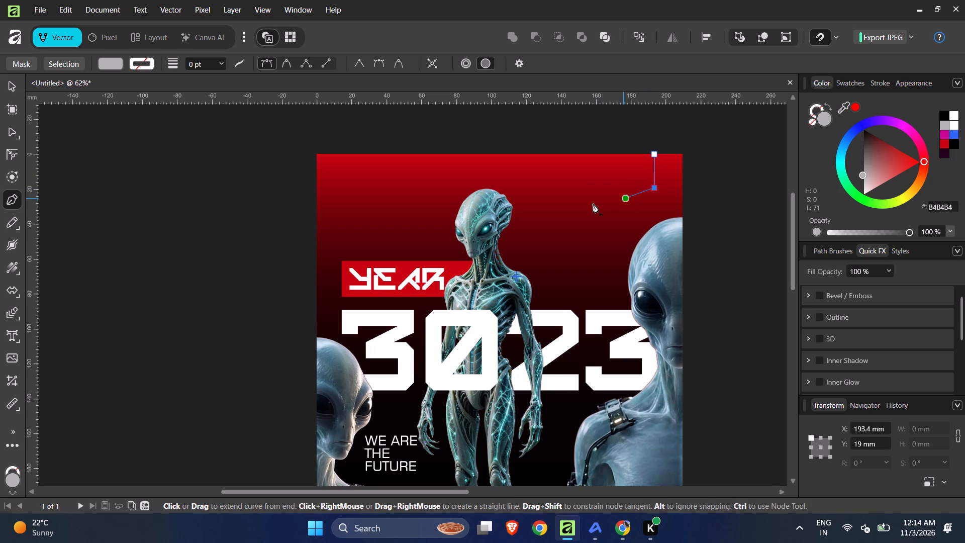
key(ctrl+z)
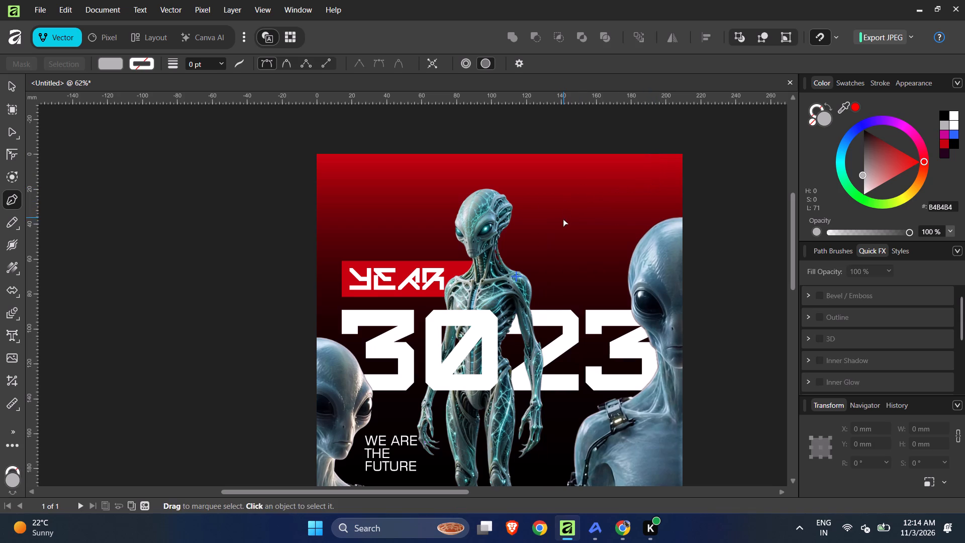
Draw an angled Pen line from the poster's right edge through about (147.9, 10.1) and (125.4, 32.6) to (116.2, 32.6) mm.
click(681, 172)
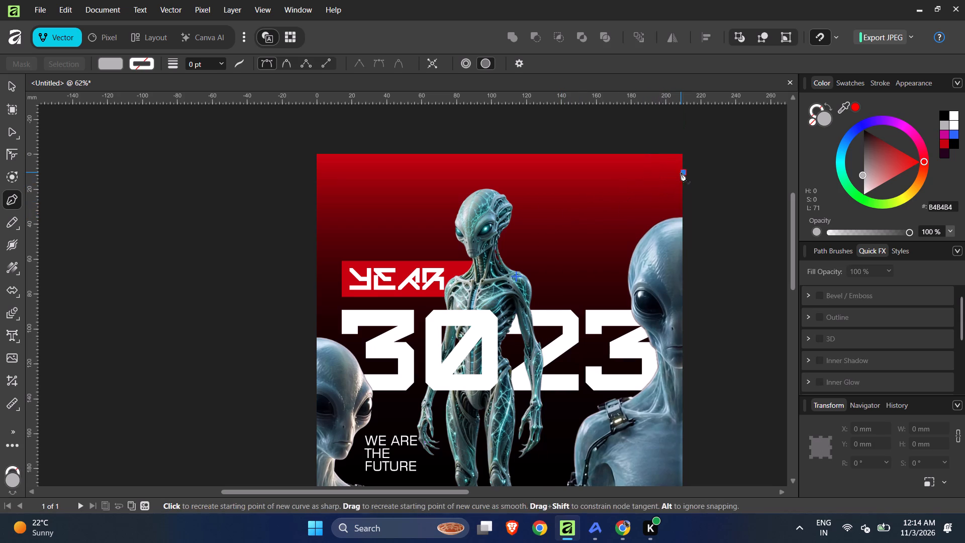
shift+click(575, 174)
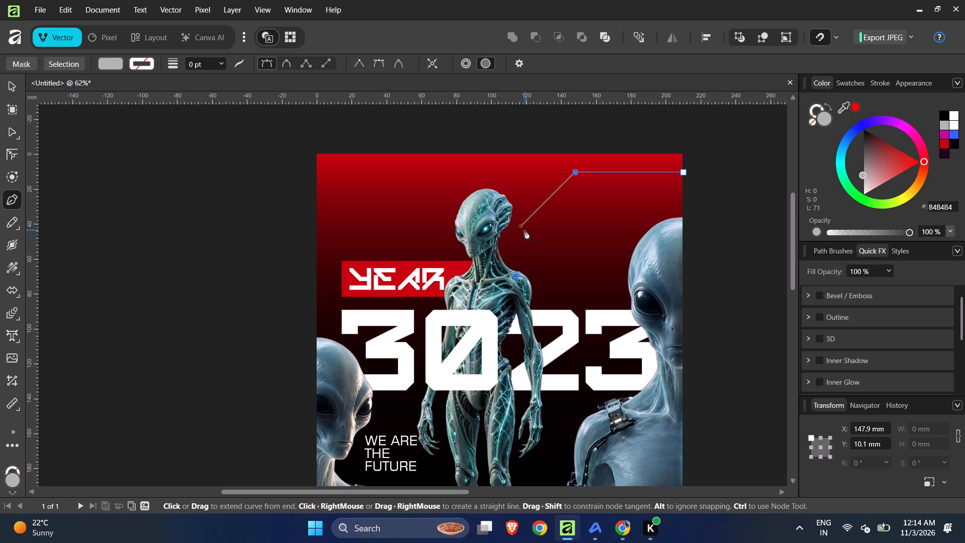
shift+click(543, 221)
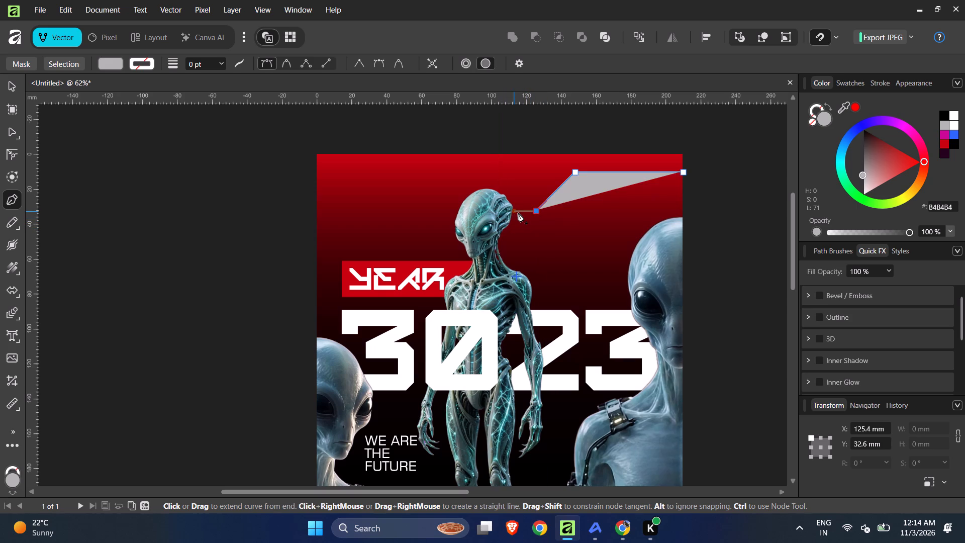
shift+click(520, 212)
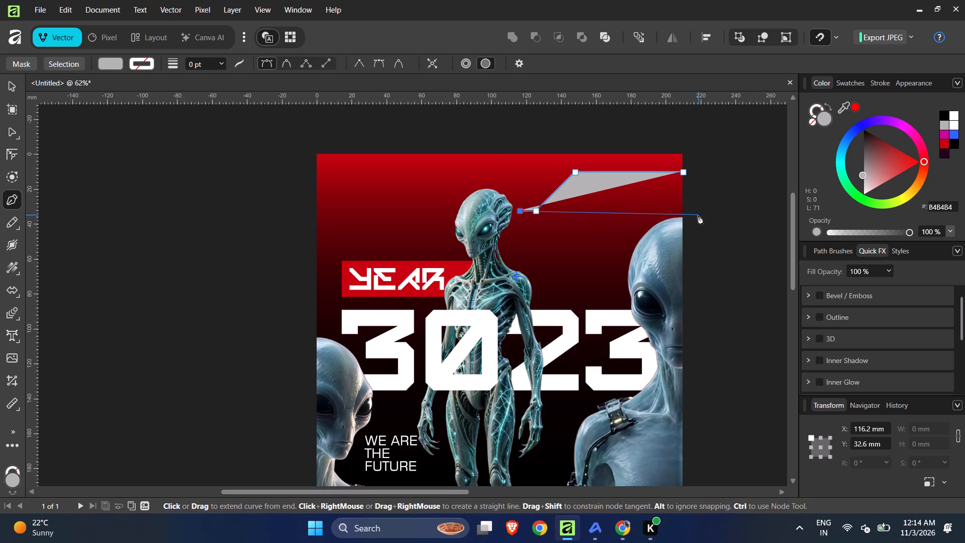
Remove the fill from the angled line beside the middle alien's head.
key(x)
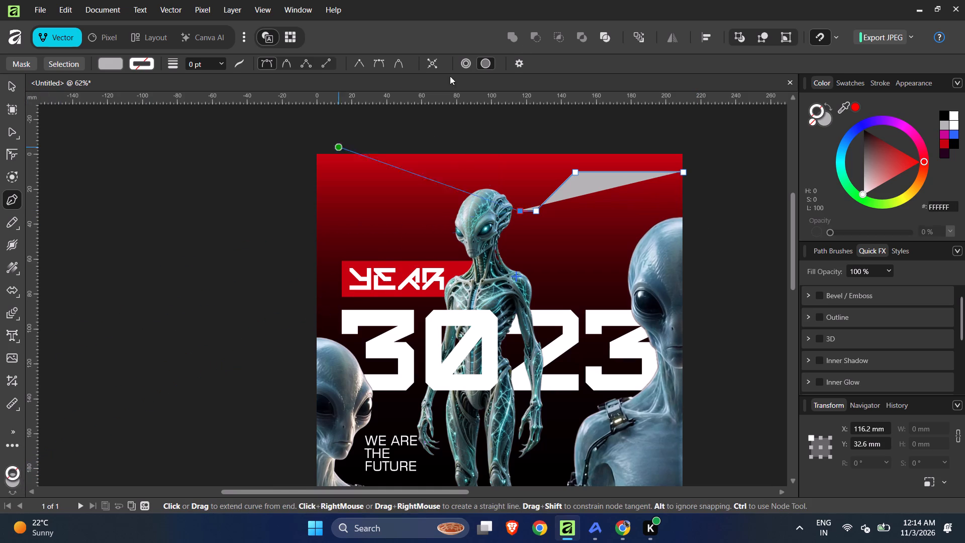
key(x)
click(115, 65)
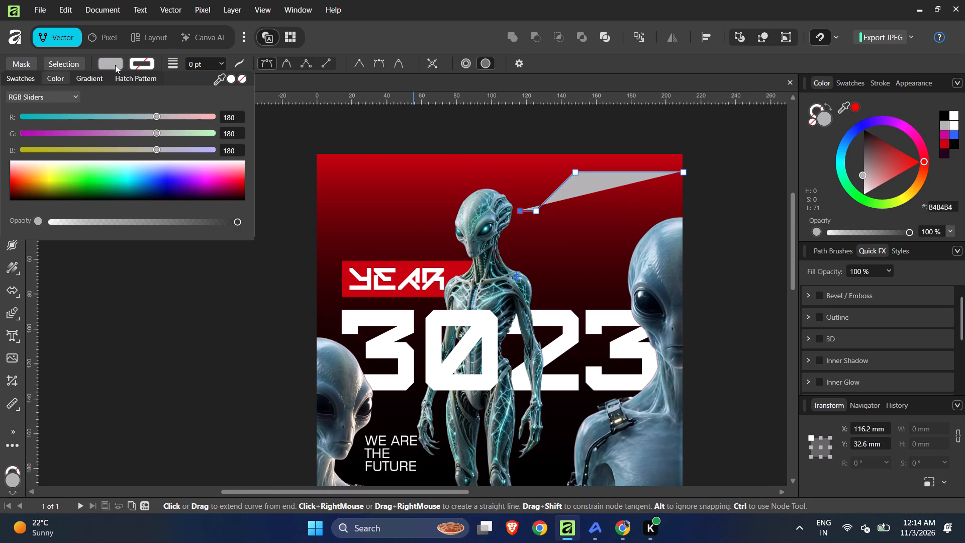
click(240, 78)
key(x)
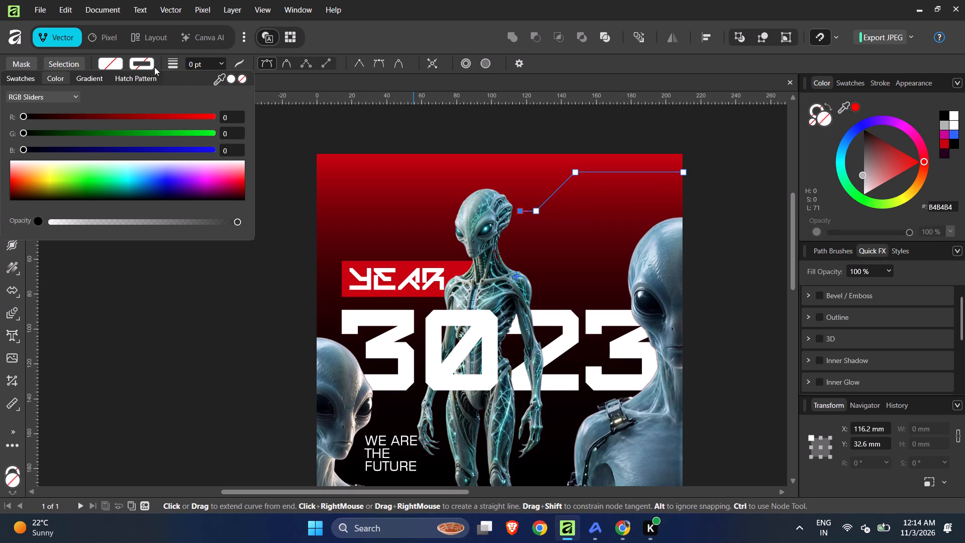
Set the angled line's stroke colour to white, RGB 255, 255, 255.
click(141, 62)
click(141, 62)
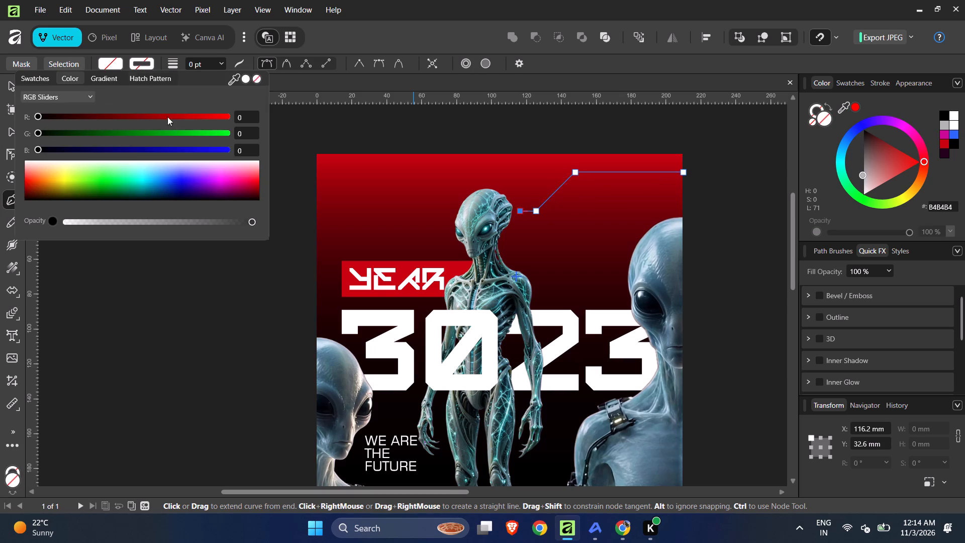
drag(242, 180, 247, 189)
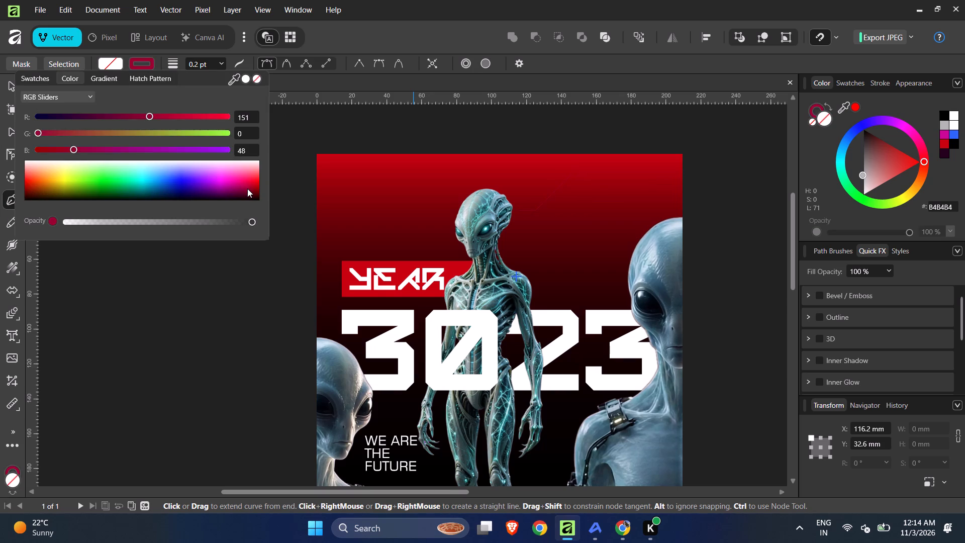
drag(247, 189, 247, 176)
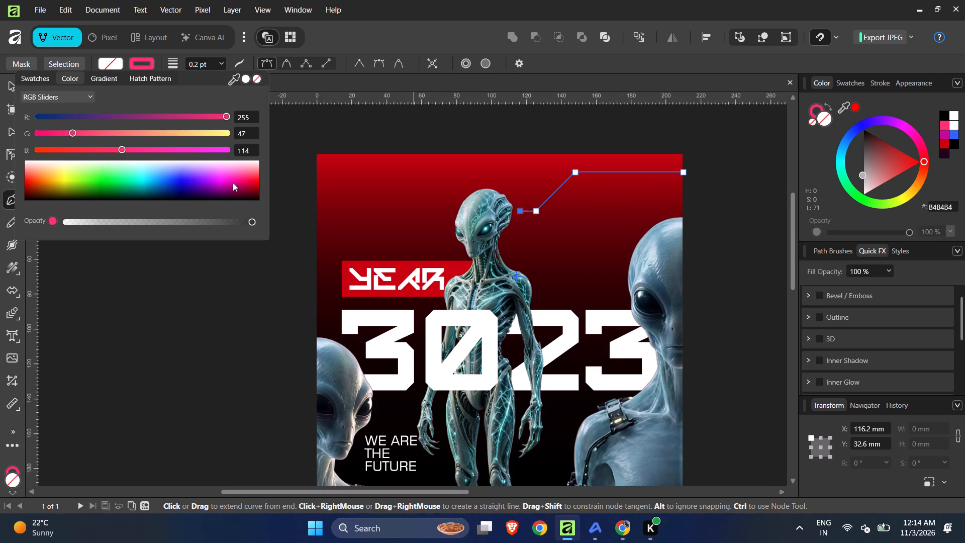
drag(231, 189, 183, 180)
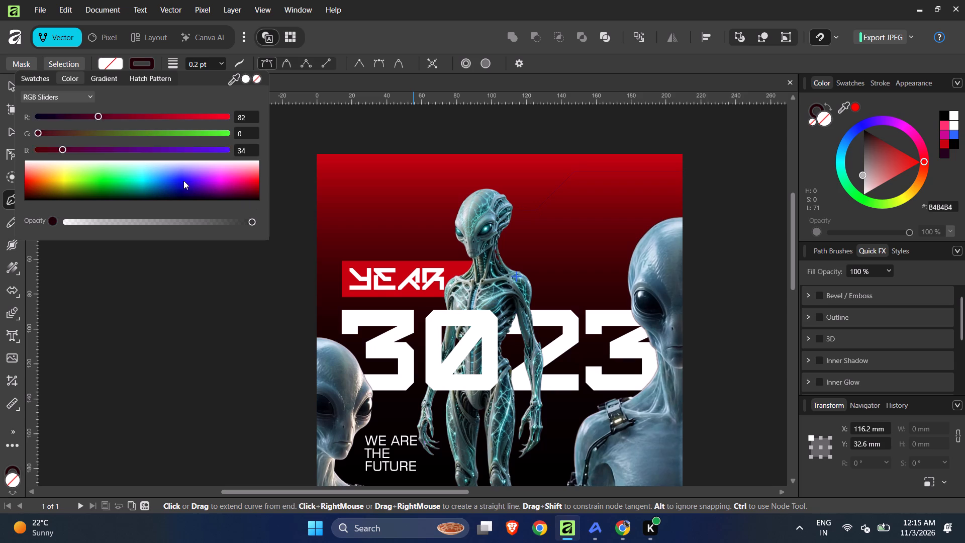
drag(183, 180, 270, 153)
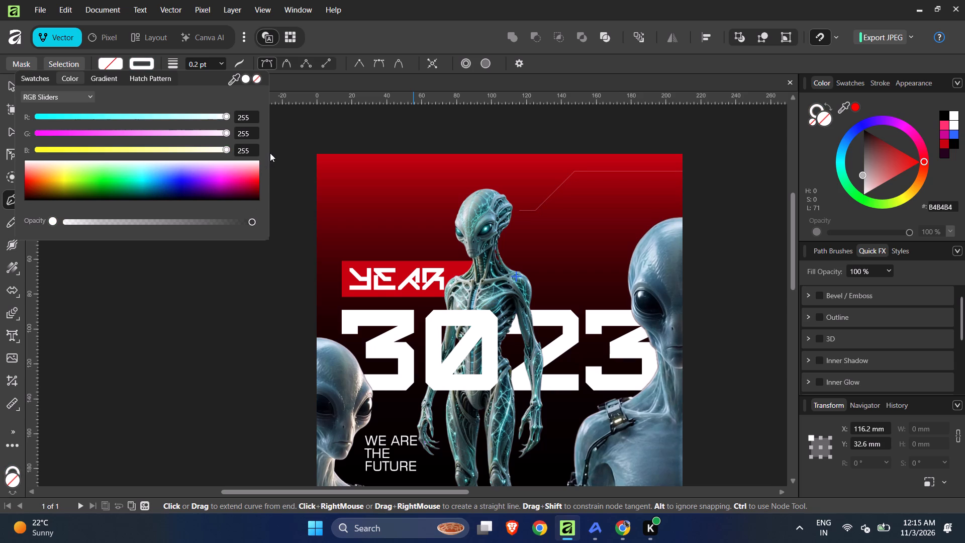
click(257, 160)
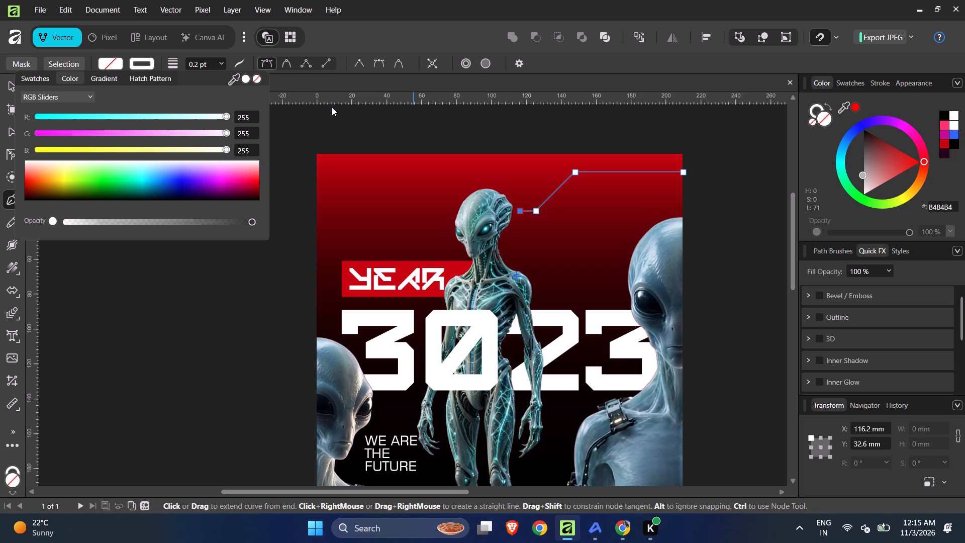
Set the angled line's stroke width to 0.7 pt and deselect the line.
click(221, 63)
click(221, 63)
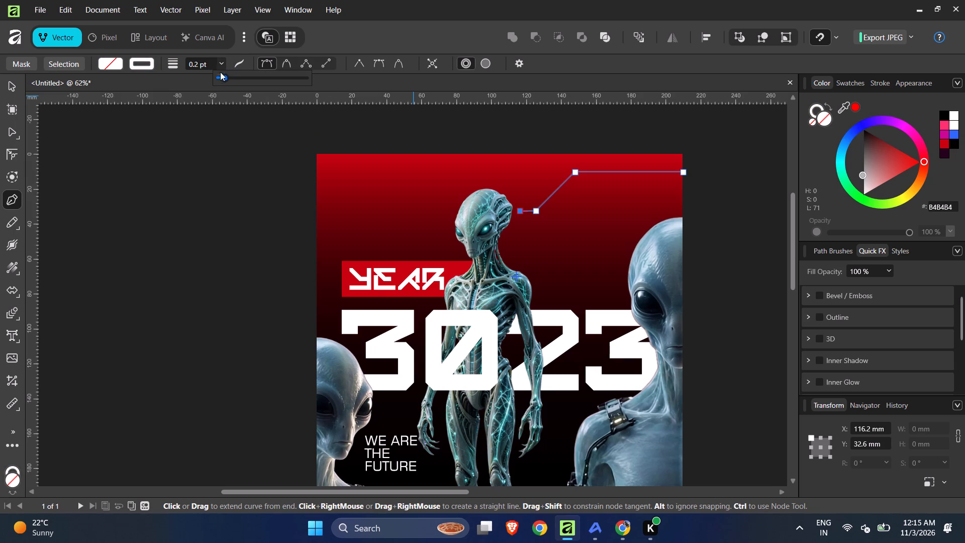
drag(222, 77, 235, 80)
drag(235, 80, 233, 80)
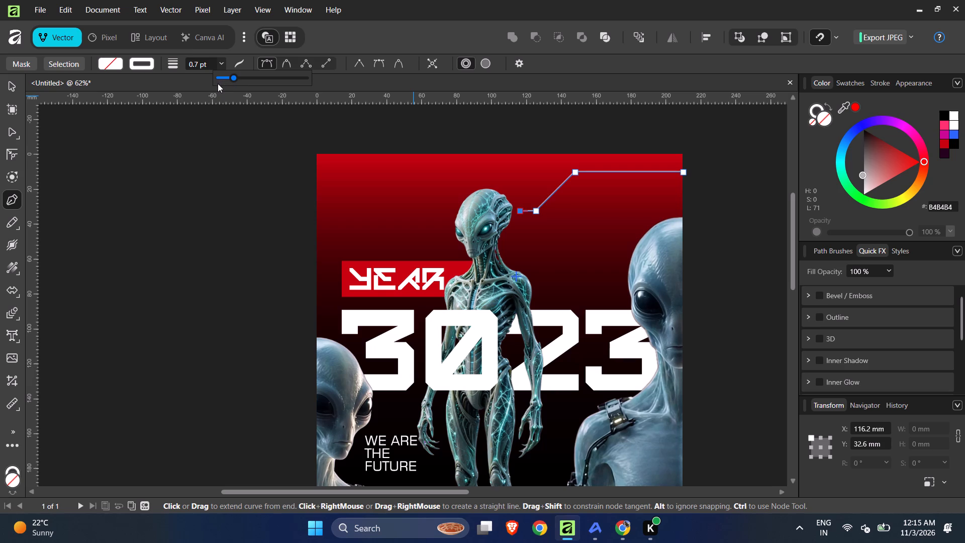
click(16, 84)
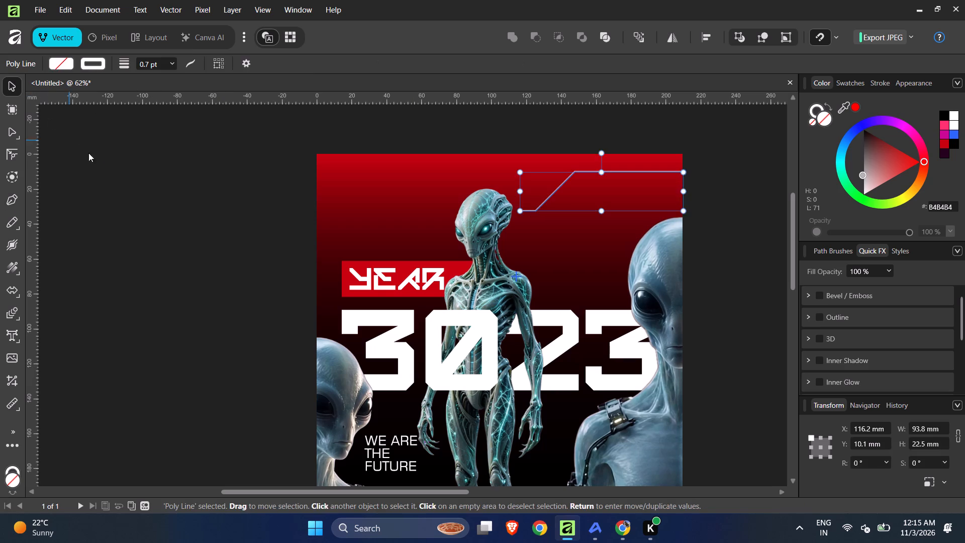
click(97, 157)
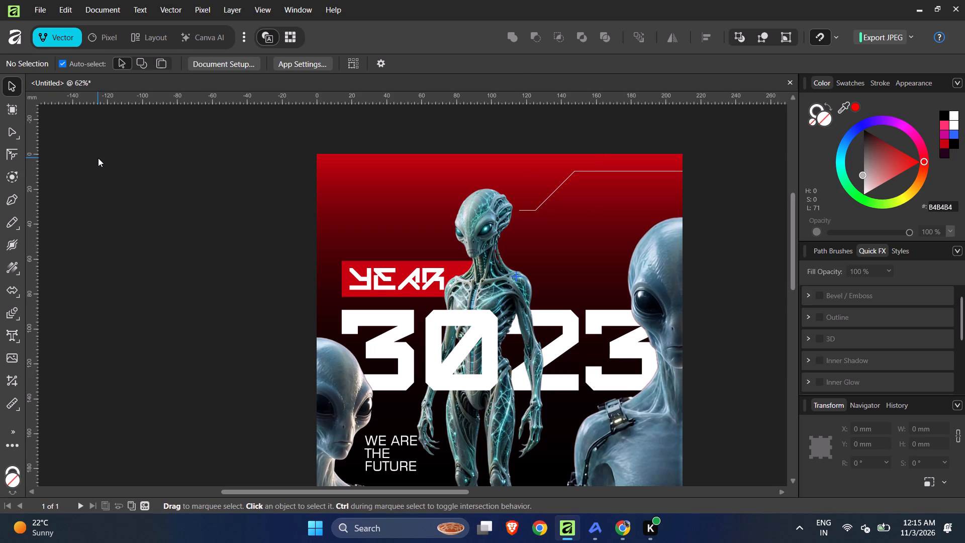
click(99, 158)
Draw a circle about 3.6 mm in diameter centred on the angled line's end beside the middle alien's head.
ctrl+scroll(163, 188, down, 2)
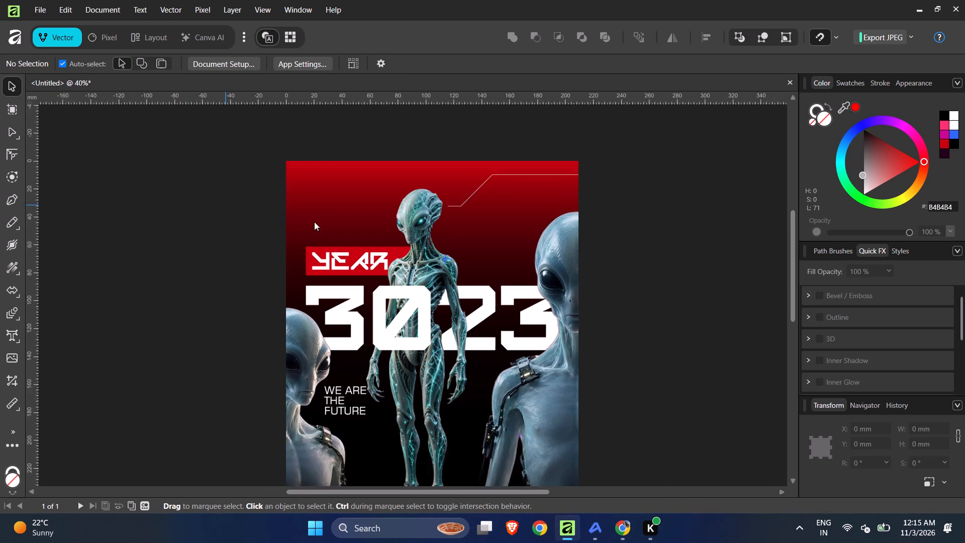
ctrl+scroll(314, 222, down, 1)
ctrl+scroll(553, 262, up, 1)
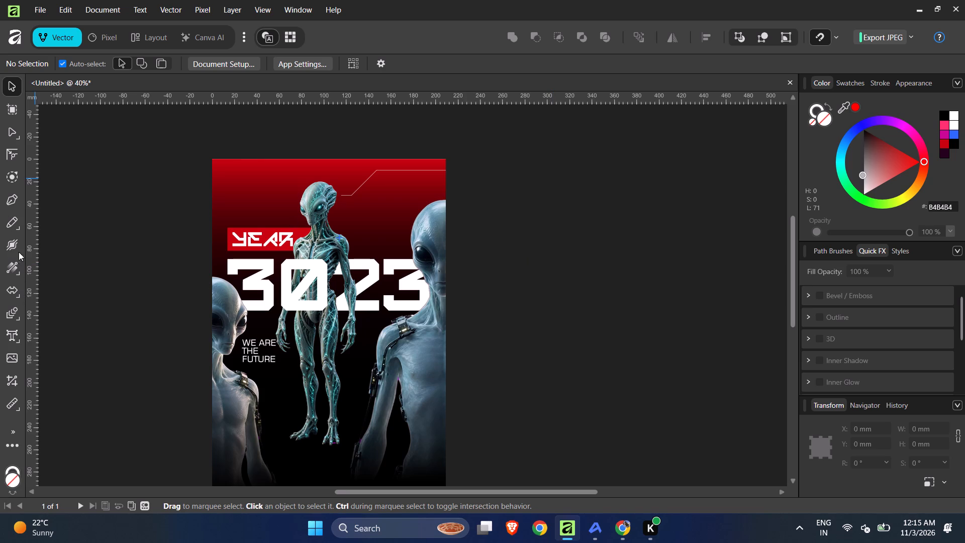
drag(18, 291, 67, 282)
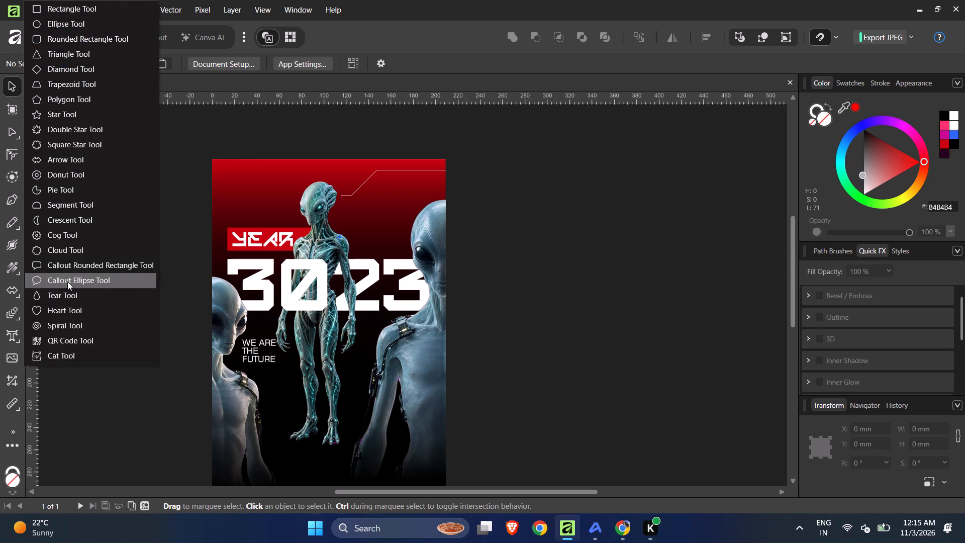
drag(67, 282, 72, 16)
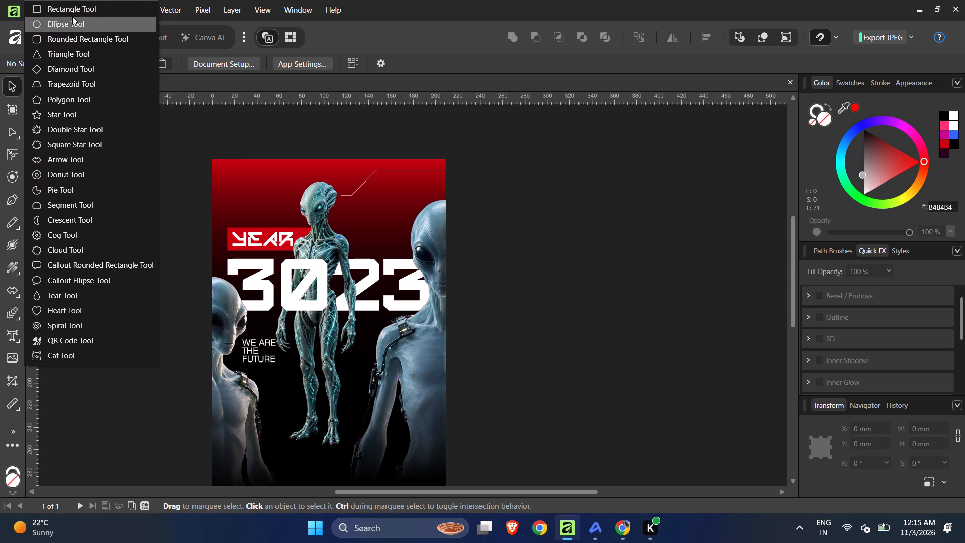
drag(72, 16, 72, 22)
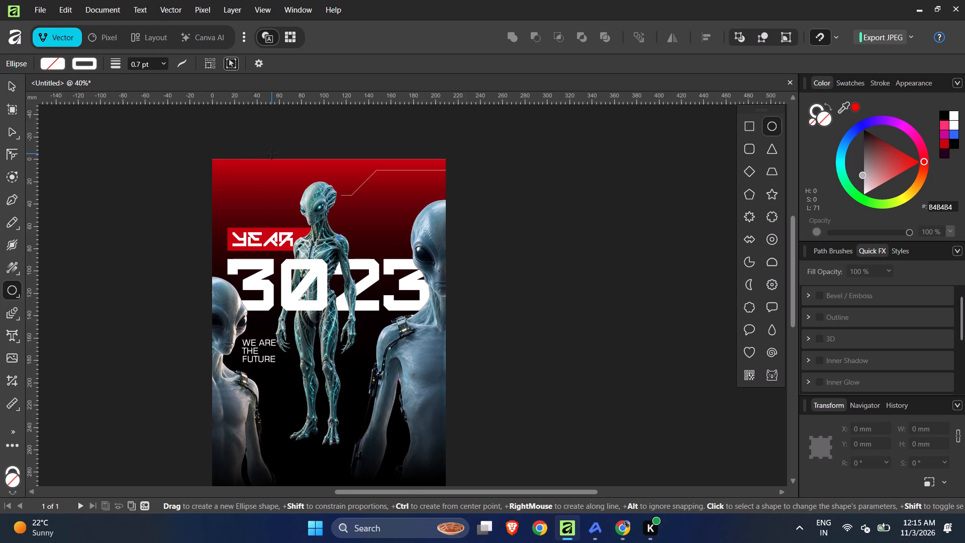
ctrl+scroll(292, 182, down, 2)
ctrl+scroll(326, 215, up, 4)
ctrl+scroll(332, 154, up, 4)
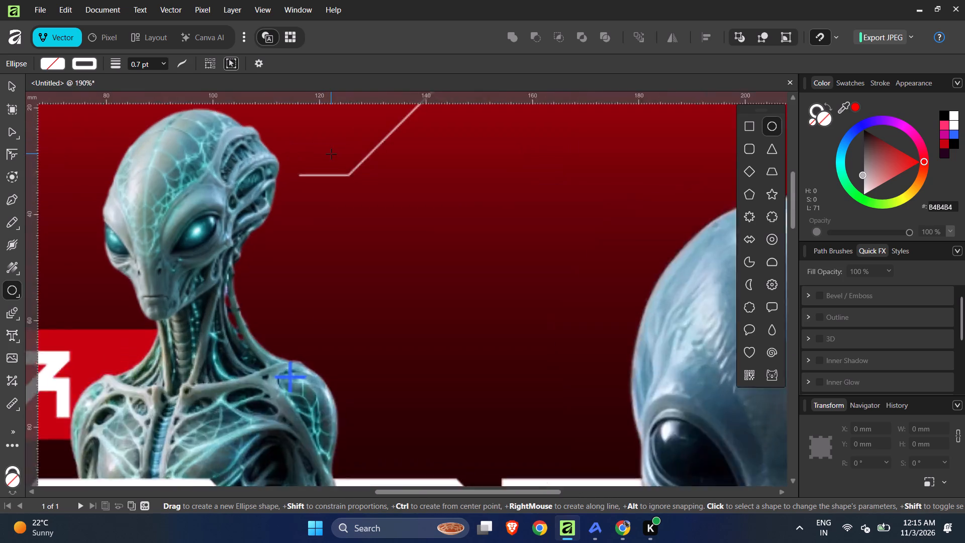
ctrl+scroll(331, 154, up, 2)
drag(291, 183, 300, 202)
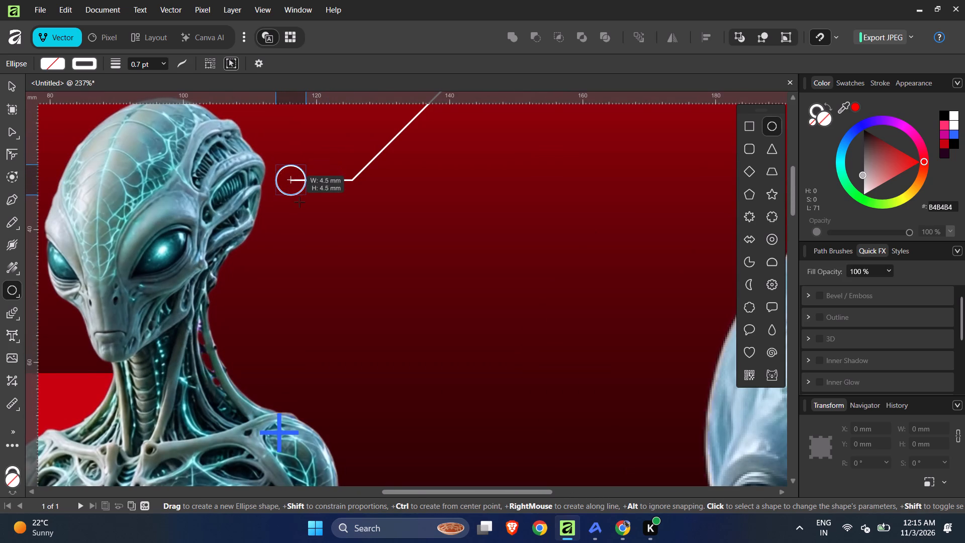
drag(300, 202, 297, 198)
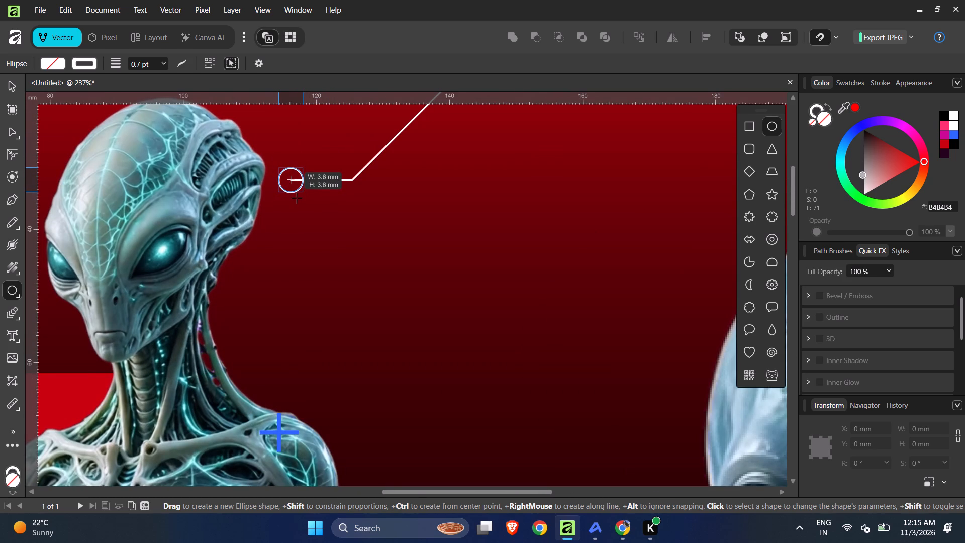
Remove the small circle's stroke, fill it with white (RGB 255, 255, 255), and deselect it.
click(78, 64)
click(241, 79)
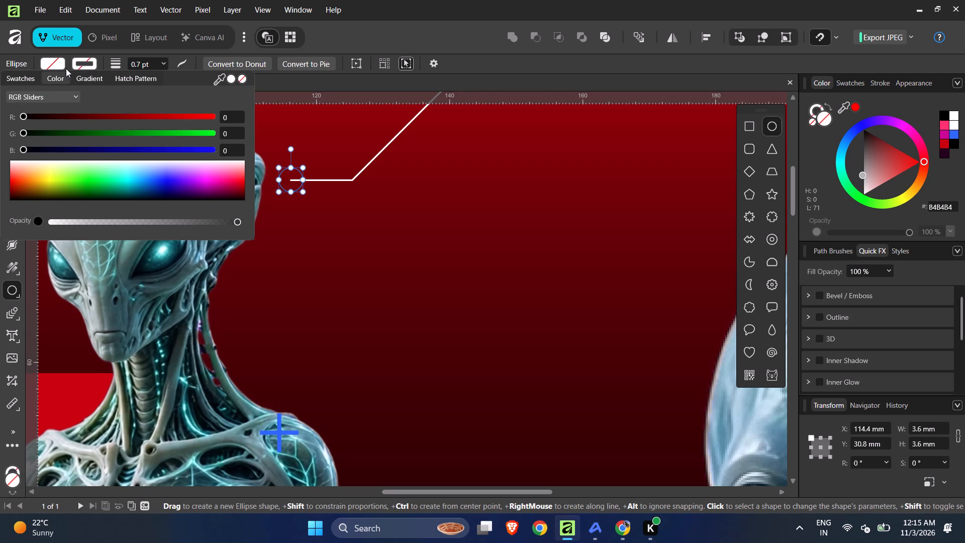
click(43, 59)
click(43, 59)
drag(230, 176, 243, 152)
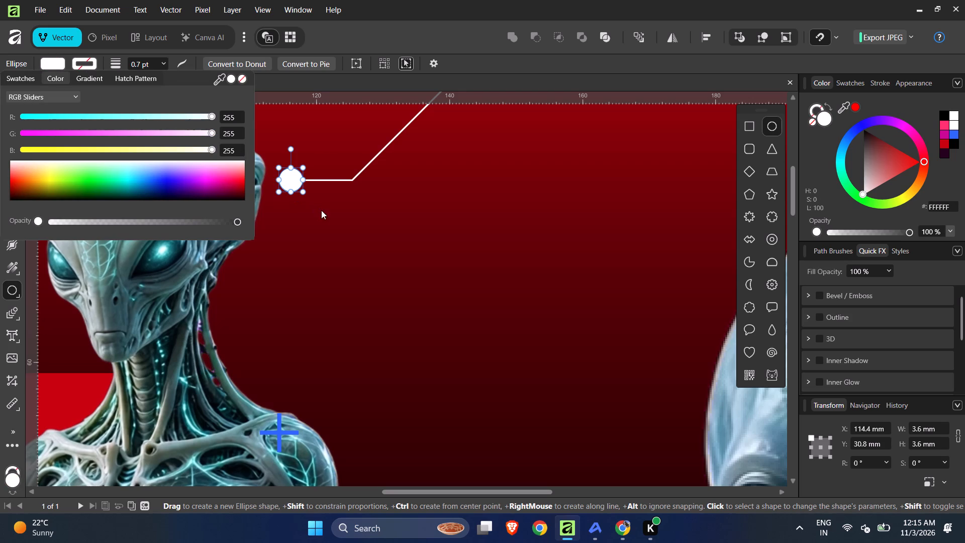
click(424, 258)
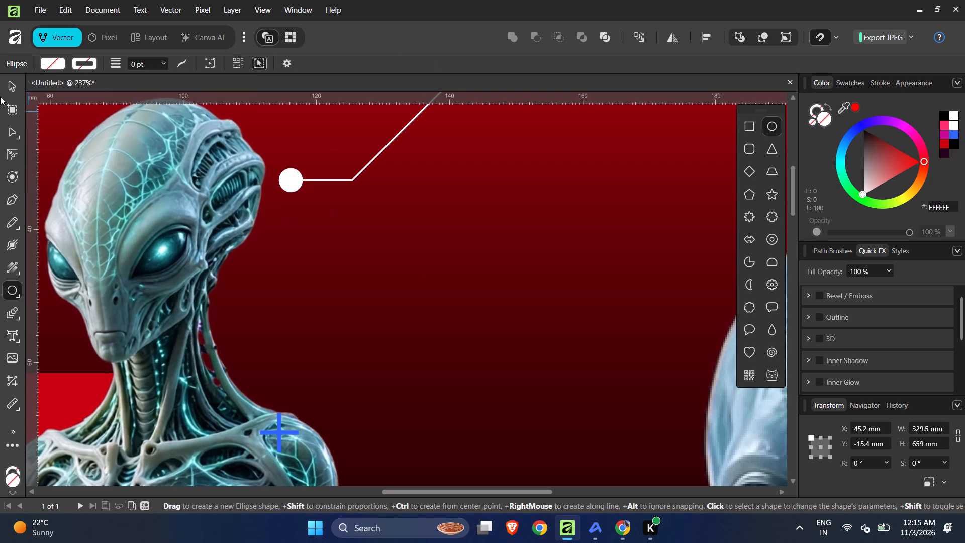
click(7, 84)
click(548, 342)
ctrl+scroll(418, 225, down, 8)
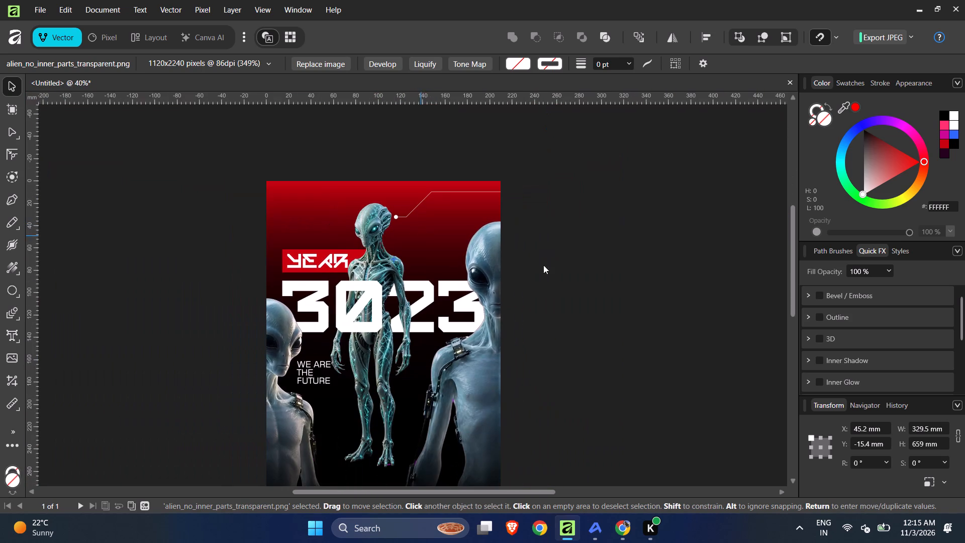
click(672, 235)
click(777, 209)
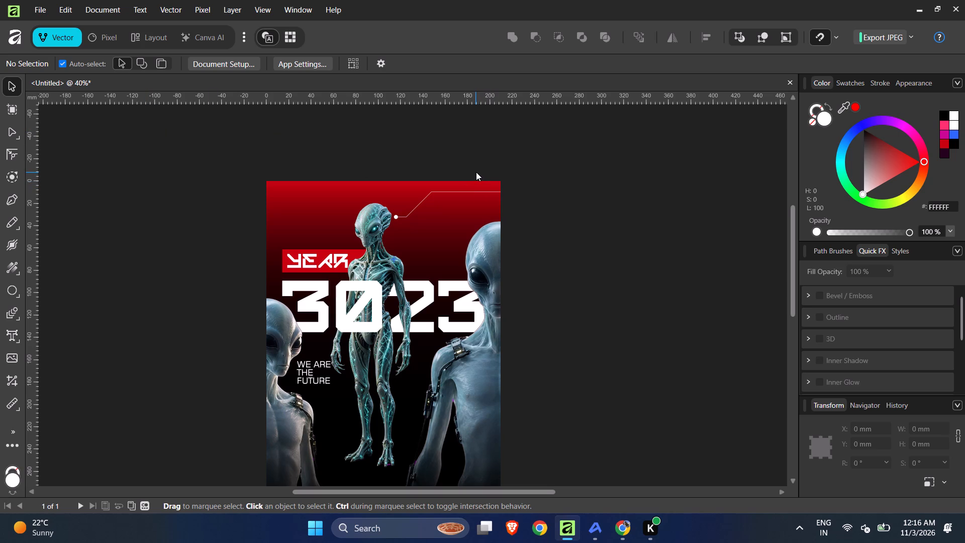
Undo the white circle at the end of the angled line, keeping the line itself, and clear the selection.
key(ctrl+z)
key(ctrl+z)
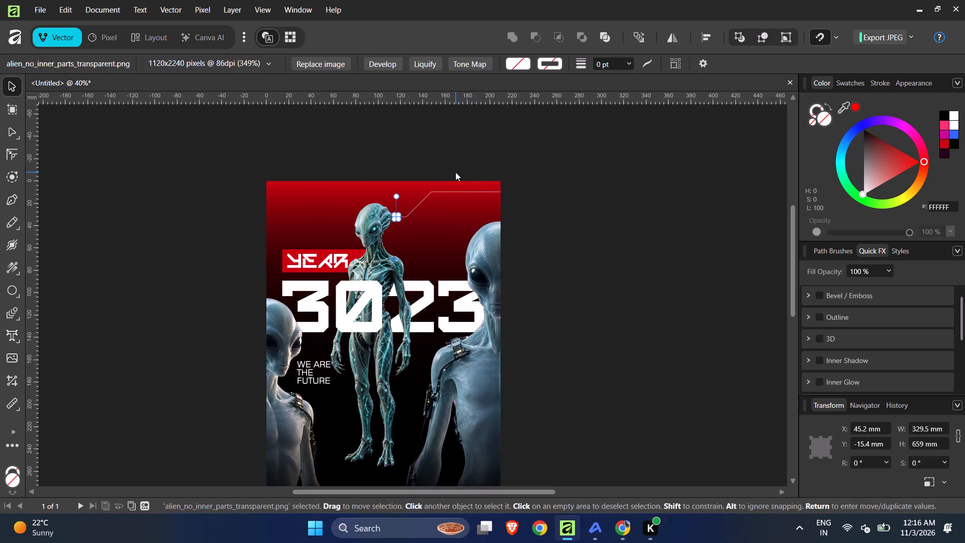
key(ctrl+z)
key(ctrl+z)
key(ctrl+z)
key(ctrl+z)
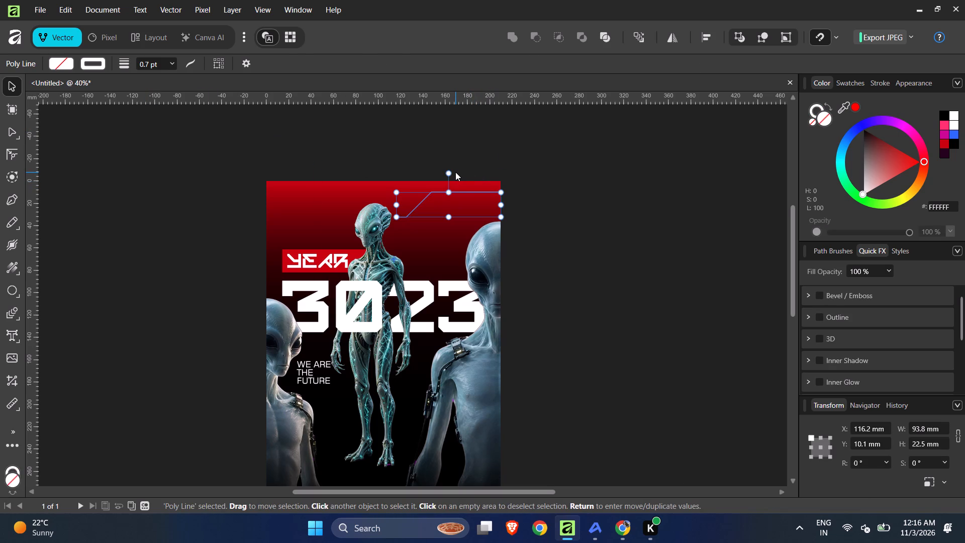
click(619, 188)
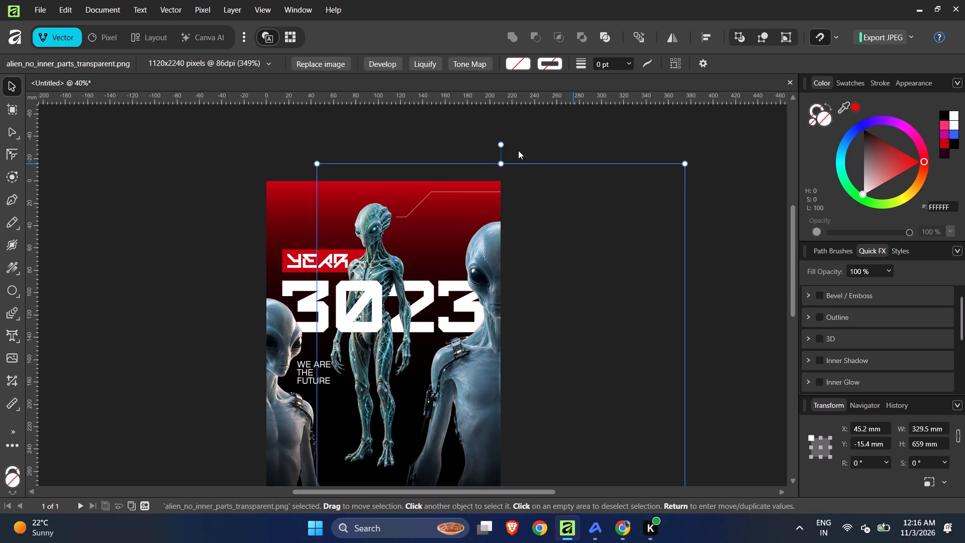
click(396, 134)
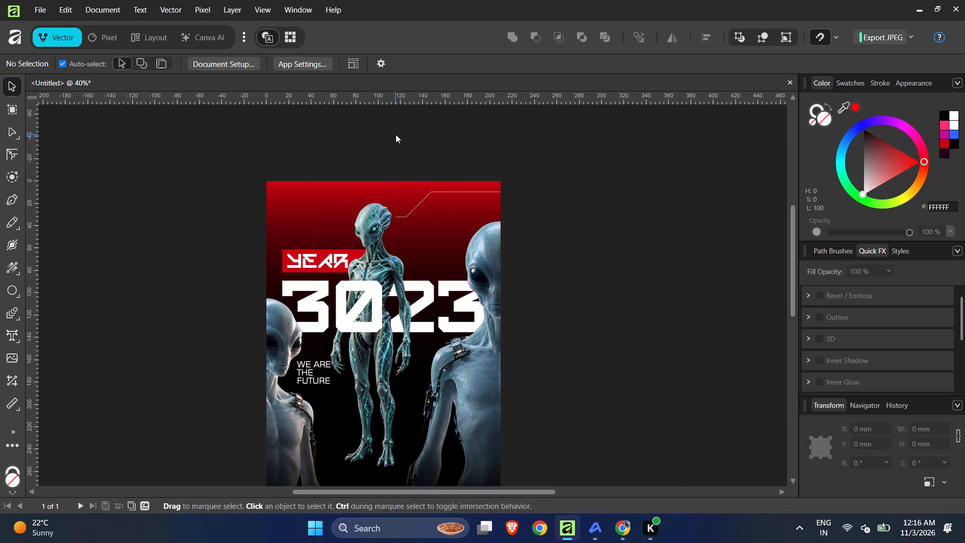
Add the art text JUNE in 12 pt Quano DEMO Regular above the YEAR banner.
ctrl+scroll(396, 134, down, 3)
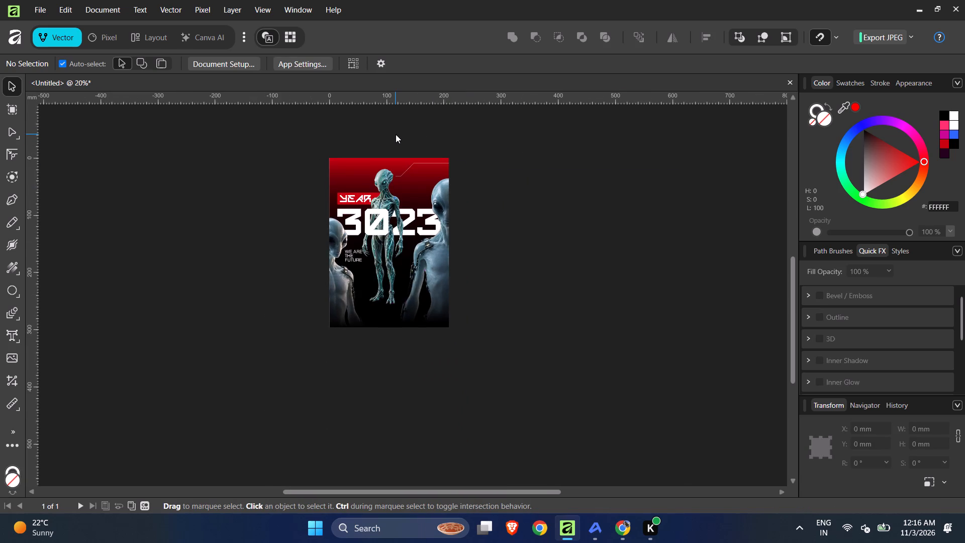
ctrl+scroll(396, 134, up, 4)
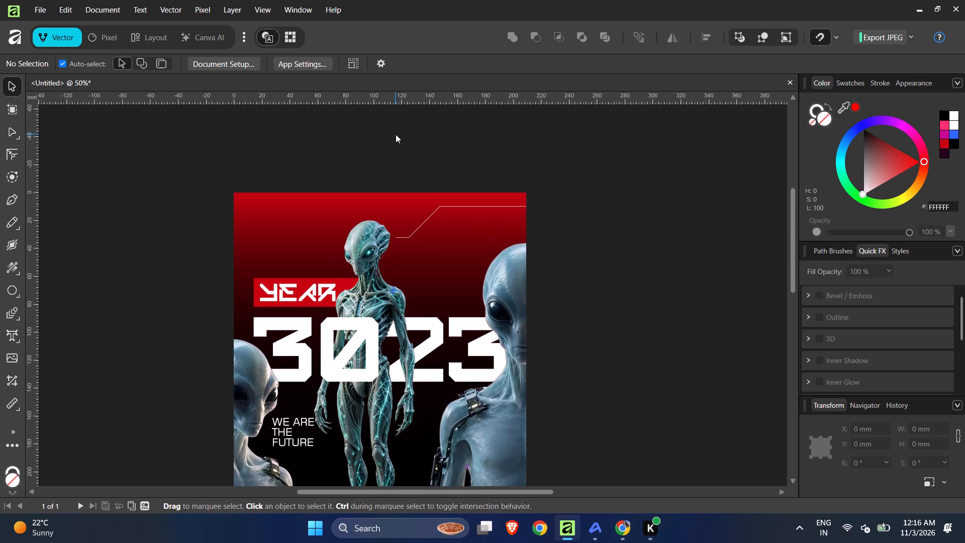
ctrl+scroll(396, 134, down, 1)
ctrl+scroll(339, 202, up, 1)
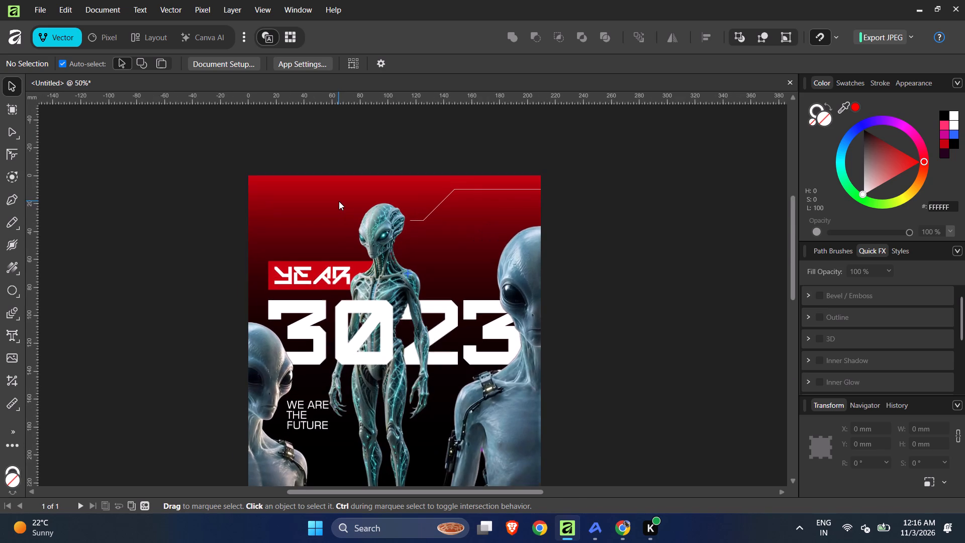
ctrl+scroll(339, 201, up, 1)
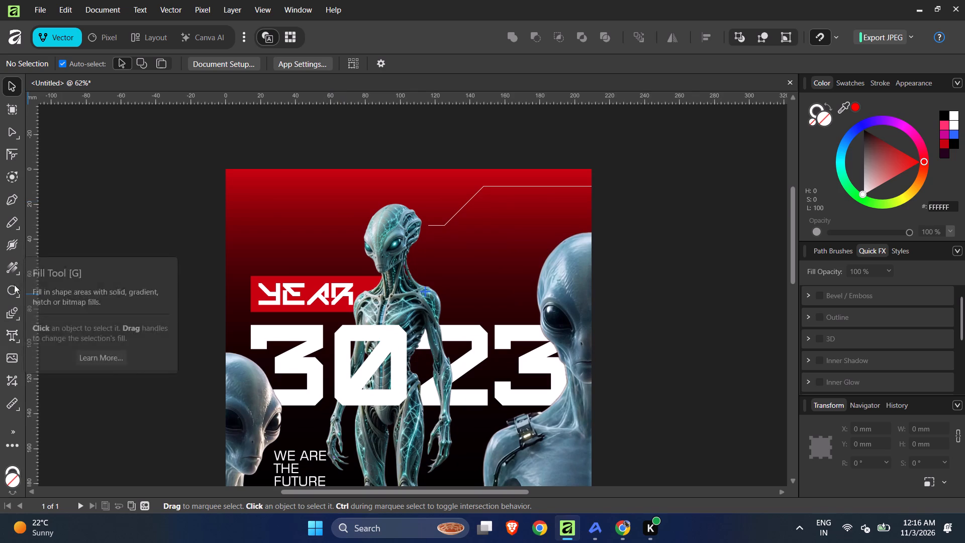
click(15, 334)
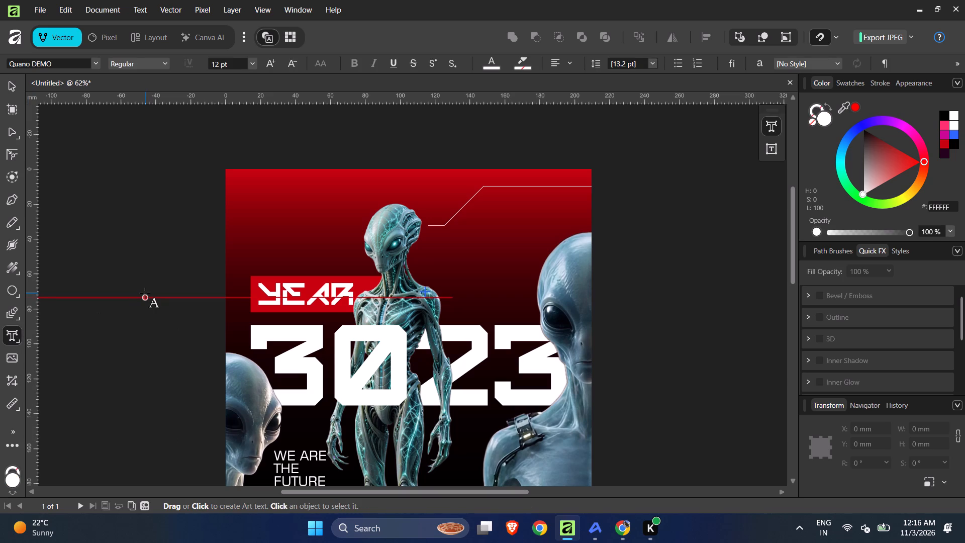
click(247, 240)
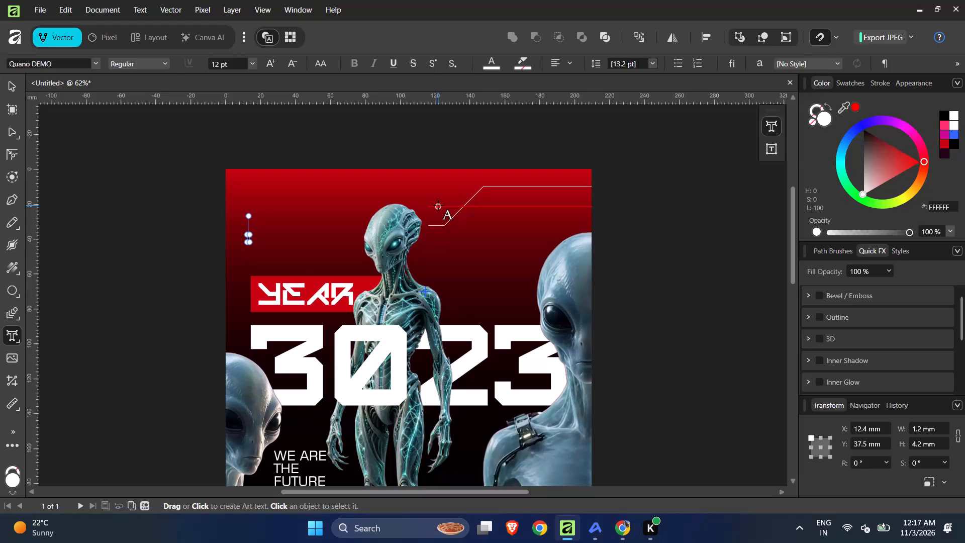
text(JUNE)
key(ctrl+a)
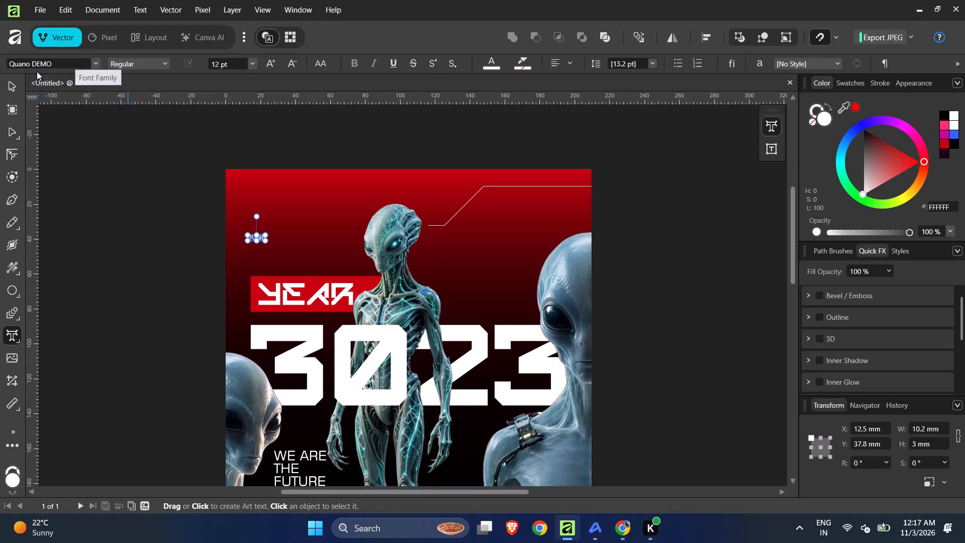
Enlarge the JUNE text to about 66 × 19.4 mm and place it just above the YEAR banner, at about X 12.4, Y 38.6 mm.
click(10, 85)
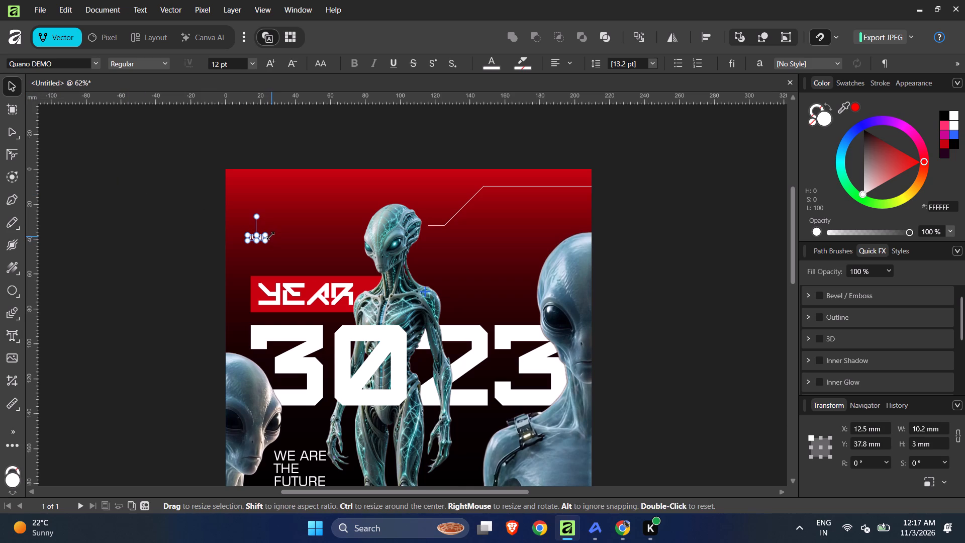
drag(268, 235, 363, 203)
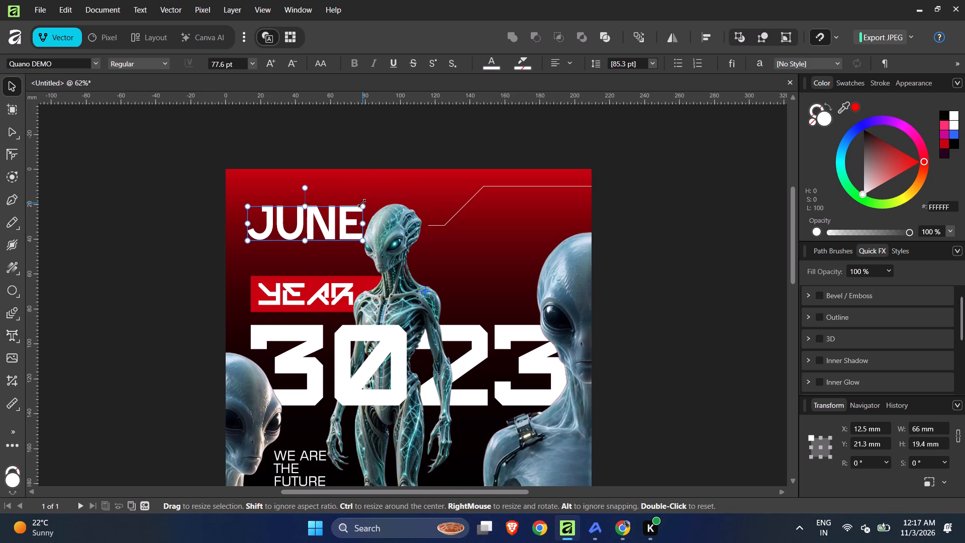
key(ctrl+z)
drag(268, 232, 329, 206)
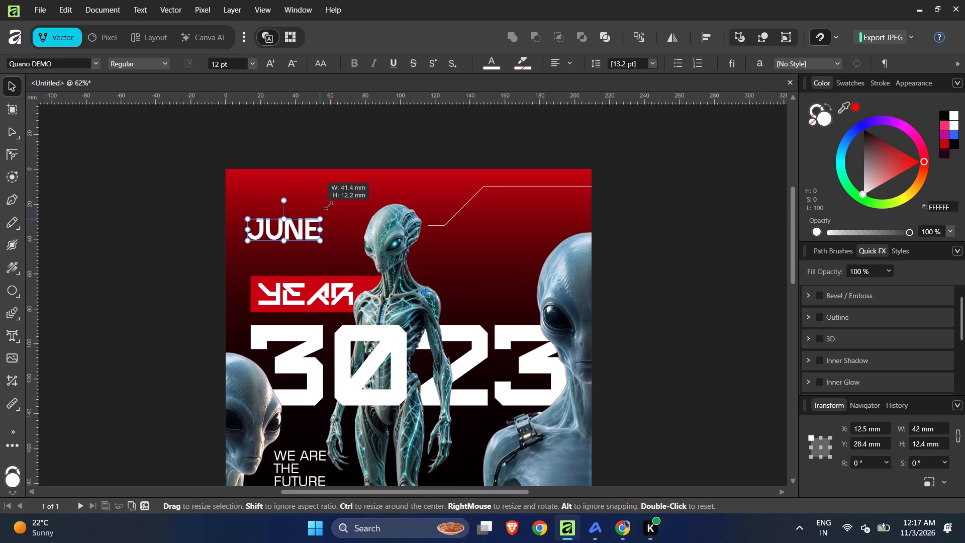
drag(329, 206, 358, 196)
drag(337, 221, 337, 250)
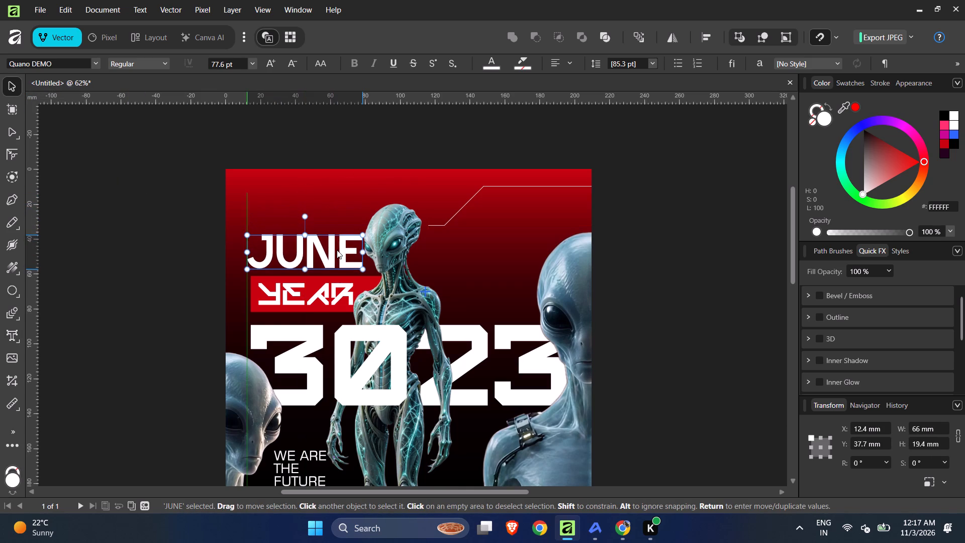
drag(337, 250, 341, 251)
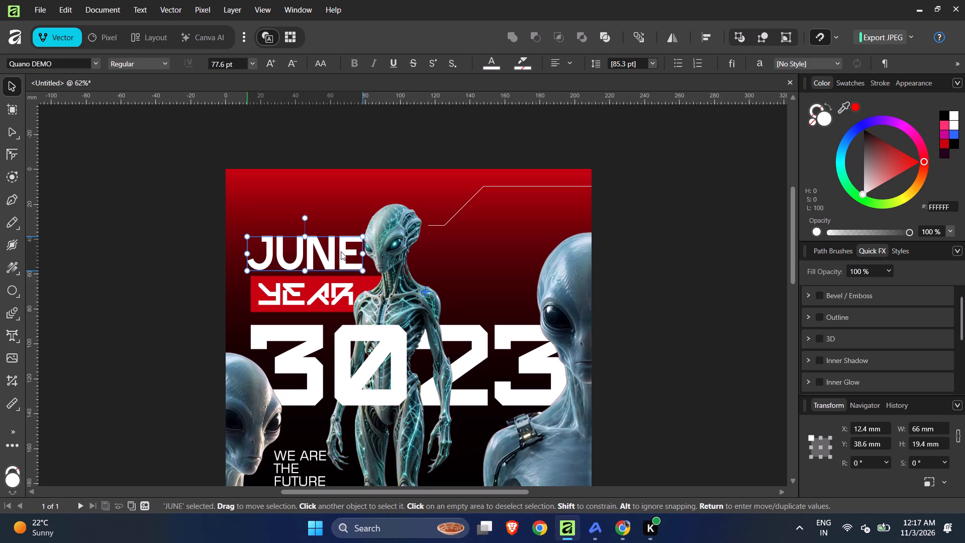
Move the JUNE text slightly up above the YEAR banner, to about Y 36.6 mm.
drag(341, 251, 341, 248)
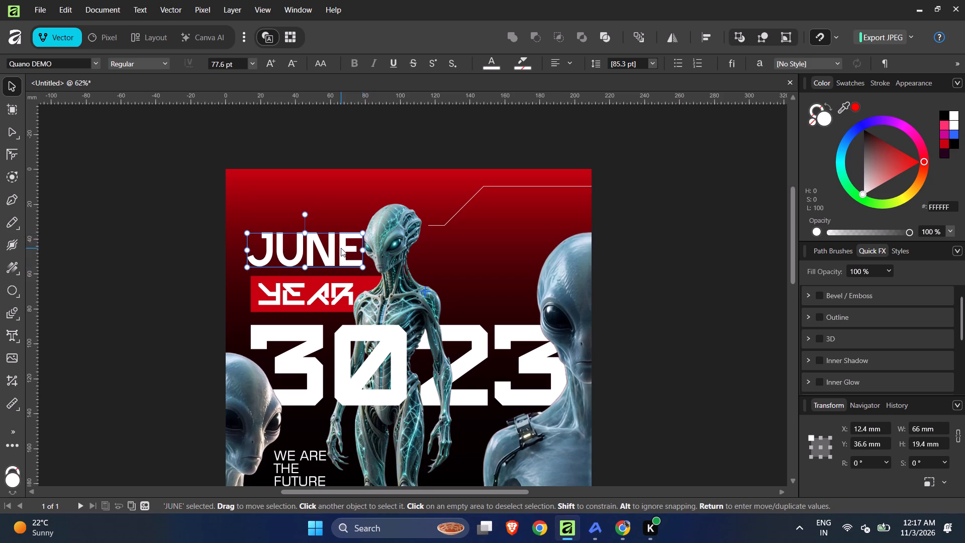
Browse the font families from Quano DEMO to the end of the list, previewing alternatives for the JUNE text.
click(90, 63)
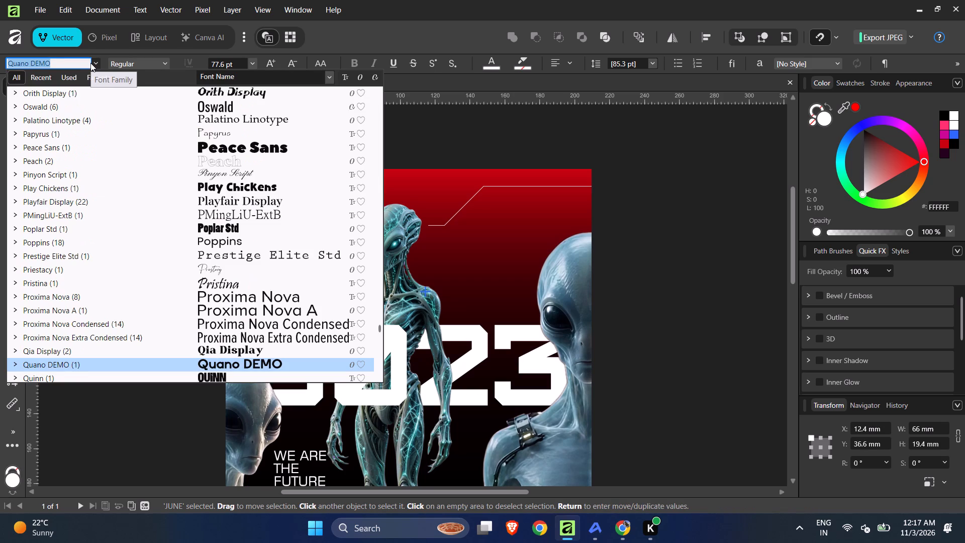
scroll(183, 157, down, 2)
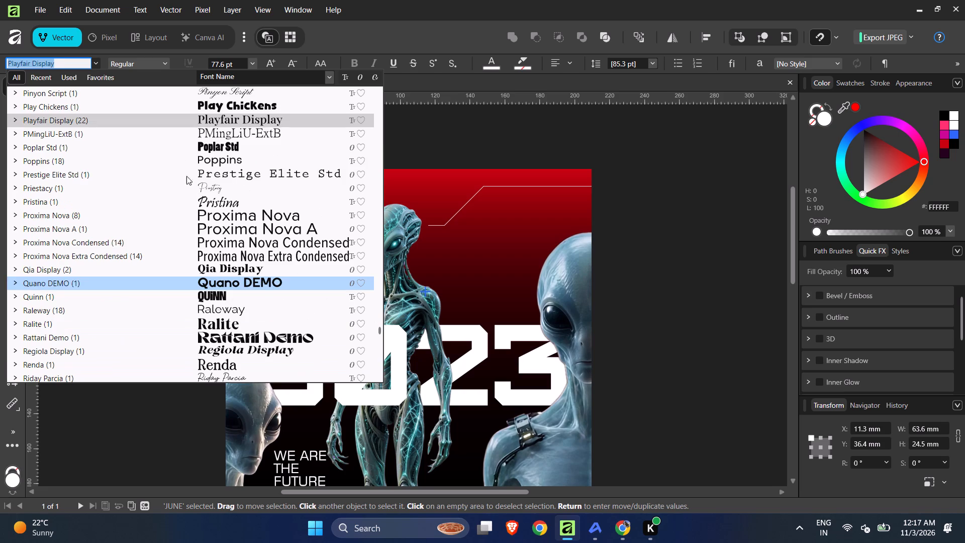
scroll(205, 241, down, 3)
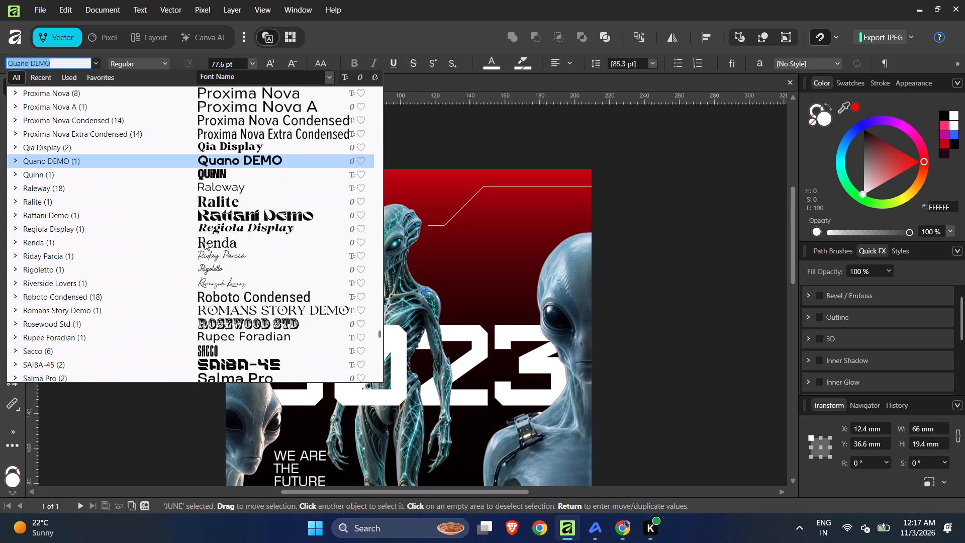
scroll(205, 241, down, 6)
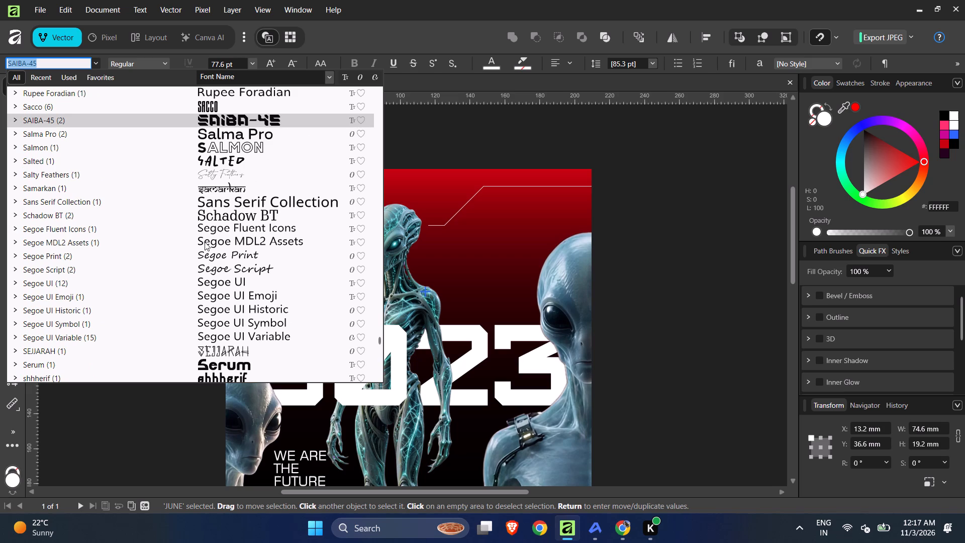
scroll(292, 287, down, 3)
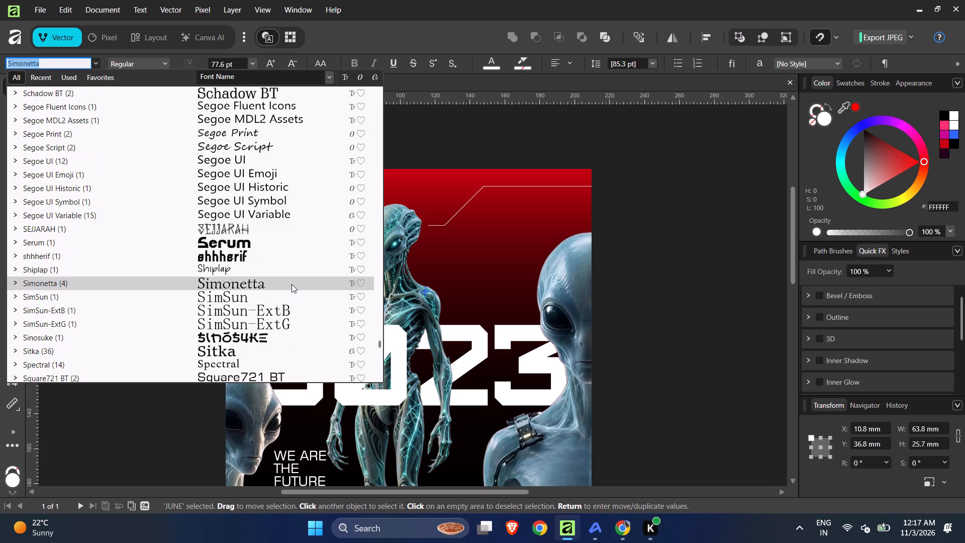
scroll(284, 263, down, 6)
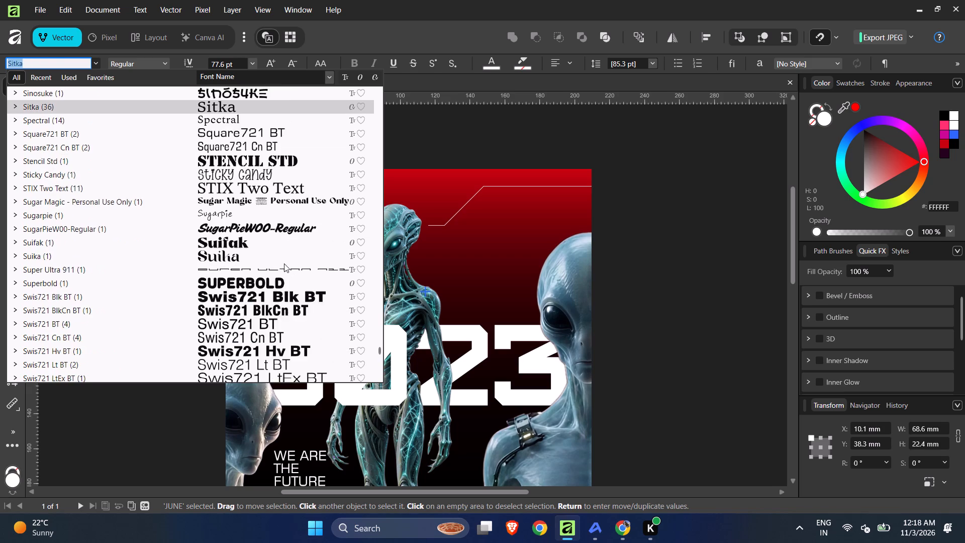
scroll(284, 263, down, 2)
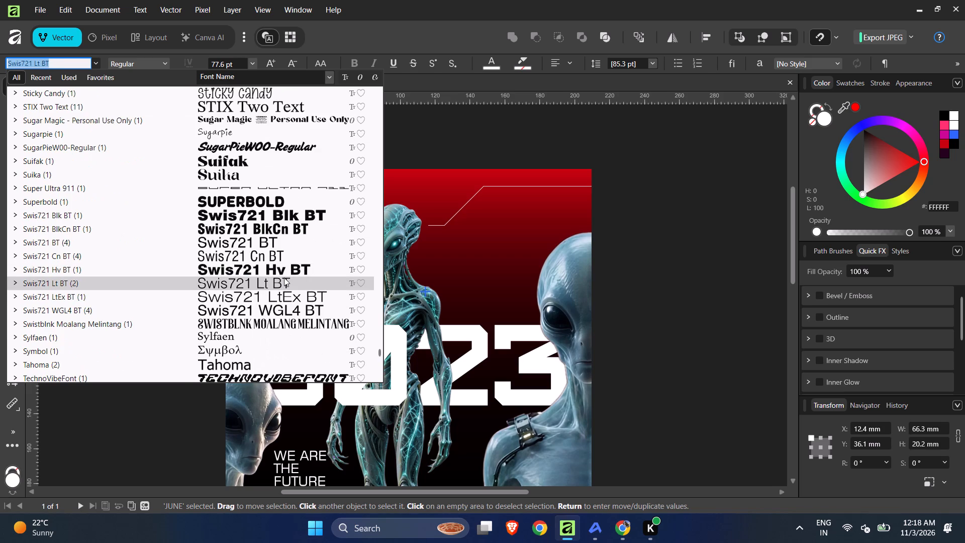
scroll(284, 278, down, 3)
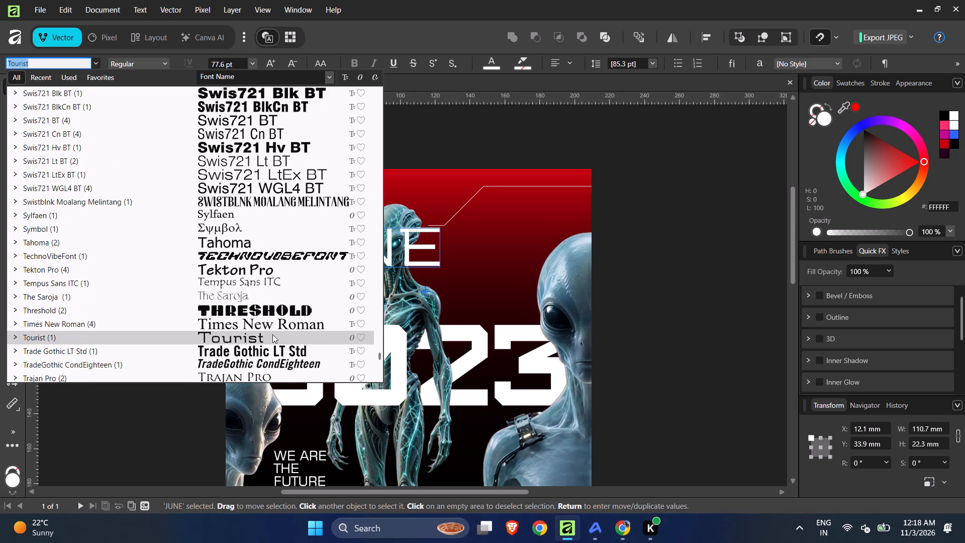
scroll(272, 334, down, 3)
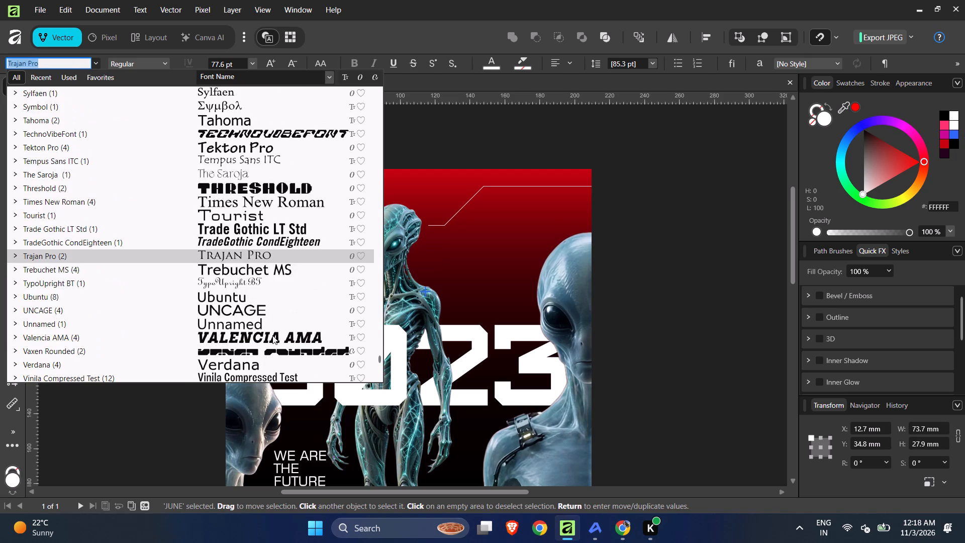
scroll(246, 322, down, 2)
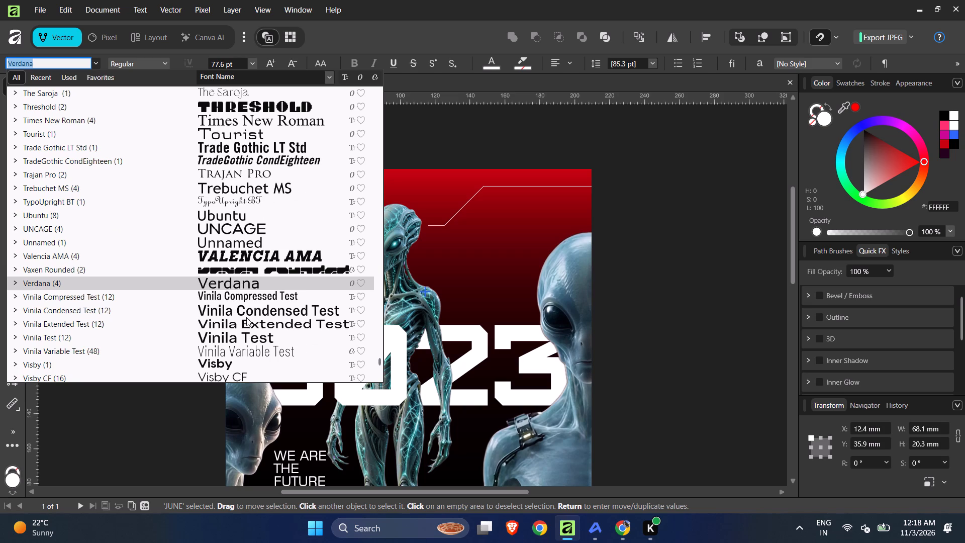
scroll(246, 317, down, 2)
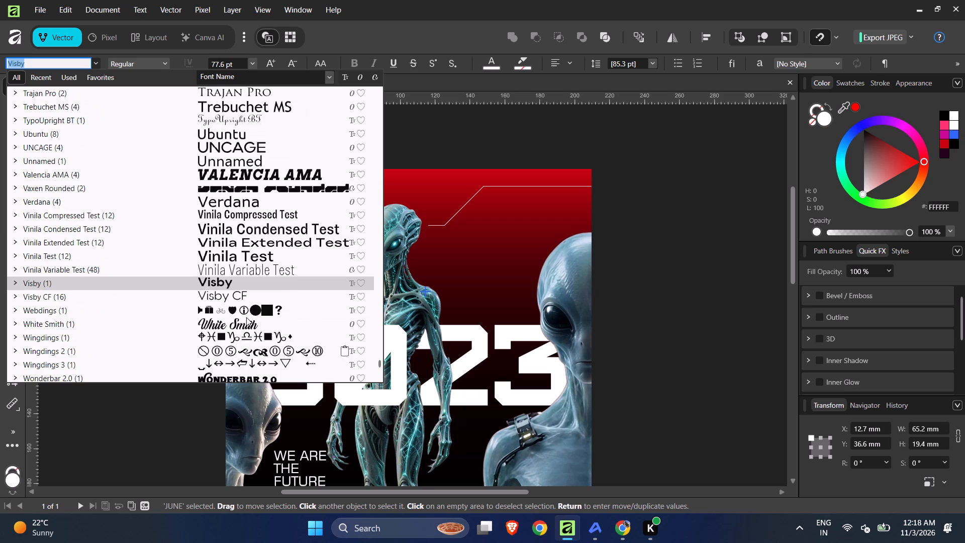
scroll(246, 317, down, 1)
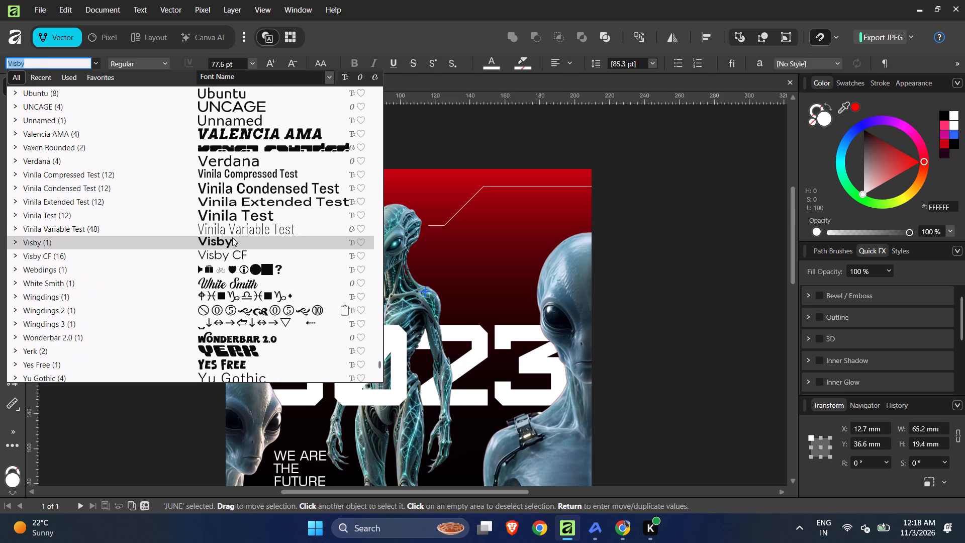
scroll(232, 242, down, 5)
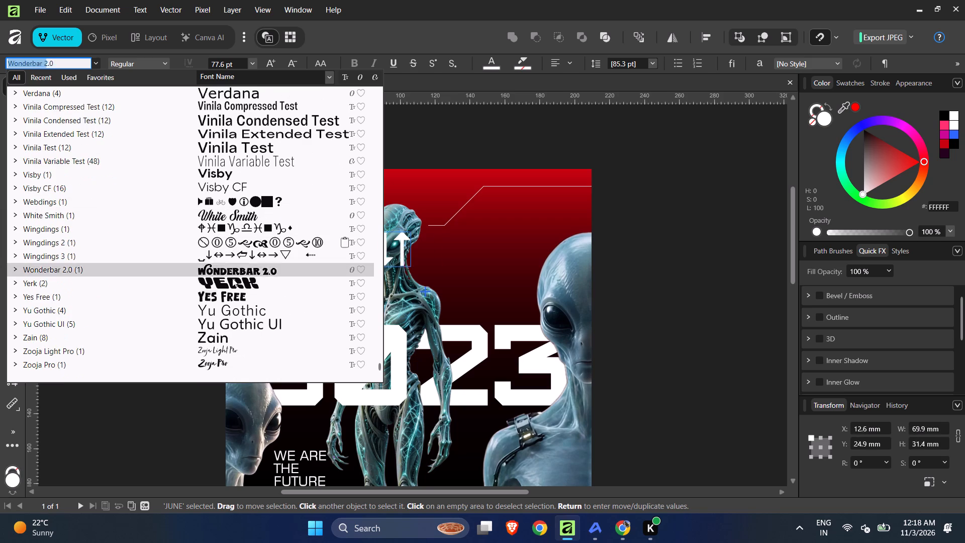
scroll(235, 305, down, 4)
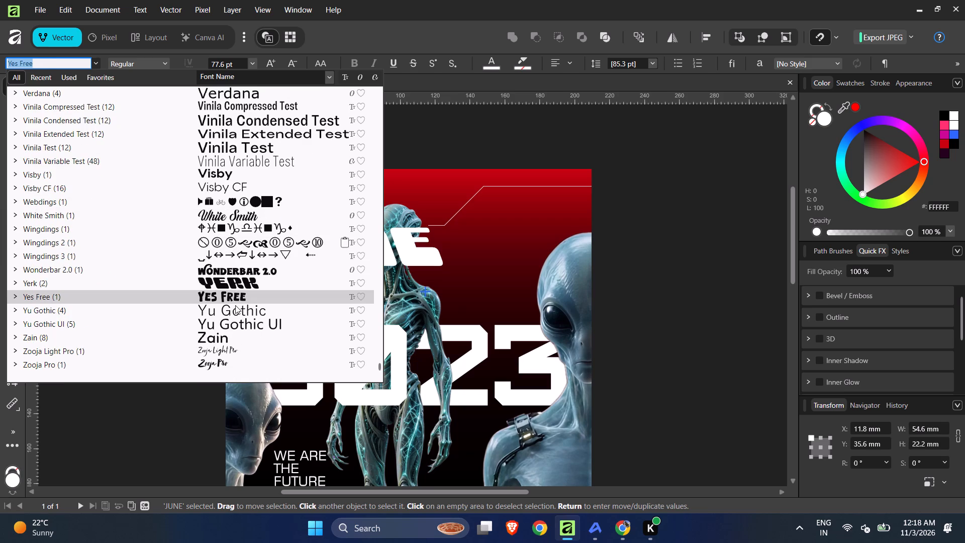
scroll(257, 315, up, 8)
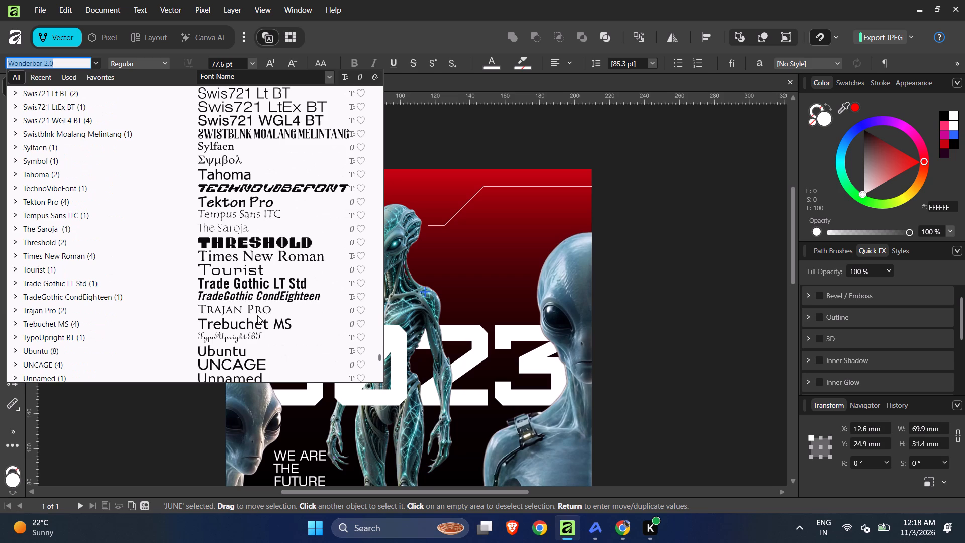
scroll(257, 315, down, 15)
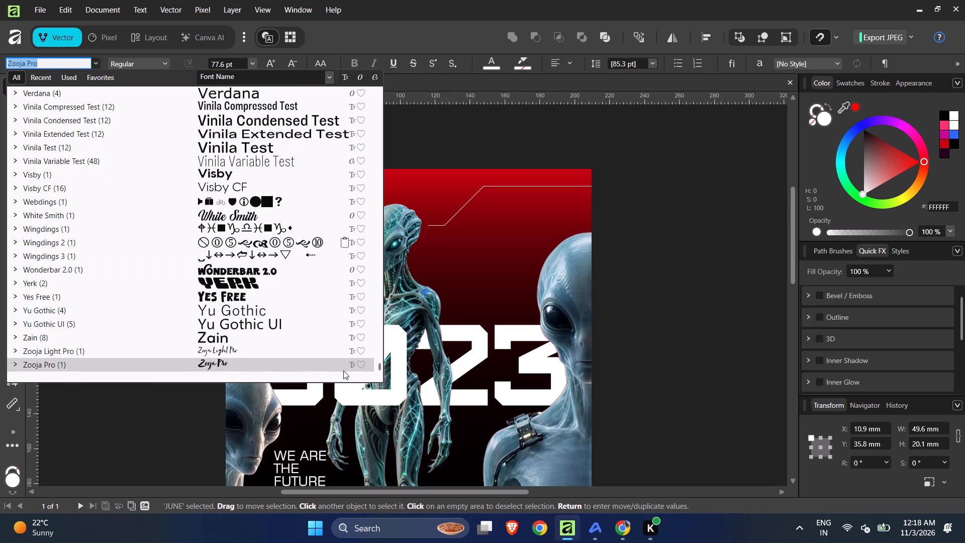
scroll(346, 371, down, 3)
drag(380, 367, 384, 345)
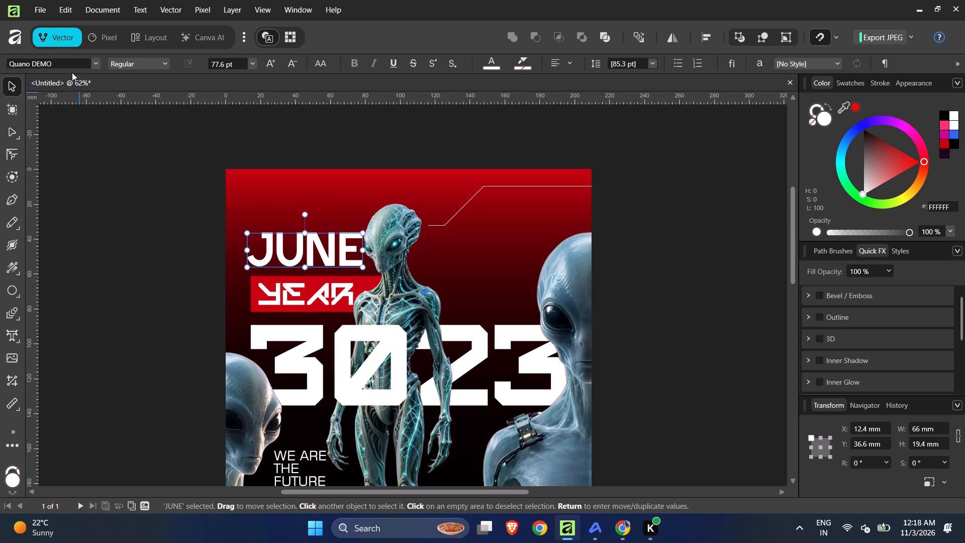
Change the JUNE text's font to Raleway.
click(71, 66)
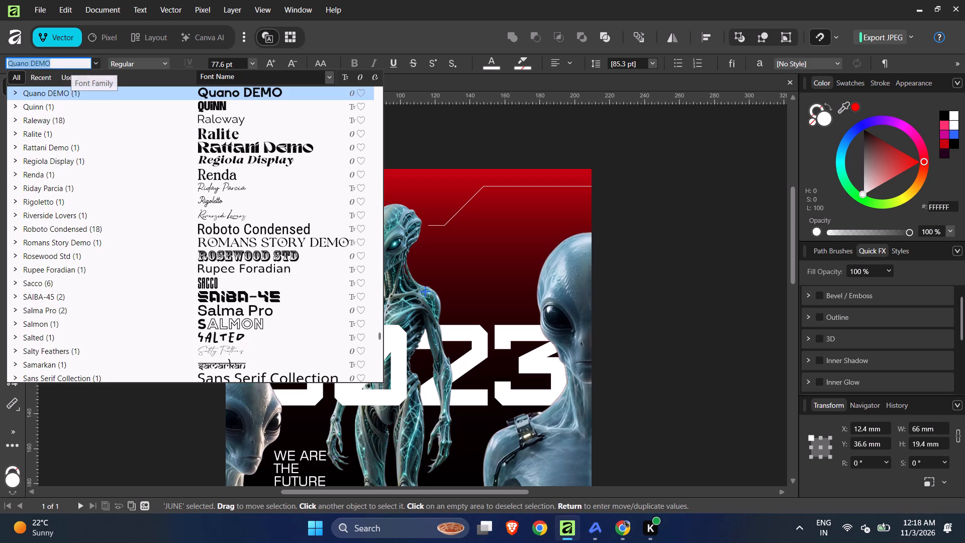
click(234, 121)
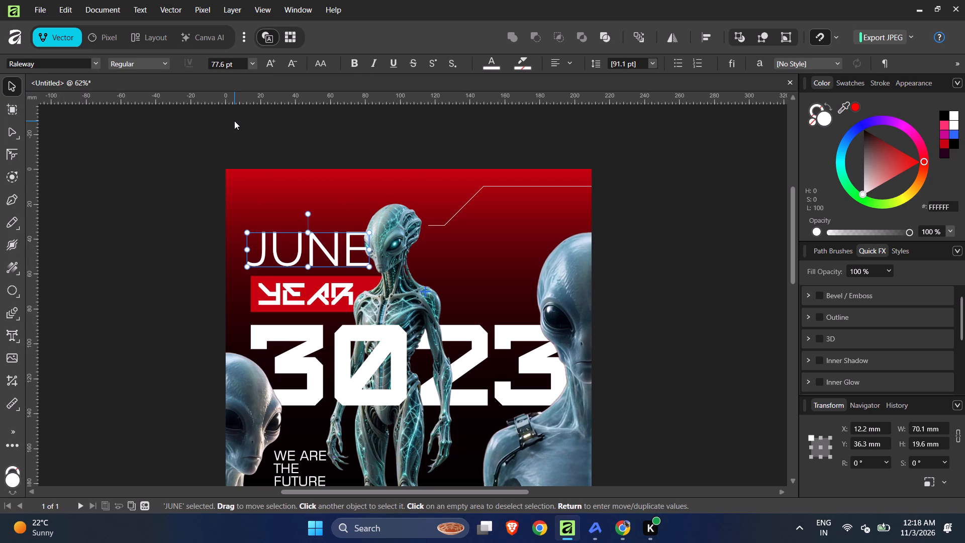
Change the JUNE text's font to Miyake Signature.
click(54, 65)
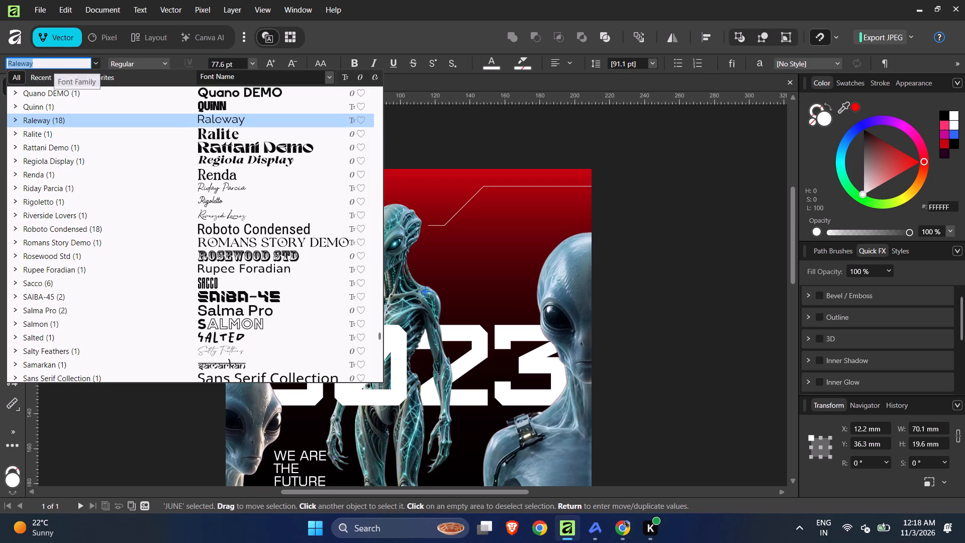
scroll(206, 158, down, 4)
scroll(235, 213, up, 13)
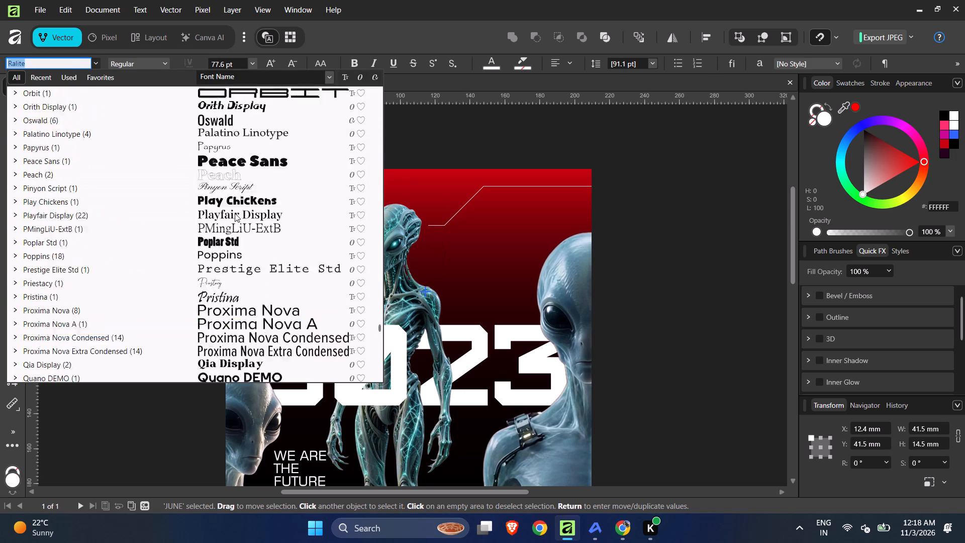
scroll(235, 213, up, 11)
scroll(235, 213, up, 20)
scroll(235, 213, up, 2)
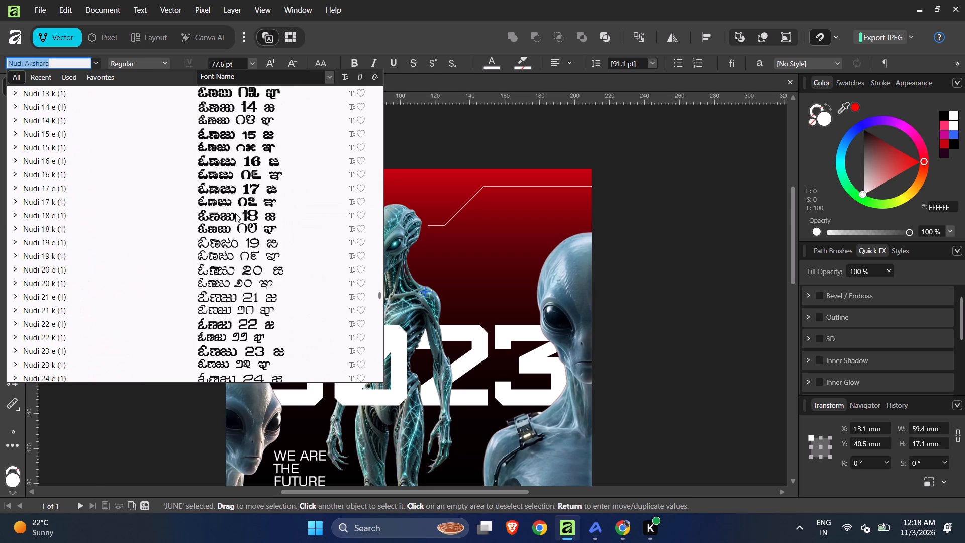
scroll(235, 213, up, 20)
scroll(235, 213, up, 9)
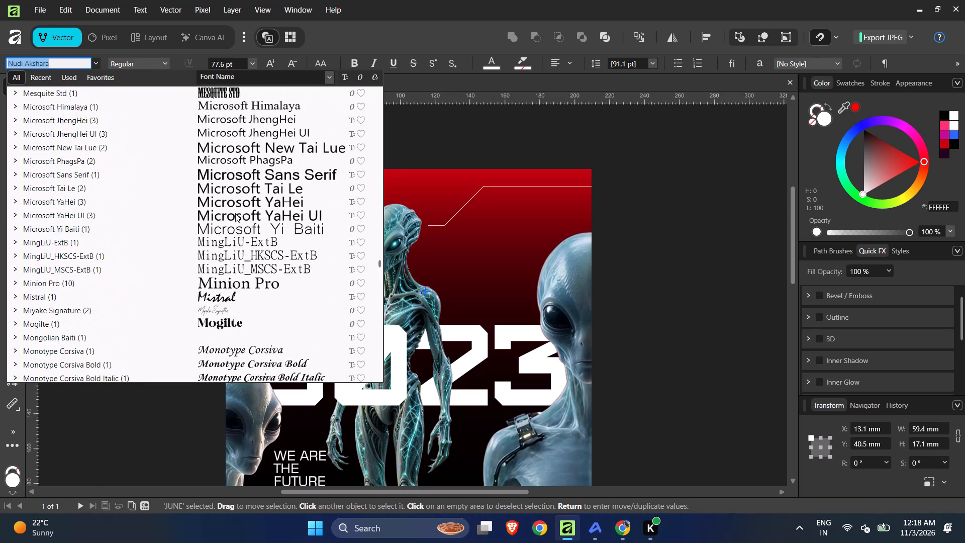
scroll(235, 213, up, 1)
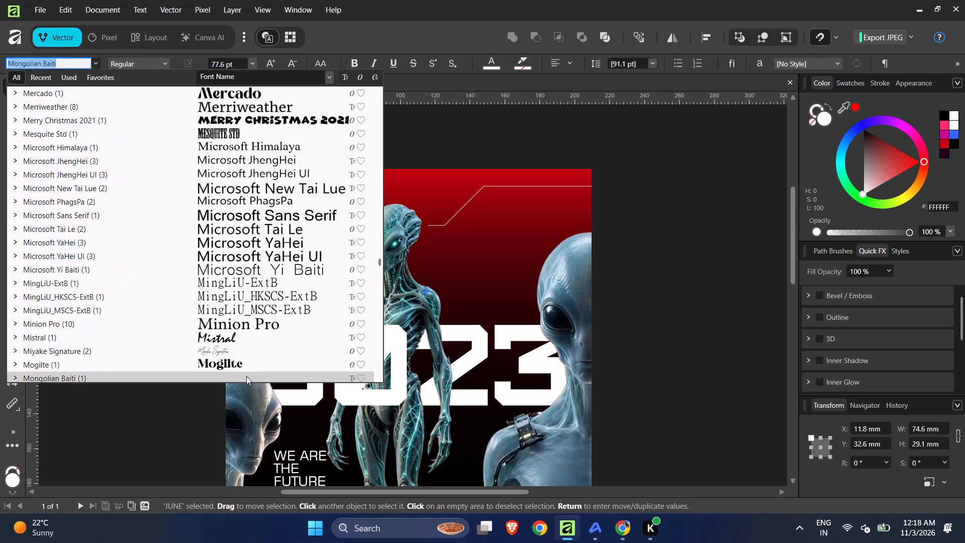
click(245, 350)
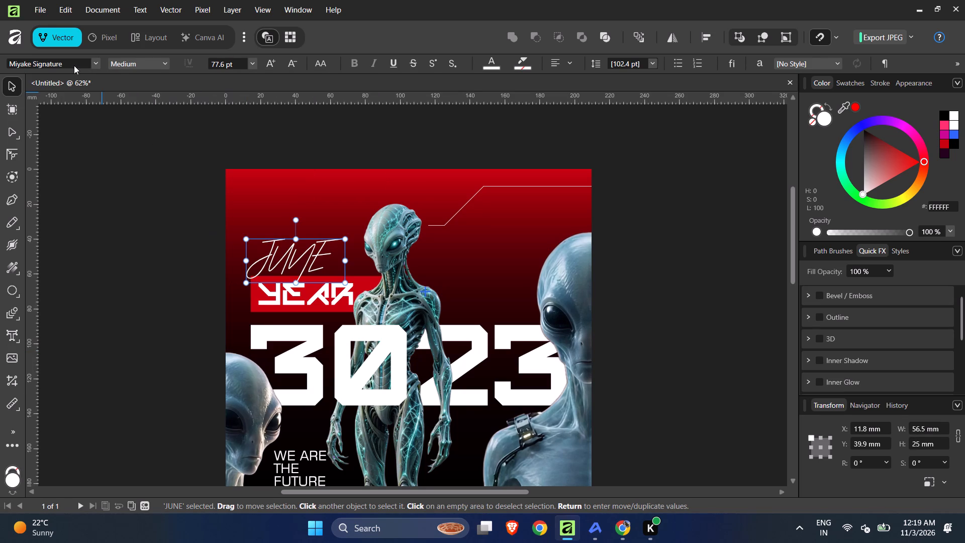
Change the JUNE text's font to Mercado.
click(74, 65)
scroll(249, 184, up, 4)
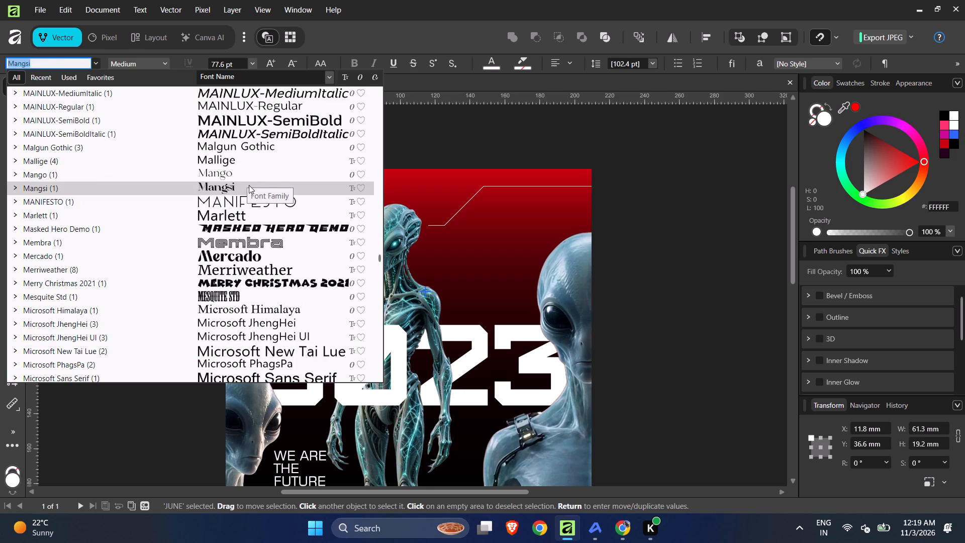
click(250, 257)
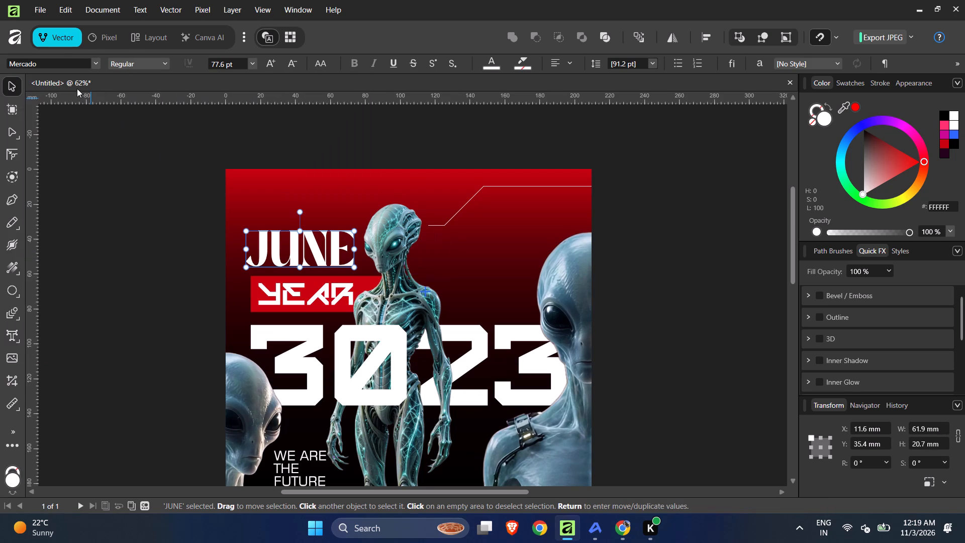
Change the JUNE text's font to Kaufmann BT.
click(64, 62)
scroll(177, 160, up, 3)
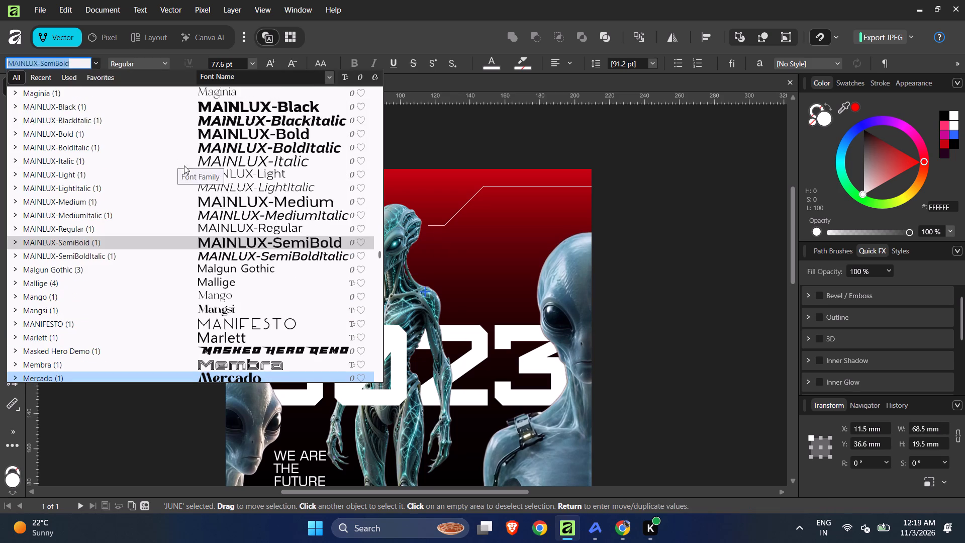
scroll(236, 180, up, 10)
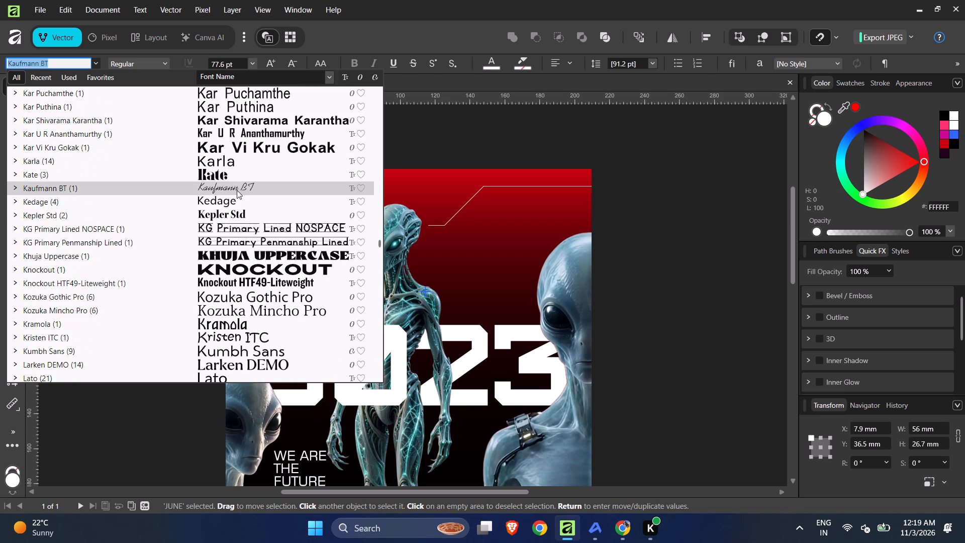
click(237, 193)
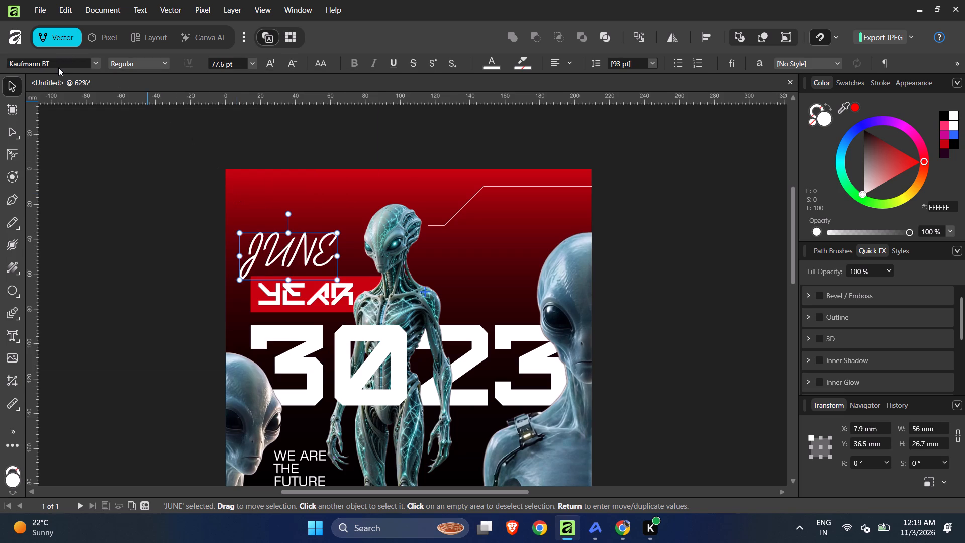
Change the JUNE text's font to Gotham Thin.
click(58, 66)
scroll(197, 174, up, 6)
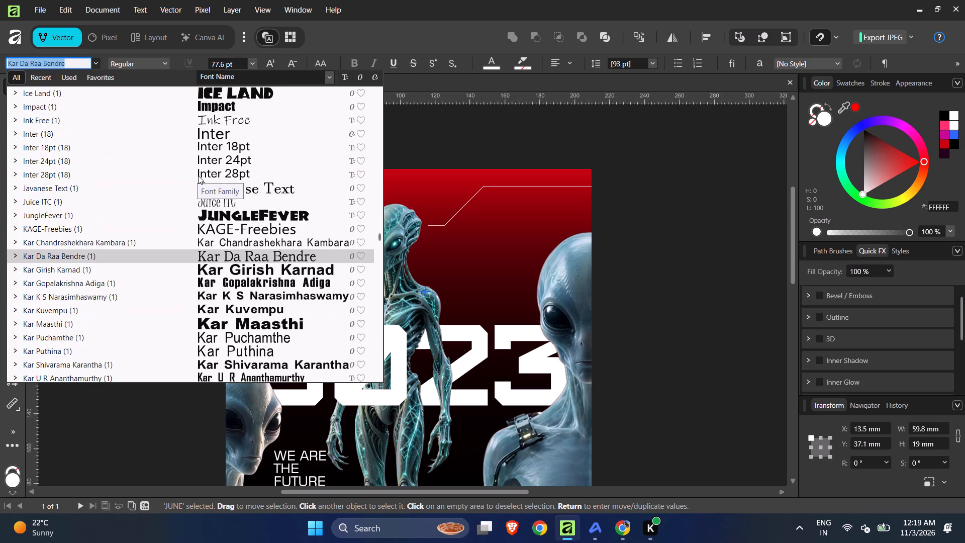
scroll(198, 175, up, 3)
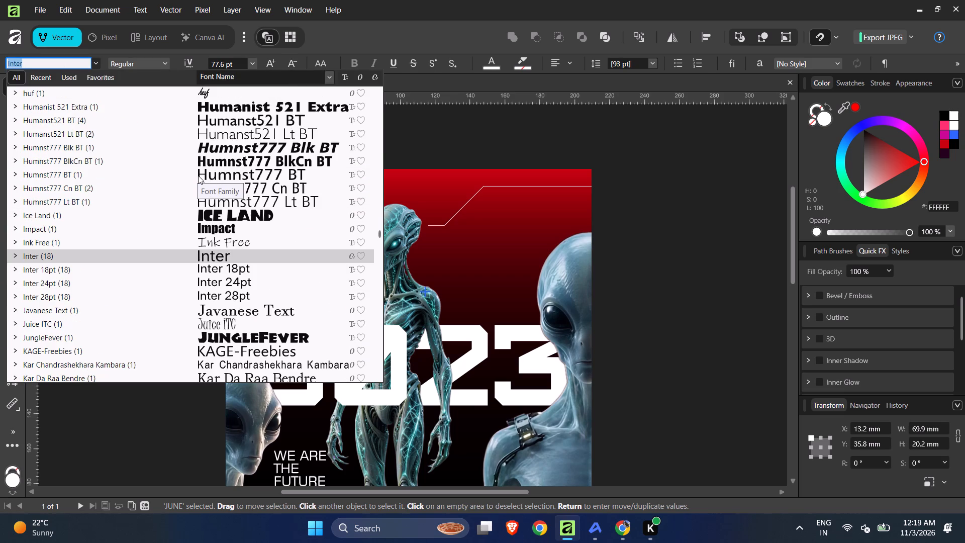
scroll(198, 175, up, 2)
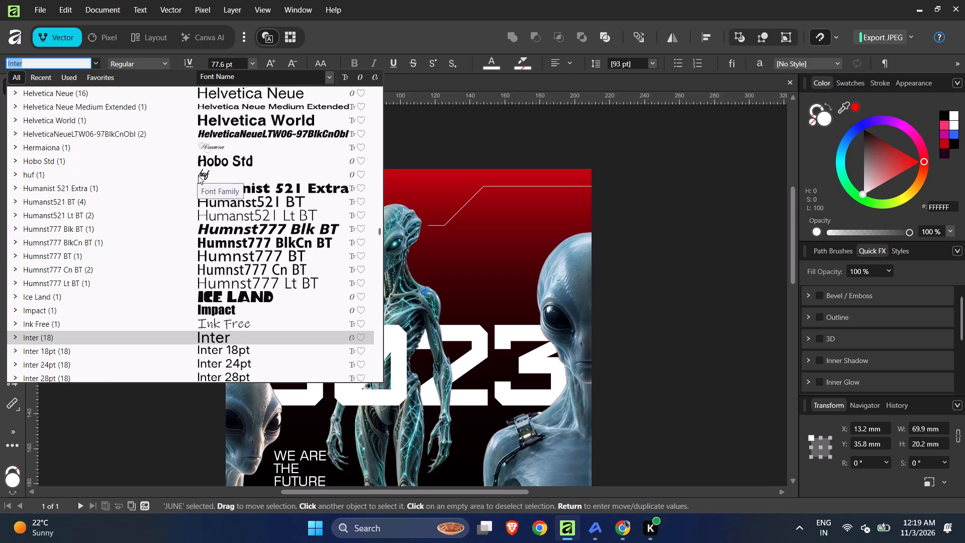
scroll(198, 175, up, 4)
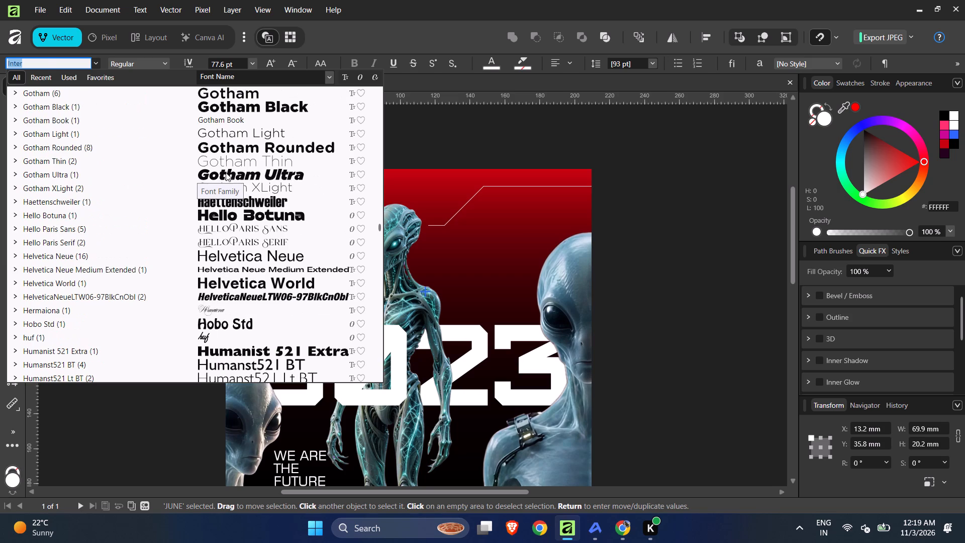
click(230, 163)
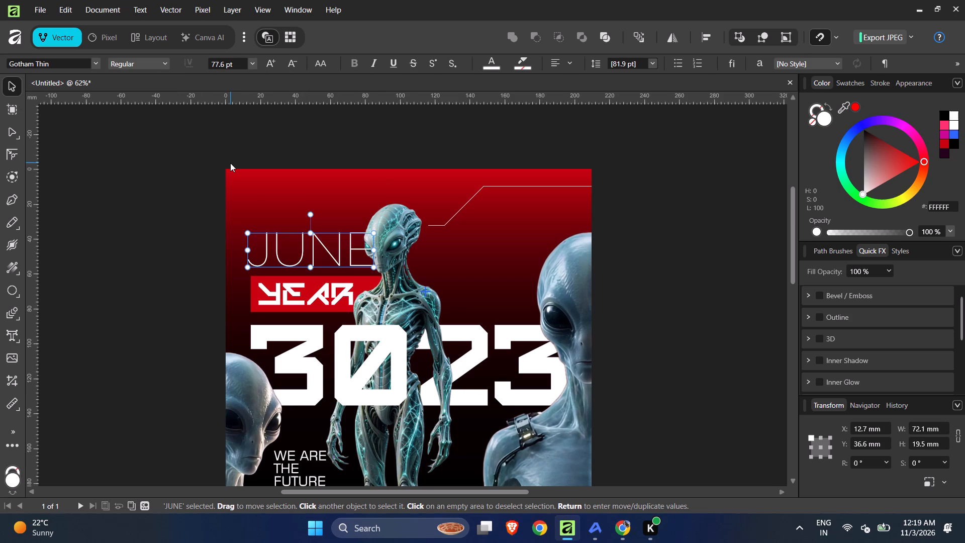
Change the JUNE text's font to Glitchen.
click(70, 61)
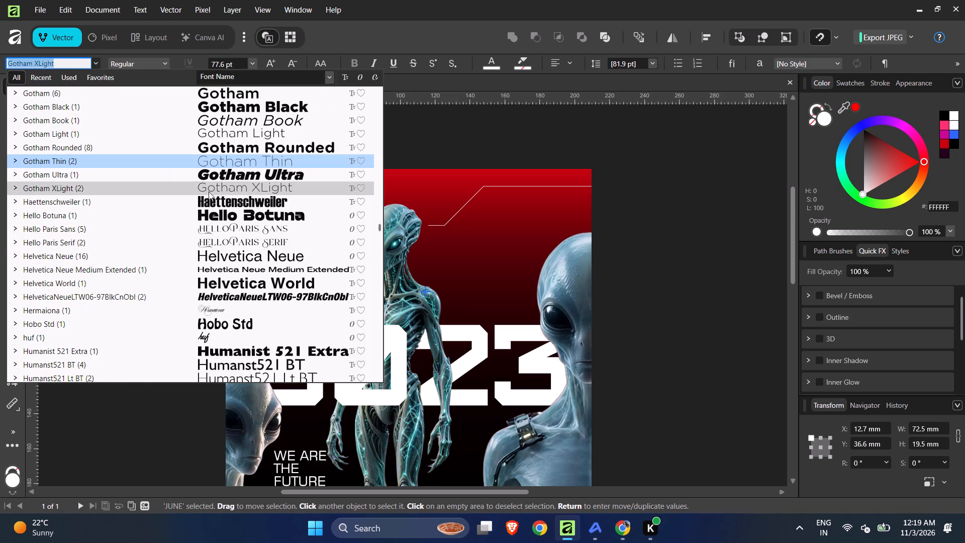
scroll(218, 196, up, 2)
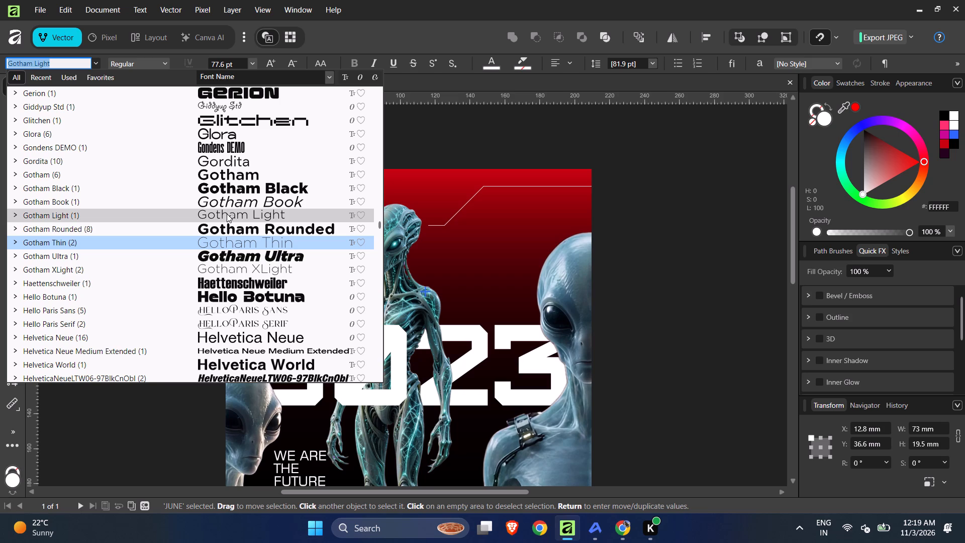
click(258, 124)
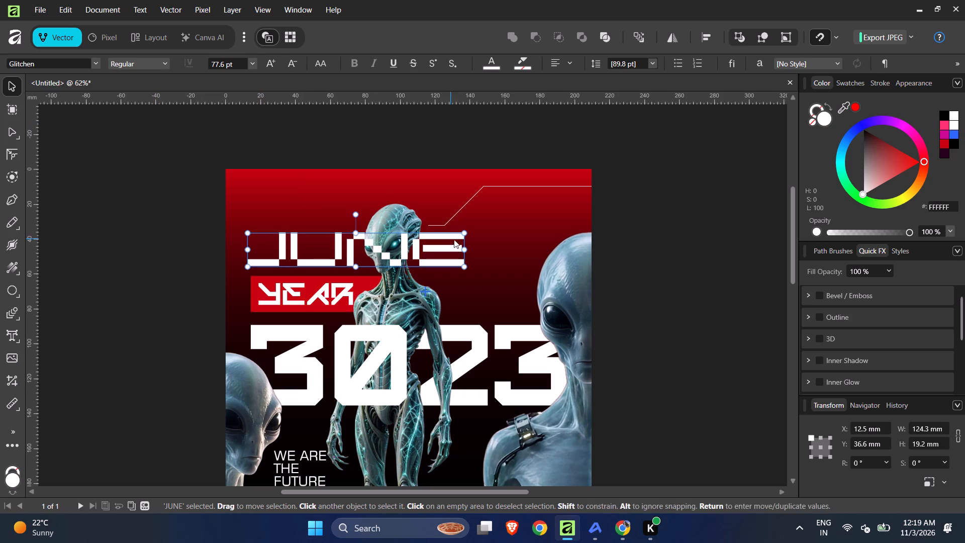
Scale the JUNE text down proportionally to about 67 mm wide, keeping it just above the YEAR box.
drag(463, 233, 384, 262)
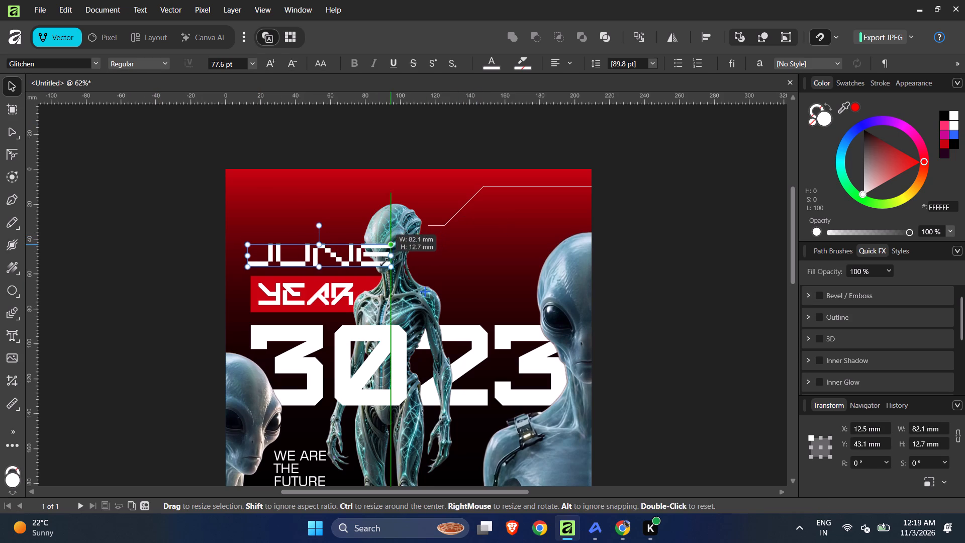
drag(384, 262, 367, 273)
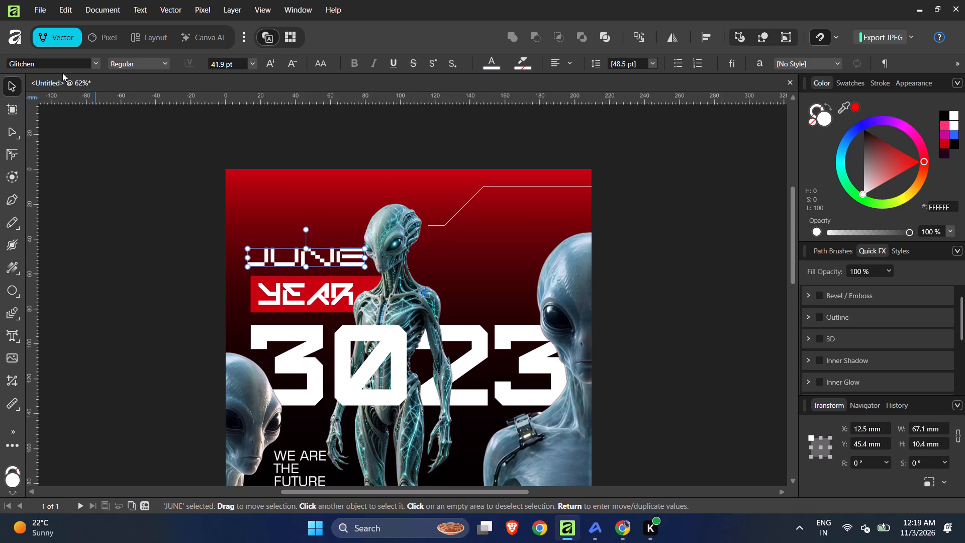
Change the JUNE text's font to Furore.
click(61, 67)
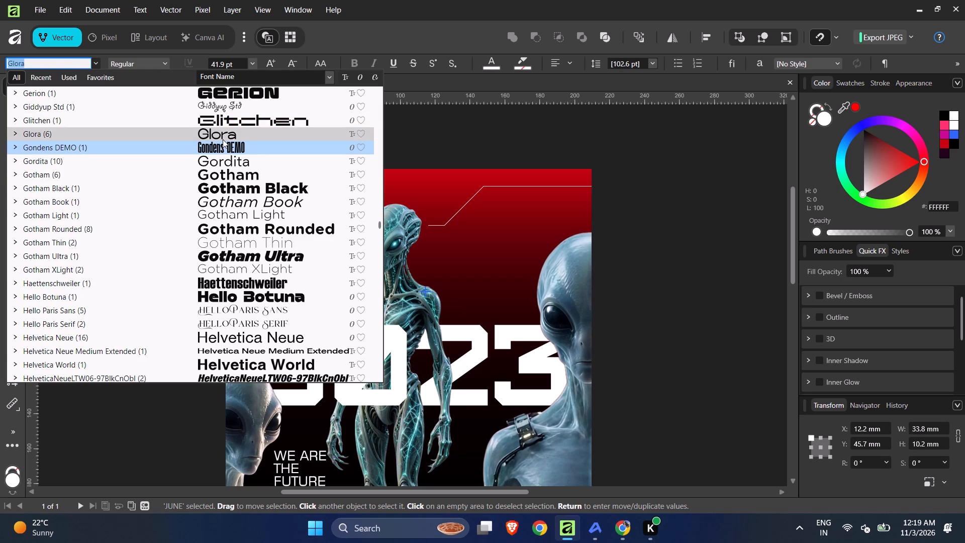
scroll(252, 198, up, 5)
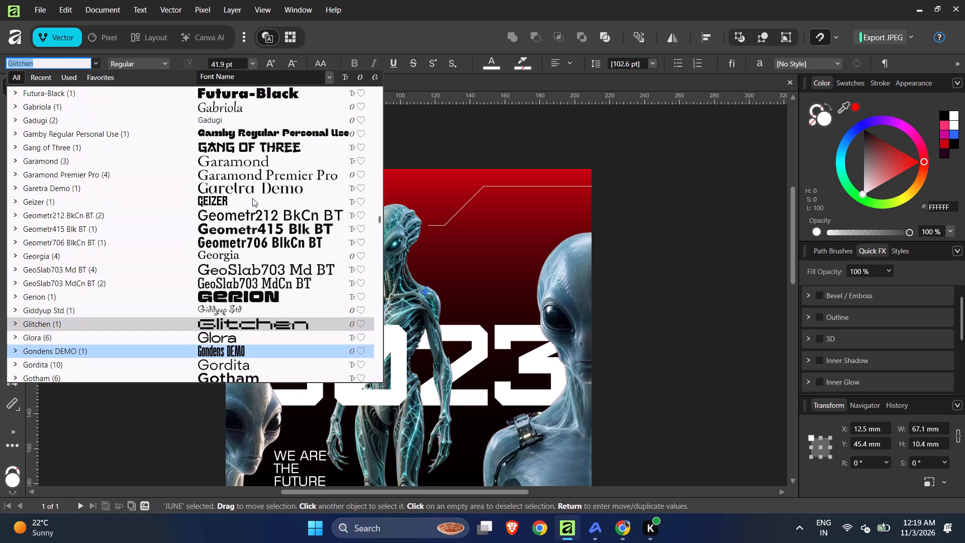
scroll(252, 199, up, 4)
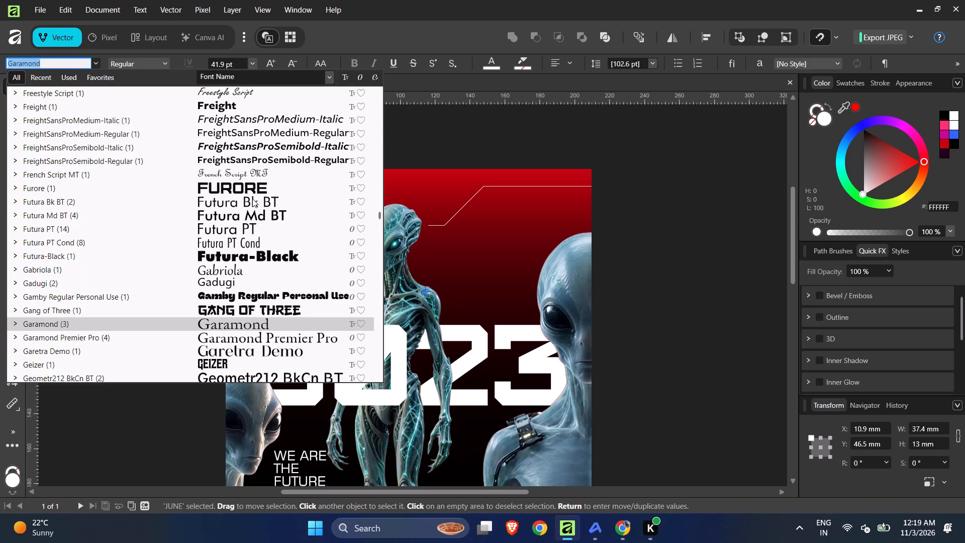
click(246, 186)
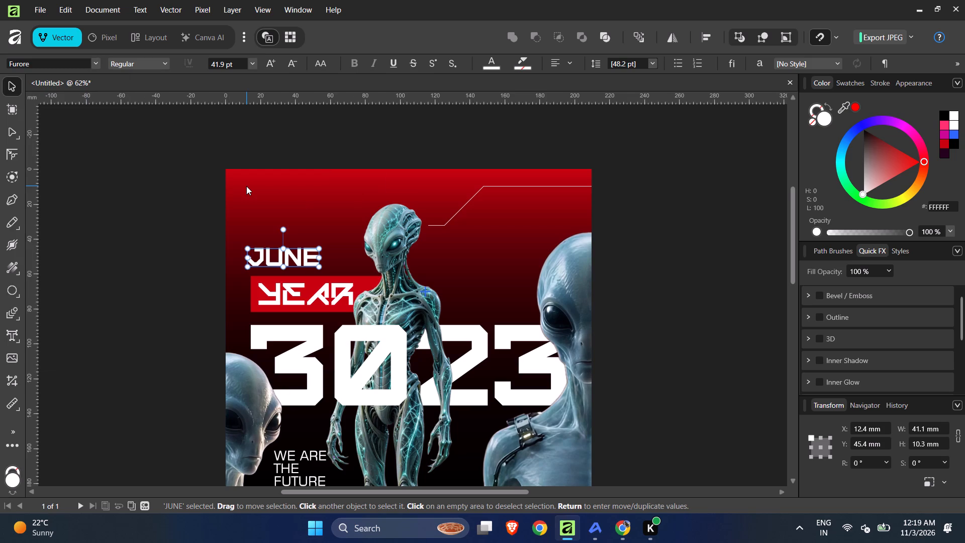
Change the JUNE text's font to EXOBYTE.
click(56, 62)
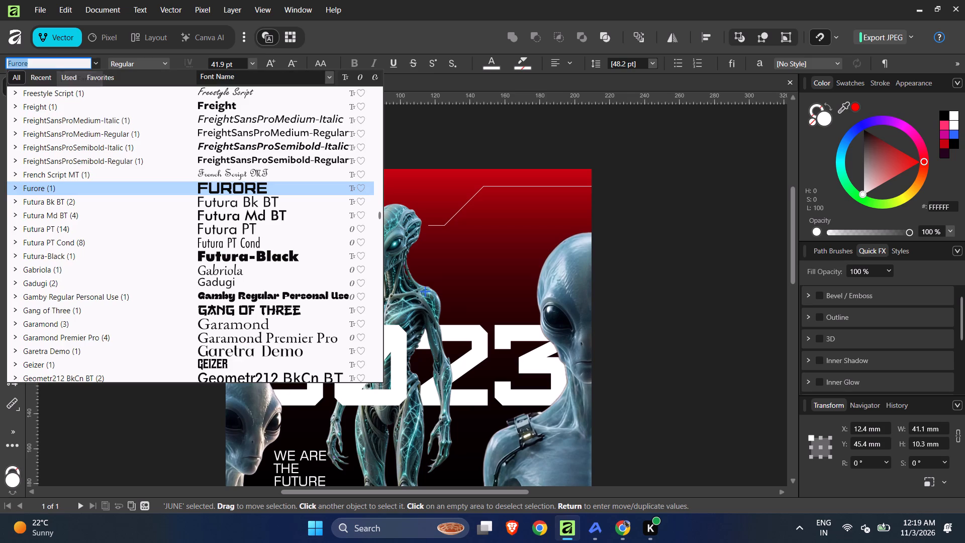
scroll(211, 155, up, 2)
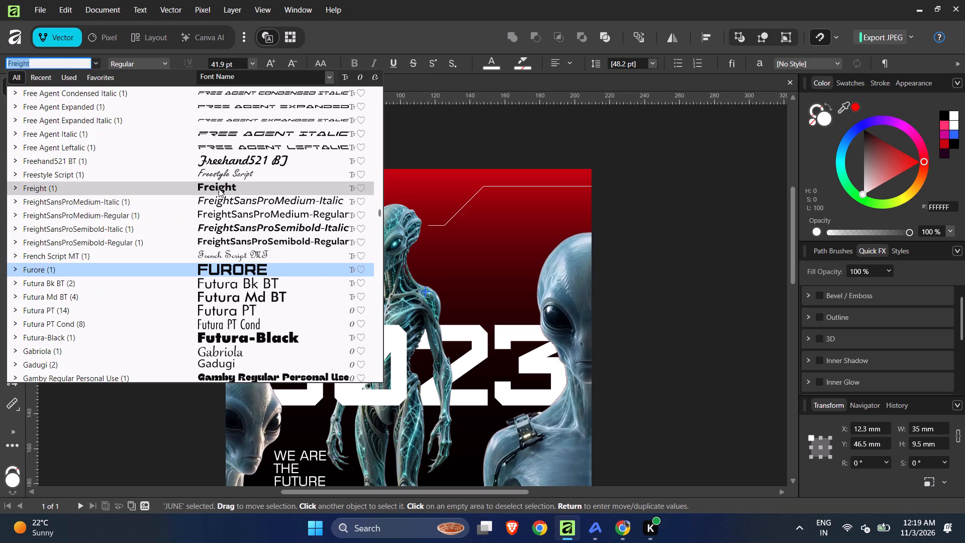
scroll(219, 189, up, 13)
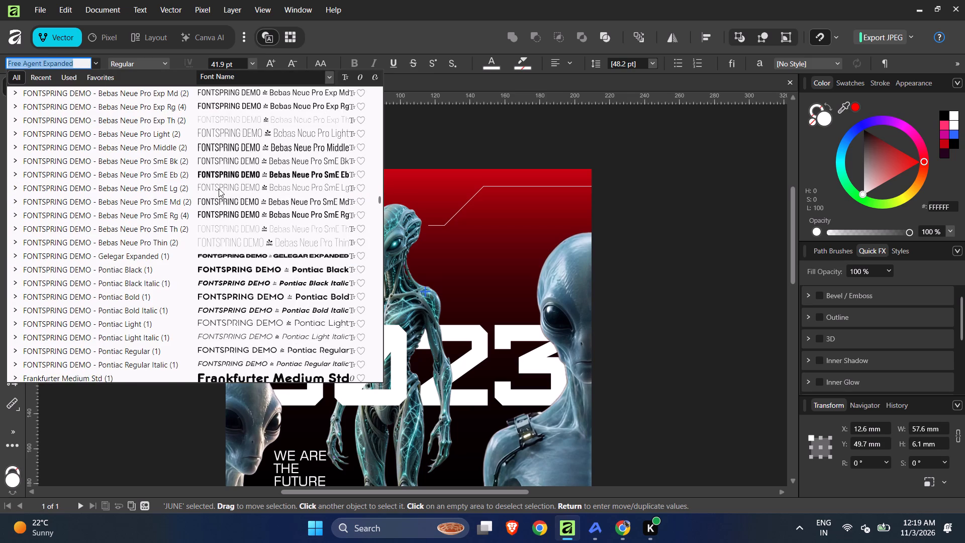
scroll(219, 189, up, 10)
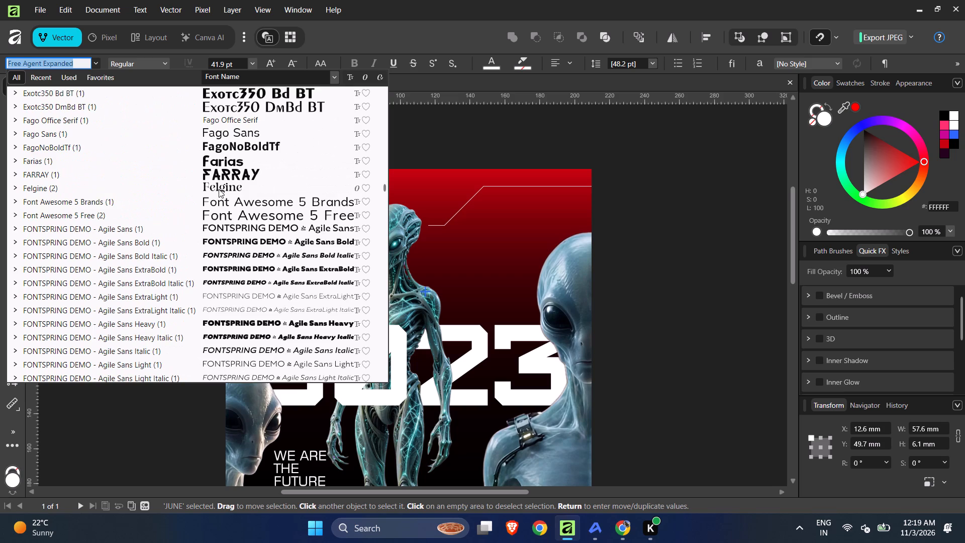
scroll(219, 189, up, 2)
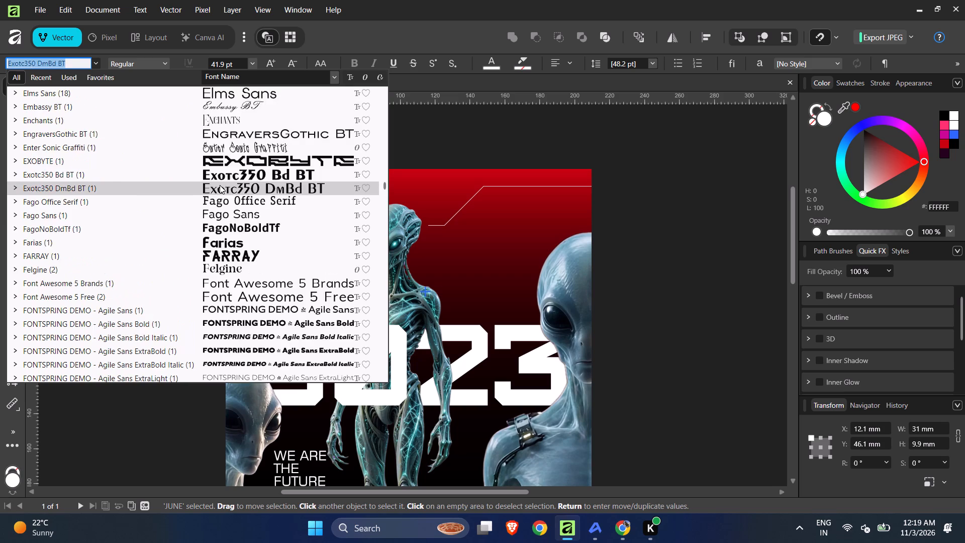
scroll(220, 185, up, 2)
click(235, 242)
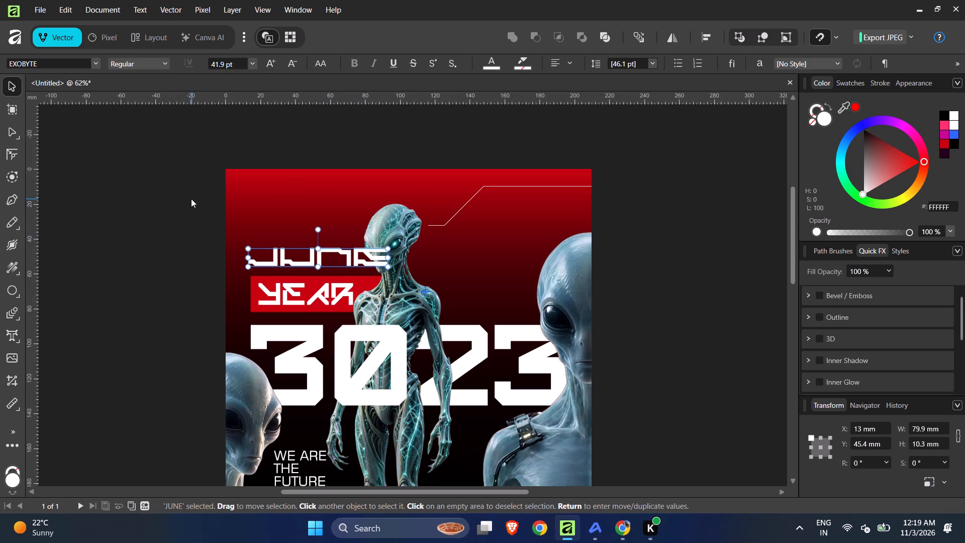
Change the JUNE text's font to AKONY.
click(67, 63)
scroll(226, 171, up, 1)
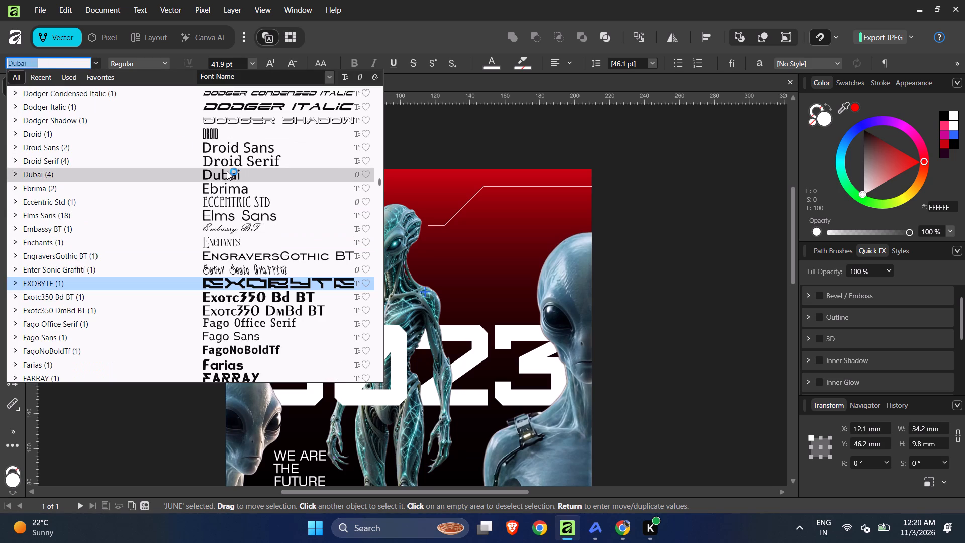
scroll(256, 172, up, 12)
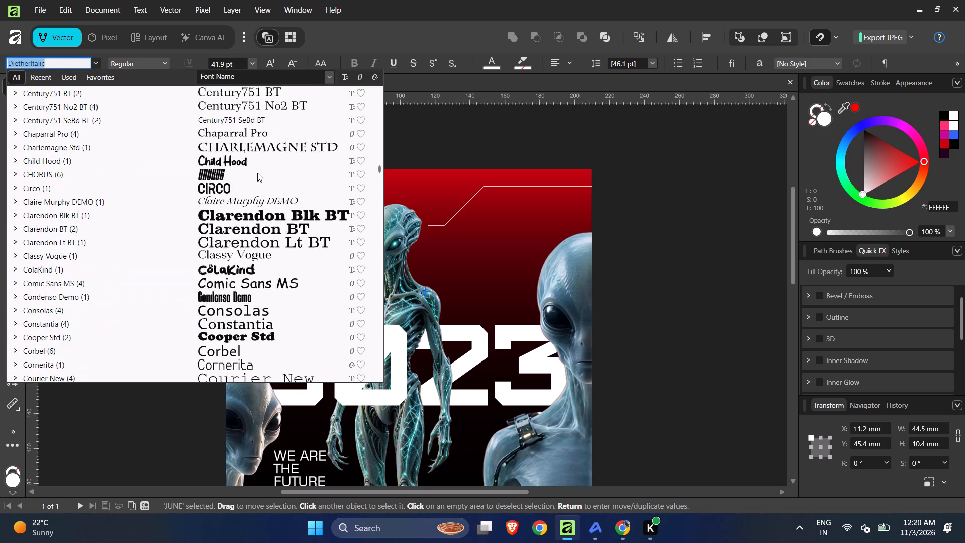
scroll(257, 173, up, 11)
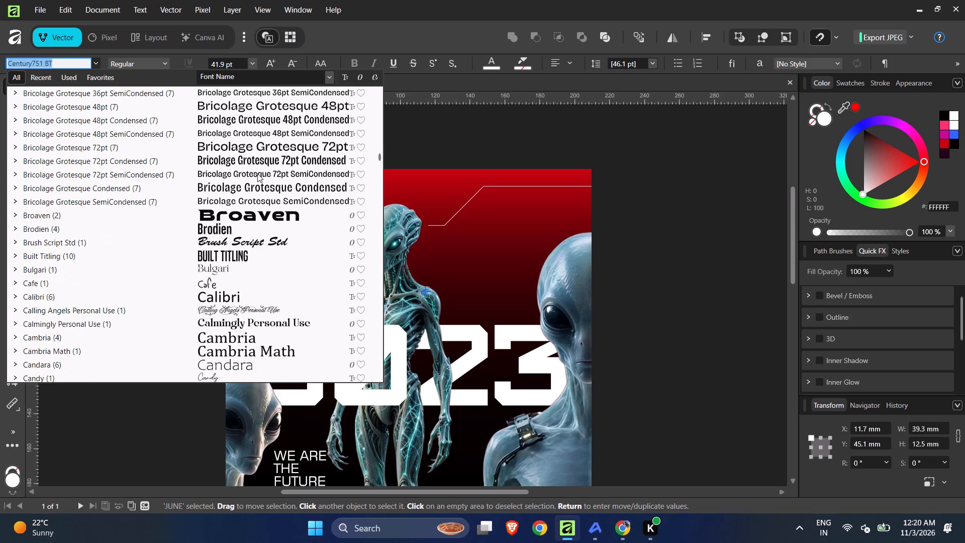
scroll(257, 174, up, 5)
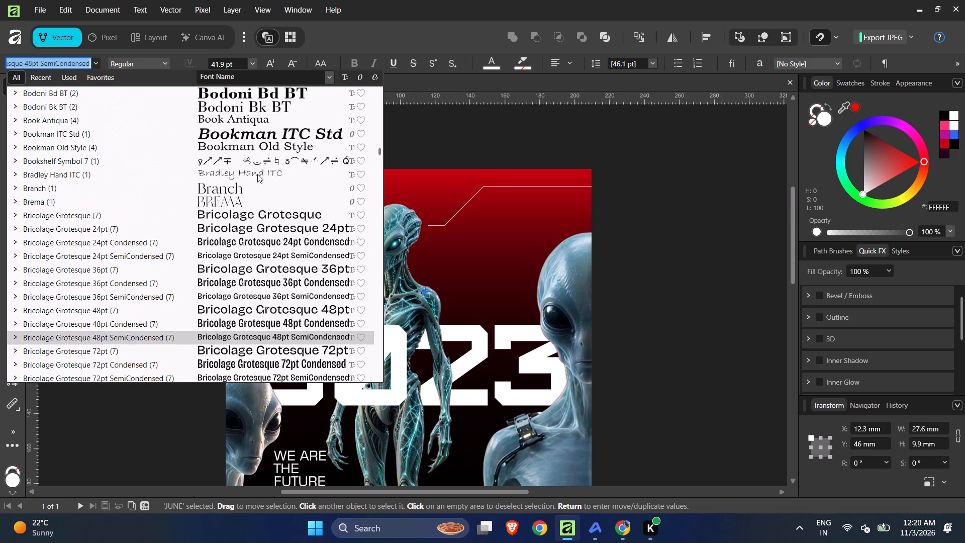
scroll(257, 174, up, 7)
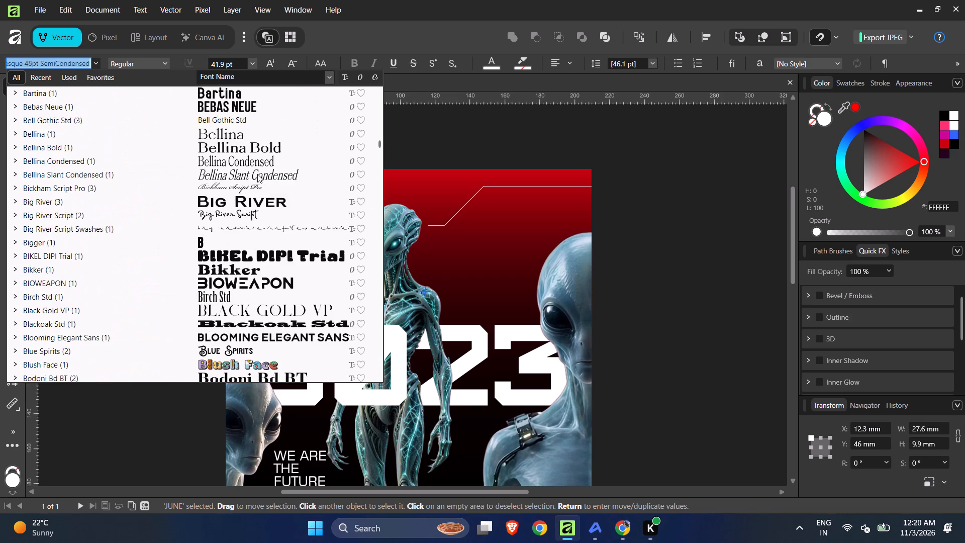
scroll(257, 174, up, 5)
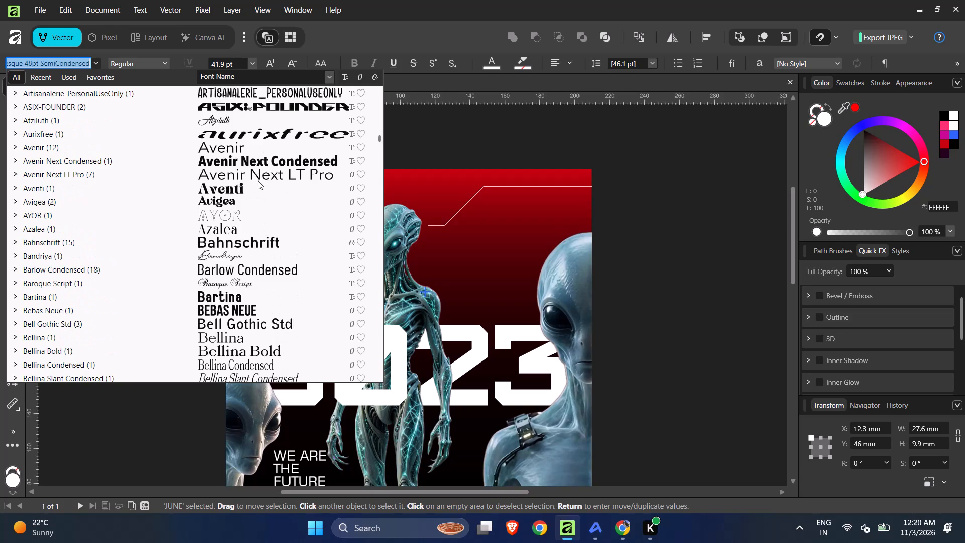
scroll(258, 180, up, 7)
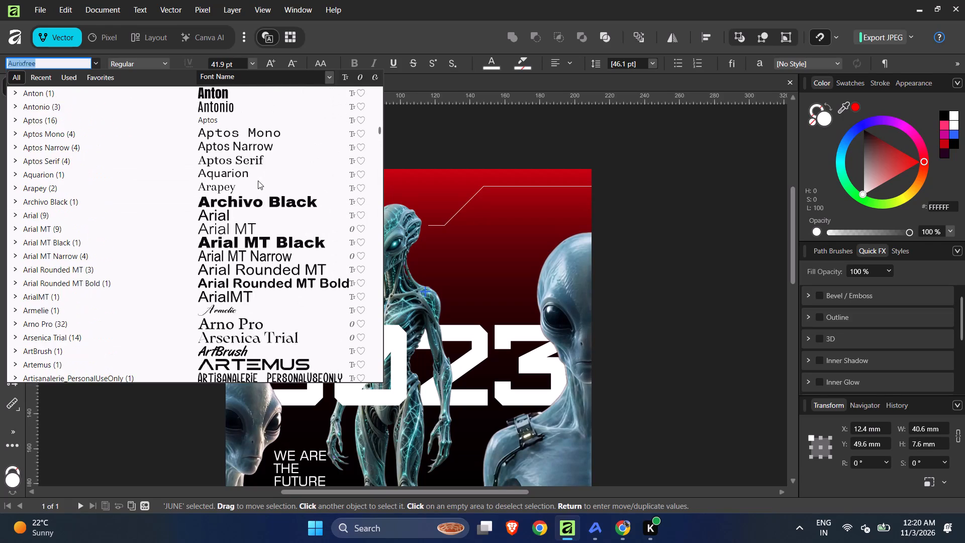
scroll(258, 180, up, 4)
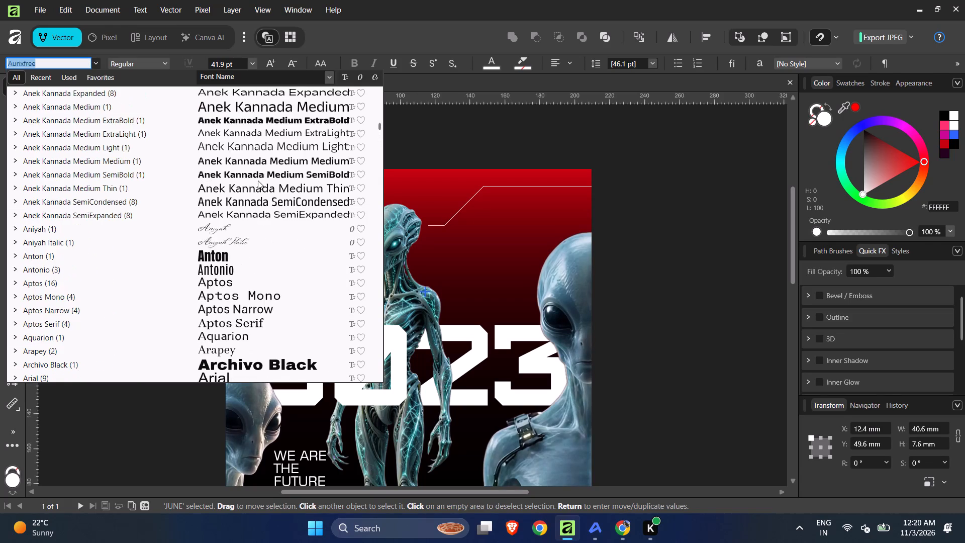
scroll(258, 180, up, 7)
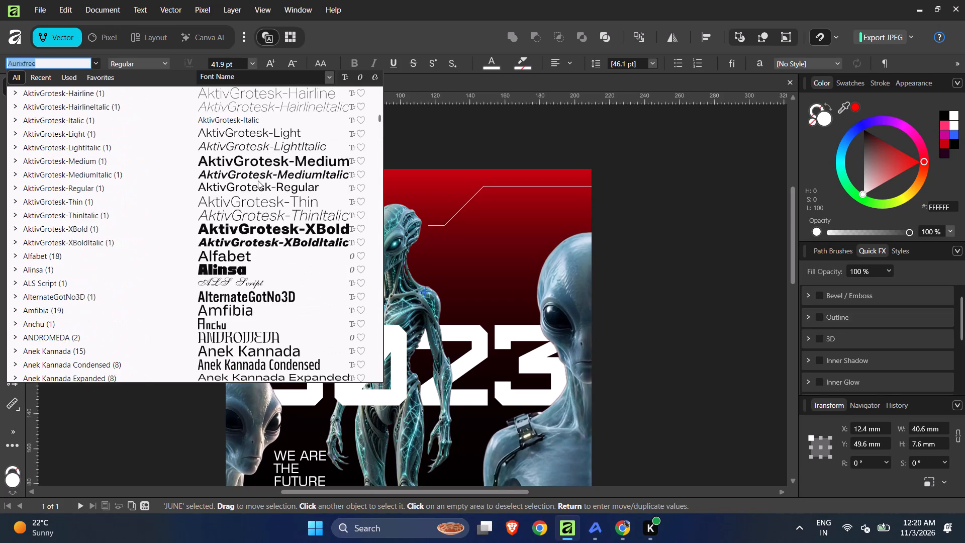
scroll(258, 180, up, 15)
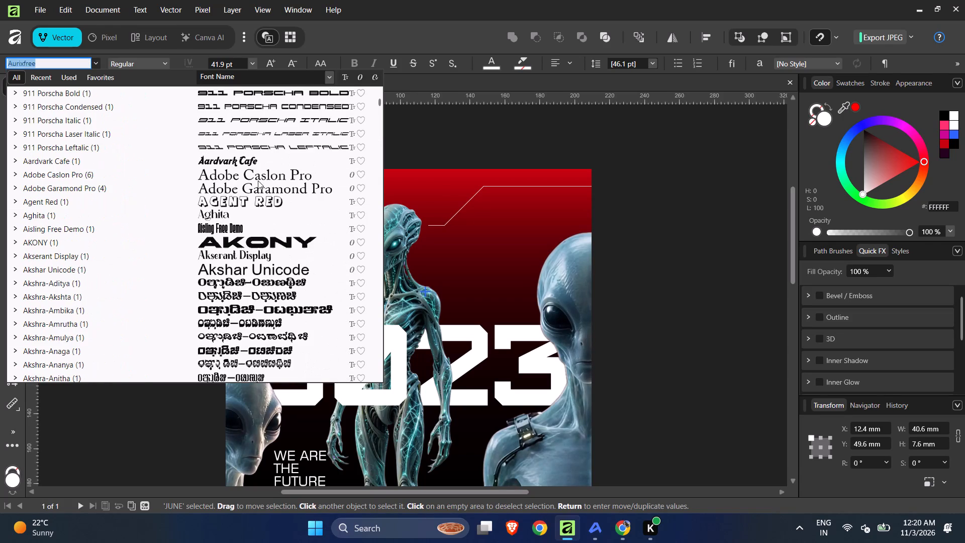
click(295, 241)
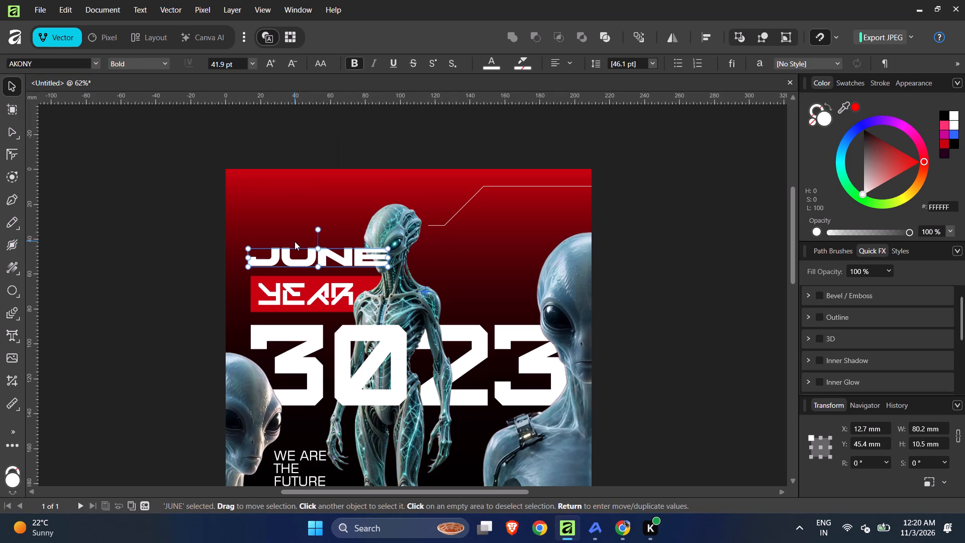
Scale the JUNE text down proportionally to about 62 mm wide and 8 mm high, and deselect it.
drag(392, 247, 363, 260)
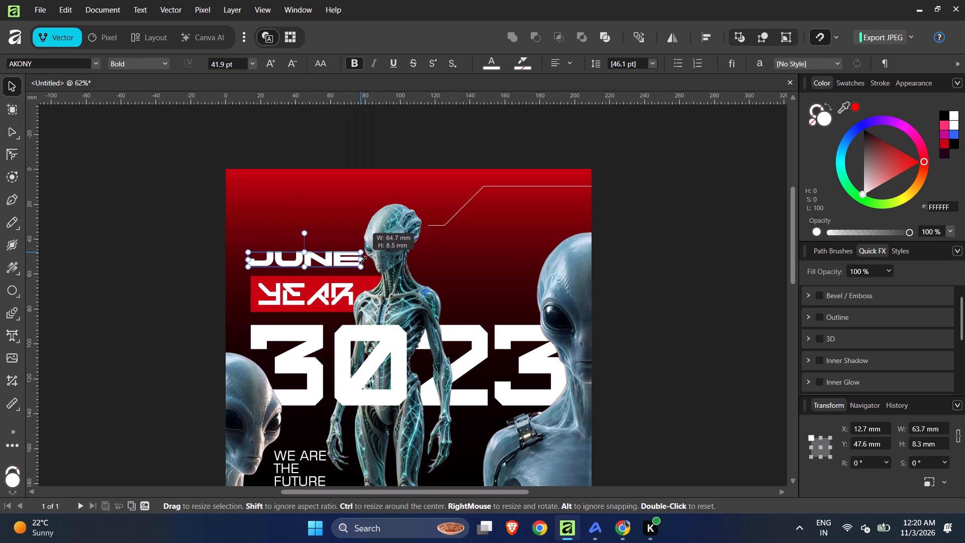
drag(363, 260, 361, 261)
click(142, 238)
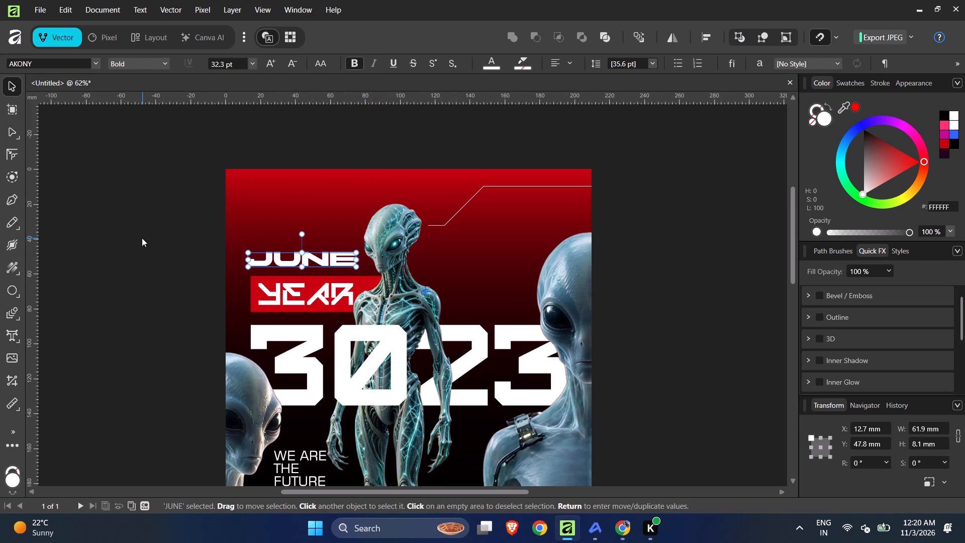
Move the JUNE text closer above the red YEAR box, aligning its left edge with the box at about X 14.3 mm, Y 49.7 mm.
ctrl+scroll(263, 257, down, 3)
ctrl+scroll(289, 263, up, 6)
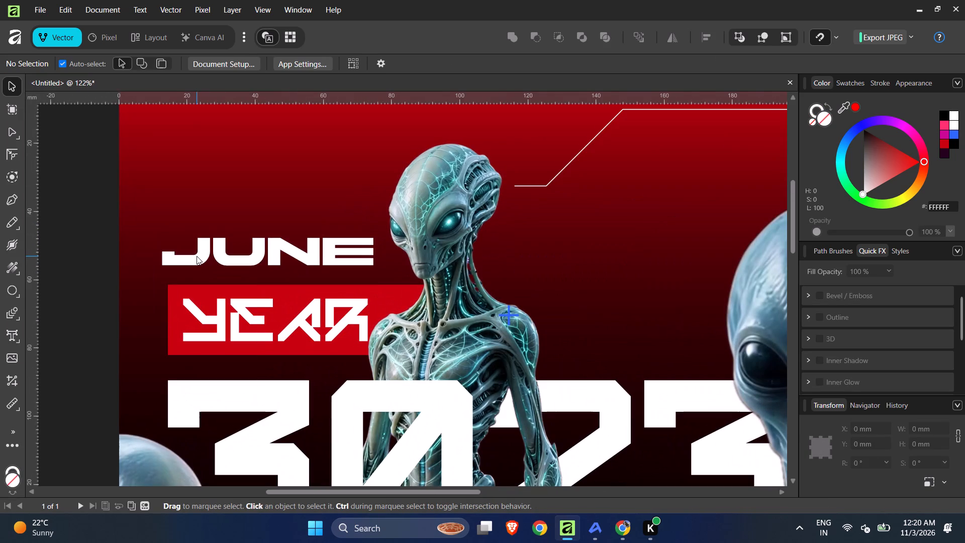
click(197, 256)
drag(192, 260, 201, 267)
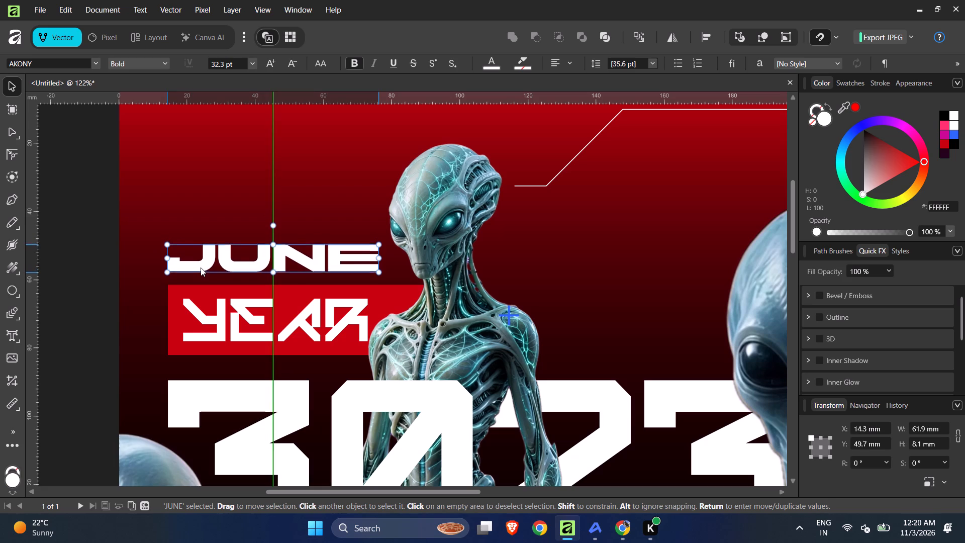
Nudge the JUNE text slightly down to about Y 50.5 mm and deselect it.
drag(201, 267, 201, 269)
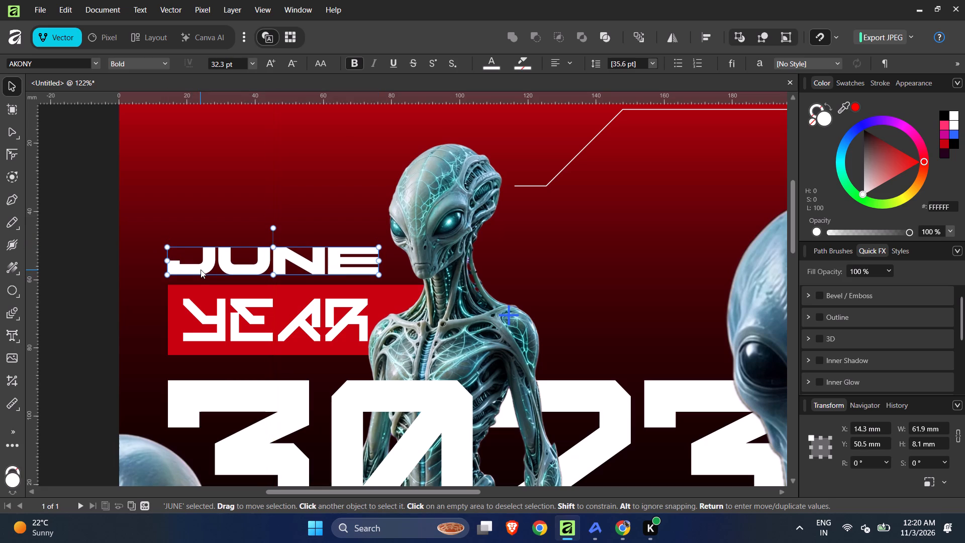
ctrl+click(175, 297)
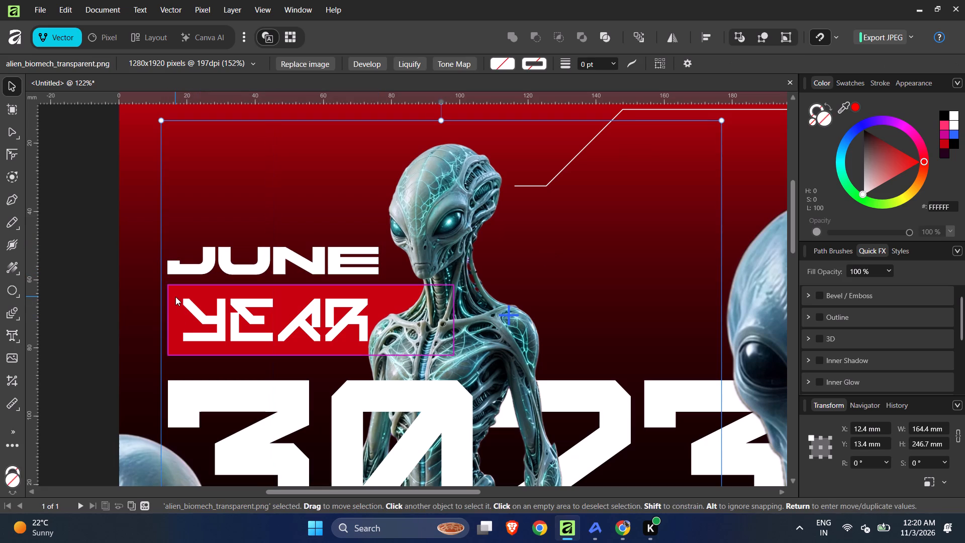
click(76, 237)
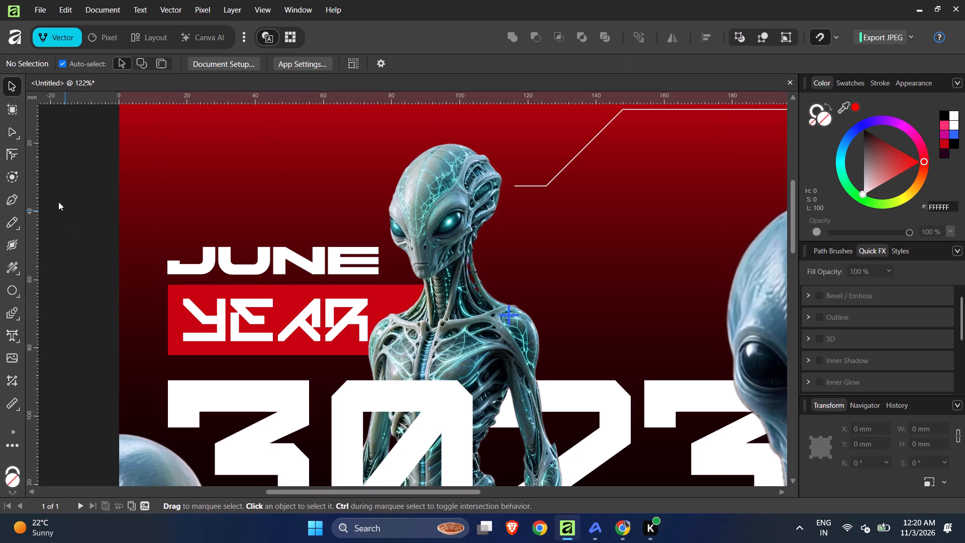
Draw an unfilled rectangle around the JUNE text, about 73 mm wide and 15.4 mm high, resting on the red YEAR box.
drag(12, 291, 52, 10)
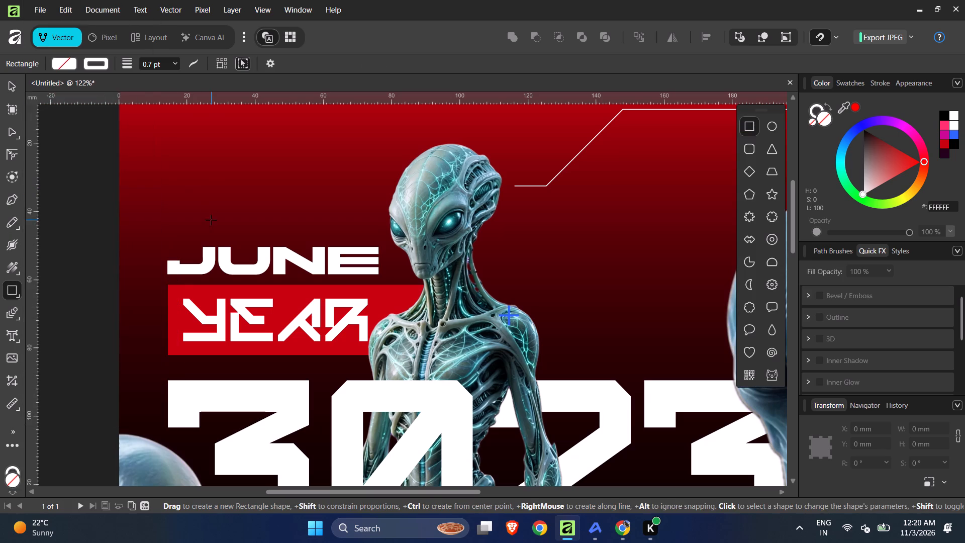
drag(163, 232, 182, 246)
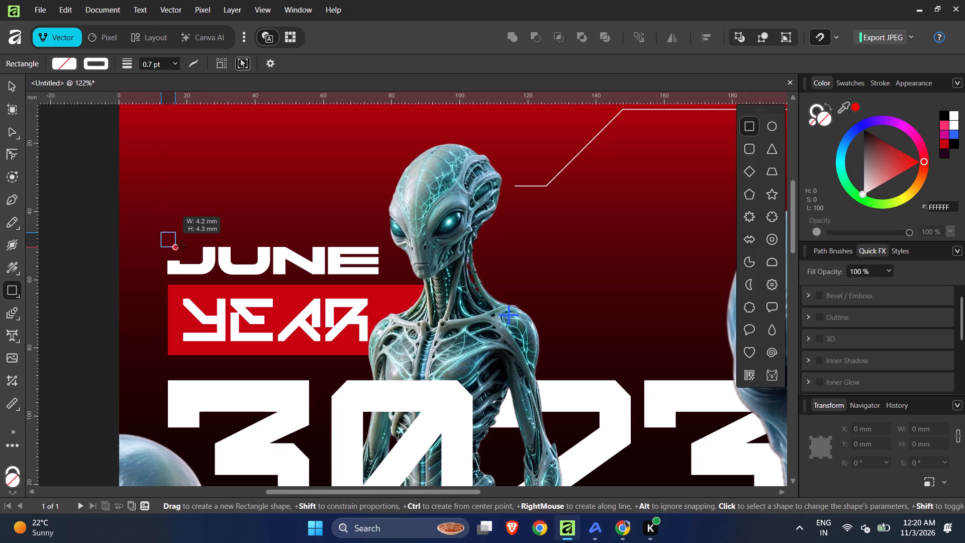
drag(182, 246, 333, 288)
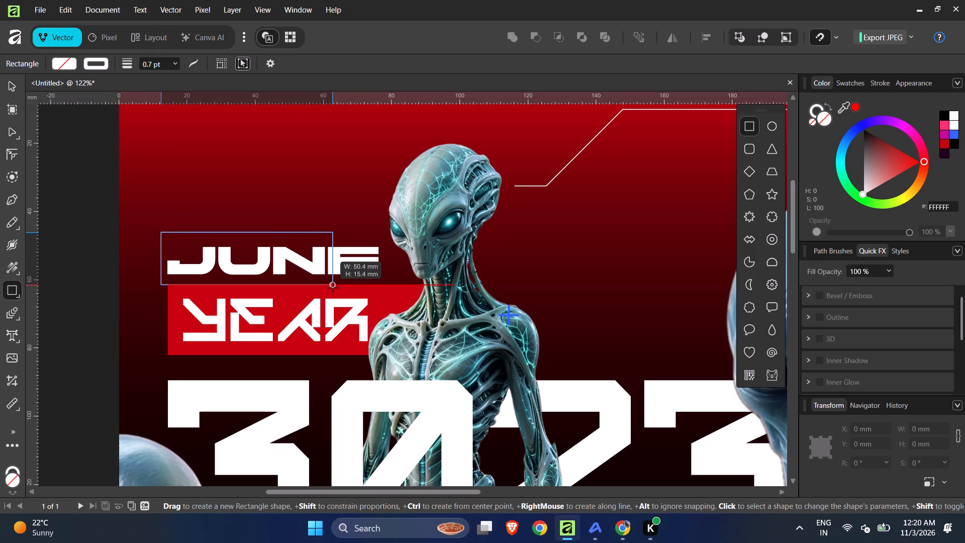
drag(333, 288, 342, 286)
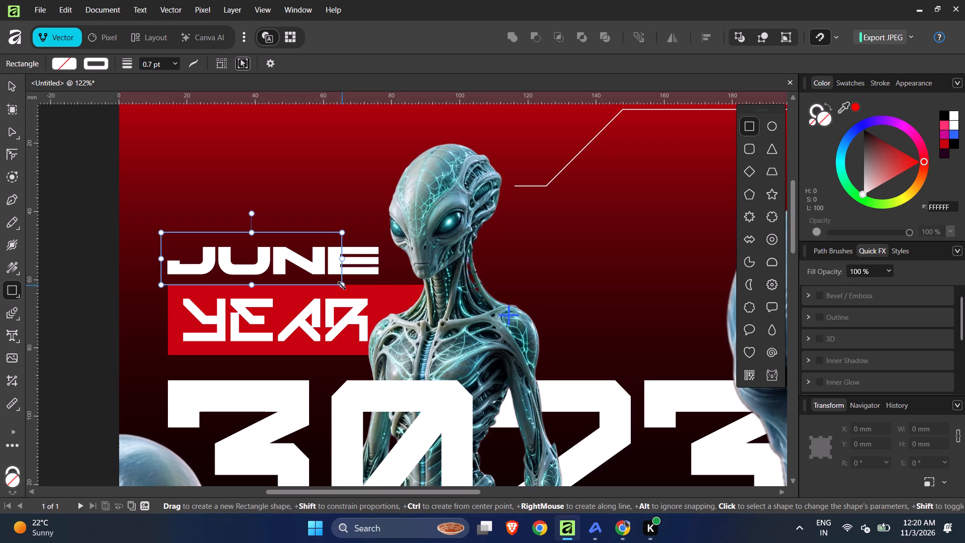
drag(343, 258, 415, 270)
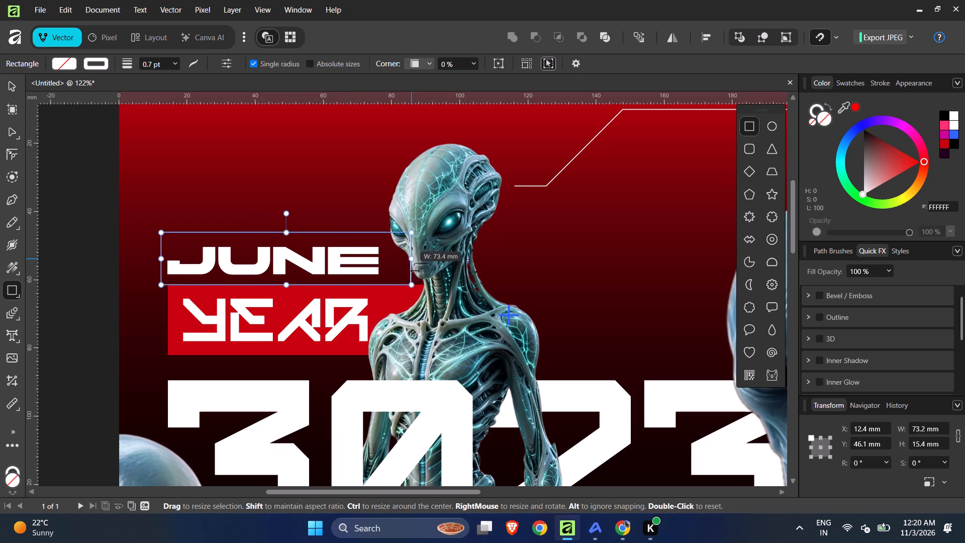
drag(415, 270, 404, 270)
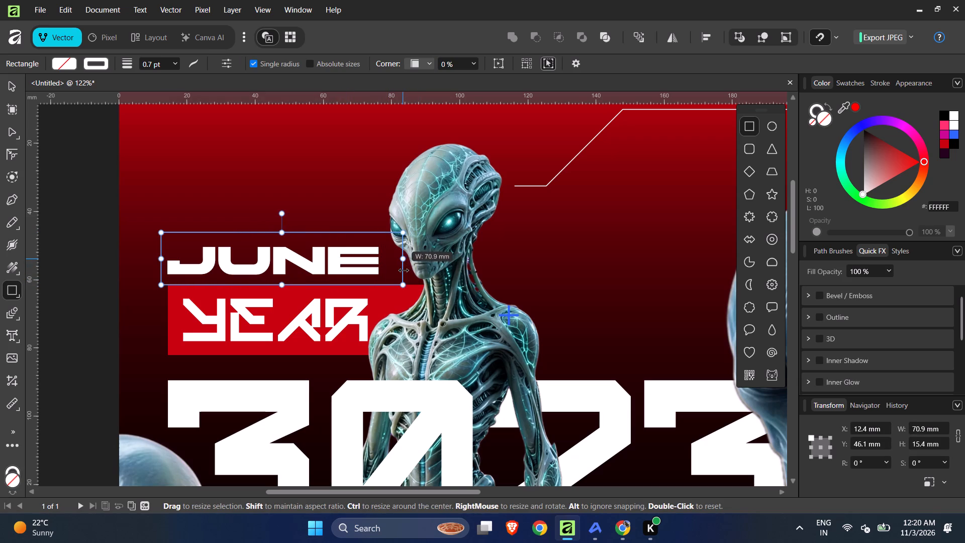
drag(404, 270, 394, 270)
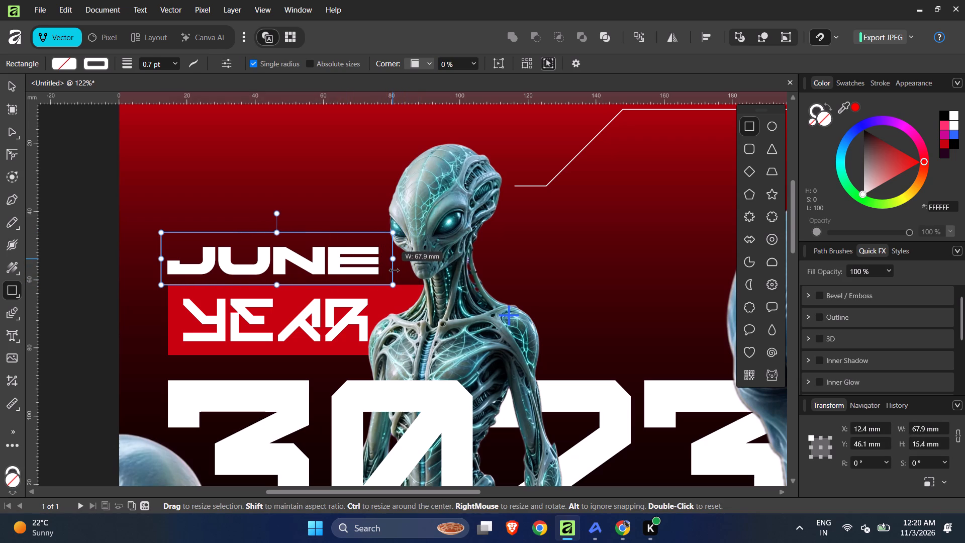
drag(394, 270, 406, 269)
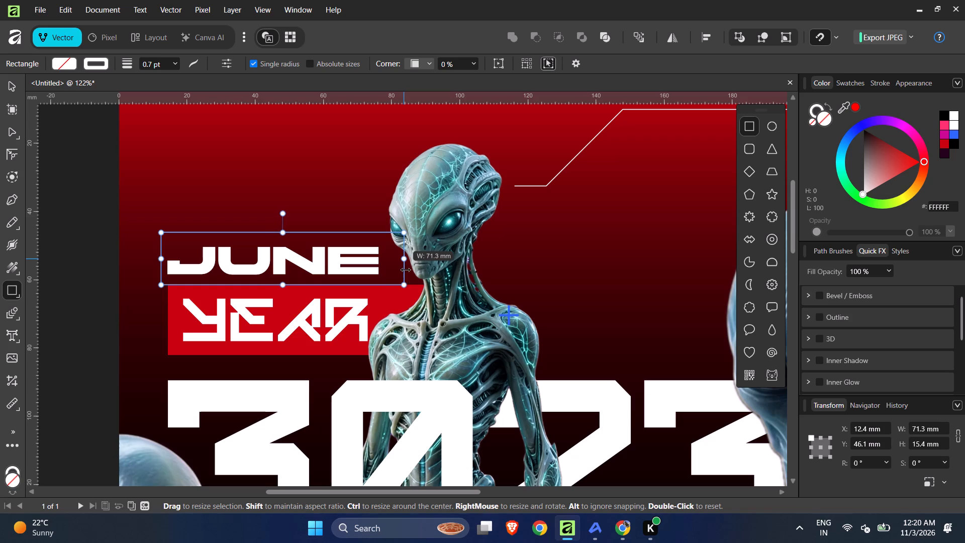
drag(406, 269, 405, 269)
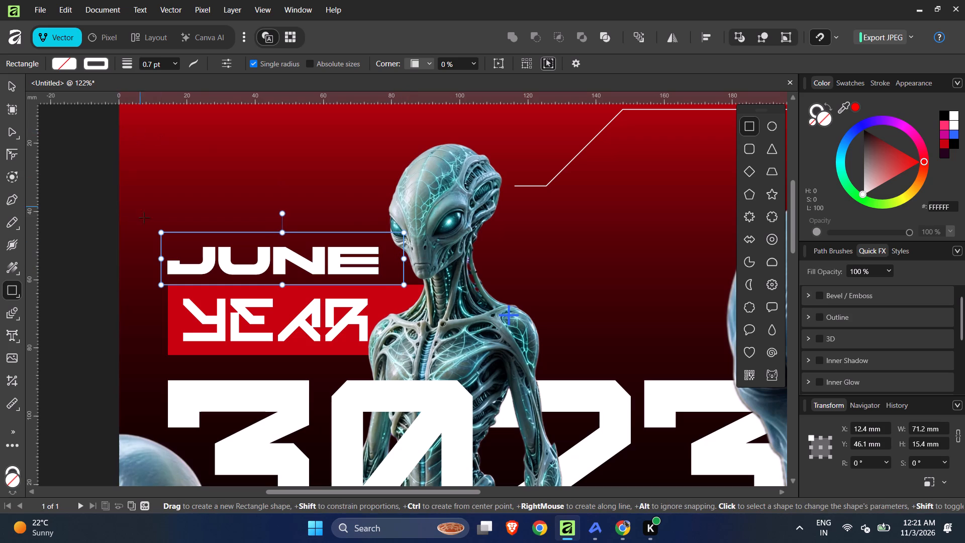
drag(162, 259, 156, 259)
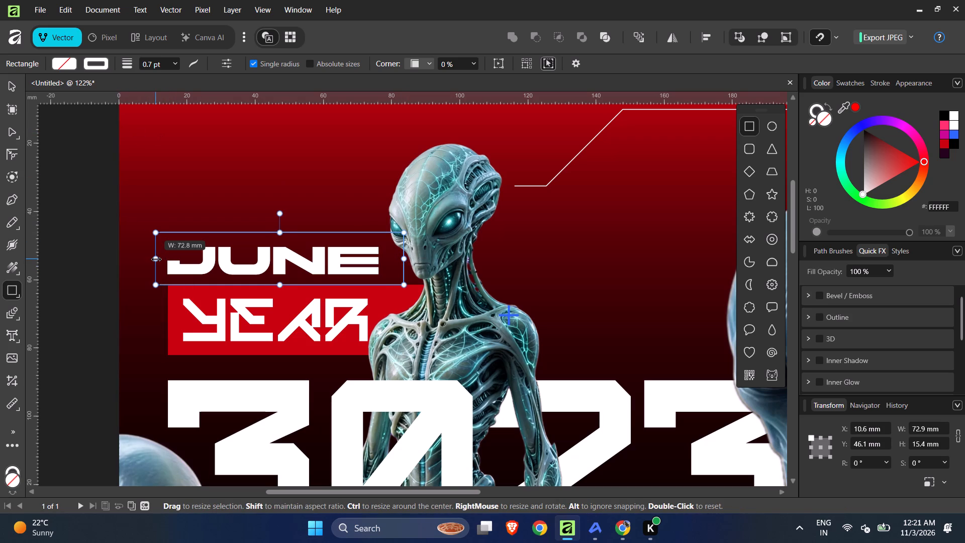
drag(156, 259, 156, 259)
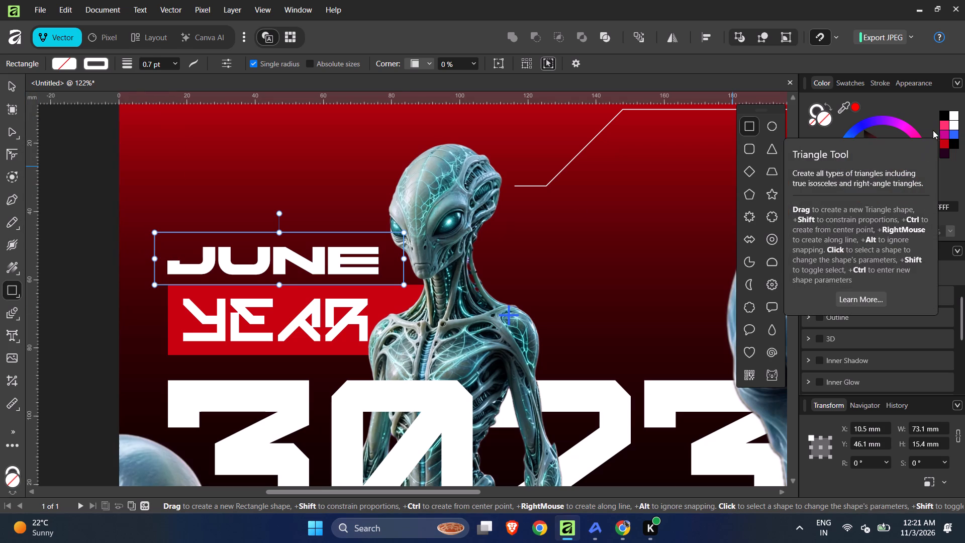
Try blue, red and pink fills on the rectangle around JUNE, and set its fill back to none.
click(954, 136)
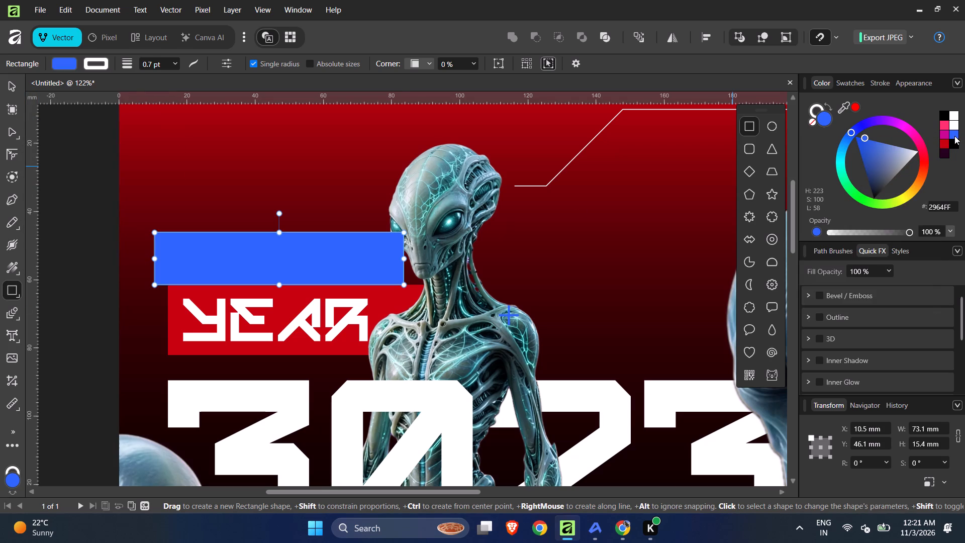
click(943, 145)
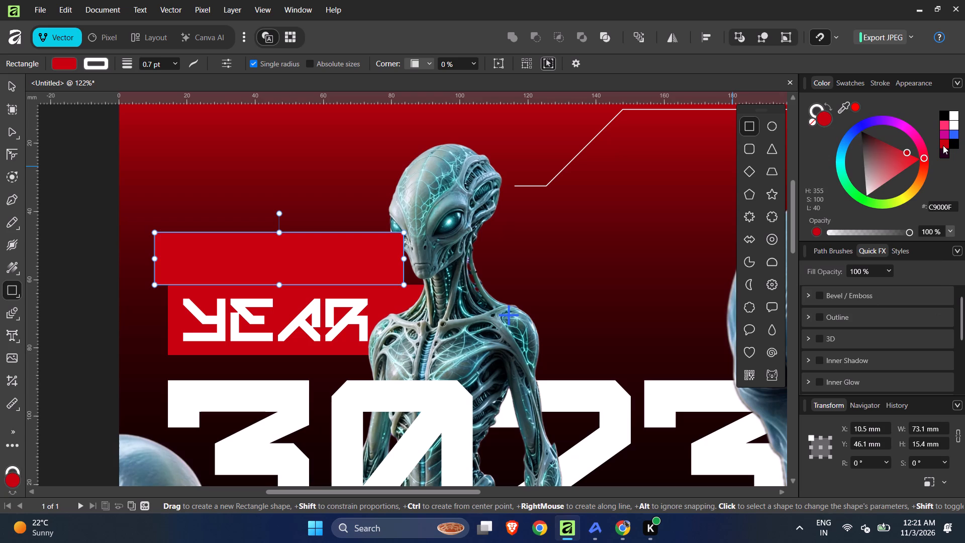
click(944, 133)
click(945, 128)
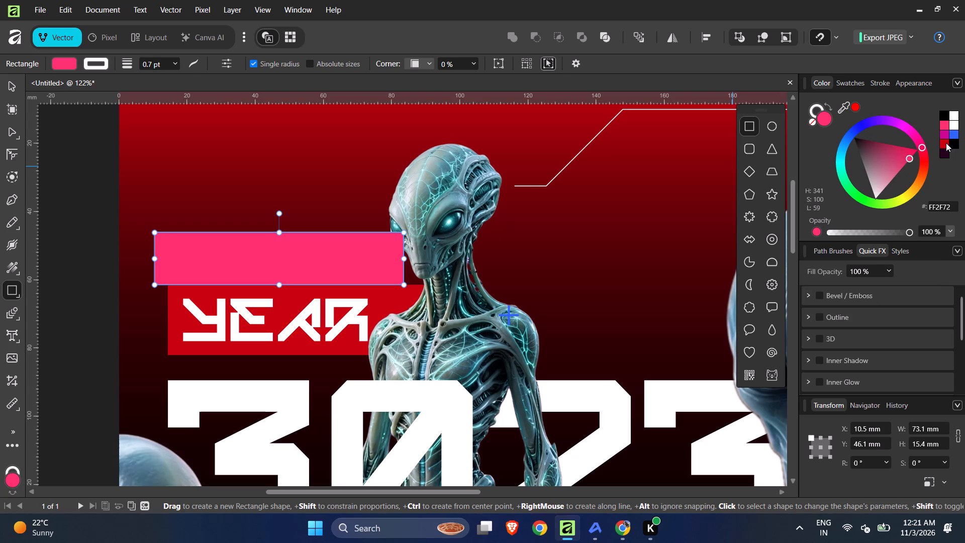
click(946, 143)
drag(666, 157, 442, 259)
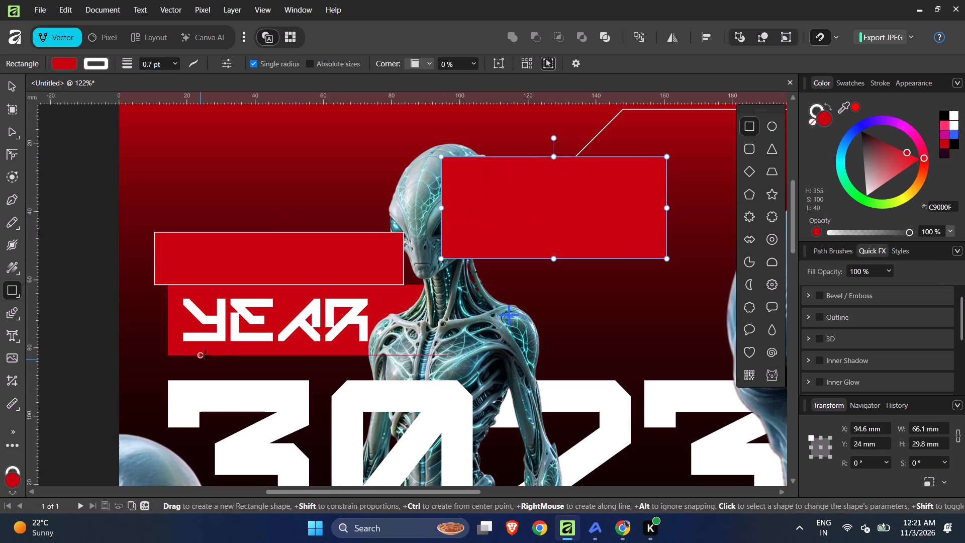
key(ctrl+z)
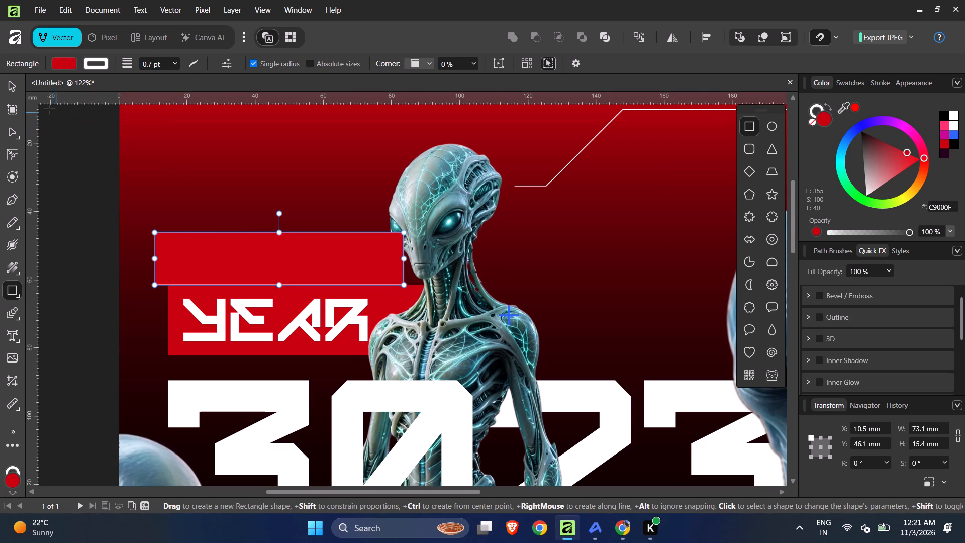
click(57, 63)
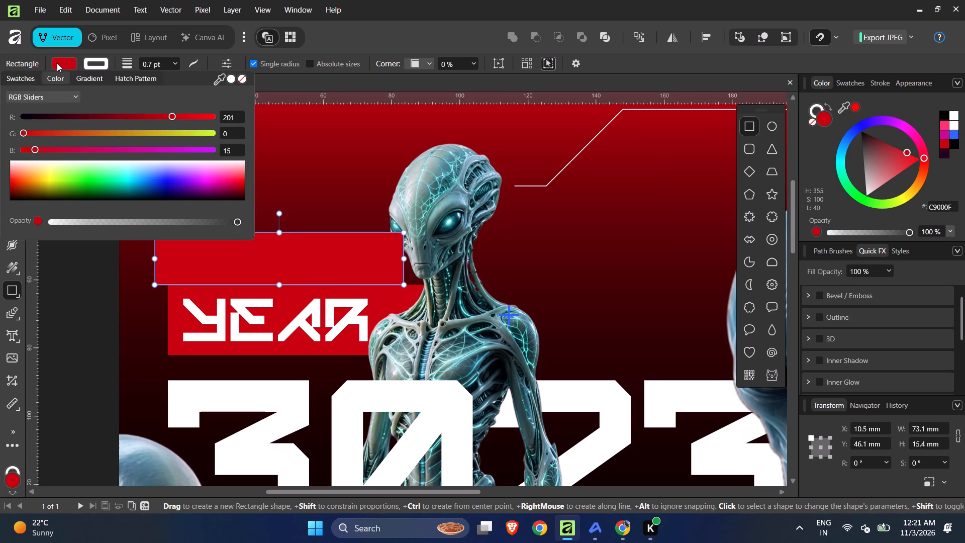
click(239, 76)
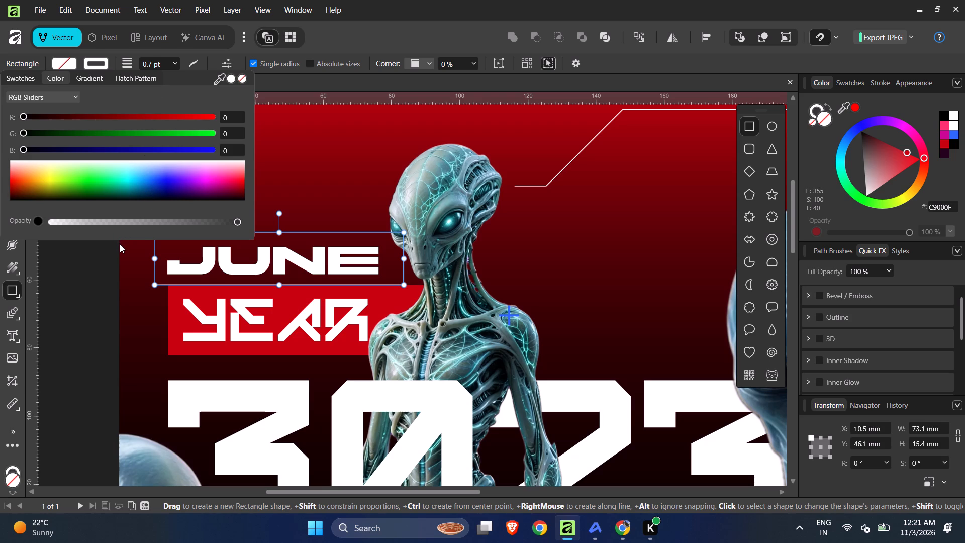
Set the stroke colour of the rectangle around JUNE to red C9000F and deselect it.
click(106, 63)
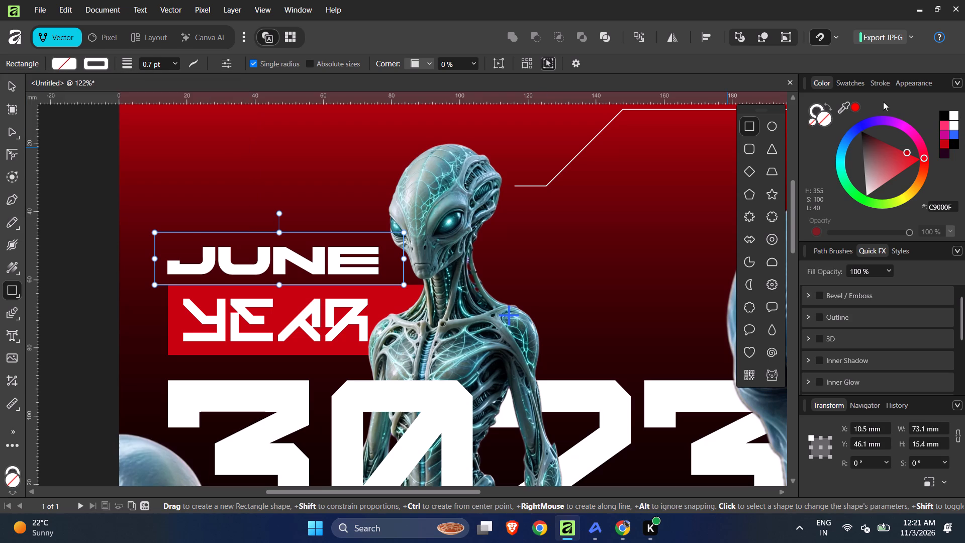
key(x)
click(943, 142)
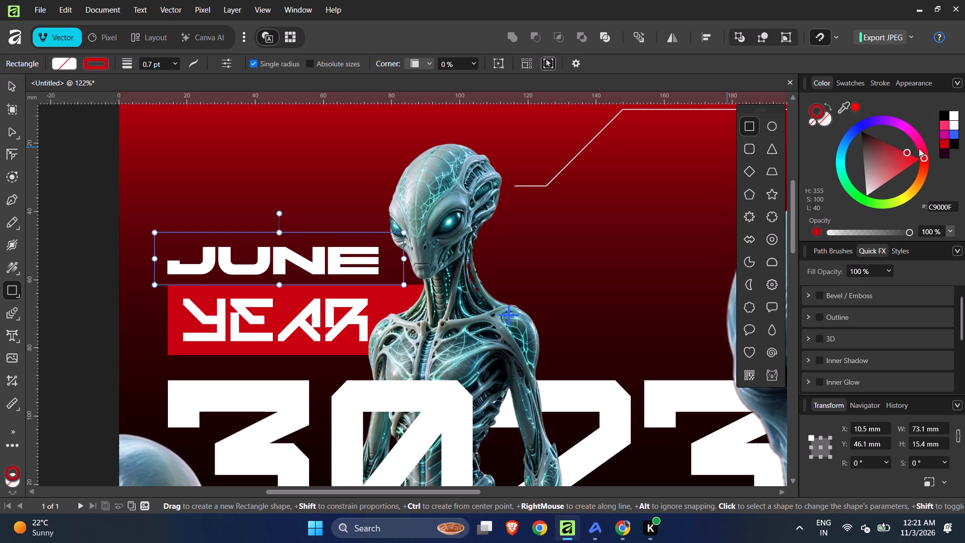
click(12, 81)
click(90, 215)
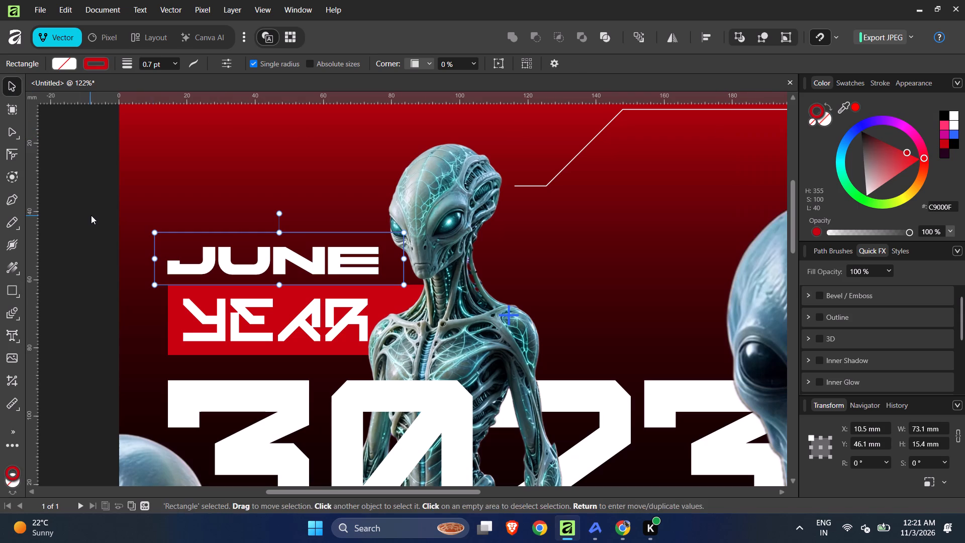
Move the outlined rectangle's left edge in line with the red YEAR box at about X 14.4 mm, making it about 69.2 mm wide.
ctrl+scroll(615, 318, down, 5)
ctrl+scroll(622, 349, up, 3)
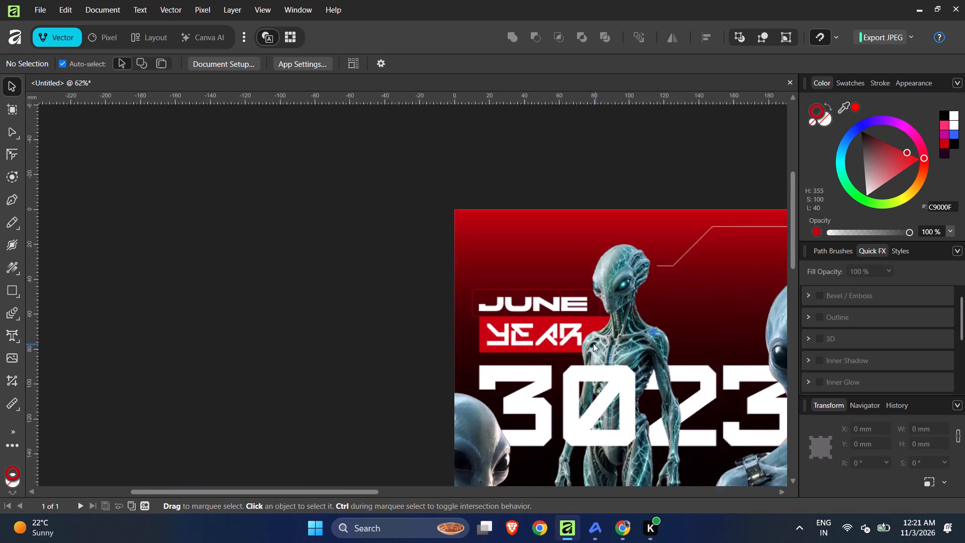
ctrl+scroll(593, 343, up, 2)
ctrl+scroll(415, 284, up, 5)
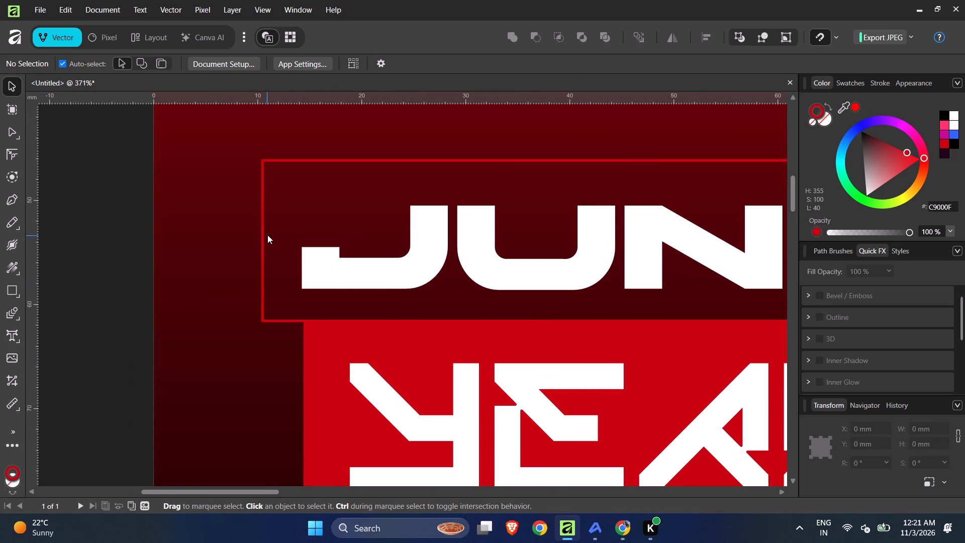
click(263, 231)
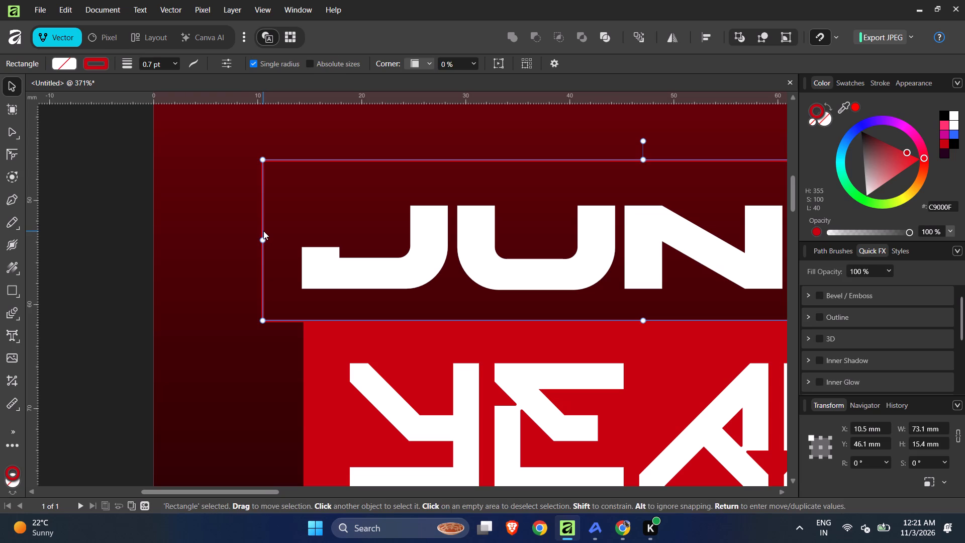
drag(265, 241, 306, 251)
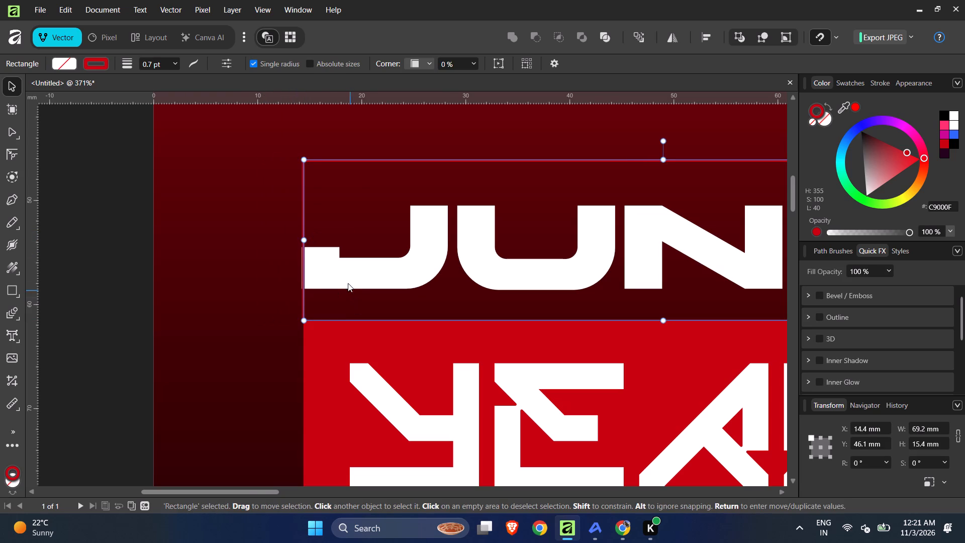
Scale the JUNE text down proportionally from its upper-left corner to about 57 mm wide and 7.4 mm high, inside the outlined rectangle.
click(347, 280)
ctrl+scroll(347, 280, down, 4)
ctrl+scroll(456, 271, up, 2)
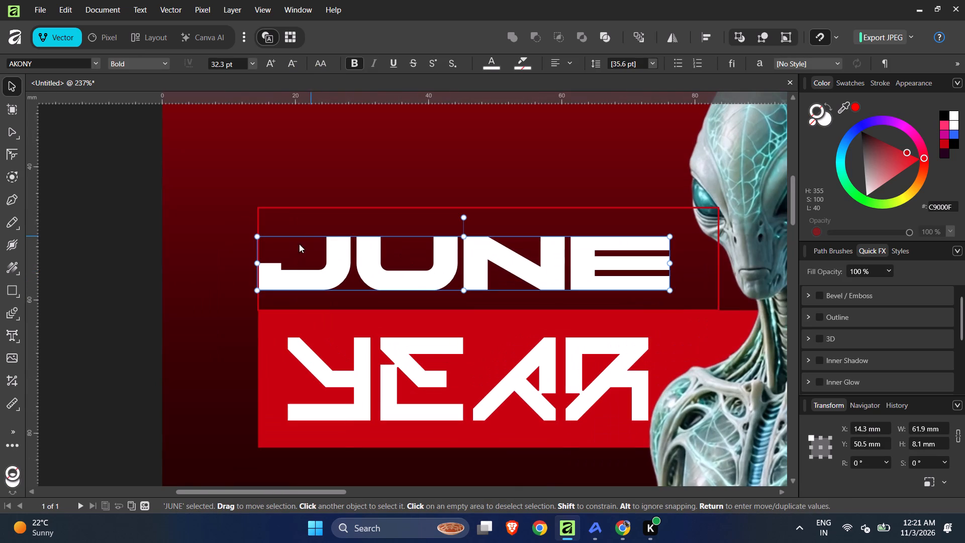
drag(259, 237, 291, 251)
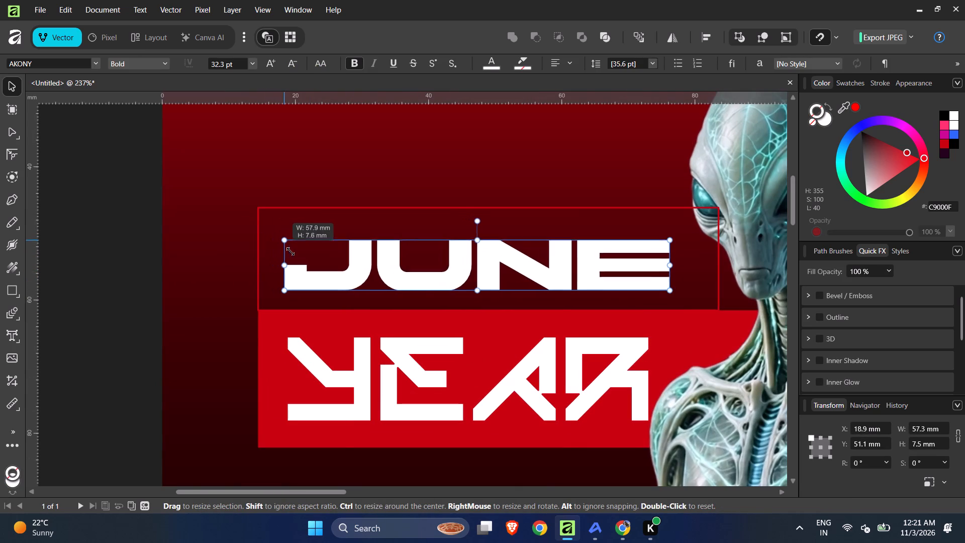
drag(291, 251, 291, 251)
Lower the top edge of the outlined rectangle around JUNE, reducing its height to about 13 mm.
click(501, 208)
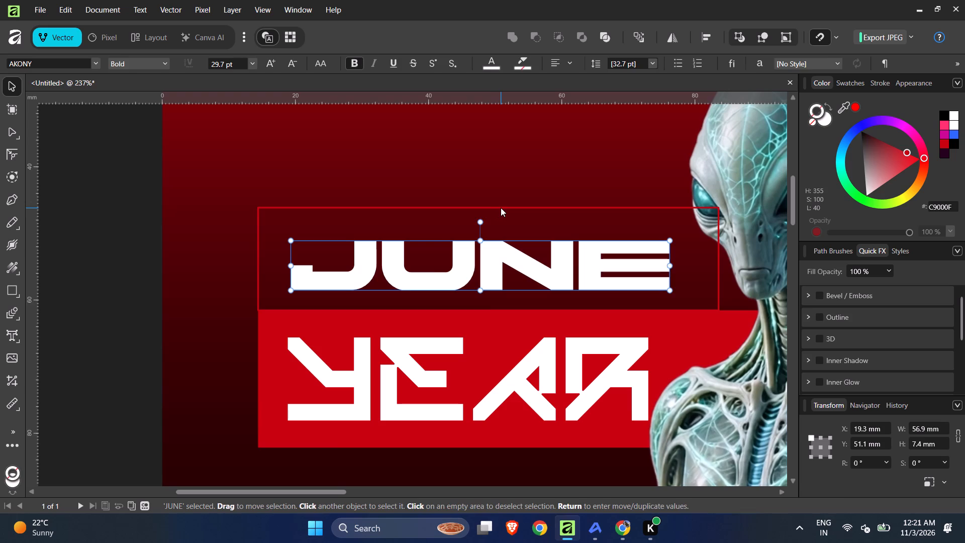
drag(492, 208, 494, 224)
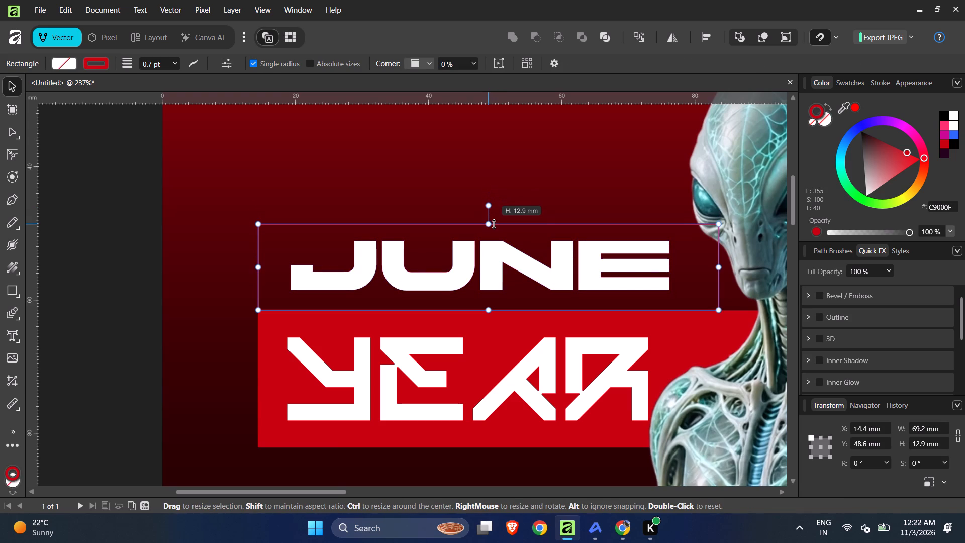
drag(494, 224, 494, 224)
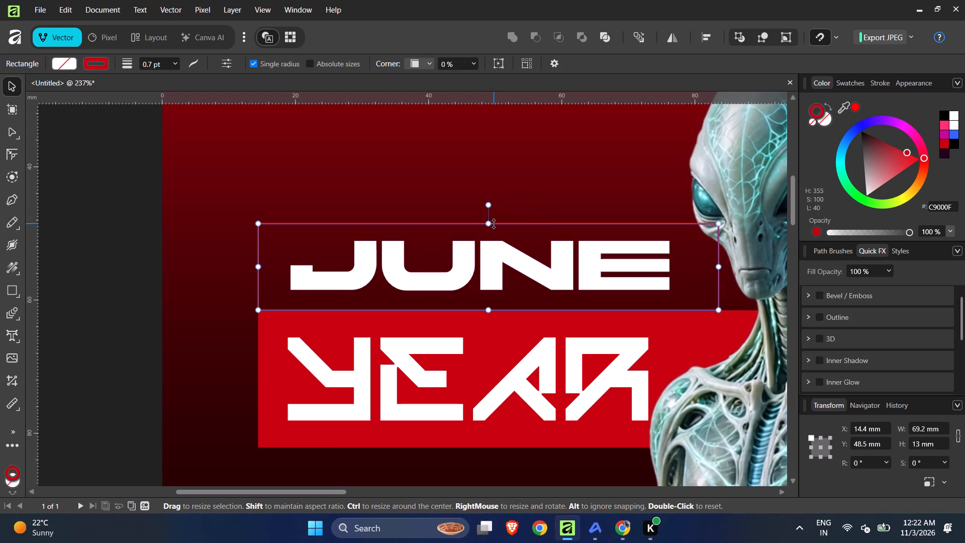
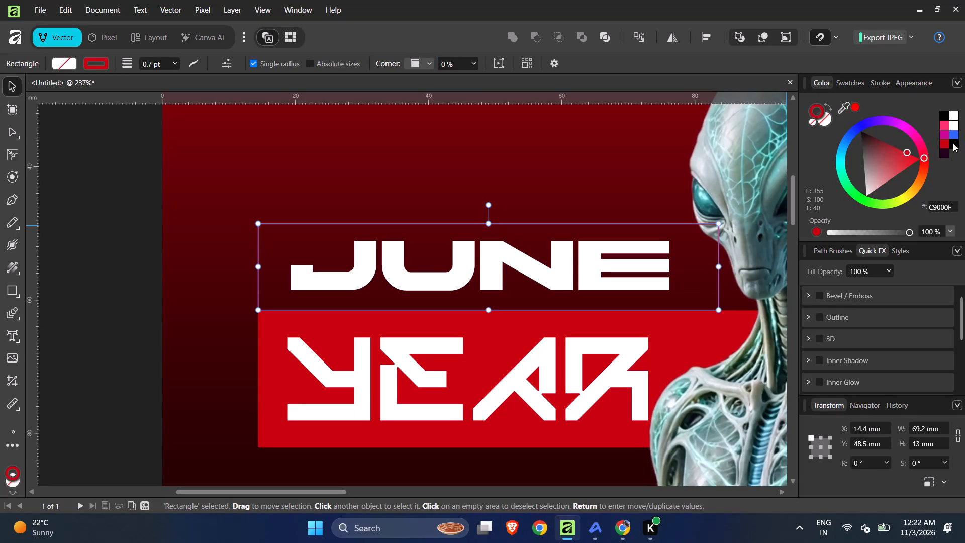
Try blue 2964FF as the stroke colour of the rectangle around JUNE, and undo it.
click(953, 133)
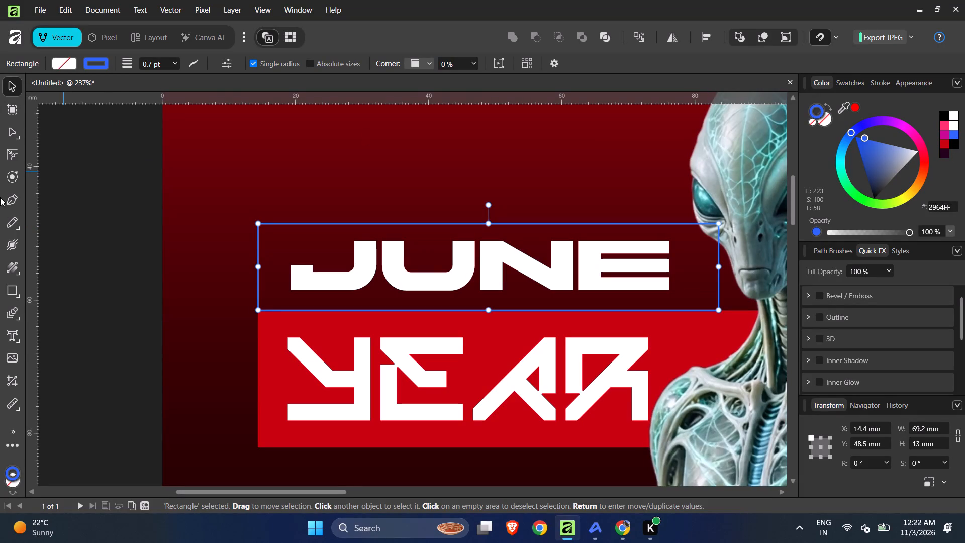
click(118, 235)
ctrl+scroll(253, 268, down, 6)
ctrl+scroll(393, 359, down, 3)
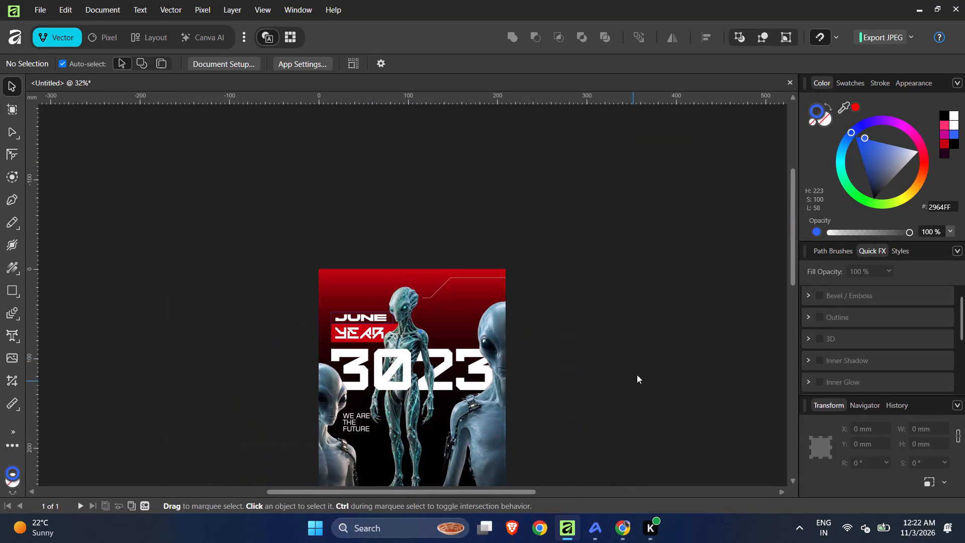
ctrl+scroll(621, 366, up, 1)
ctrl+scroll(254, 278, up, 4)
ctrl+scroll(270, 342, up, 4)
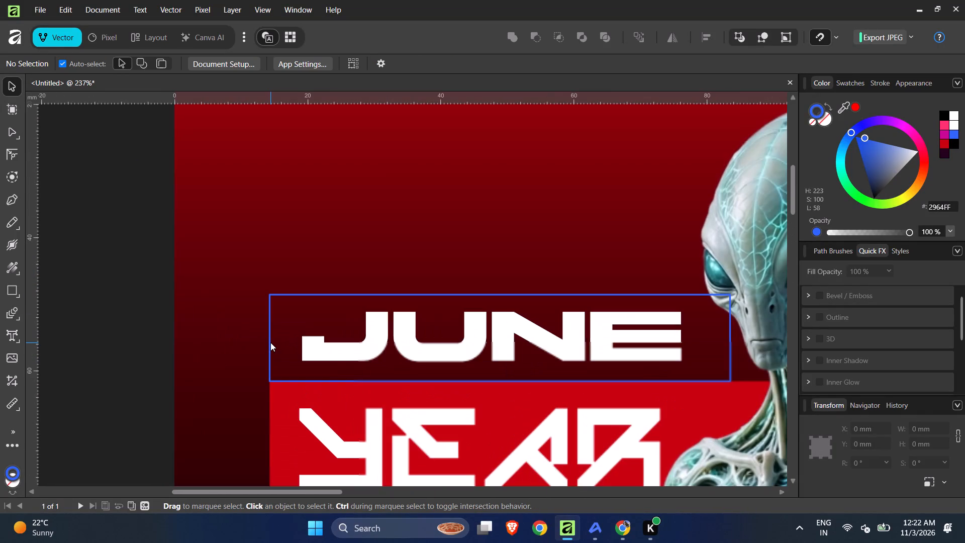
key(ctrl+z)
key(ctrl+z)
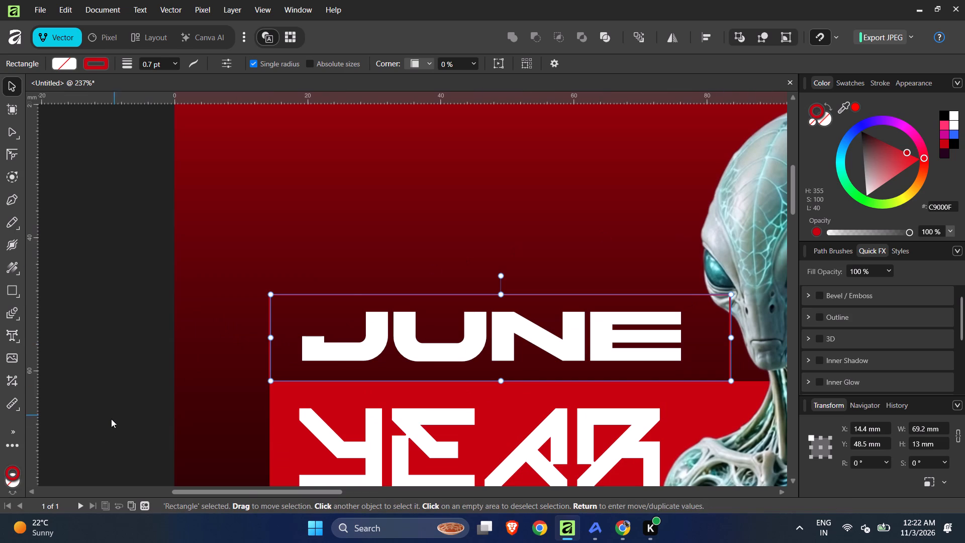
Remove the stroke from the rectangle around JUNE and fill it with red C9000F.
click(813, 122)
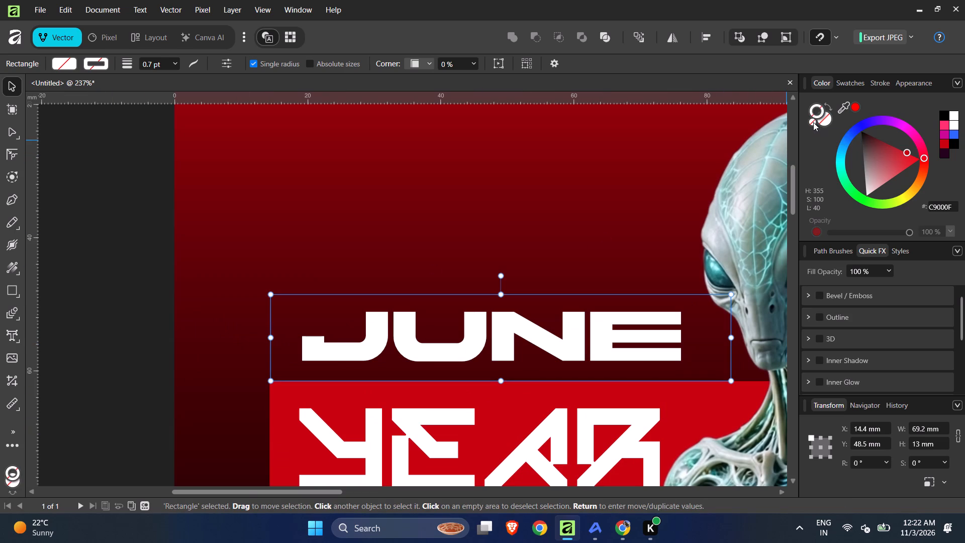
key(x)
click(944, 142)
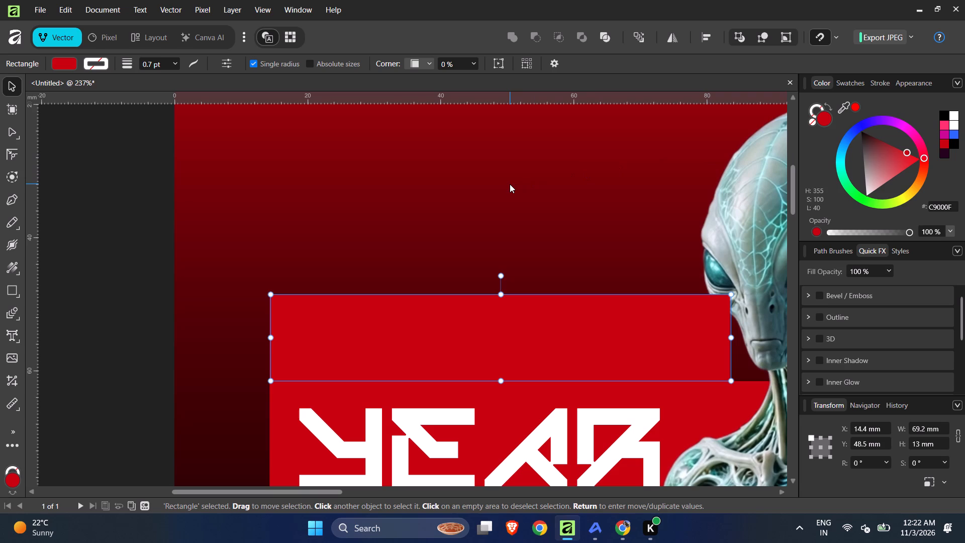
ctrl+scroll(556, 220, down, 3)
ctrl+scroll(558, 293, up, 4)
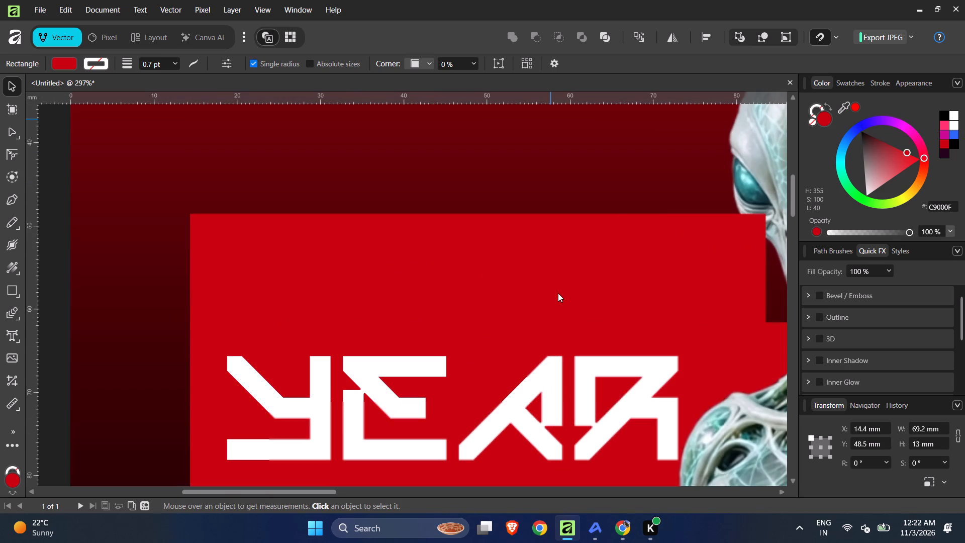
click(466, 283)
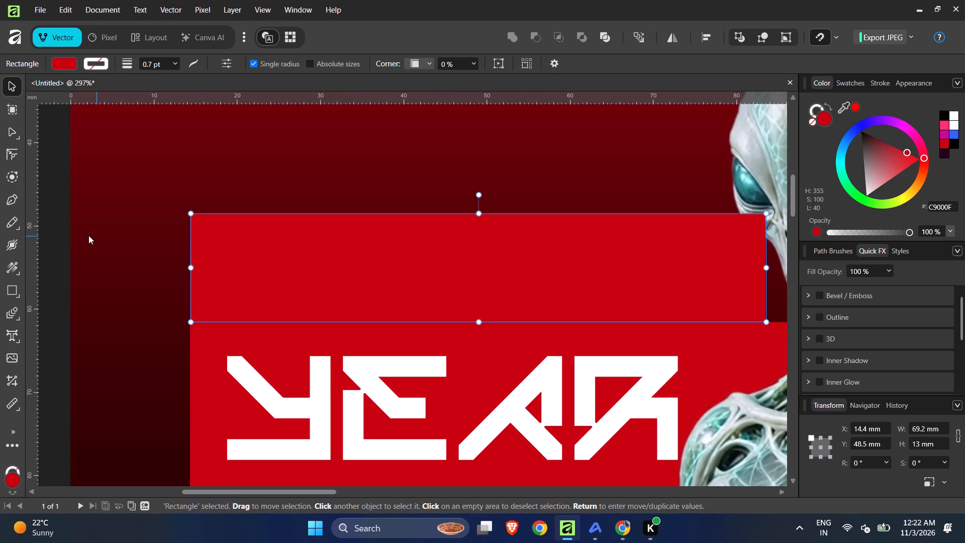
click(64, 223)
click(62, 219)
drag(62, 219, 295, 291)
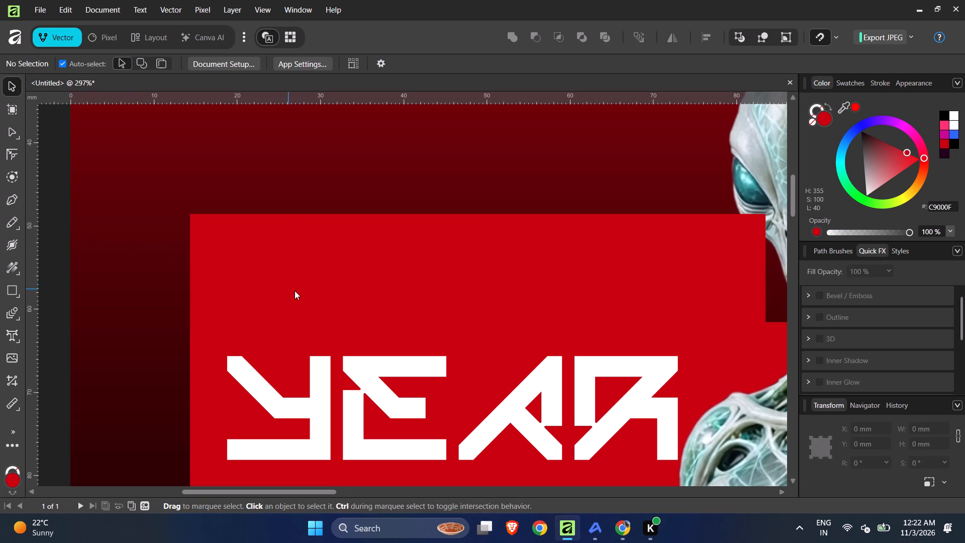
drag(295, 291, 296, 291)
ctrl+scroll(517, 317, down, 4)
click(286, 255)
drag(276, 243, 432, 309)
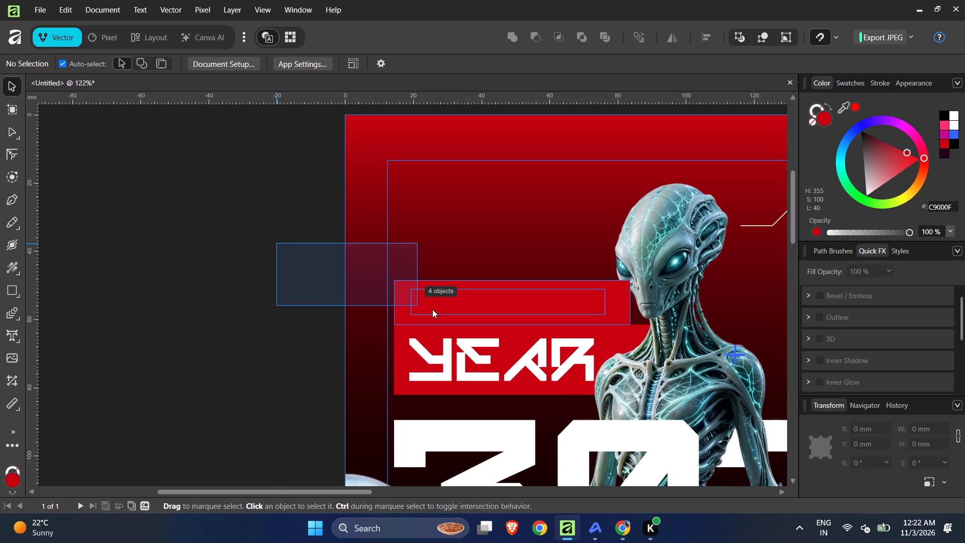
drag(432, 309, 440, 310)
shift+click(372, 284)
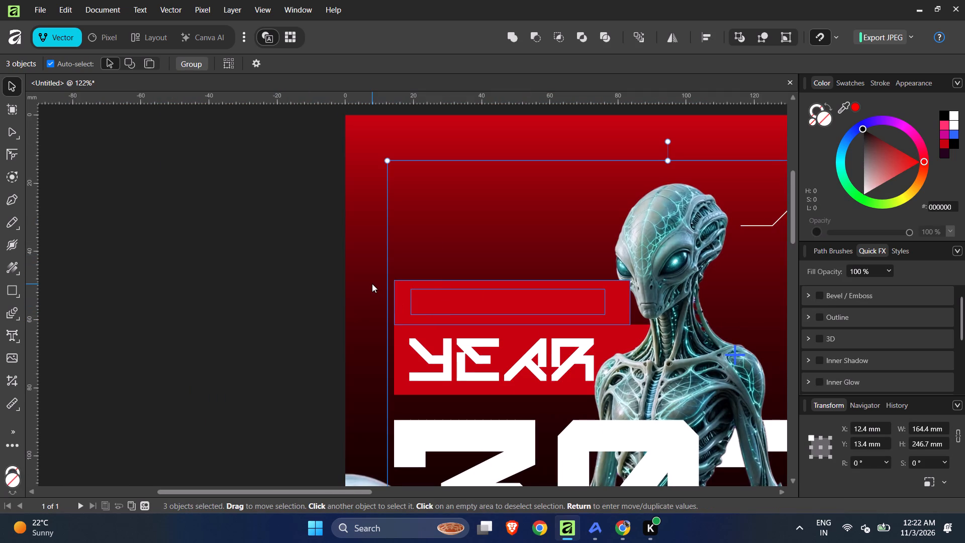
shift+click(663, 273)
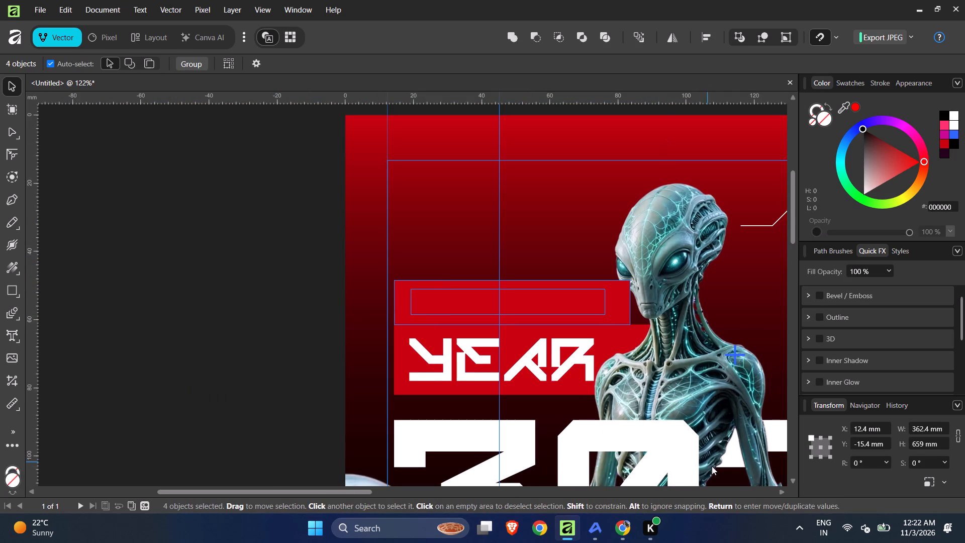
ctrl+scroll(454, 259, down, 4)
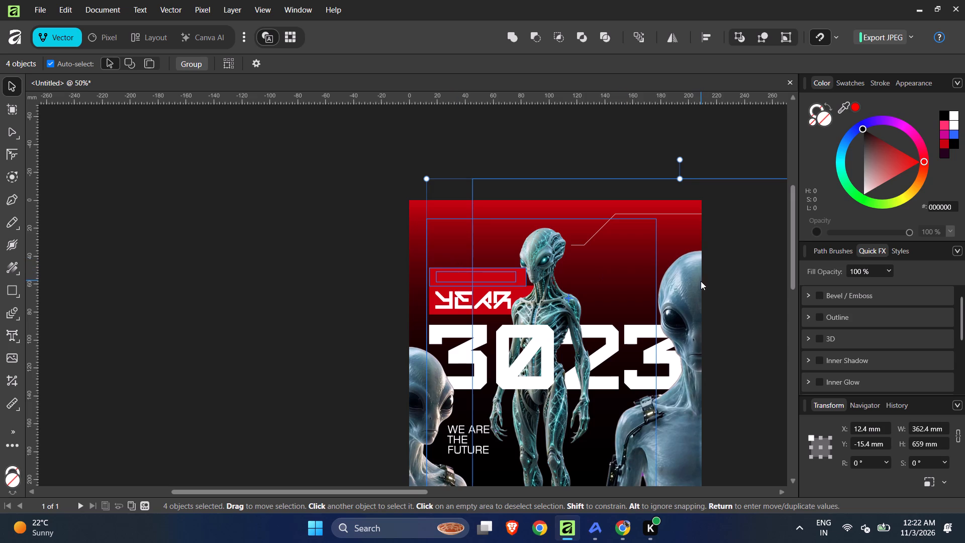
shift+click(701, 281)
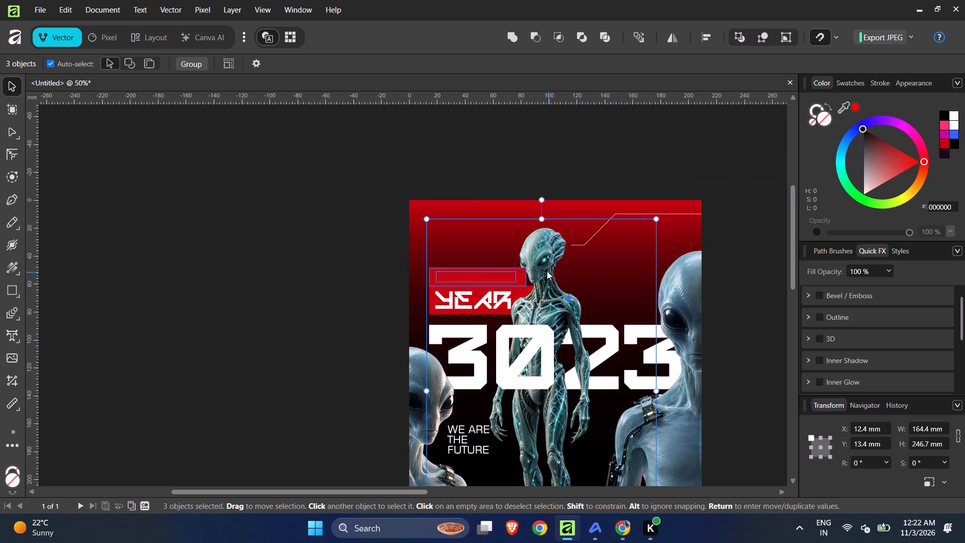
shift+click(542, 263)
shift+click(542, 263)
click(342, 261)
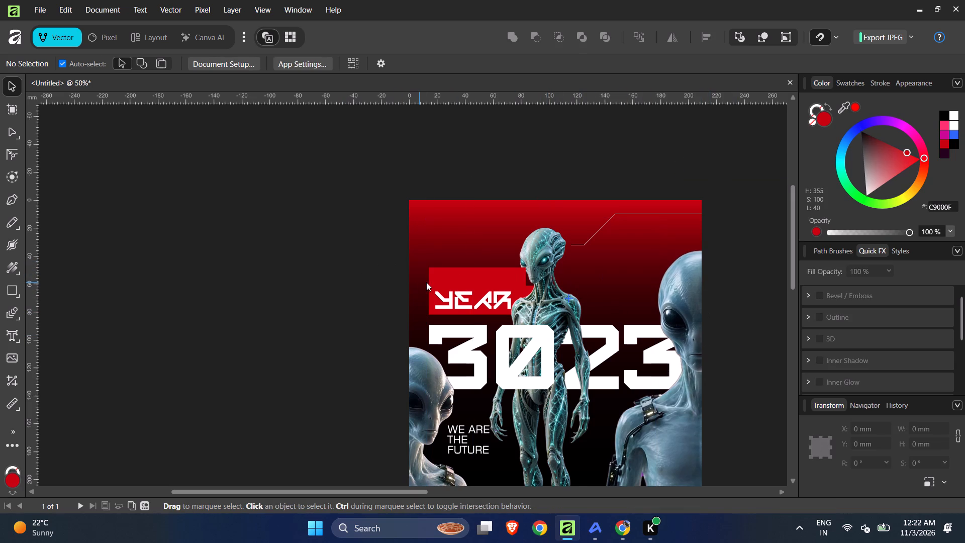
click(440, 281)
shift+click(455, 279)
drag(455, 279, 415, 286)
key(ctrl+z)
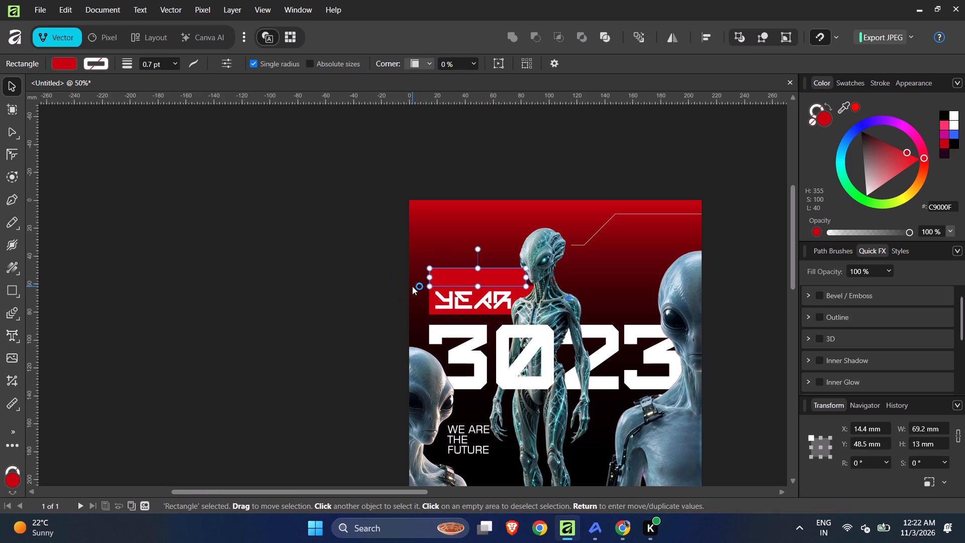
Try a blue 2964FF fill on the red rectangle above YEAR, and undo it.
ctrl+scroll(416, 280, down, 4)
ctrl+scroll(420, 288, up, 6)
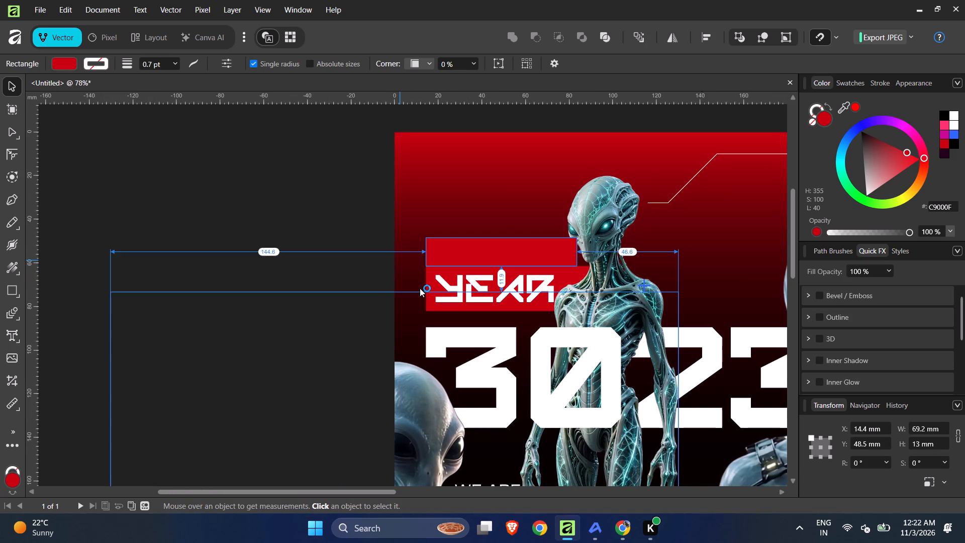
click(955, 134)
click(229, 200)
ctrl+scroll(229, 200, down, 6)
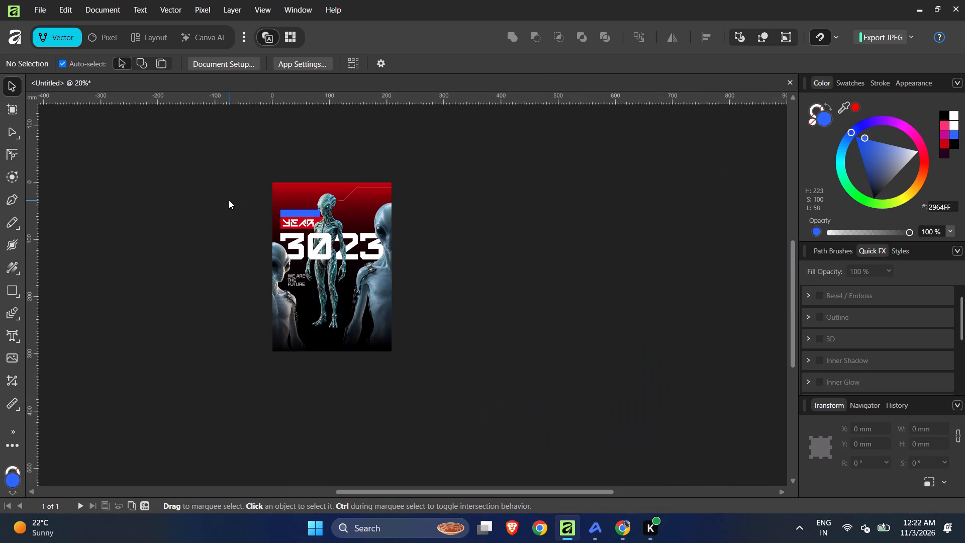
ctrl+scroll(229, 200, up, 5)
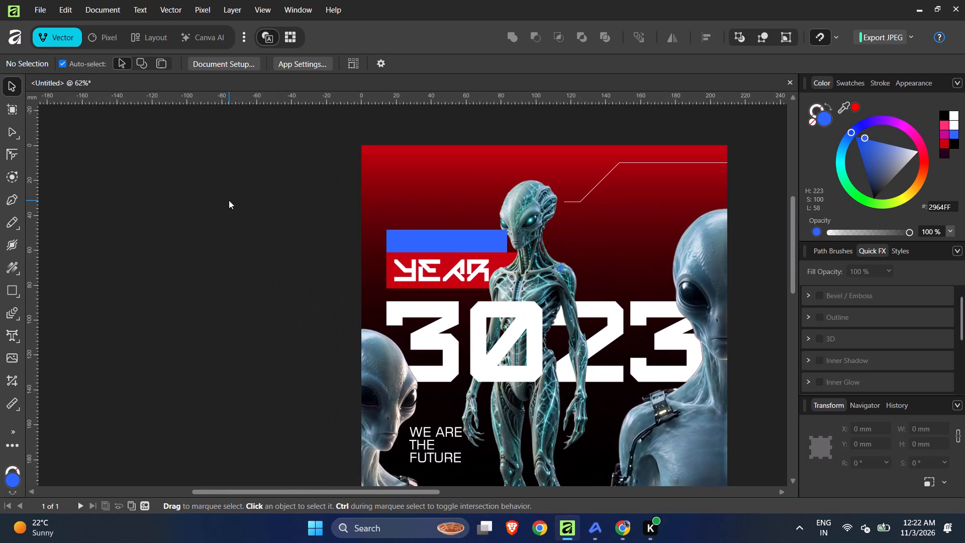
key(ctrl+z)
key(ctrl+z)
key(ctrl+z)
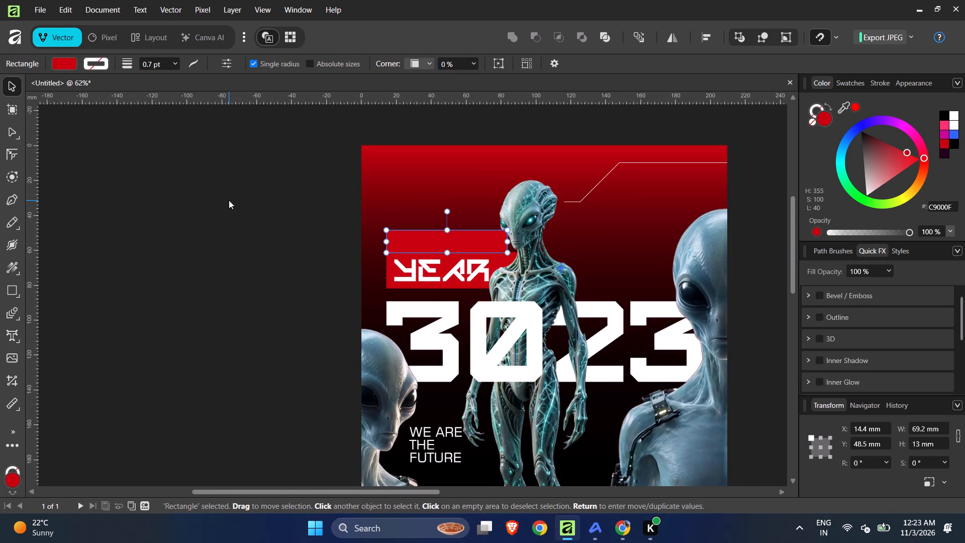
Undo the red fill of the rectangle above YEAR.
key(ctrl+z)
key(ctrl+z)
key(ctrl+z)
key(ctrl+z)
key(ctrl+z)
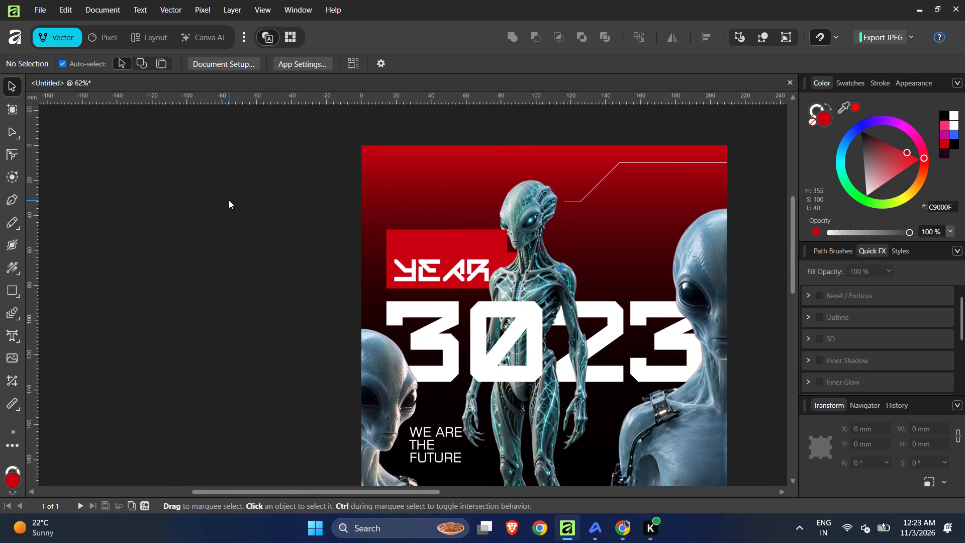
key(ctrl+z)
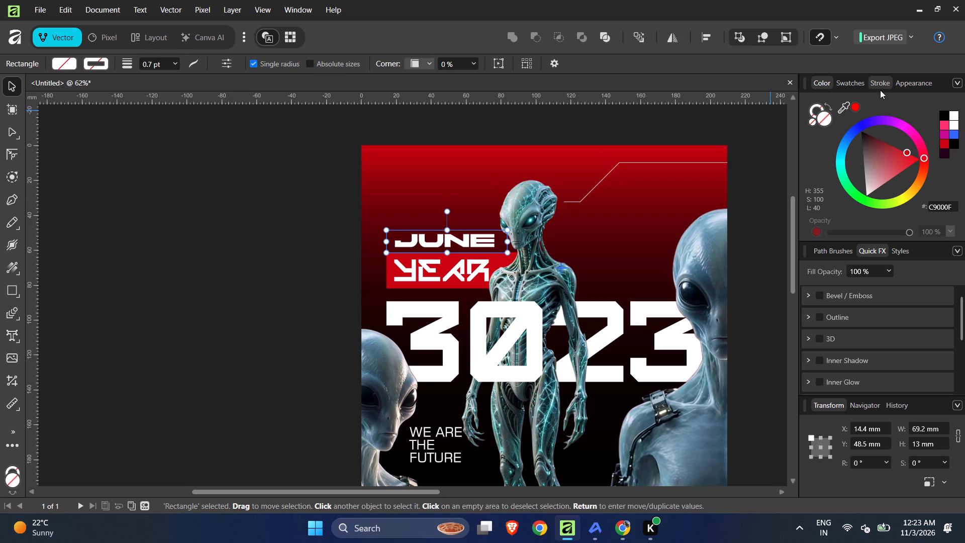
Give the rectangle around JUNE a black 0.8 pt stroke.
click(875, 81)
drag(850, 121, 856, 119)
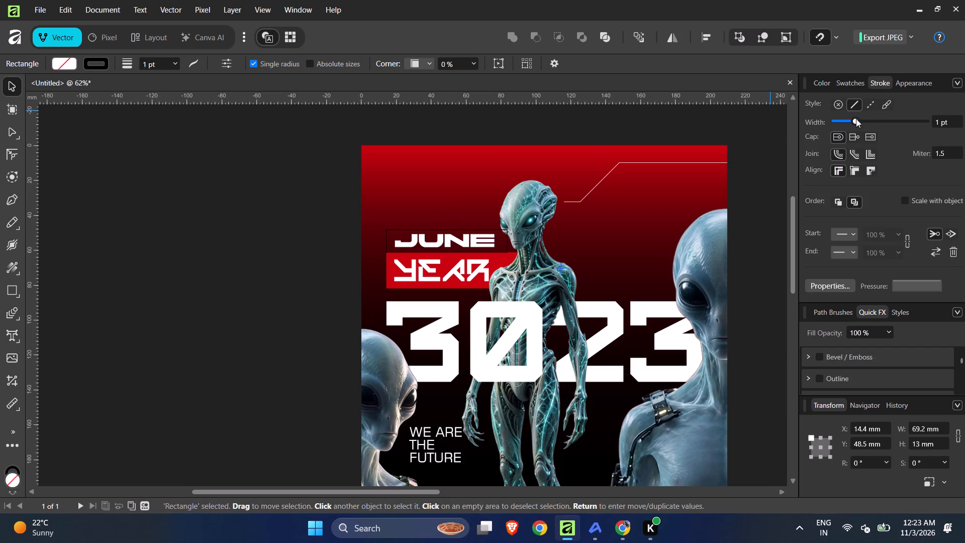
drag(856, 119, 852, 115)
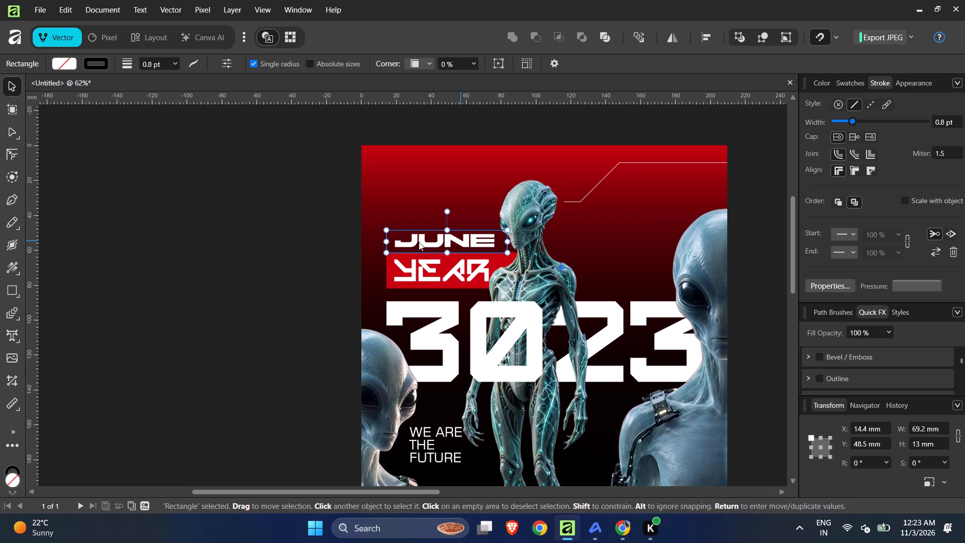
Undo the stroke edits and the last height reduction of the rectangle around JUNE, and clear the selection.
double_click(270, 243)
key(ctrl+z)
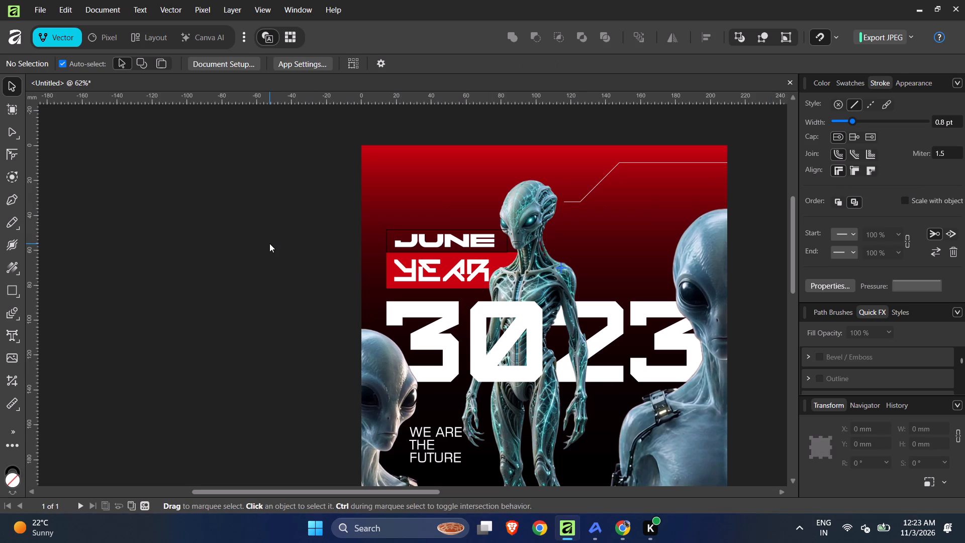
key(ctrl+z)
key(ctrl+z)
key(ctrl+z)
key(ctrl+z)
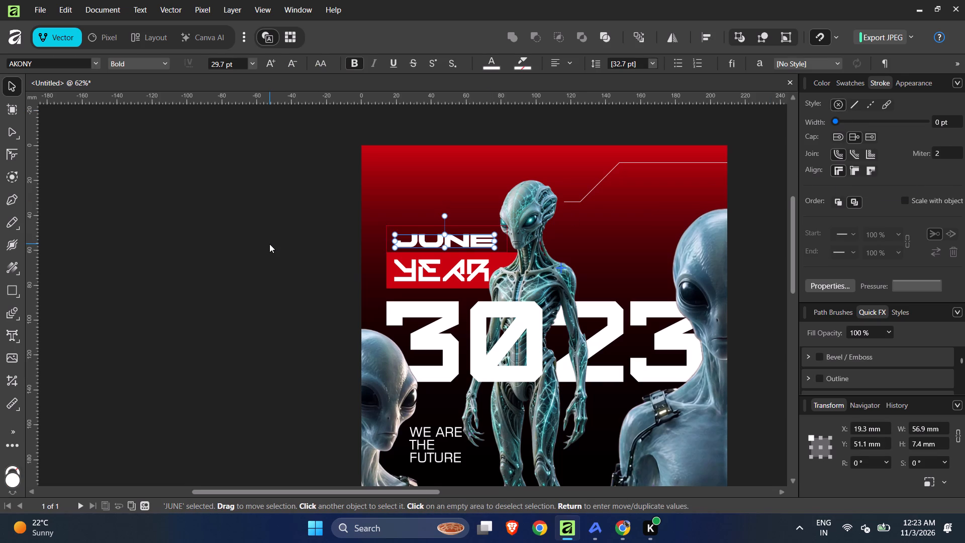
double_click(269, 244)
Move the JUNE text straight up about 1 mm inside the outlined rectangle, to Y 50.1 mm.
ctrl+scroll(269, 244, down, 1)
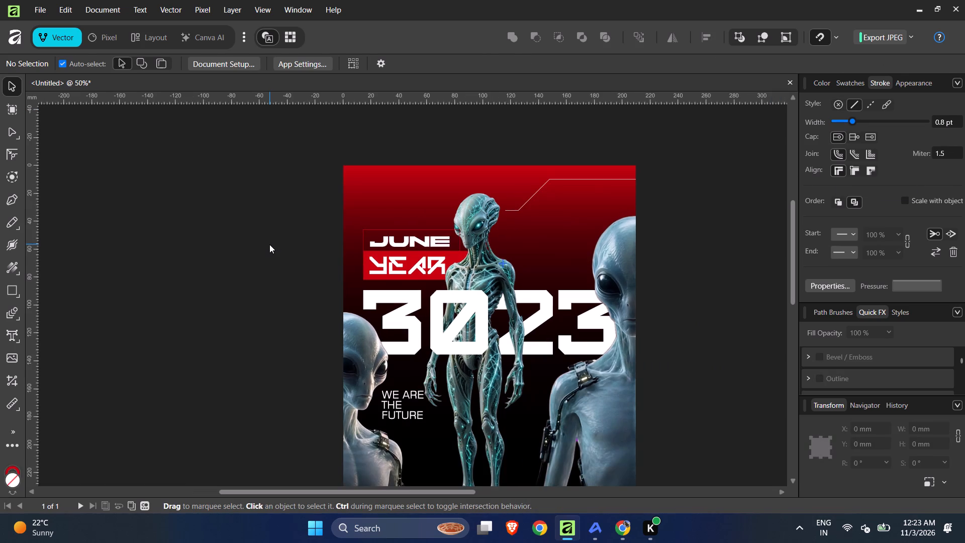
ctrl+scroll(331, 216, up, 6)
ctrl+scroll(331, 216, down, 3)
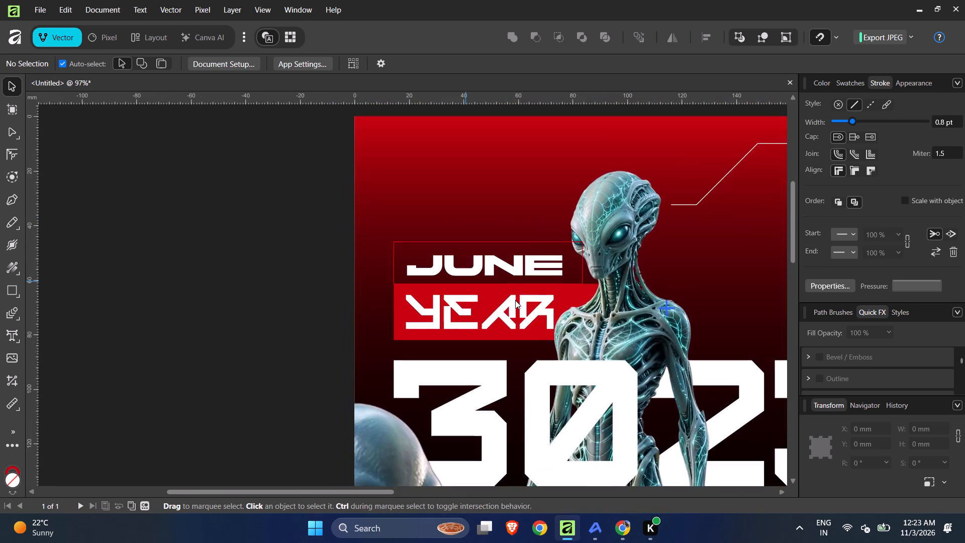
ctrl+scroll(556, 297, up, 4)
click(530, 236)
drag(524, 240, 524, 233)
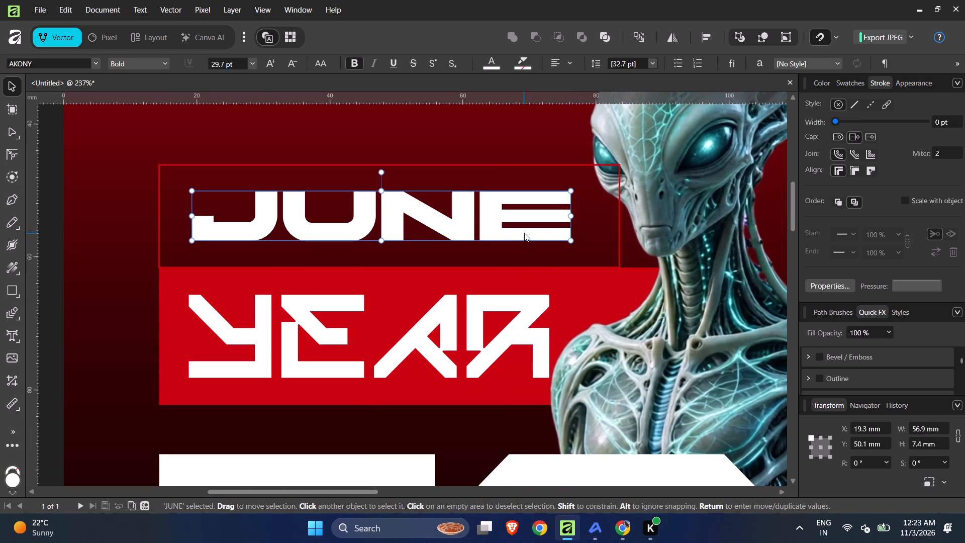
Send the red outlined rectangle around JUNE one level back in the stacking order and deselect it.
ctrl+scroll(524, 236, down, 3)
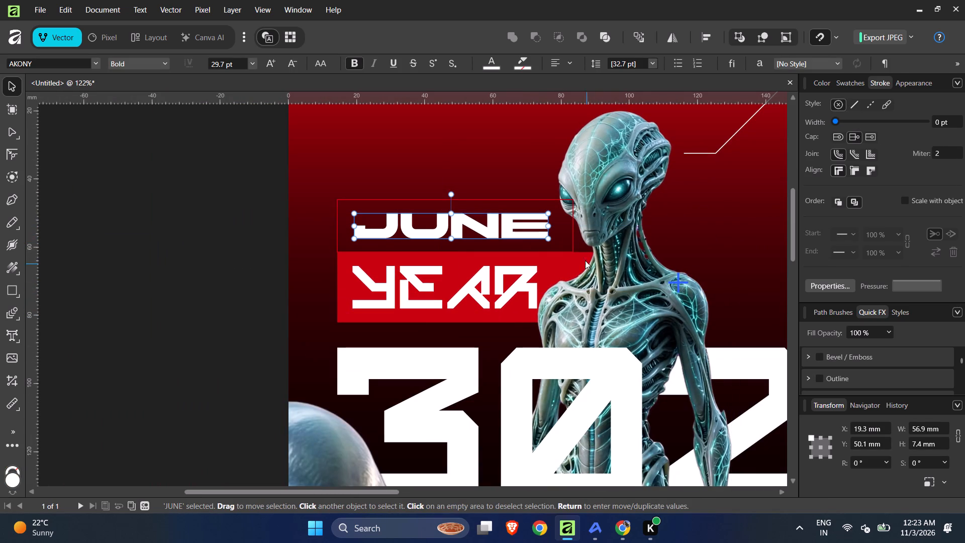
click(572, 236)
key(ctrl+bracketleft)
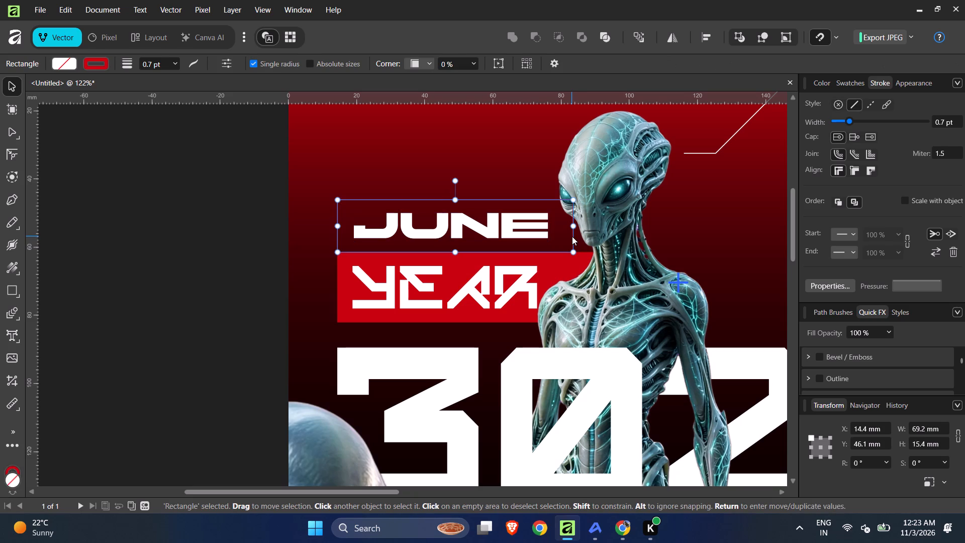
click(192, 205)
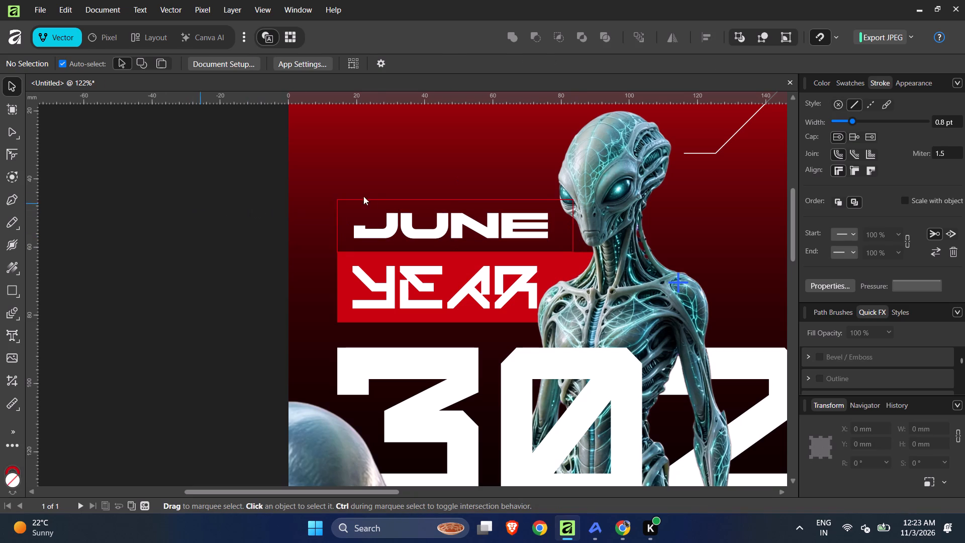
Send the JUNE text and its red outlined rectangle together five levels back in the stacking order and deselect them.
click(382, 233)
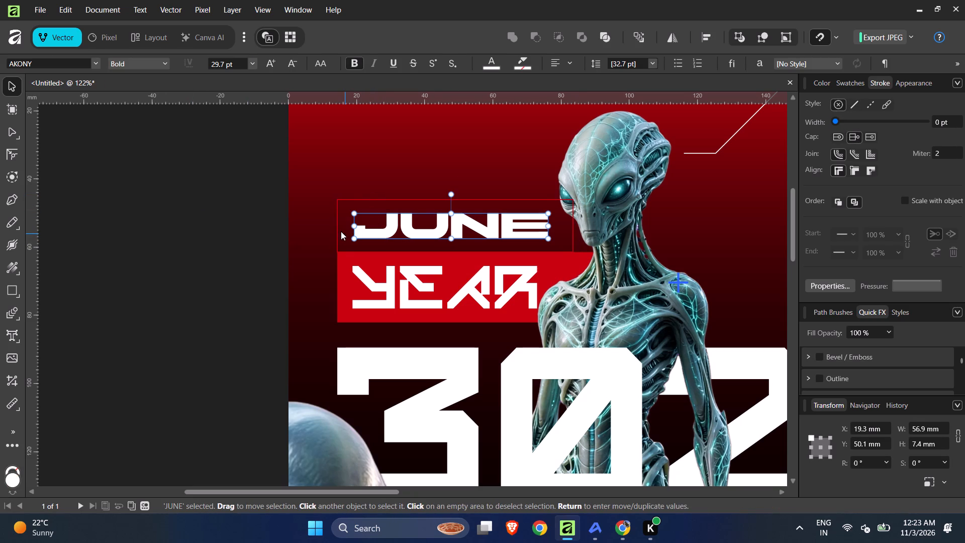
shift+click(337, 220)
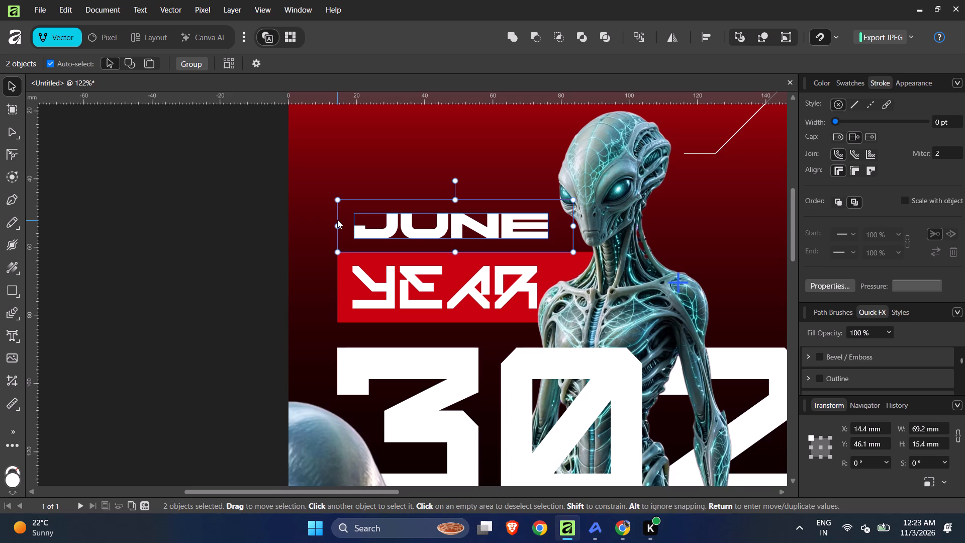
key(ctrl+bracketleft)
key(ctrl+bracketleft)
key(ctrl+bracketleft)
key(ctrl+bracketleft)
key(ctrl+bracketleft)
click(242, 206)
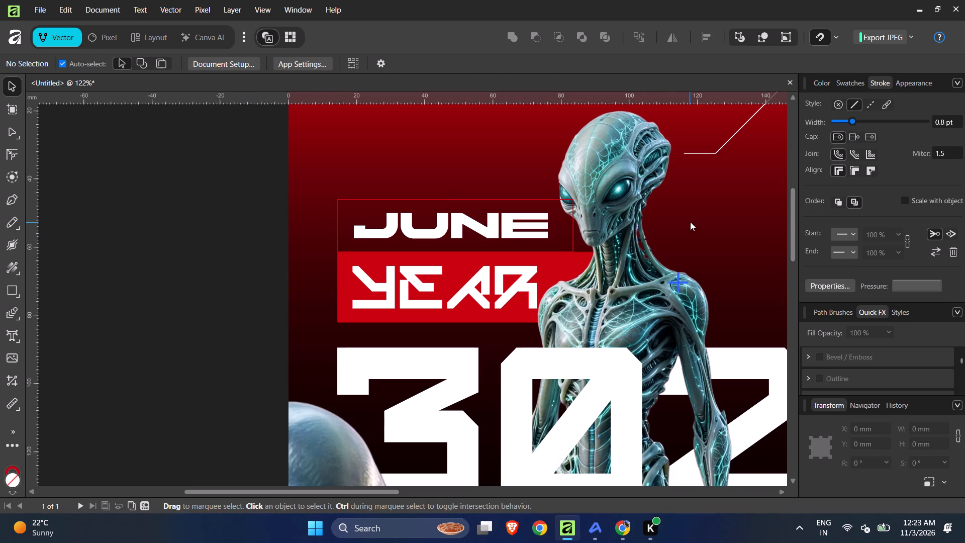
Send the JUNE text and its outlined rectangle further back, behind the central alien and just above the red gradient background, and deselect them.
ctrl+scroll(617, 203, down, 3)
ctrl+scroll(577, 196, up, 5)
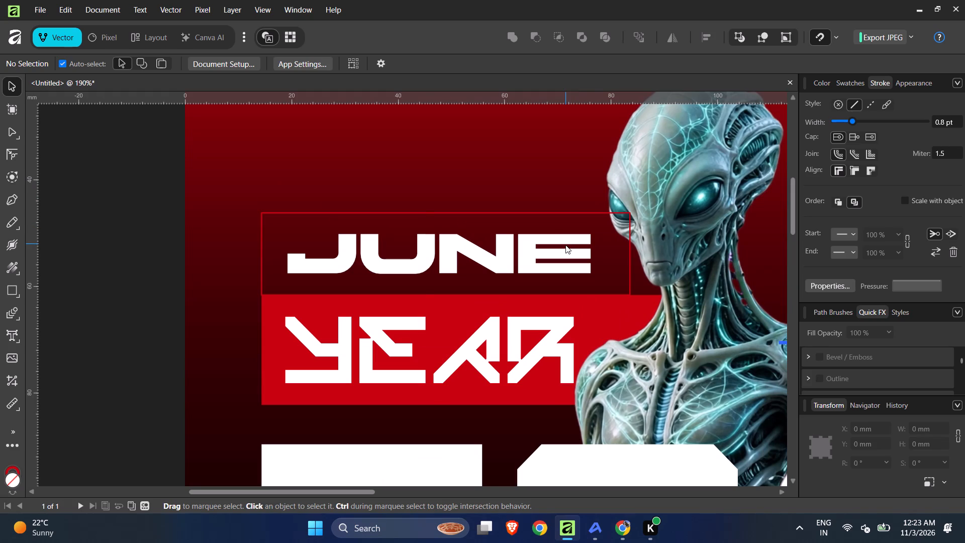
click(565, 245)
click(376, 255)
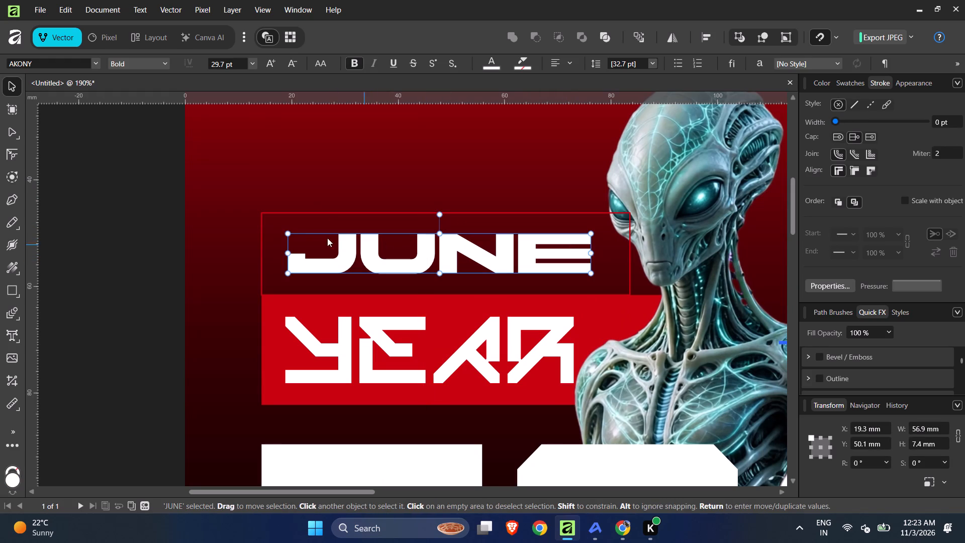
shift+click(263, 214)
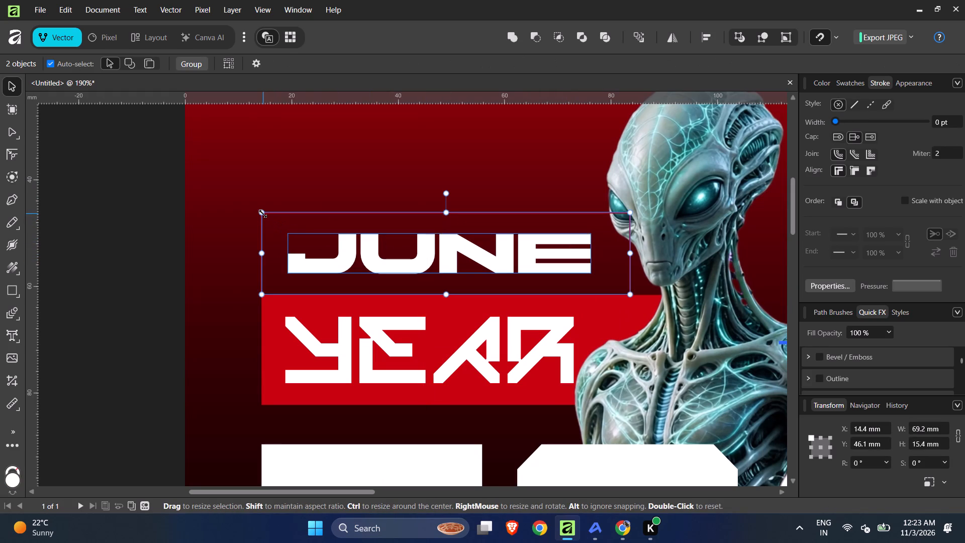
key(ctrl+bracketleft)
key(ctrl+bracketleft)
key(ctrl+bracketleft)
key(ctrl+bracketleft)
key(ctrl+bracketleft)
key(ctrl+bracketleft)
key(ctrl+bracketleft)
key(ctrl+bracketleft)
key(ctrl+bracketleft)
key(ctrl+bracketleft)
key(ctrl+bracketleft)
key(ctrl+bracketleft)
key(ctrl+bracketleft)
key(ctrl+bracketleft)
key(ctrl+bracketleft)
key(ctrl+bracketleft)
key(ctrl+bracketleft)
key(ctrl+bracketleft)
key(ctrl+bracketright)
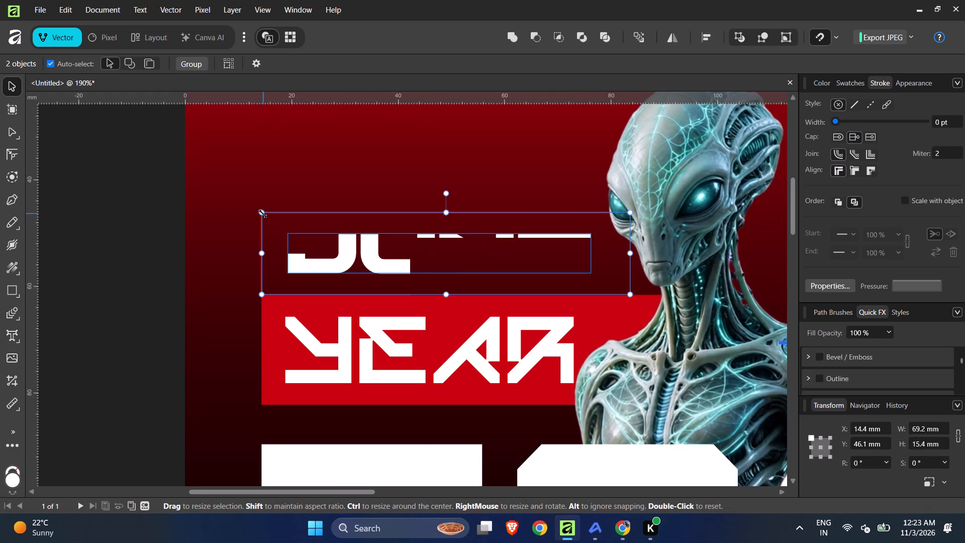
click(143, 244)
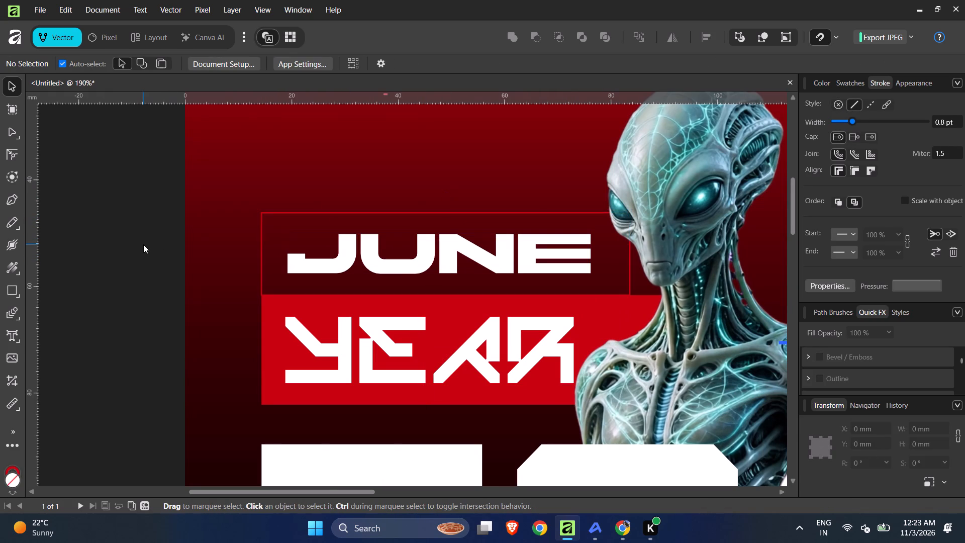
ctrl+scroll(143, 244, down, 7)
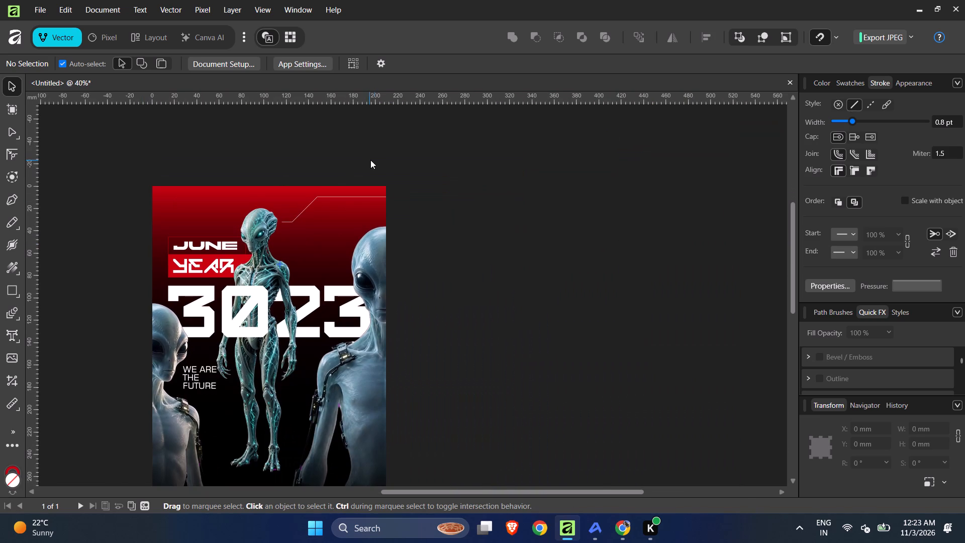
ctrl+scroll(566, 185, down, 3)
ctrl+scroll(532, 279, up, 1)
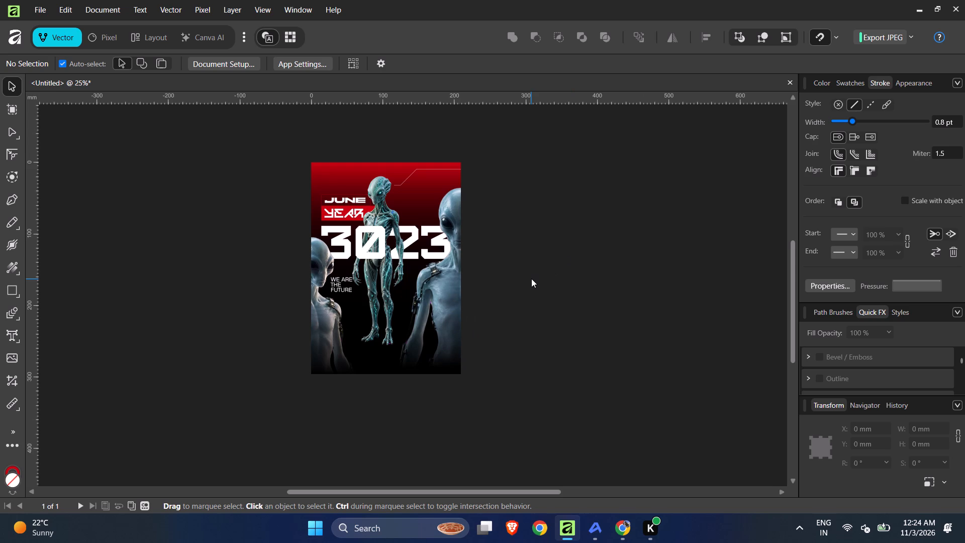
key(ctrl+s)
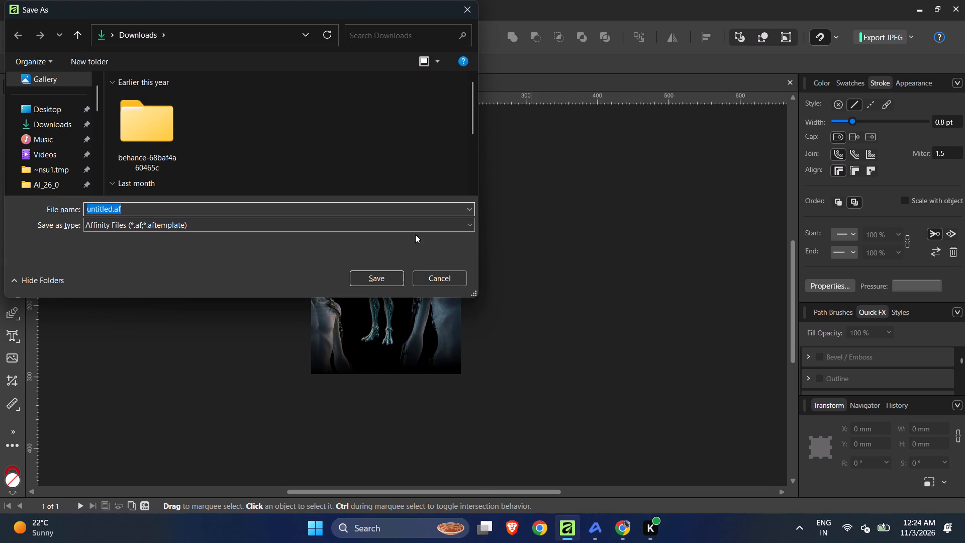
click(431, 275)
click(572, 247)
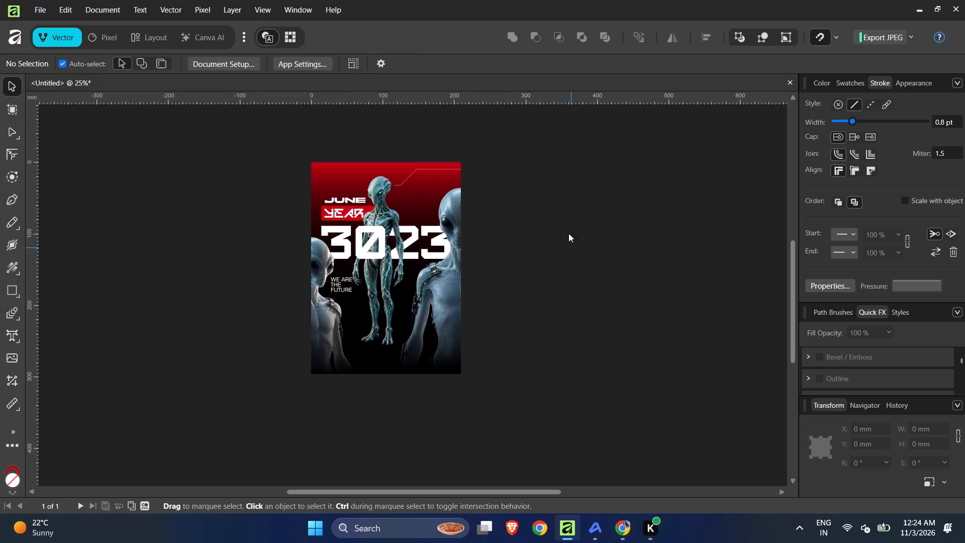
Extend the white angled line by moving its end node beside the central alien's head onto the head, to about X 108.5 mm, Y 32.6 mm.
ctrl+scroll(366, 157, up, 4)
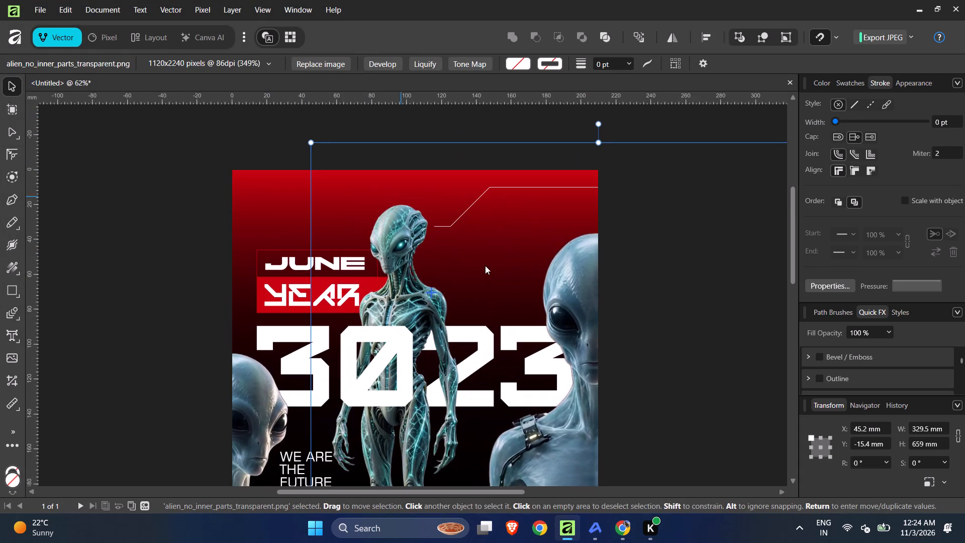
ctrl+scroll(441, 232, up, 4)
click(442, 218)
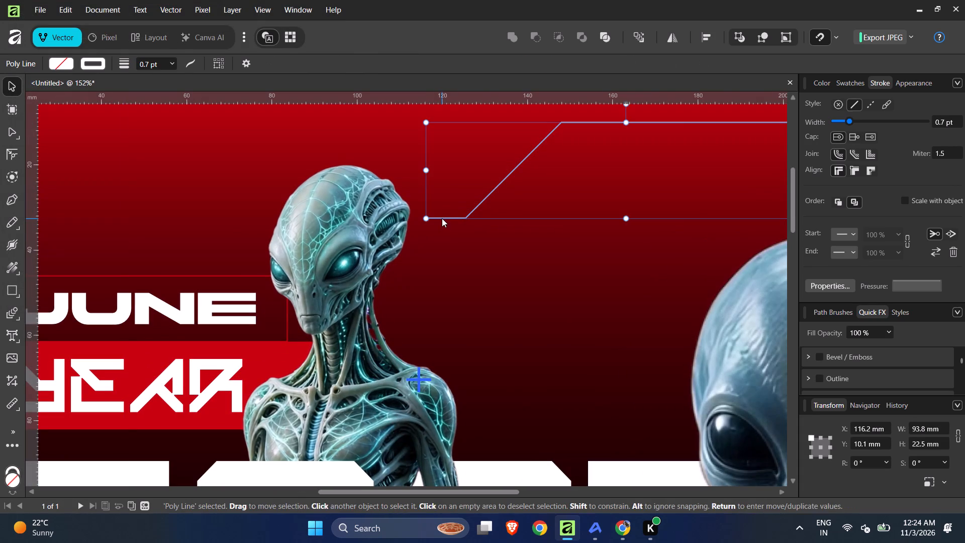
click(16, 132)
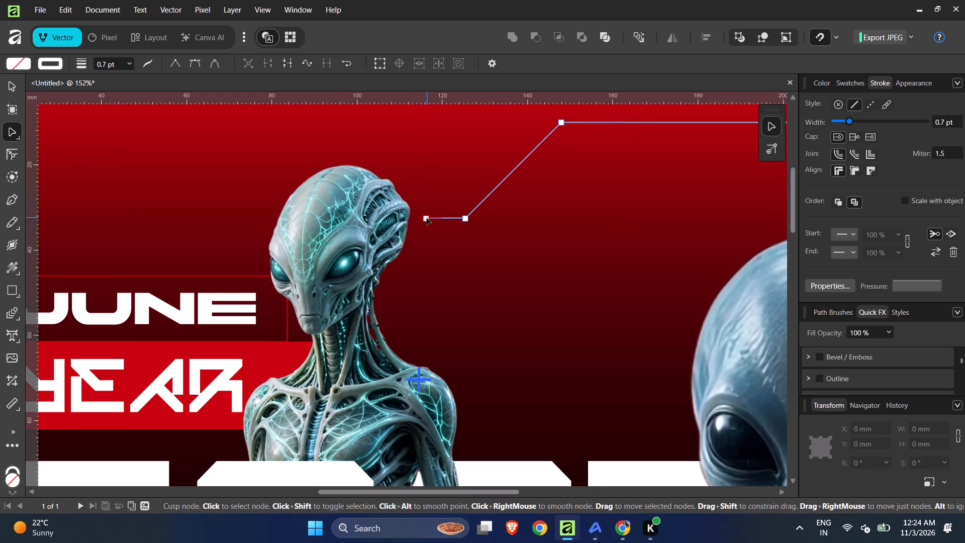
drag(427, 218, 394, 223)
ctrl+scroll(403, 224, down, 6)
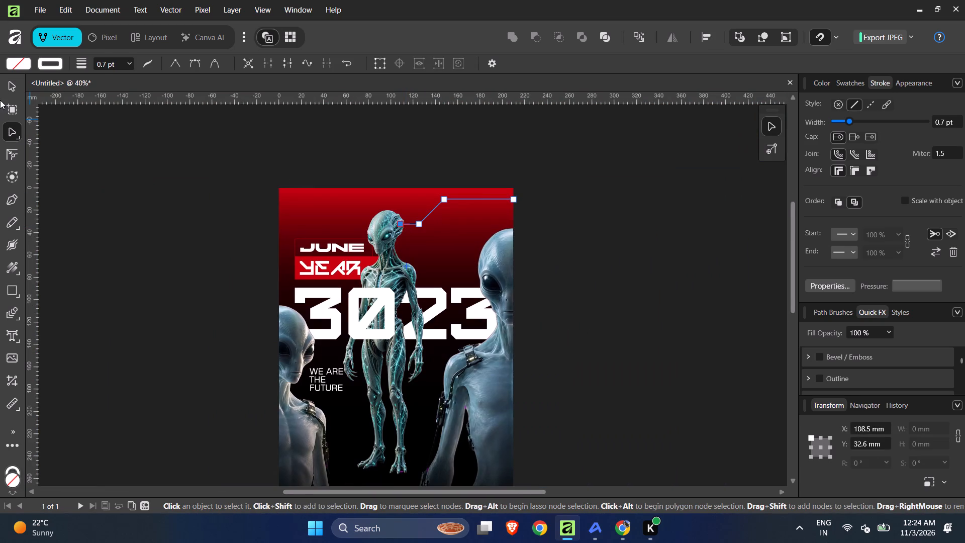
click(17, 85)
click(76, 149)
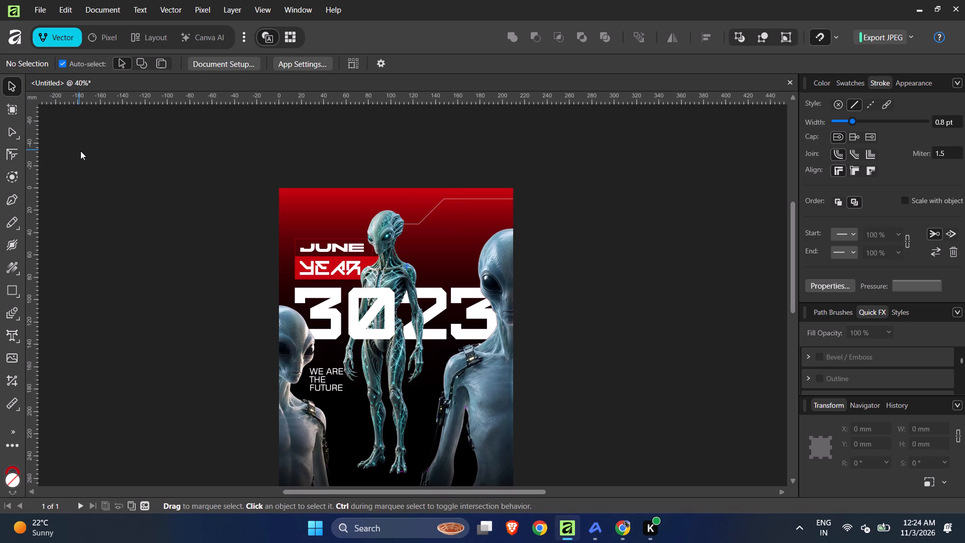
Send the white angled line to the back of the stacking order and raise it one level, so it sits behind the central alien.
ctrl+scroll(290, 244, up, 4)
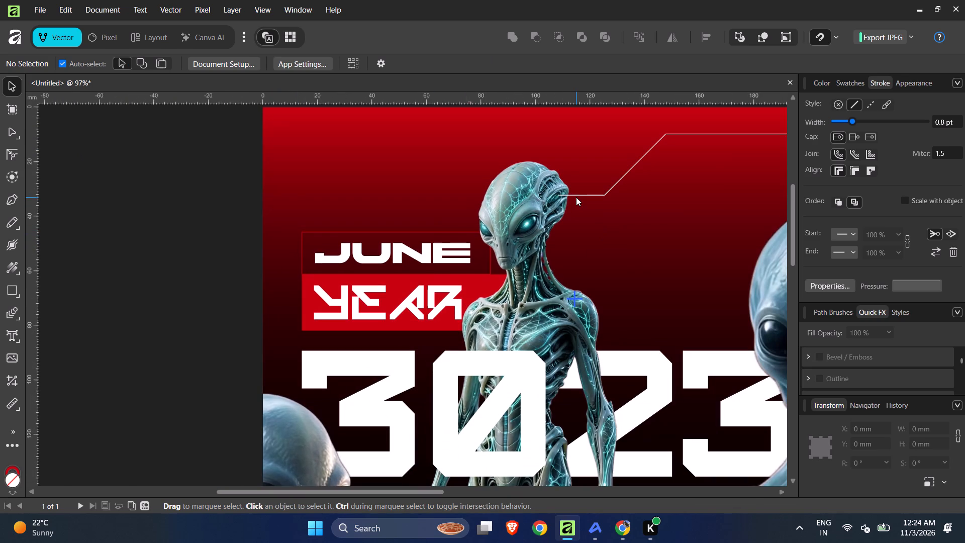
click(576, 195)
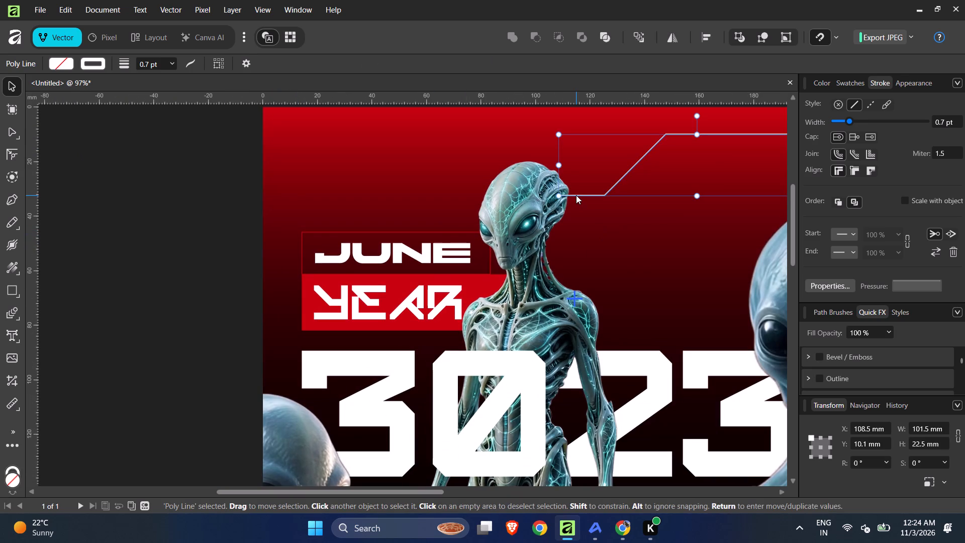
key(ctrl+shift+bracketleft)
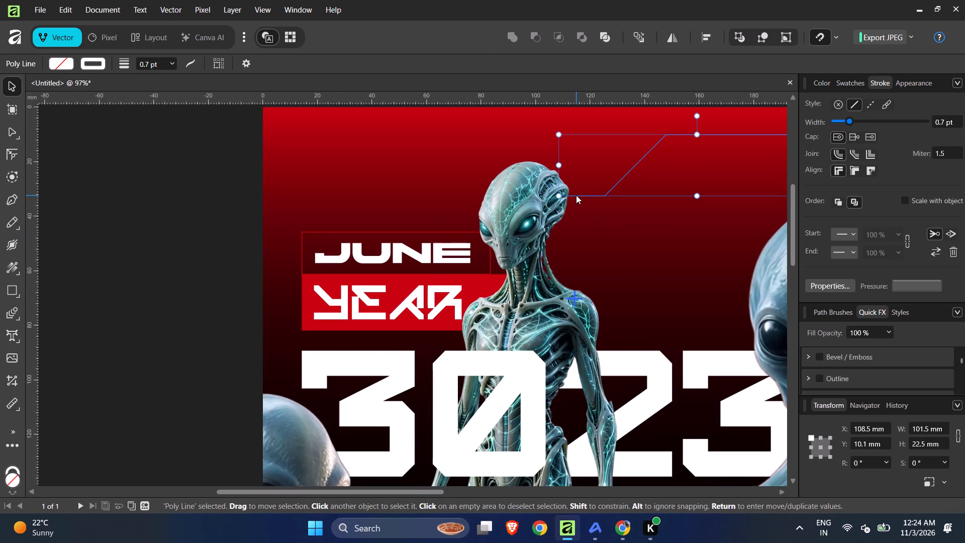
key(ctrl+bracketright)
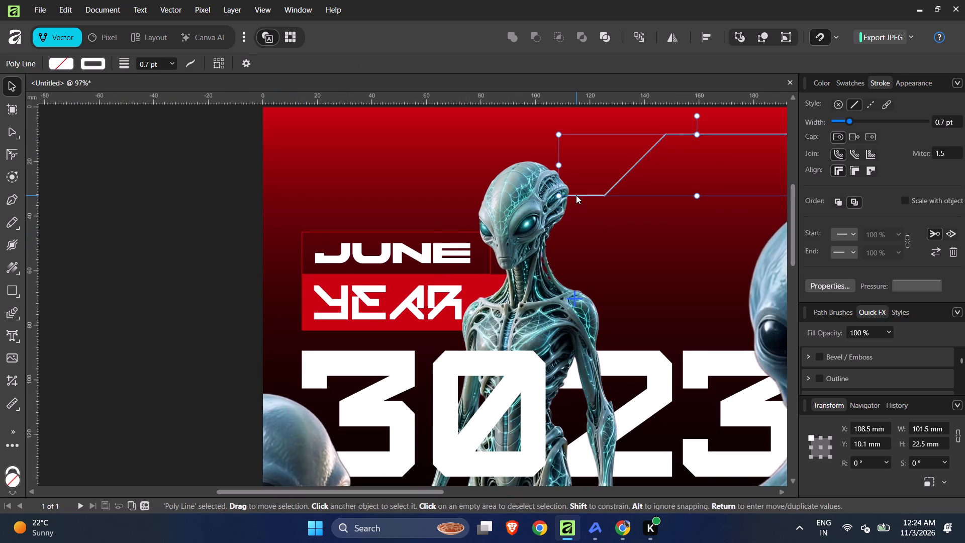
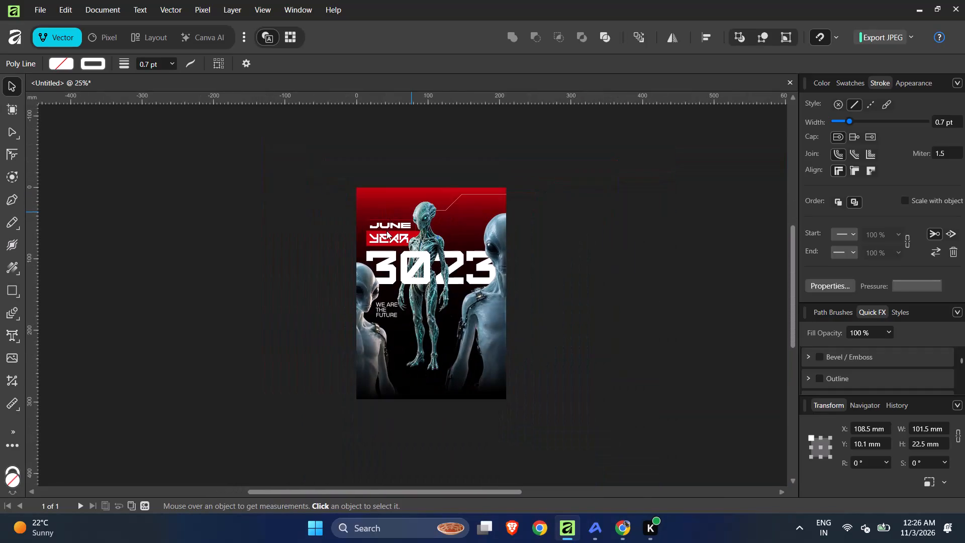
Delete the white angled line that runs from the central alien's head to the poster's edge.
ctrl+scroll(645, 310, up, 1)
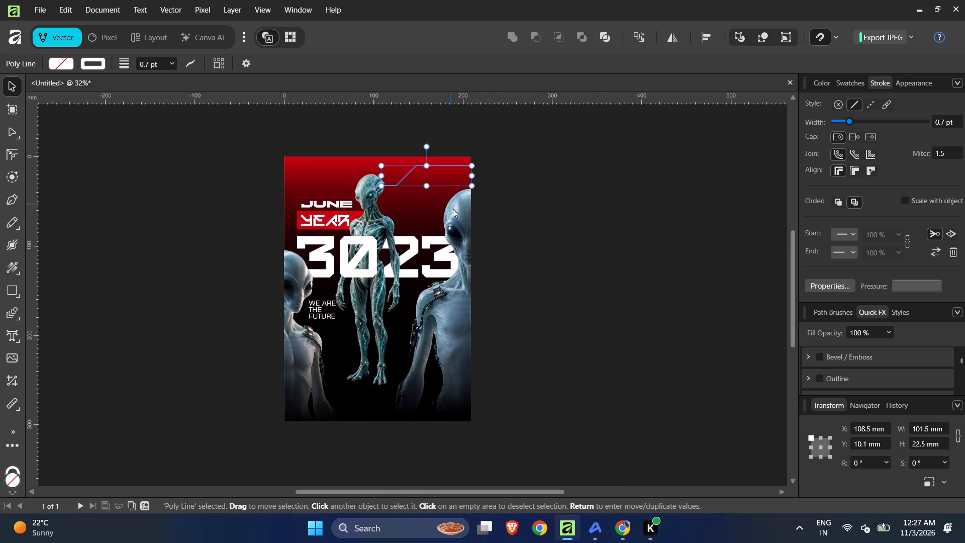
ctrl+scroll(457, 216, down, 2)
ctrl+scroll(400, 178, up, 2)
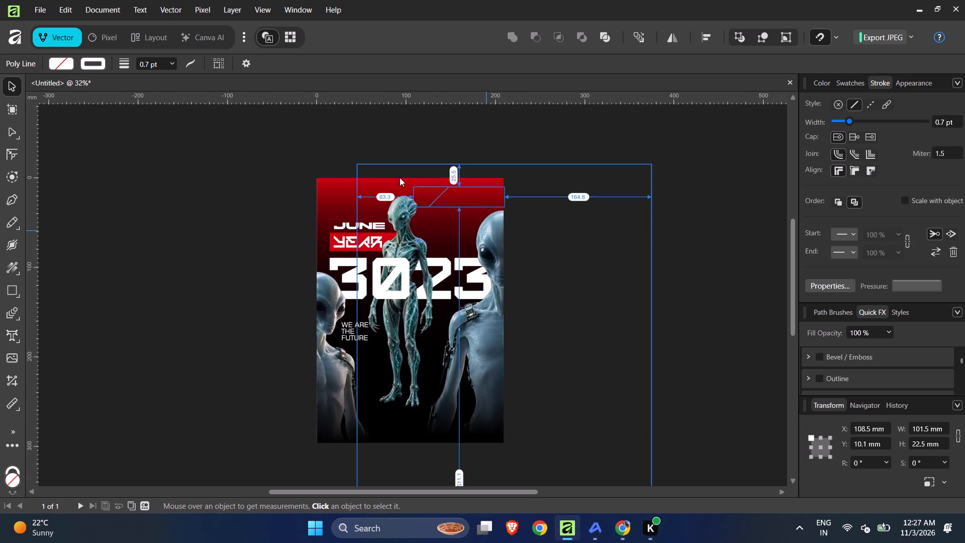
ctrl+scroll(400, 177, up, 4)
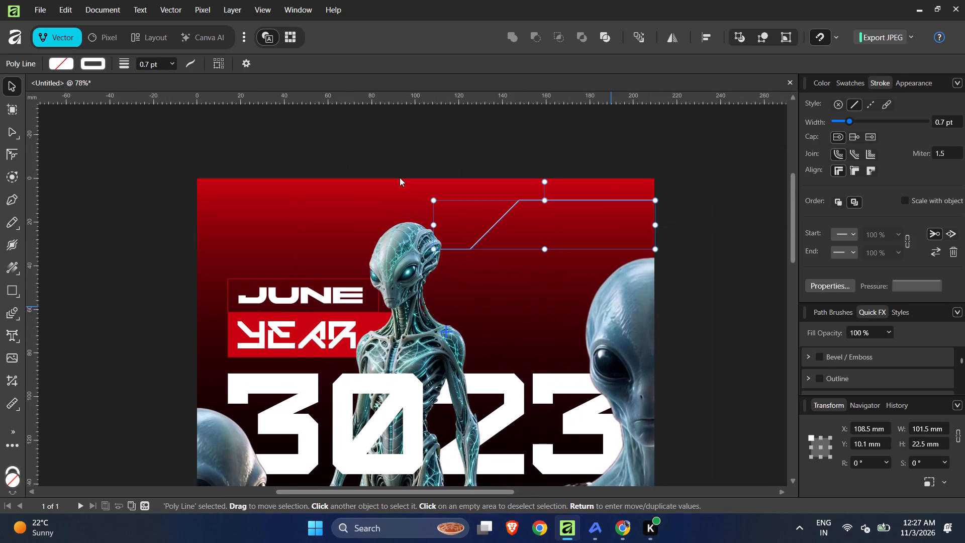
key(BackSpace)
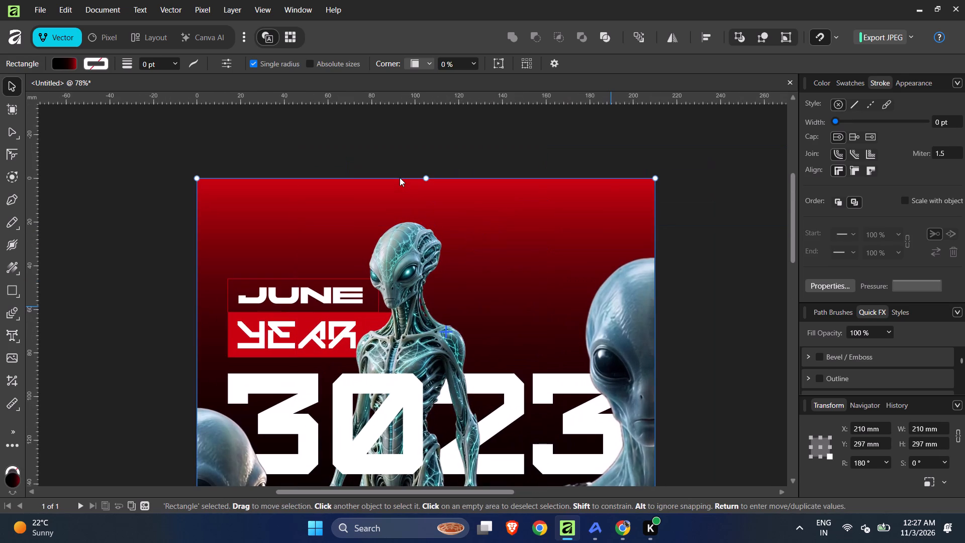
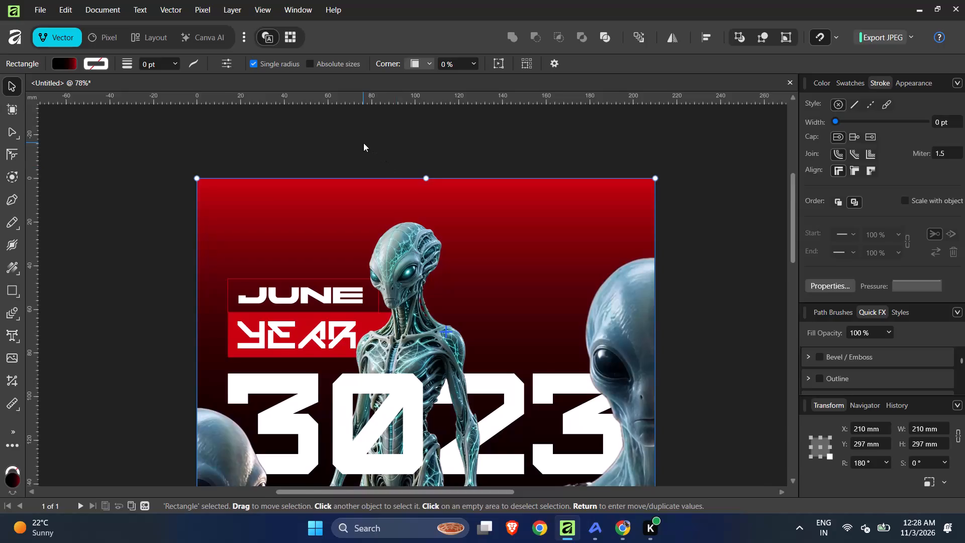
Move the large blue alien at the poster's edge up slightly, to Y -19.9 mm.
ctrl+scroll(363, 143, down, 2)
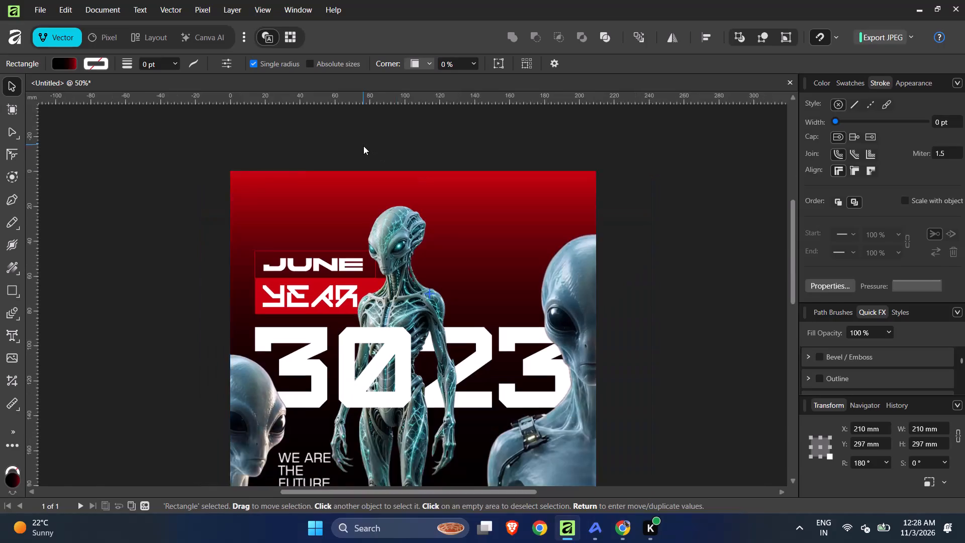
ctrl+scroll(362, 168, up, 2)
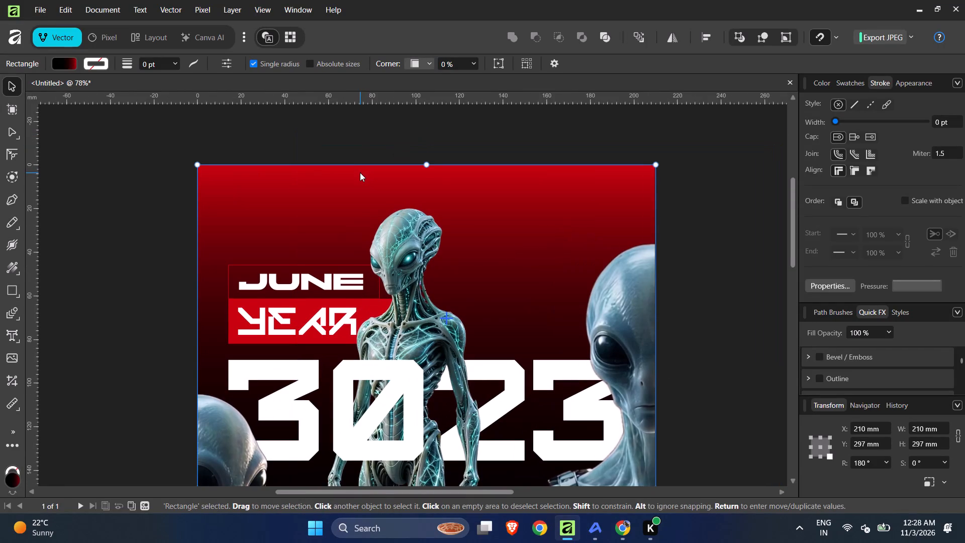
ctrl+scroll(360, 172, down, 4)
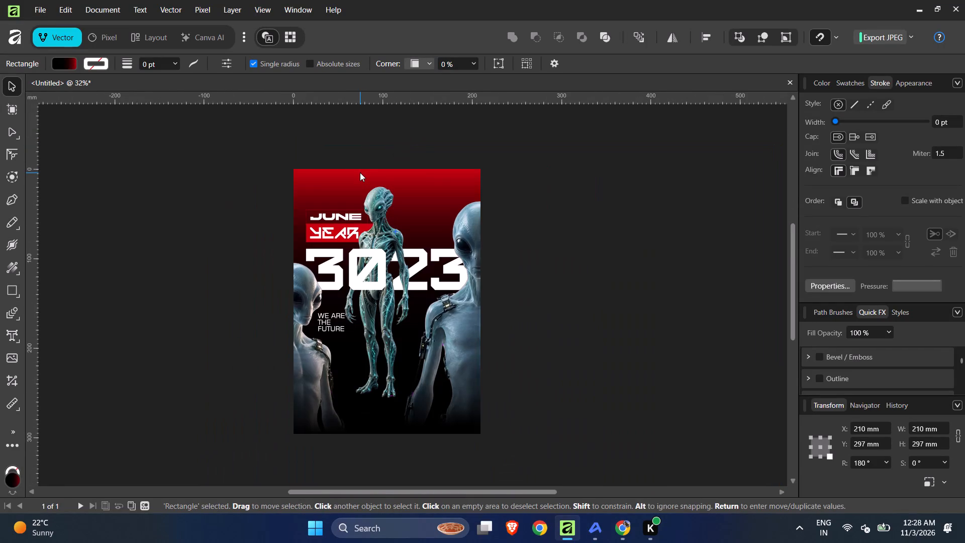
ctrl+click(380, 196)
ctrl+double_click(380, 196)
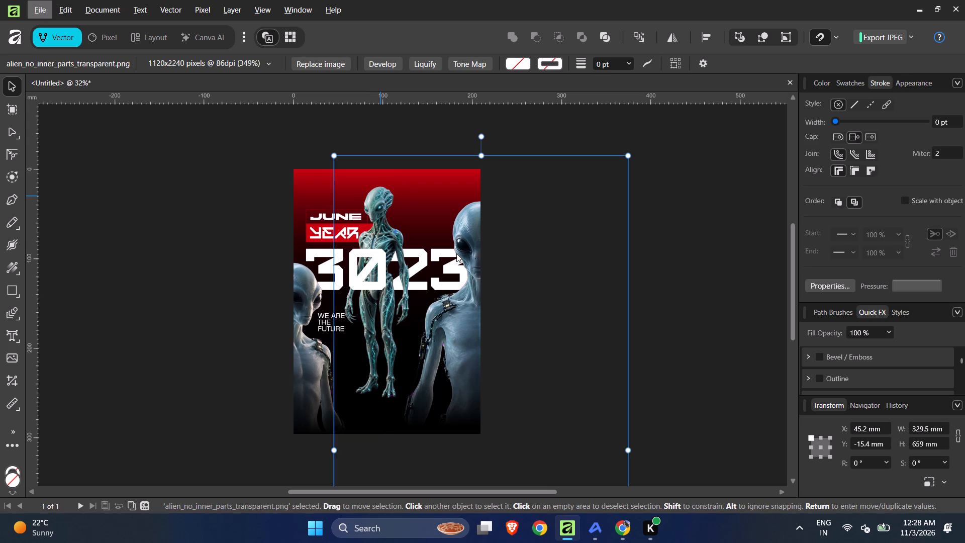
click(472, 240)
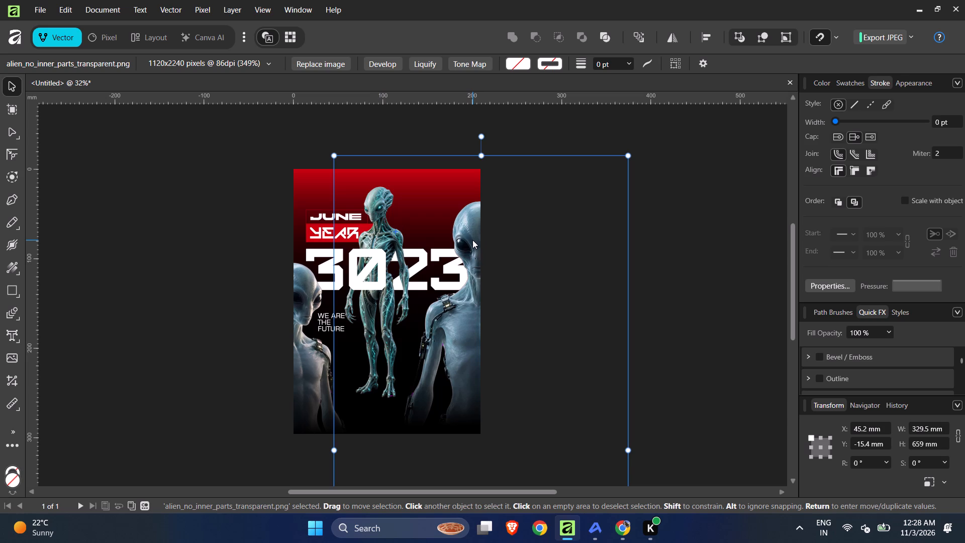
click(472, 240)
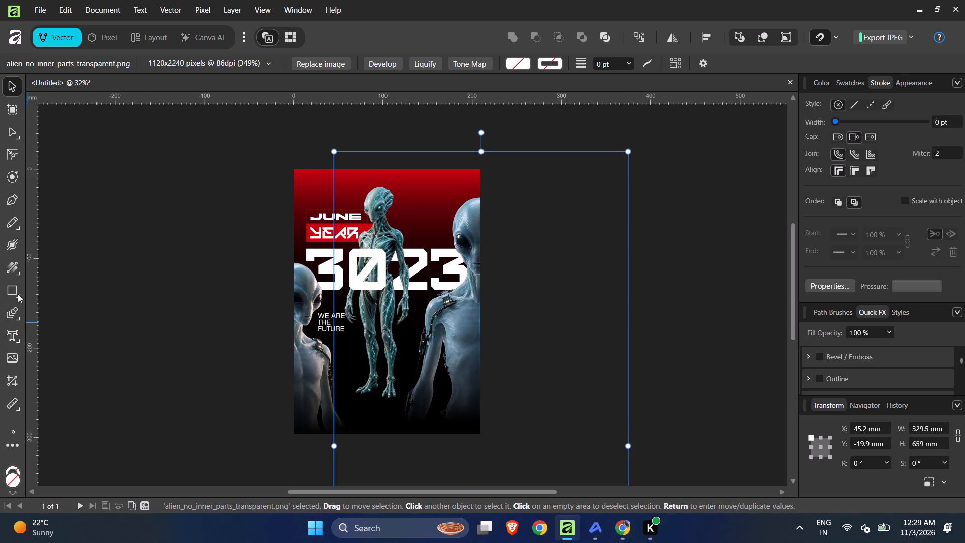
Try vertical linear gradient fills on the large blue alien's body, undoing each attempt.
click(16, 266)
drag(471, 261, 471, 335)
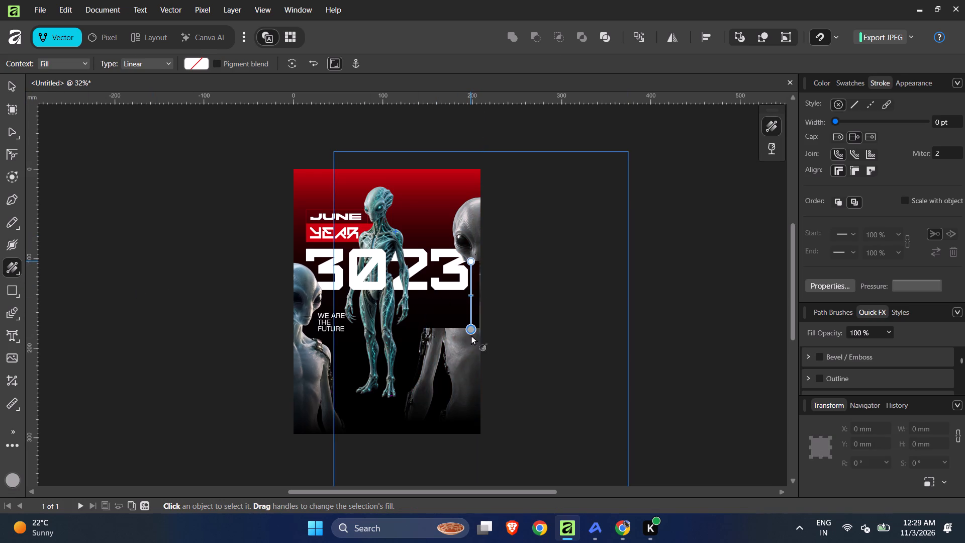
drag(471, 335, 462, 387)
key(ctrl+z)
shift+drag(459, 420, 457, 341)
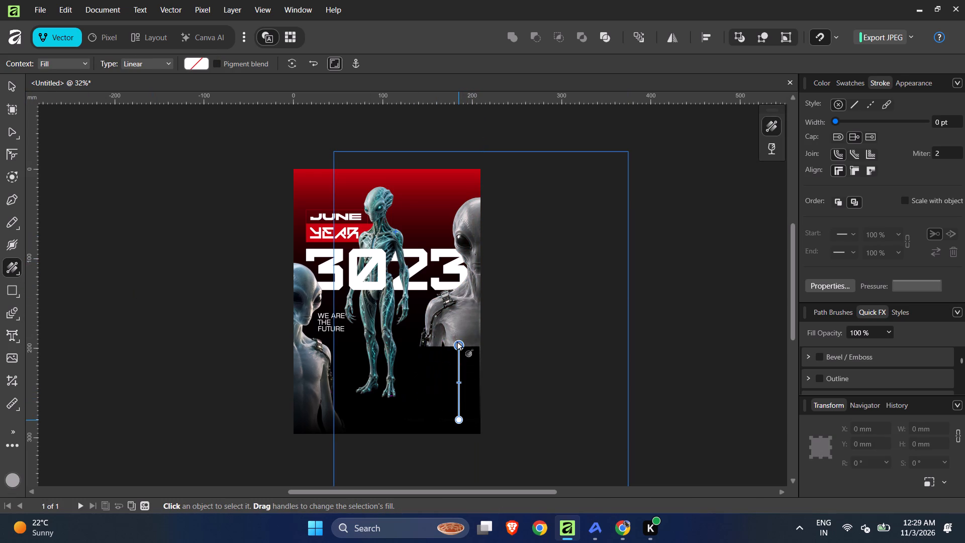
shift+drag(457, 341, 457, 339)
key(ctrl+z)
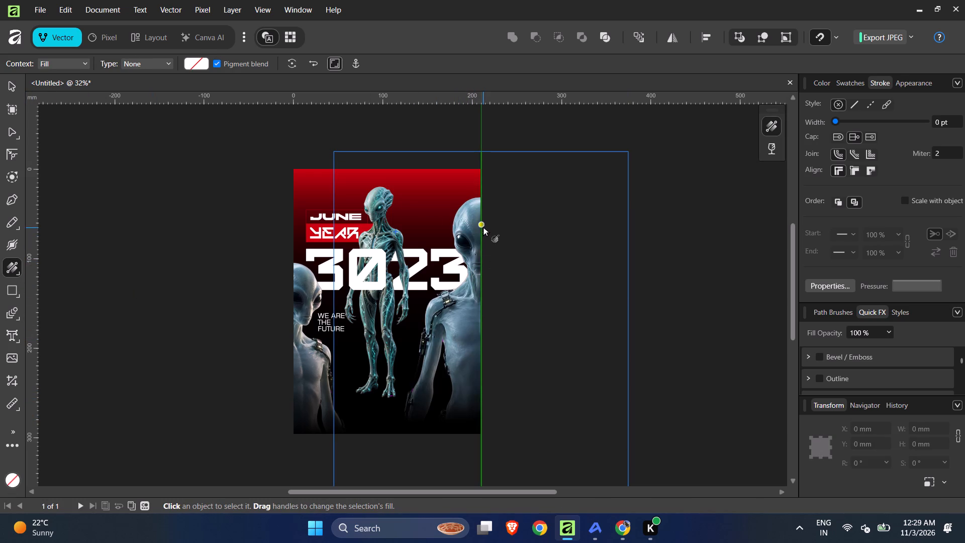
Apply a vertical linear transparency to the large blue alien, fading from its face to the poster's bottom edge, with the midpoint shifted lower.
drag(17, 265, 17, 268)
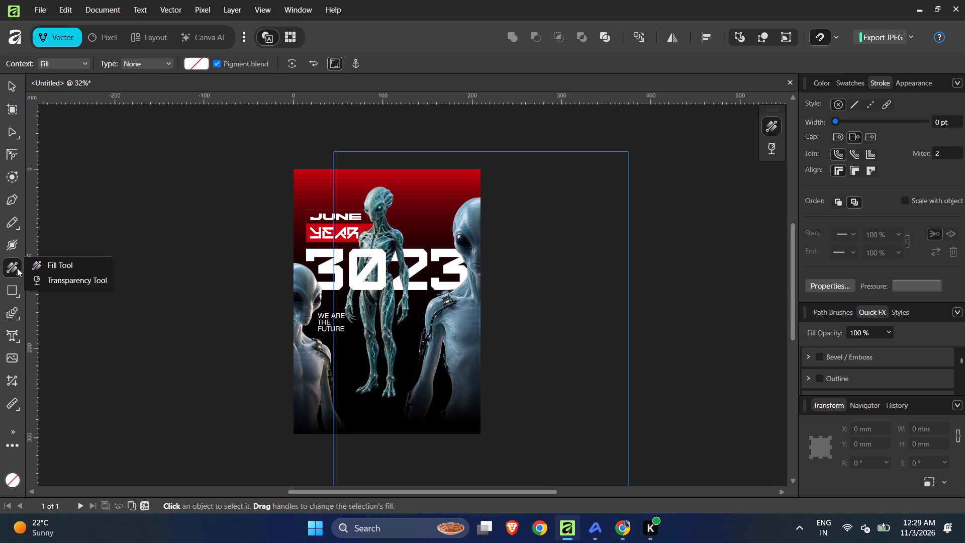
drag(17, 268, 38, 277)
drag(472, 254, 473, 409)
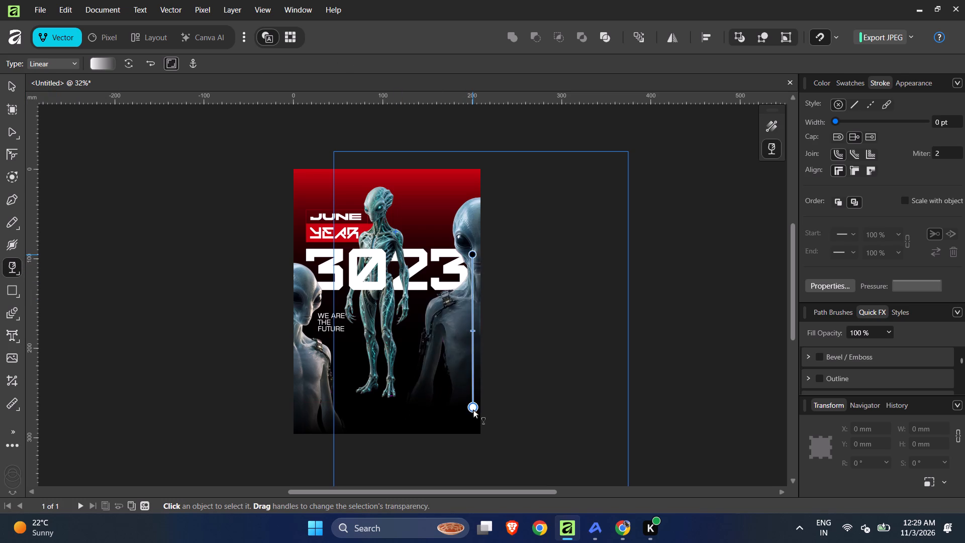
drag(473, 409, 472, 438)
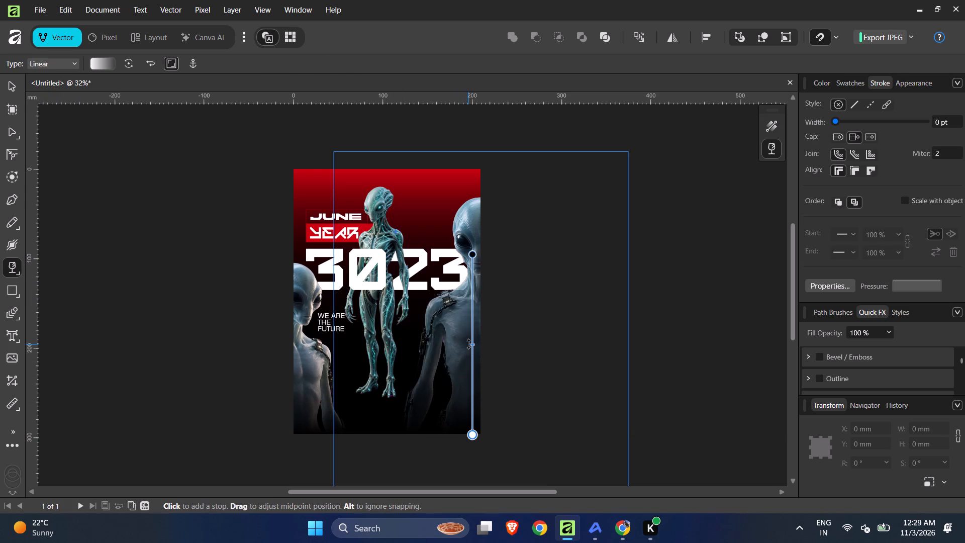
drag(469, 342, 469, 374)
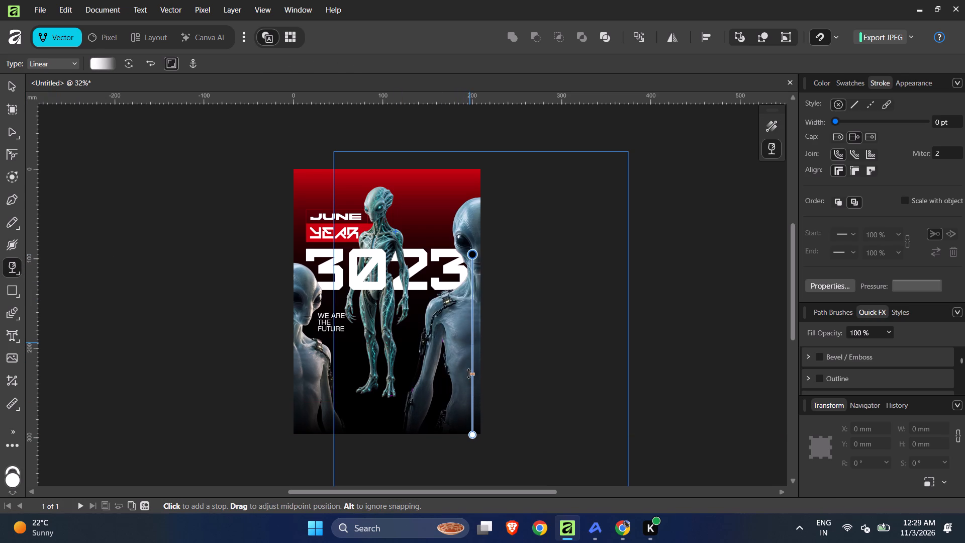
drag(469, 374, 467, 382)
drag(467, 382, 467, 381)
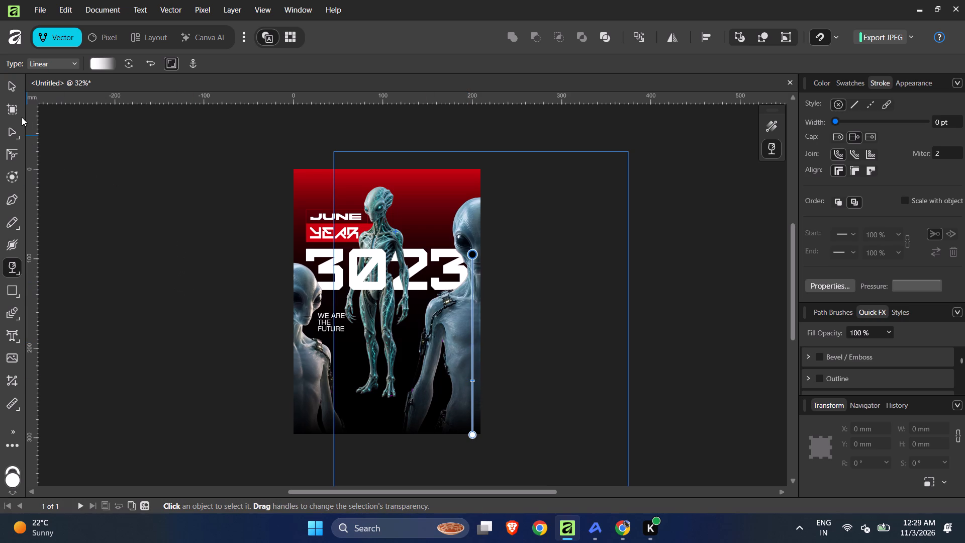
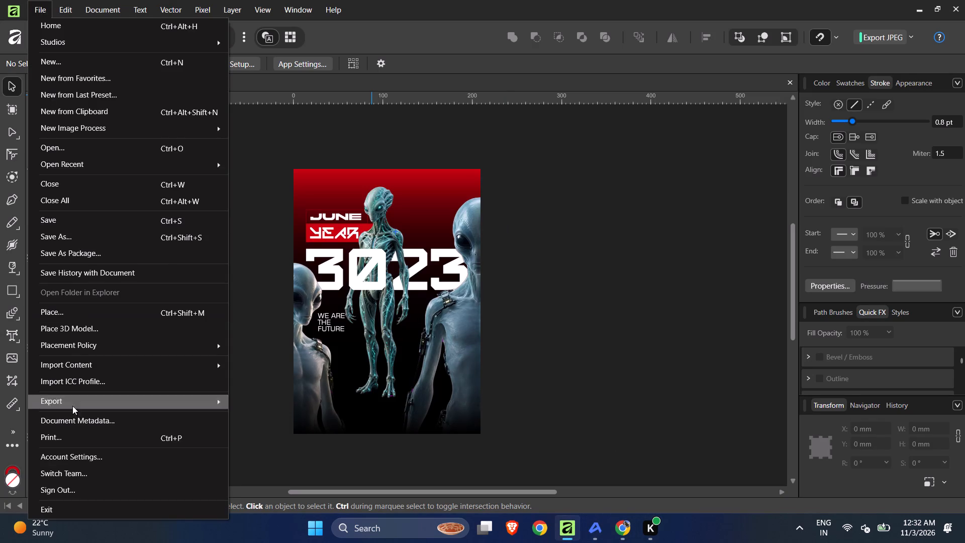
click(69, 316)
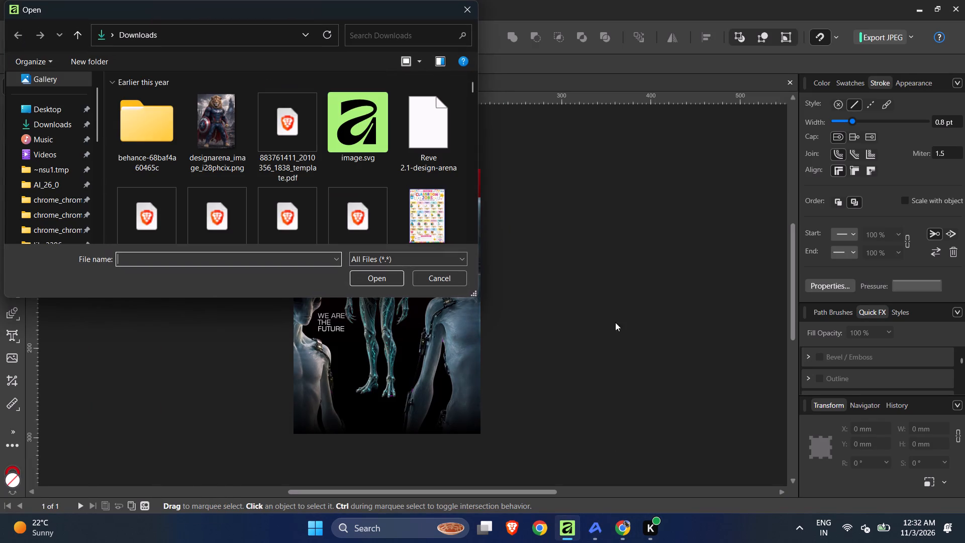
scroll(337, 178, down, 11)
scroll(337, 178, down, 20)
scroll(337, 178, down, 20)
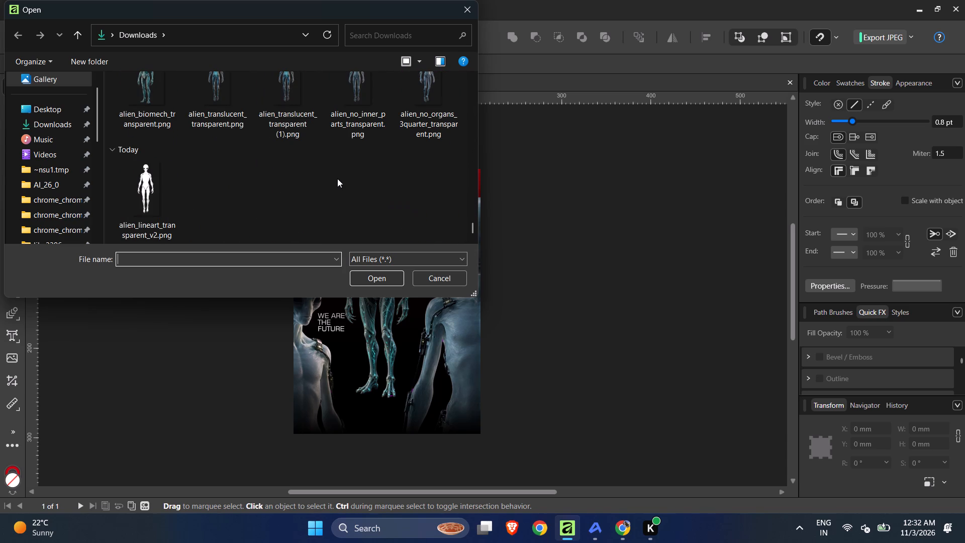
click(143, 182)
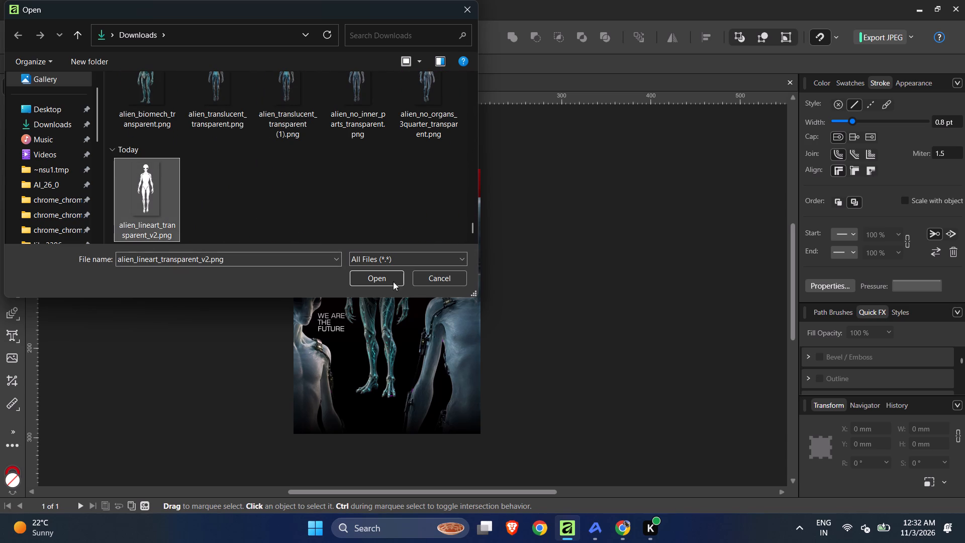
click(385, 279)
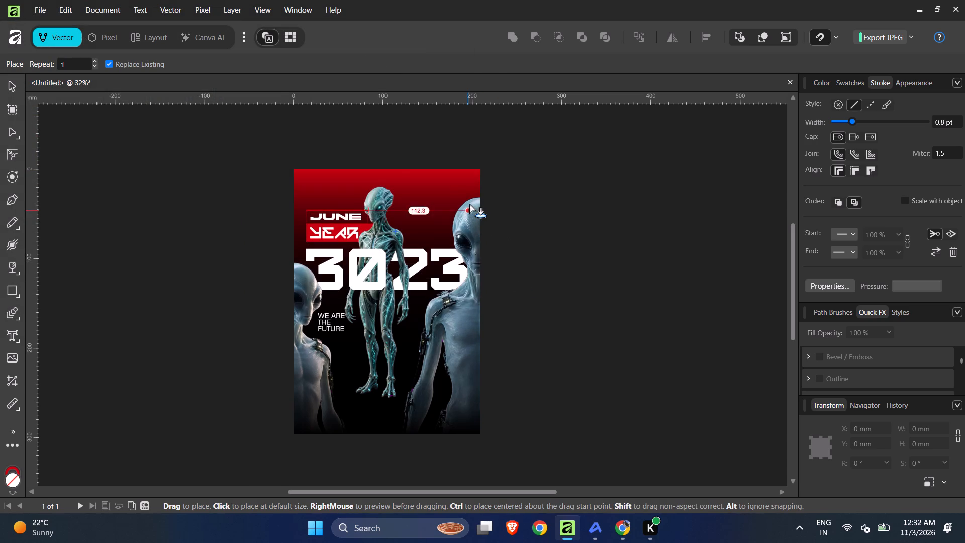
click(468, 198)
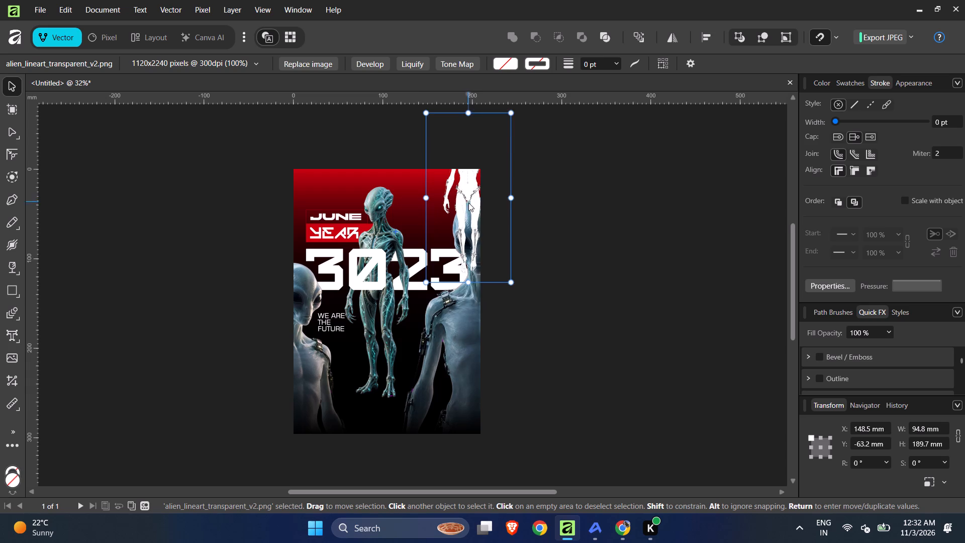
Enlarge the line-art alien to about 282 mm wide and position it over the large blue alien.
drag(468, 205, 468, 335)
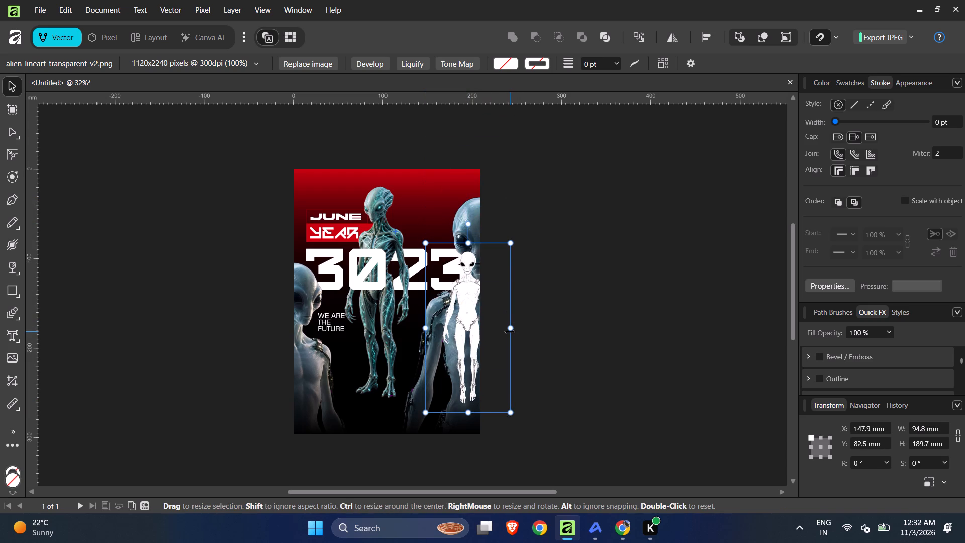
drag(509, 331, 601, 315)
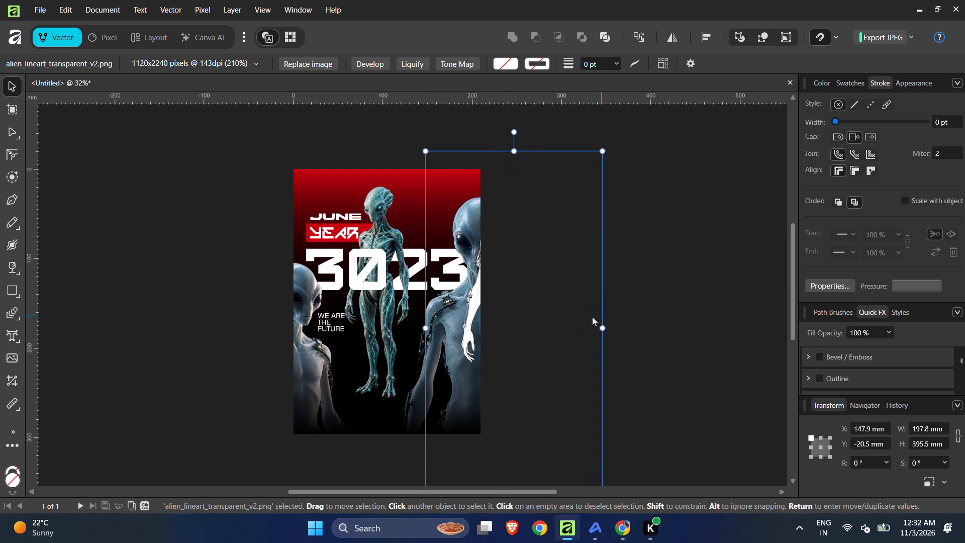
drag(558, 325, 511, 402)
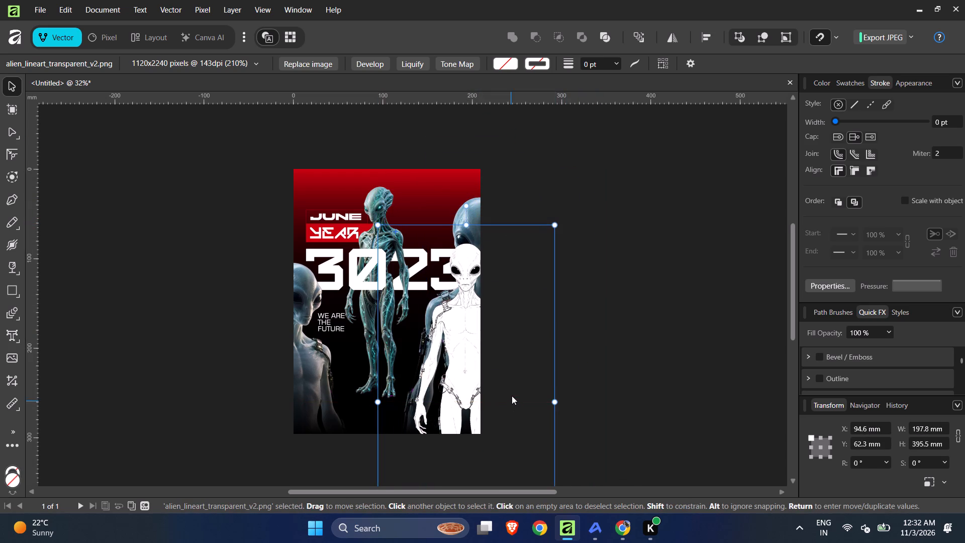
drag(557, 407, 573, 399)
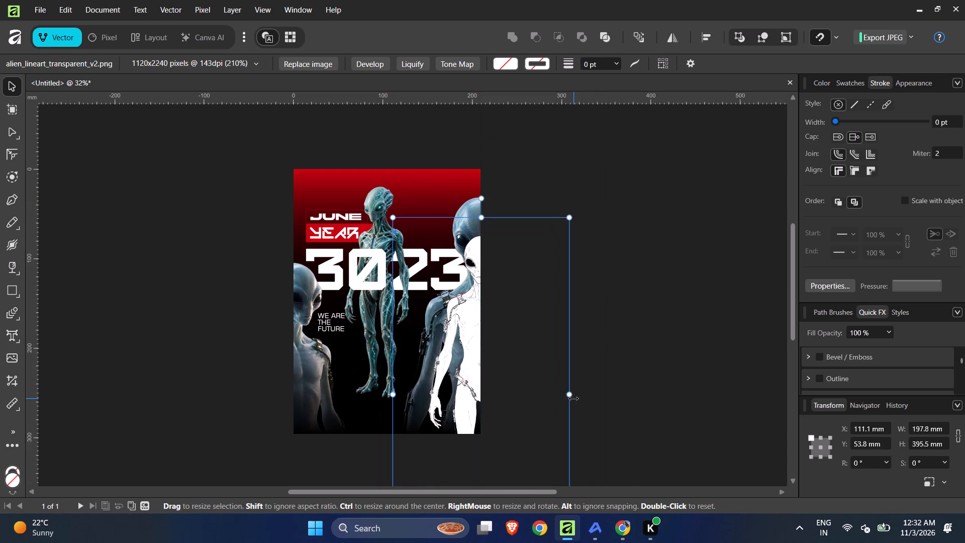
drag(571, 398, 619, 377)
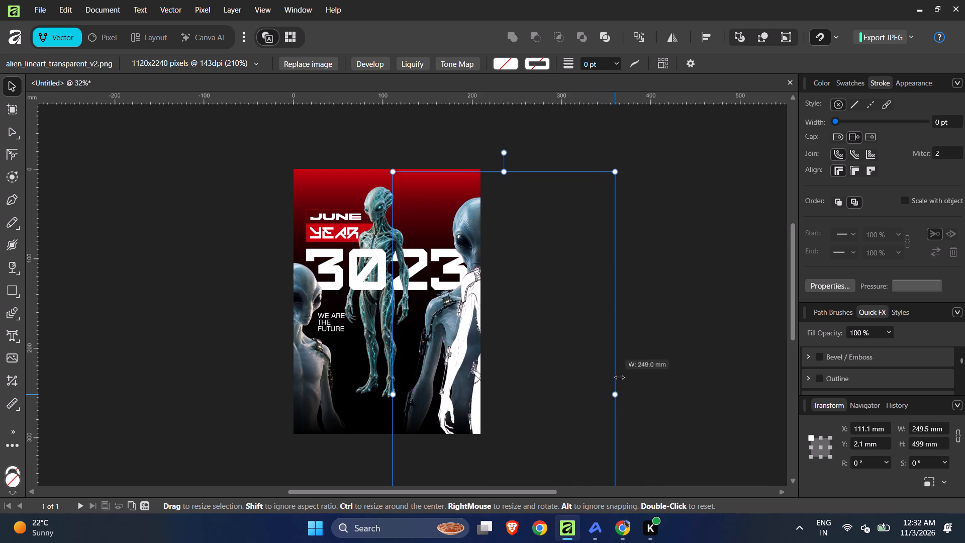
drag(619, 377, 646, 361)
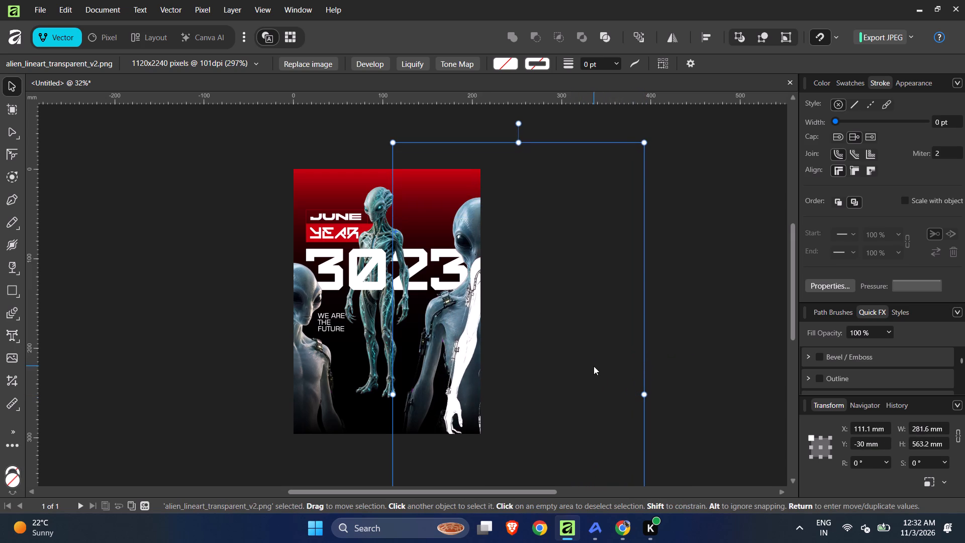
drag(594, 366, 547, 411)
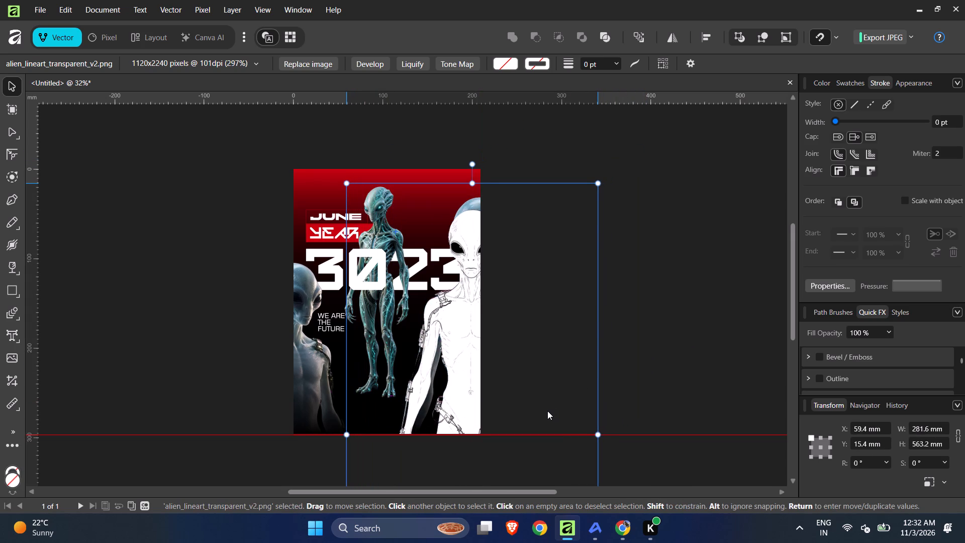
drag(547, 411, 548, 411)
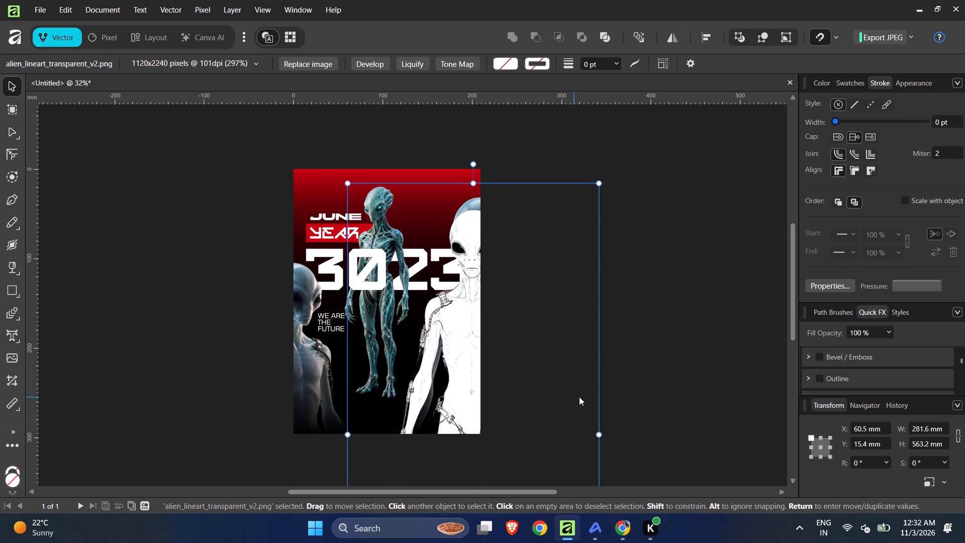
Enlarge the line-art alien to about 322 mm wide and align it with the large blue alien's outline, at Y 0 mm.
drag(600, 434, 625, 428)
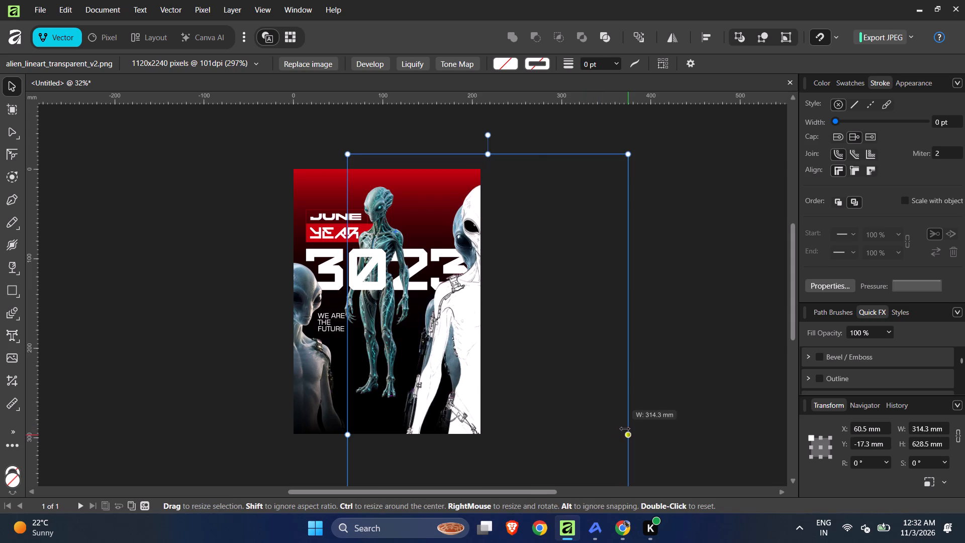
drag(625, 428, 625, 428)
drag(571, 399, 564, 416)
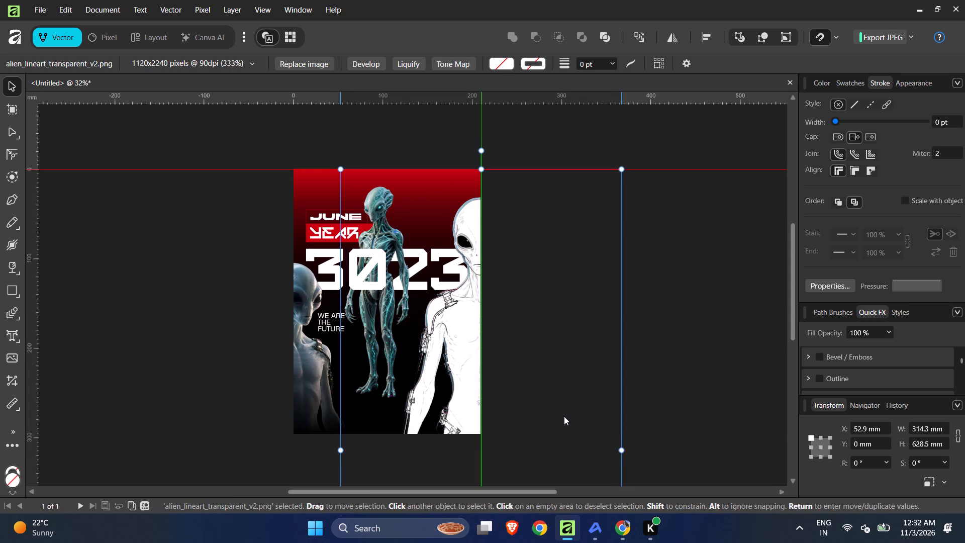
drag(564, 416, 563, 410)
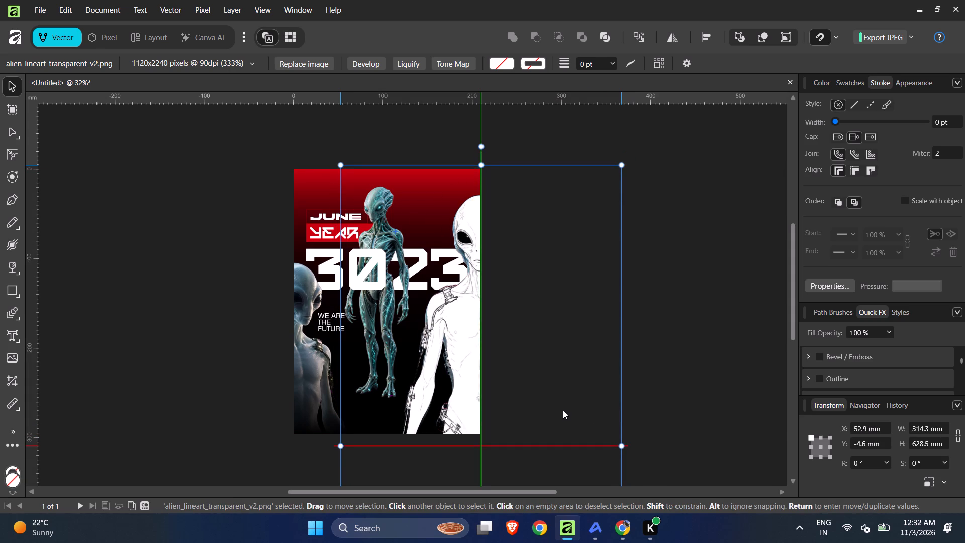
drag(563, 410, 563, 410)
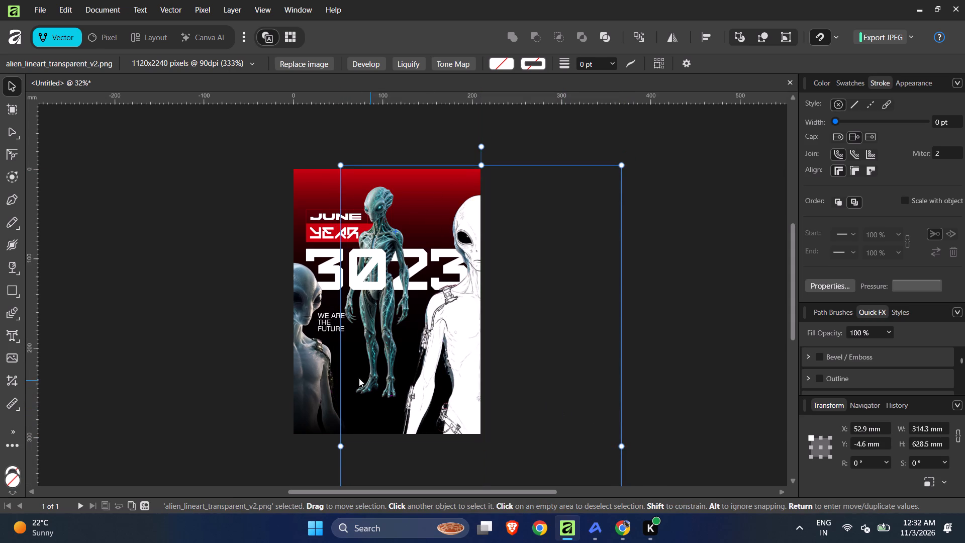
drag(340, 450, 336, 450)
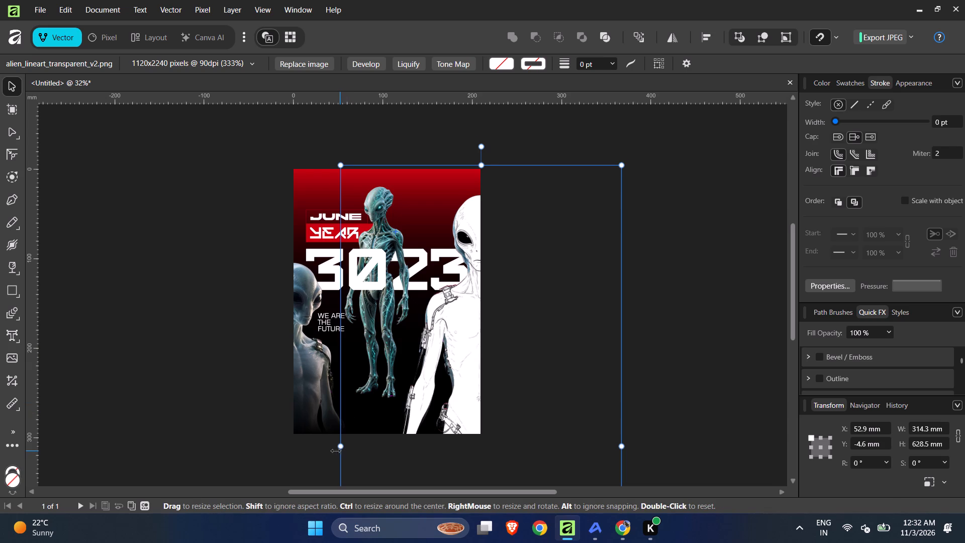
drag(336, 450, 332, 451)
drag(441, 361, 444, 373)
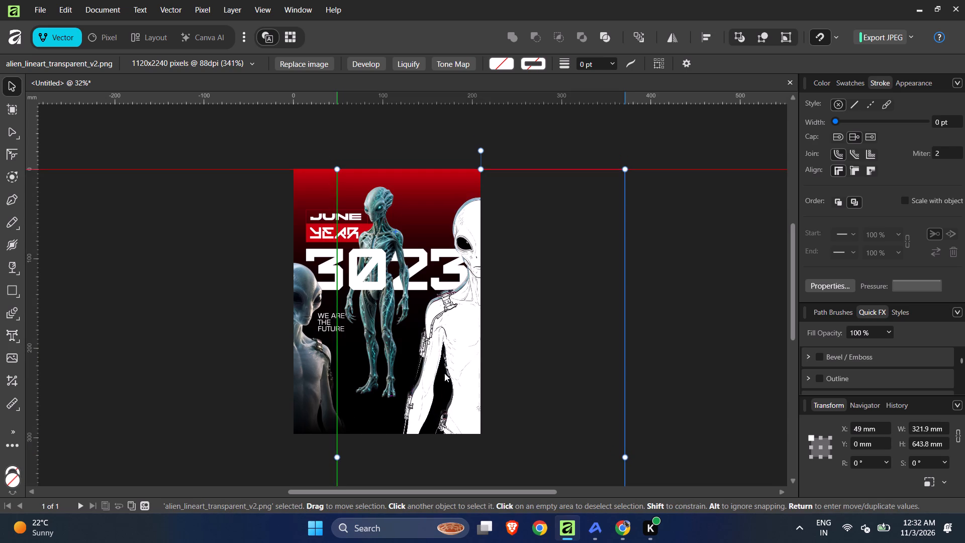
drag(444, 373, 443, 371)
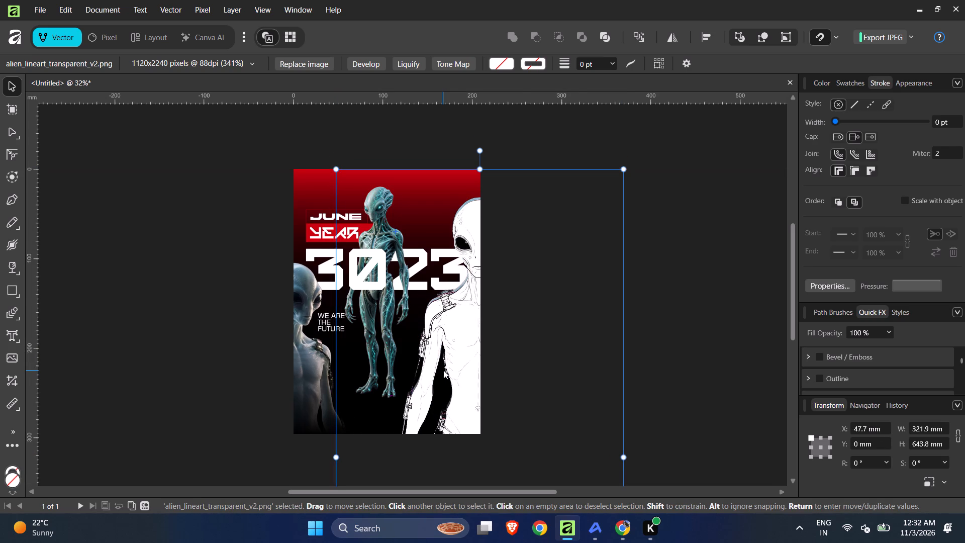
Fine-tune the line-art alien's fit over the large blue alien, scaling it to about 329.5 × 659 mm at X 45.2, Y -7.2 mm.
ctrl+scroll(443, 370, down, 2)
ctrl+scroll(475, 270, up, 6)
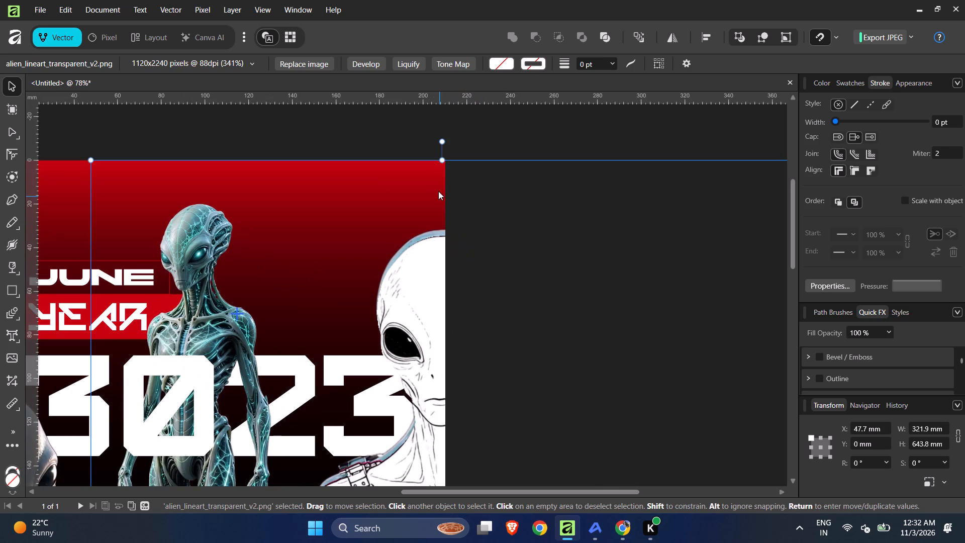
drag(442, 159, 442, 151)
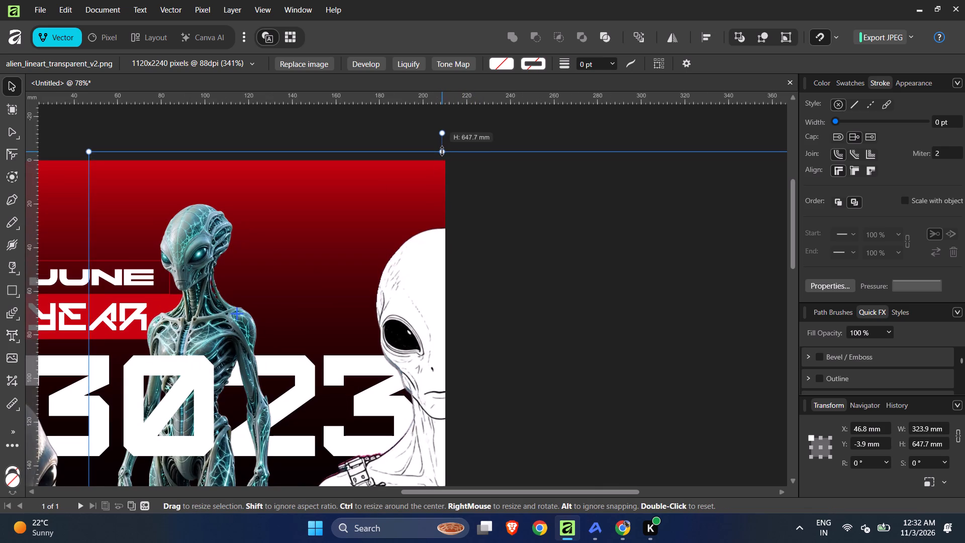
drag(442, 151, 442, 152)
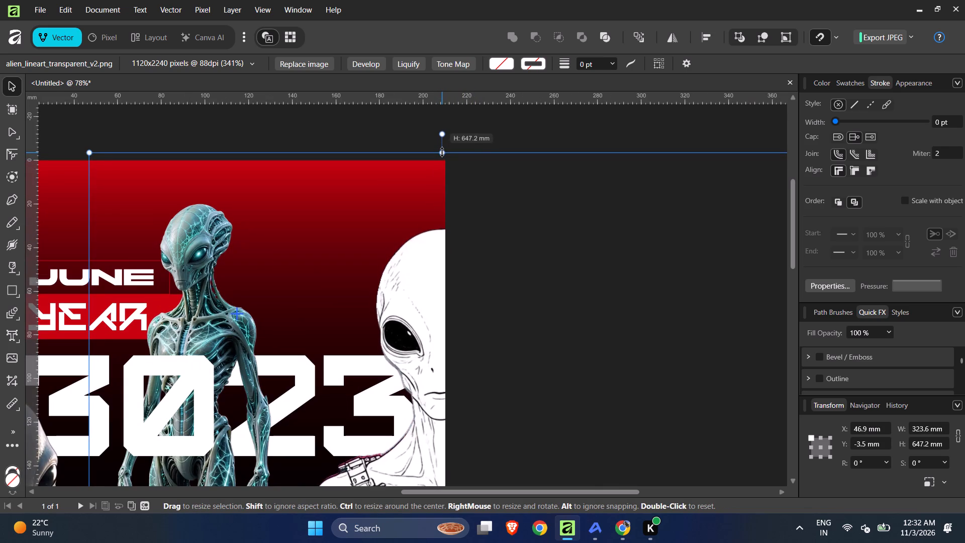
drag(442, 152, 442, 151)
ctrl+scroll(444, 166, down, 5)
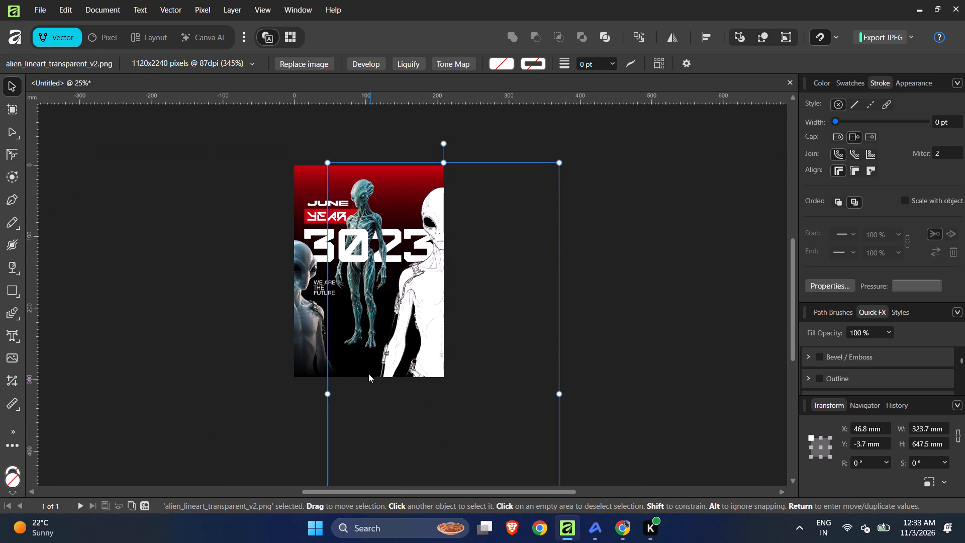
ctrl+scroll(368, 372, down, 2)
ctrl+scroll(355, 386, up, 5)
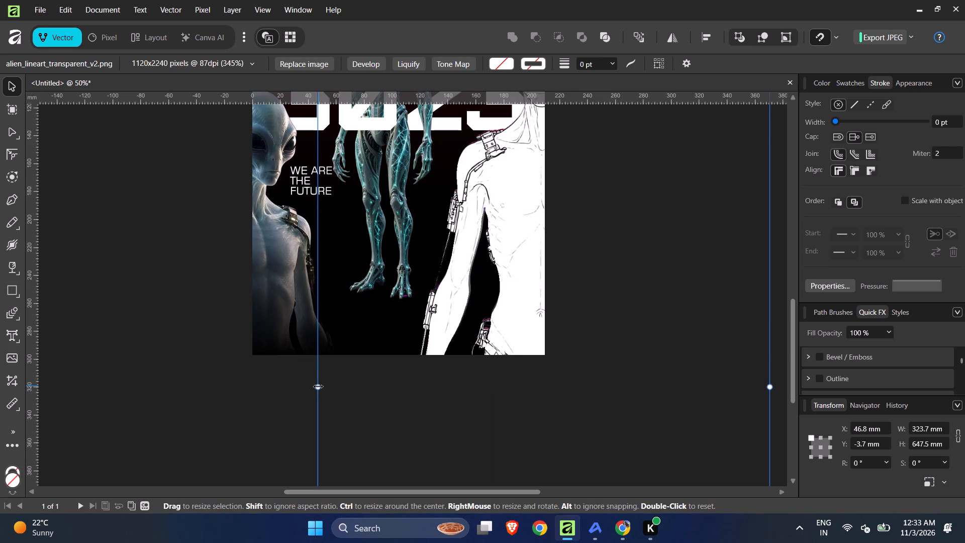
drag(318, 386, 315, 392)
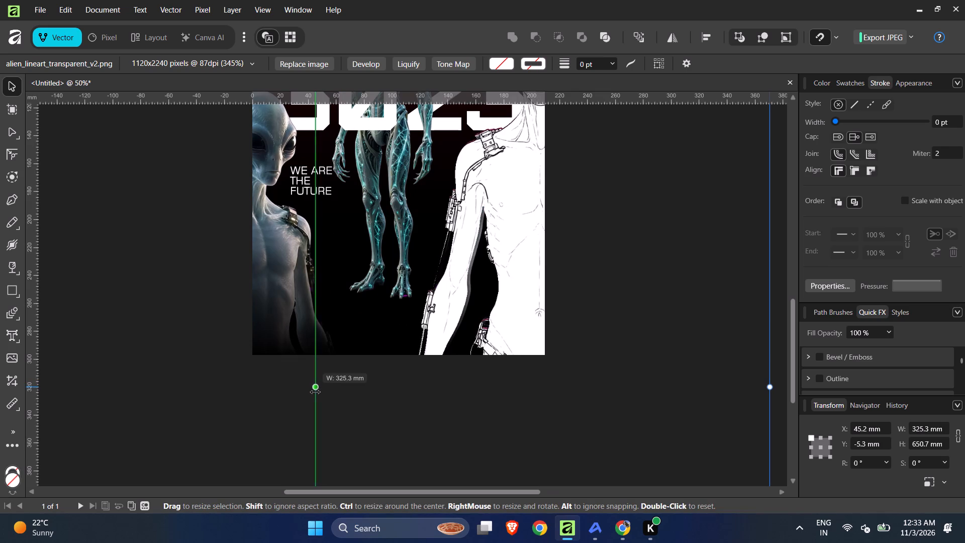
drag(315, 392, 315, 391)
ctrl+scroll(343, 376, down, 2)
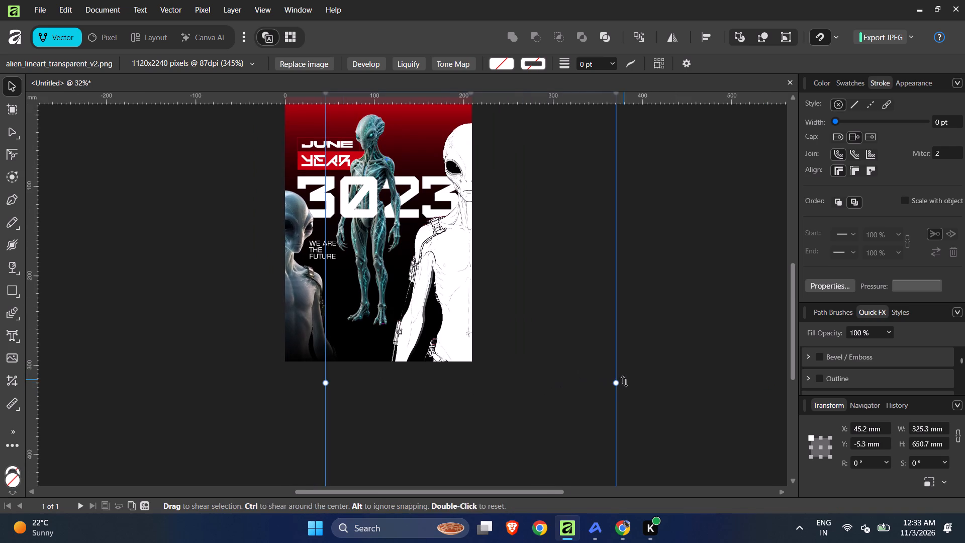
drag(617, 386, 624, 390)
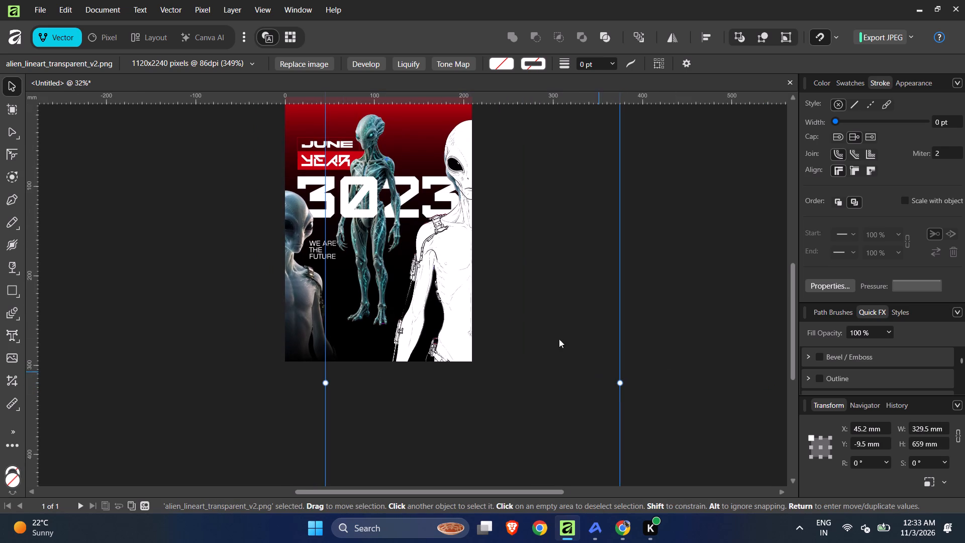
drag(466, 285, 465, 292)
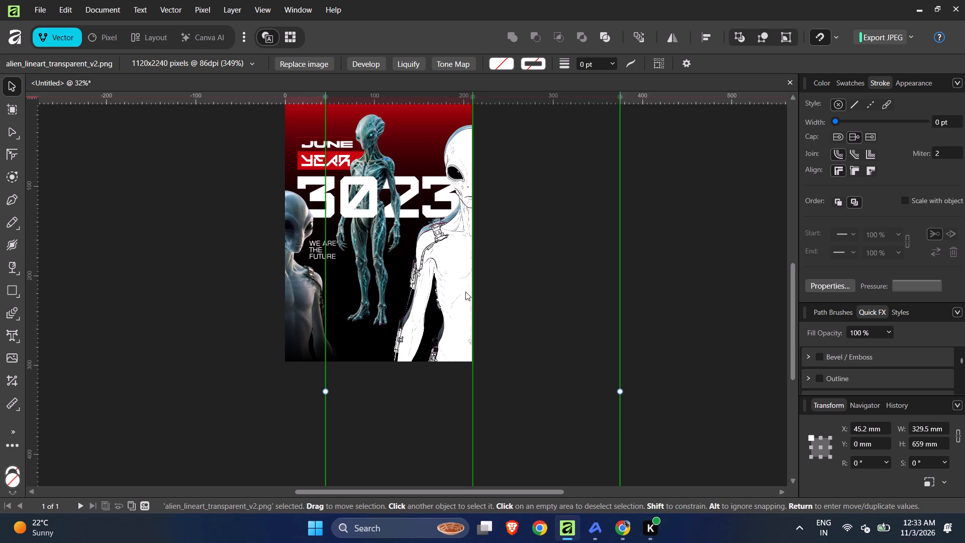
drag(465, 292, 462, 287)
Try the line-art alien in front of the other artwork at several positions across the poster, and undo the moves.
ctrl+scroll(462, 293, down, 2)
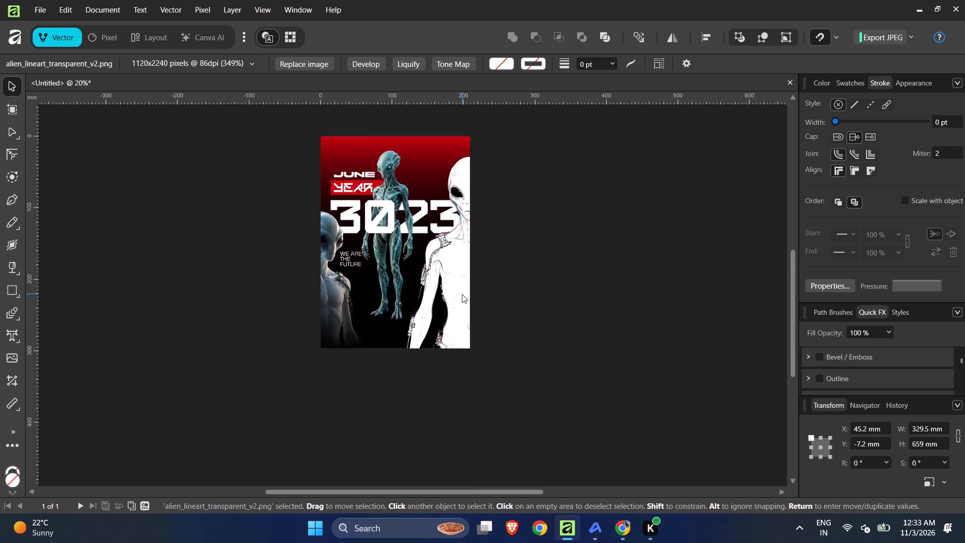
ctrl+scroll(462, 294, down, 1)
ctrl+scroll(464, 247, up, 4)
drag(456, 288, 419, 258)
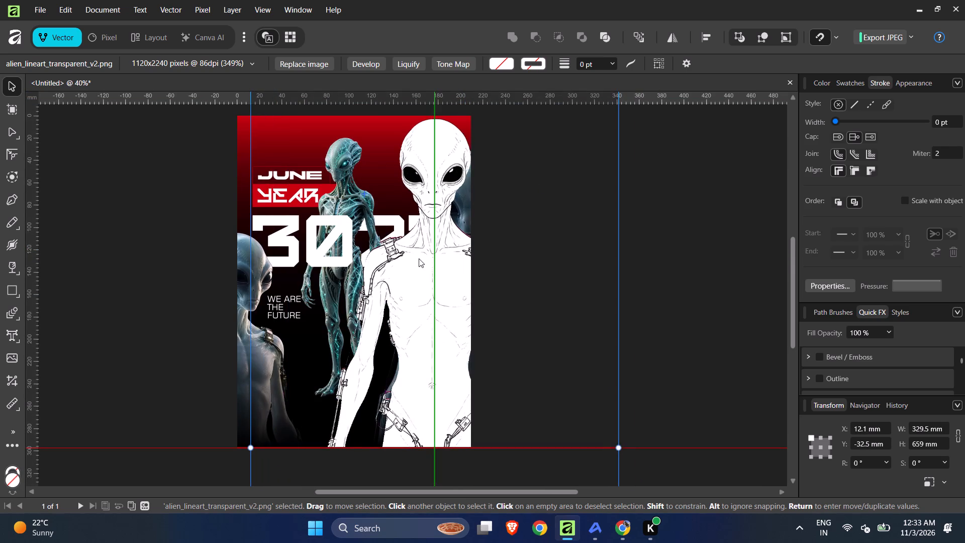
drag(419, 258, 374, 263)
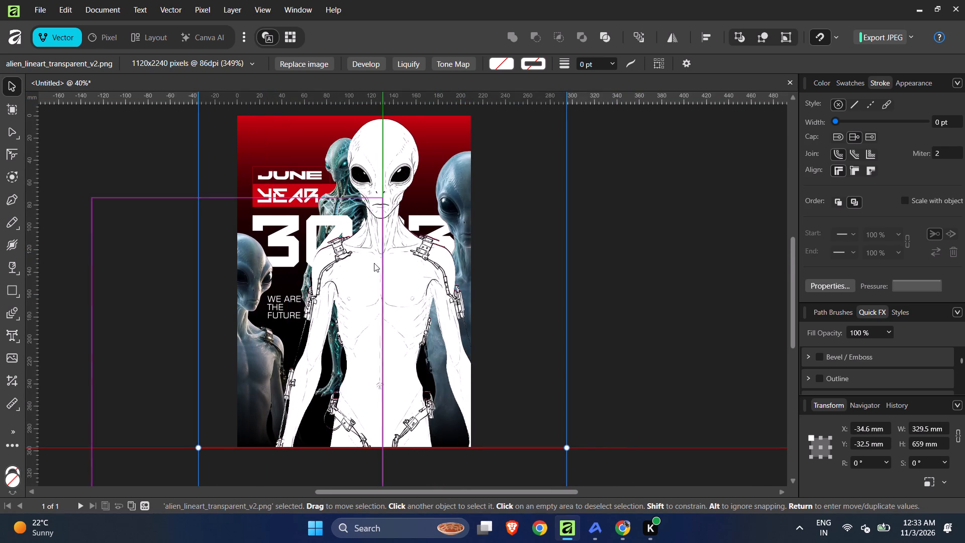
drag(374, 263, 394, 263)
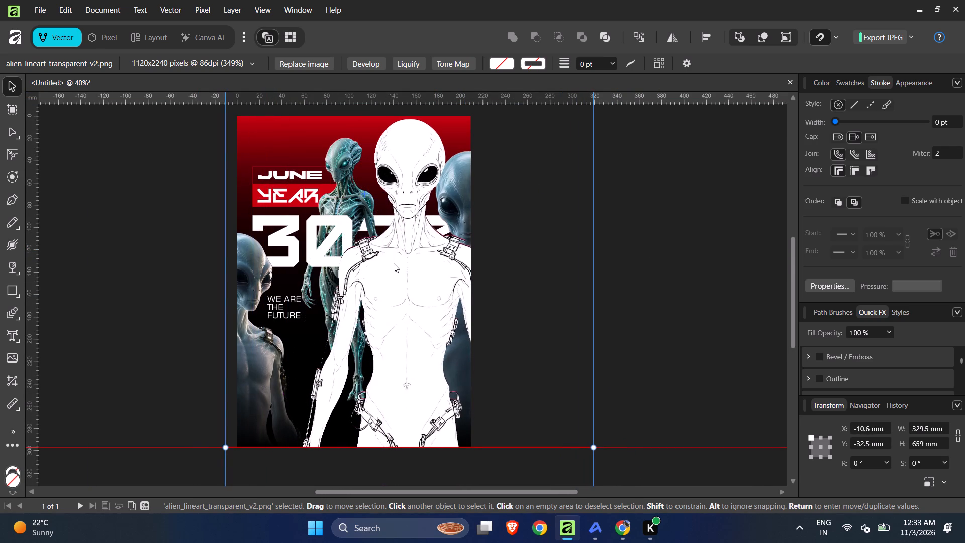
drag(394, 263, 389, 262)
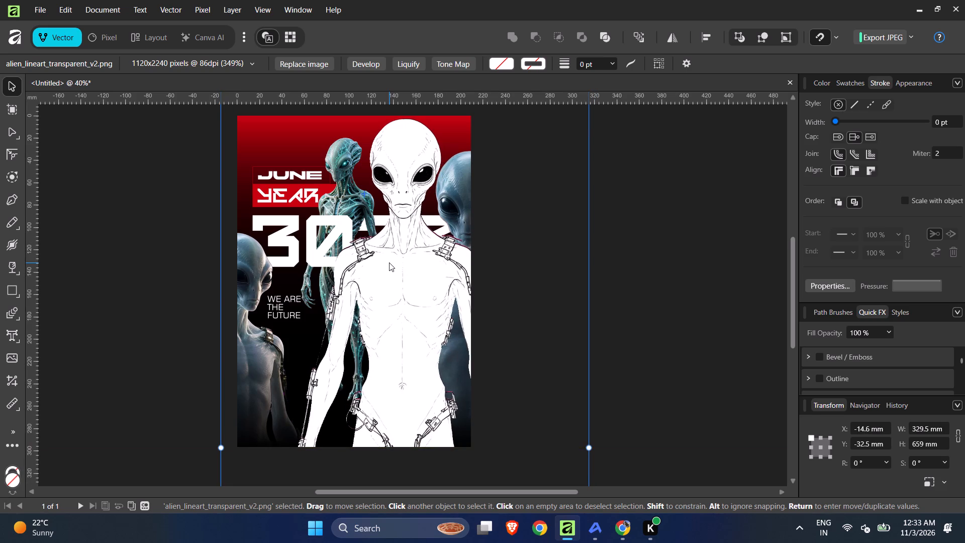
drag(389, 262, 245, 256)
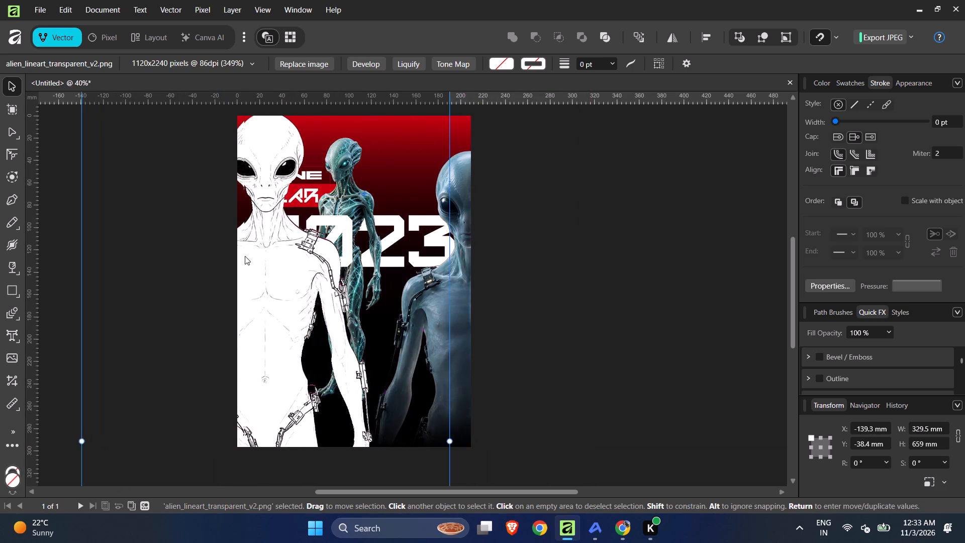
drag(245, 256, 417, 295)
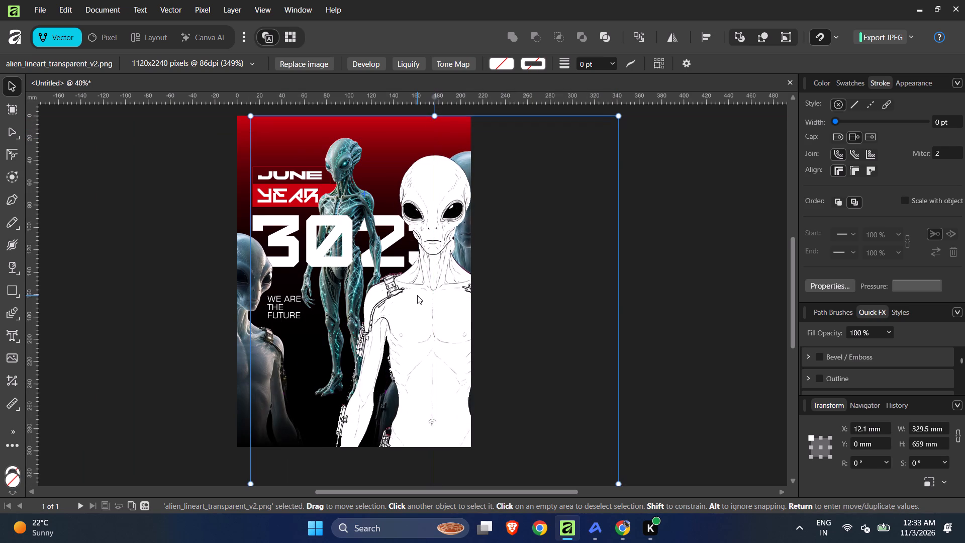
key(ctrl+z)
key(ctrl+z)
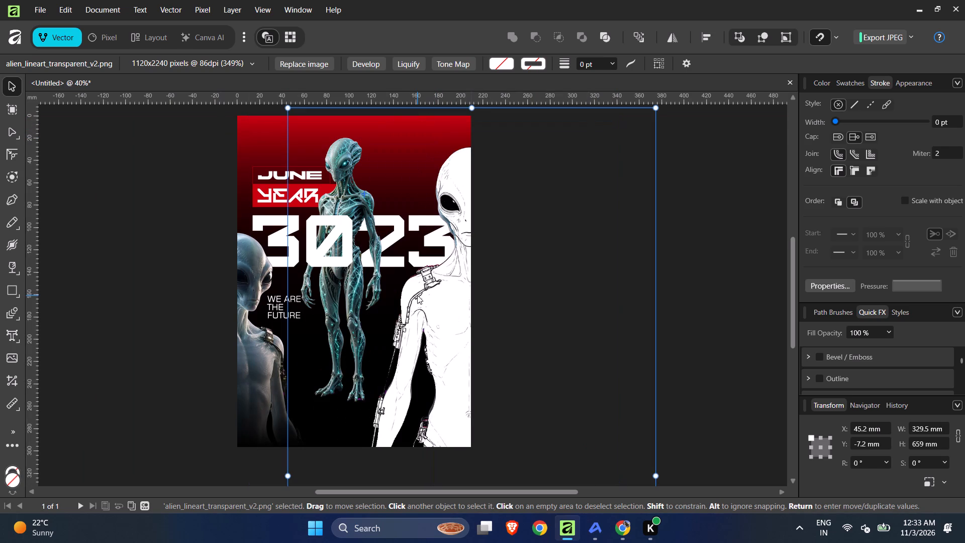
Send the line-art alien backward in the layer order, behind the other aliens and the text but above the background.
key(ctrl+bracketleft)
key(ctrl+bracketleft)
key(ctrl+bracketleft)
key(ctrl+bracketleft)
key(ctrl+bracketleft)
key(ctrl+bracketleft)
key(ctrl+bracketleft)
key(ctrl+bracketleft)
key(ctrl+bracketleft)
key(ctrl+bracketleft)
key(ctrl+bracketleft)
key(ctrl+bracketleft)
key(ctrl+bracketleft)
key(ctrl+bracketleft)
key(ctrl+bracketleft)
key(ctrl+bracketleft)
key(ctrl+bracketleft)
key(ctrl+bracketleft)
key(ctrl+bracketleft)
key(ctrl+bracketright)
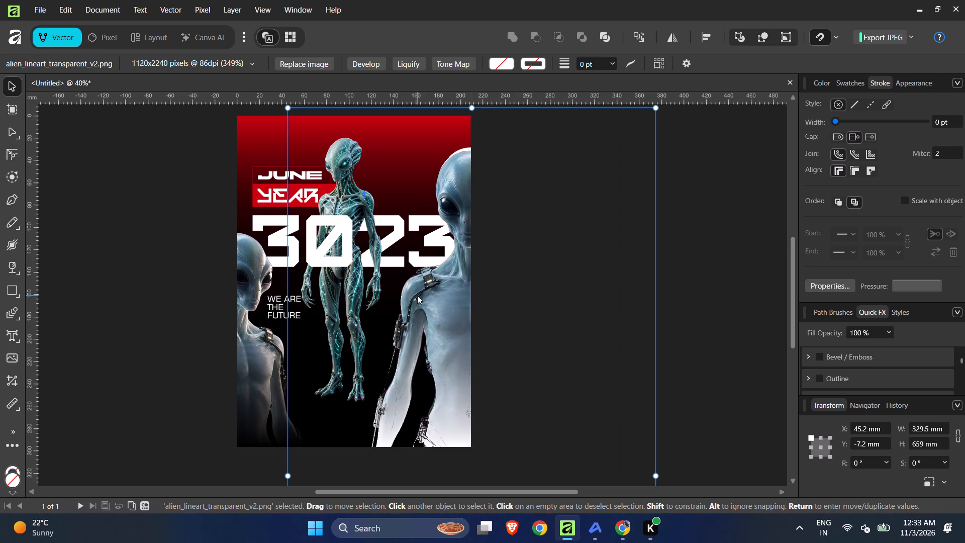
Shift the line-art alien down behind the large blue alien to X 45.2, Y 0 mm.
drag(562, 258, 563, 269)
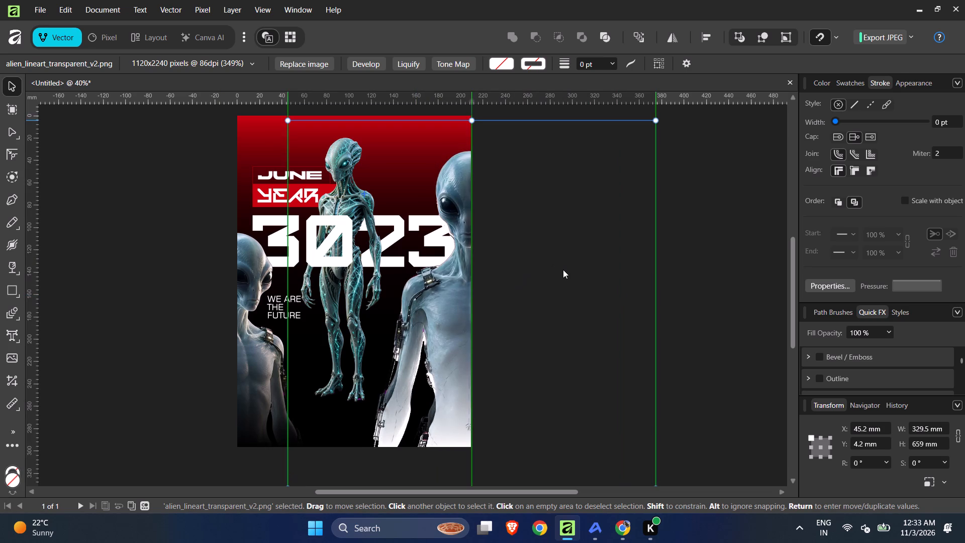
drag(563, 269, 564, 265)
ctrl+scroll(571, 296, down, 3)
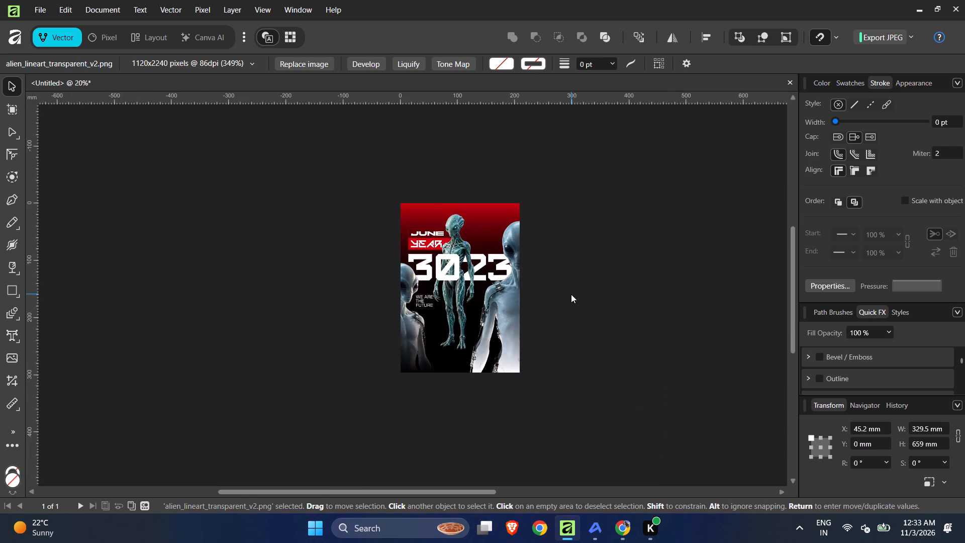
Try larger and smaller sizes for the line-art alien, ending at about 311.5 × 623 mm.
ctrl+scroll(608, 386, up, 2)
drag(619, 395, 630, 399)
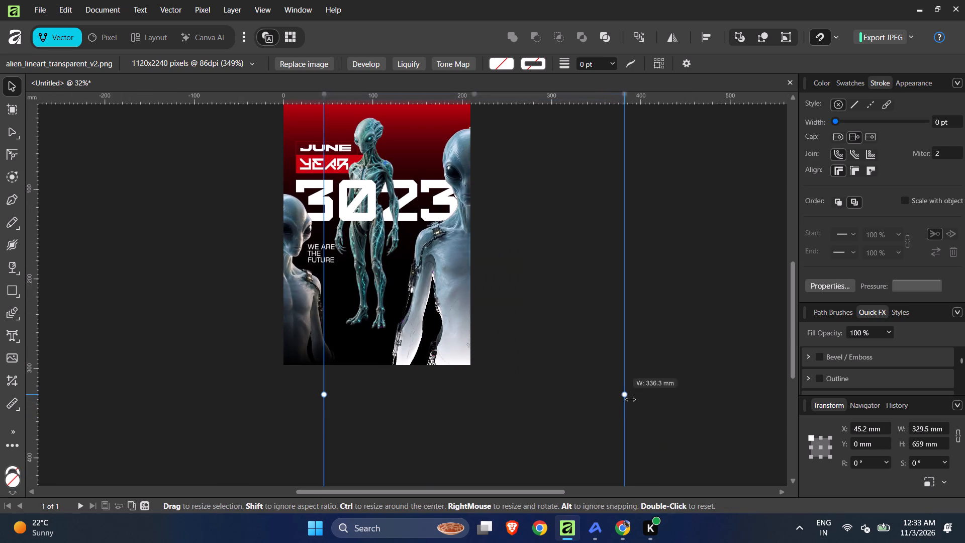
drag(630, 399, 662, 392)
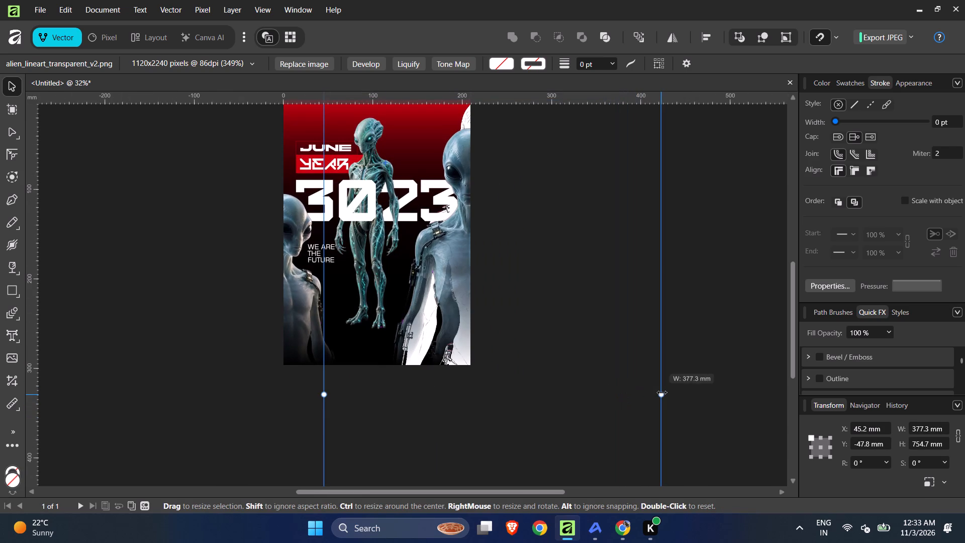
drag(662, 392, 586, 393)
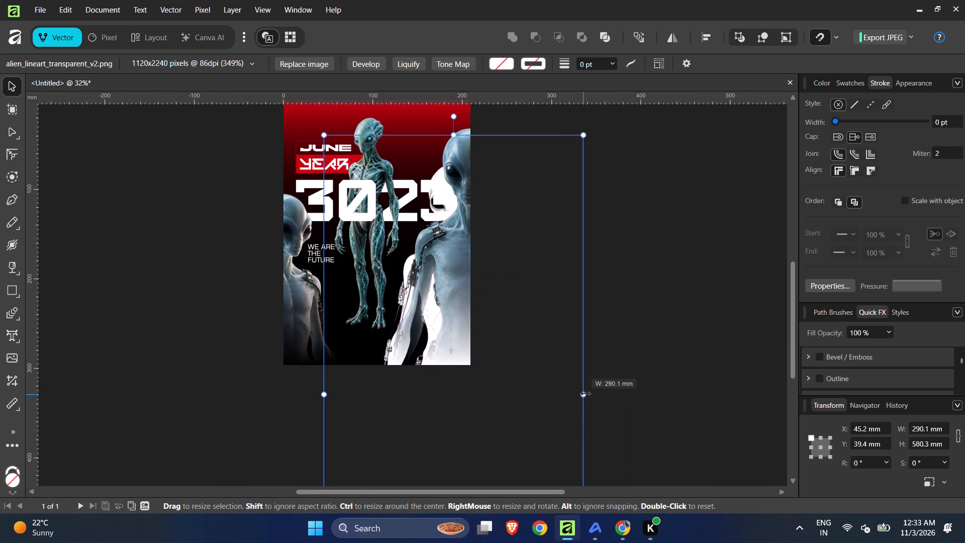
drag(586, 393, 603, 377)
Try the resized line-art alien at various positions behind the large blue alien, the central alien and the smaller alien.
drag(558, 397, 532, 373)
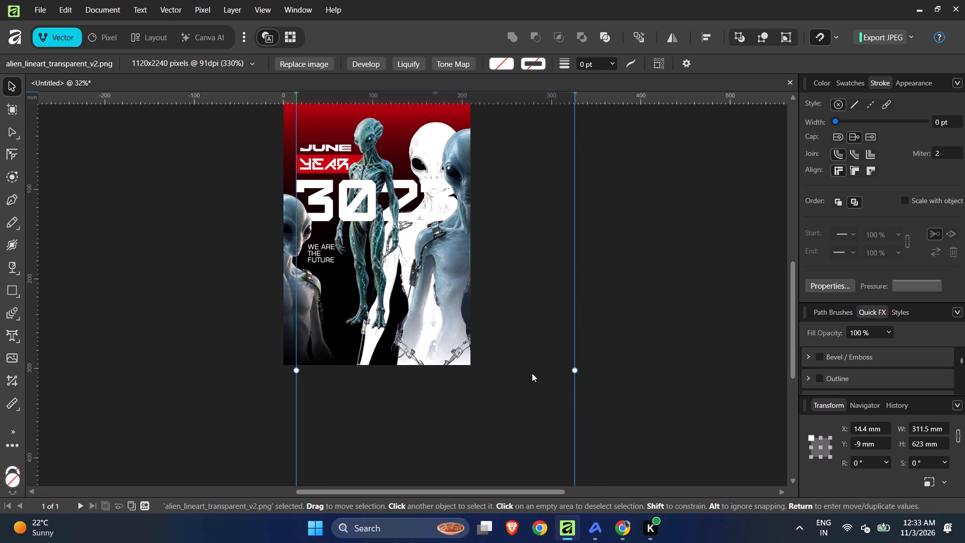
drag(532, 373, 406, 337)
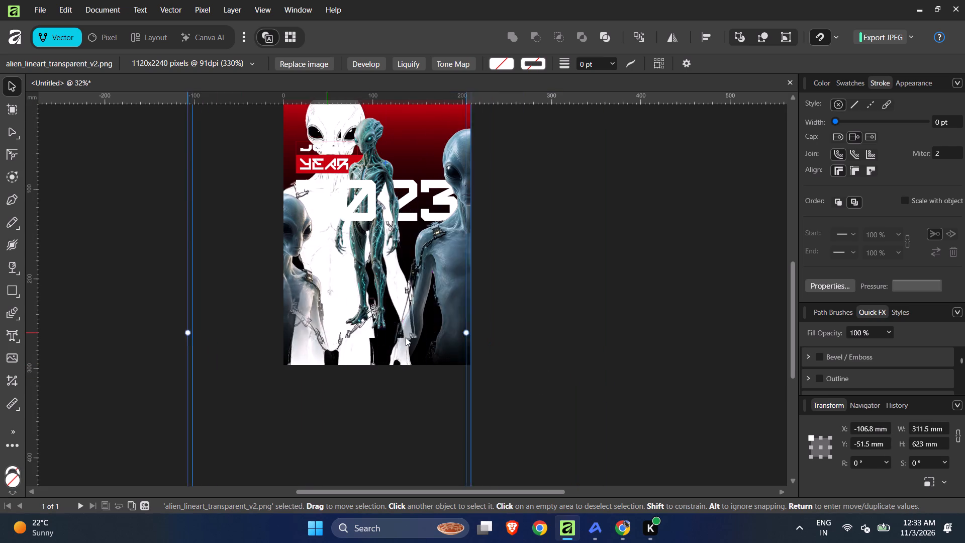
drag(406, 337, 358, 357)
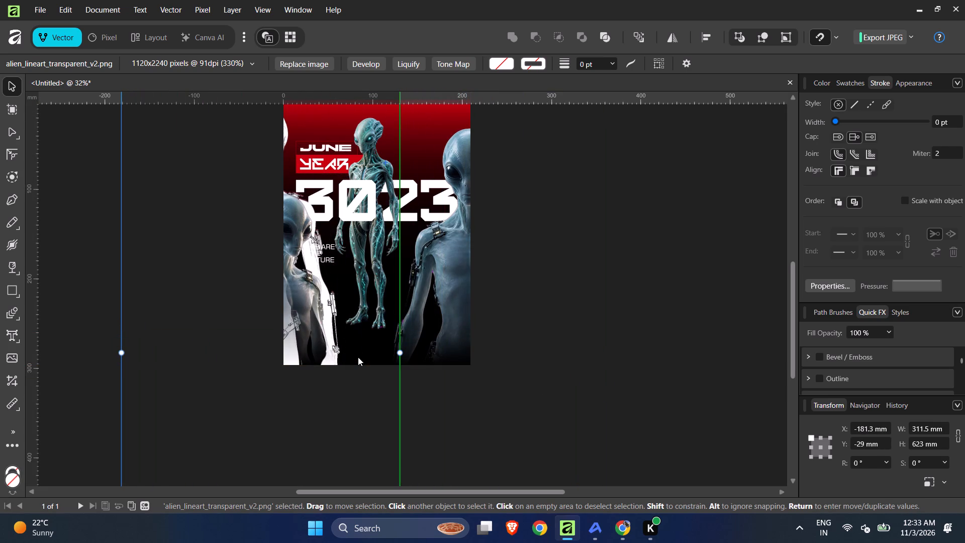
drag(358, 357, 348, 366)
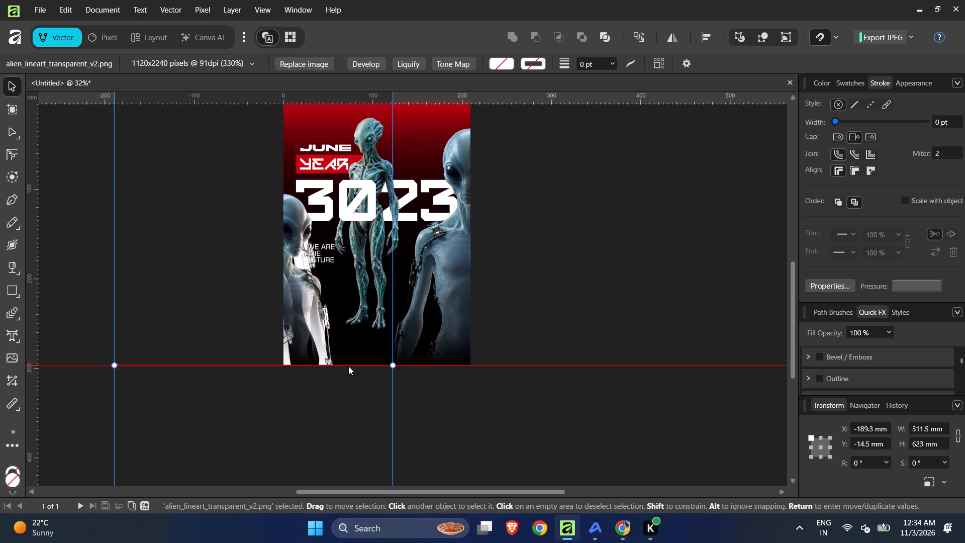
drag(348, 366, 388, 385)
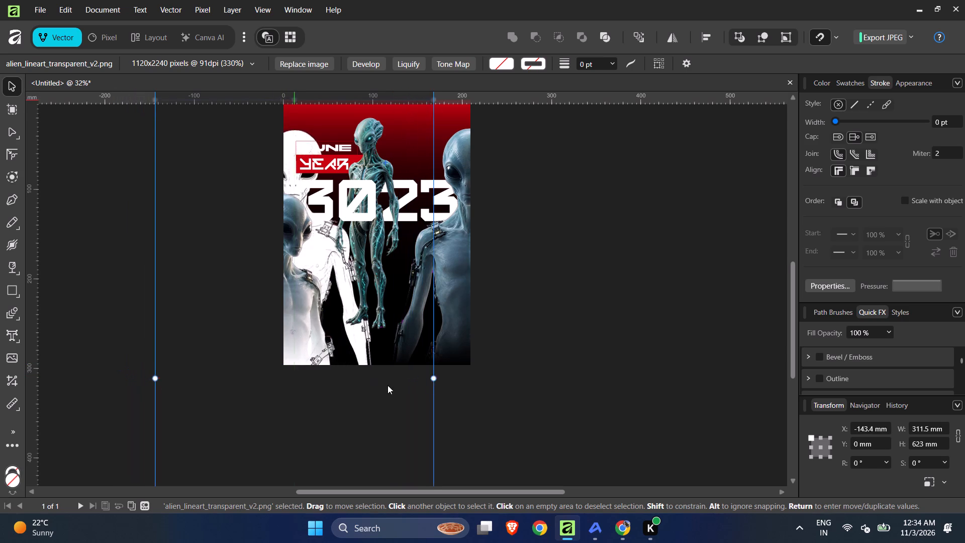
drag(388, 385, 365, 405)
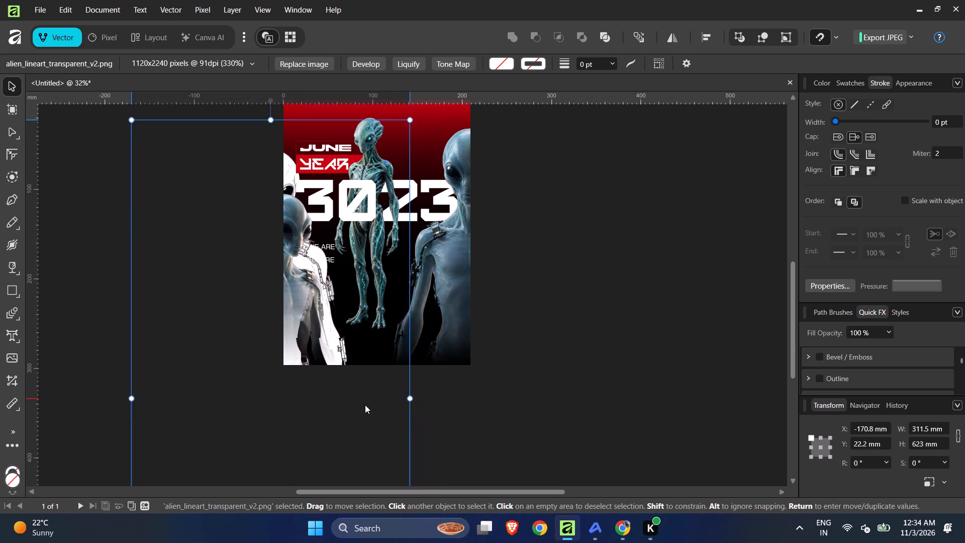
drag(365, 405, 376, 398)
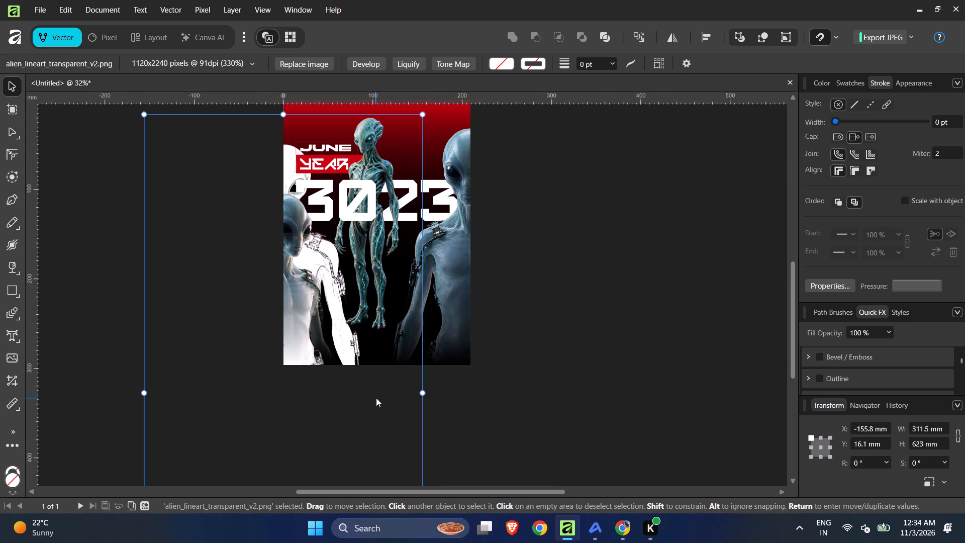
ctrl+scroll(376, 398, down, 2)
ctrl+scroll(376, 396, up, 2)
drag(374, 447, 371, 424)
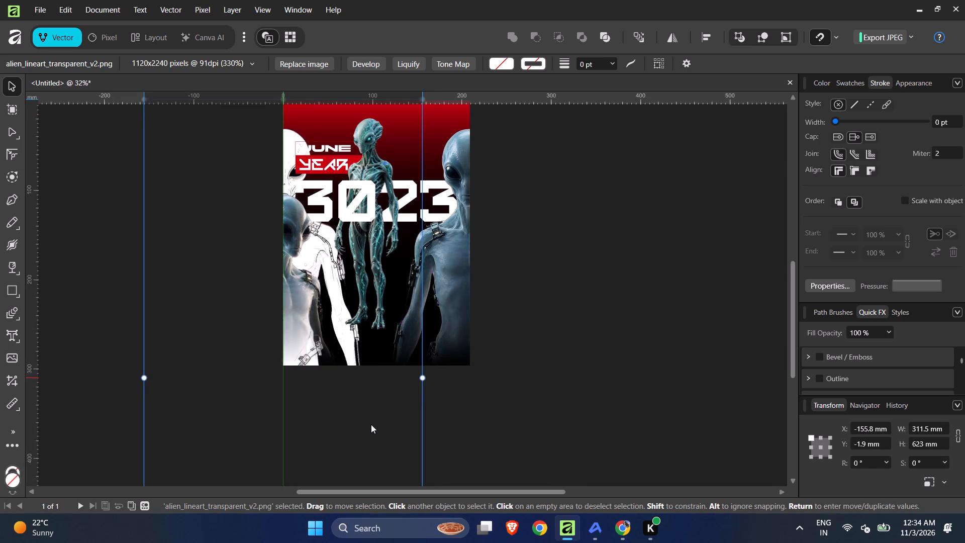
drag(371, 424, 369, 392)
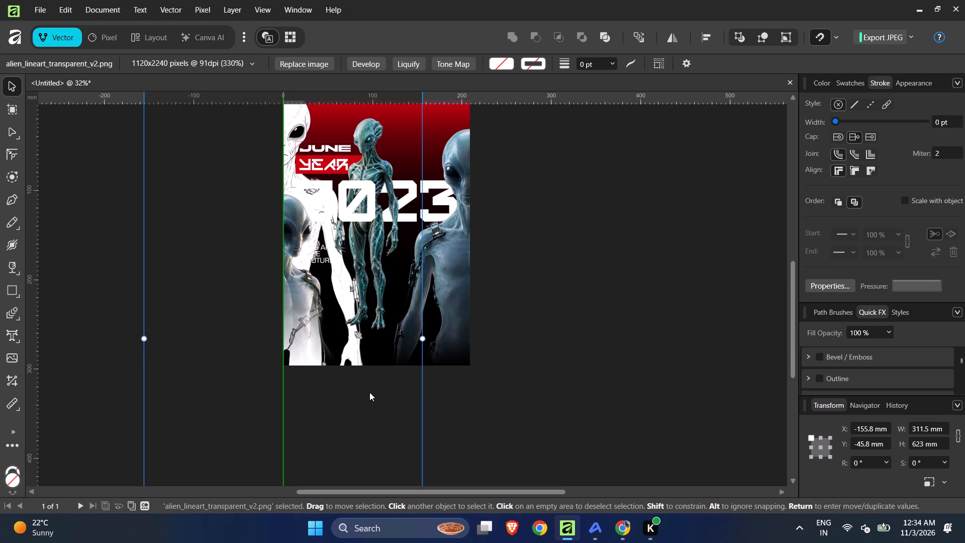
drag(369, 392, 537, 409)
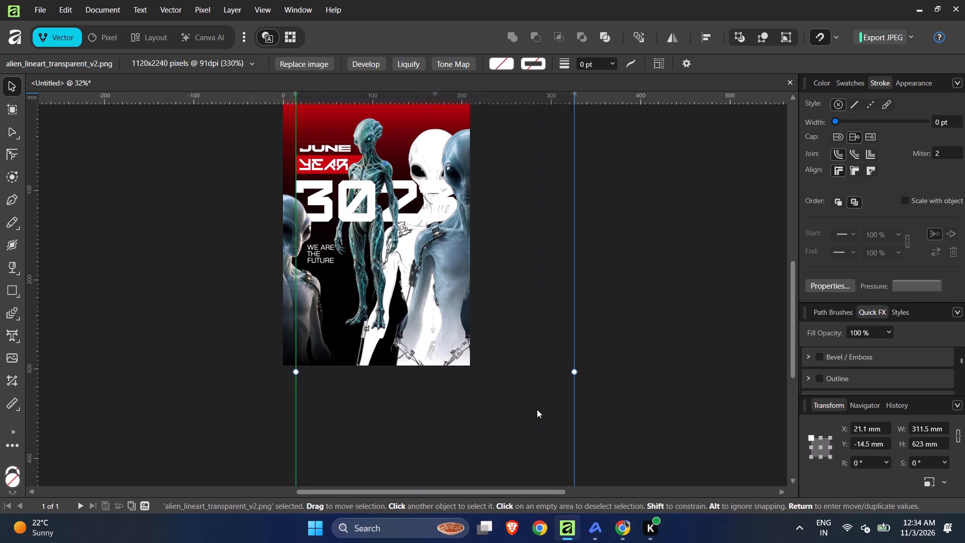
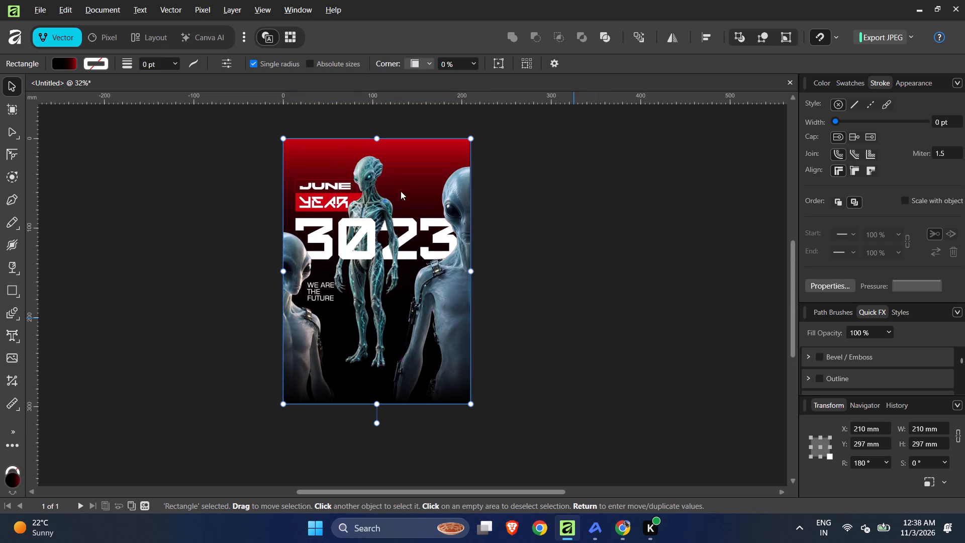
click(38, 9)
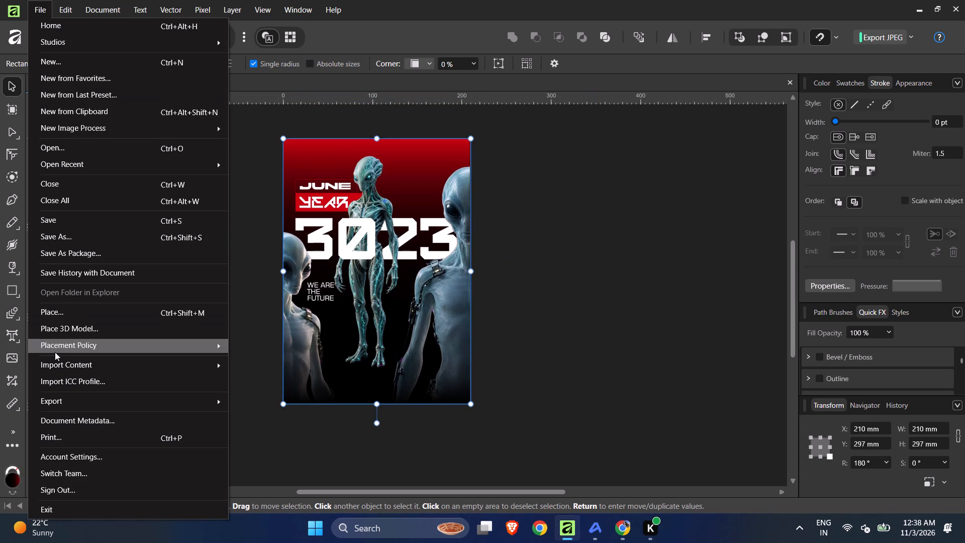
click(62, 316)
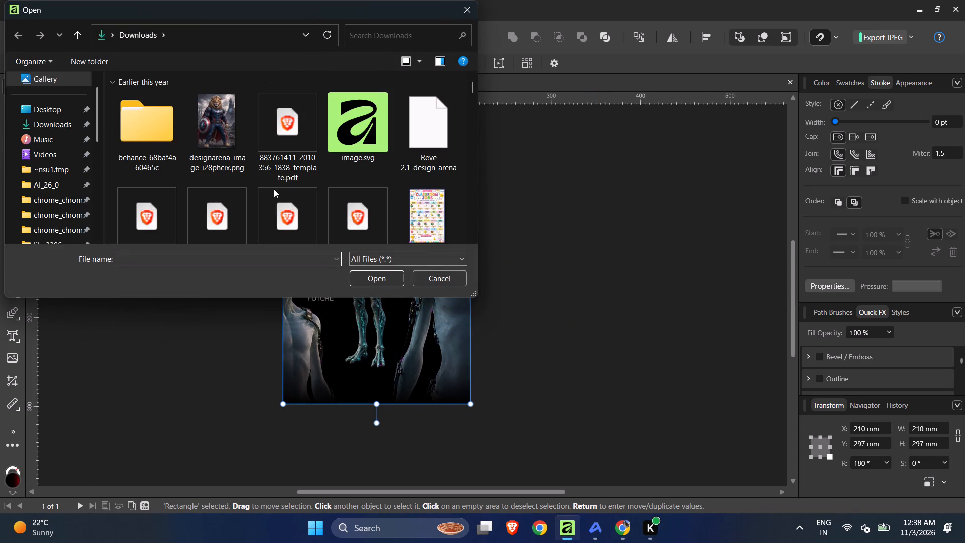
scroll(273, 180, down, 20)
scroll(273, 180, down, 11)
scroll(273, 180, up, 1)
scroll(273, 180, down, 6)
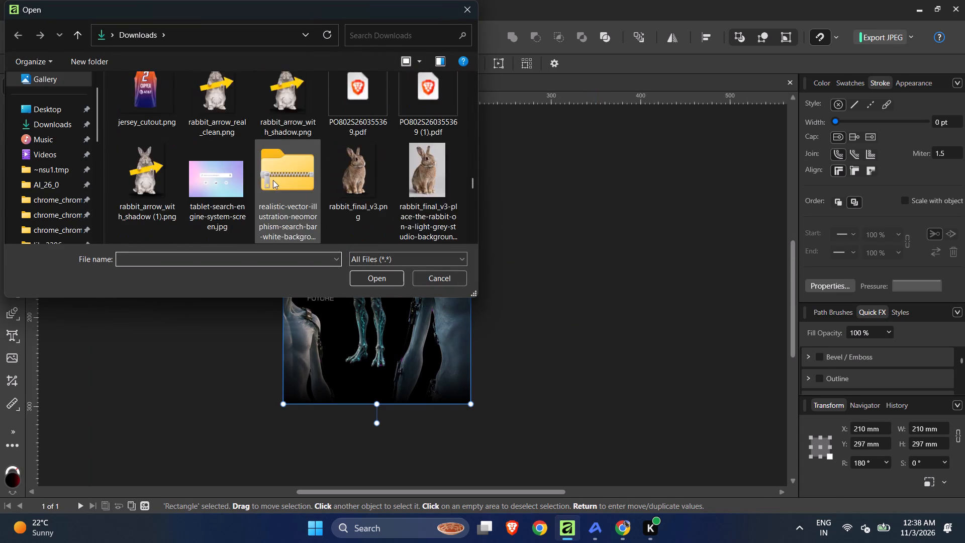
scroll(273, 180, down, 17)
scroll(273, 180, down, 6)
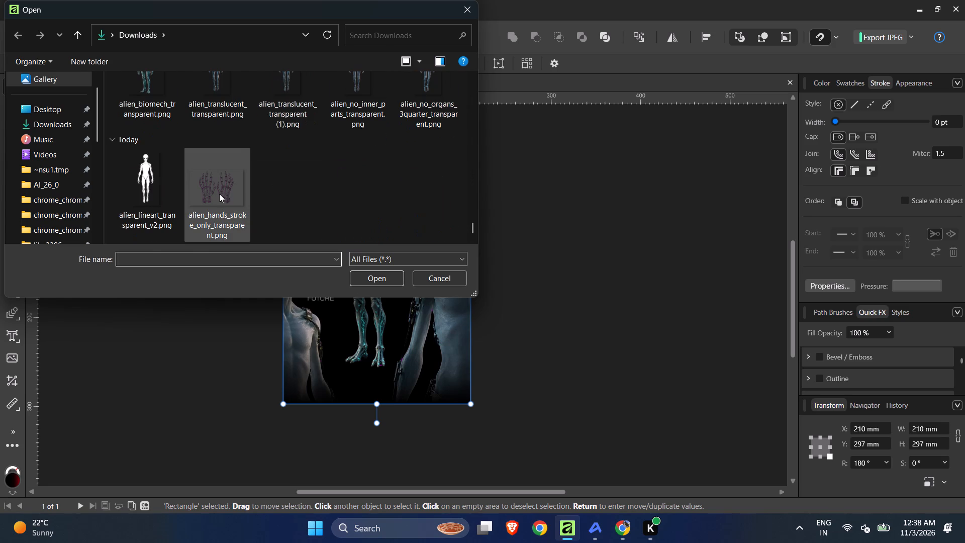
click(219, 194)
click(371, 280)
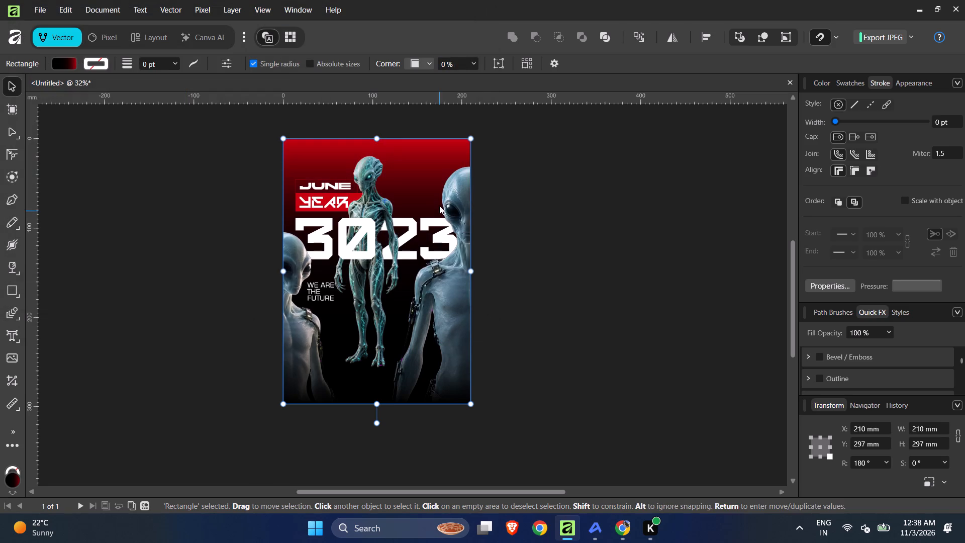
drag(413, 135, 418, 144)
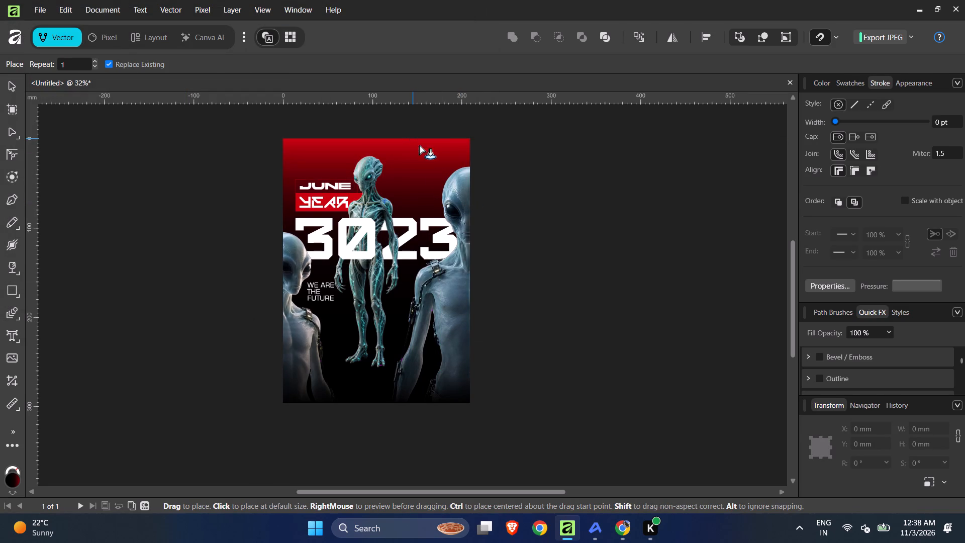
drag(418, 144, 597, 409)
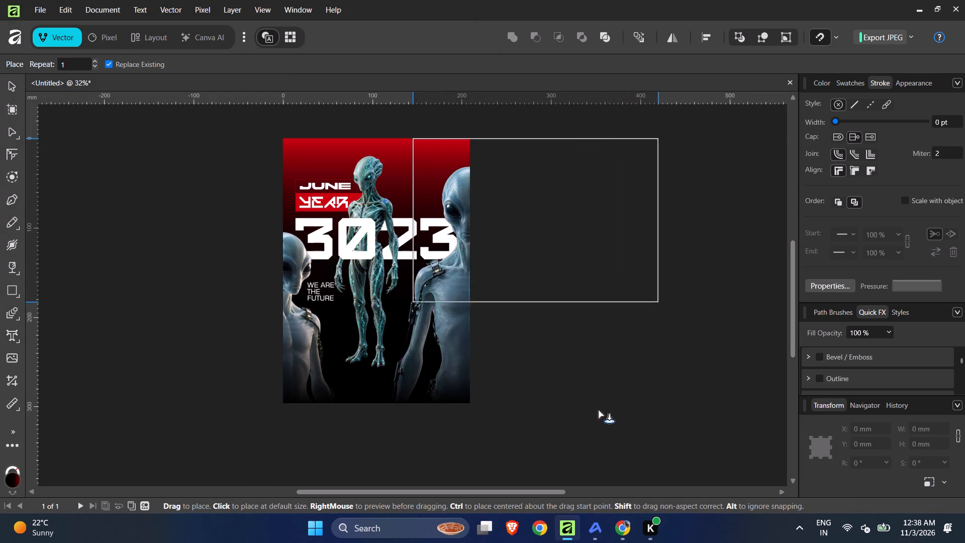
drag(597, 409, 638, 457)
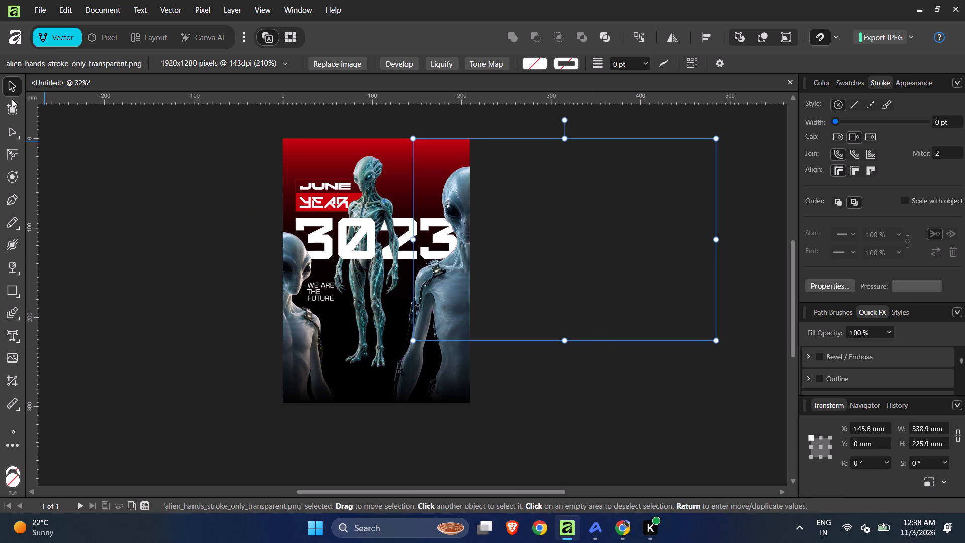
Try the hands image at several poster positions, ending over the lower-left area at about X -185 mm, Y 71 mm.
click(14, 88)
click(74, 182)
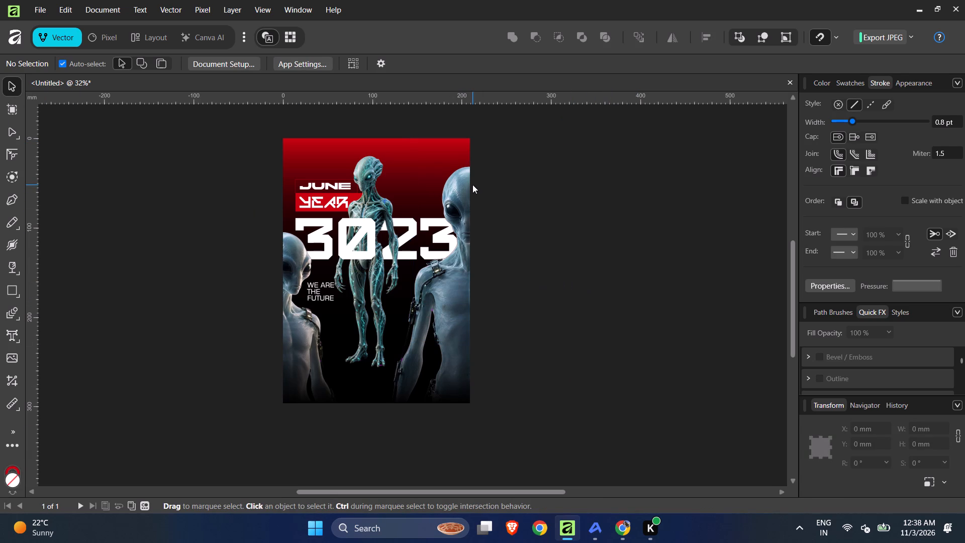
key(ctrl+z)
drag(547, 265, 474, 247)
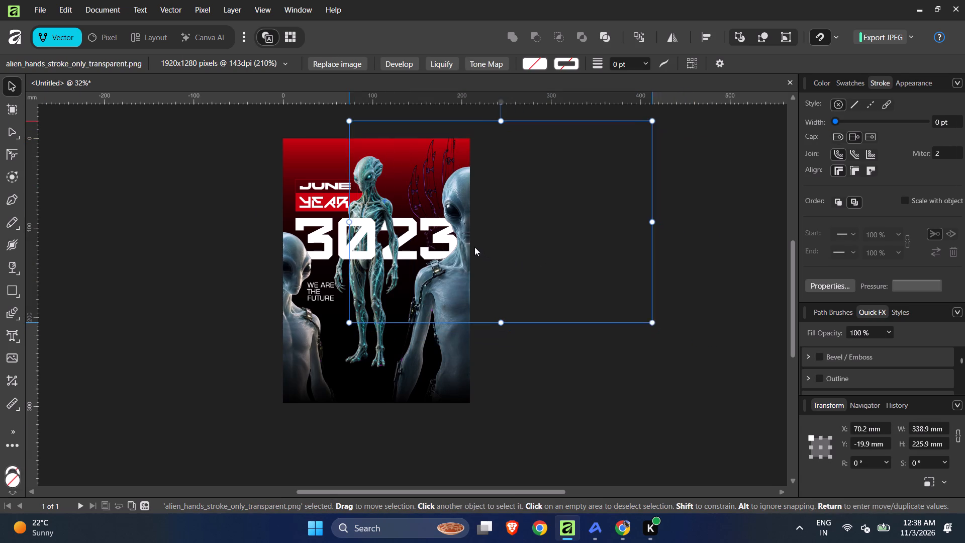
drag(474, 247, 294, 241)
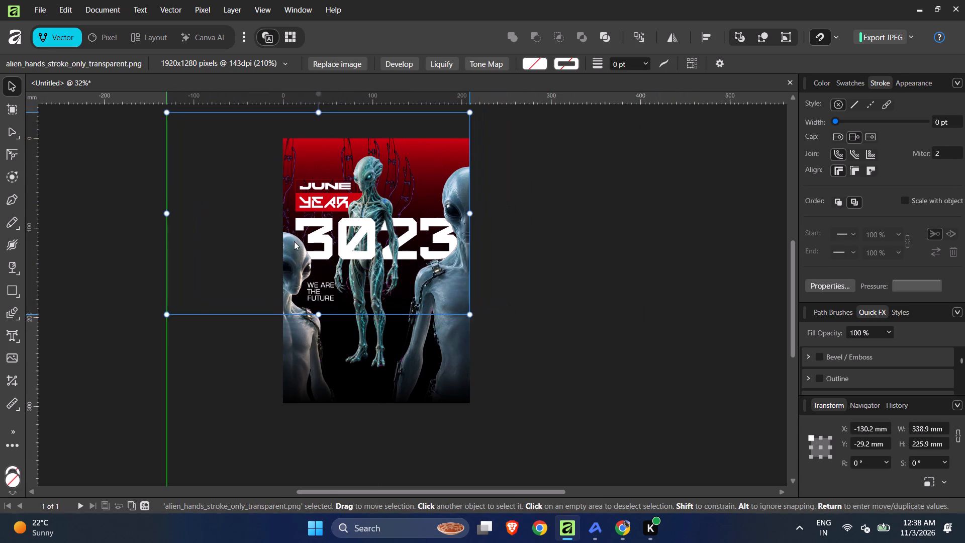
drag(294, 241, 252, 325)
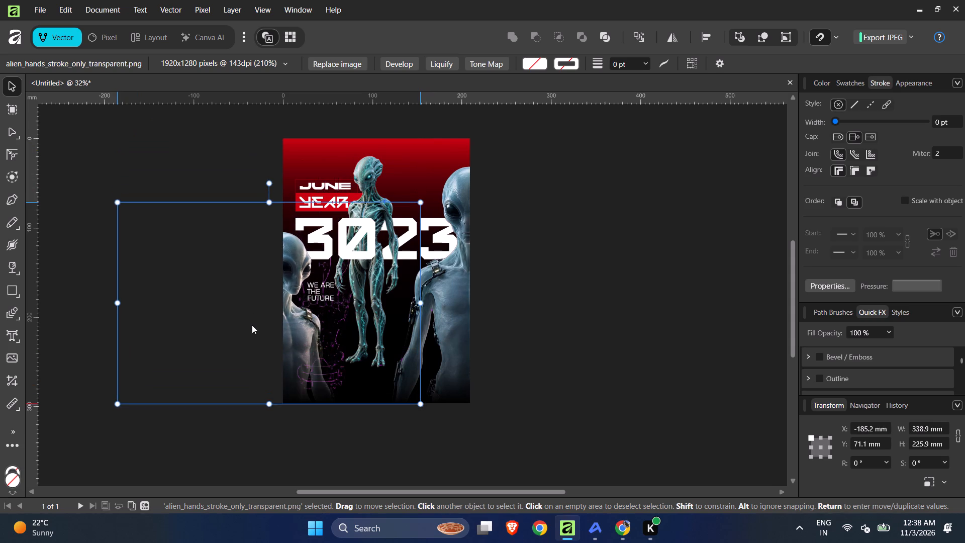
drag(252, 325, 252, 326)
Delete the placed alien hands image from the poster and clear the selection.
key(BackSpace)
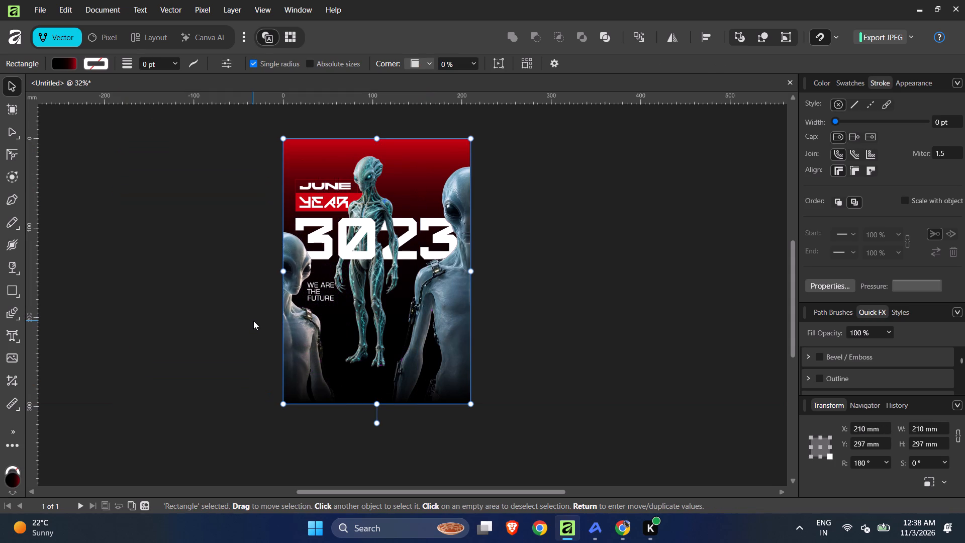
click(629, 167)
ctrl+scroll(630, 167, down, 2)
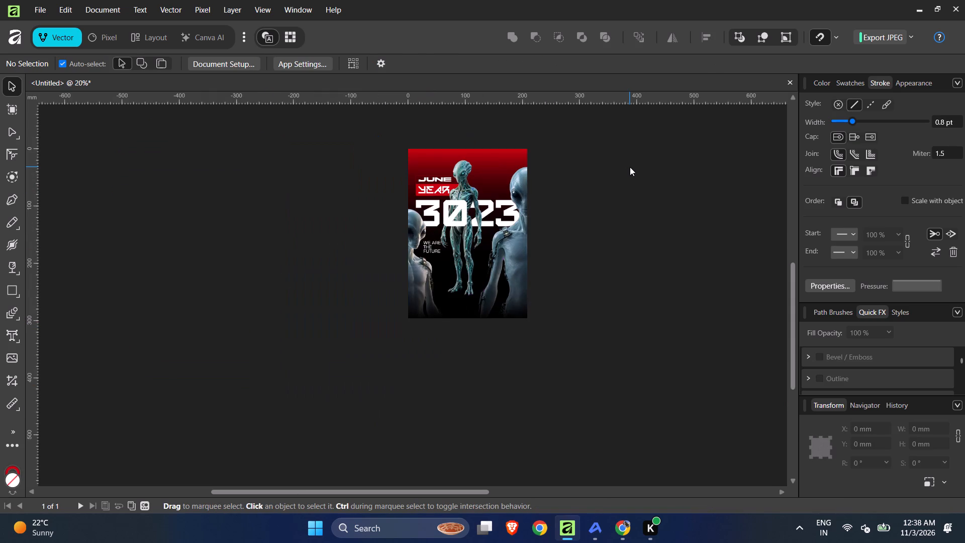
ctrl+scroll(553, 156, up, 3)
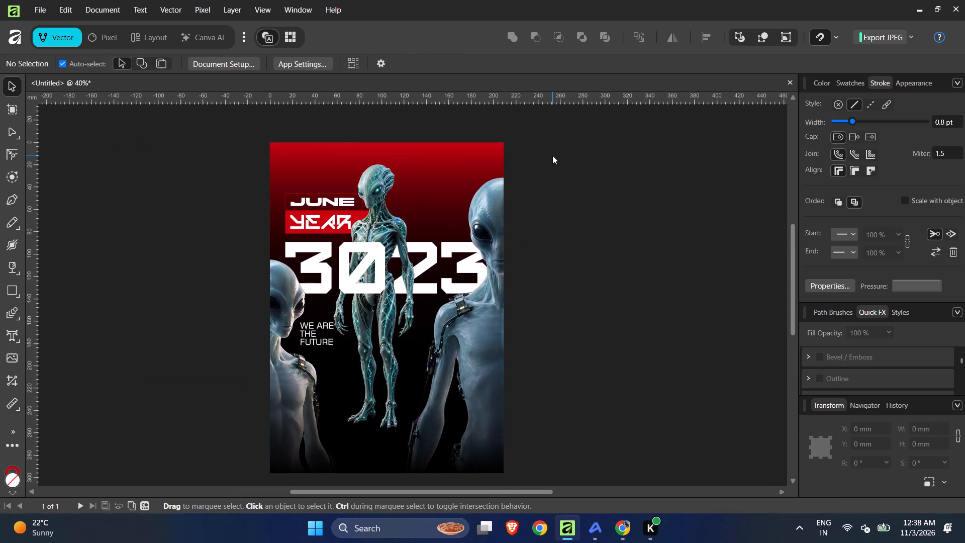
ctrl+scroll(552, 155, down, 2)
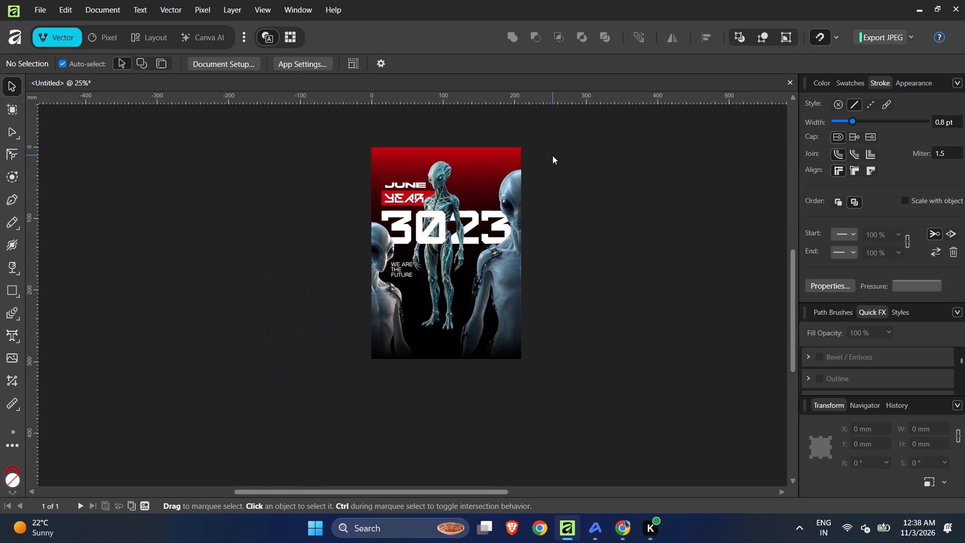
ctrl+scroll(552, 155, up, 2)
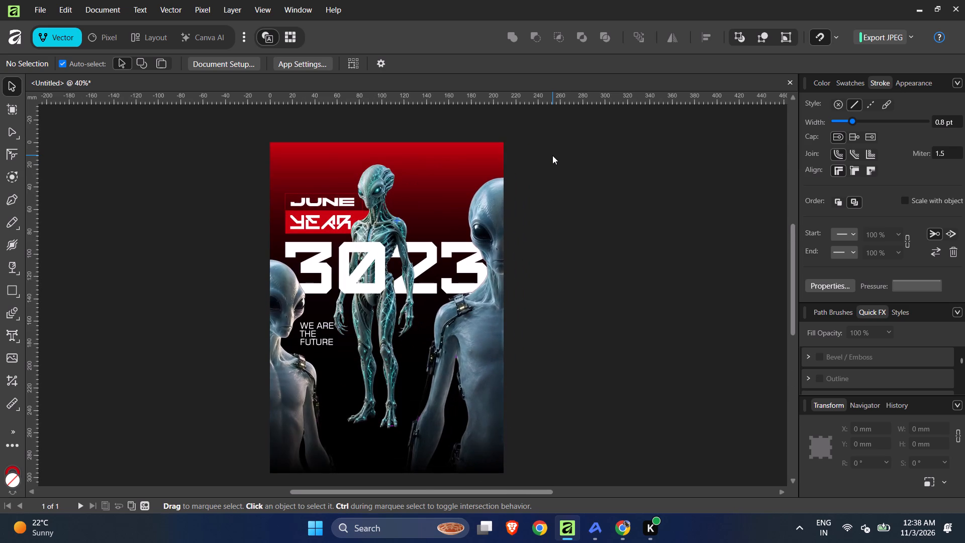
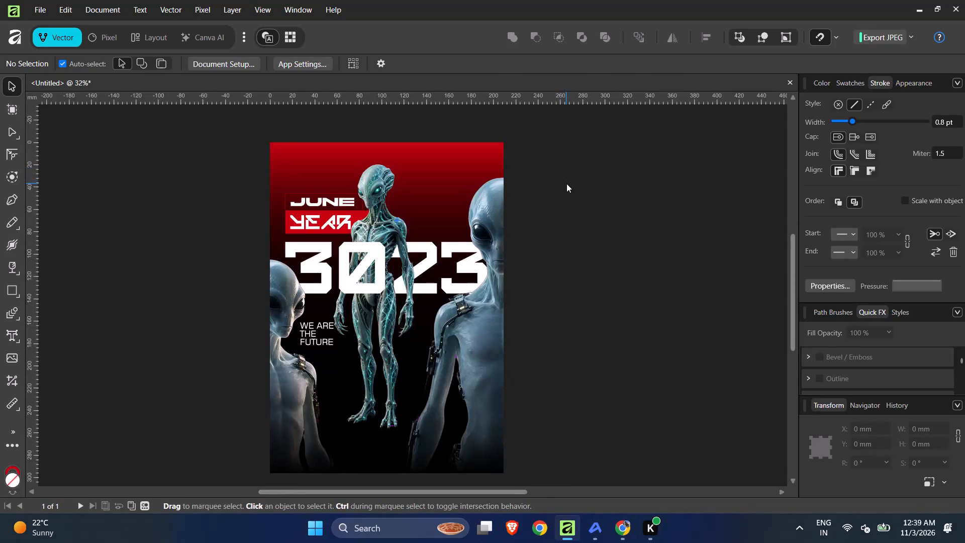
Examine the poster's overall composition and the central alien's upper body at different magnifications.
ctrl+scroll(566, 184, down, 1)
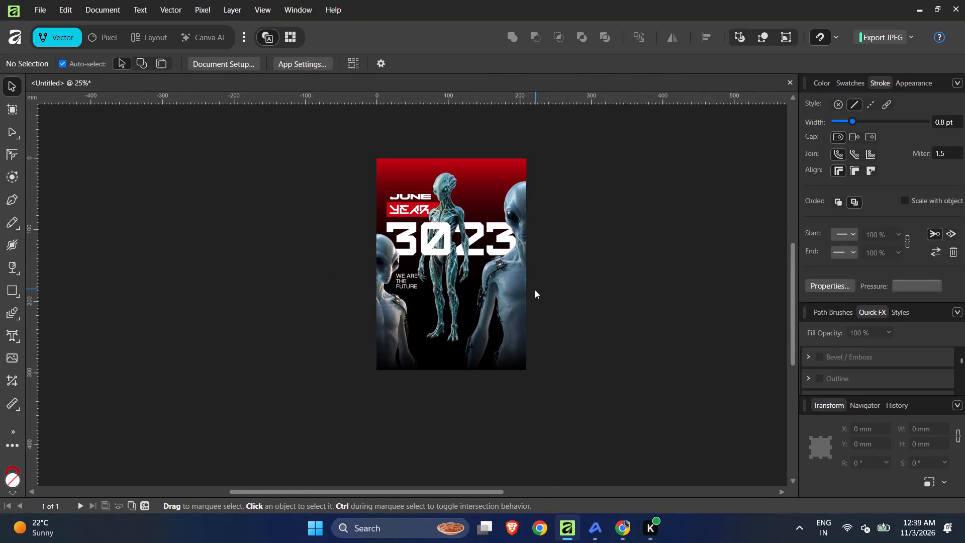
ctrl+scroll(535, 290, up, 3)
ctrl+scroll(533, 293, down, 3)
ctrl+scroll(461, 188, up, 2)
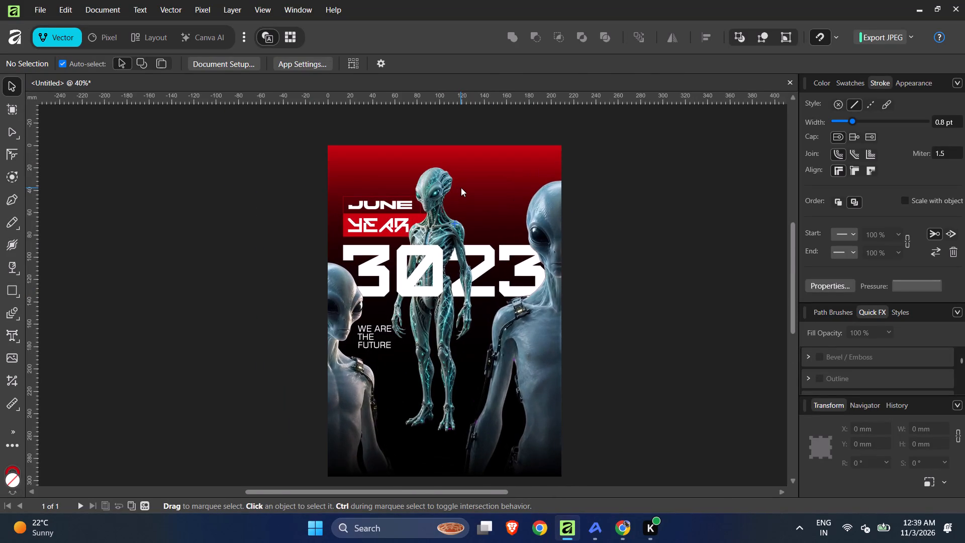
ctrl+scroll(461, 188, up, 1)
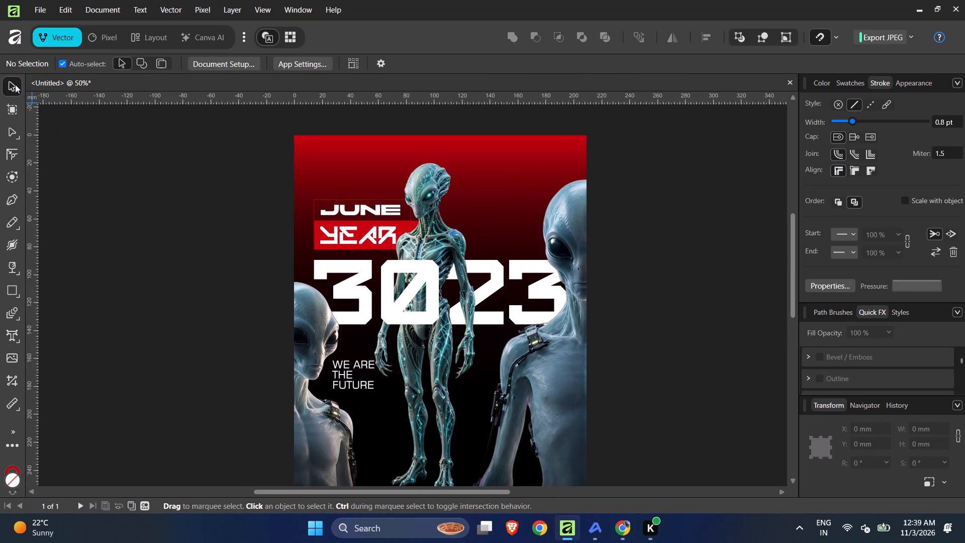
click(15, 84)
click(108, 178)
ctrl+scroll(514, 217, down, 2)
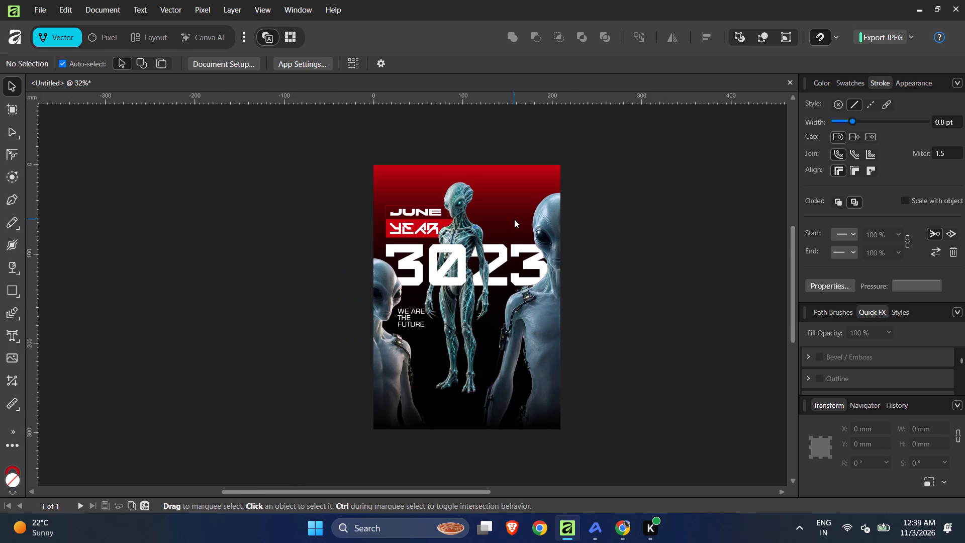
ctrl+scroll(522, 364, up, 1)
ctrl+scroll(436, 141, up, 4)
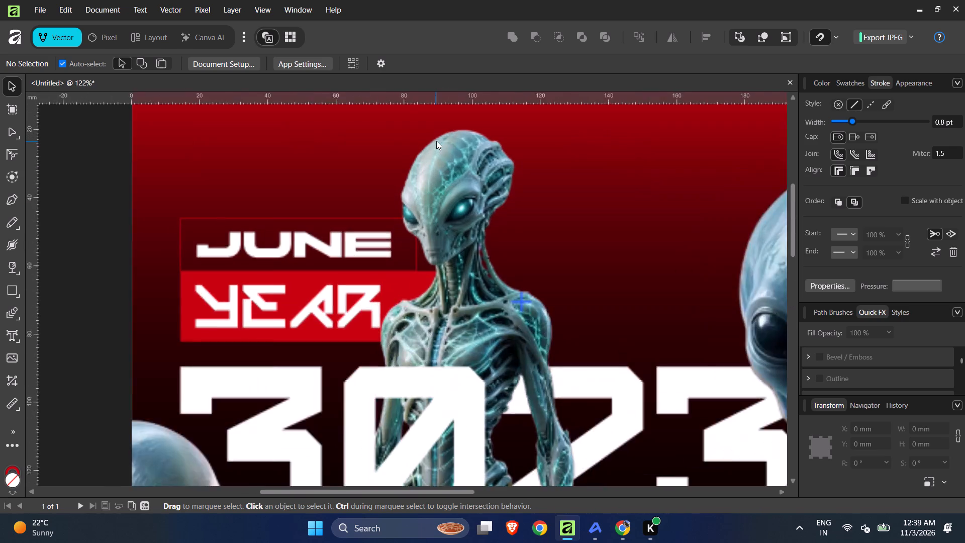
ctrl+scroll(436, 141, up, 2)
ctrl+scroll(436, 141, down, 1)
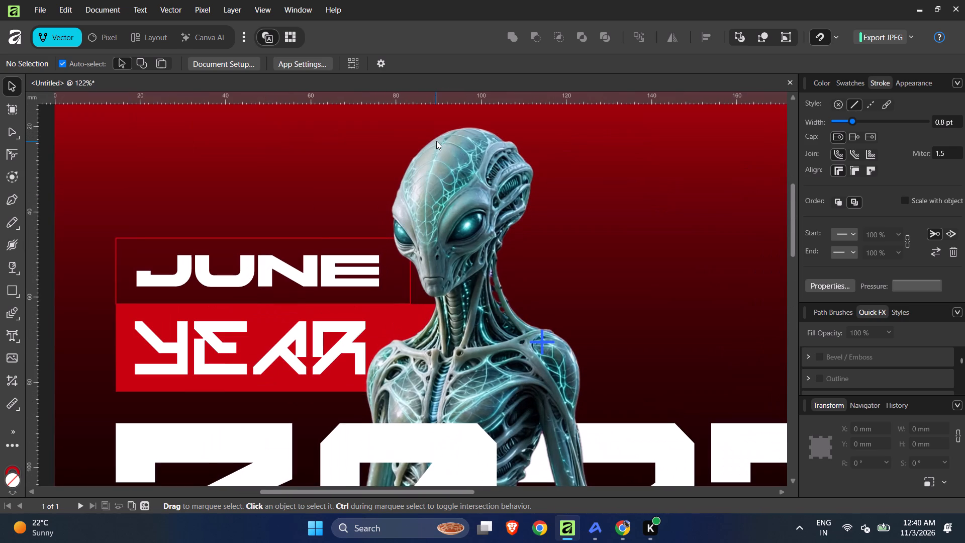
ctrl+scroll(436, 141, down, 5)
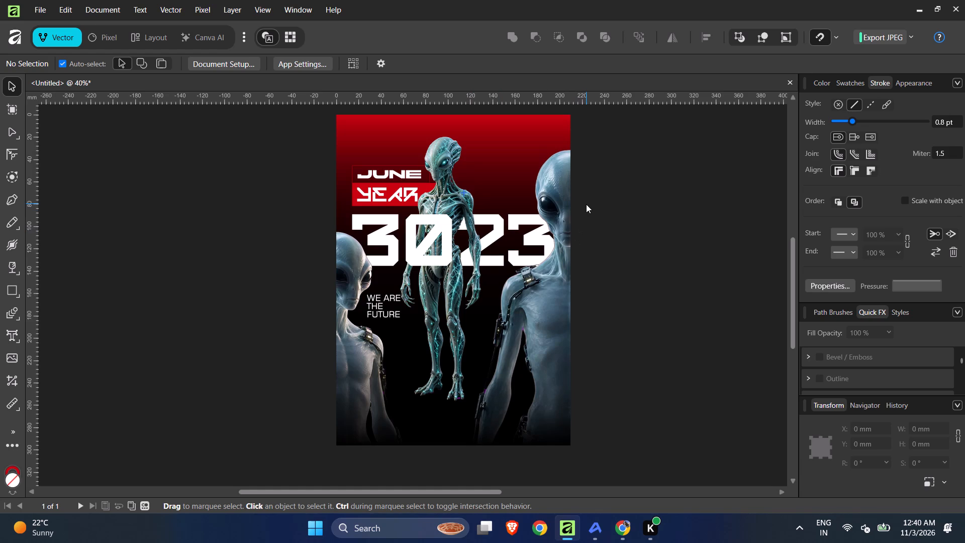
ctrl+scroll(560, 252, down, 2)
ctrl+scroll(501, 162, up, 1)
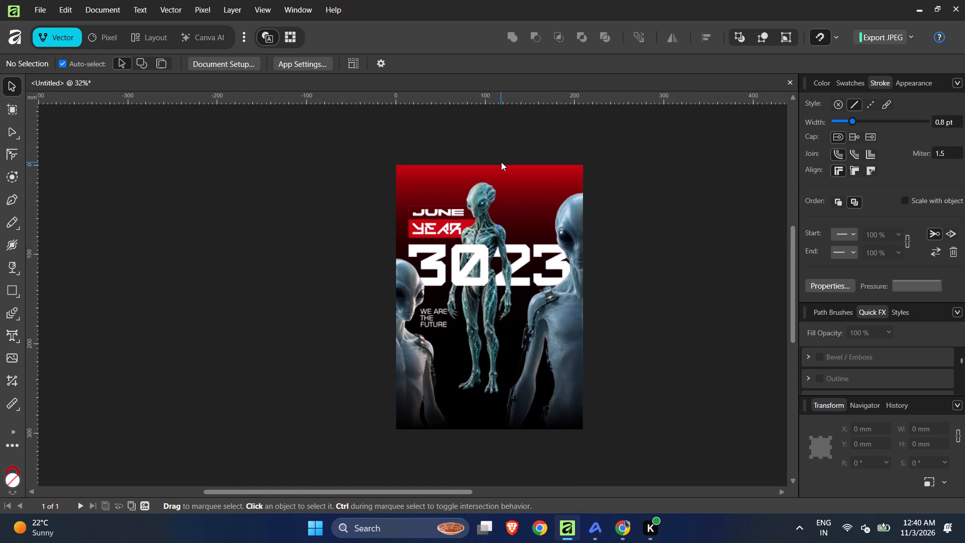
ctrl+scroll(501, 162, up, 1)
ctrl+scroll(501, 162, down, 3)
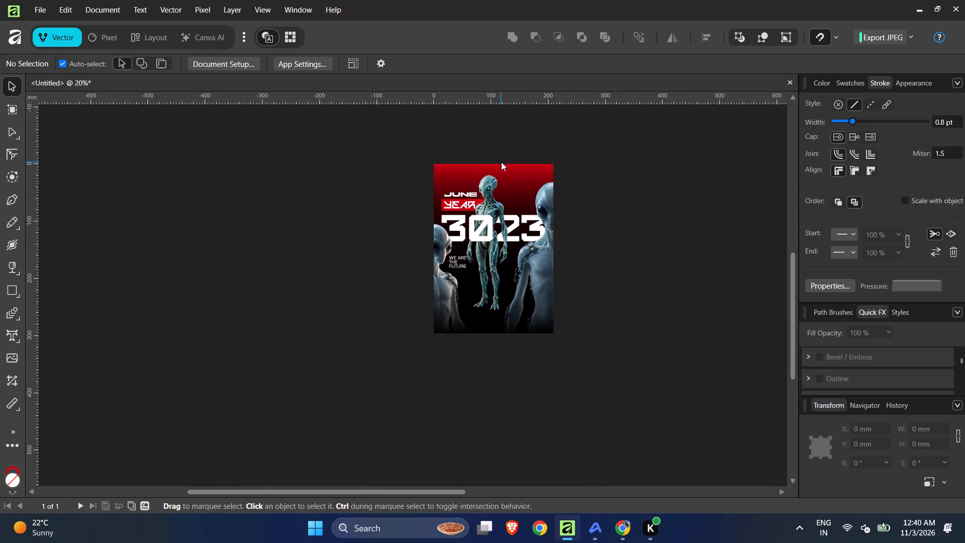
ctrl+scroll(501, 162, up, 3)
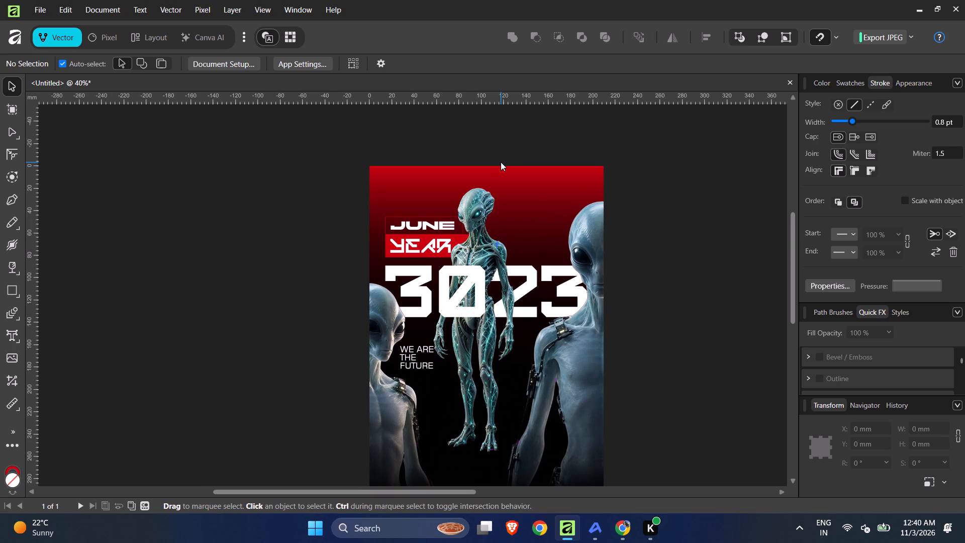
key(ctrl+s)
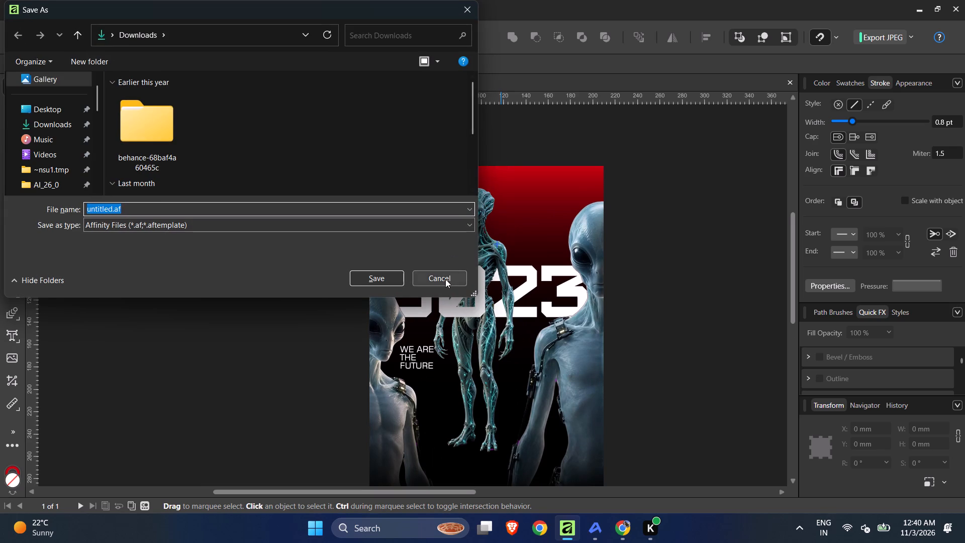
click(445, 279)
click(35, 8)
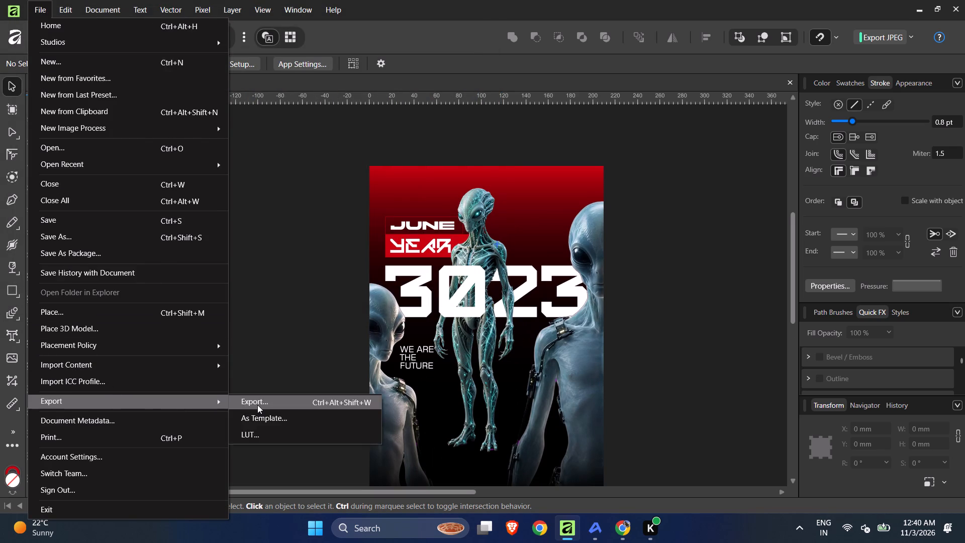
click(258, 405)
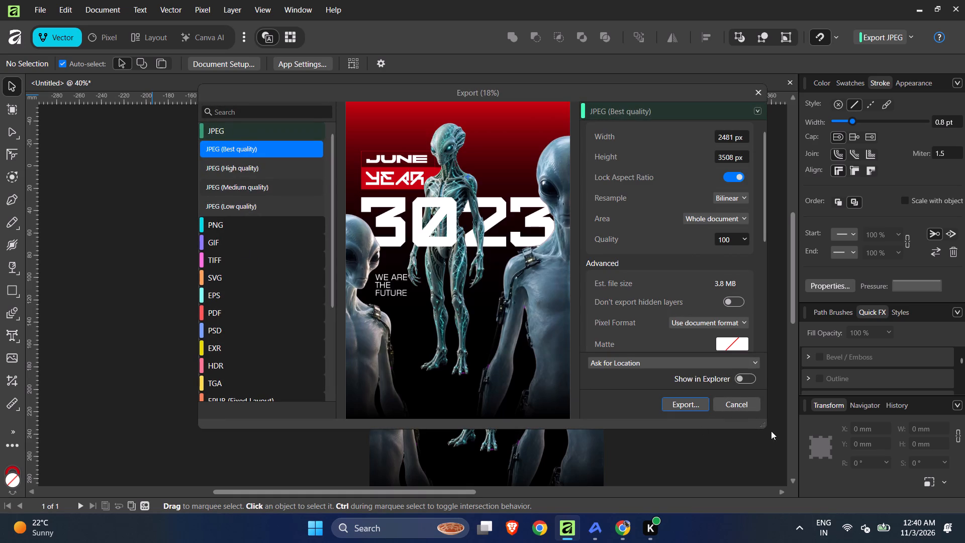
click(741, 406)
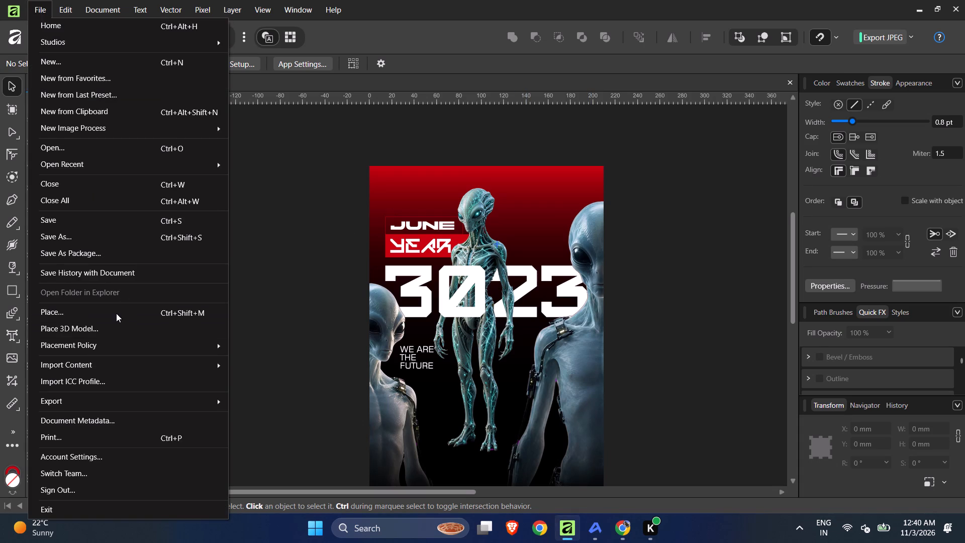
click(116, 313)
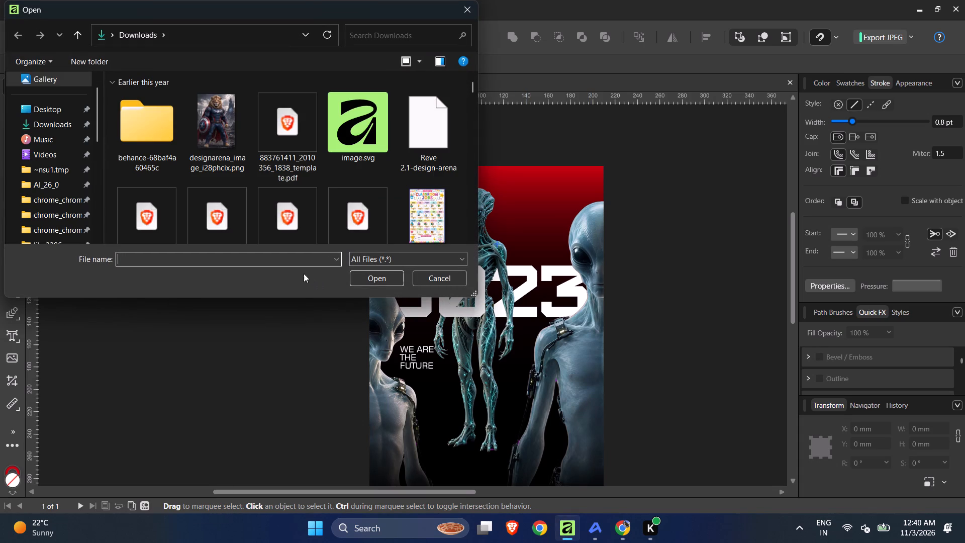
scroll(325, 206, down, 14)
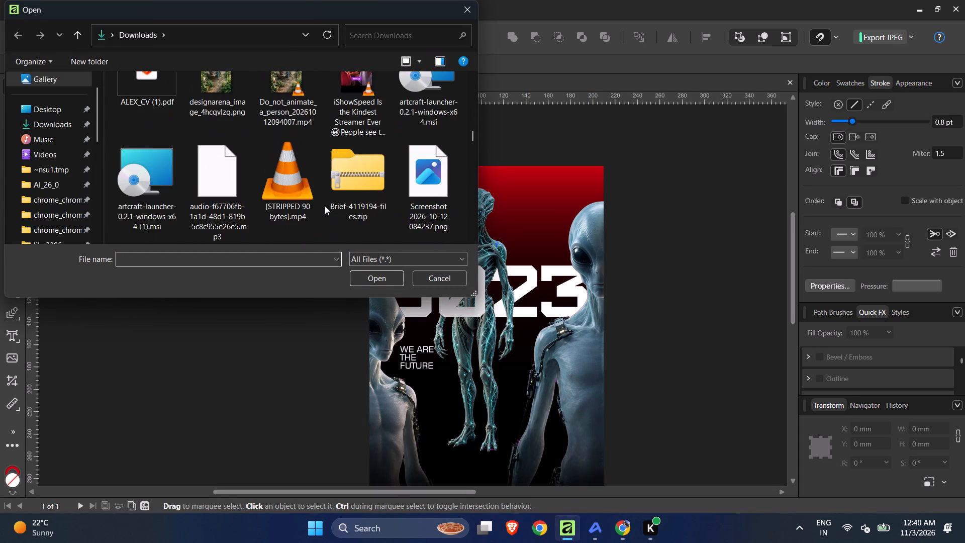
scroll(325, 206, down, 14)
scroll(325, 206, down, 14)
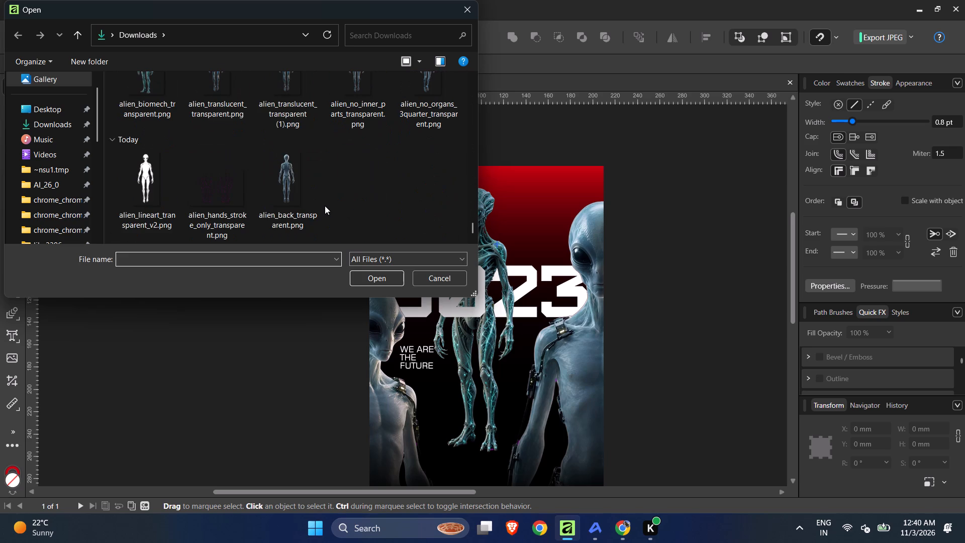
click(280, 174)
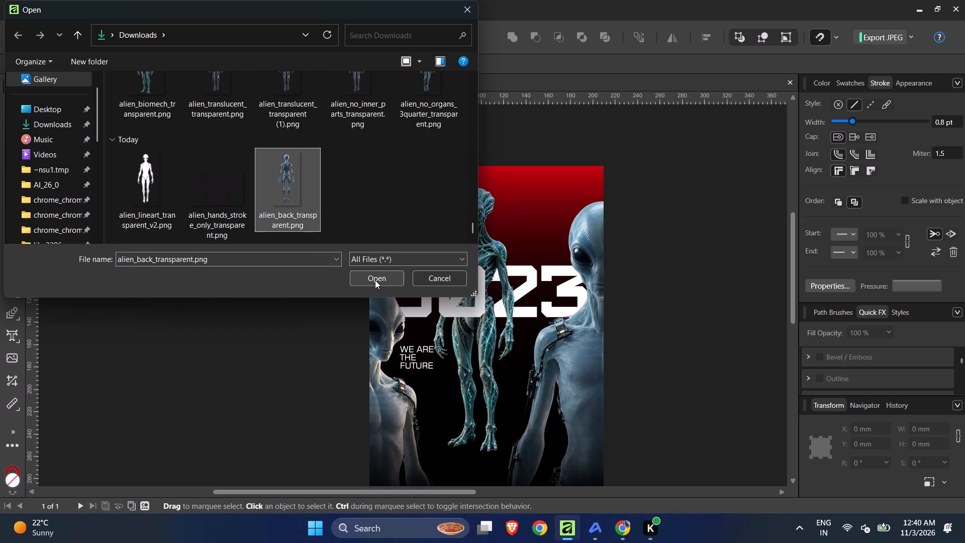
click(375, 281)
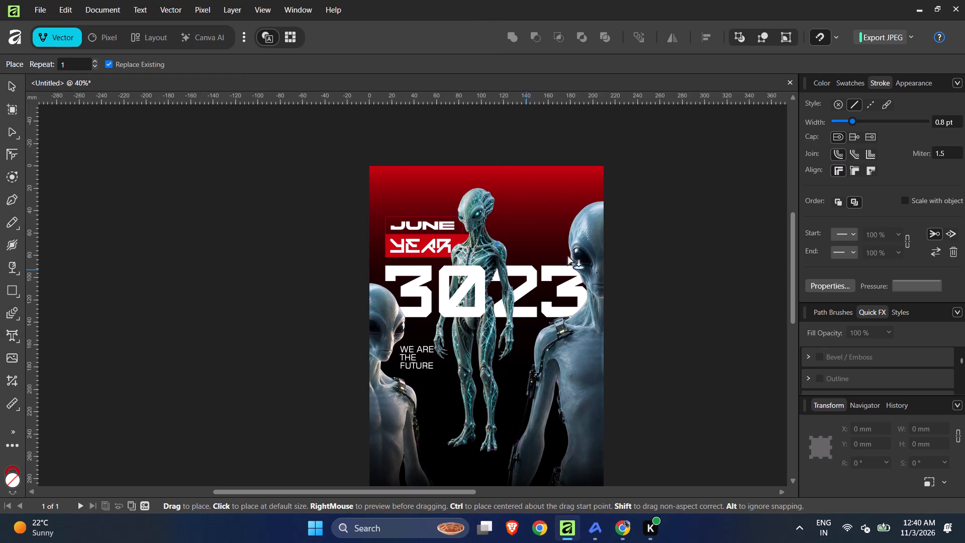
drag(528, 165, 681, 436)
Enlarge the back-view alien to about 240 by 480 mm and position it at the poster's lower centre, about X -30 mm, Y 126 mm.
ctrl+scroll(414, 255, down, 3)
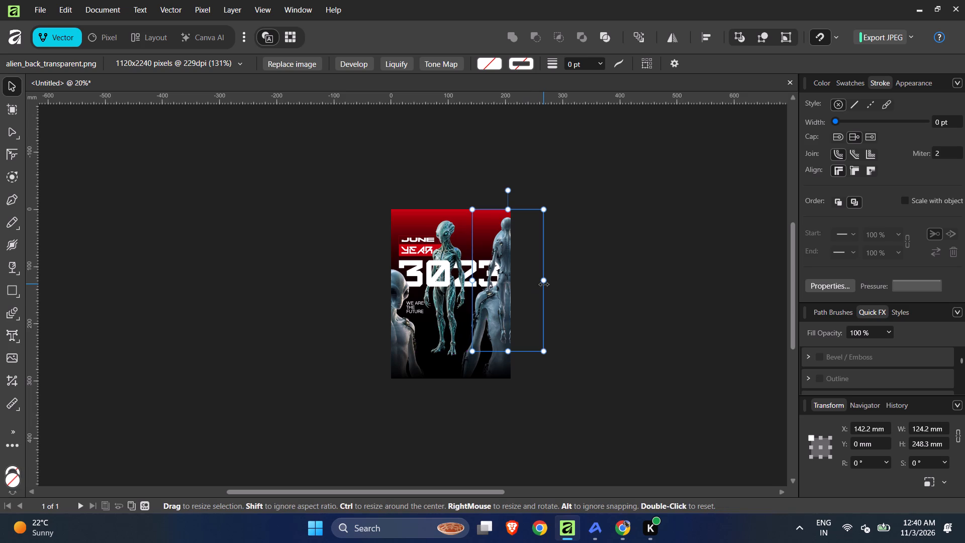
drag(545, 284, 645, 302)
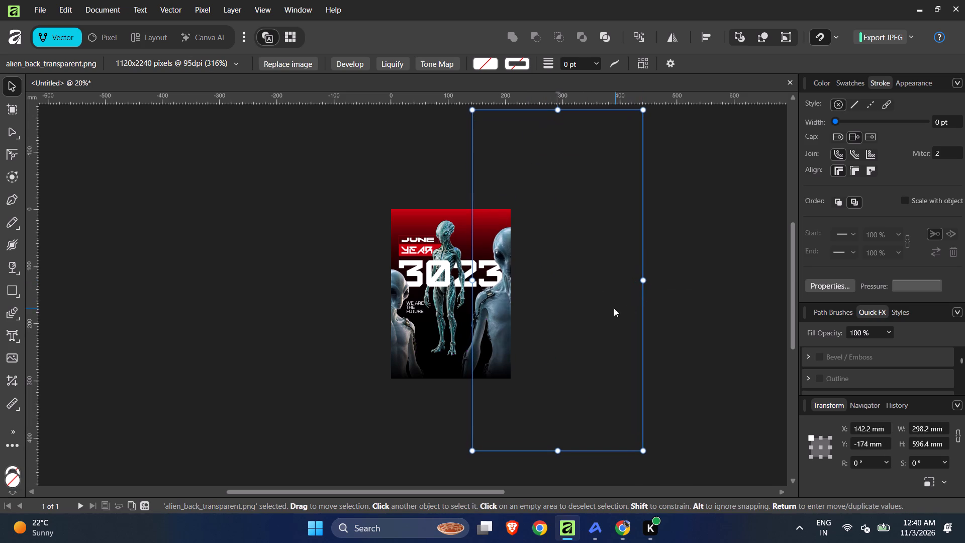
drag(606, 311, 508, 400)
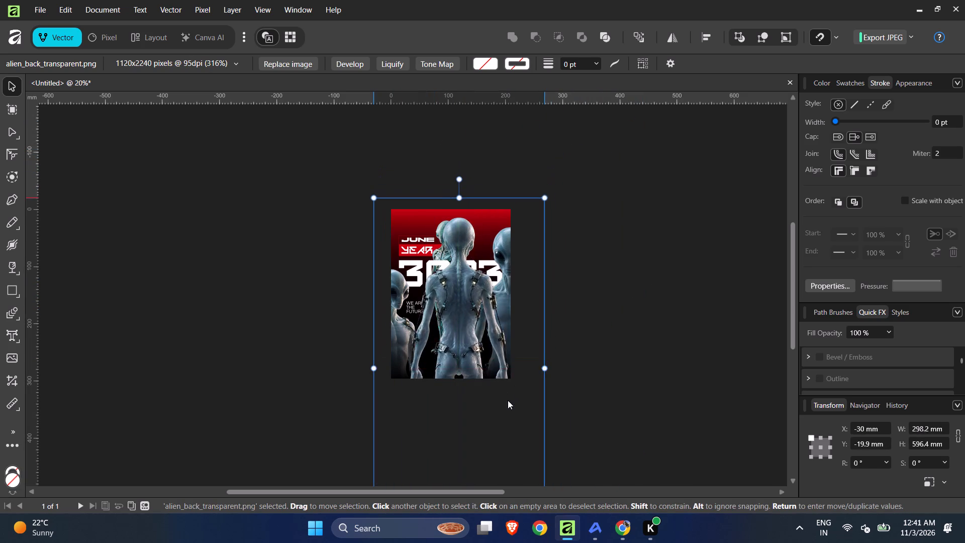
drag(508, 400, 508, 460)
ctrl+scroll(482, 277, down, 3)
ctrl+scroll(484, 347, up, 4)
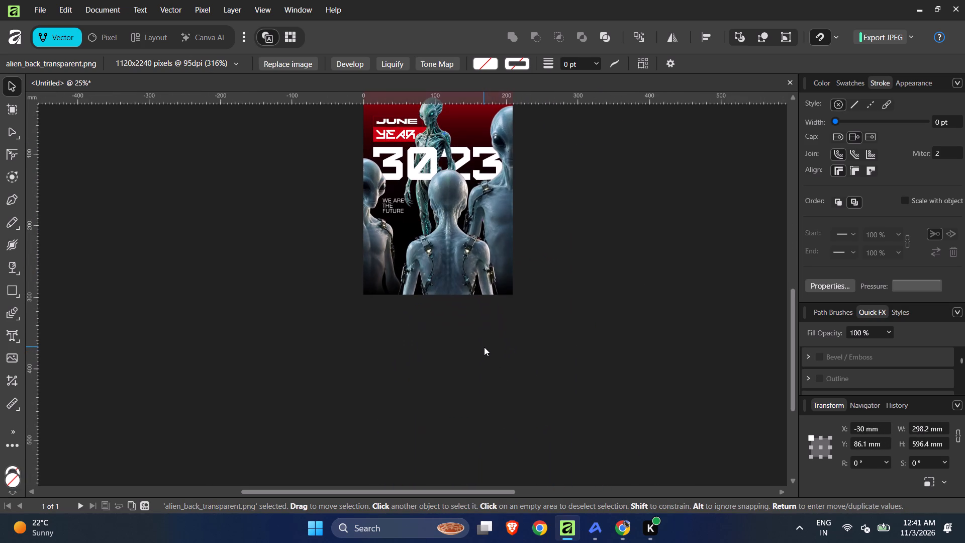
drag(554, 358, 510, 366)
drag(440, 300, 465, 283)
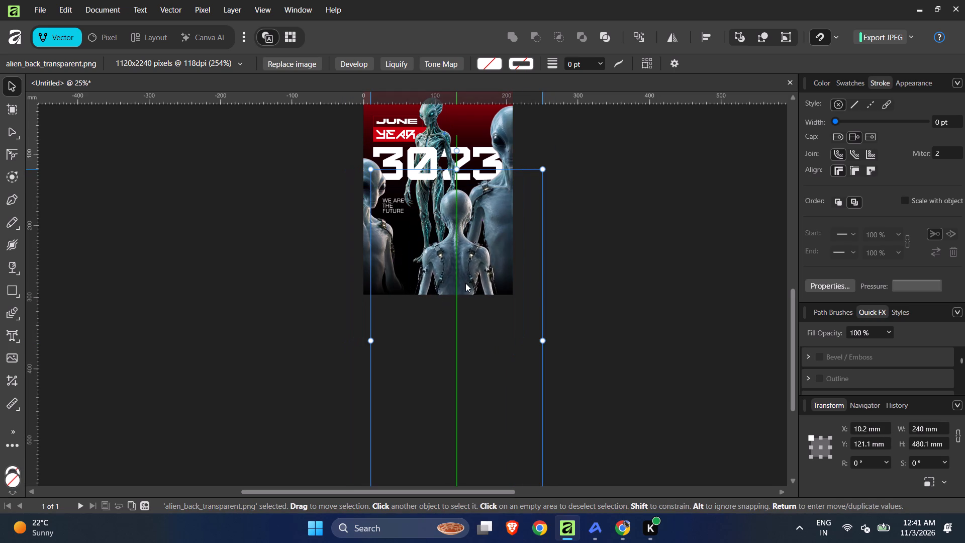
drag(465, 283, 465, 265)
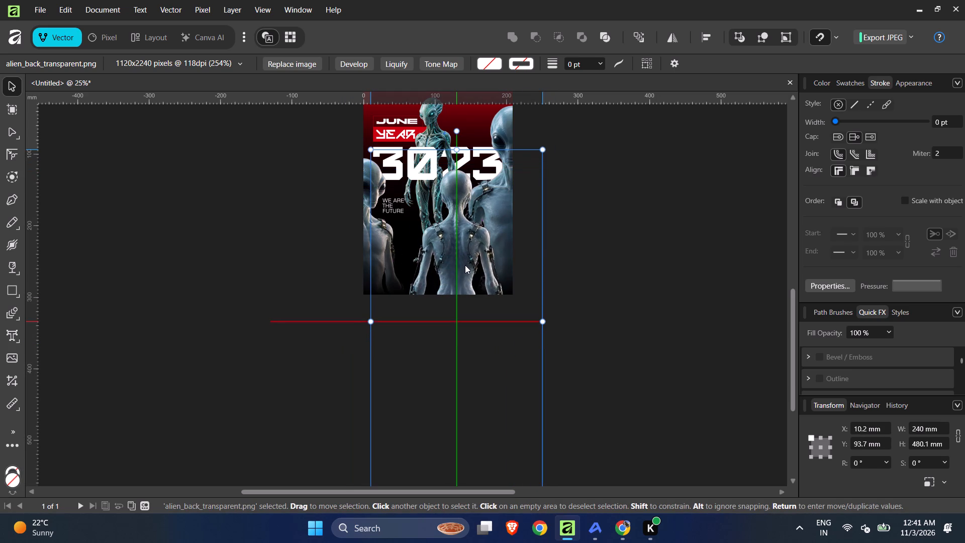
drag(465, 265, 437, 276)
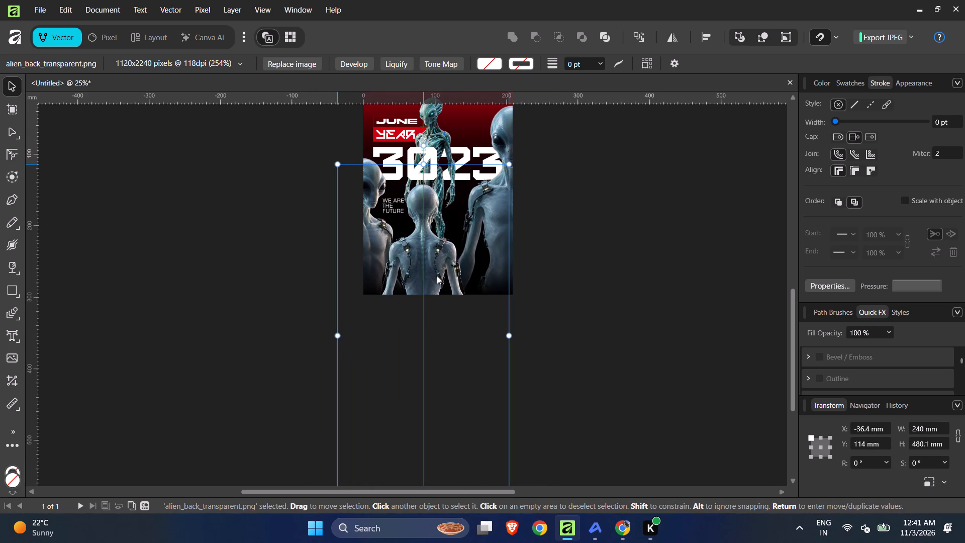
drag(437, 276, 441, 283)
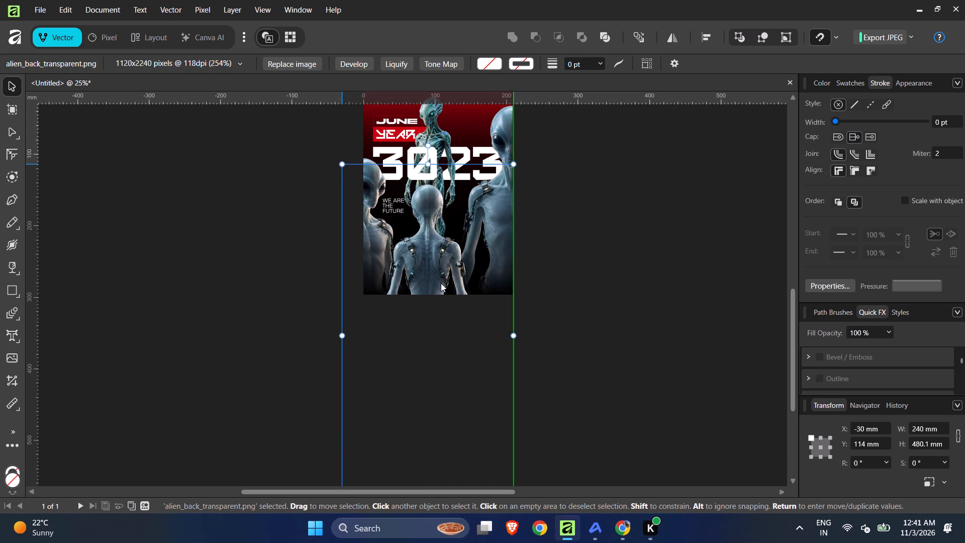
drag(441, 283, 441, 287)
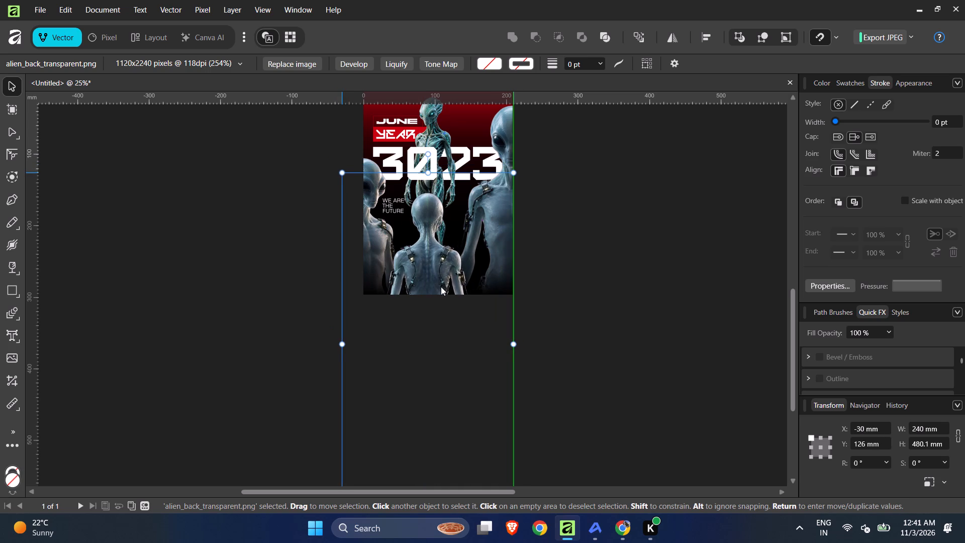
Scale the back-view alien to about 234 by 468 mm and position it at the poster's lower right, about X 14 mm, Y 126 mm.
drag(441, 287, 442, 288)
drag(517, 347, 496, 349)
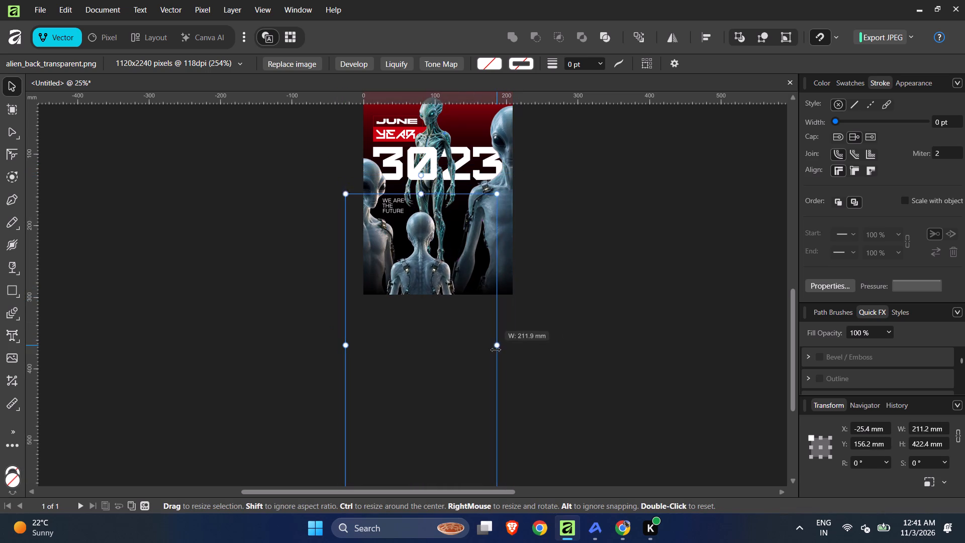
drag(496, 349, 495, 349)
drag(423, 281, 448, 277)
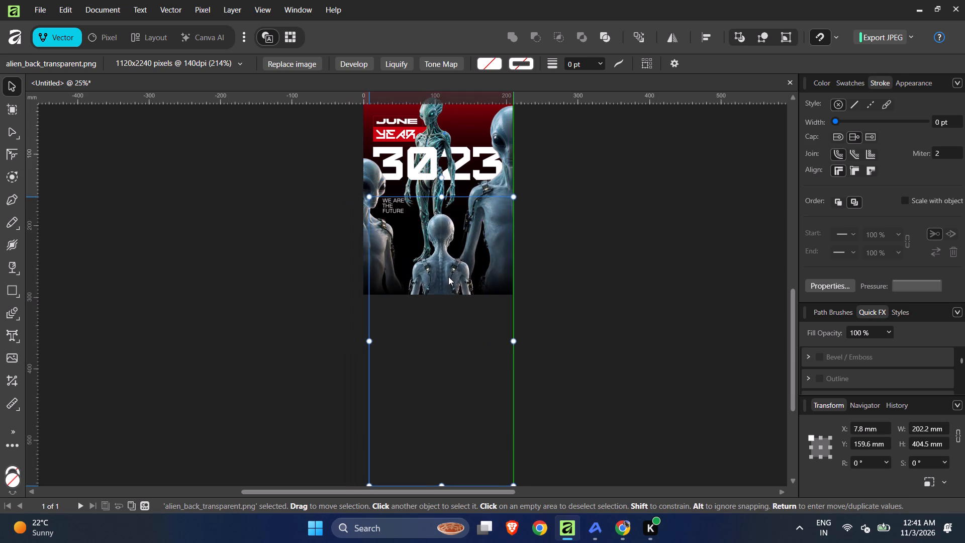
drag(448, 277, 458, 272)
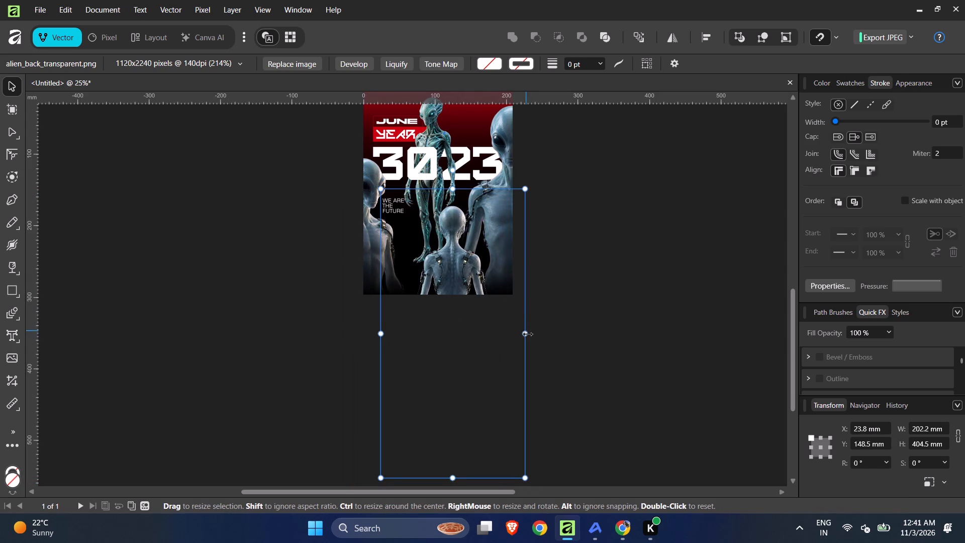
drag(528, 334, 551, 305)
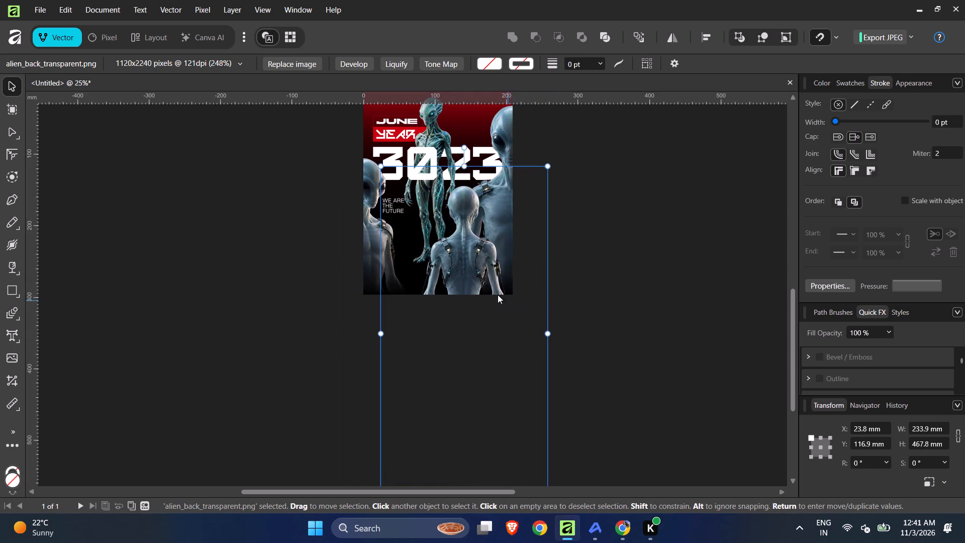
drag(486, 288, 477, 289)
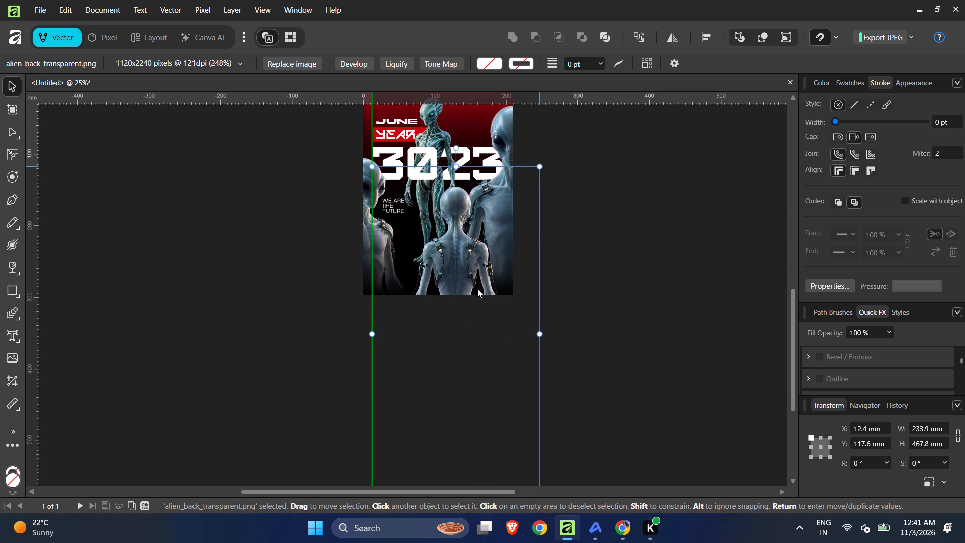
drag(477, 289, 479, 291)
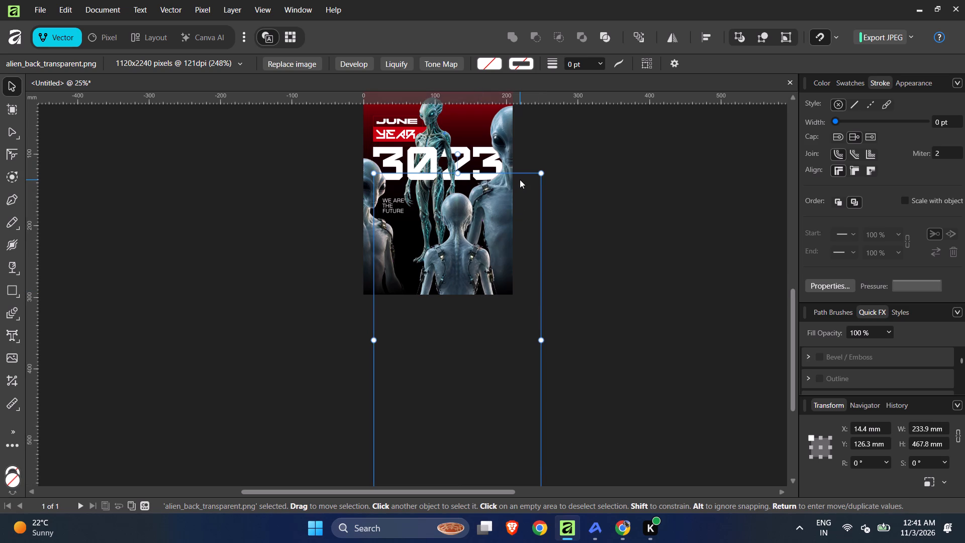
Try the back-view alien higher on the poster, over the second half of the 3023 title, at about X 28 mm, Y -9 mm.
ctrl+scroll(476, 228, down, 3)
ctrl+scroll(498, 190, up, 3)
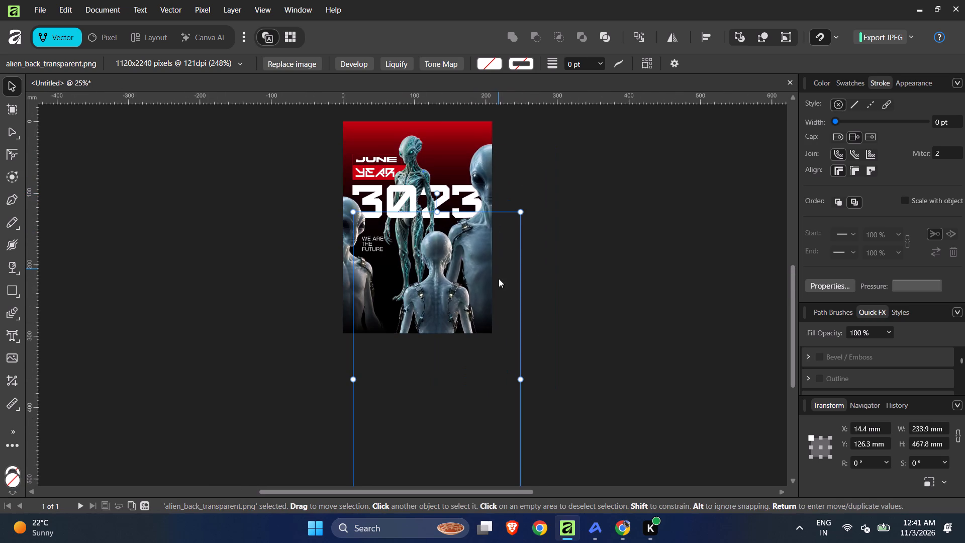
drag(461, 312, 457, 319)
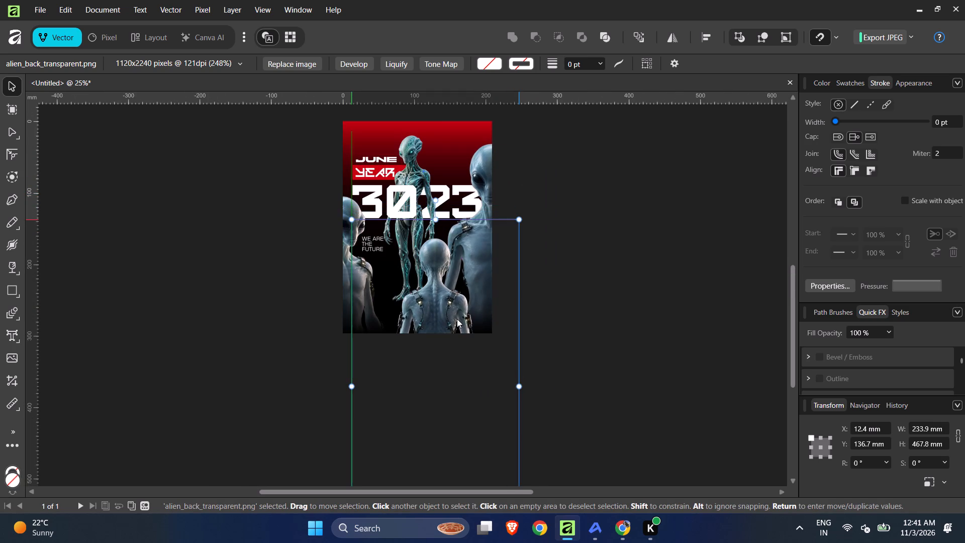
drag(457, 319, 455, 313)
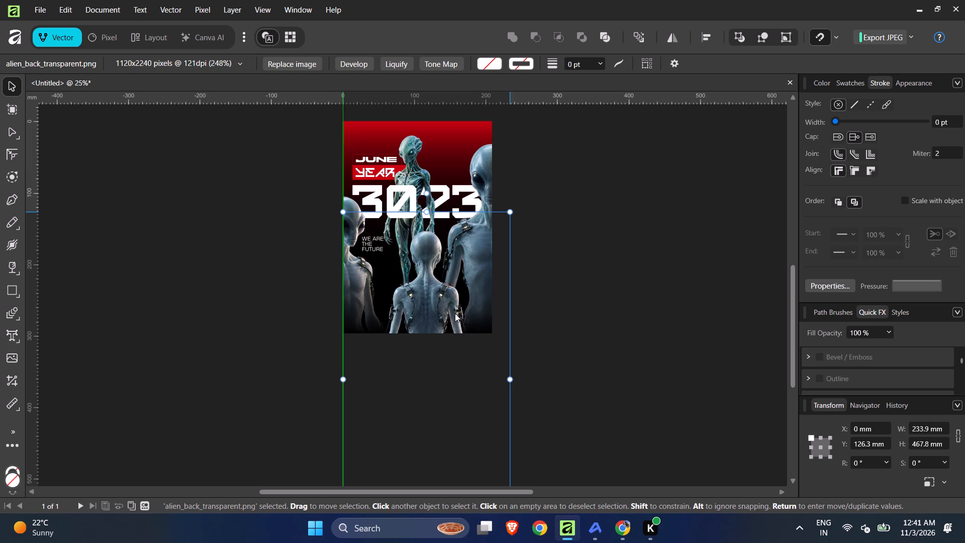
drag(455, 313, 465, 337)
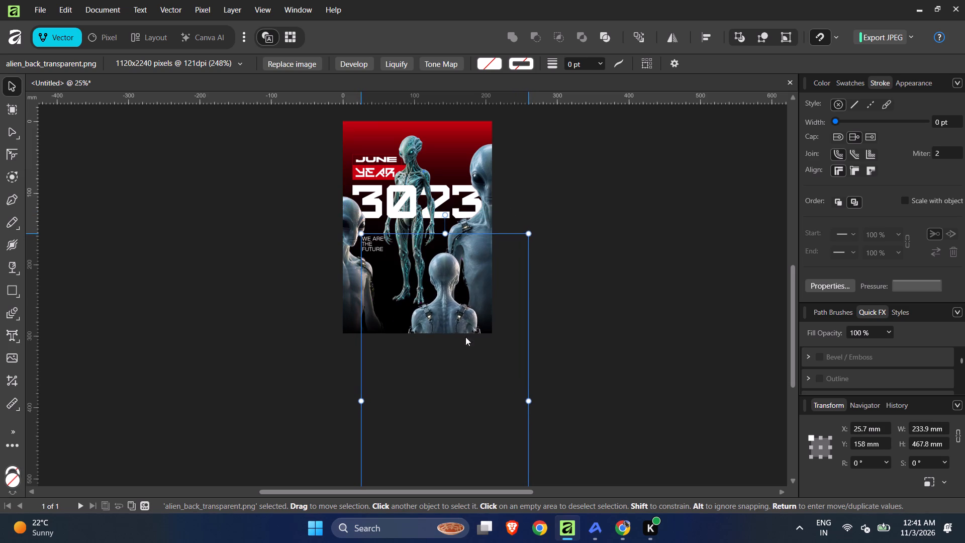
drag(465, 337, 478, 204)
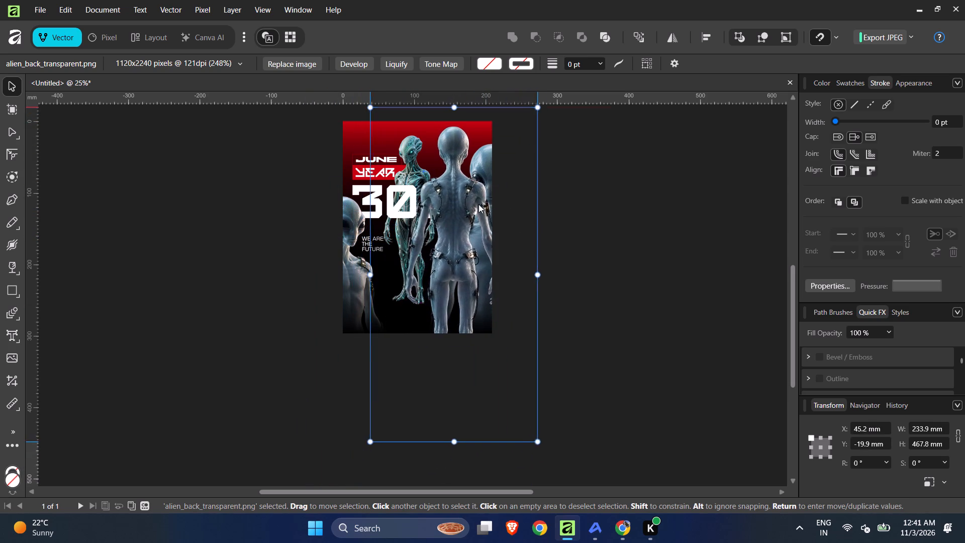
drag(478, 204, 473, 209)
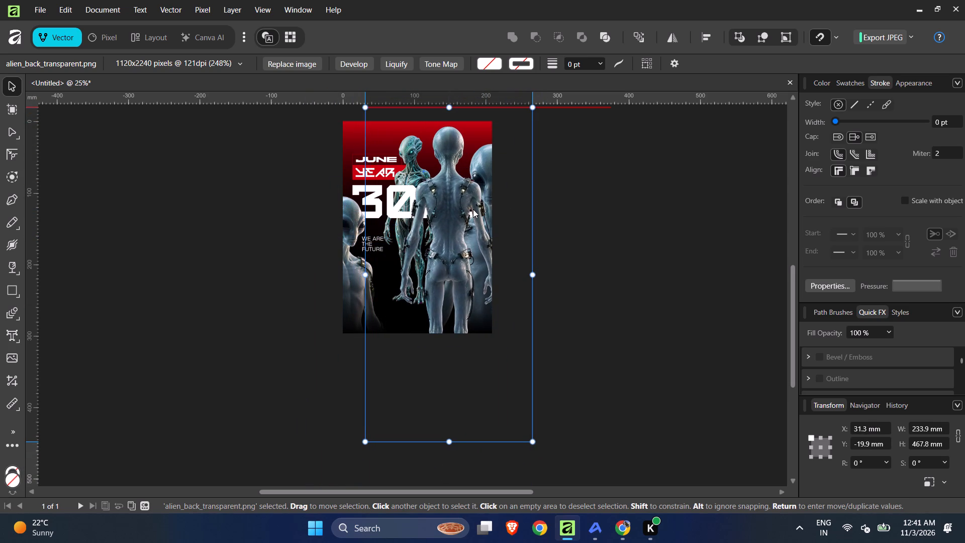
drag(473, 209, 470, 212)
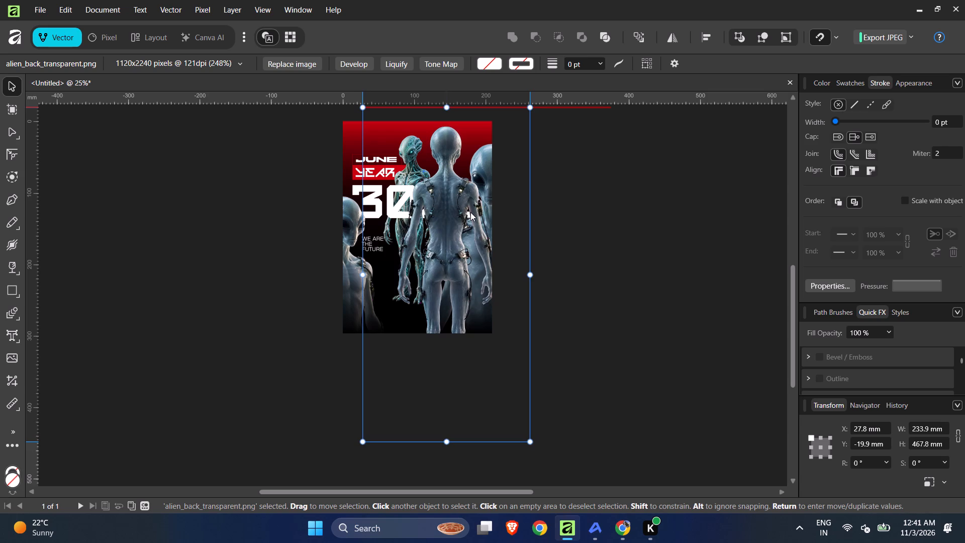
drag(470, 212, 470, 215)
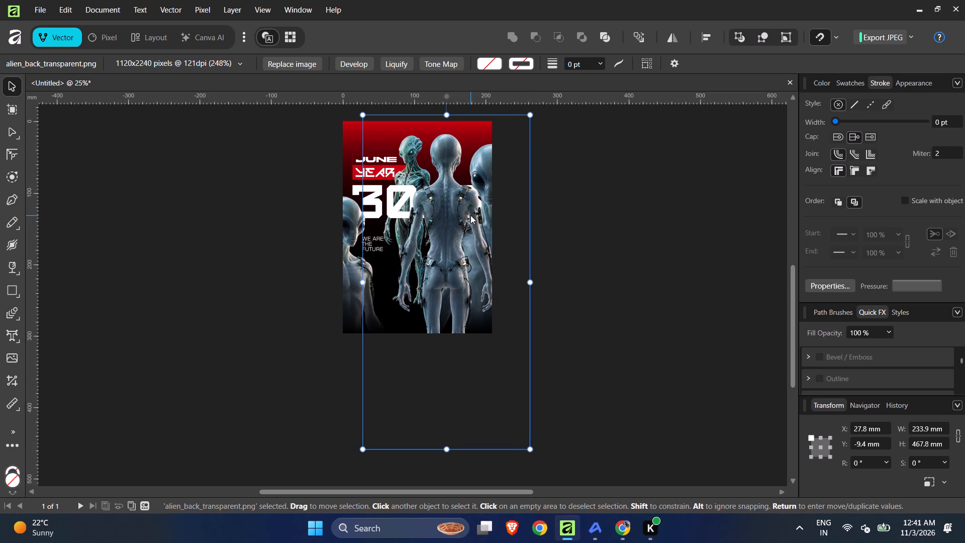
Send the back-view alien backward until it sits behind the title and the other aliens but in front of the poster background.
key(ctrl+bracketleft)
key(ctrl+bracketleft)
key(ctrl+bracketleft)
key(ctrl+bracketleft)
key(ctrl+bracketleft)
key(ctrl+bracketleft)
key(ctrl+bracketleft)
key(ctrl+bracketleft)
key(ctrl+bracketleft)
key(ctrl+bracketleft)
key(ctrl+bracketleft)
key(ctrl+bracketleft)
key(ctrl+bracketleft)
key(ctrl+bracketleft)
key(ctrl+bracketleft)
key(ctrl+bracketleft)
key(ctrl+bracketleft)
key(ctrl+bracketleft)
key(ctrl+bracketleft)
key(ctrl+bracketleft)
key(ctrl+bracketright)
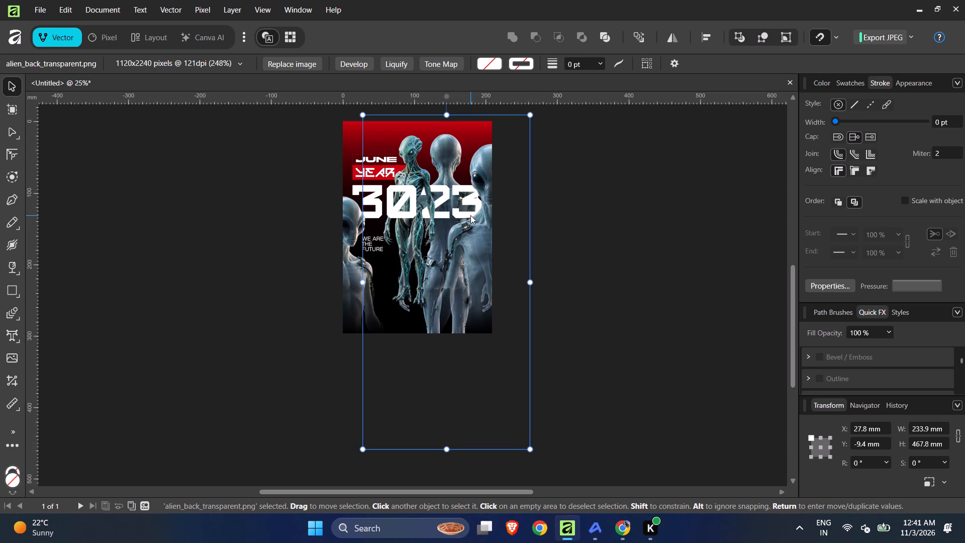
key(ctrl+bracketleft)
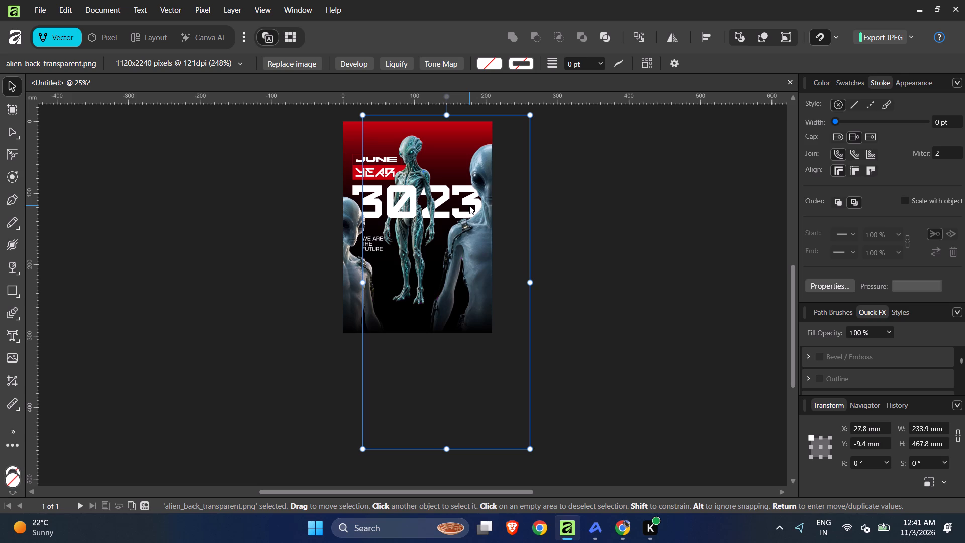
key(ctrl+z)
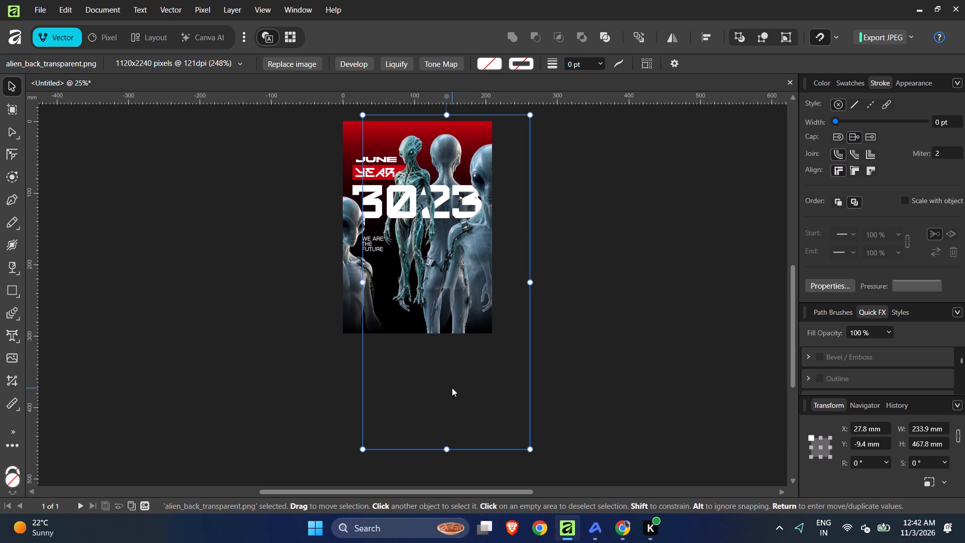
key(ctrl+z)
key(ctrl+z)
key(ctrl+z)
Try the back-view alien behind the central figure, then move it off the poster's left side to about X -273 mm, Y 87 mm.
drag(450, 333, 370, 455)
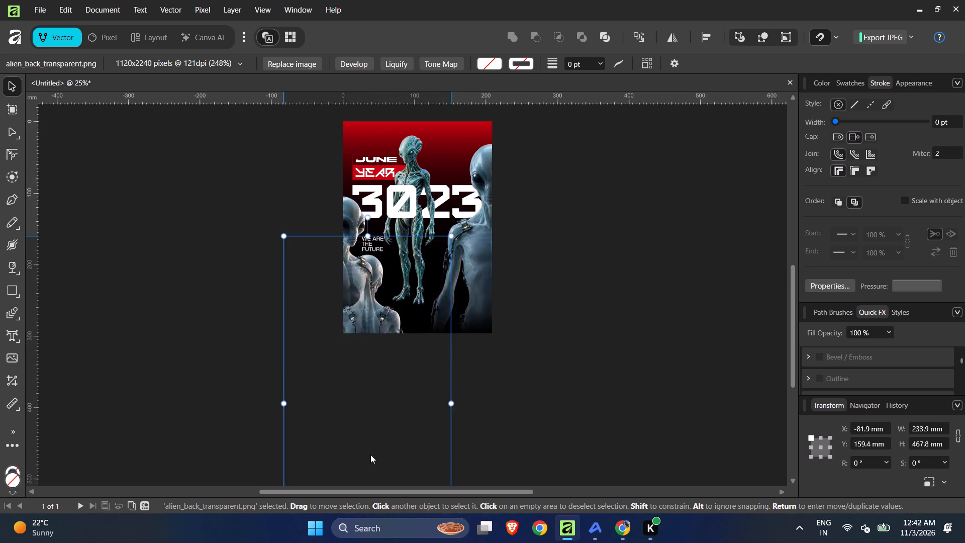
drag(370, 455, 403, 450)
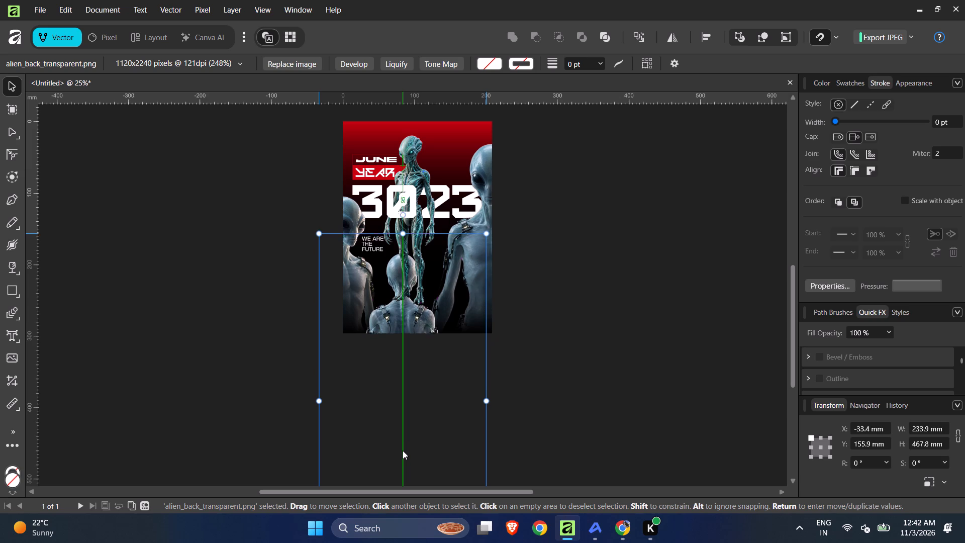
drag(403, 450, 418, 325)
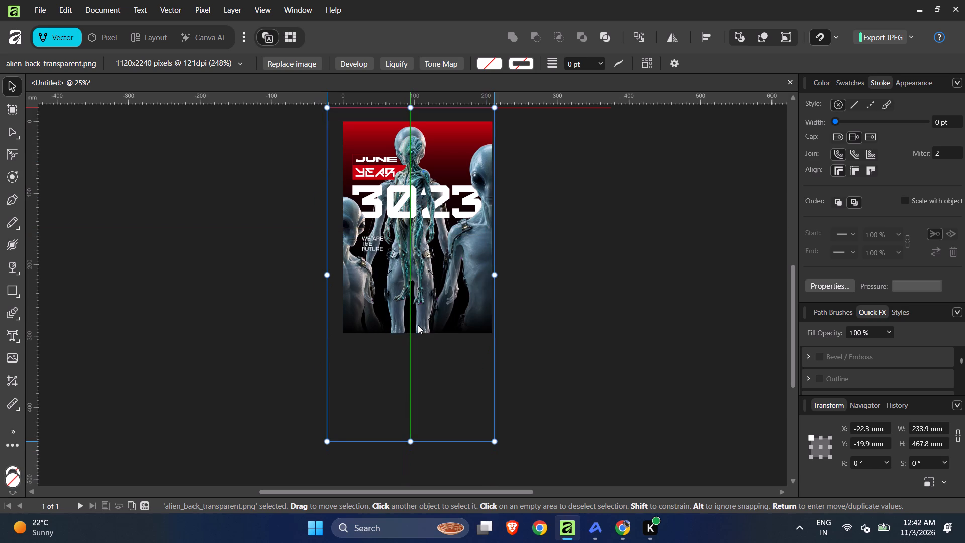
drag(418, 325, 423, 334)
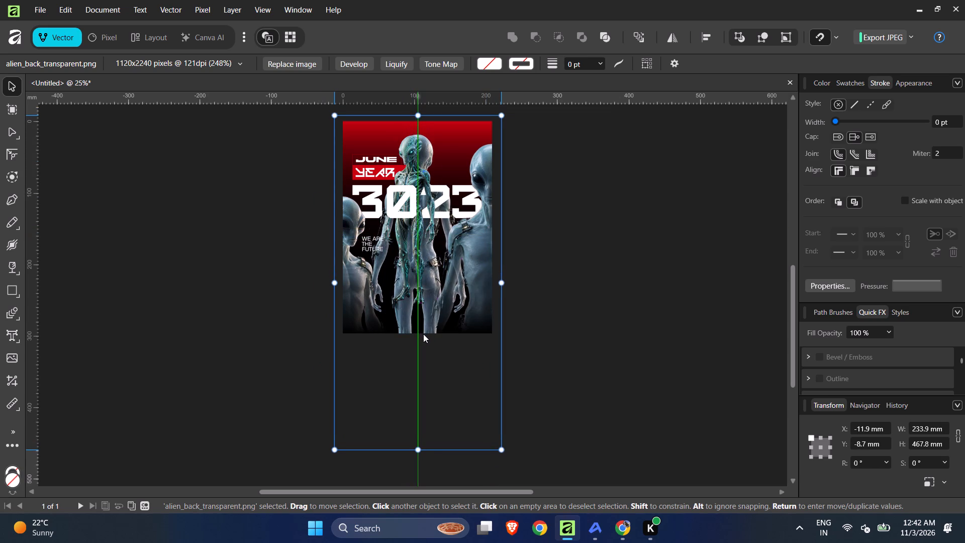
drag(423, 334, 426, 382)
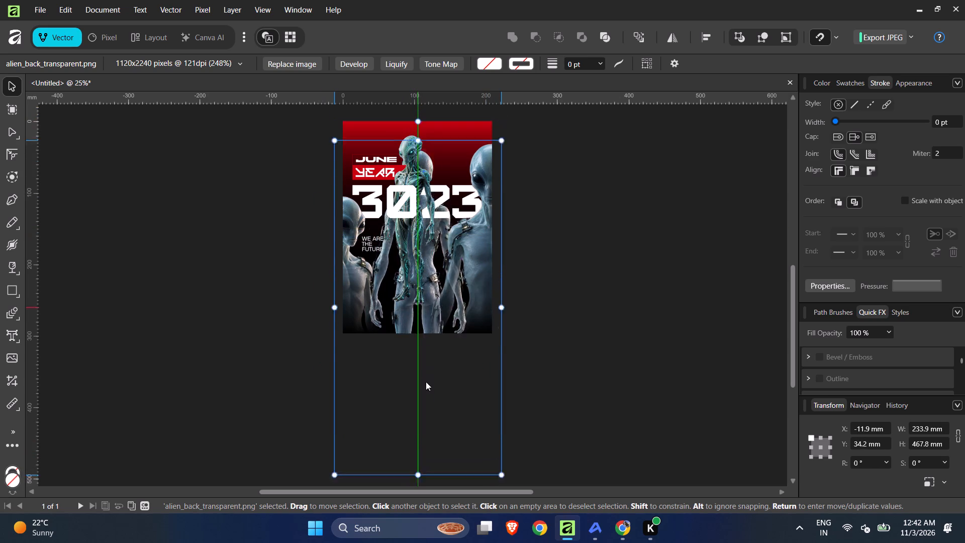
drag(426, 382, 384, 427)
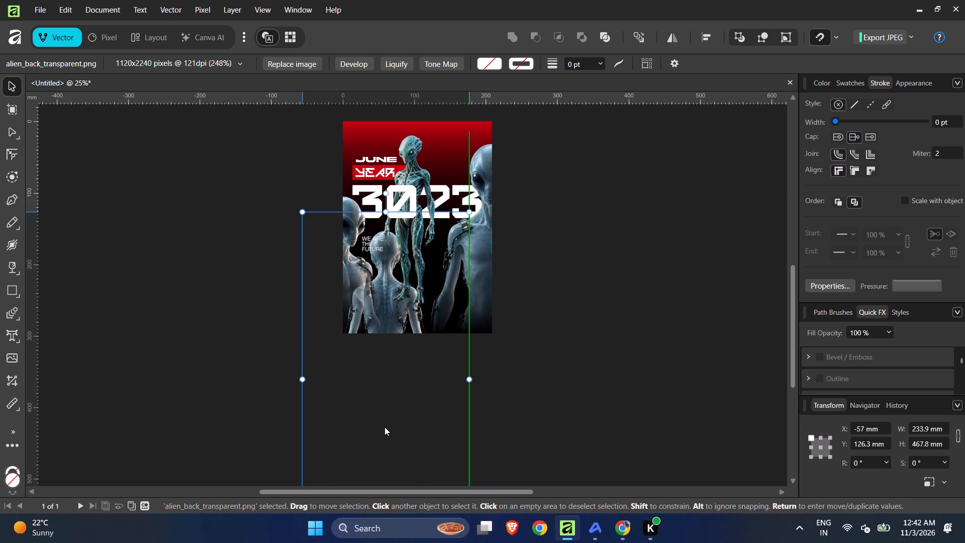
drag(384, 427, 235, 402)
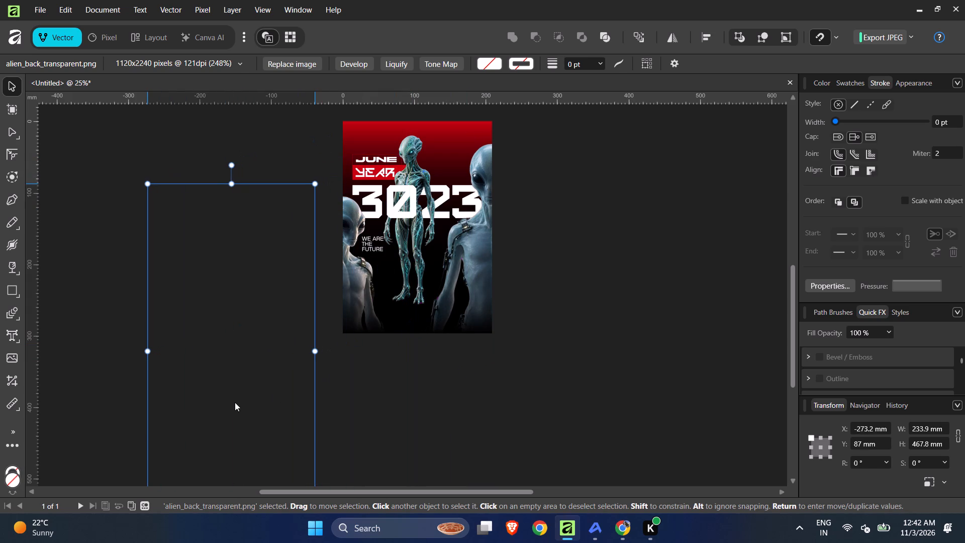
drag(235, 402, 234, 402)
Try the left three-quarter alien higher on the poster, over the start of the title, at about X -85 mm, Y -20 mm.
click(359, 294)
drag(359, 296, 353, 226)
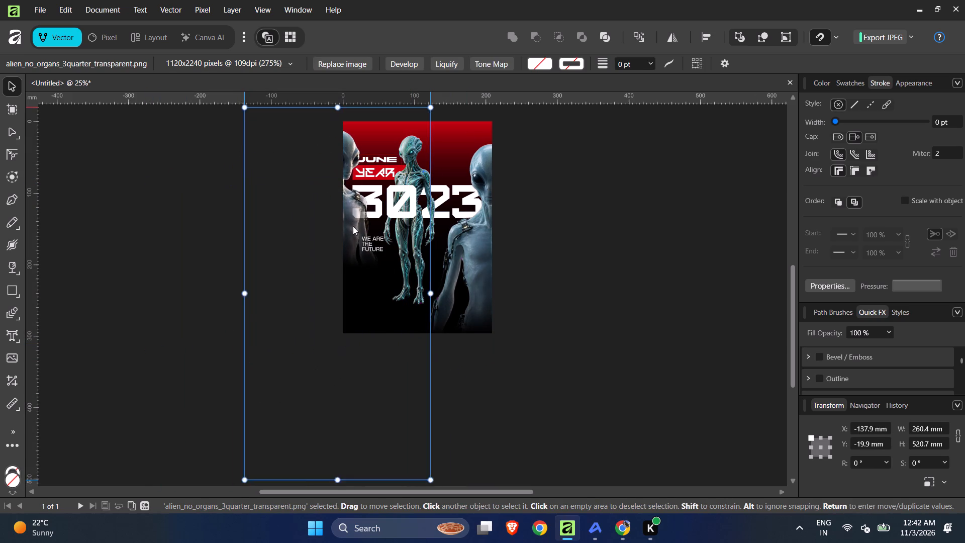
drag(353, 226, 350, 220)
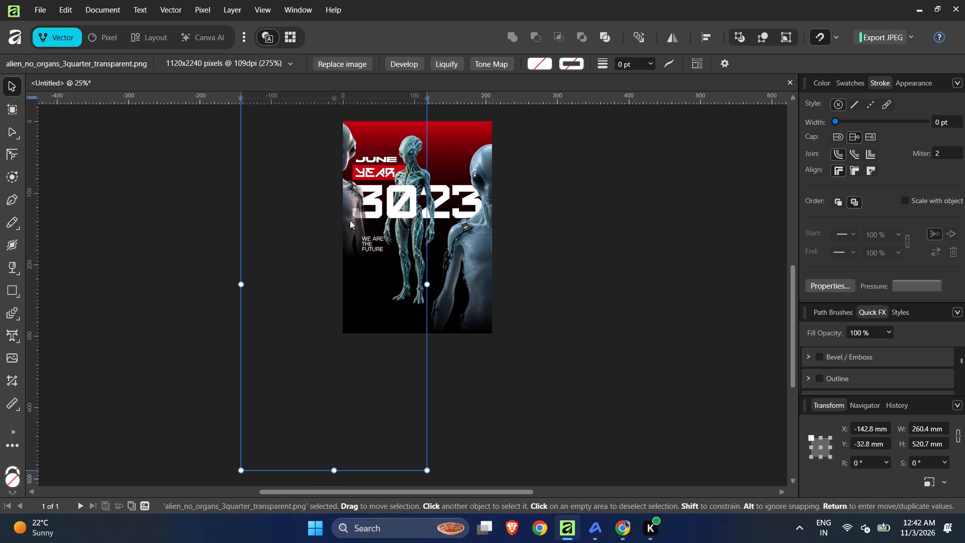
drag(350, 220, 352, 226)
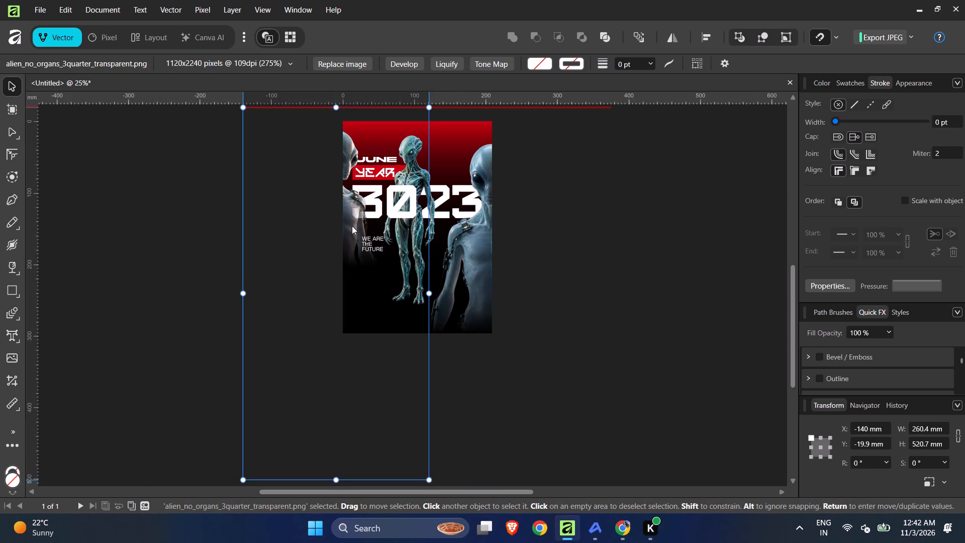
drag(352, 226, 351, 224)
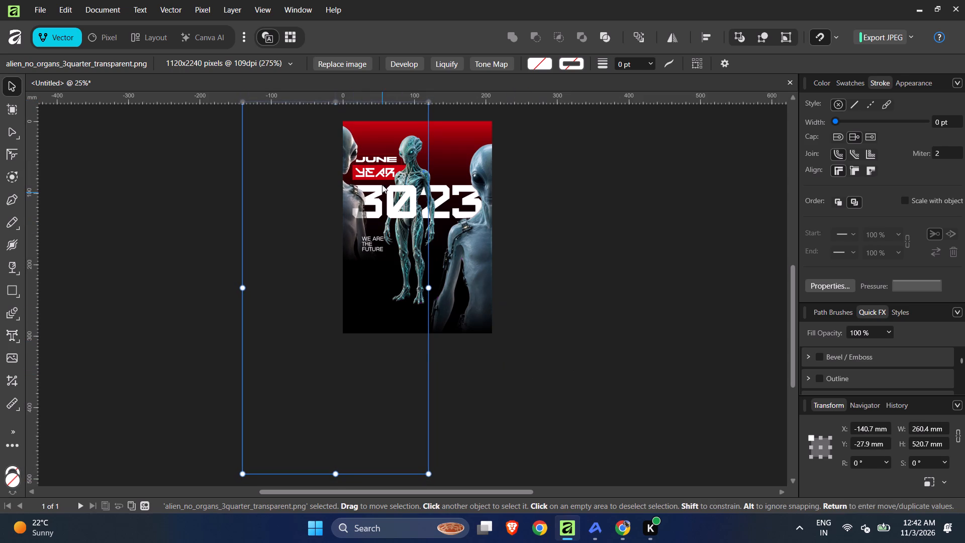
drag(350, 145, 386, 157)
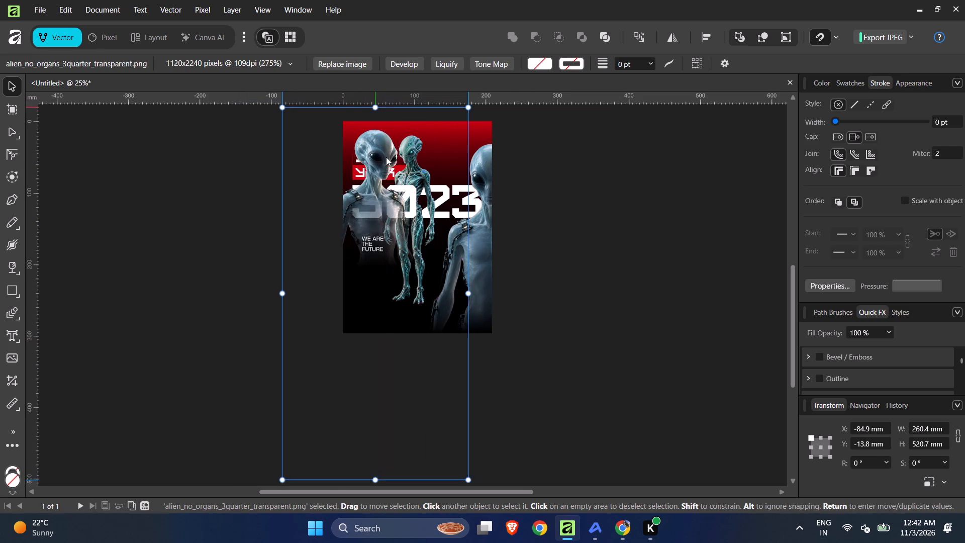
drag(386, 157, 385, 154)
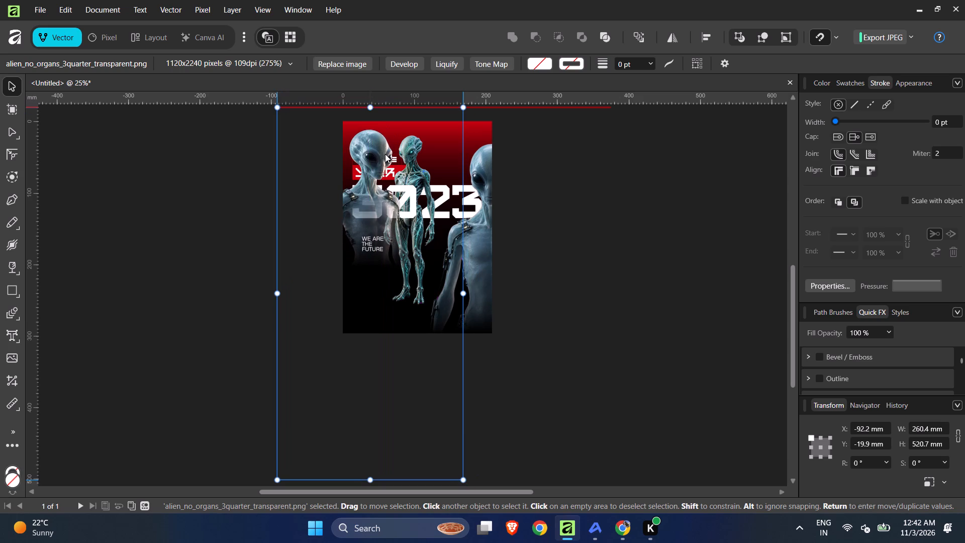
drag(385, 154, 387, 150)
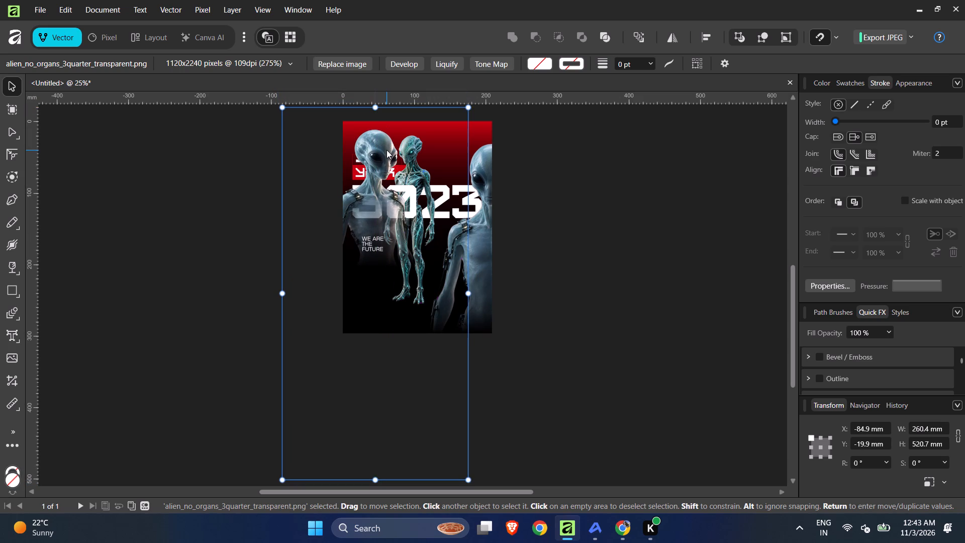
Move the three-quarter alien down to the poster's lower-left corner, about X -94 mm, Y 161 mm.
drag(364, 286, 372, 394)
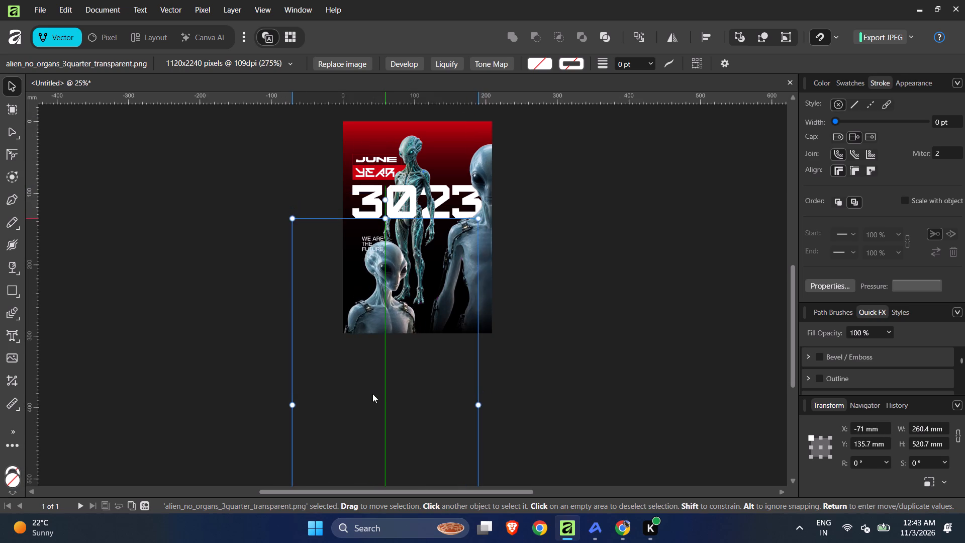
drag(372, 394, 357, 415)
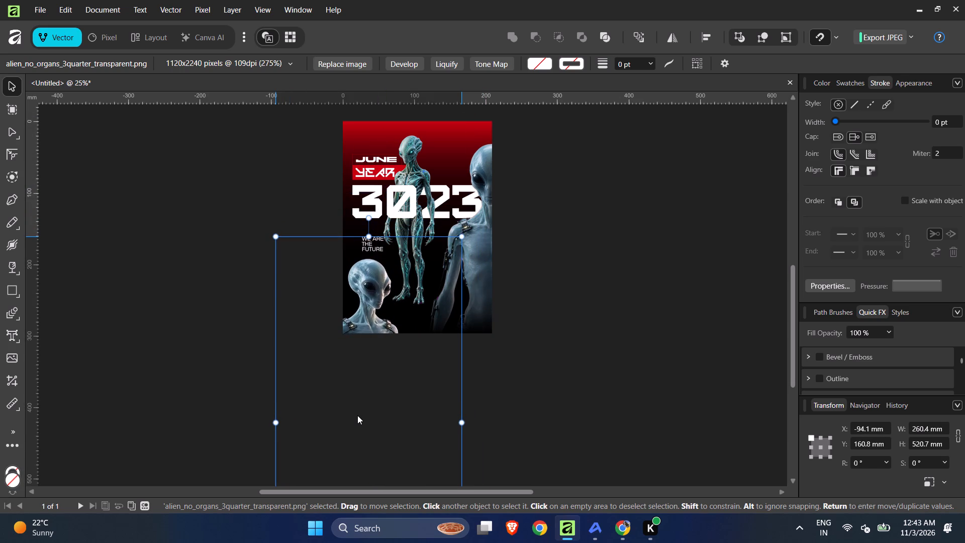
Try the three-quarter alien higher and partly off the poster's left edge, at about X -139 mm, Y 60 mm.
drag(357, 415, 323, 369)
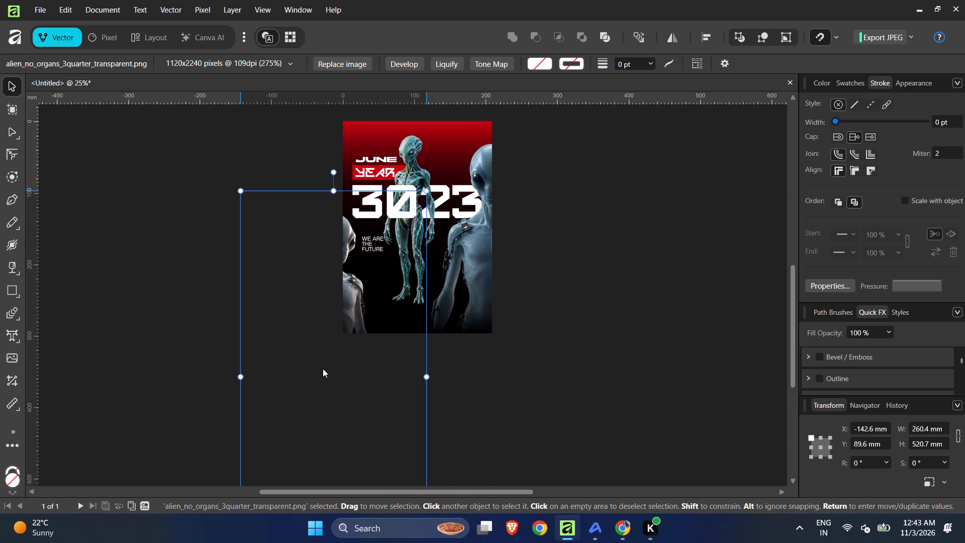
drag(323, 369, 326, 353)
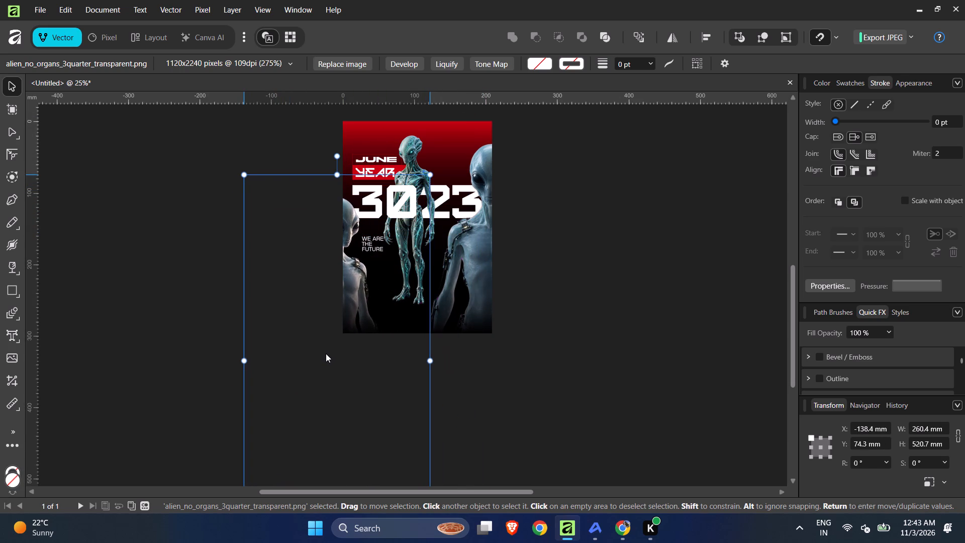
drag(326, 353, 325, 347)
Undo the three-quarter alien's recent moves, back to its position at about X -130 mm, Y 73 mm.
key(ctrl+z)
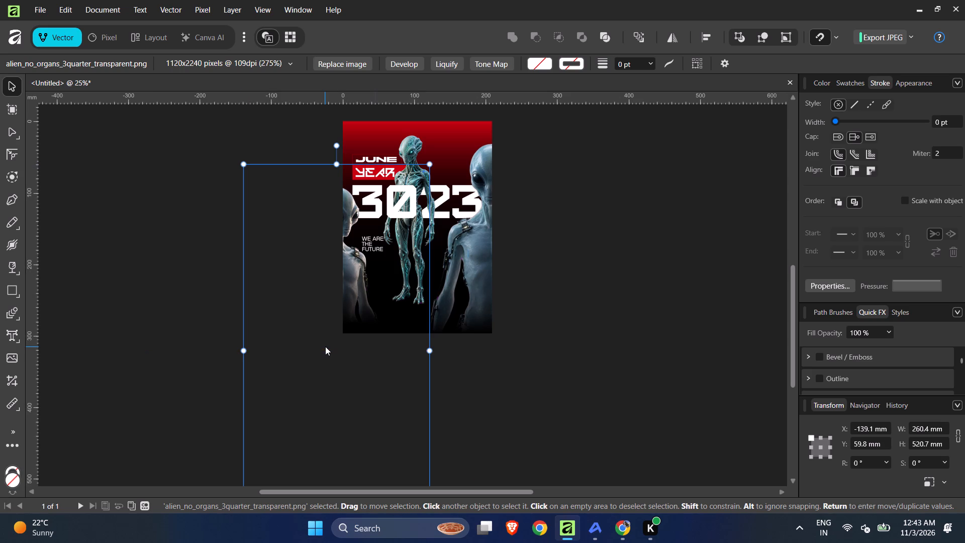
key(ctrl+z)
key(ctrl+z)
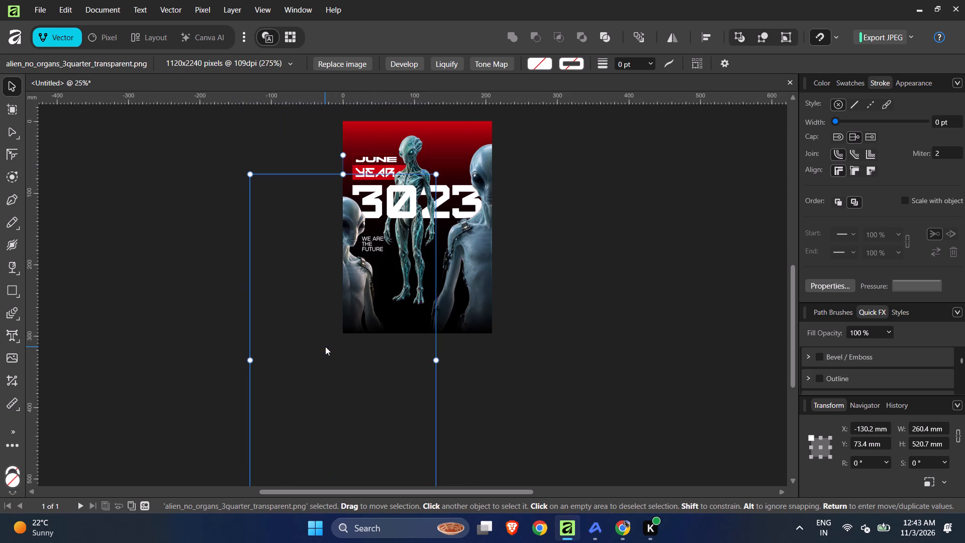
Select the back-view alien image parked off the poster's left side.
click(569, 273)
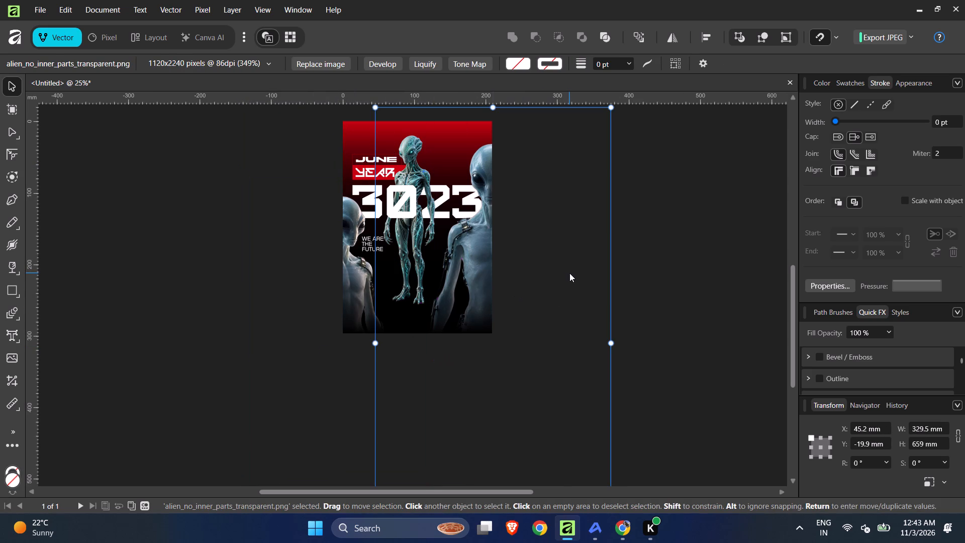
click(224, 280)
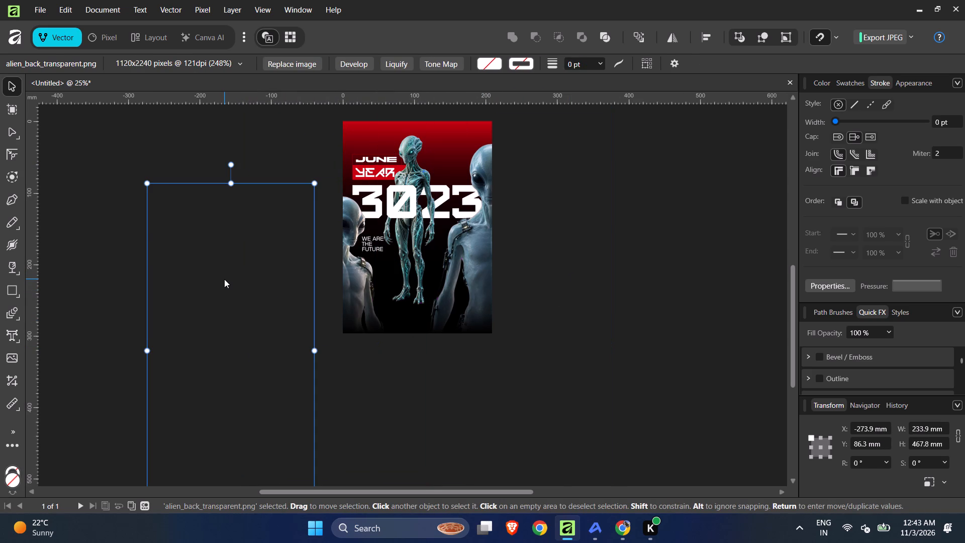
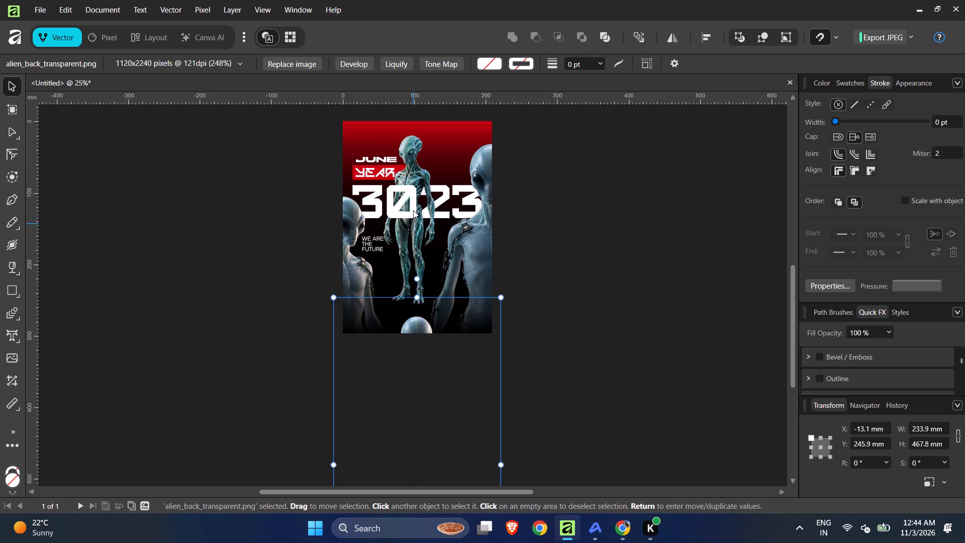
Scale down the central full-body alien image proportionally to about 126 × 189 mm, keeping its top edge in place.
click(407, 145)
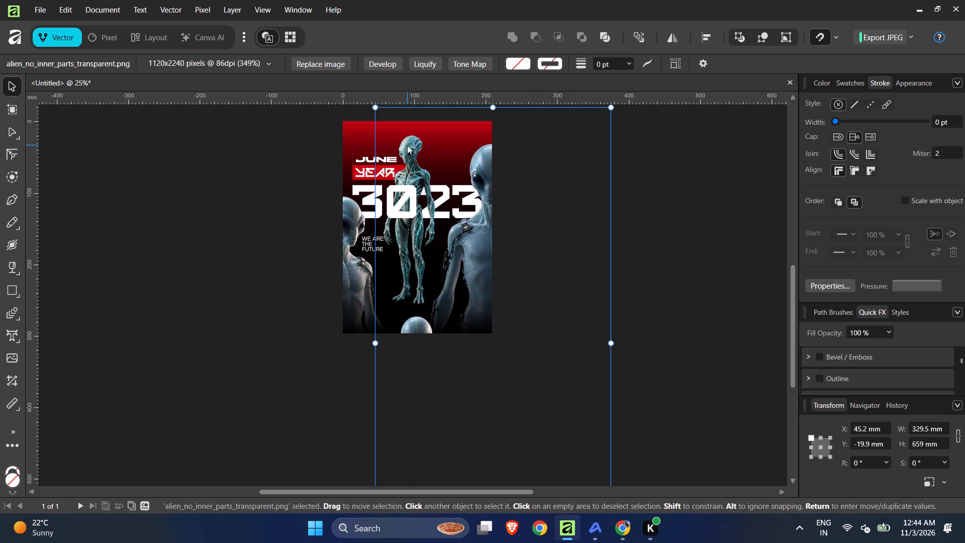
ctrl+click(407, 145)
ctrl+double_click(407, 142)
double_click(407, 143)
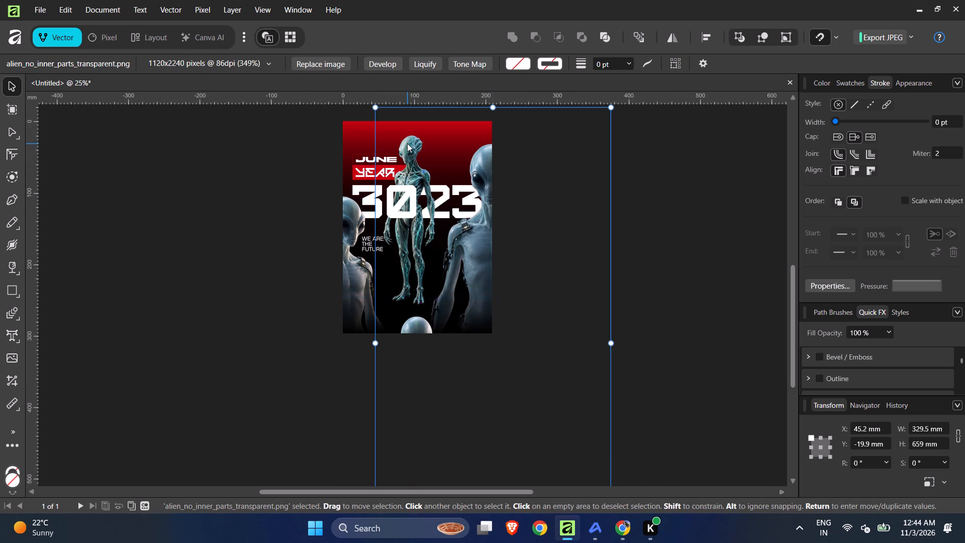
click(407, 143)
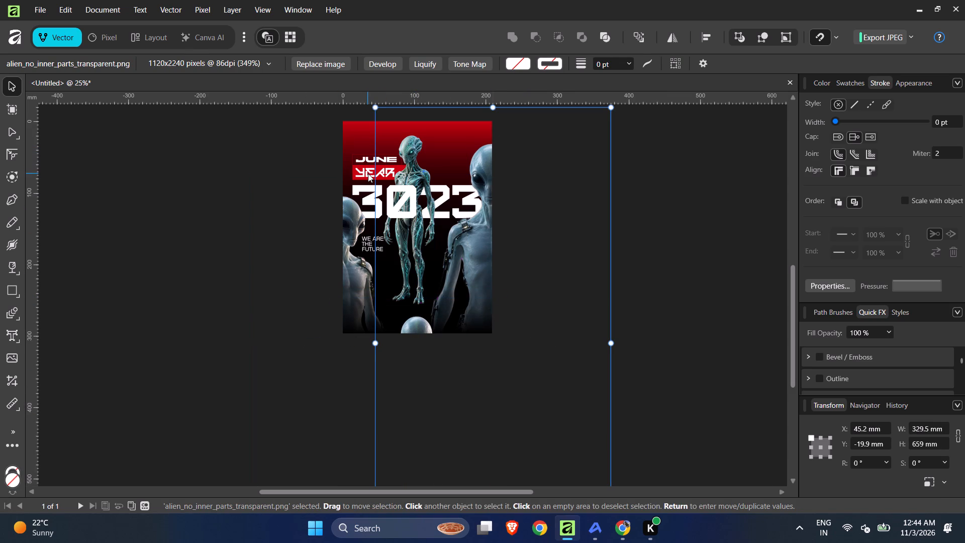
click(308, 205)
ctrl+scroll(311, 215, down, 3)
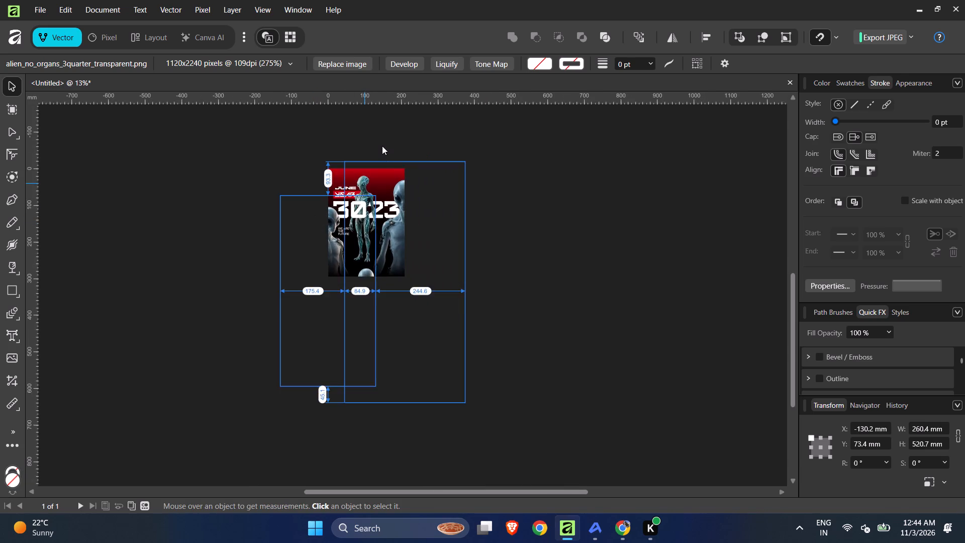
ctrl+scroll(382, 145, up, 5)
click(367, 129)
drag(369, 116, 322, 222)
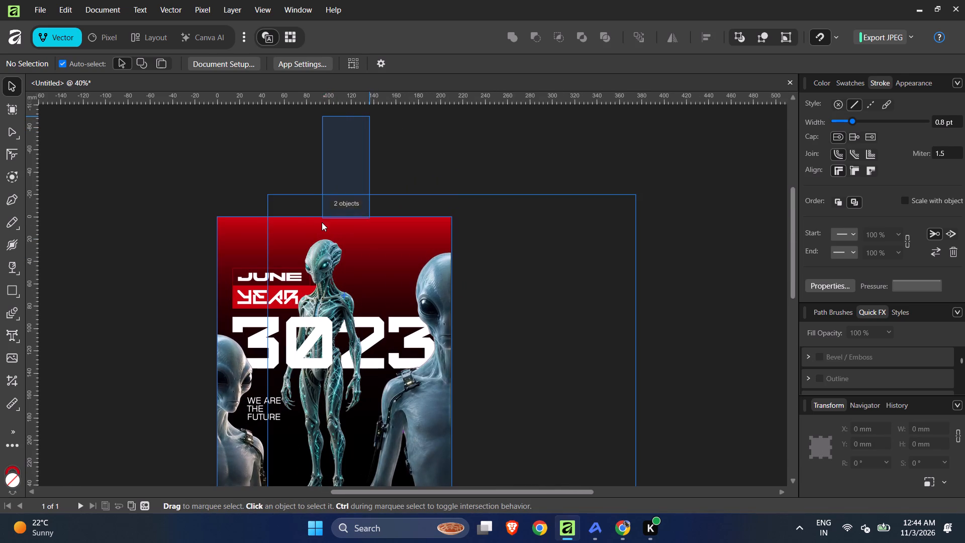
drag(322, 222, 304, 258)
shift+click(441, 282)
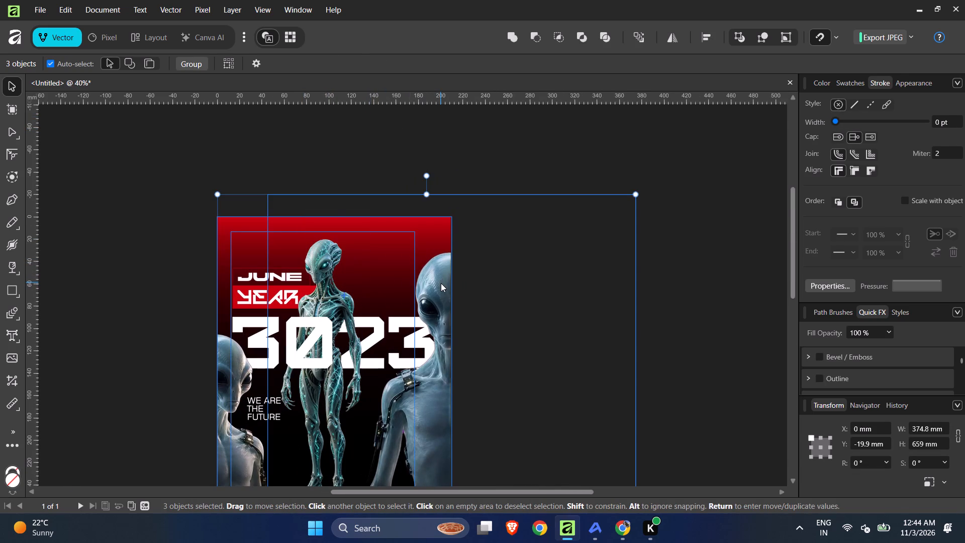
shift+click(257, 221)
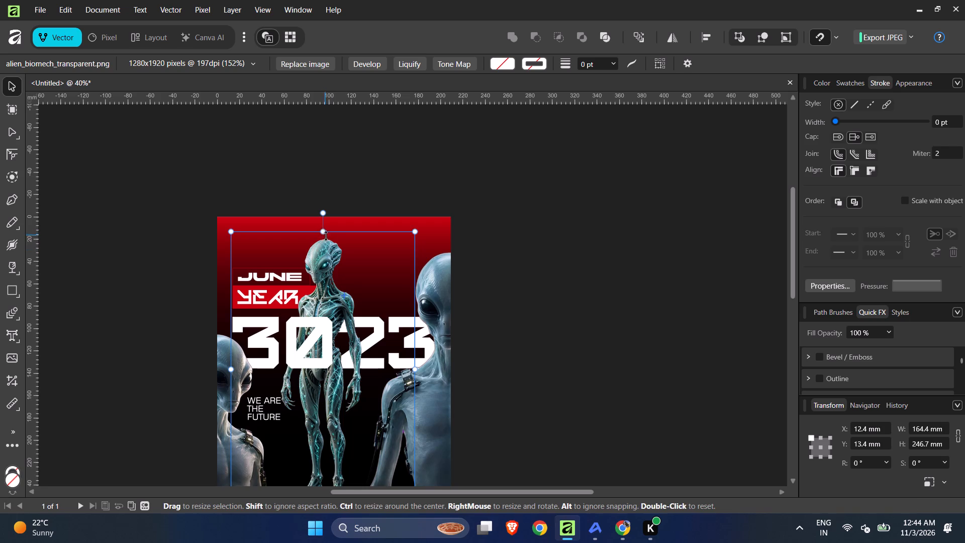
scroll(329, 236, down, 3)
drag(326, 452, 326, 452)
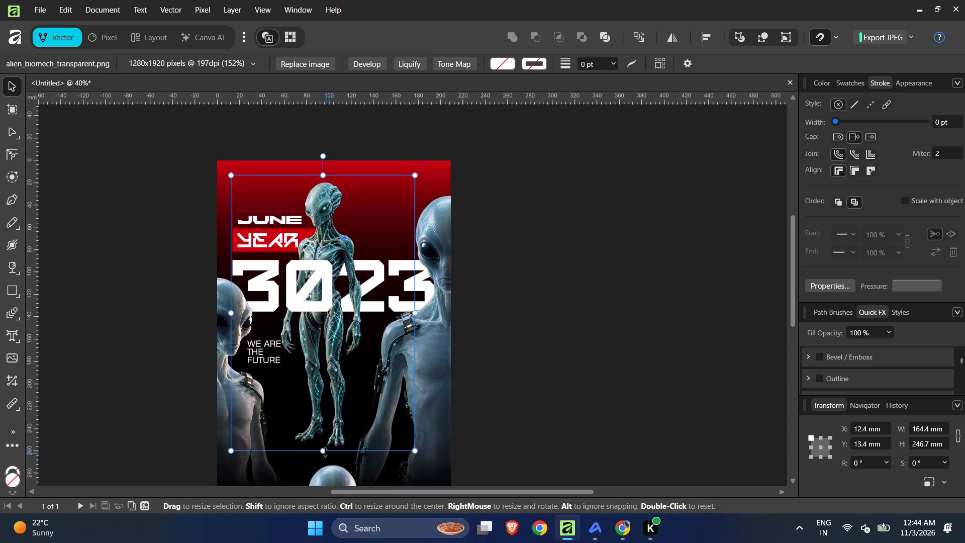
drag(326, 452, 323, 392)
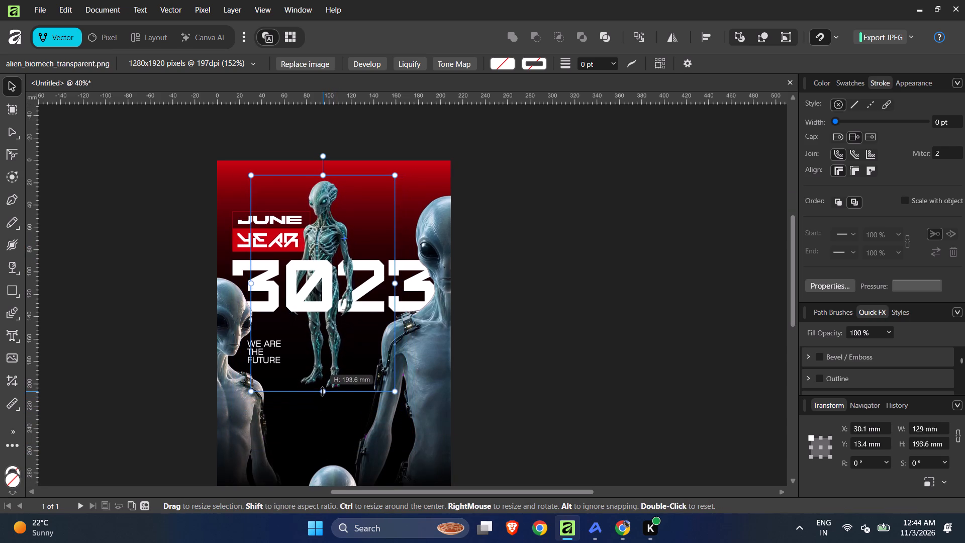
drag(323, 392, 322, 384)
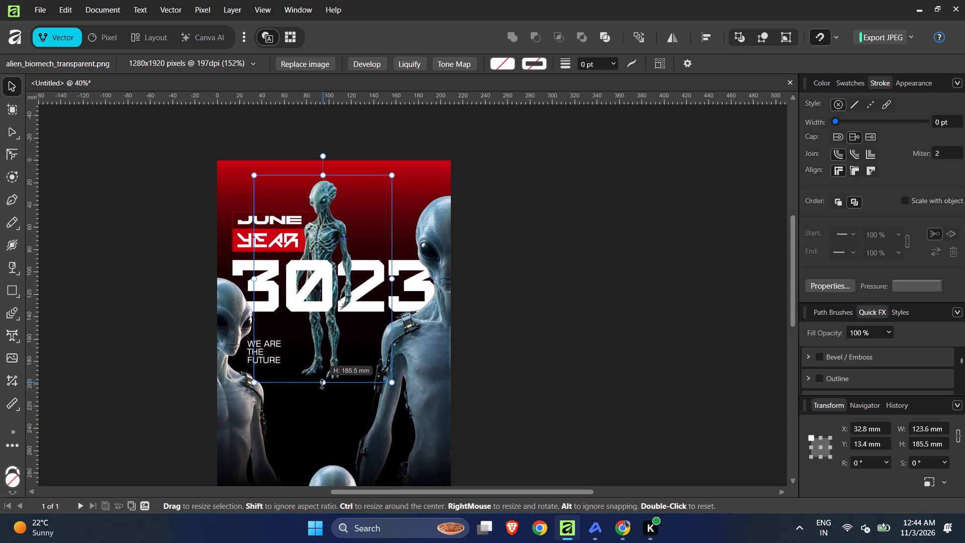
drag(322, 384, 322, 388)
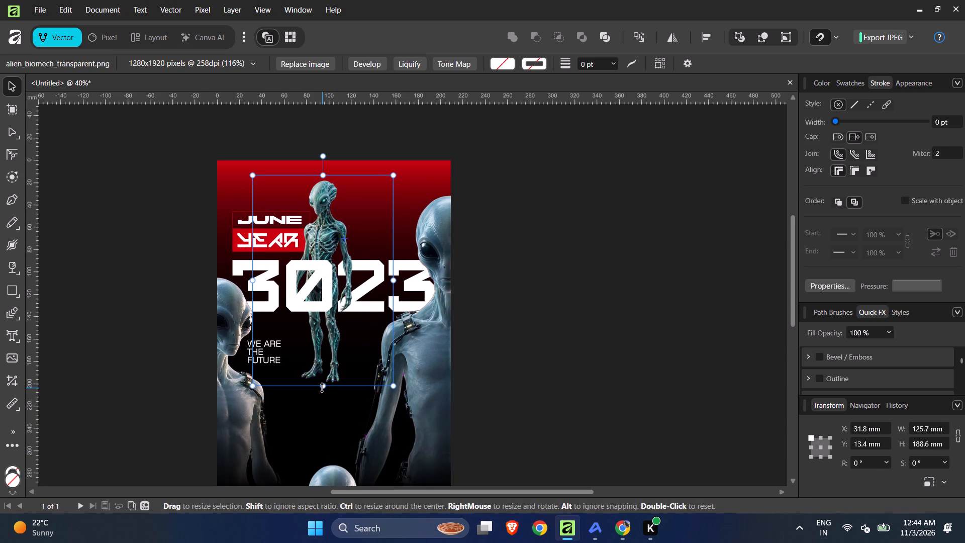
Try to select the alien head image at the bottom centre of the poster.
ctrl+scroll(373, 270, down, 2)
click(343, 397)
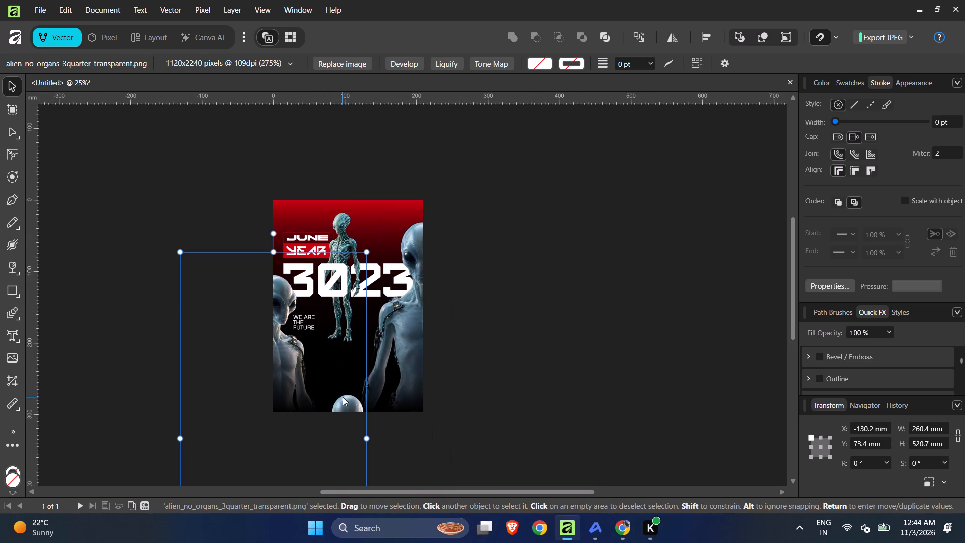
ctrl+scroll(373, 280, down, 2)
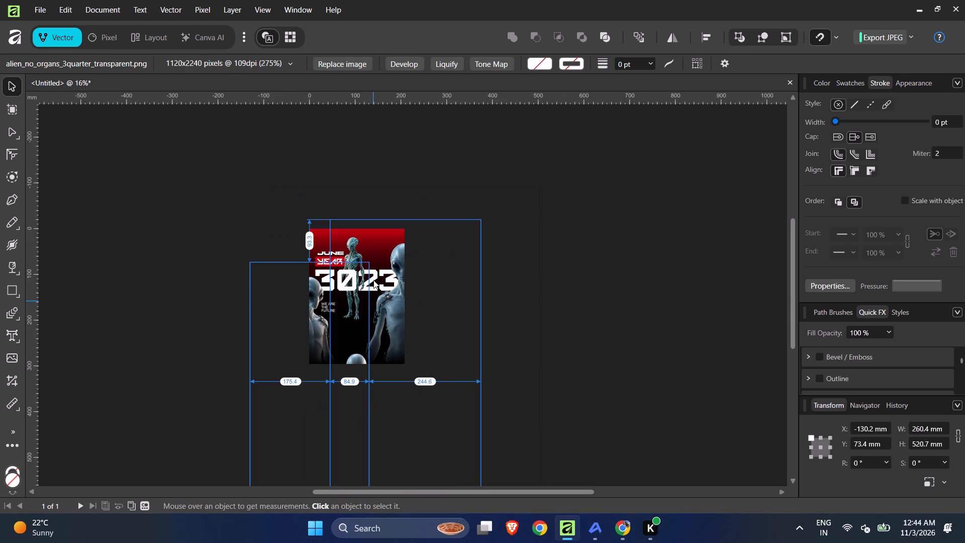
ctrl+scroll(373, 288, down, 1)
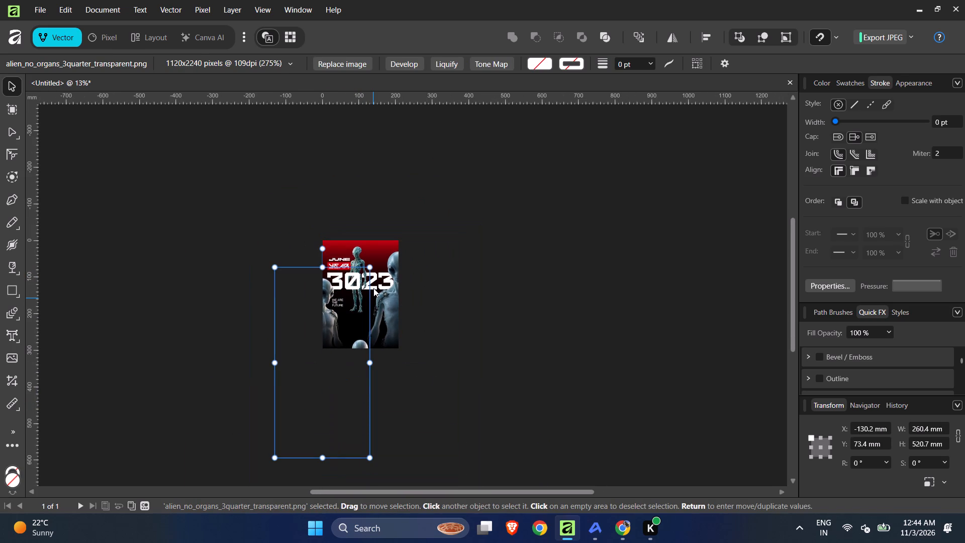
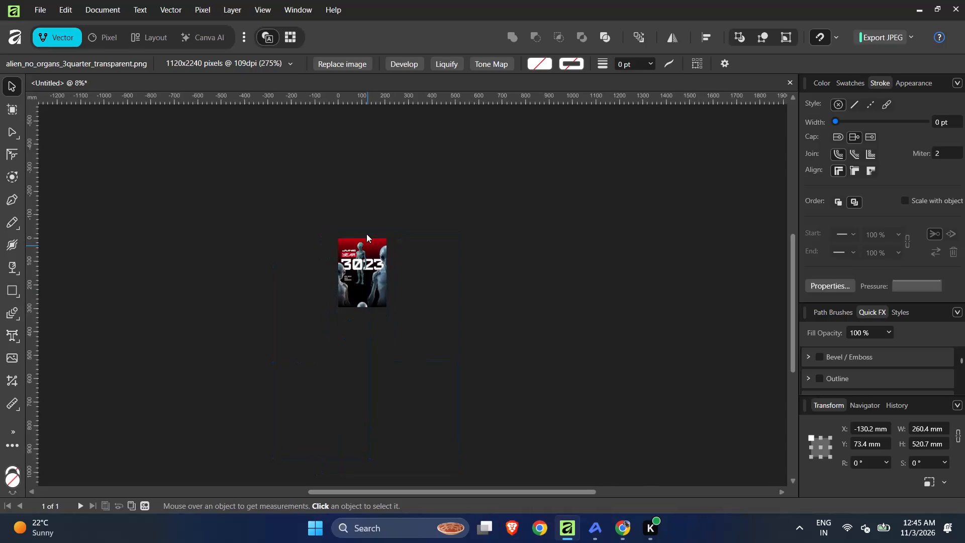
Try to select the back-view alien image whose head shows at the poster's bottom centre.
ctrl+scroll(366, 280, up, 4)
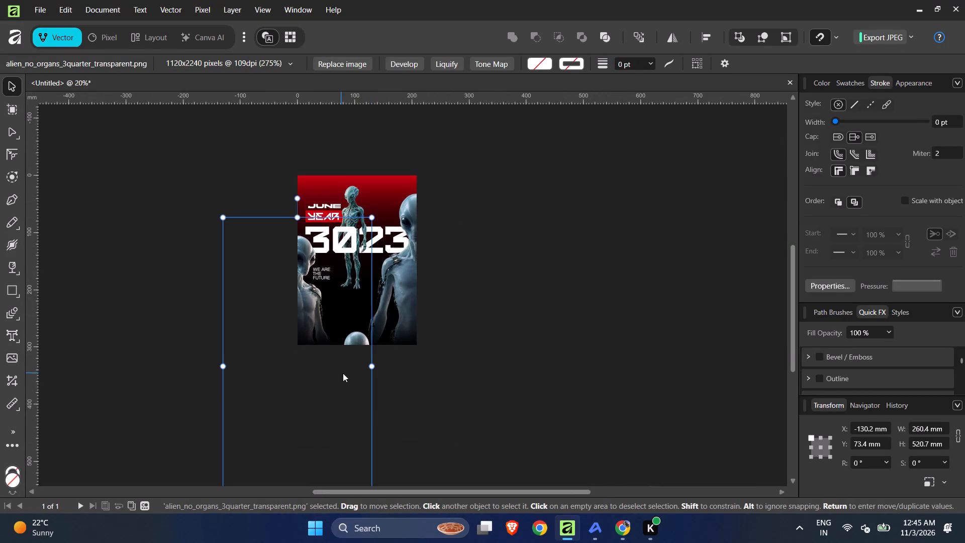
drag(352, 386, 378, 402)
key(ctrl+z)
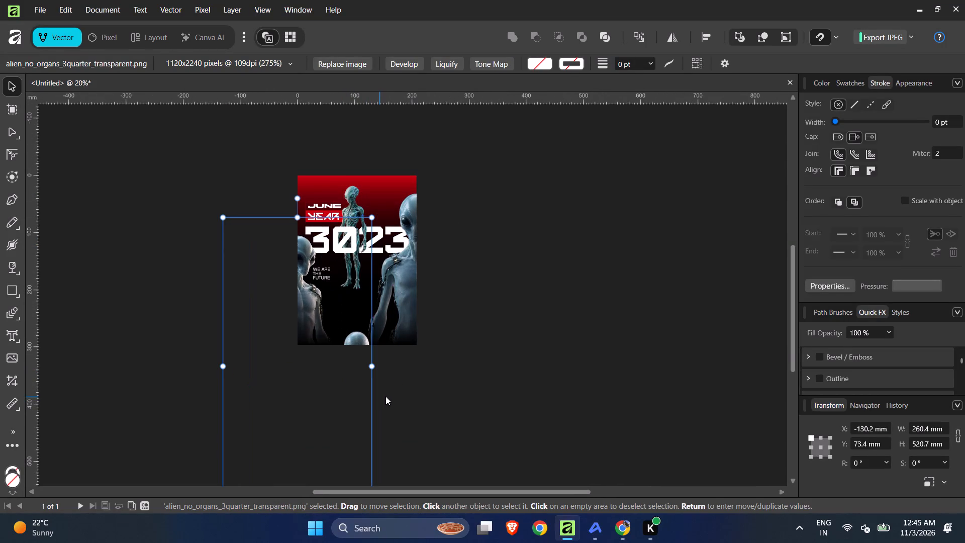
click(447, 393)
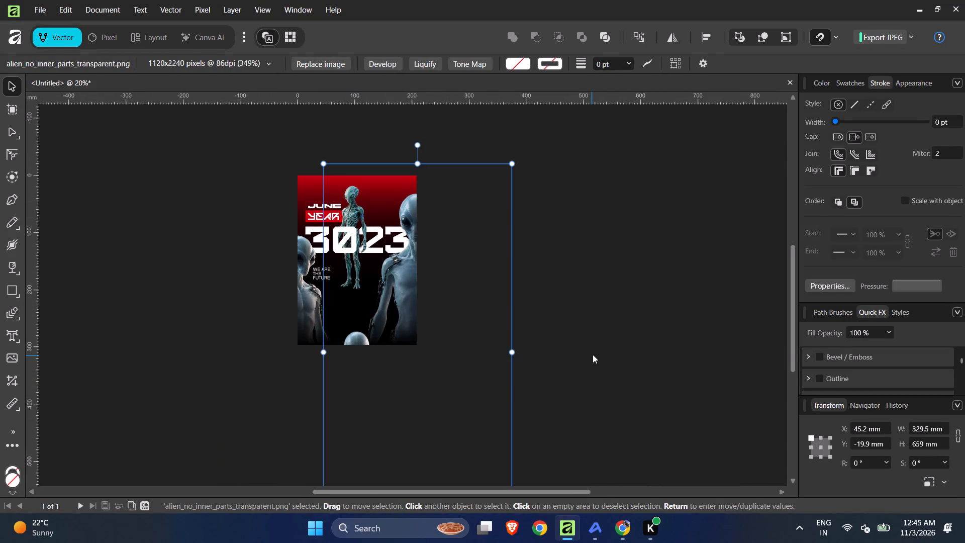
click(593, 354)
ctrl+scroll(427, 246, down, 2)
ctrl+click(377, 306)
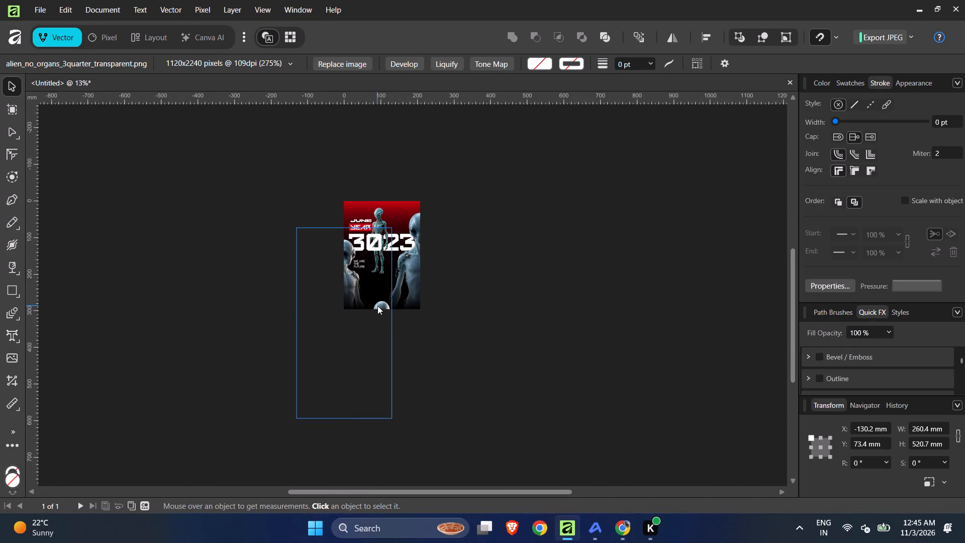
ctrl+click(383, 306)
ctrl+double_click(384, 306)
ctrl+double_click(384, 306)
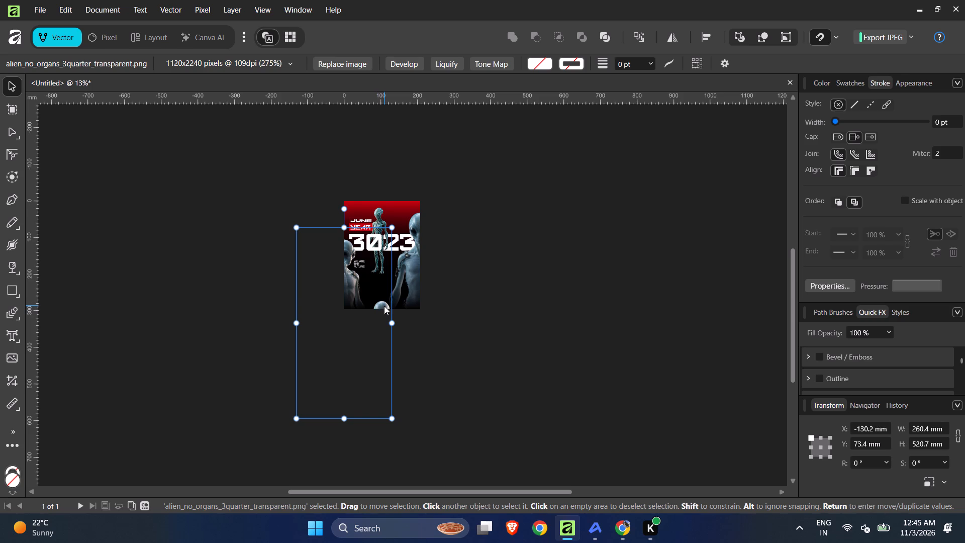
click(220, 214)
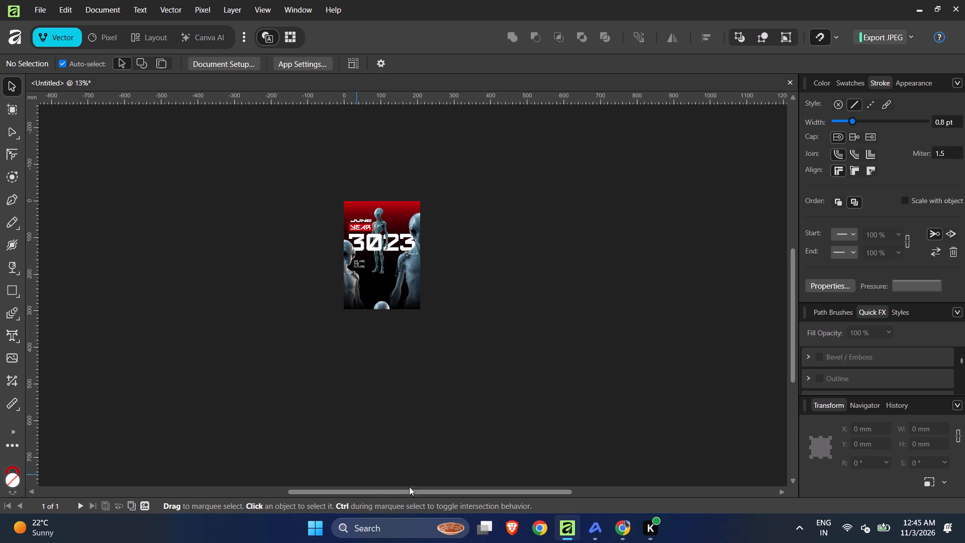
Select the back-view alien image at the poster's bottom centre and scale it down proportionally to about 203 × 405 mm.
ctrl+scroll(389, 250, down, 2)
drag(402, 426, 371, 340)
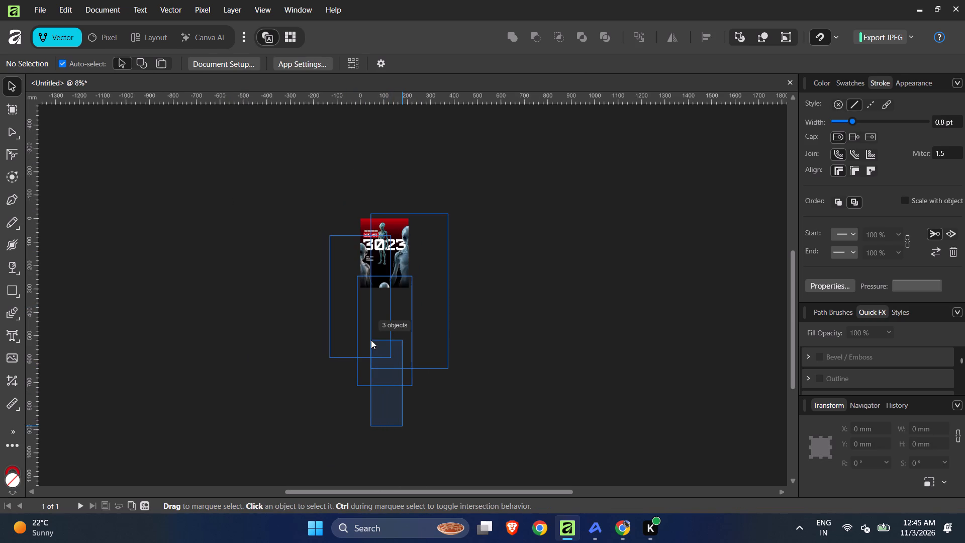
drag(371, 340, 379, 380)
ctrl+scroll(379, 383, down, 2)
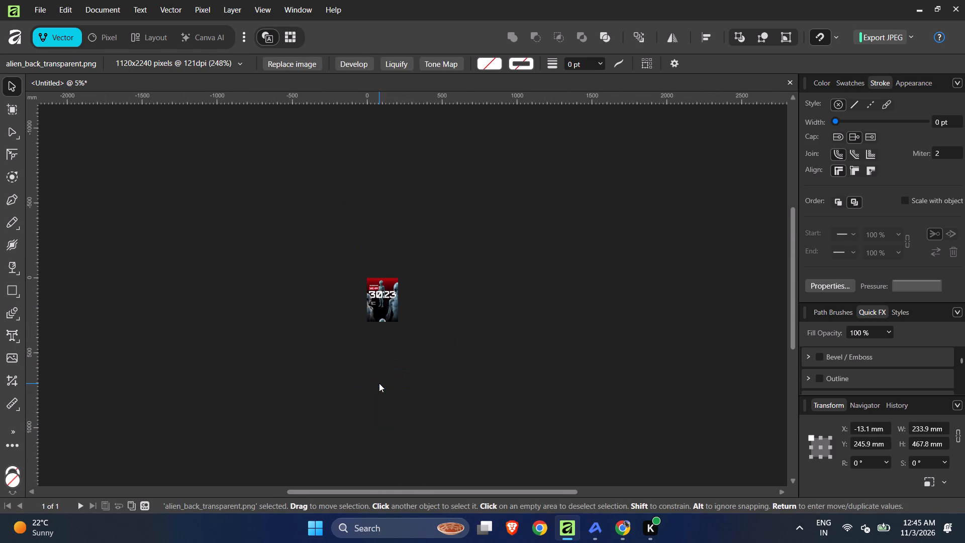
ctrl+scroll(381, 377, up, 5)
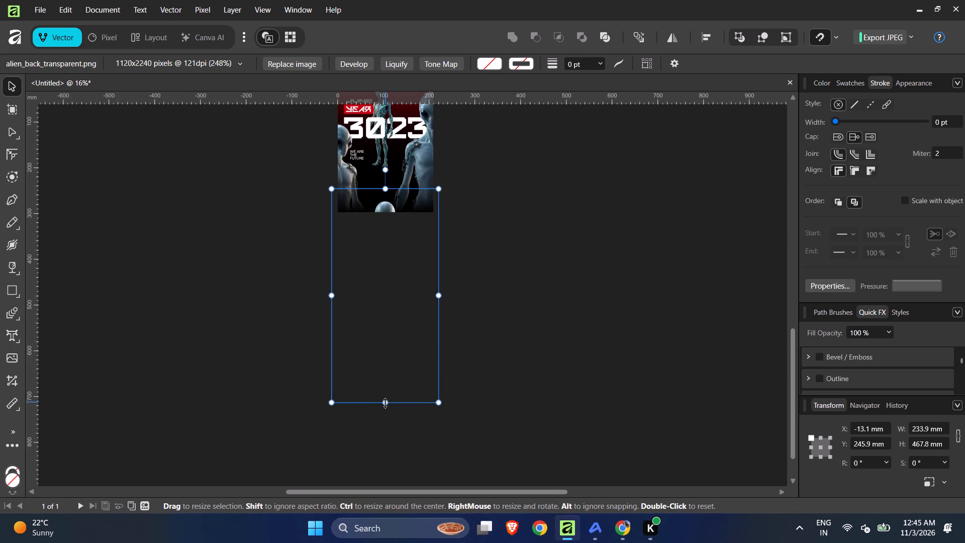
drag(385, 403, 379, 343)
key(ctrl+z)
drag(384, 405, 376, 324)
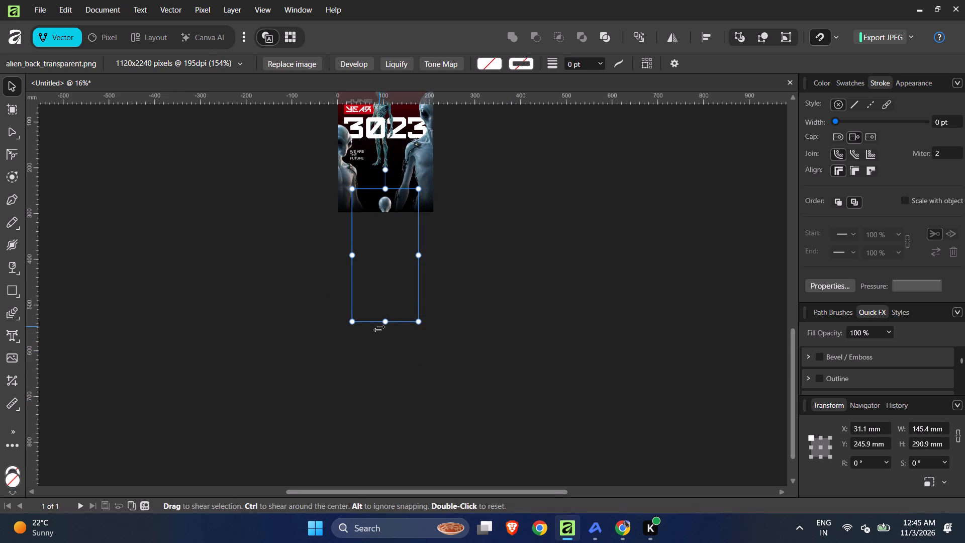
drag(389, 323, 396, 376)
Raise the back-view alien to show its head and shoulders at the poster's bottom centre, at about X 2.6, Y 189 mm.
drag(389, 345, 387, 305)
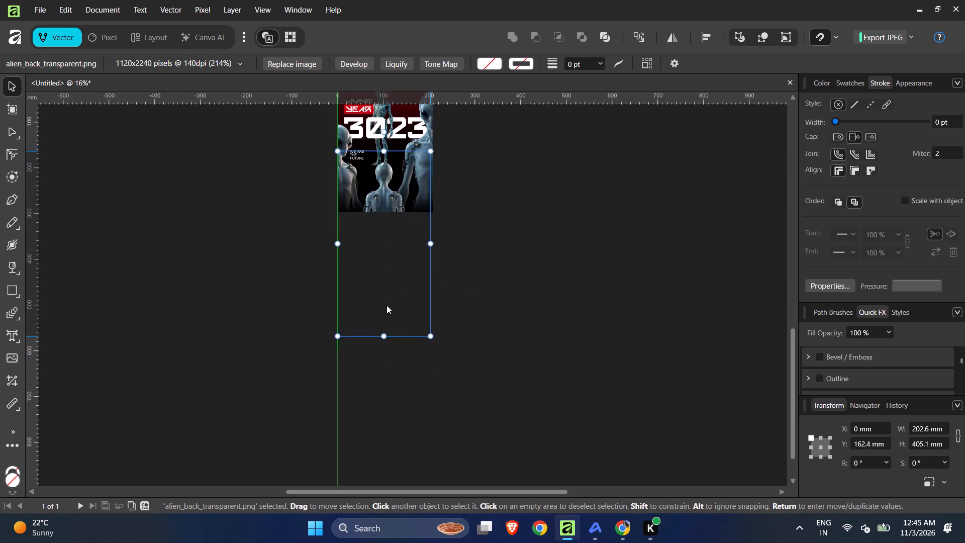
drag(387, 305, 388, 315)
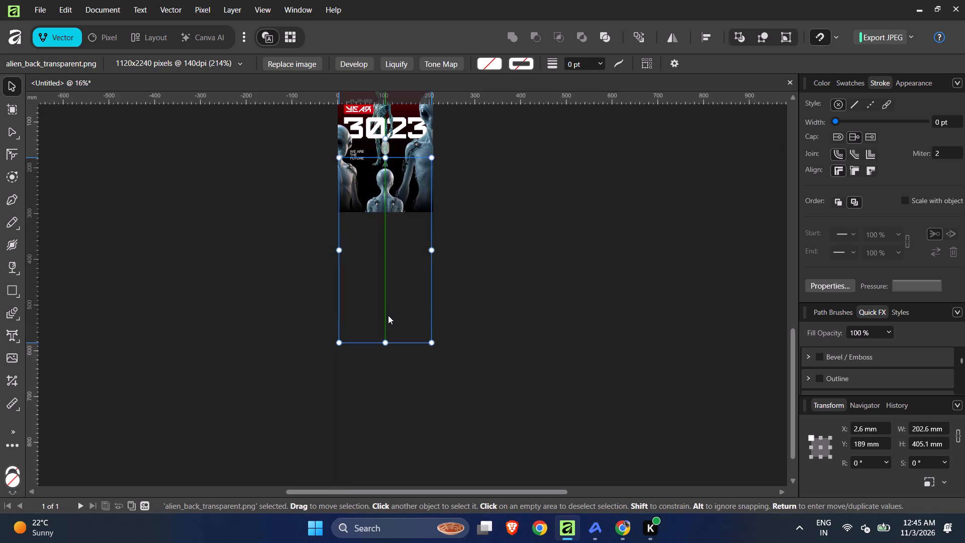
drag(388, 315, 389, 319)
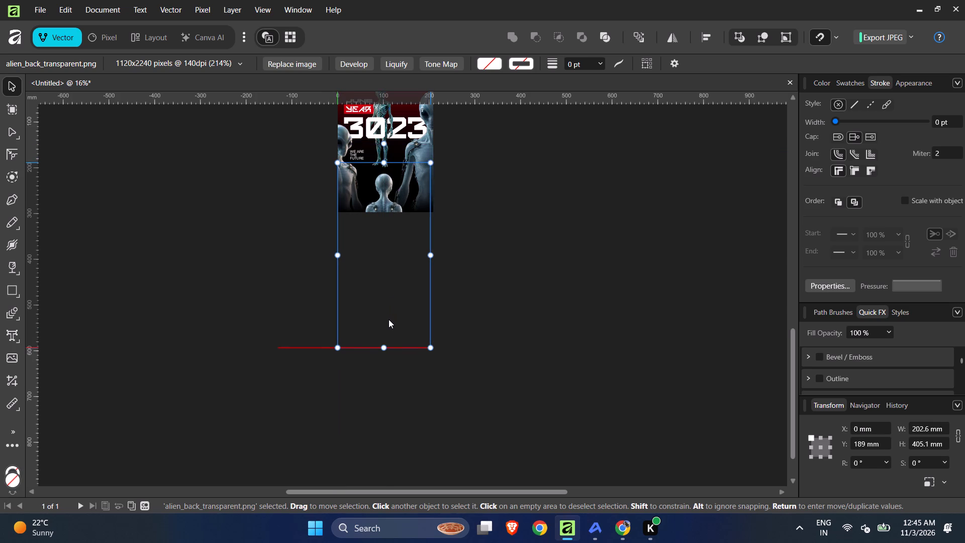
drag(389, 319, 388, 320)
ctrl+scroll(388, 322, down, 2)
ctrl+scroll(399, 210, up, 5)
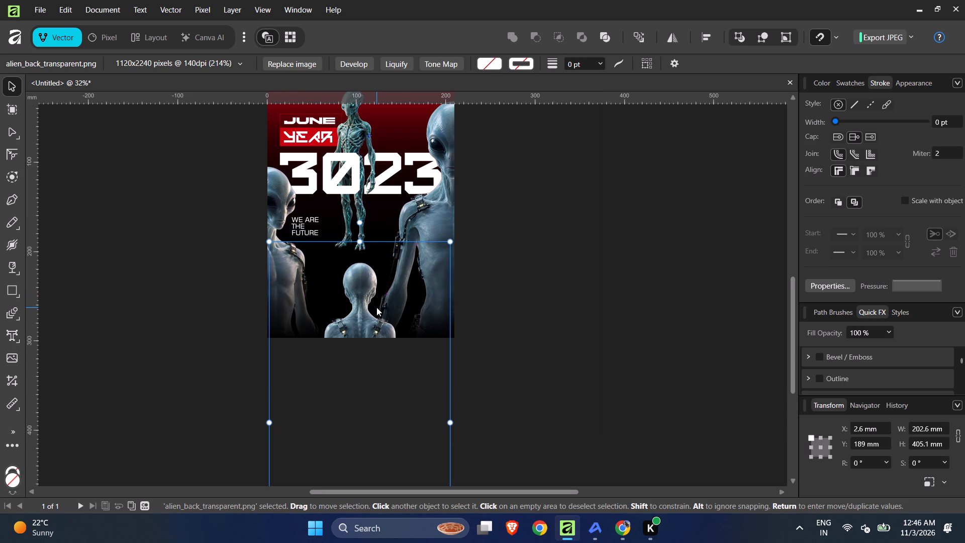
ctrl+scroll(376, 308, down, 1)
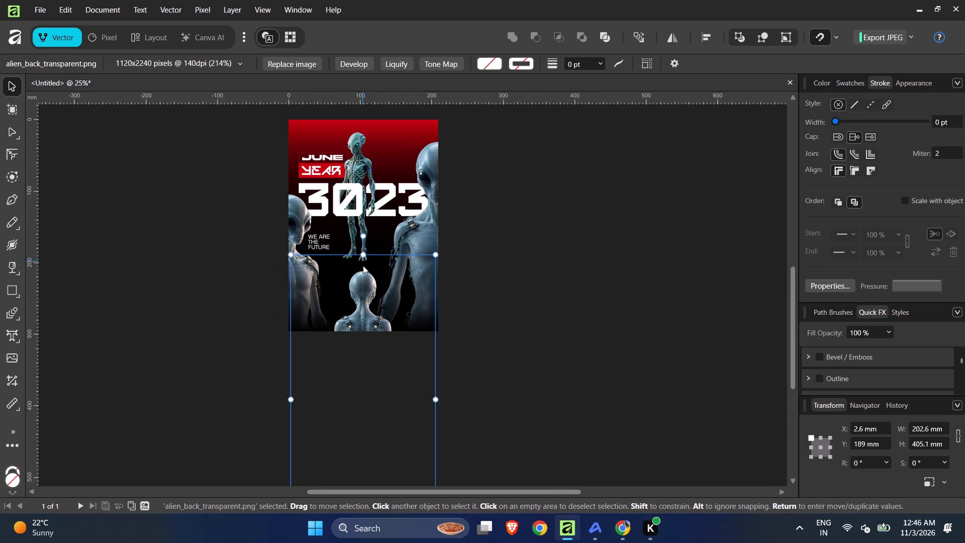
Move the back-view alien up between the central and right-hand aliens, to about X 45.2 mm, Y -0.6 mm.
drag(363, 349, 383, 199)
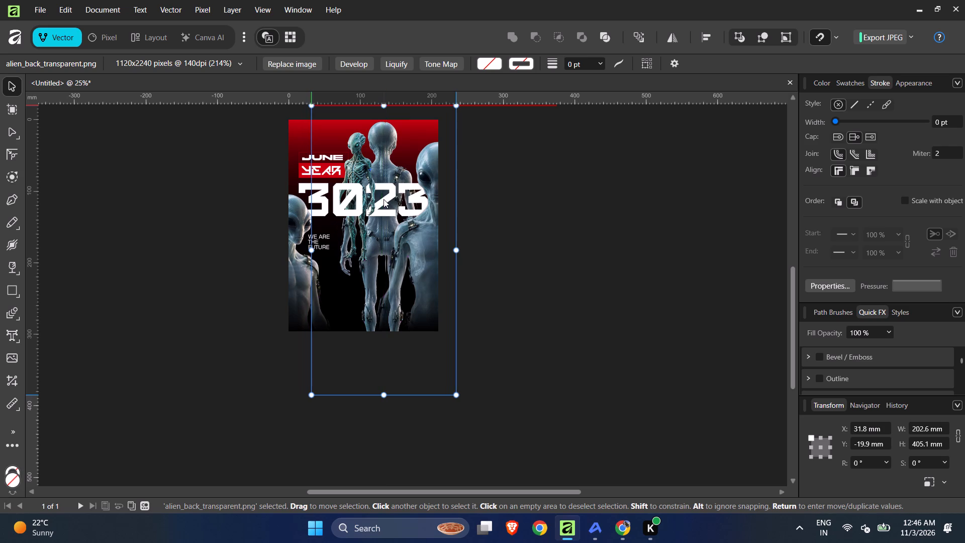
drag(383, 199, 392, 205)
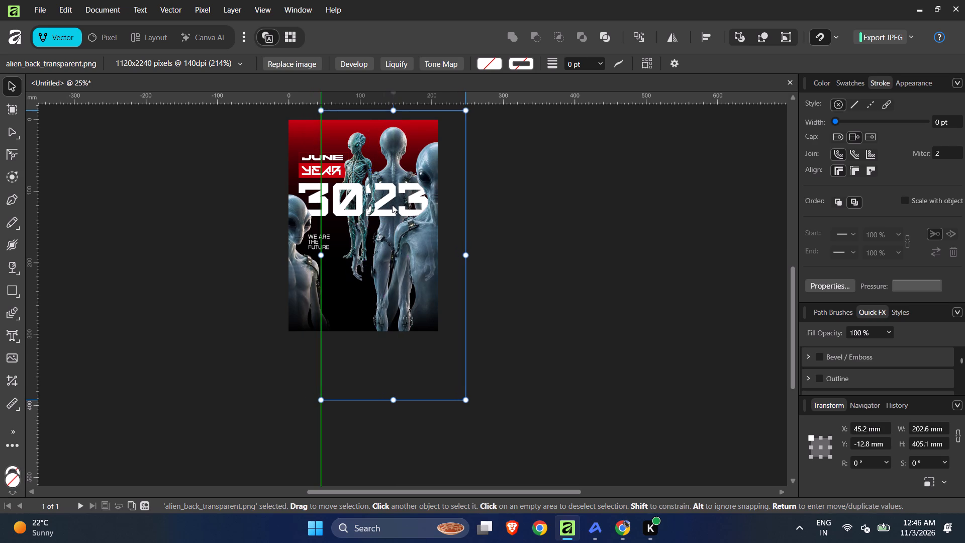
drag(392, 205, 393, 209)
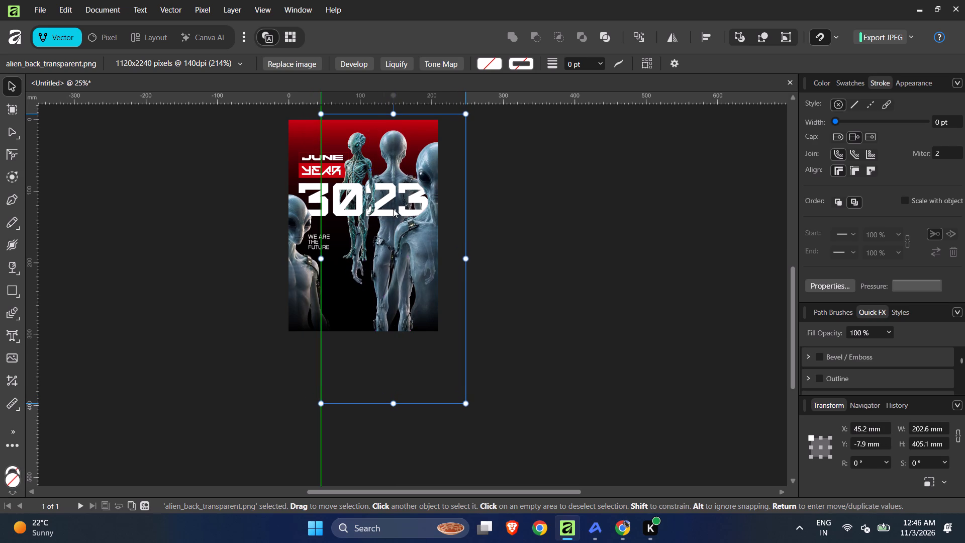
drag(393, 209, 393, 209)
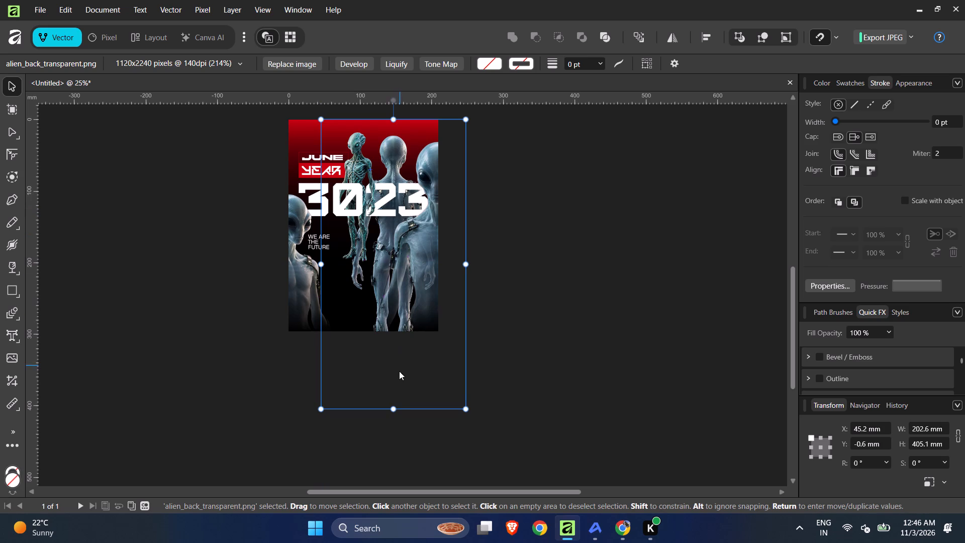
Enlarge the back-view alien image proportionally to about 221 × 442 mm, keeping its top edge in place.
drag(396, 410, 387, 326)
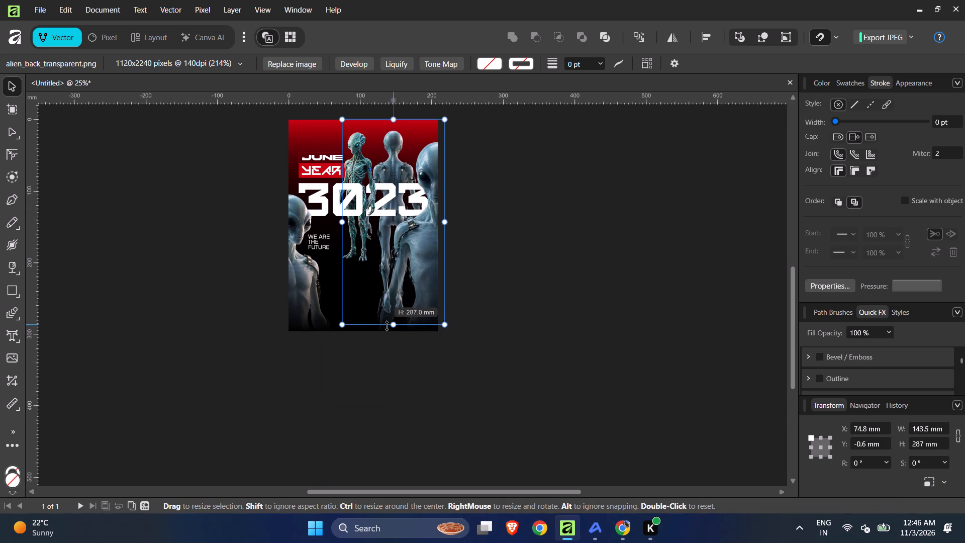
drag(387, 326, 396, 437)
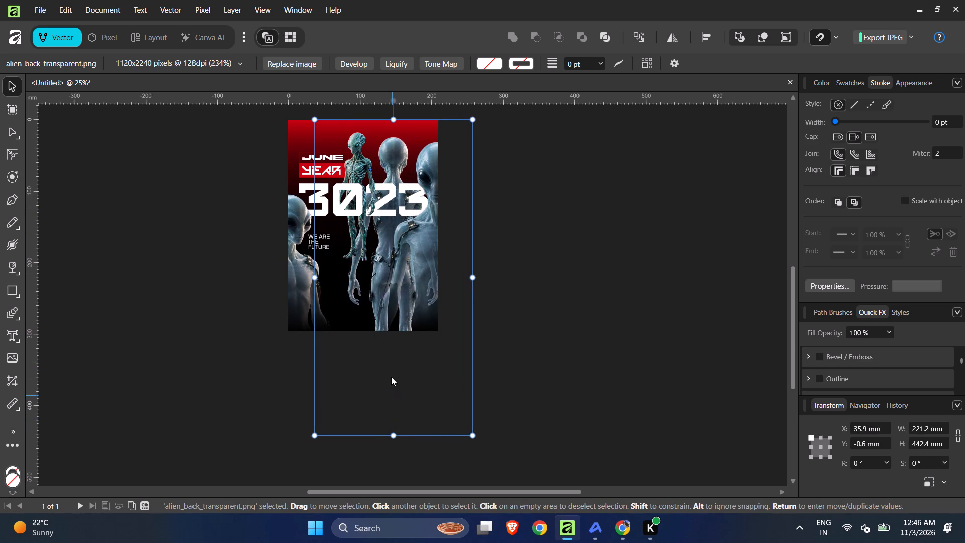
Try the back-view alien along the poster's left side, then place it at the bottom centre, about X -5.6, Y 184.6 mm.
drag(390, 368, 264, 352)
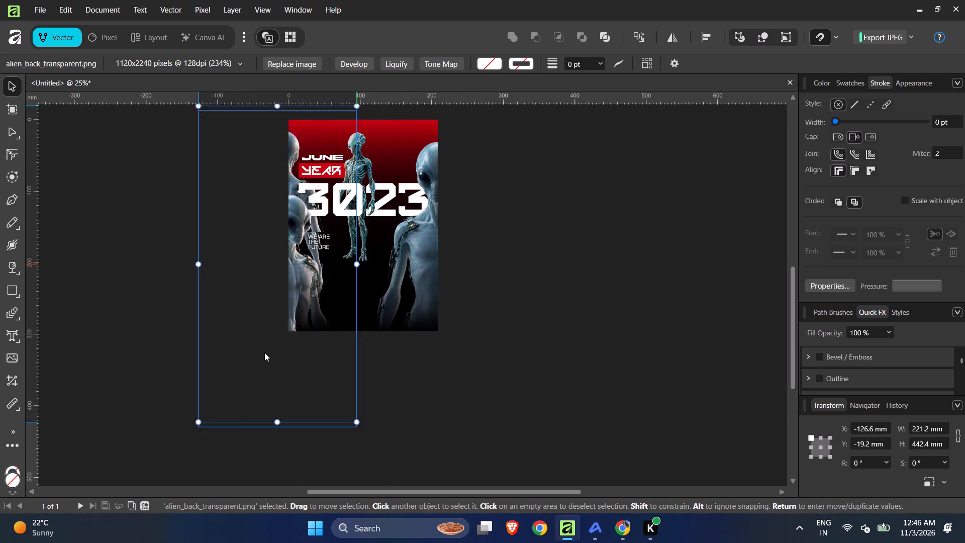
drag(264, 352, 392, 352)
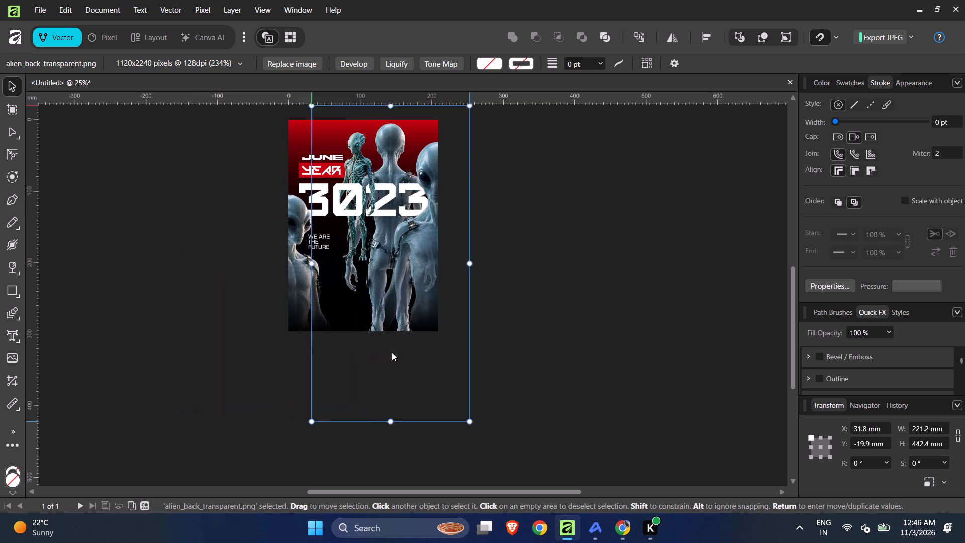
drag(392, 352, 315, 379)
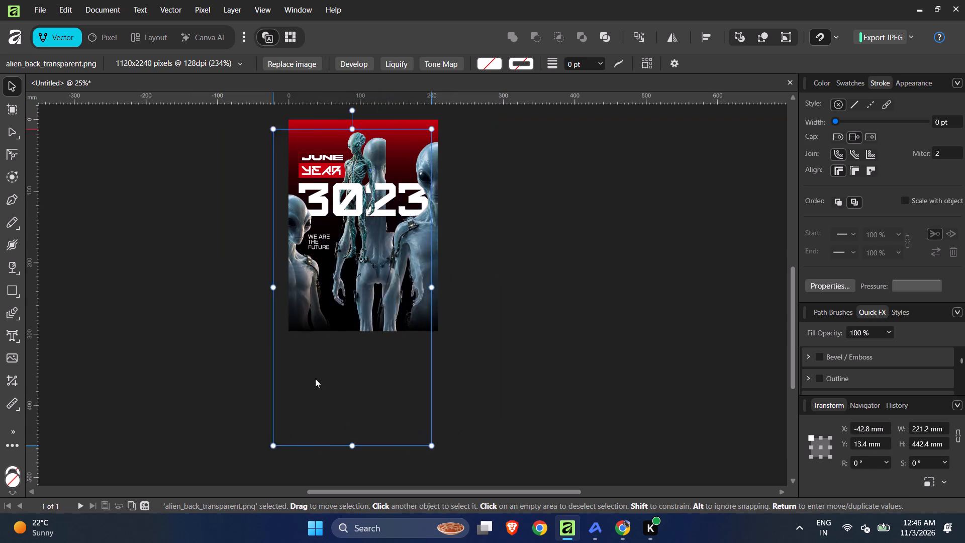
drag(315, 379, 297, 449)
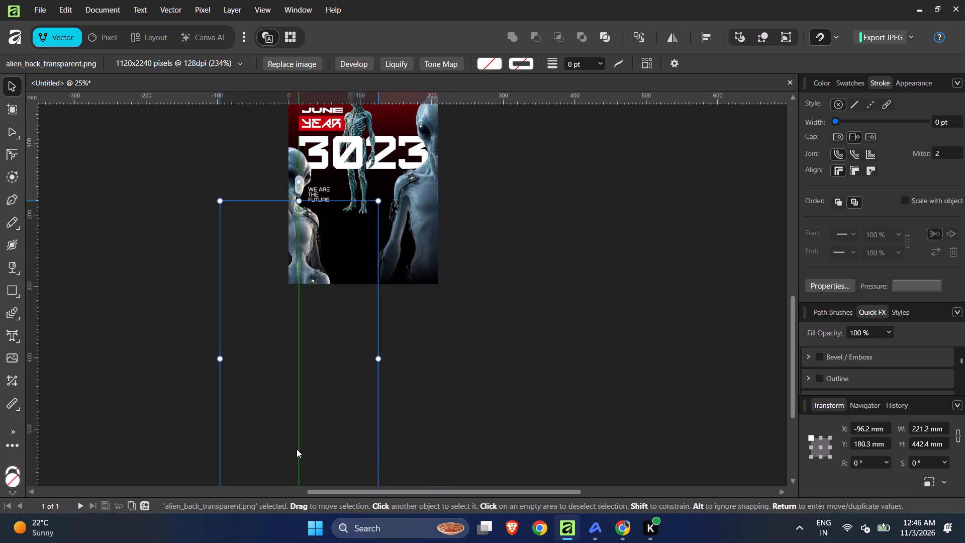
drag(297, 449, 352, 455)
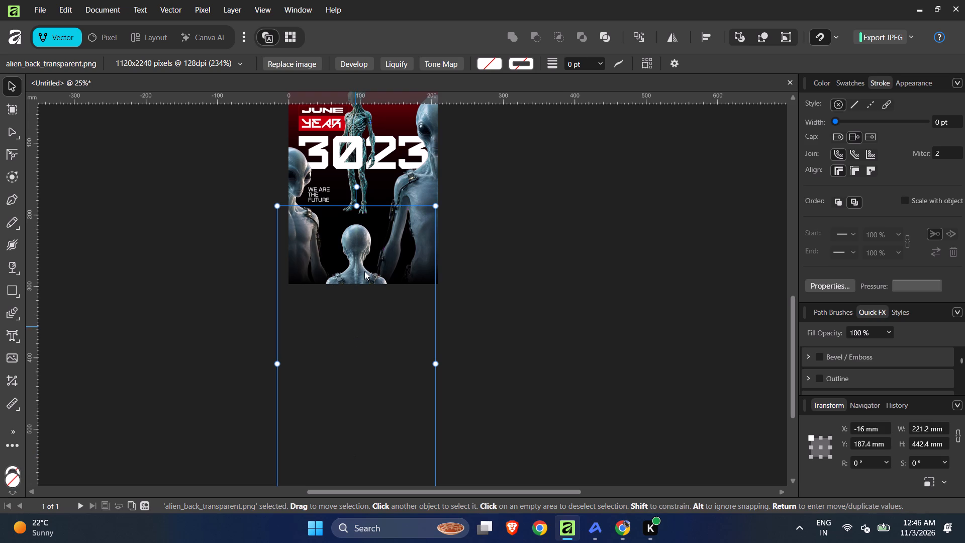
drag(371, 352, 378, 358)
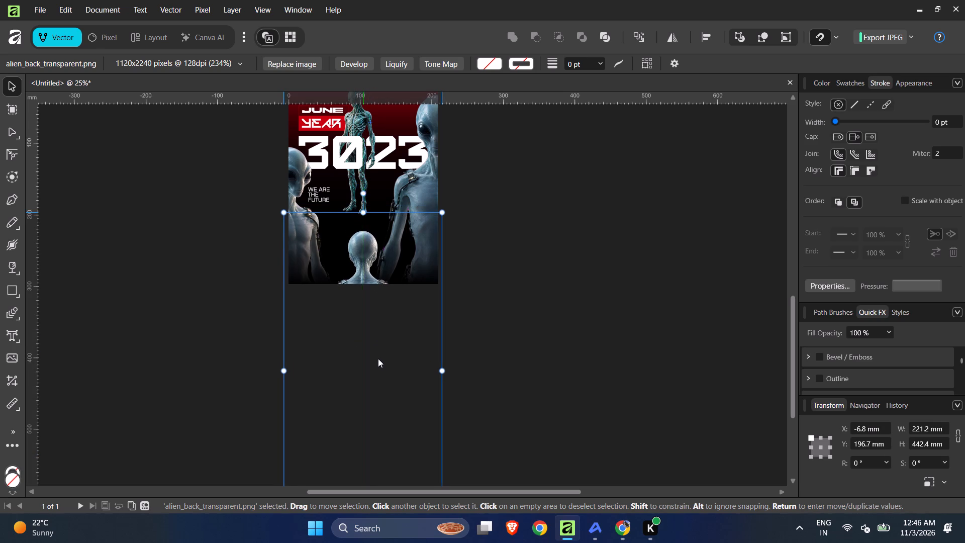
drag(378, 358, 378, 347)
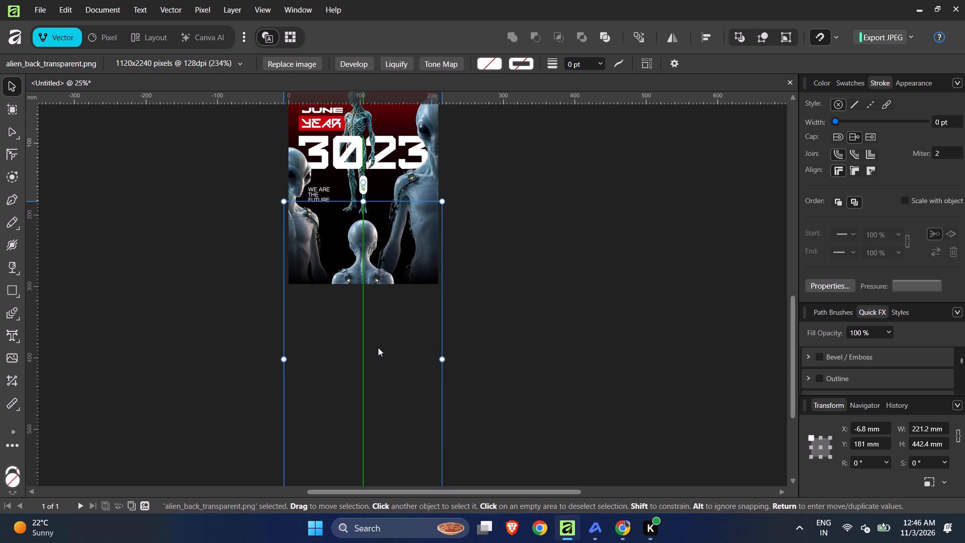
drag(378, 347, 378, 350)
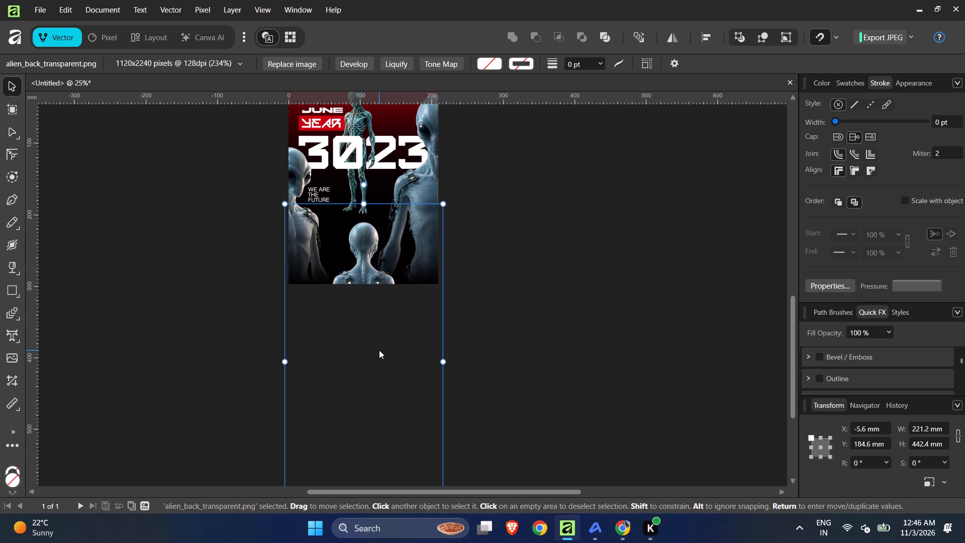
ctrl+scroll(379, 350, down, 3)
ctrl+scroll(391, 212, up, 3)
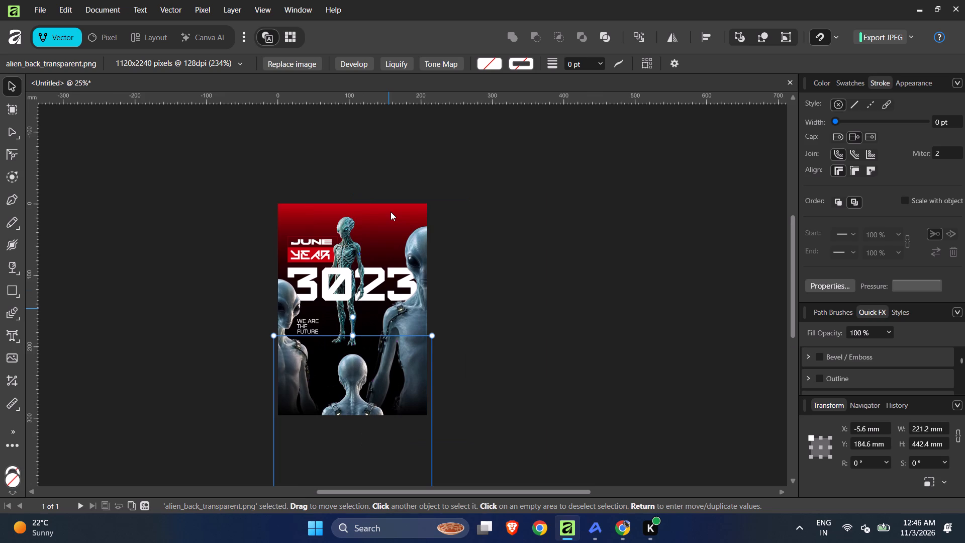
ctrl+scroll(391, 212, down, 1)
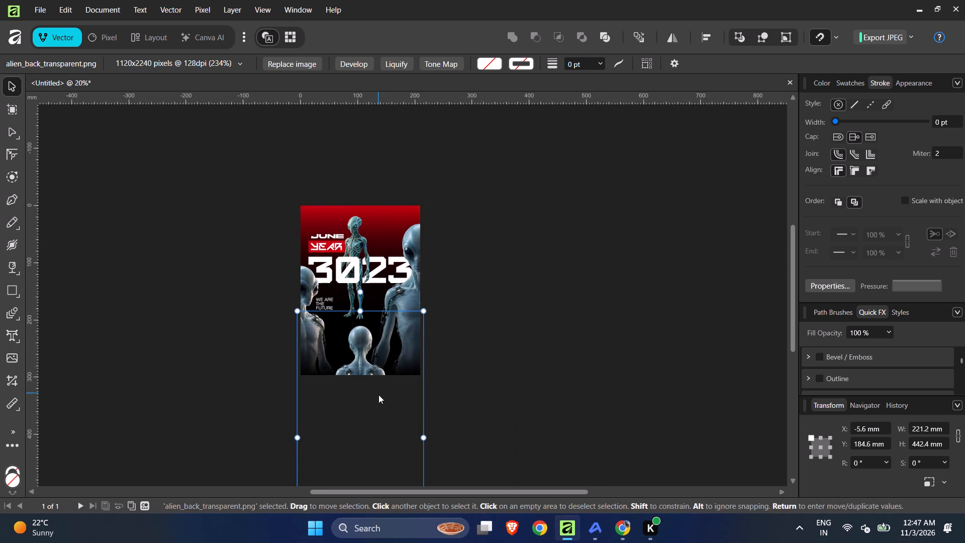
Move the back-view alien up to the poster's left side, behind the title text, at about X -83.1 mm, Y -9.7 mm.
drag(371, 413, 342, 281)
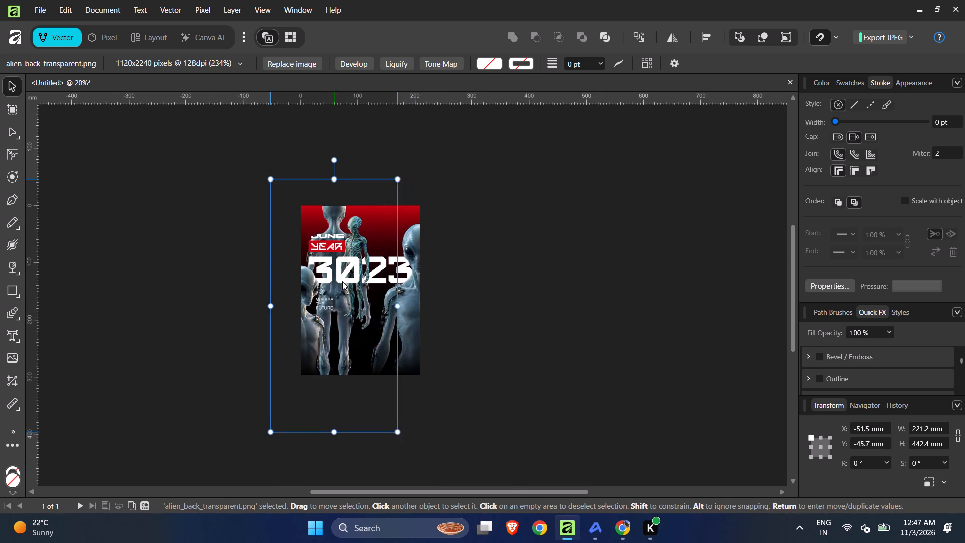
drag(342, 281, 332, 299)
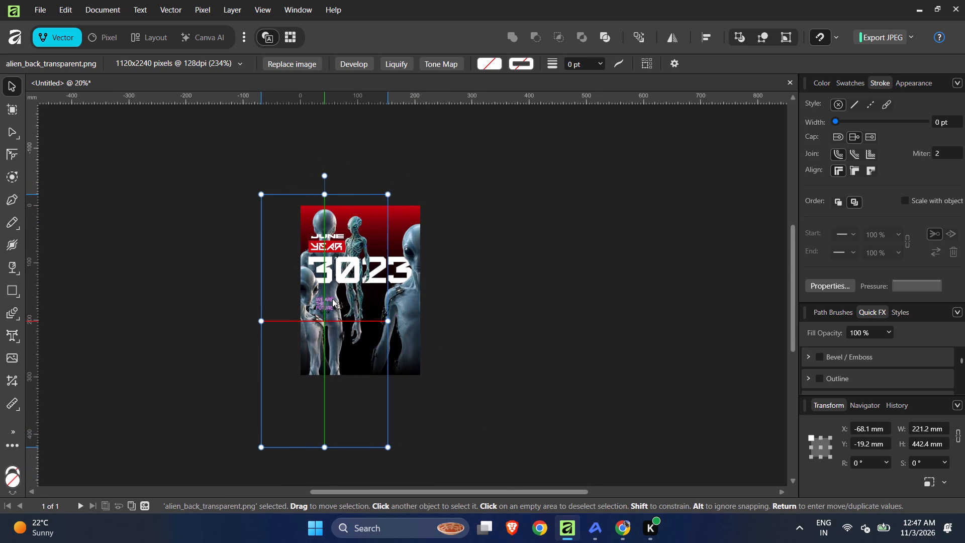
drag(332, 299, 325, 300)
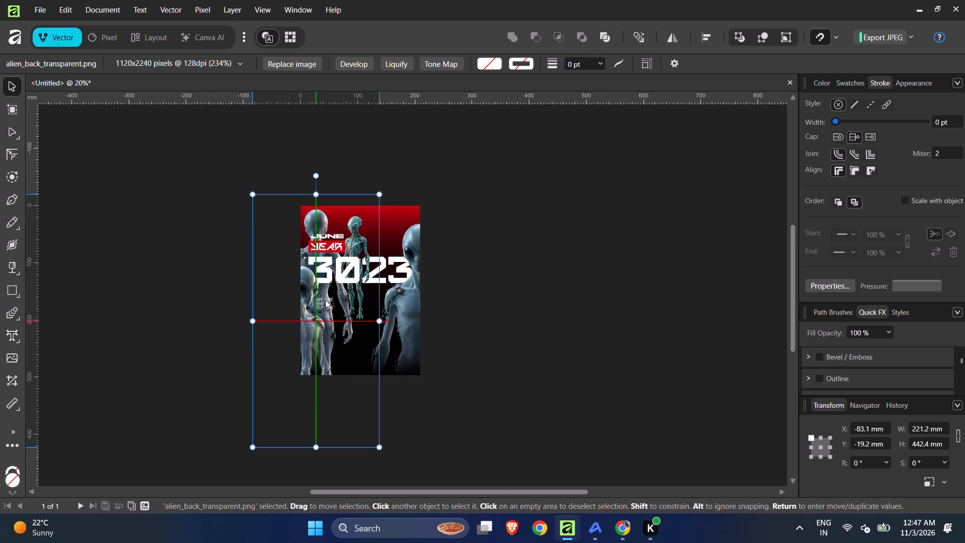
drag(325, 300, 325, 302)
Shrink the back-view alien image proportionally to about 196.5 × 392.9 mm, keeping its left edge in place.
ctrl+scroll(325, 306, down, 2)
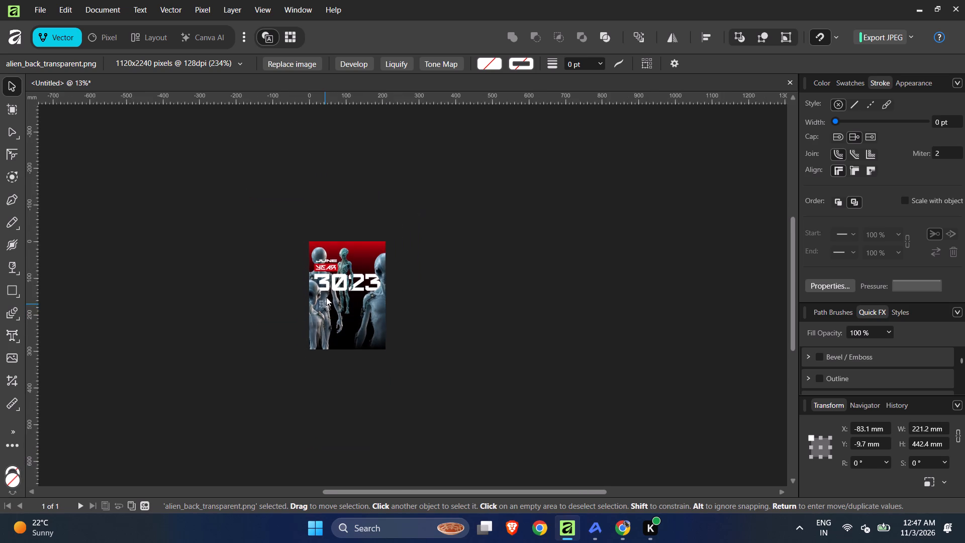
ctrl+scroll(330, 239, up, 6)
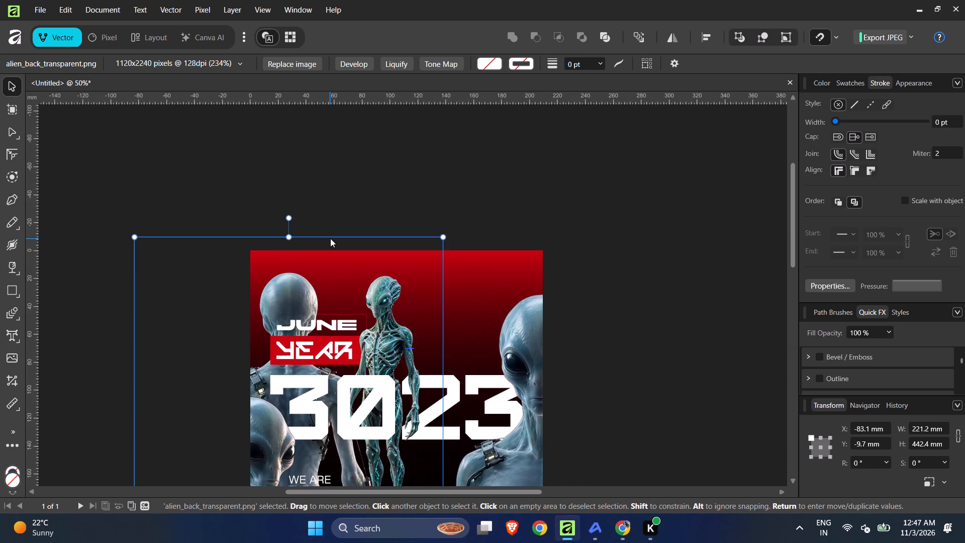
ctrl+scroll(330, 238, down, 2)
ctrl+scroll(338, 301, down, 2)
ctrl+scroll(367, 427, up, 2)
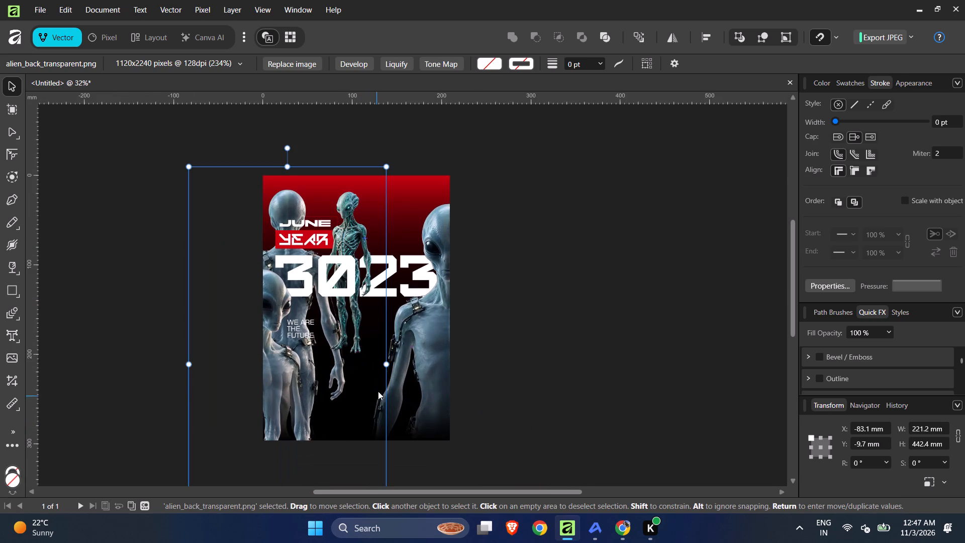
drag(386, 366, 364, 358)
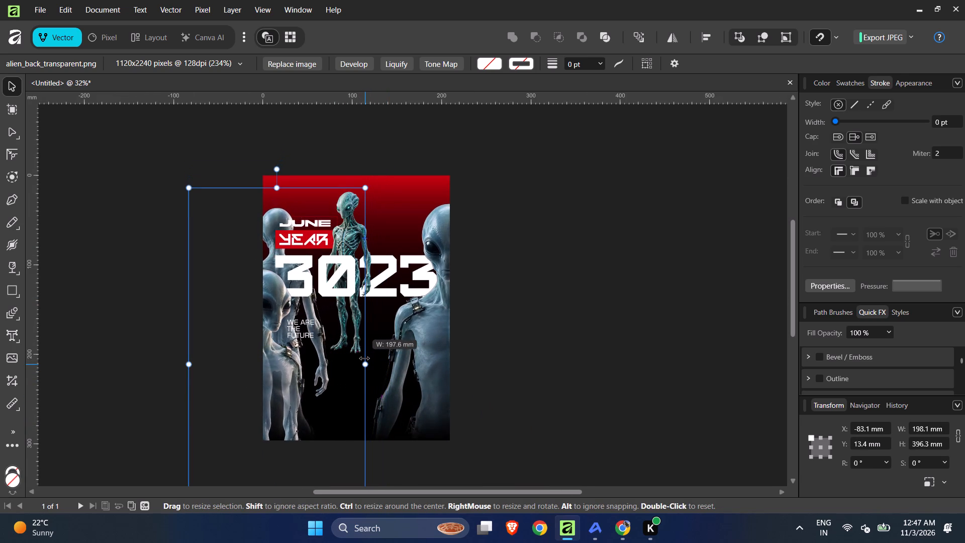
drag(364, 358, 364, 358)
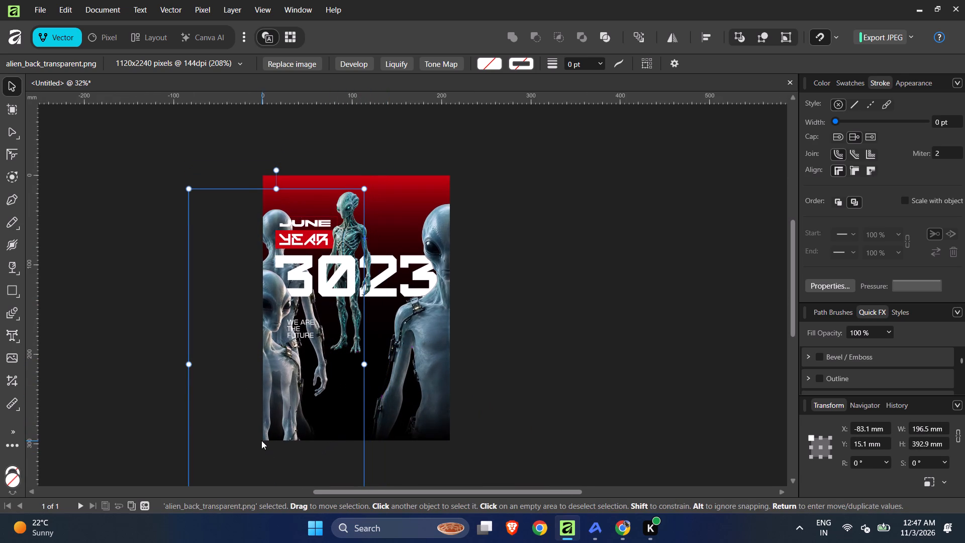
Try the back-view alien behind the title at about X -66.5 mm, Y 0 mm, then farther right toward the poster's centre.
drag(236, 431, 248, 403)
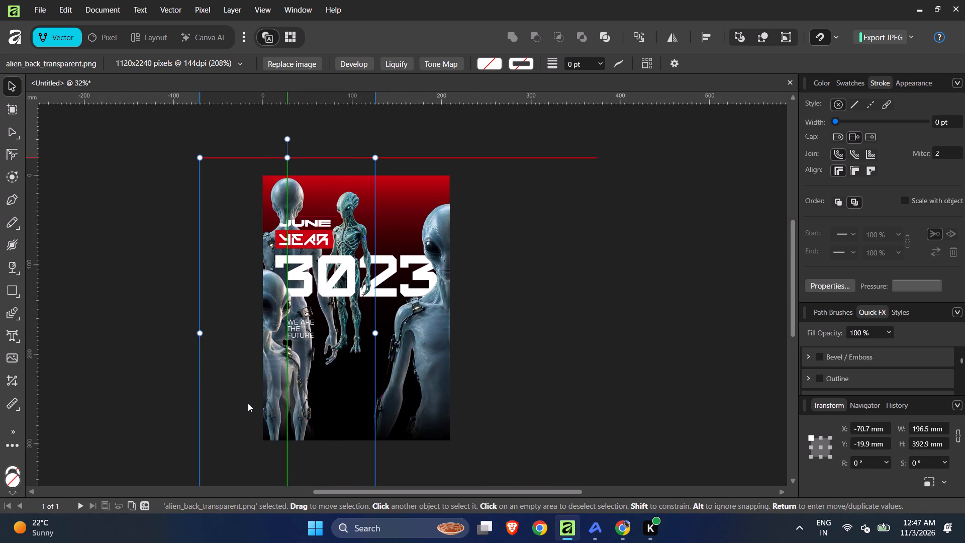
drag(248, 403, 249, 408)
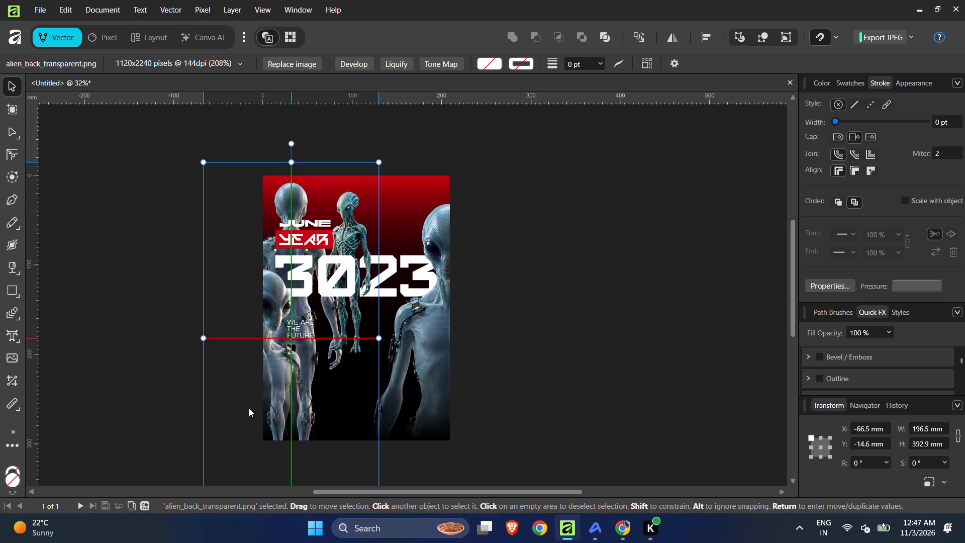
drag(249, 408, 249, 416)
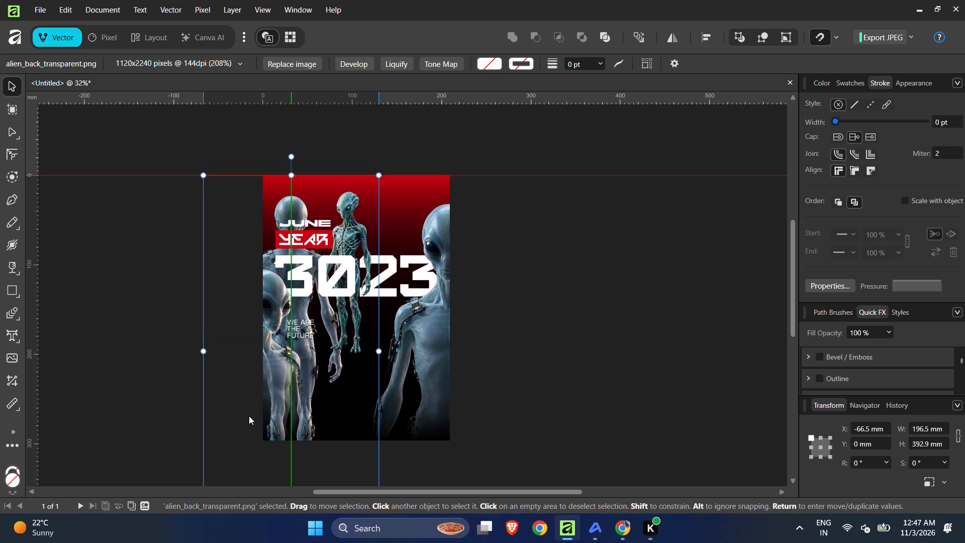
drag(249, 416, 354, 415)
Delete the back-view alien image from the poster.
key(BackSpace)
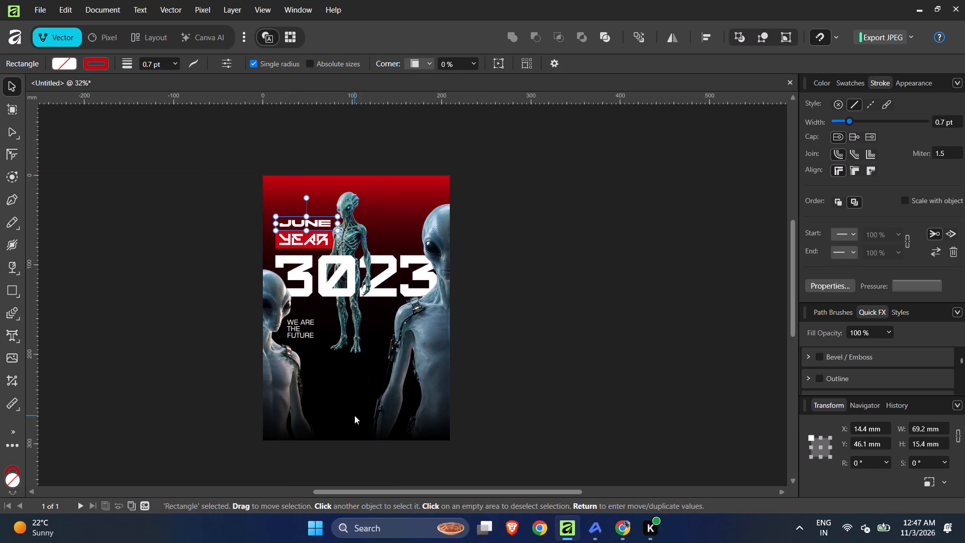
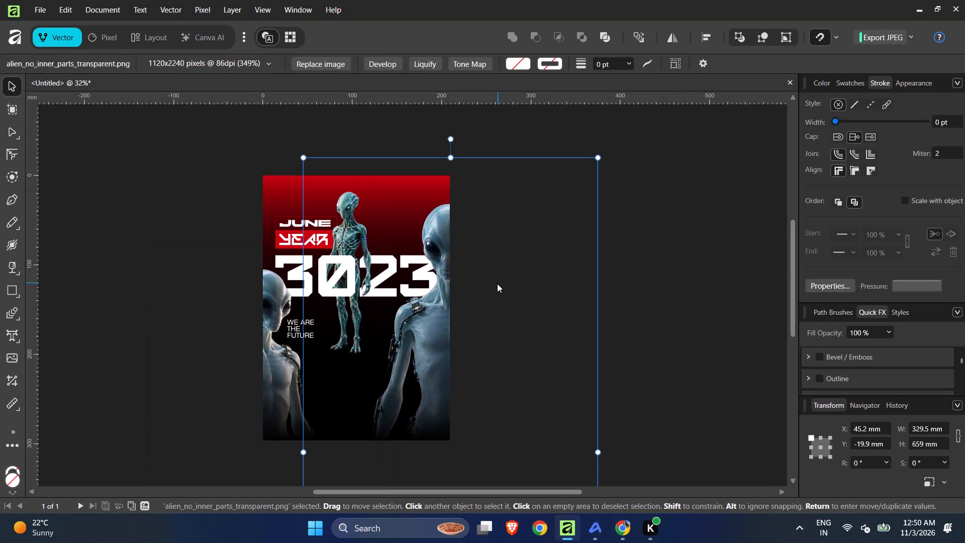
Undo the recent edits to the alien images, back to before the central biomechanical alien was shrunk.
key(ctrl+shift+z)
key(ctrl+z)
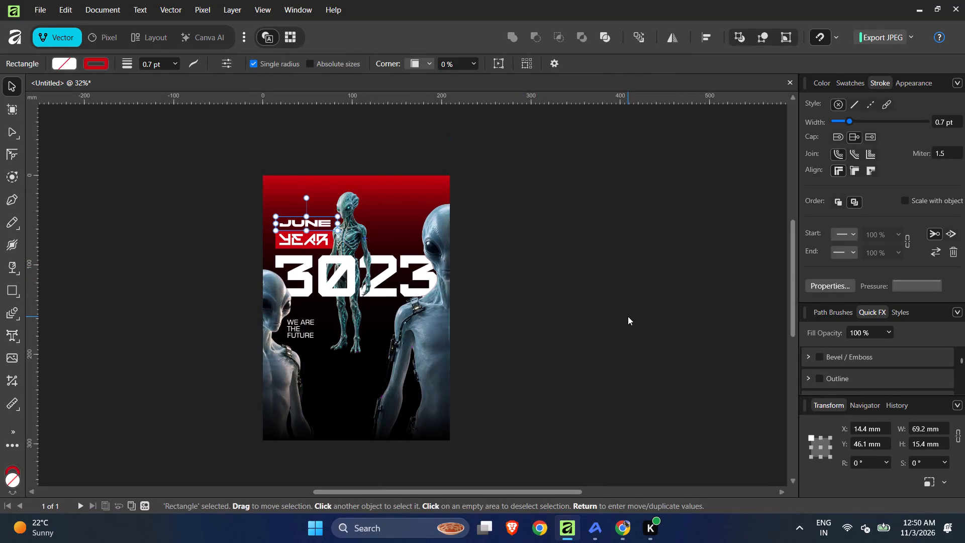
key(ctrl+z)
key(ctrl+z)
key(ctrl+z)
key(ctrl+z)
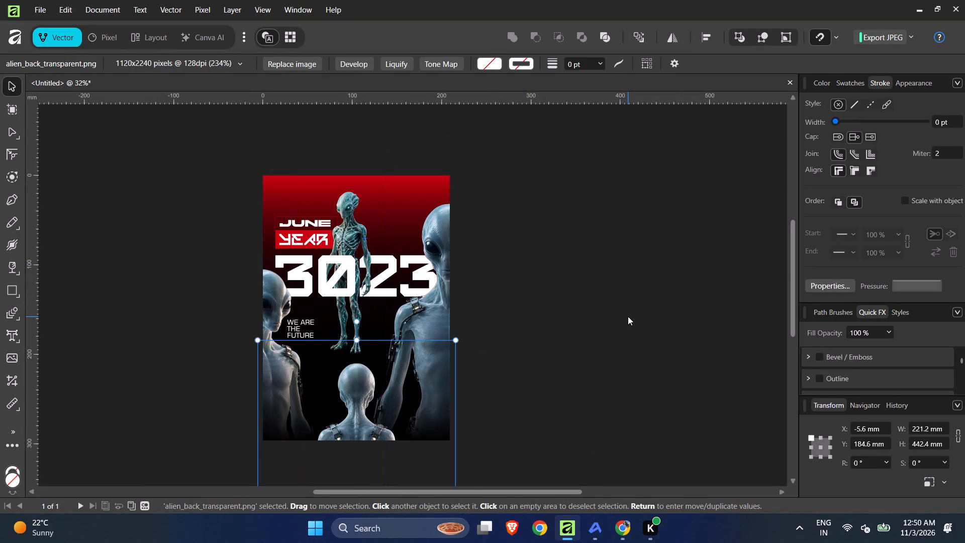
key(ctrl+z)
key(ctrl+z)
key(ctrl+z)
key(ctrl+z)
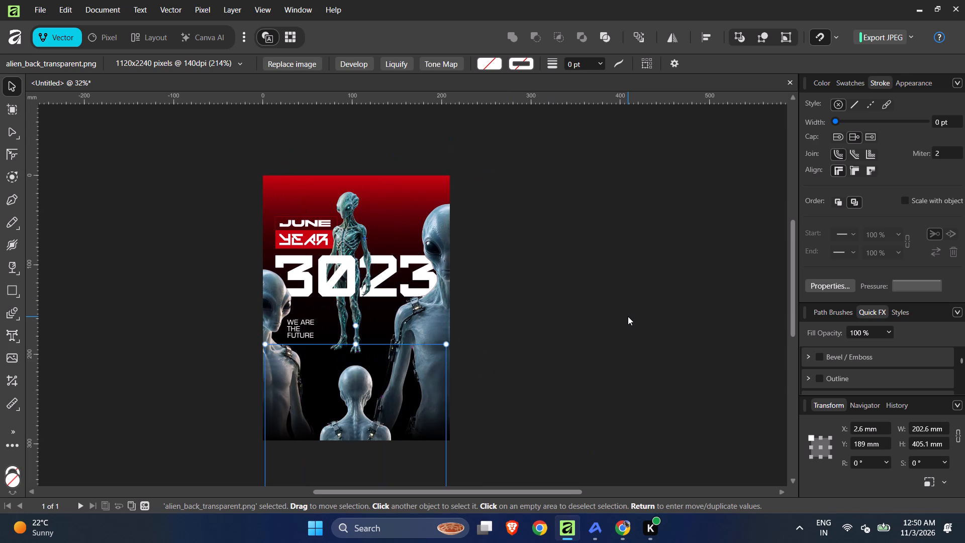
key(ctrl+z)
key(ctrl+z)
key(ctrl+z)
key(ctrl+z)
key(ctrl+z)
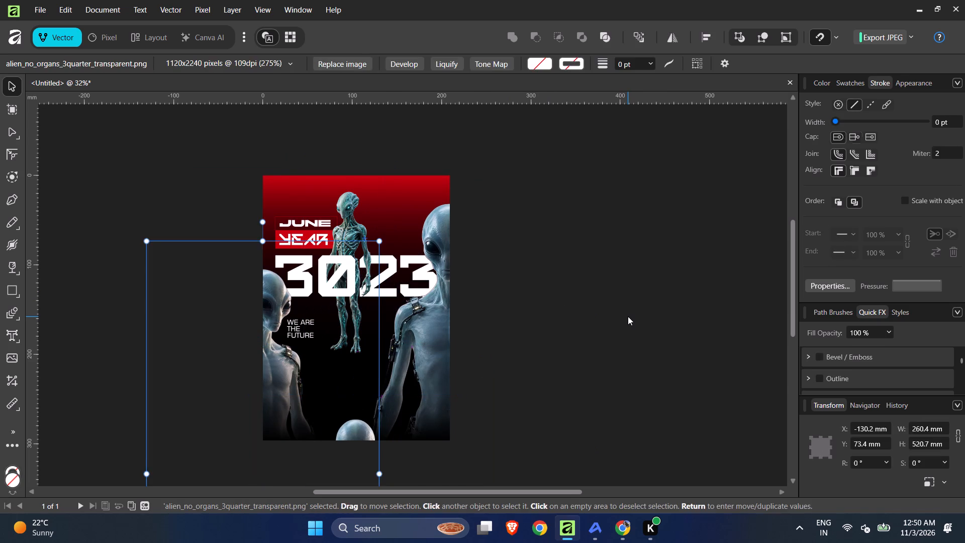
key(ctrl+z)
key(ctrl+z)
key(ctrl+z)
key(ctrl+z)
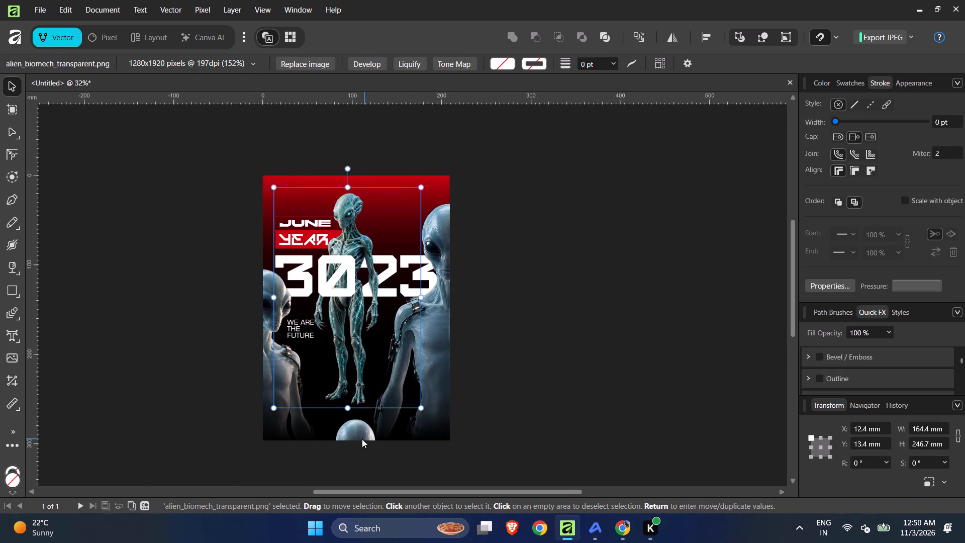
Delete the back-view alien image whose head peeks in at the poster's bottom edge, and clear the selection.
ctrl+click(346, 431)
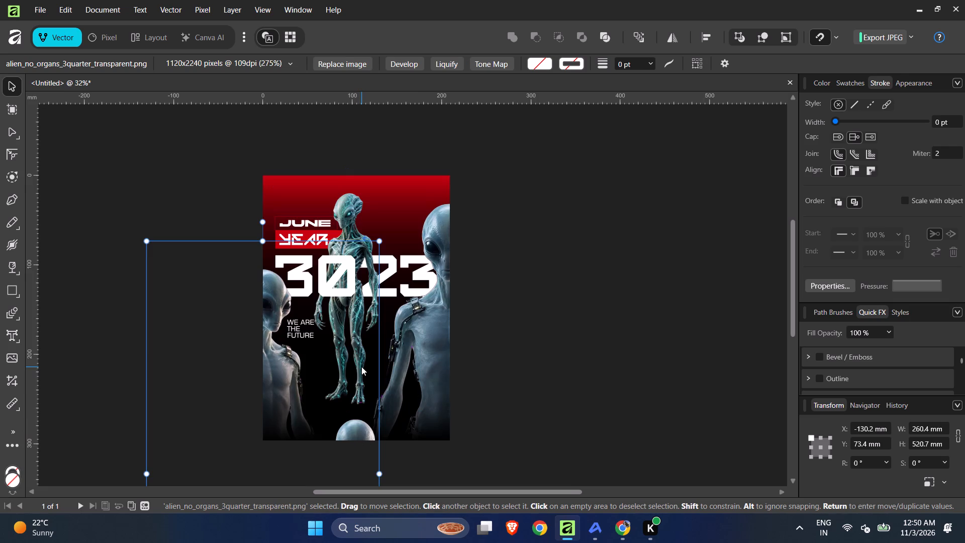
ctrl+scroll(361, 367, down, 7)
click(372, 460)
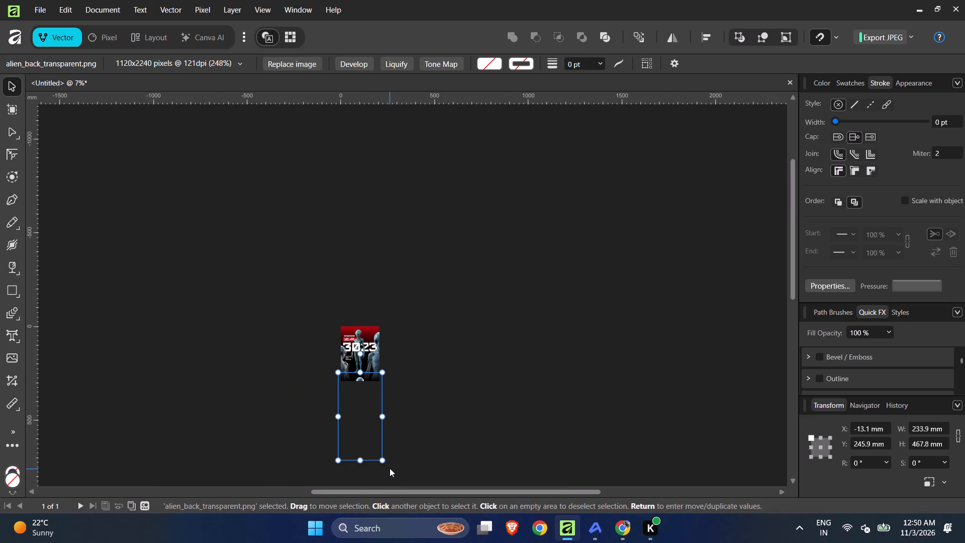
key(BackSpace)
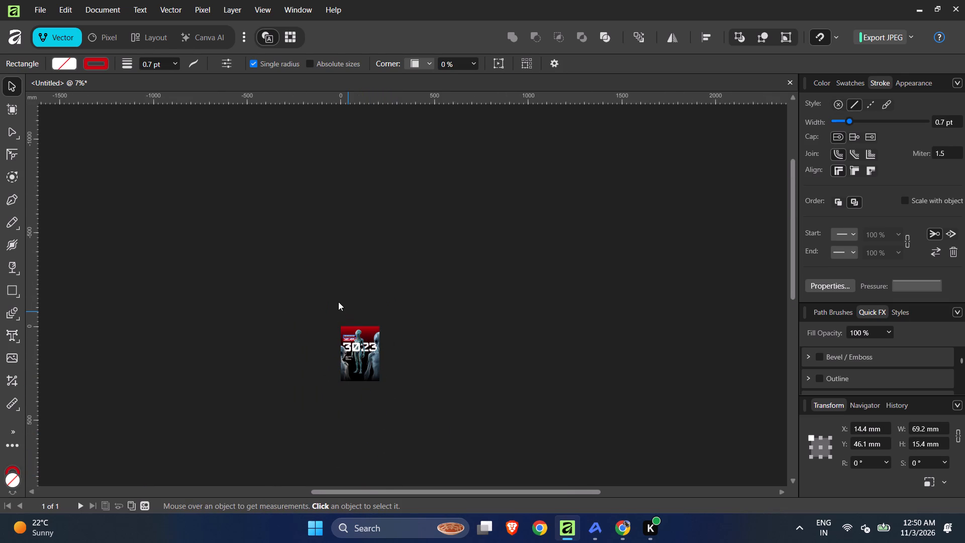
ctrl+scroll(330, 292, up, 7)
ctrl+scroll(383, 253, down, 3)
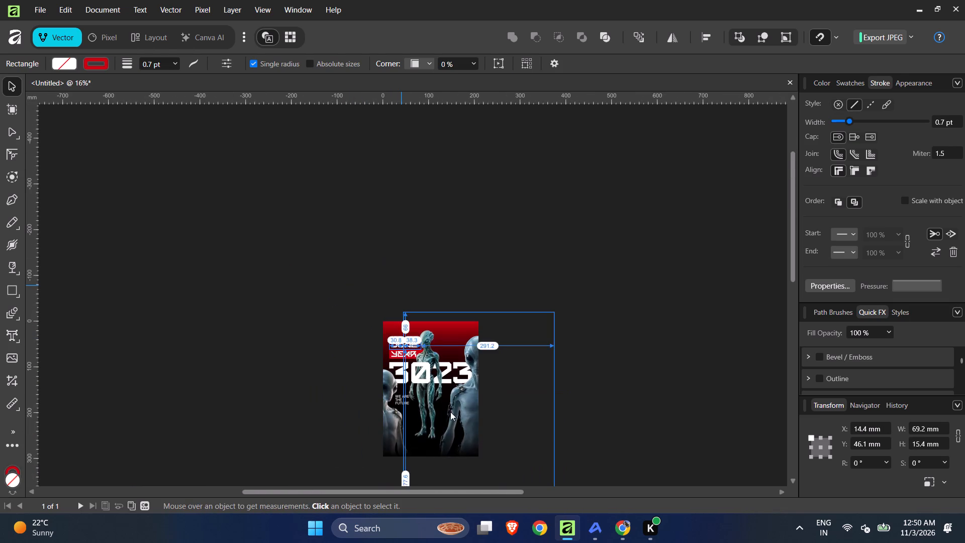
ctrl+scroll(477, 450, up, 6)
ctrl+scroll(478, 451, down, 2)
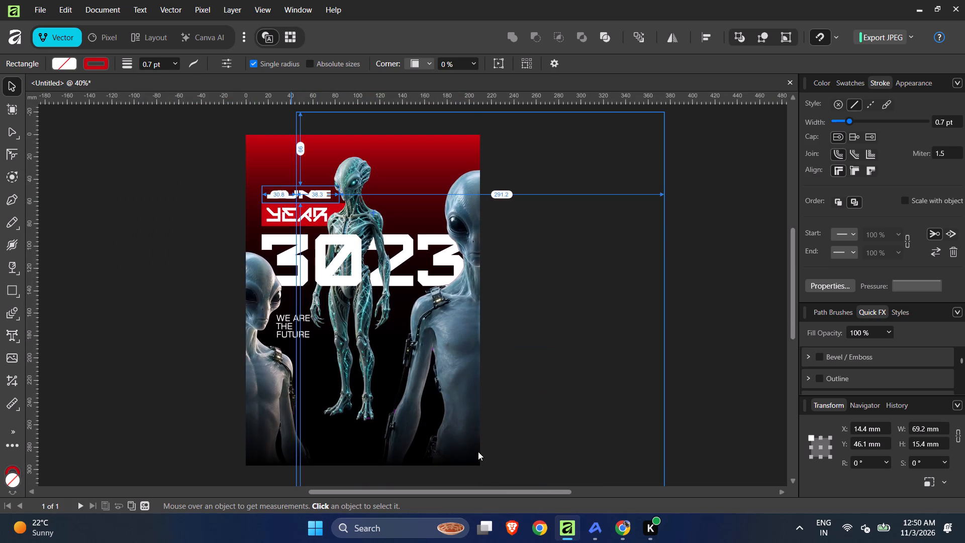
click(711, 344)
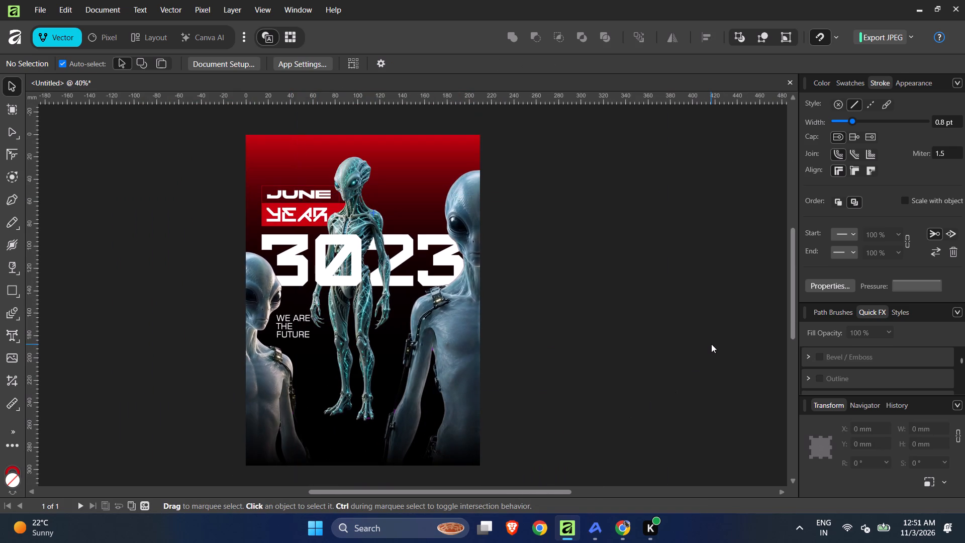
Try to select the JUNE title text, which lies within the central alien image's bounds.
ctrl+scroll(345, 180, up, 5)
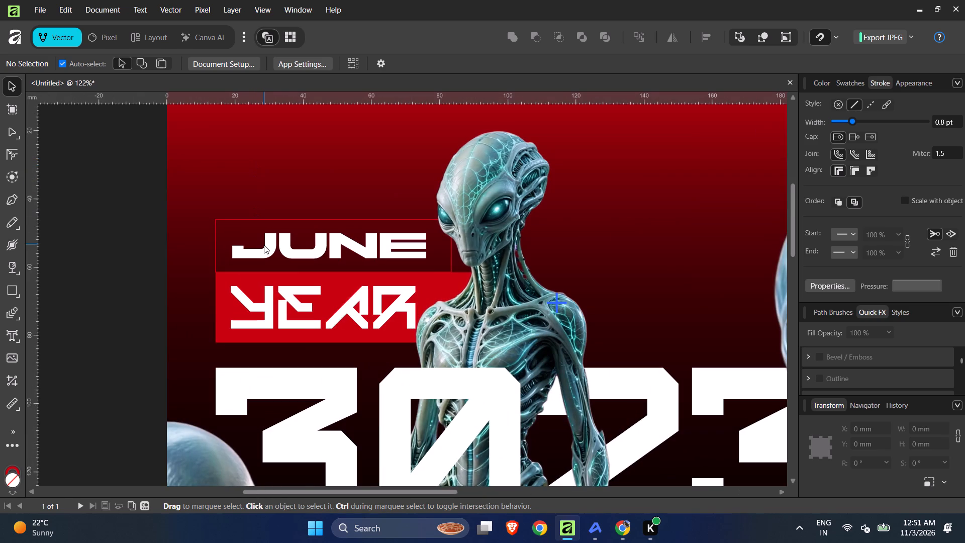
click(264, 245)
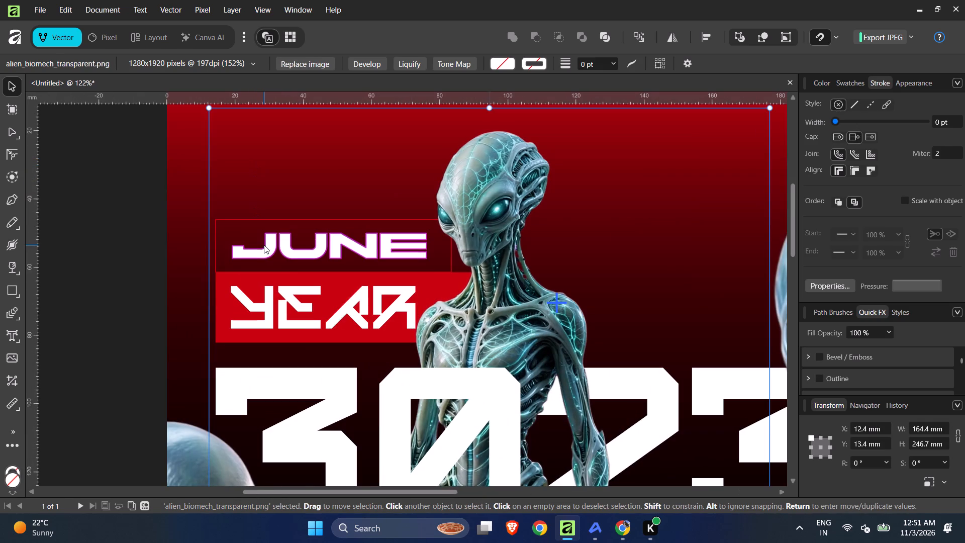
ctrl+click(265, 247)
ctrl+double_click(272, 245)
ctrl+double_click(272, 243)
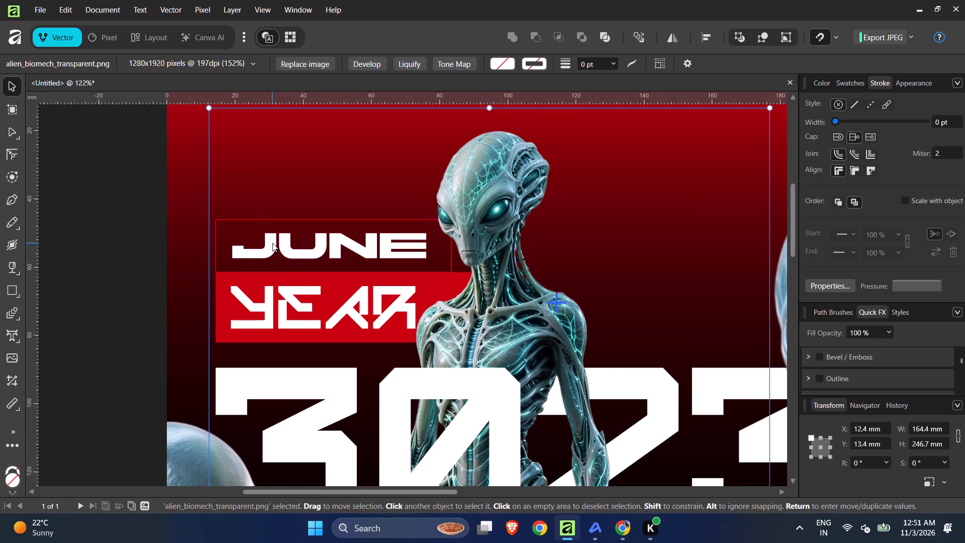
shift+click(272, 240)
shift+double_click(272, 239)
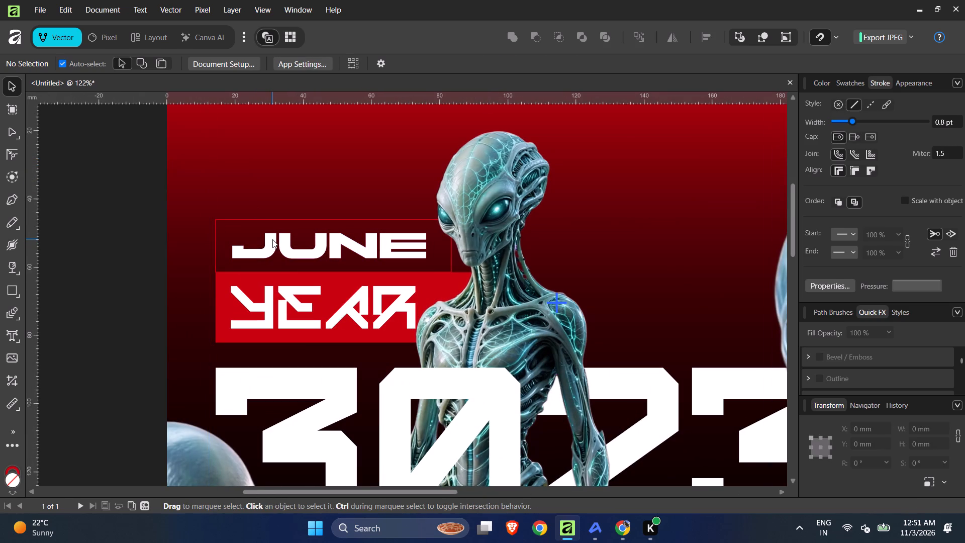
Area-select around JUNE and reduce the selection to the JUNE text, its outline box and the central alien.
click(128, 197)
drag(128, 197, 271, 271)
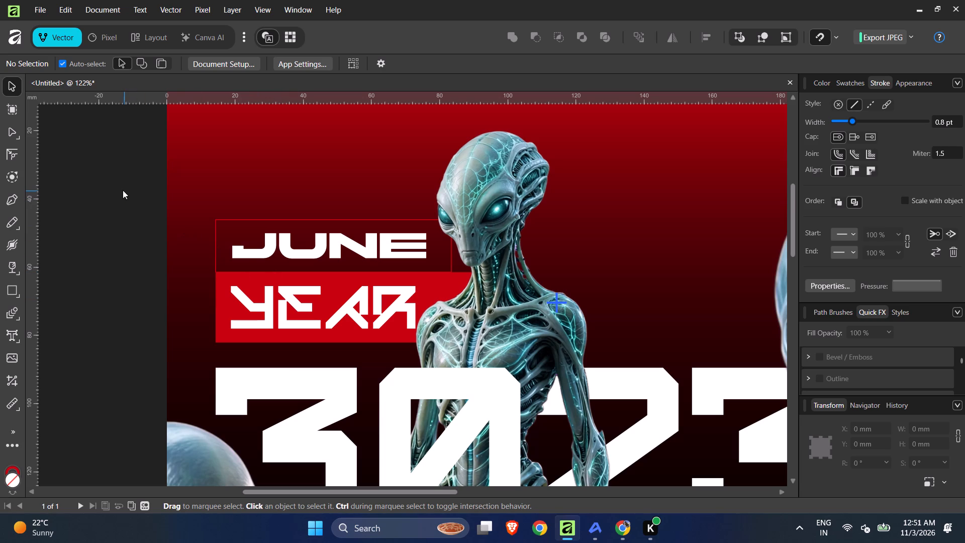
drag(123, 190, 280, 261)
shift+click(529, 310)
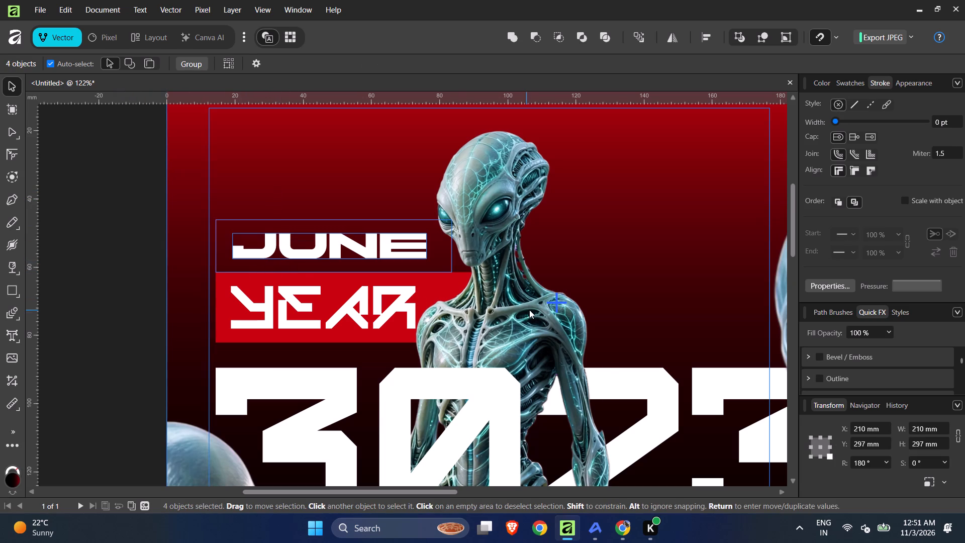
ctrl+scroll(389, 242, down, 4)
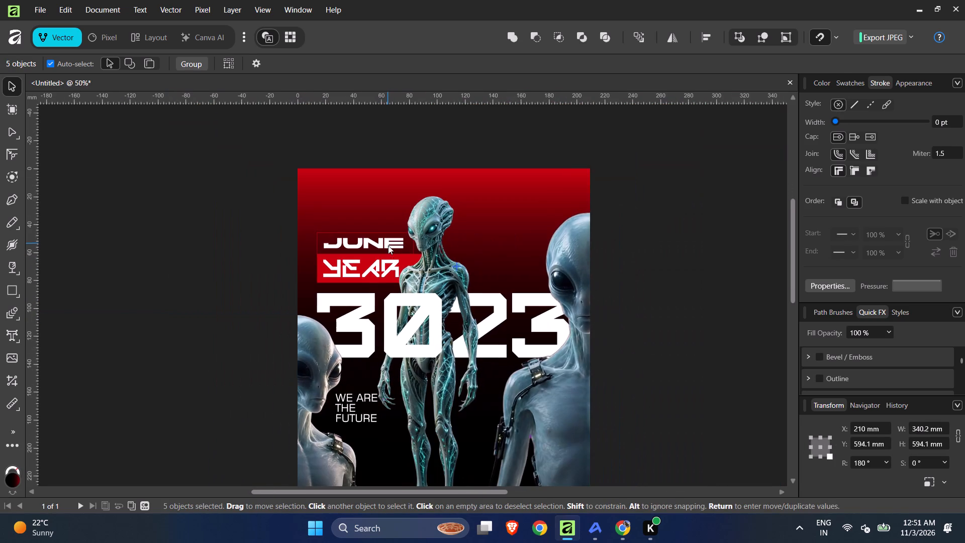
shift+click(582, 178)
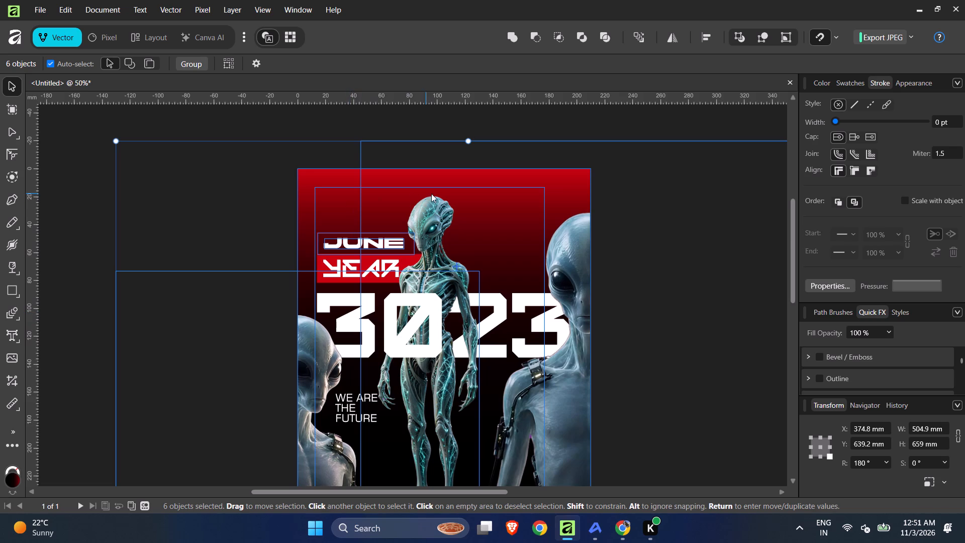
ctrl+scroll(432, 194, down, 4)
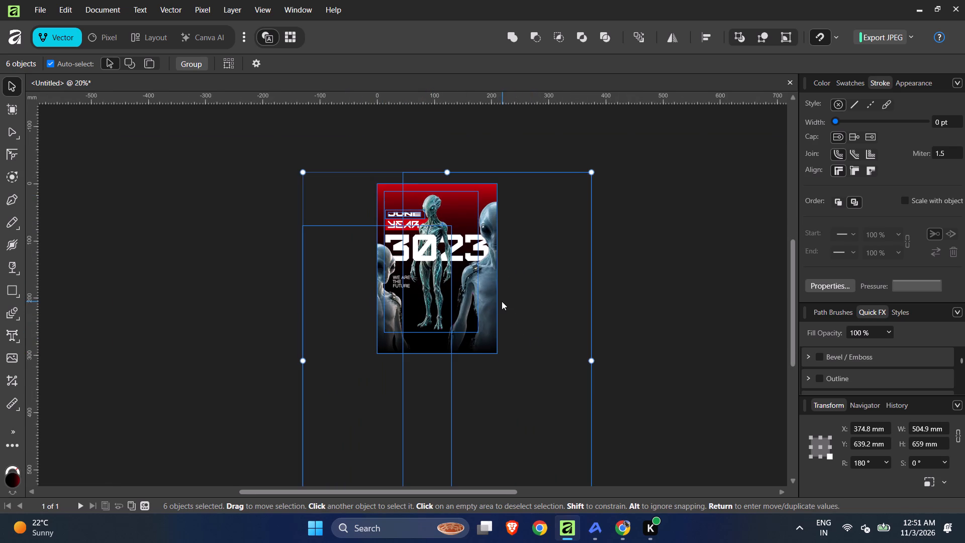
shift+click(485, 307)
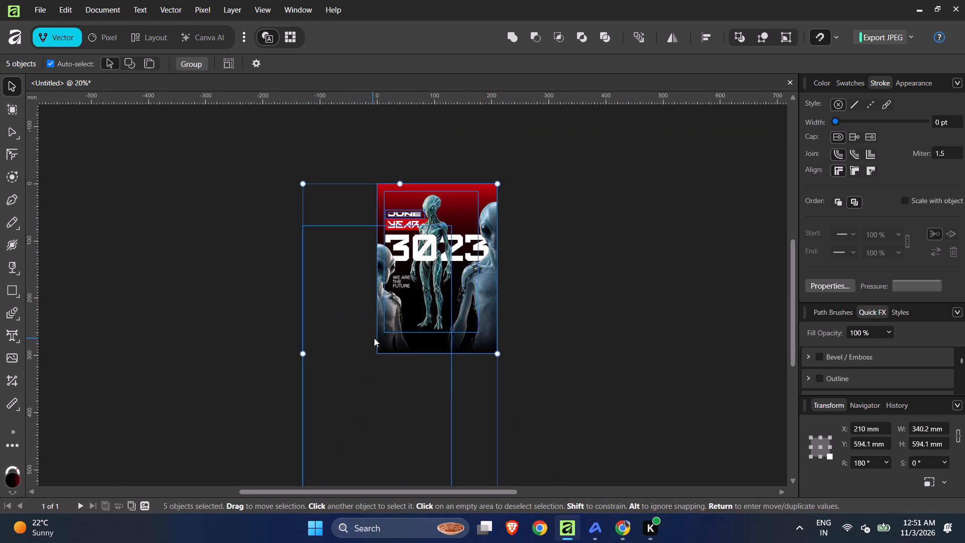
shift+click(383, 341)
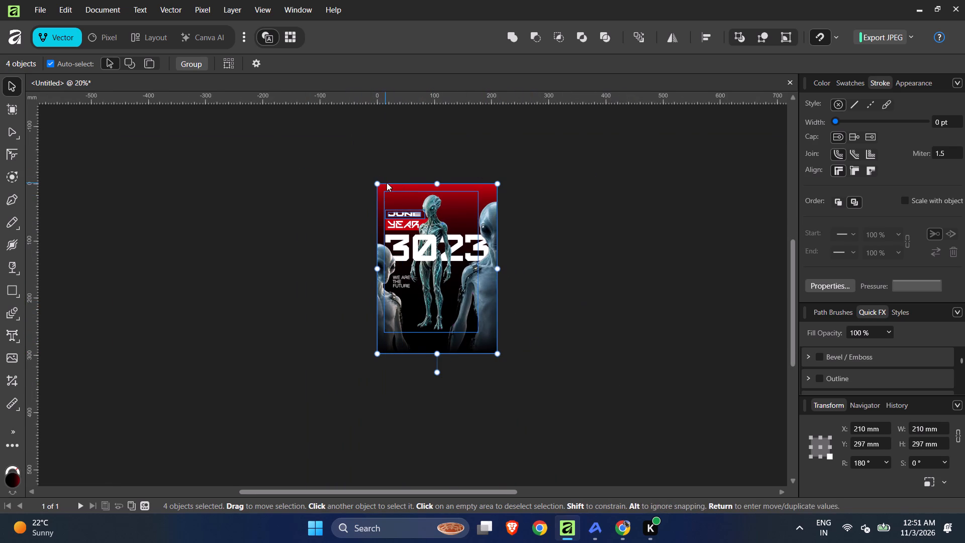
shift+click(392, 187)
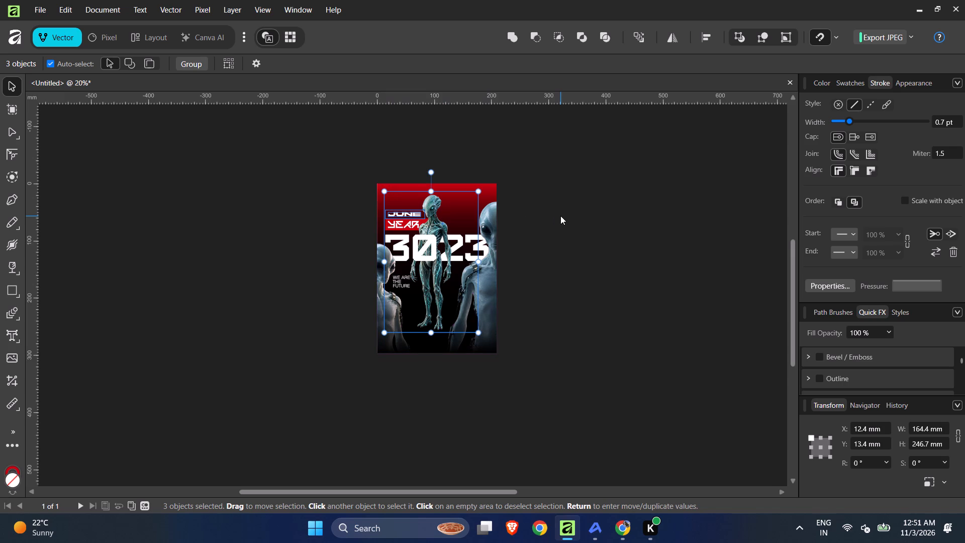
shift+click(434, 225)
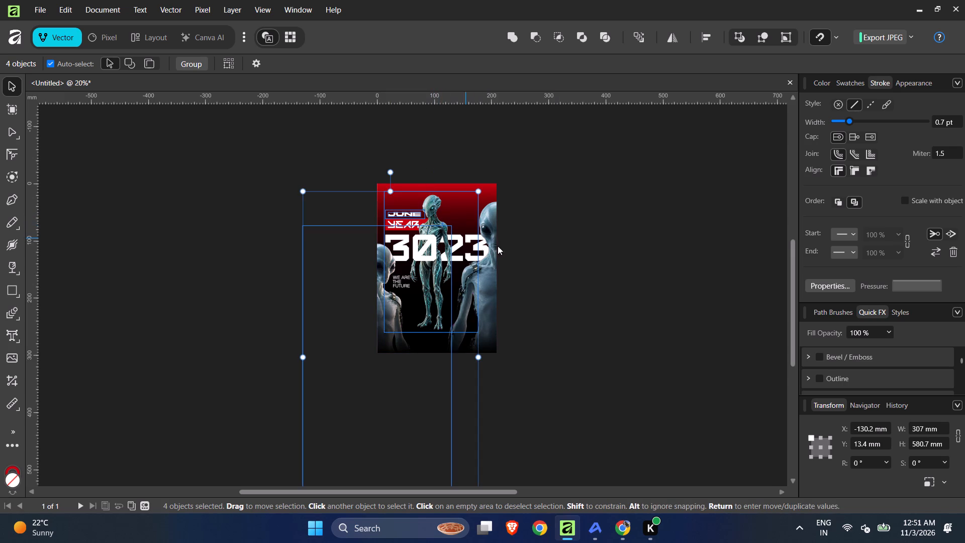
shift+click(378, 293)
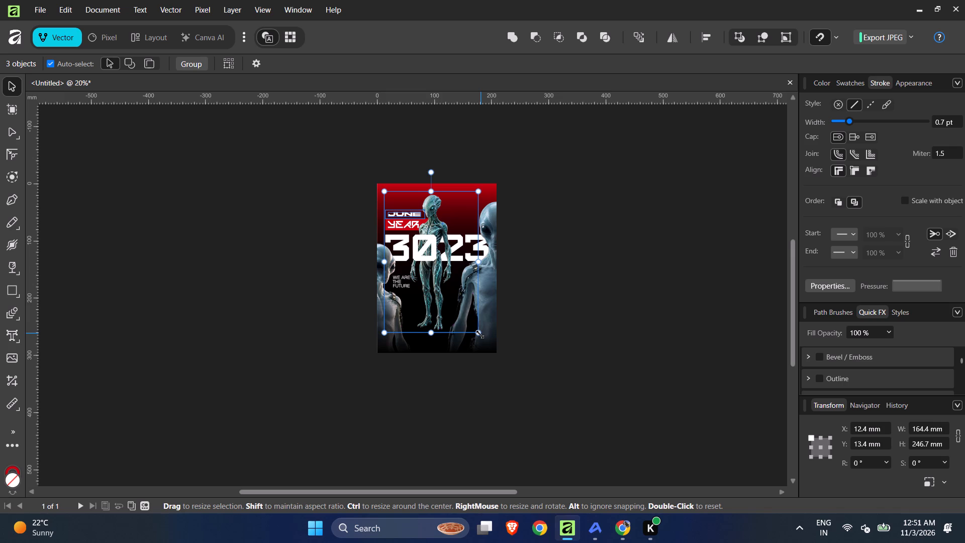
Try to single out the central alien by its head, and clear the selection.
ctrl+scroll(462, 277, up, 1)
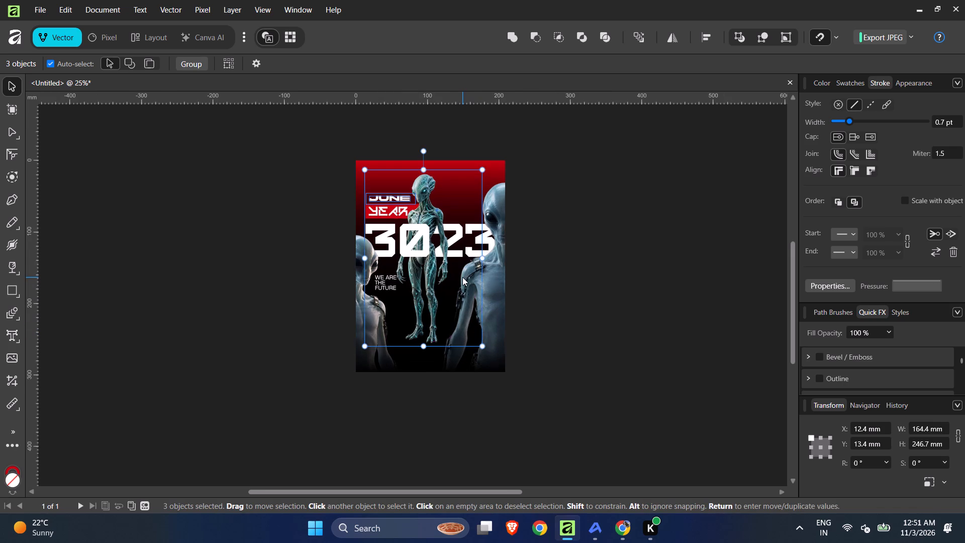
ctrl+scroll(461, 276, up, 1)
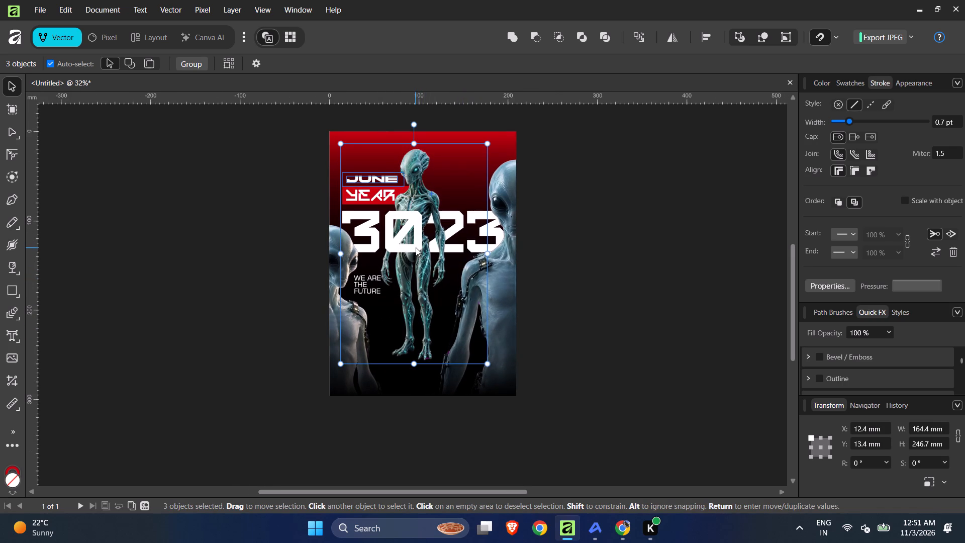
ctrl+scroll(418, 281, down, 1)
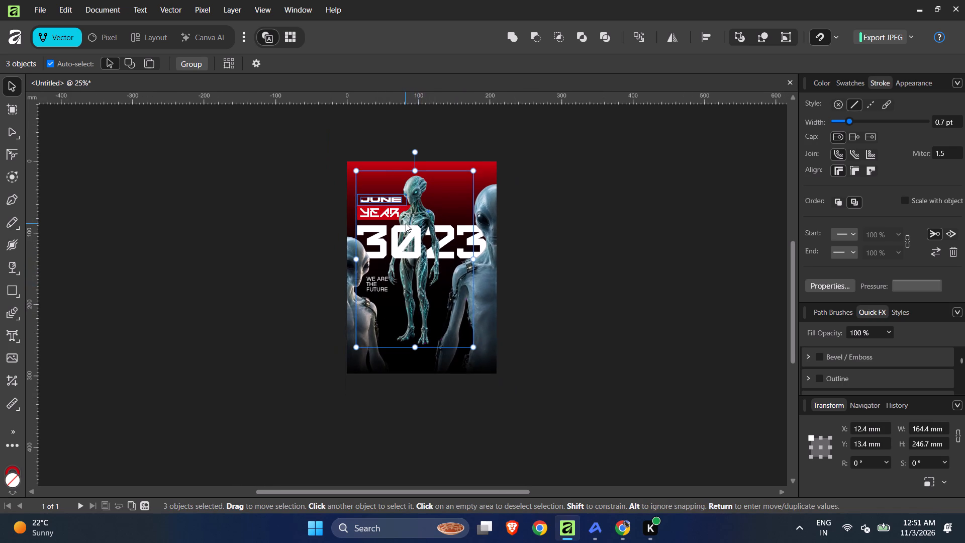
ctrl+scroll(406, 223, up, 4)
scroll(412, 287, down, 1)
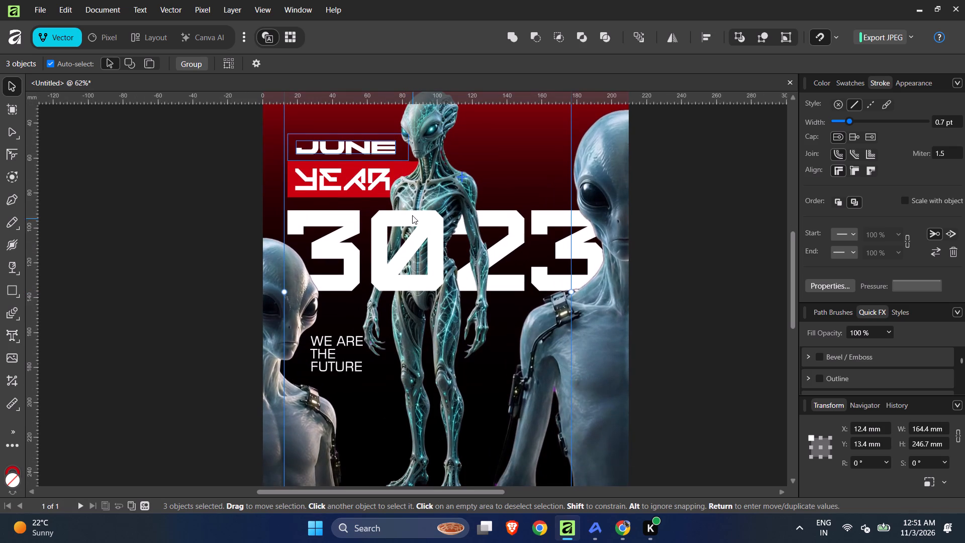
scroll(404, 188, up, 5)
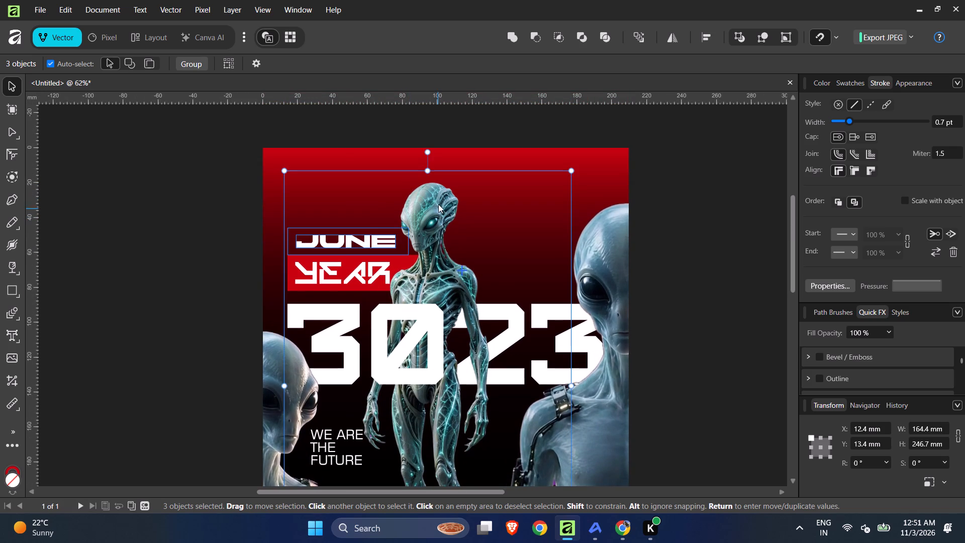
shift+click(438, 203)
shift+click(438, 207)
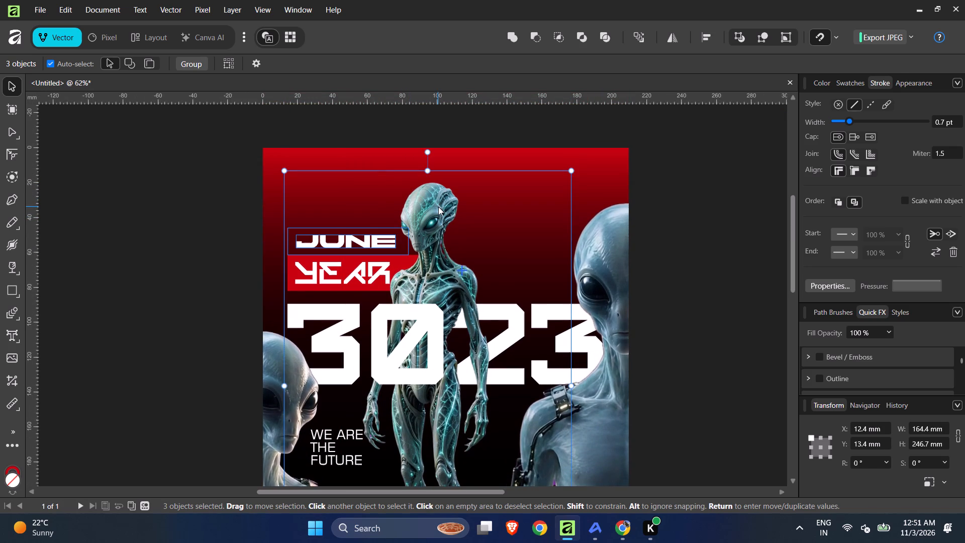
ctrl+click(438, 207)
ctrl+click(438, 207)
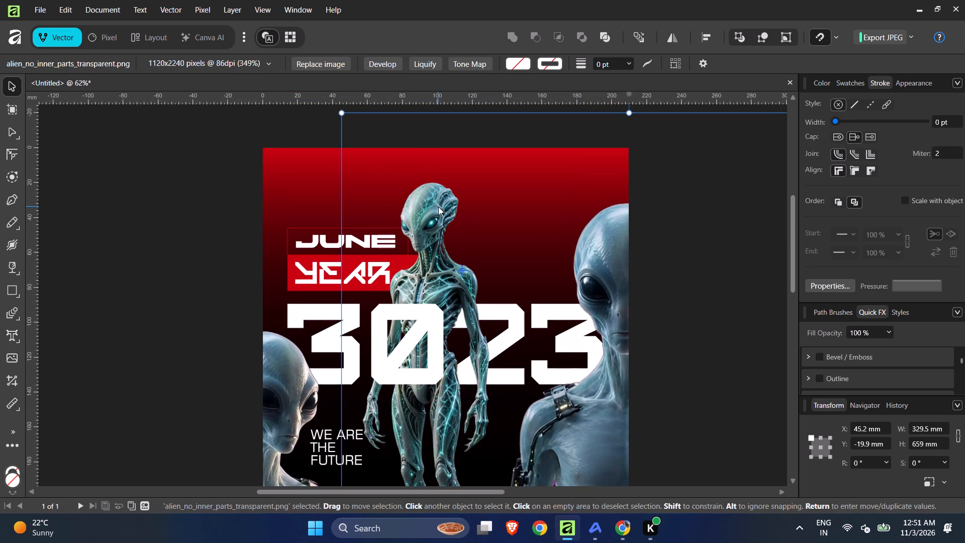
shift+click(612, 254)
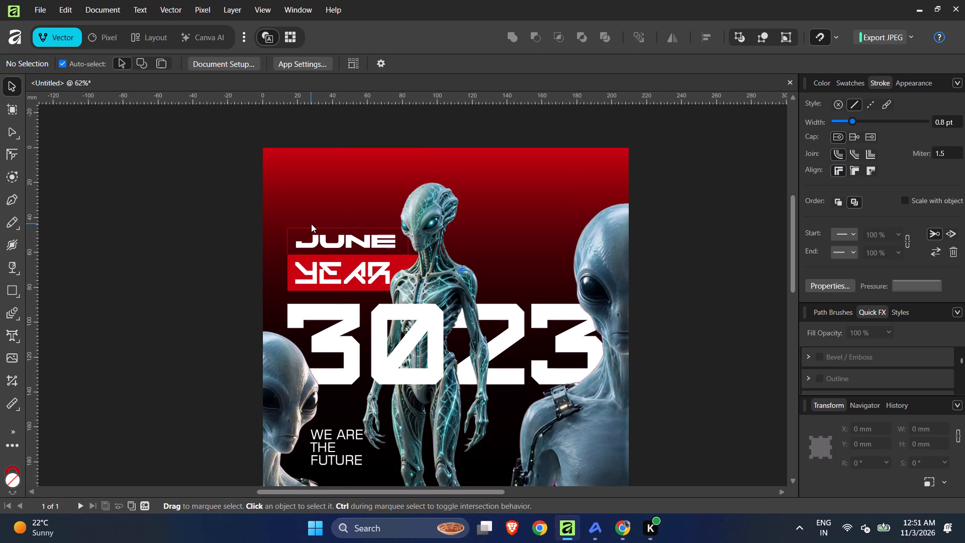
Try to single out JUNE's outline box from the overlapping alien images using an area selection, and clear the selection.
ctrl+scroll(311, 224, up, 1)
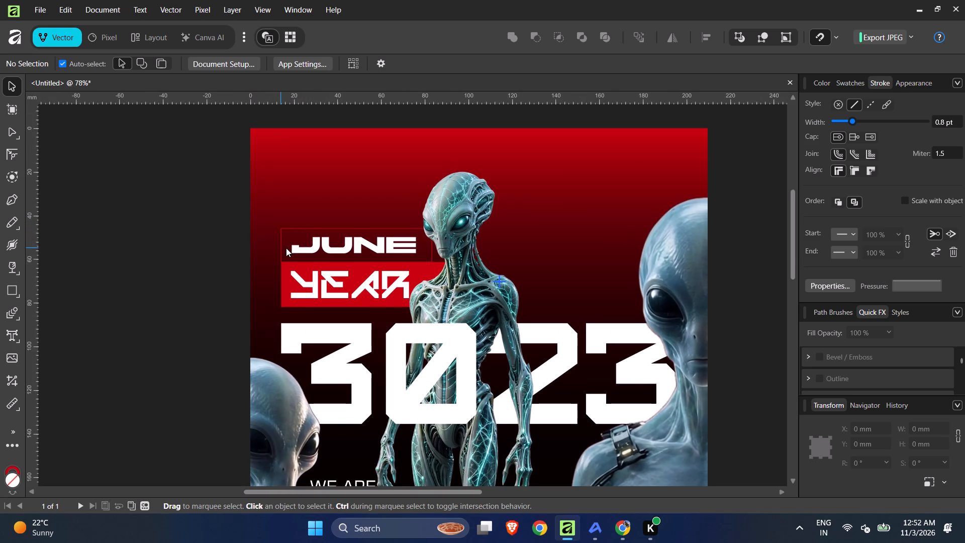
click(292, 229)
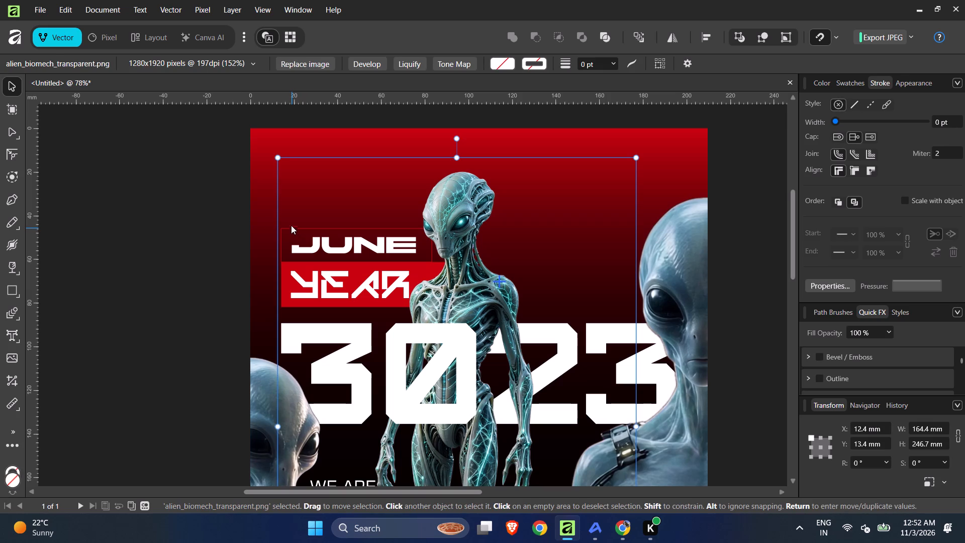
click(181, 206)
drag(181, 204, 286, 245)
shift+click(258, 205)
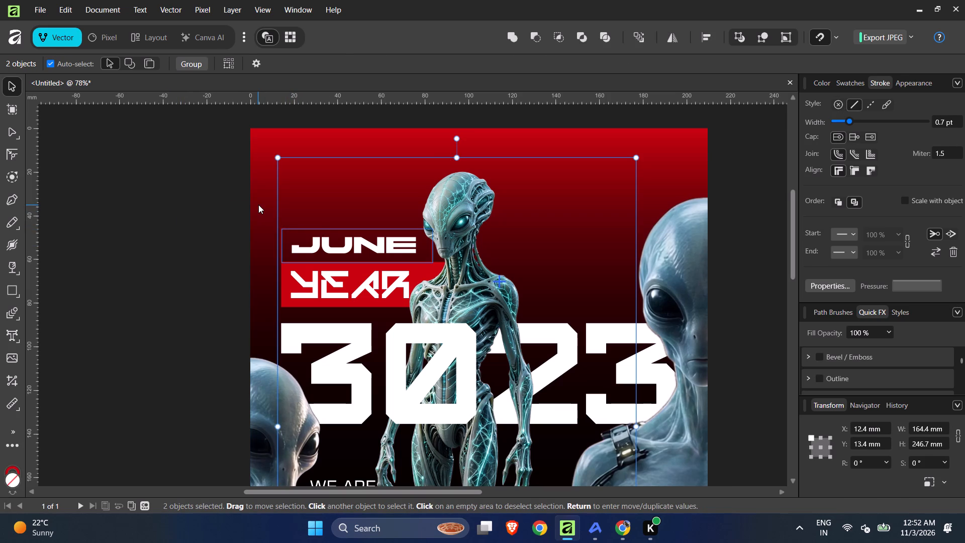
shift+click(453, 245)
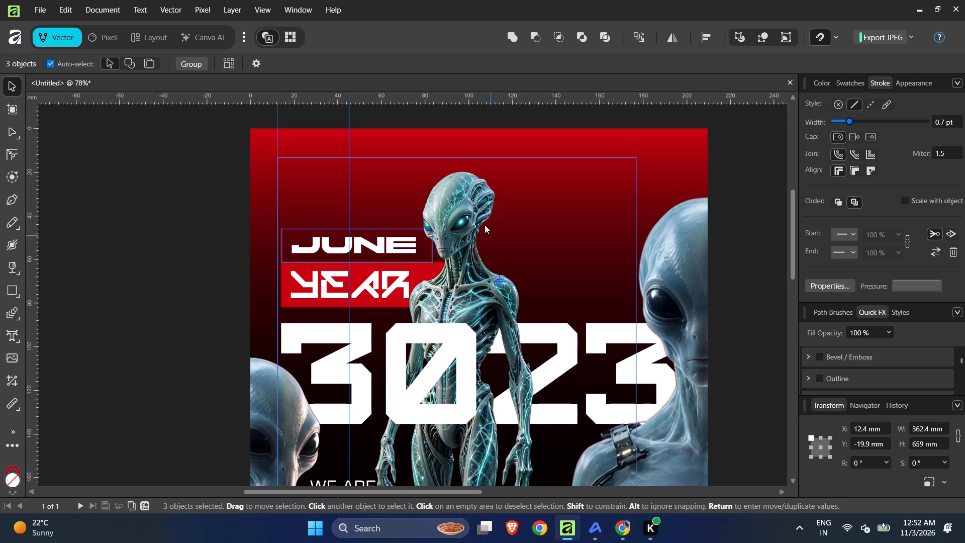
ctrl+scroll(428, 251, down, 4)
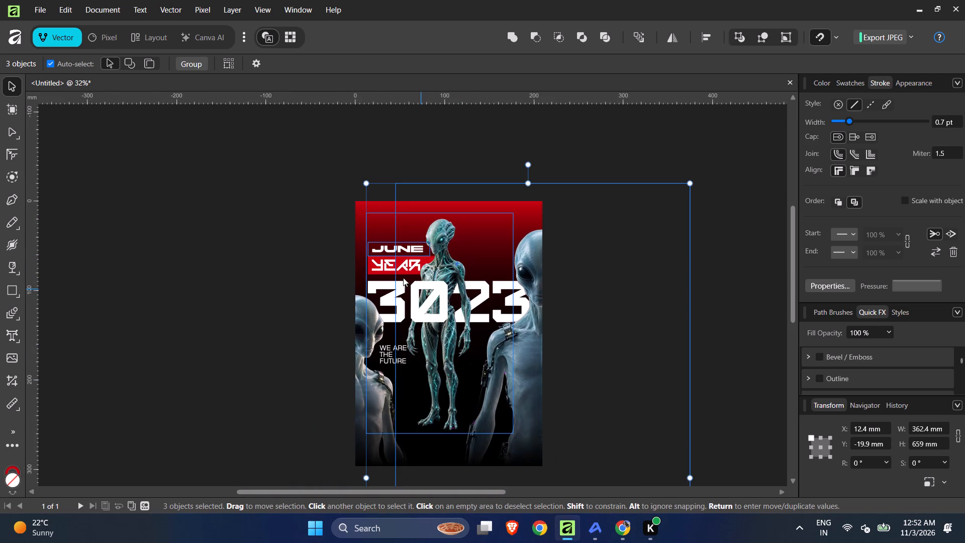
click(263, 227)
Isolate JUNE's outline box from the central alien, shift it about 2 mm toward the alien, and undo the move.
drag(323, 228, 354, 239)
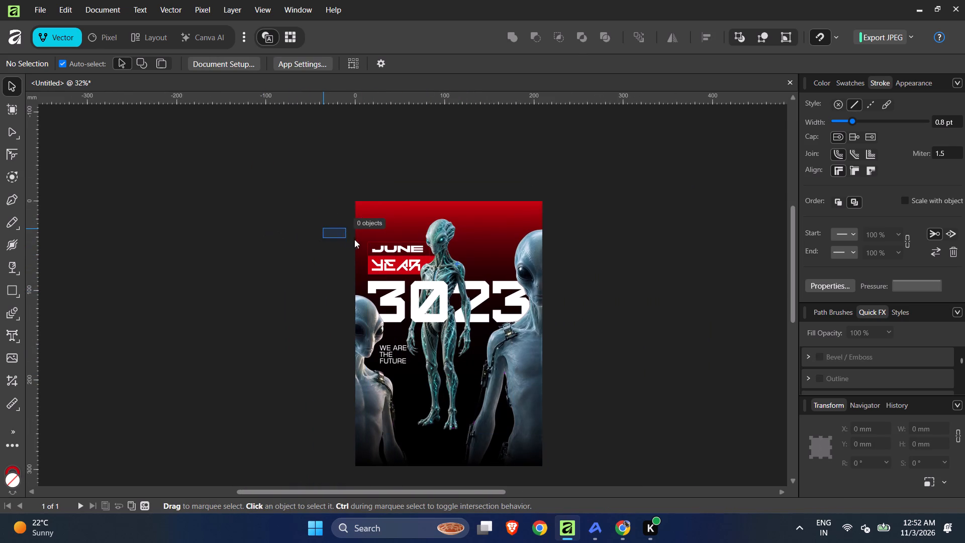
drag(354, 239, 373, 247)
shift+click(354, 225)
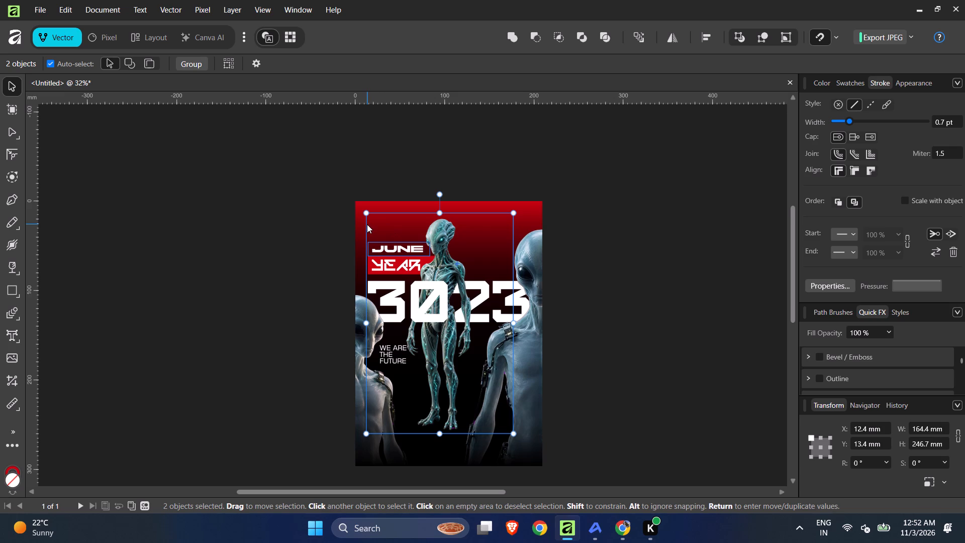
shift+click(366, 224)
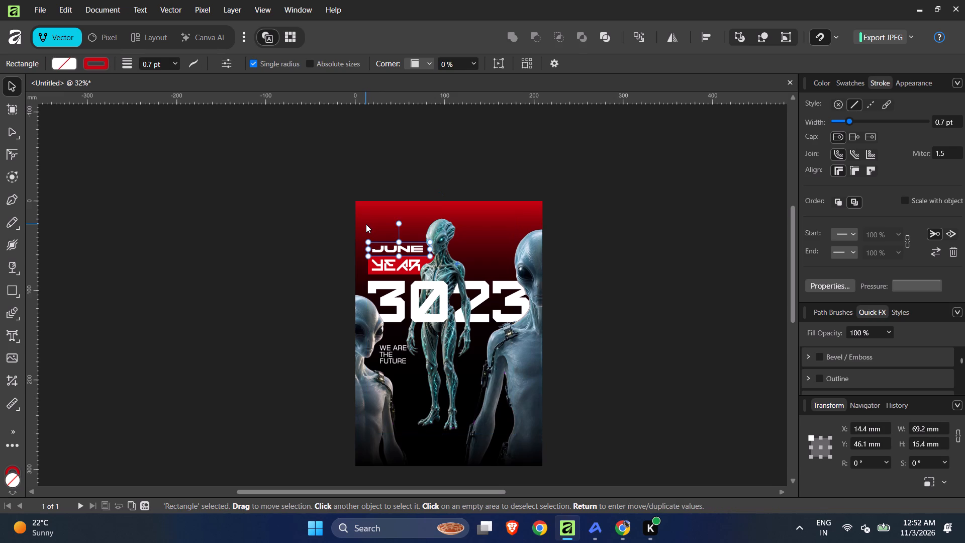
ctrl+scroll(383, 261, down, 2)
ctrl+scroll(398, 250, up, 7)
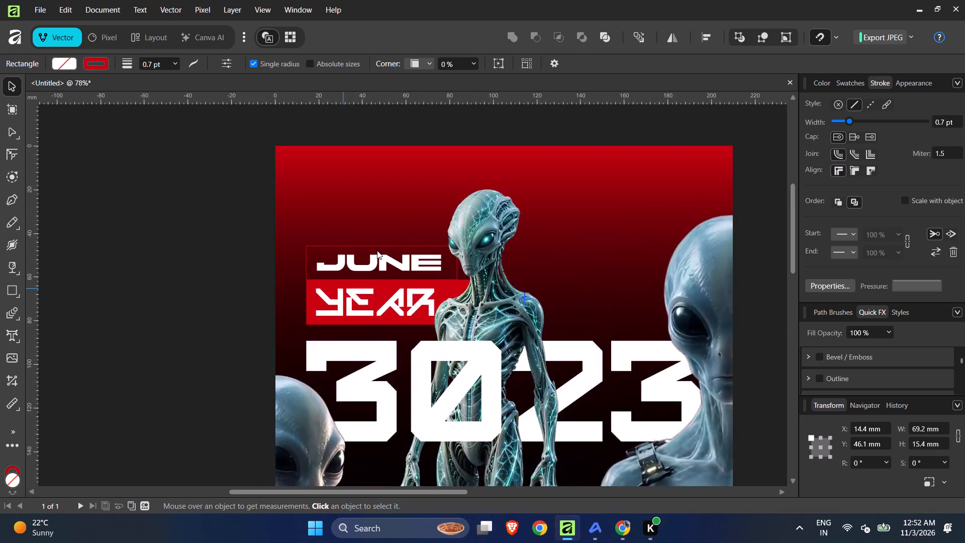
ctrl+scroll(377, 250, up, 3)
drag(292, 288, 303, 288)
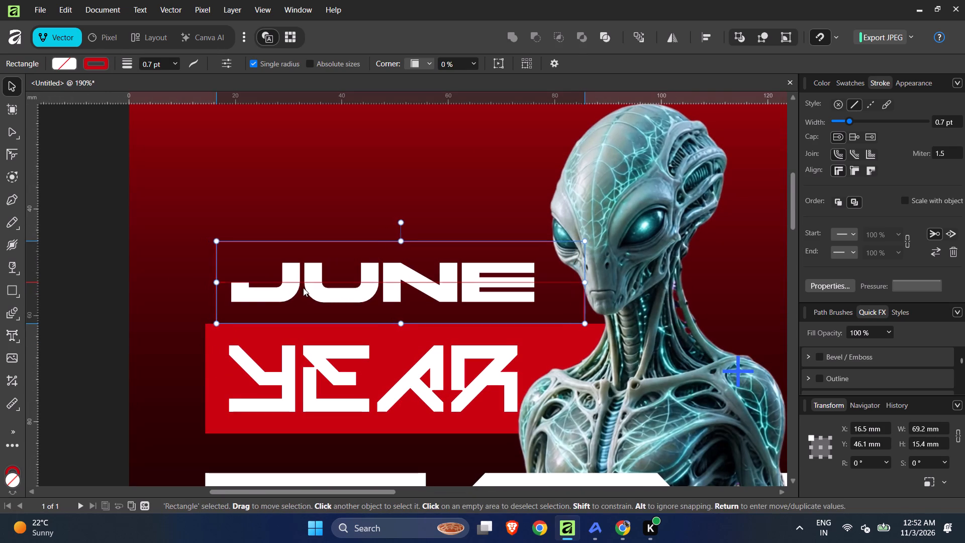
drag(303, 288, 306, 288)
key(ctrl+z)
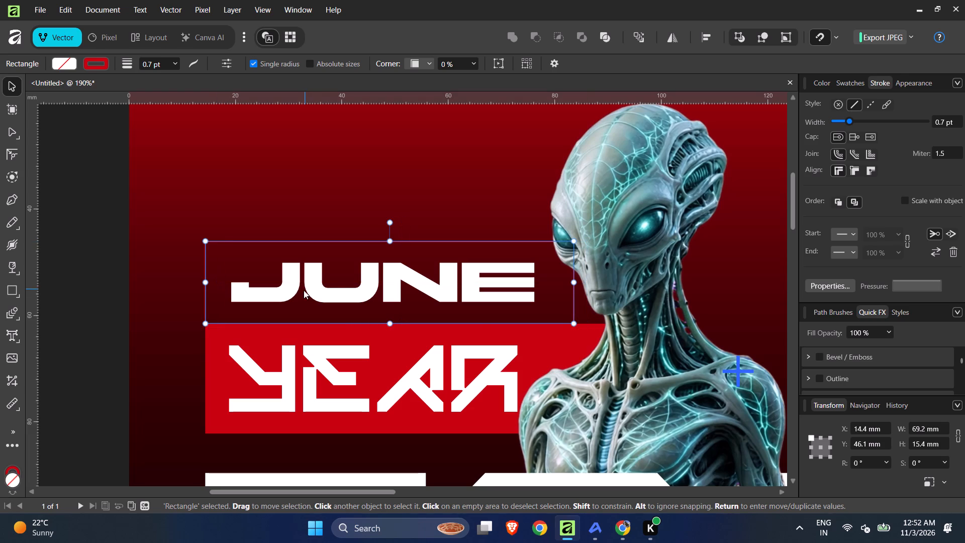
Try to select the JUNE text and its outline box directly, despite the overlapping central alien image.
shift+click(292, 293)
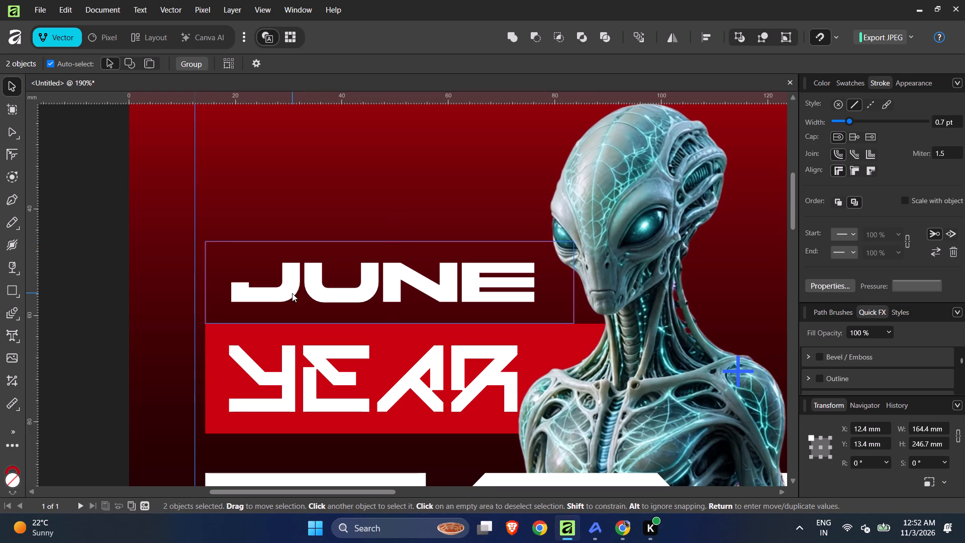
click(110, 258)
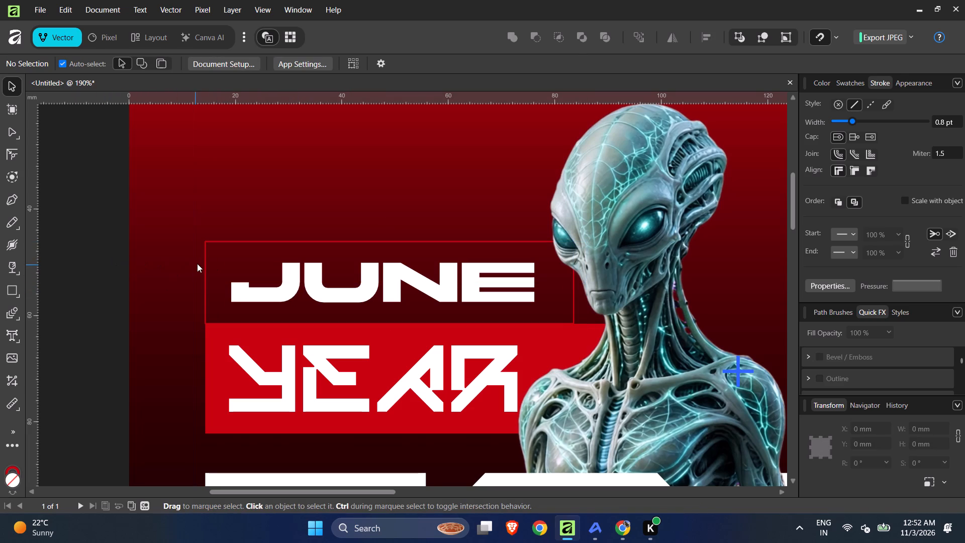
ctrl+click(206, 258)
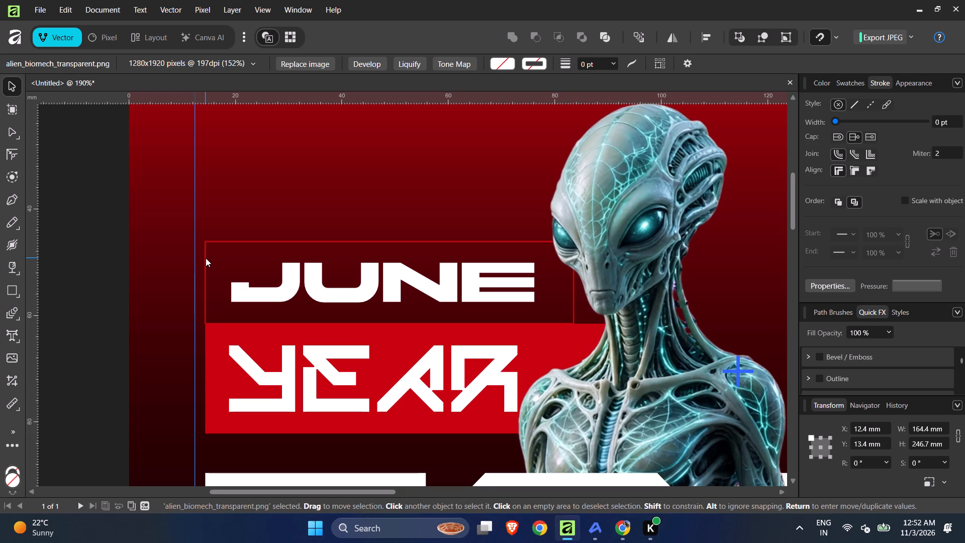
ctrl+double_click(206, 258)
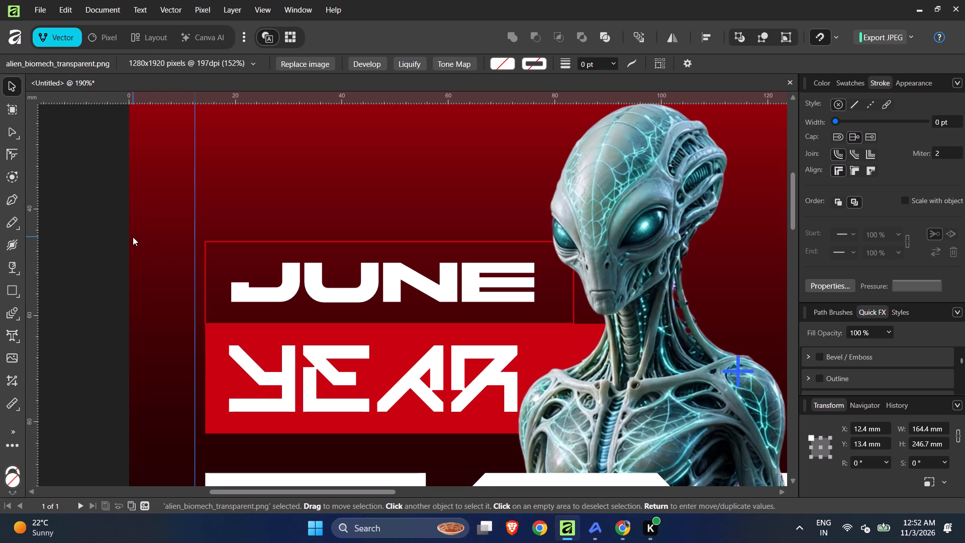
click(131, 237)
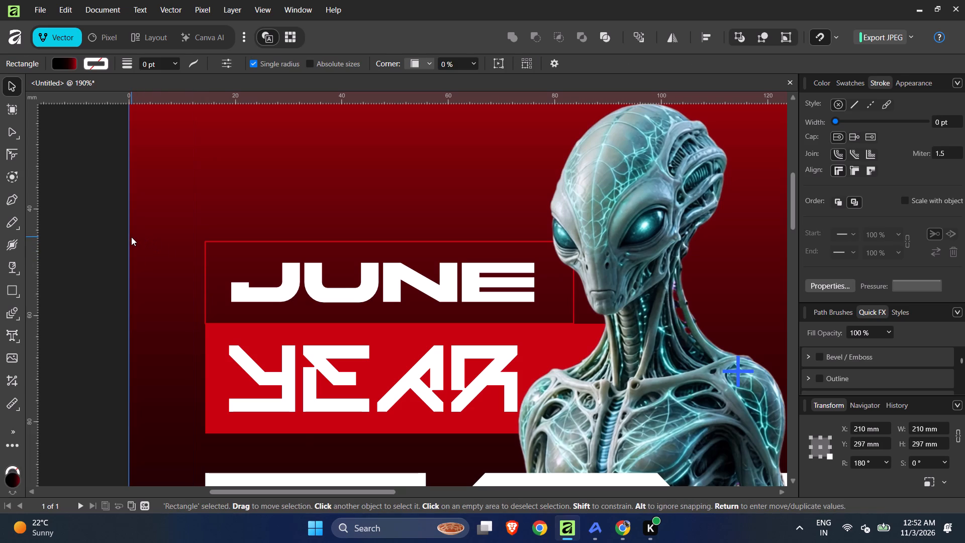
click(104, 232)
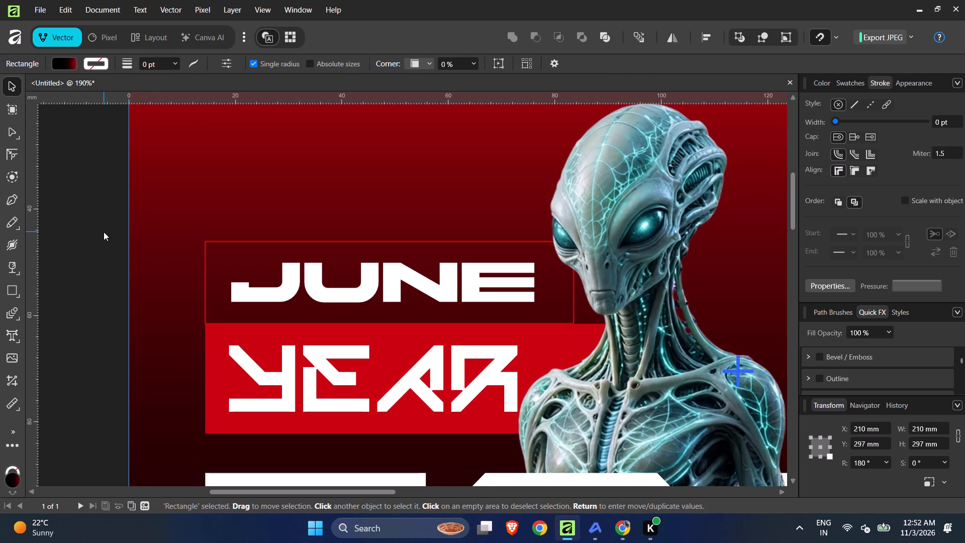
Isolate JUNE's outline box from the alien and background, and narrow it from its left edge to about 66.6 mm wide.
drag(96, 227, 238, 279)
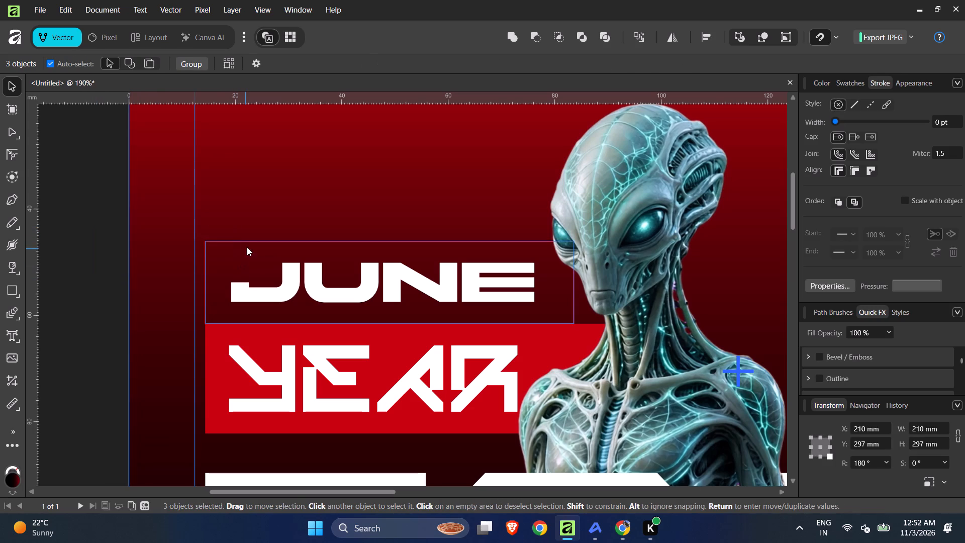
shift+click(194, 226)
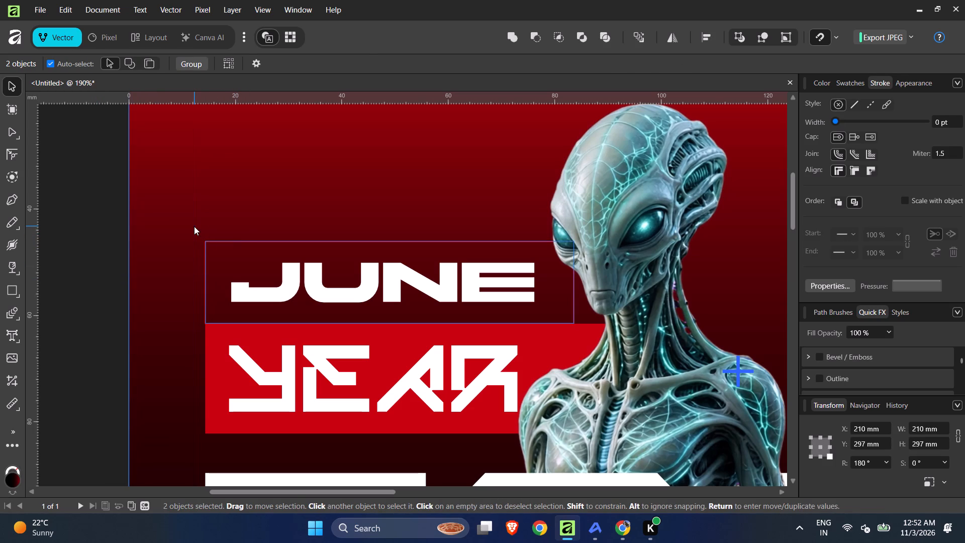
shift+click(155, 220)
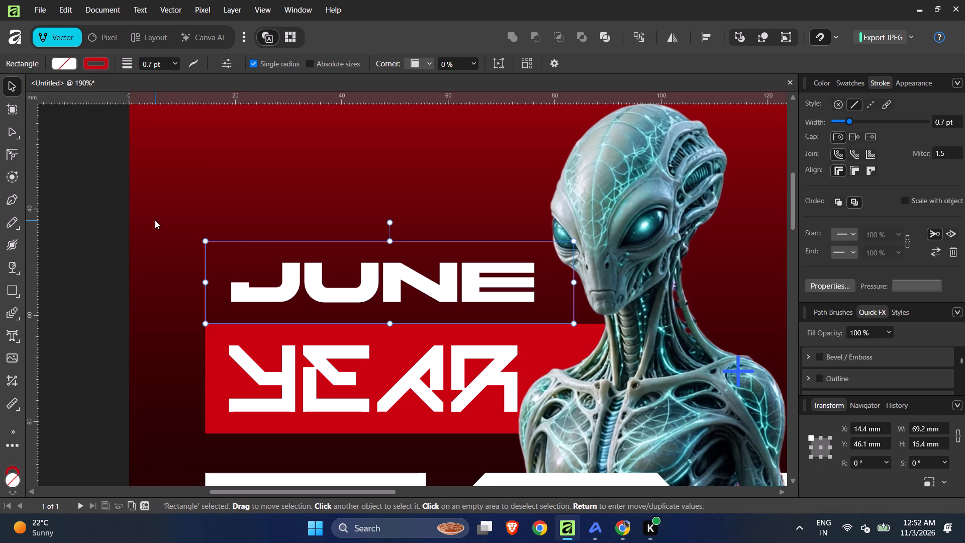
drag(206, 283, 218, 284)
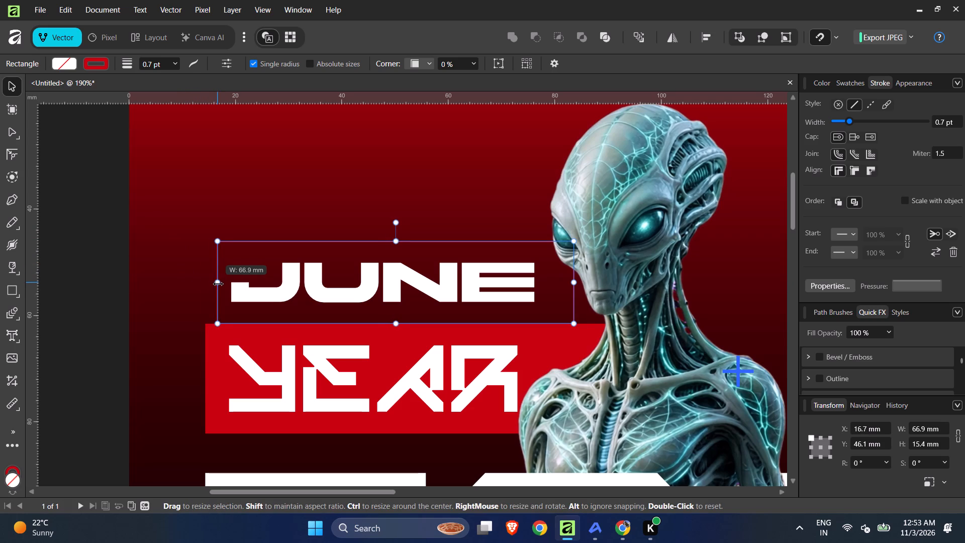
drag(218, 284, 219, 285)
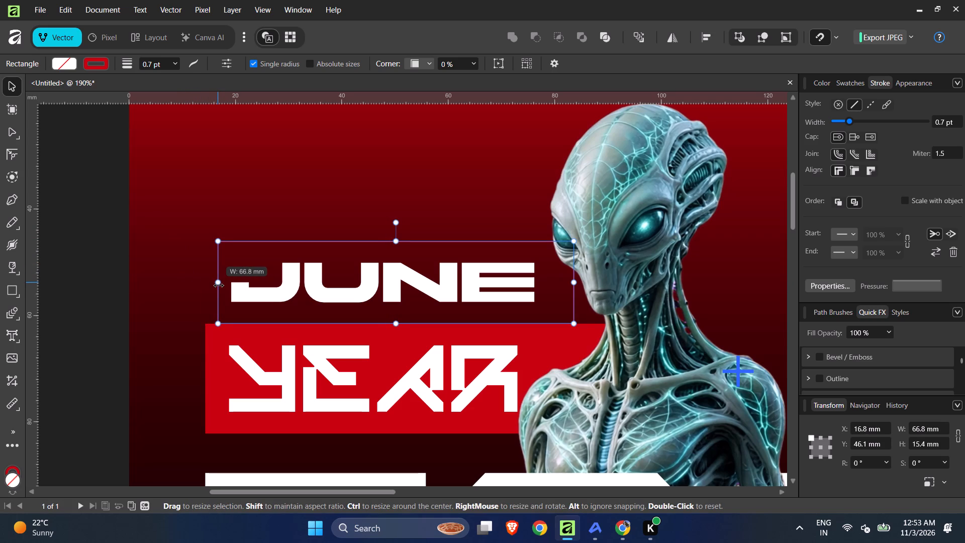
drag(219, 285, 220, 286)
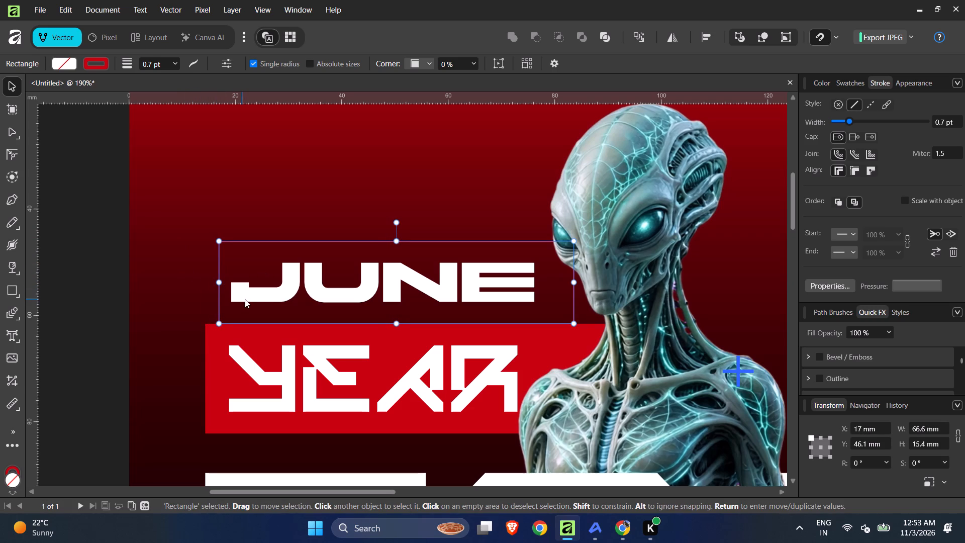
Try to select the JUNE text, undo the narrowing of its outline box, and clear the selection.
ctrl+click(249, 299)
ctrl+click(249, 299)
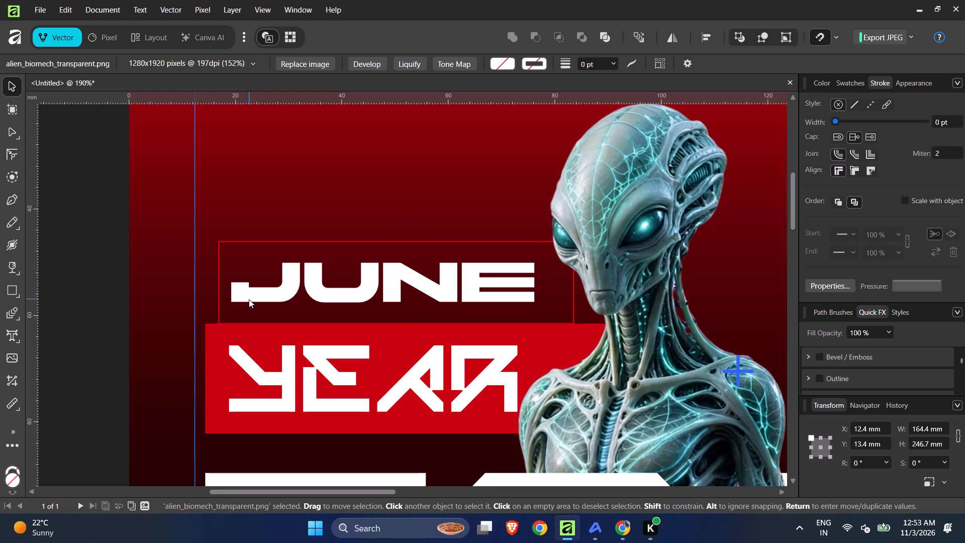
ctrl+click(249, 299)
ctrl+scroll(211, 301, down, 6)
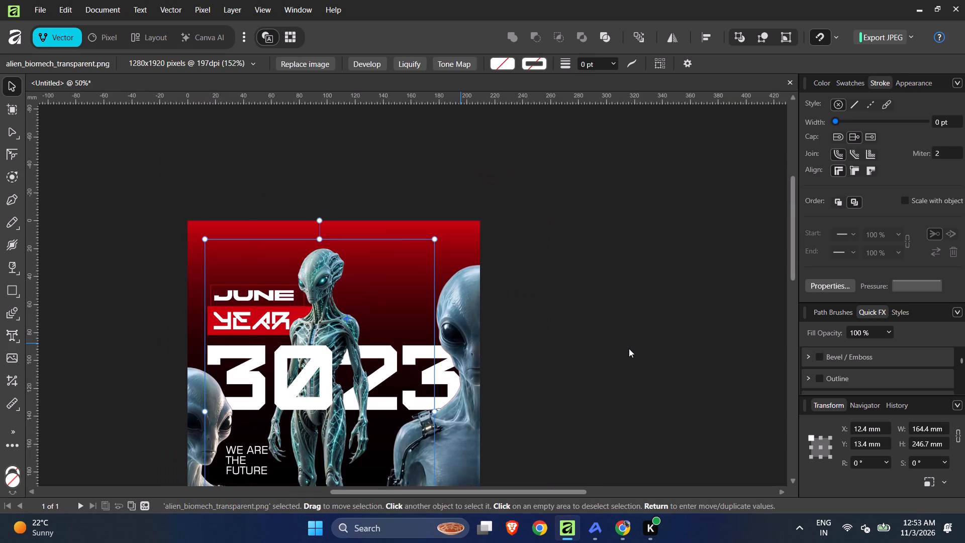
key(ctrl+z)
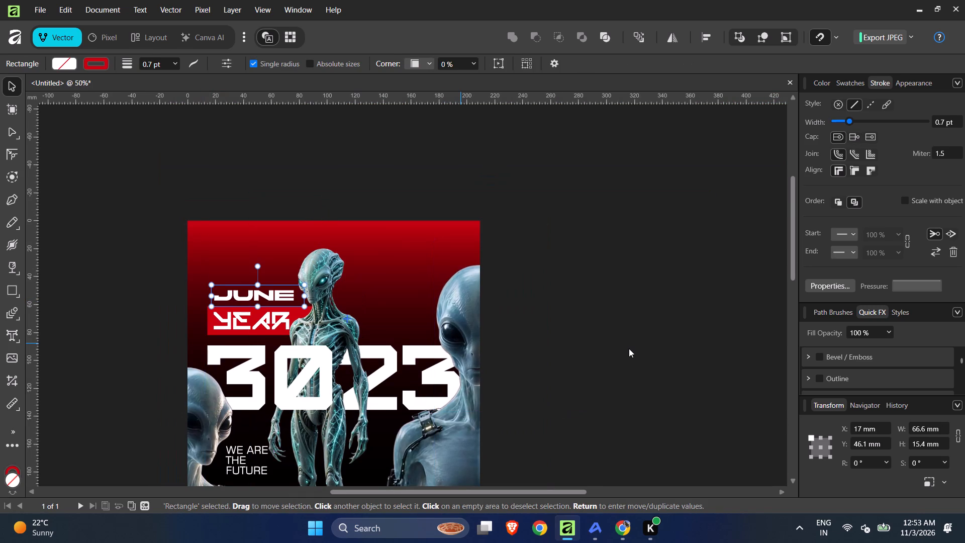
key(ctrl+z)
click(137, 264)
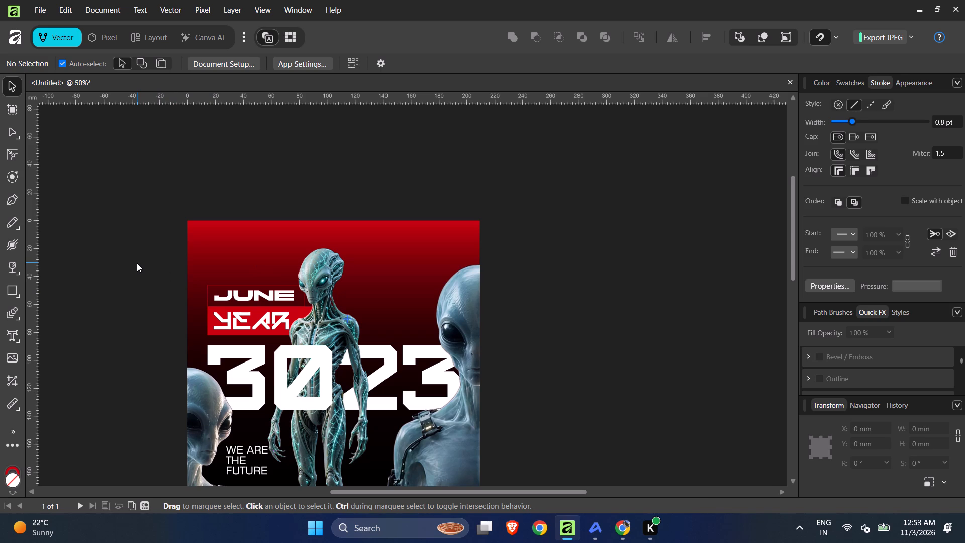
Examine the overall poster composition and the lower area around the aliens' bodies and feet.
click(321, 181)
ctrl+scroll(321, 181, down, 5)
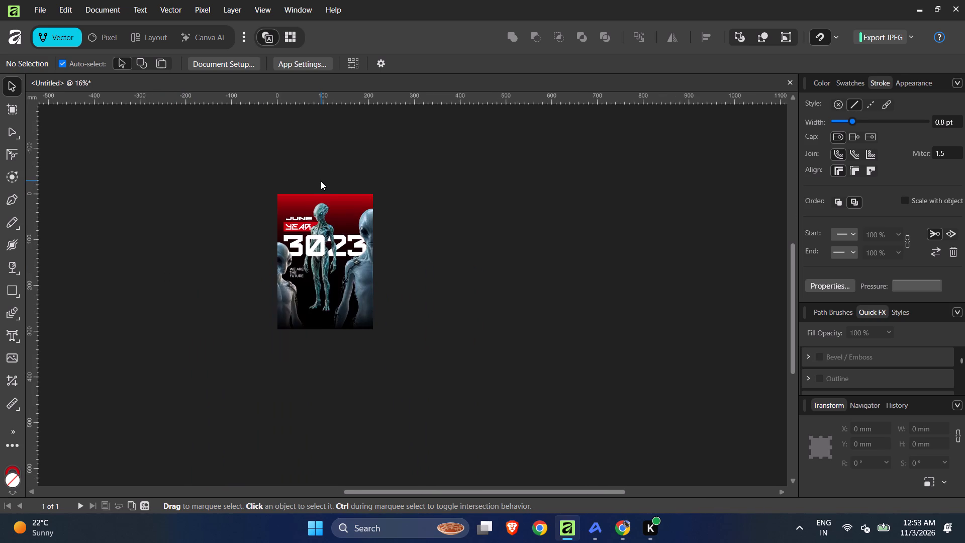
ctrl+scroll(322, 187, up, 2)
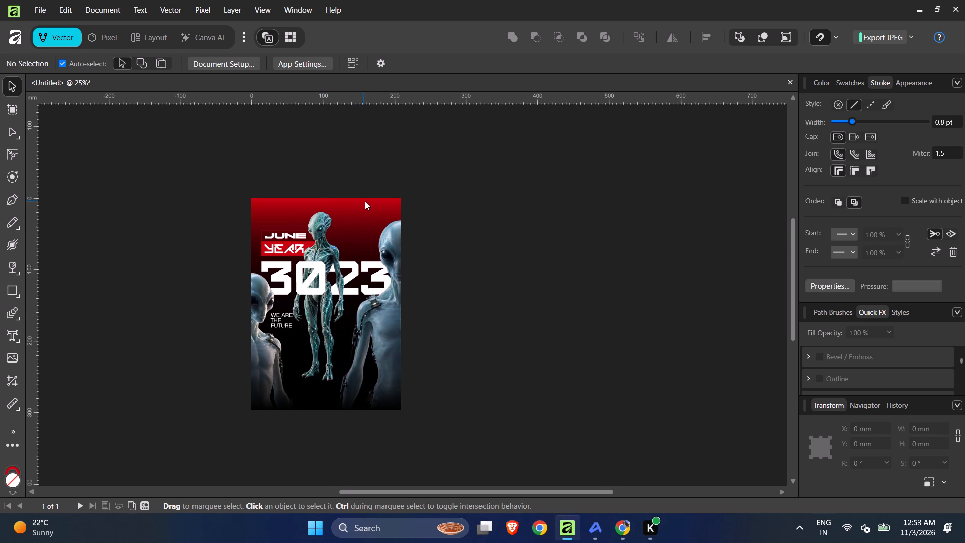
ctrl+scroll(365, 201, down, 3)
ctrl+scroll(371, 275, up, 4)
ctrl+scroll(382, 322, up, 2)
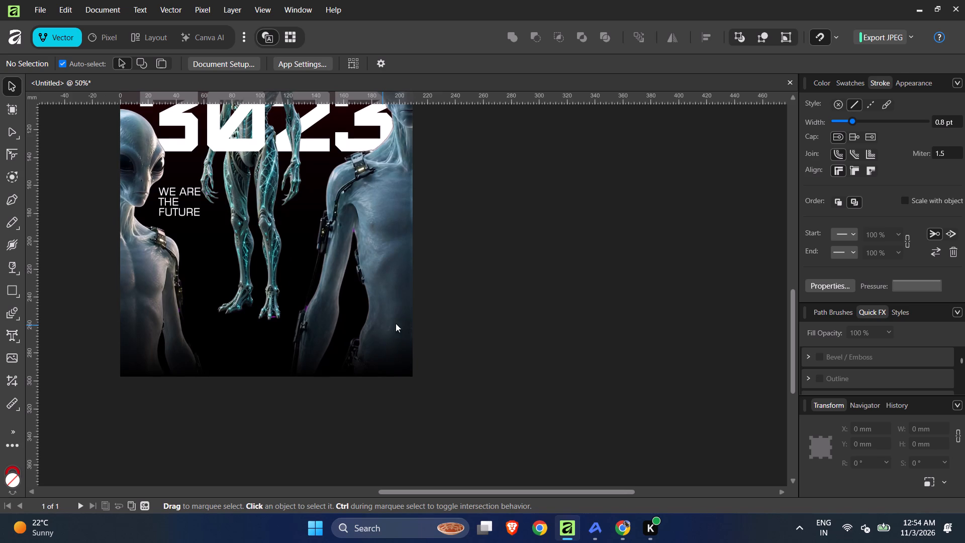
ctrl+scroll(489, 361, down, 4)
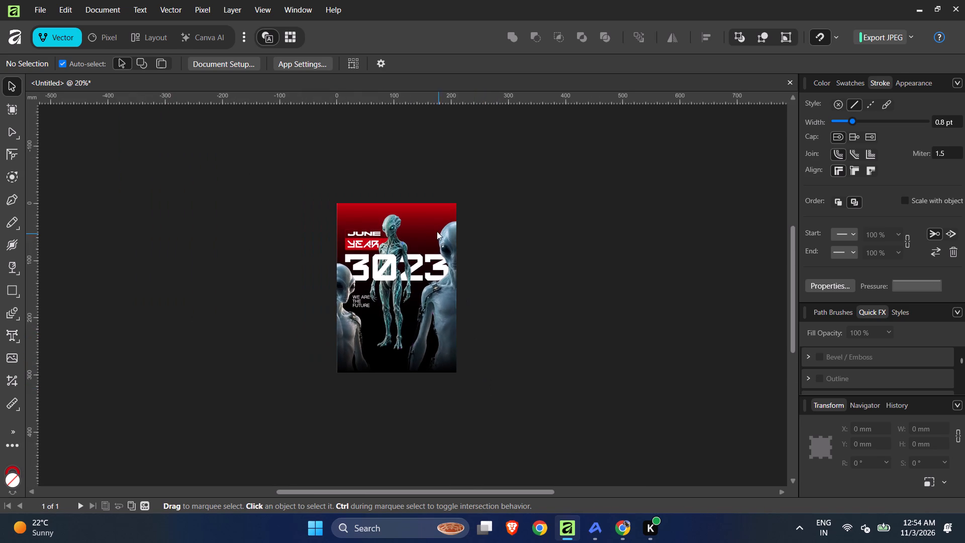
ctrl+scroll(436, 230, up, 3)
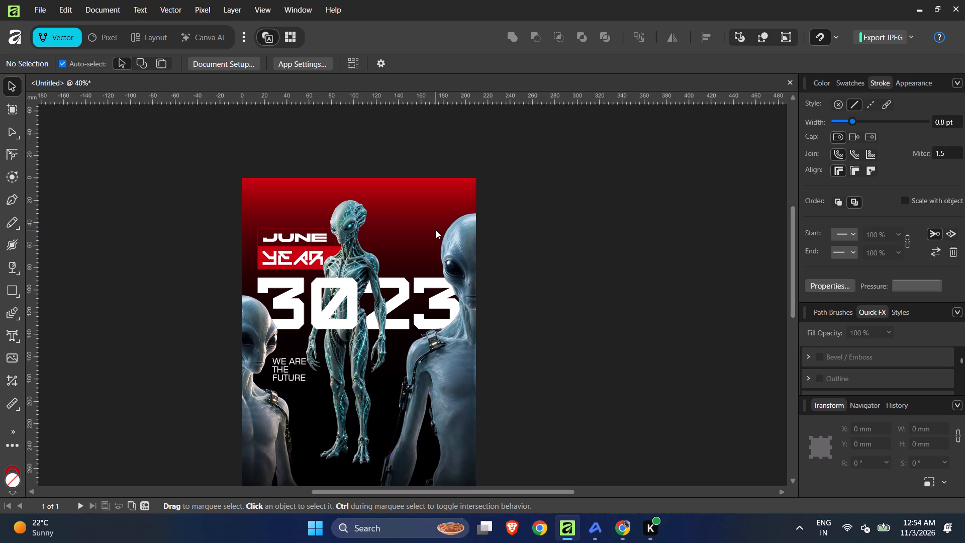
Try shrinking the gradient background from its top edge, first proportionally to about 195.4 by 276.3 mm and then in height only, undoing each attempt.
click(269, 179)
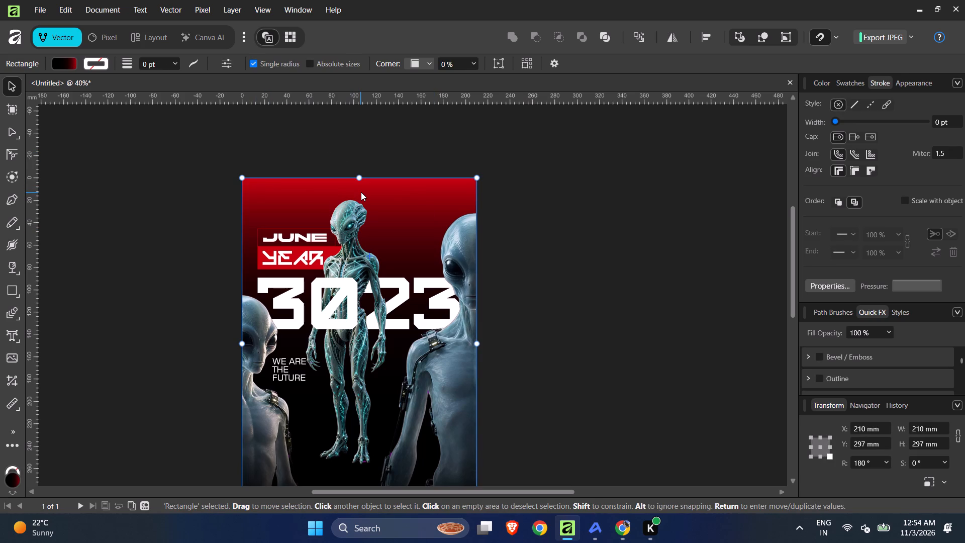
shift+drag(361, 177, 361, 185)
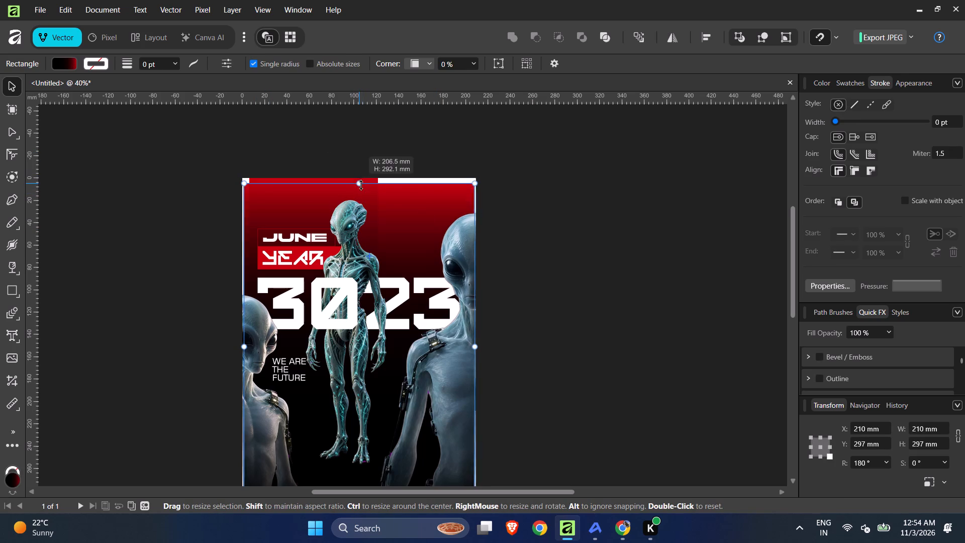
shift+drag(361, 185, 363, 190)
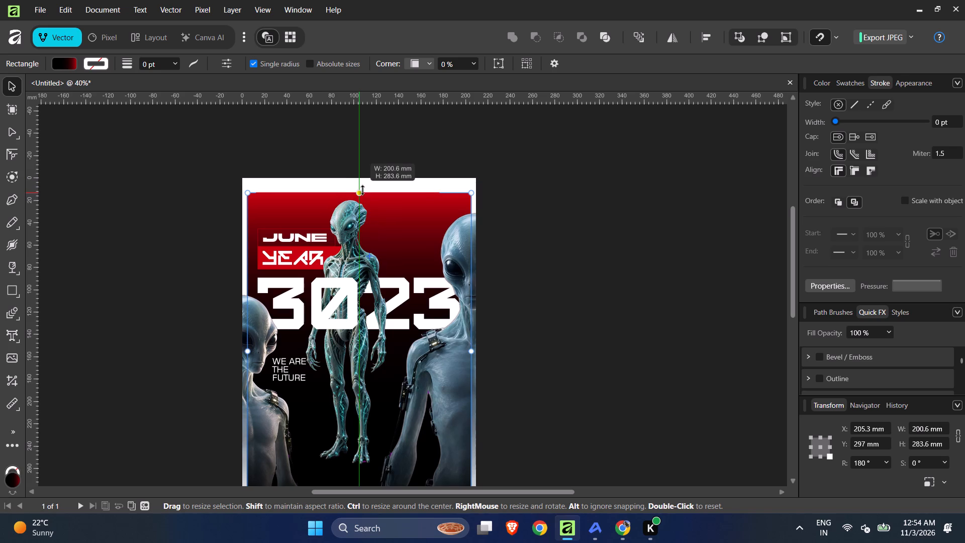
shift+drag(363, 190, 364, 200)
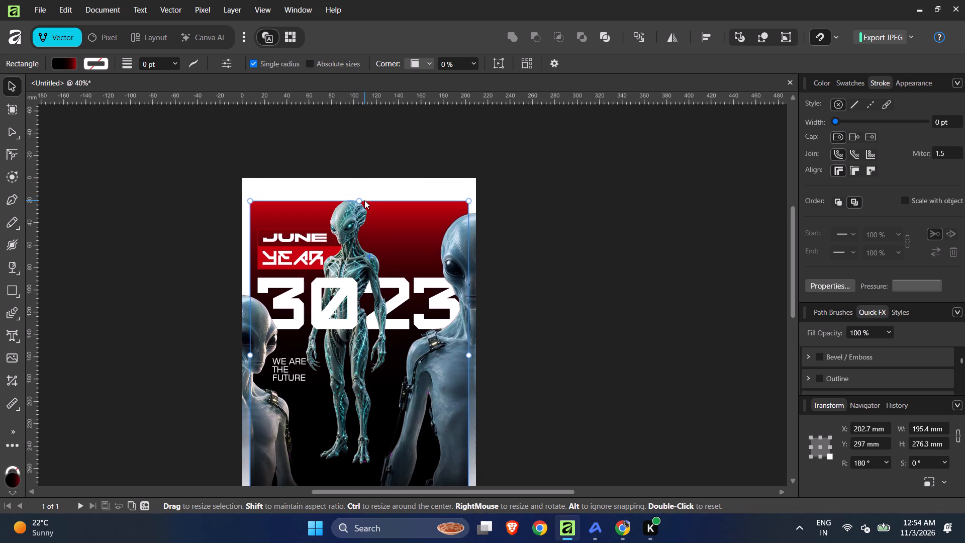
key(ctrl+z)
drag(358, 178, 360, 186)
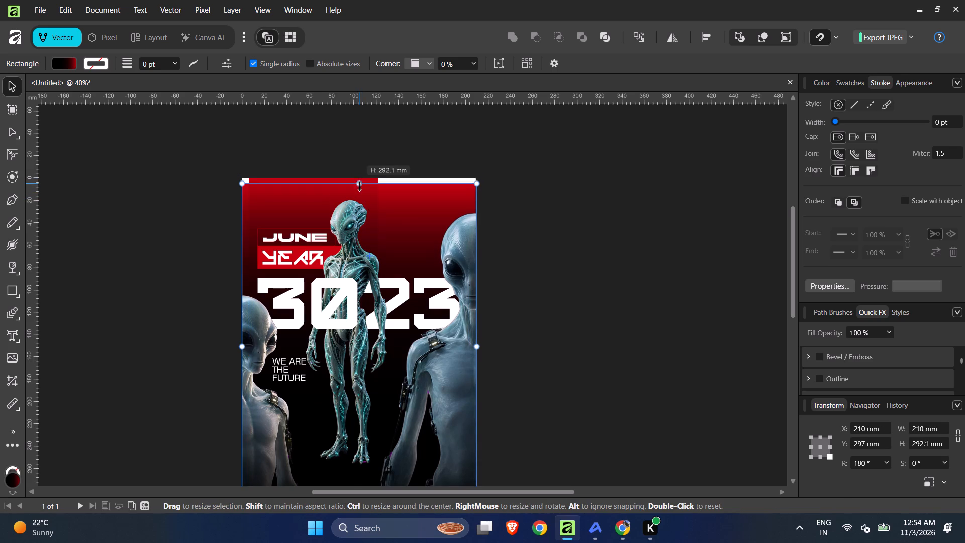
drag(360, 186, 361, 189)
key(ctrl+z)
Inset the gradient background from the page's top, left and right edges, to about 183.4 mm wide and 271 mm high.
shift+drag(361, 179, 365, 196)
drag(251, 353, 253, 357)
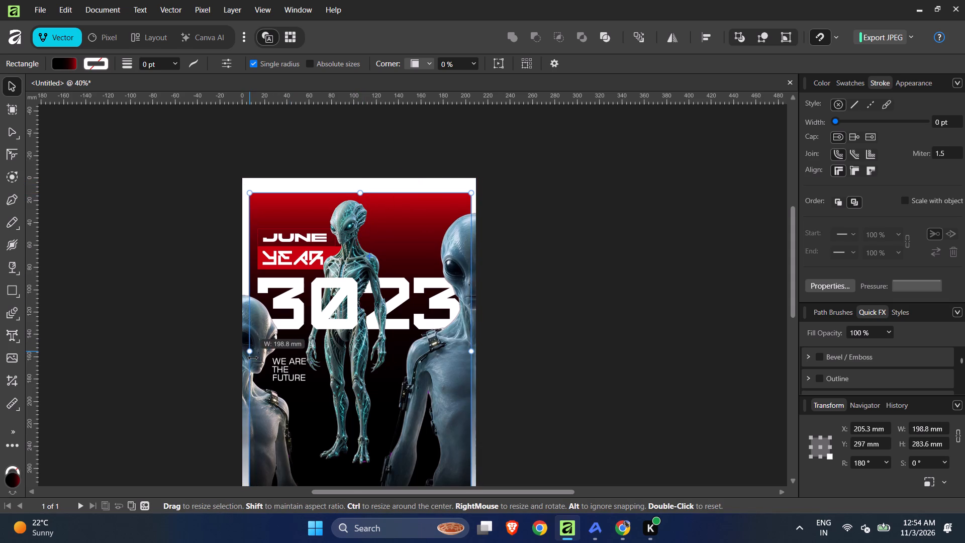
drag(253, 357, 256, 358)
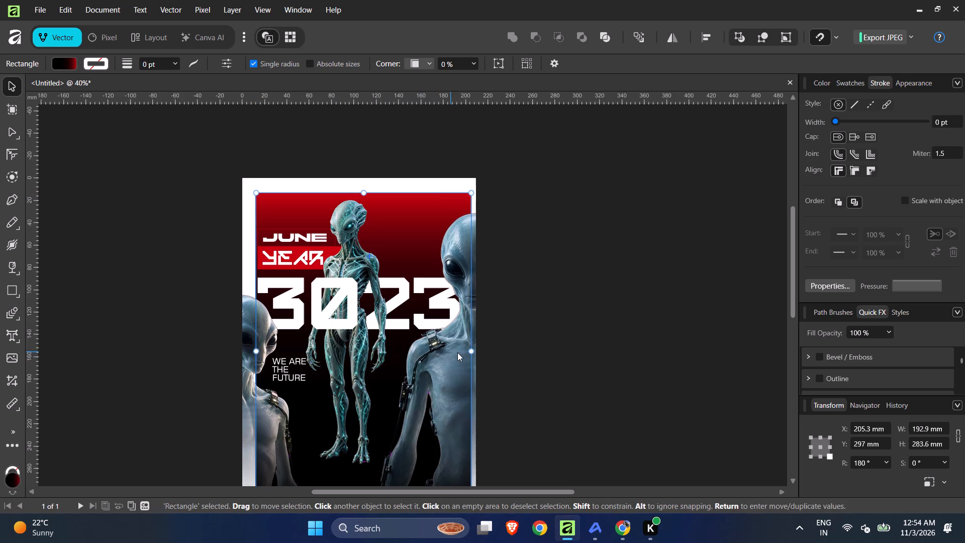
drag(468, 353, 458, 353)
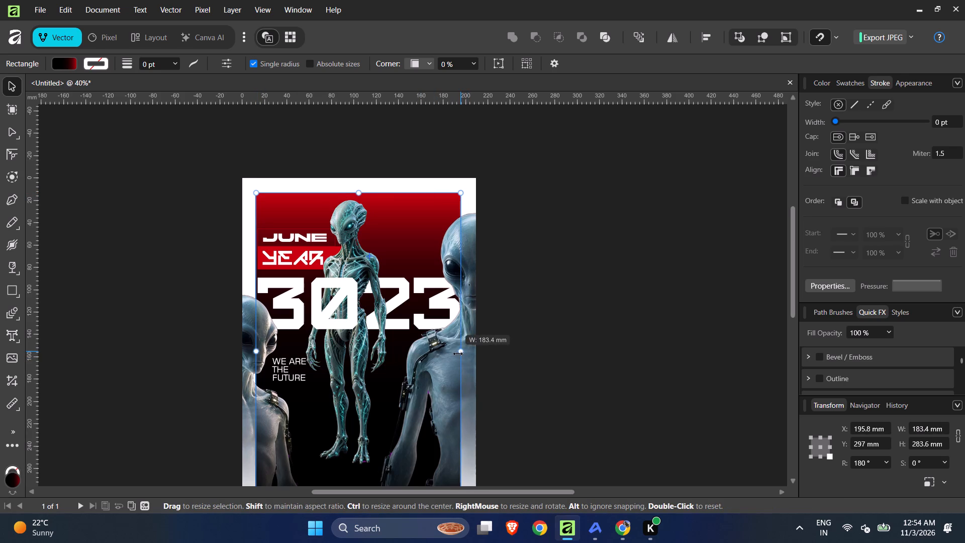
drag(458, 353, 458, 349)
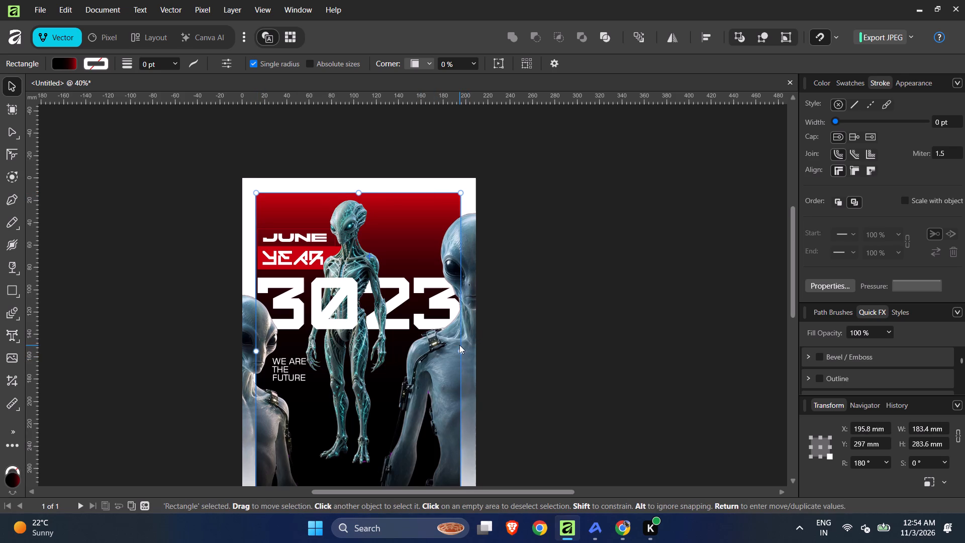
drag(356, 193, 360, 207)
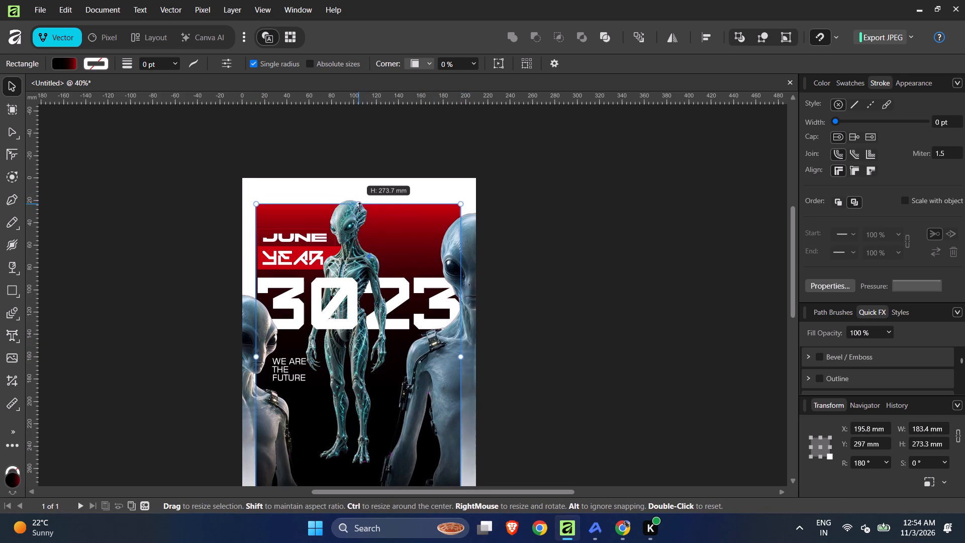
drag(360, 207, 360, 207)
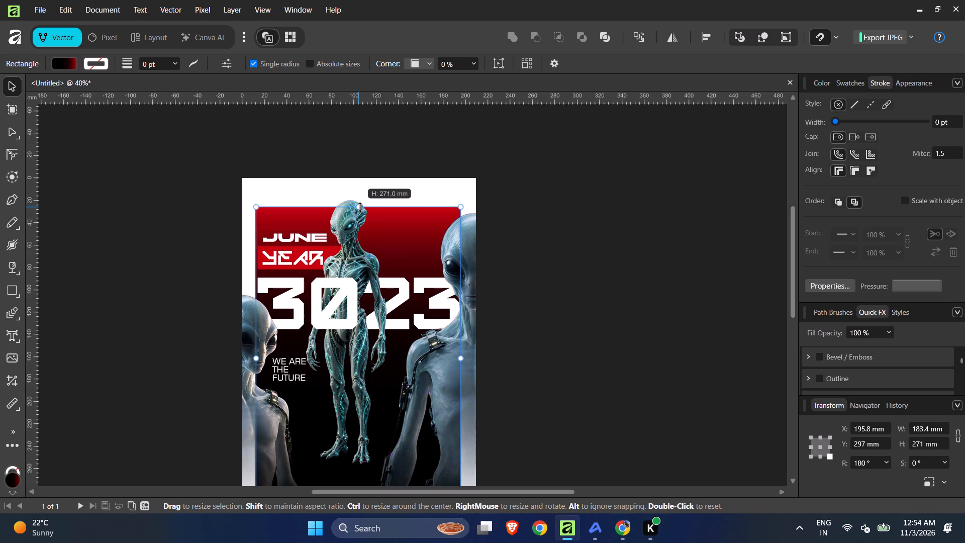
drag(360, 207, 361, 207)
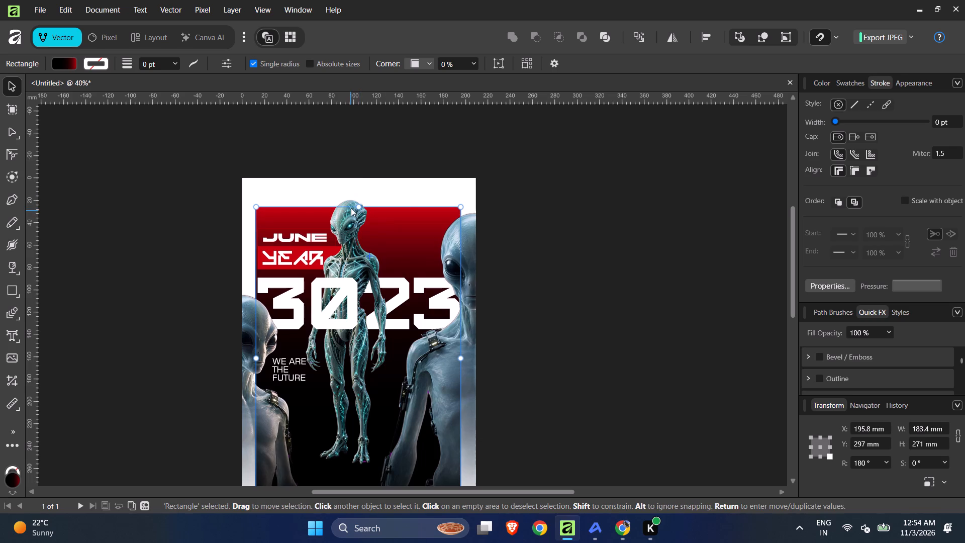
Examine how the inset background sits against the alien images and the white page border.
click(349, 198)
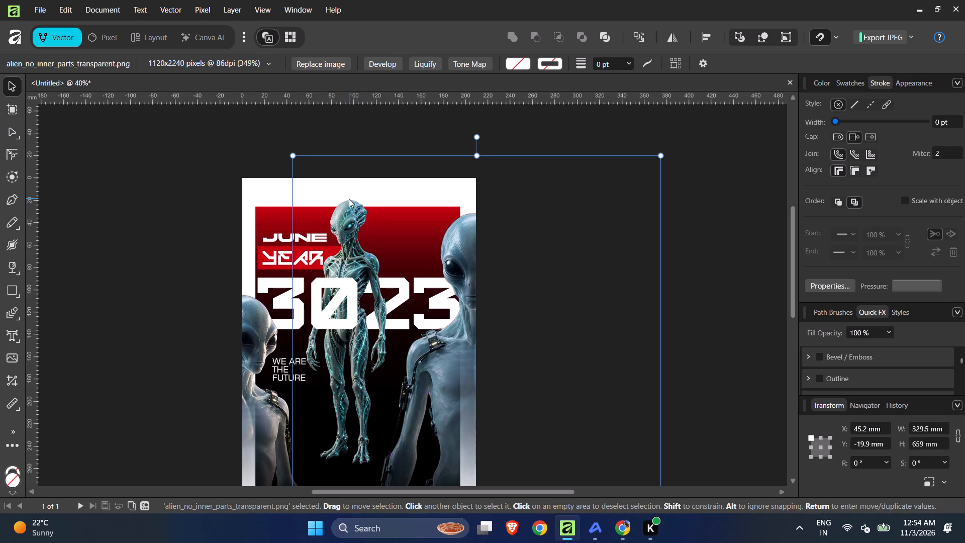
ctrl+scroll(323, 151, down, 4)
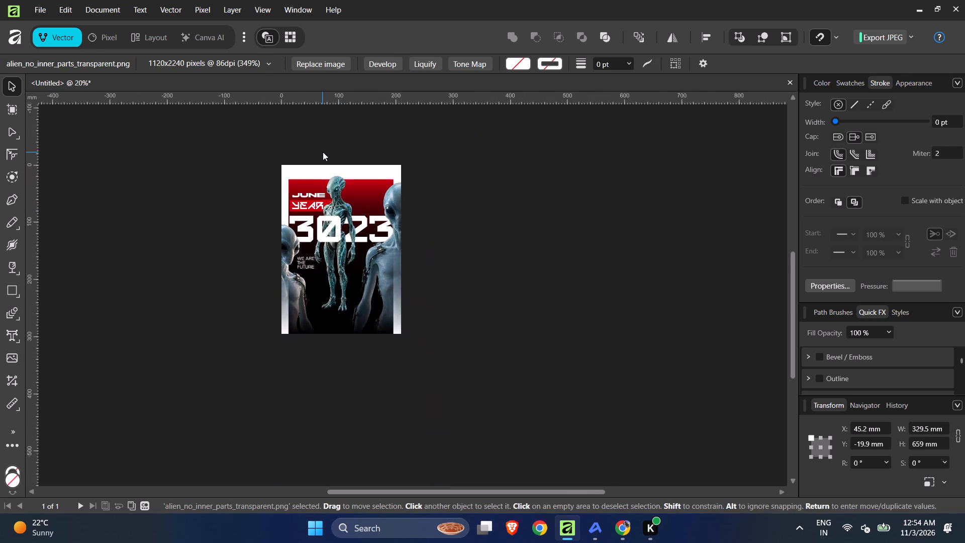
click(323, 137)
drag(323, 126, 338, 144)
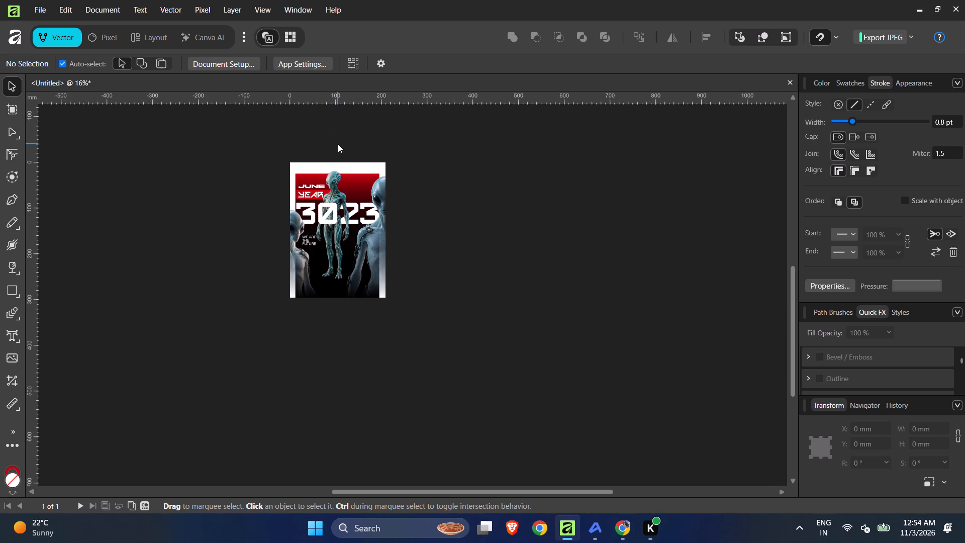
click(337, 177)
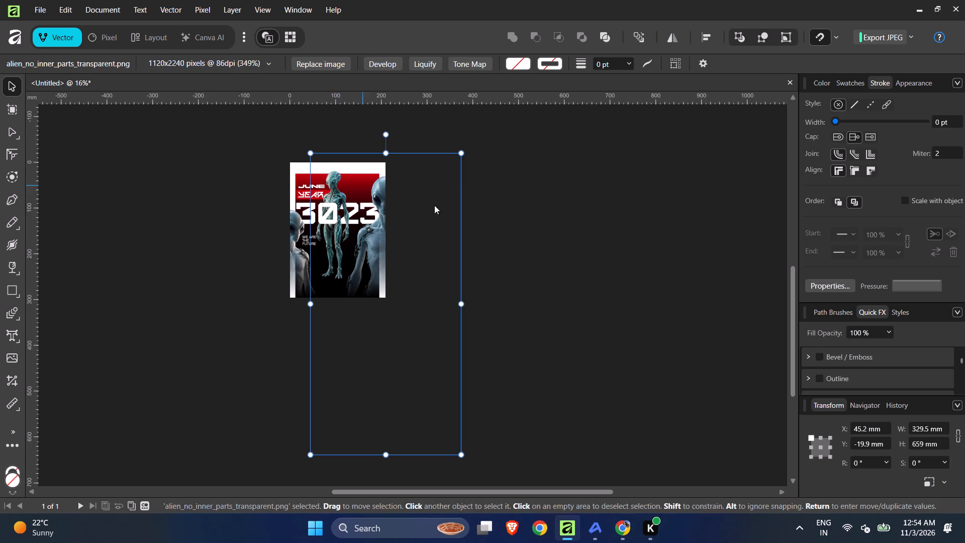
click(525, 214)
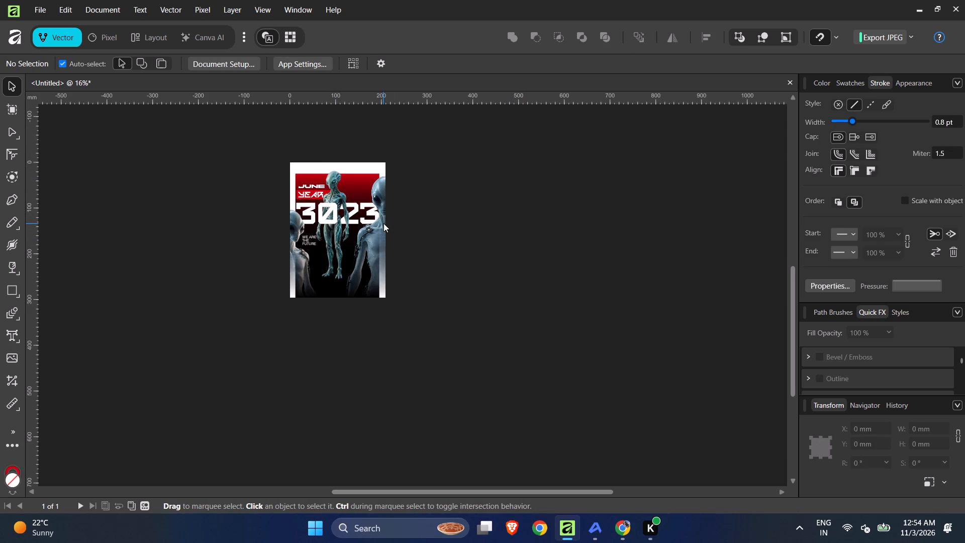
ctrl+scroll(383, 223, up, 6)
ctrl+scroll(383, 223, down, 4)
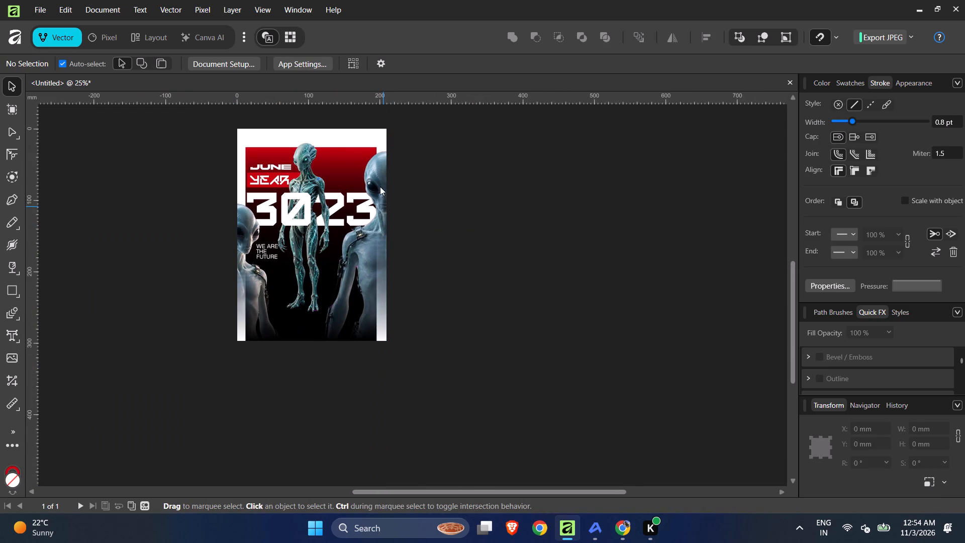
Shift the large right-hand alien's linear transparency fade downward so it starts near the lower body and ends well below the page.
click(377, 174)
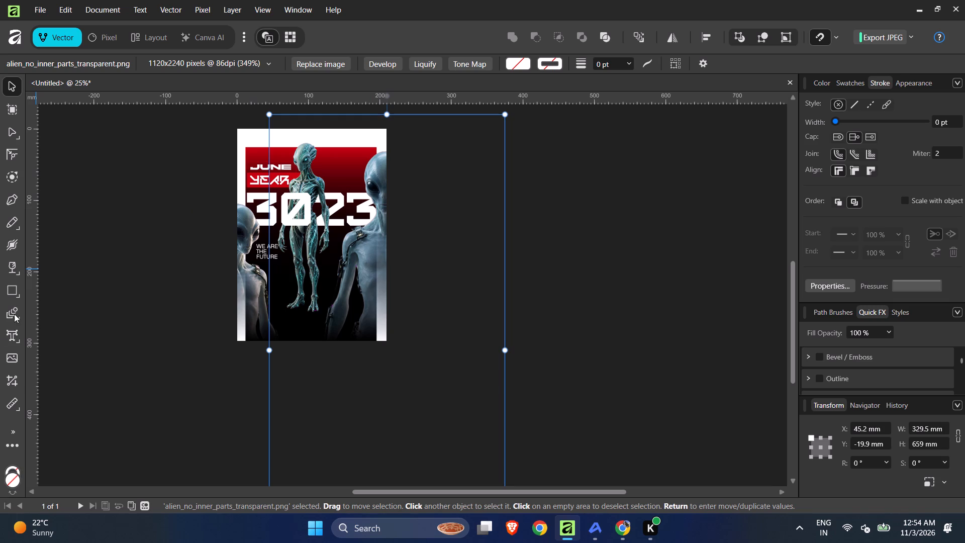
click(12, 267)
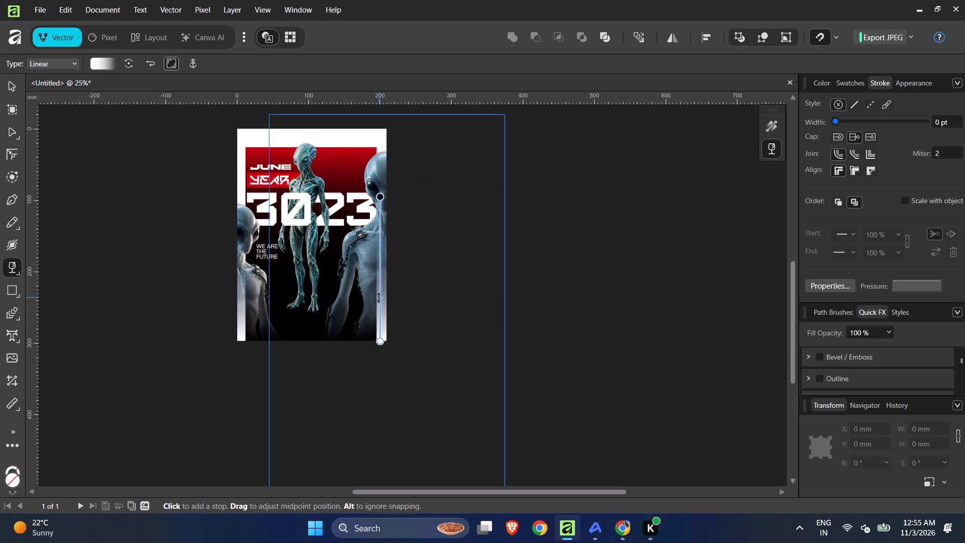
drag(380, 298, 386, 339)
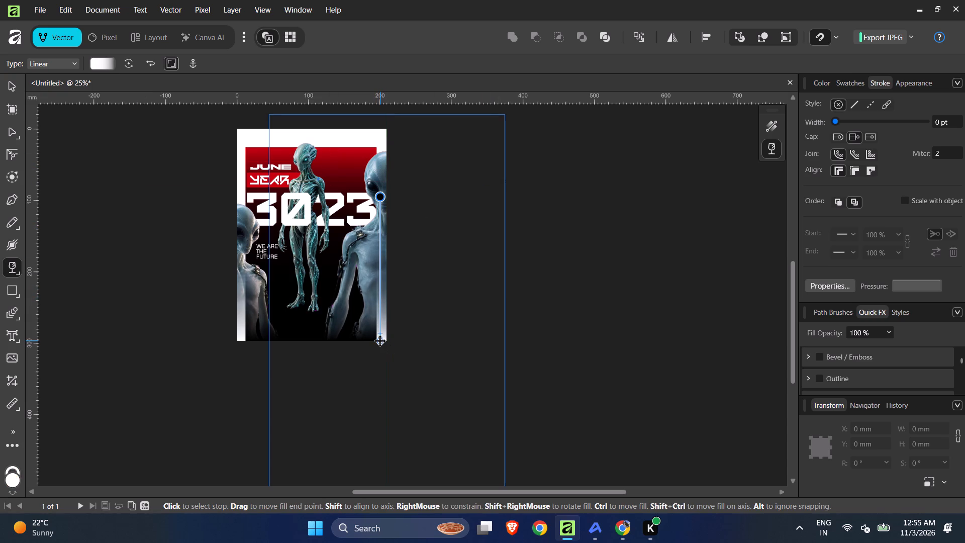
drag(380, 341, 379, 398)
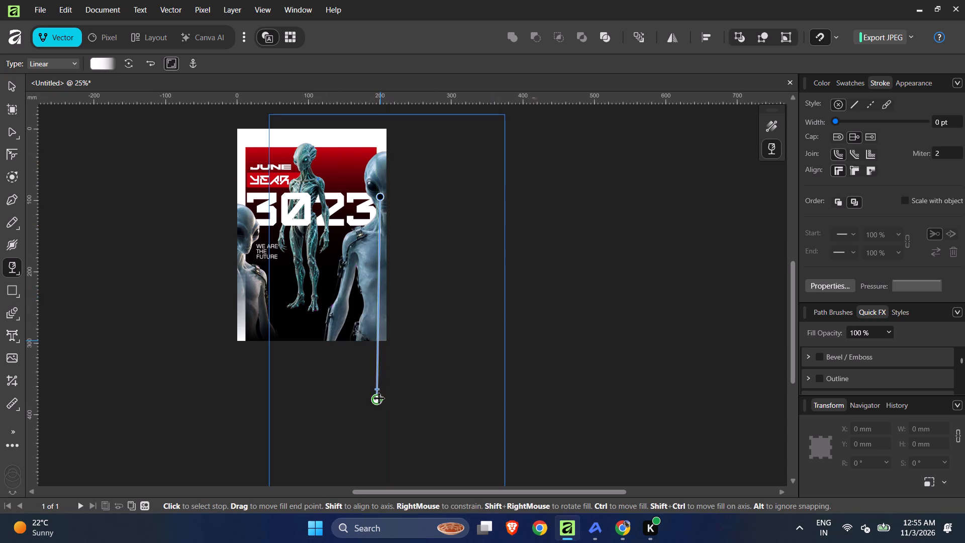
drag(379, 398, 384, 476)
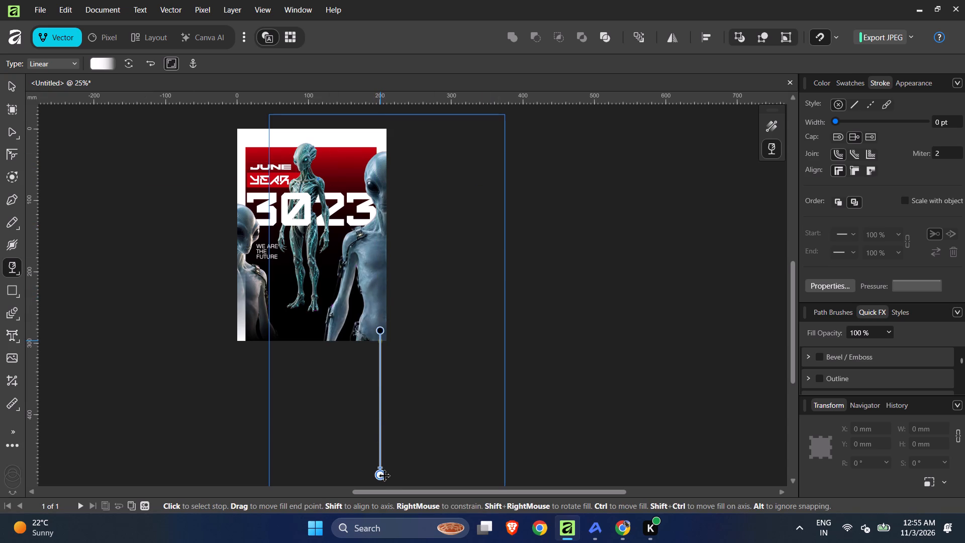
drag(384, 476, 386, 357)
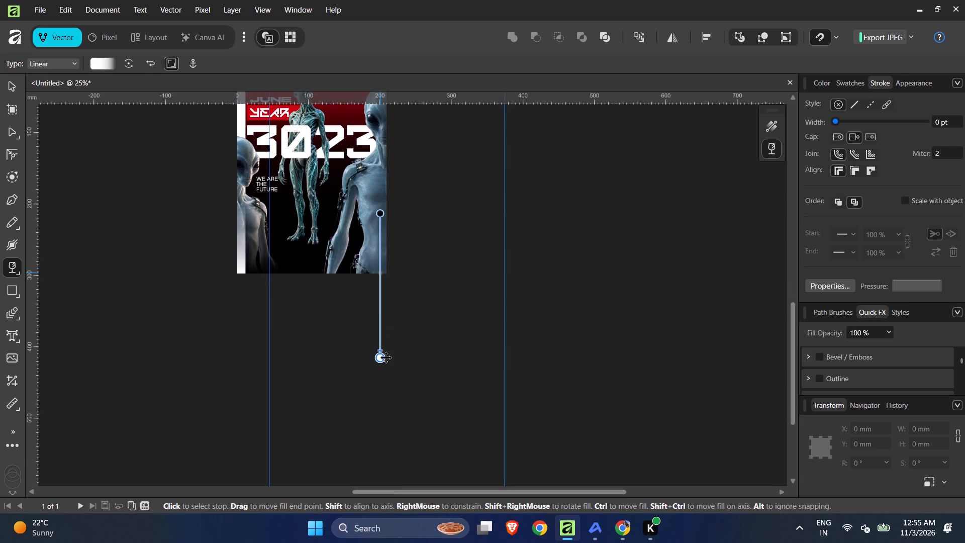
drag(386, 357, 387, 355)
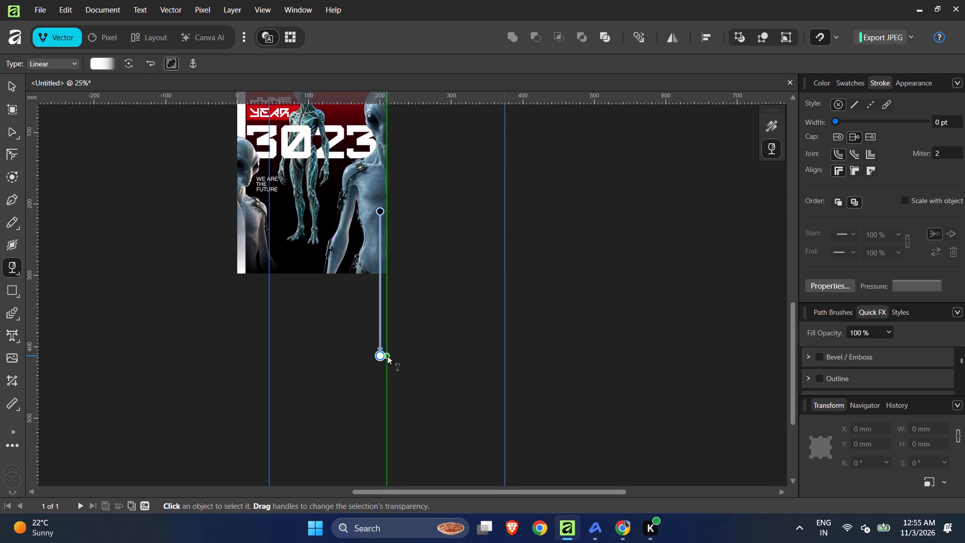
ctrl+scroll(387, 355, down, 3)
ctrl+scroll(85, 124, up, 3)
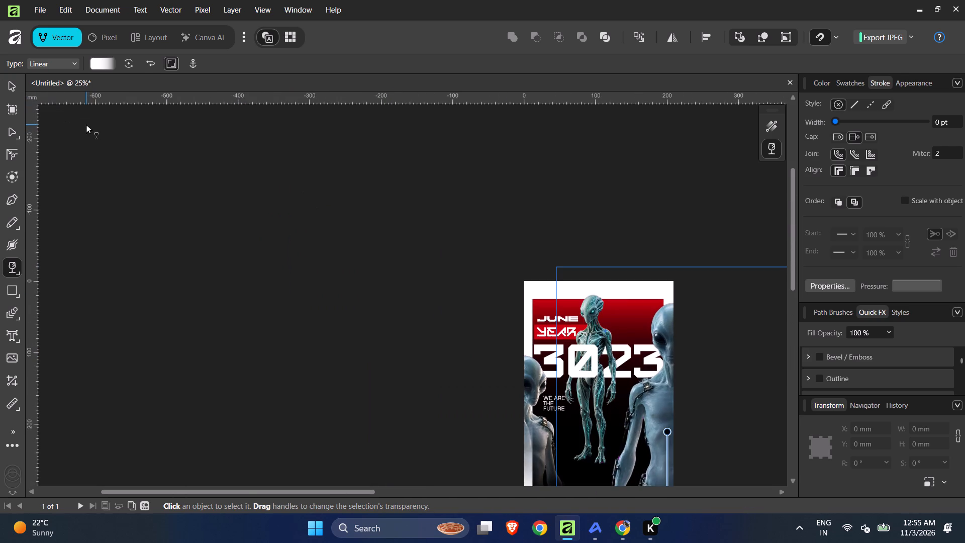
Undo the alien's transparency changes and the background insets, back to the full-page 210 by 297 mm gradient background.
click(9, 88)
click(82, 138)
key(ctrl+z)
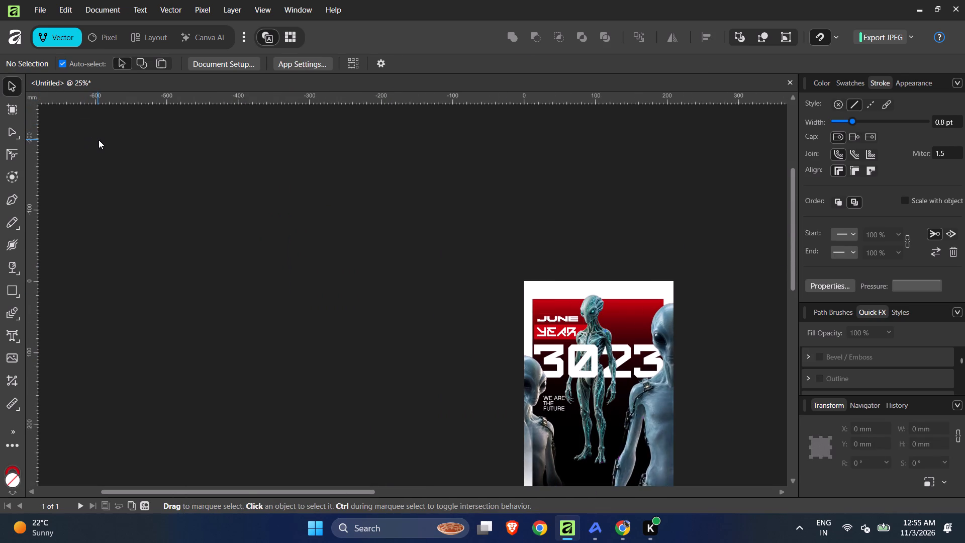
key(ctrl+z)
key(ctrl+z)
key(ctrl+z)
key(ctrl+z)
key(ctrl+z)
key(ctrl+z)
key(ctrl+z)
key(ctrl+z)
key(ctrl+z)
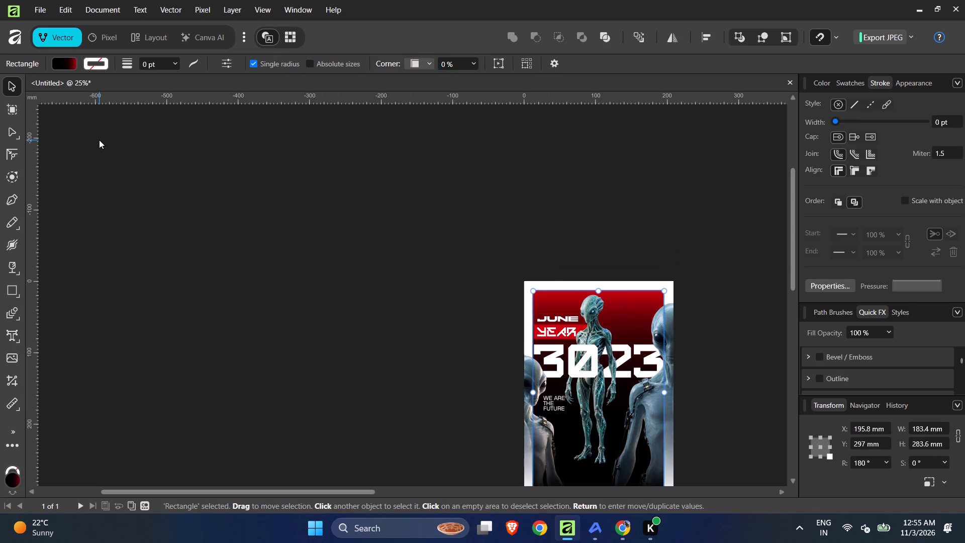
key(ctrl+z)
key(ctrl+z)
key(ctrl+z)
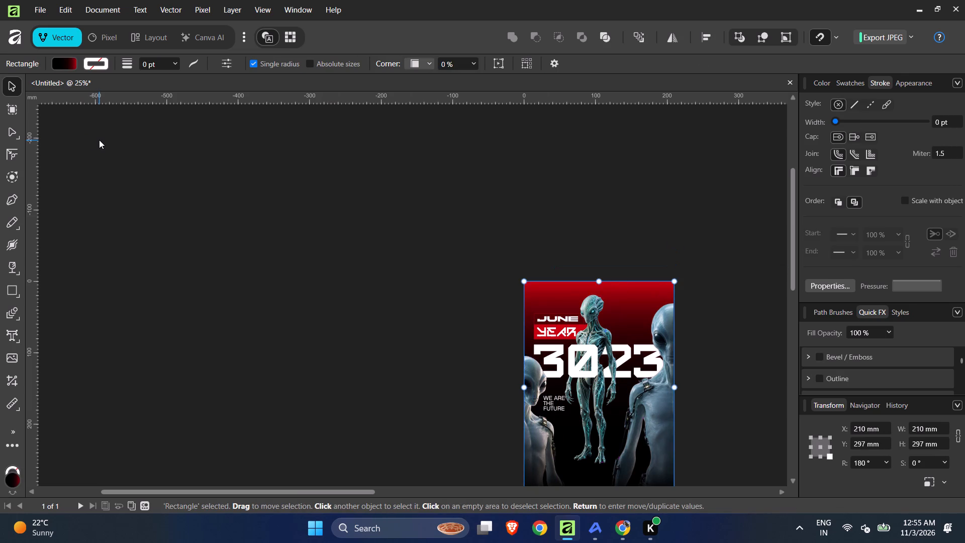
Shrink the gradient background proportionally from its bottom edge to about 192 by 271.5 mm, leaving white margins at the page's sides and bottom.
click(147, 150)
ctrl+scroll(148, 150, down, 4)
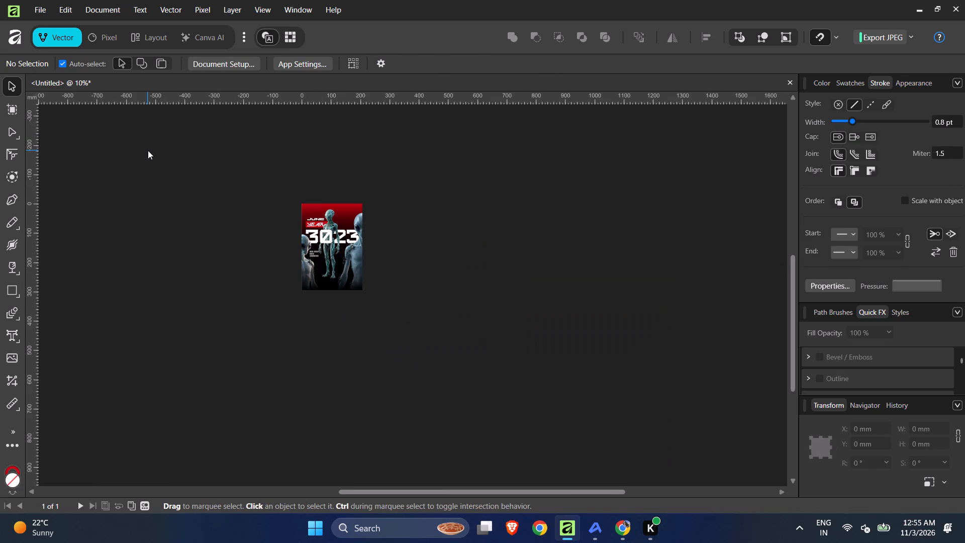
ctrl+scroll(323, 253, up, 3)
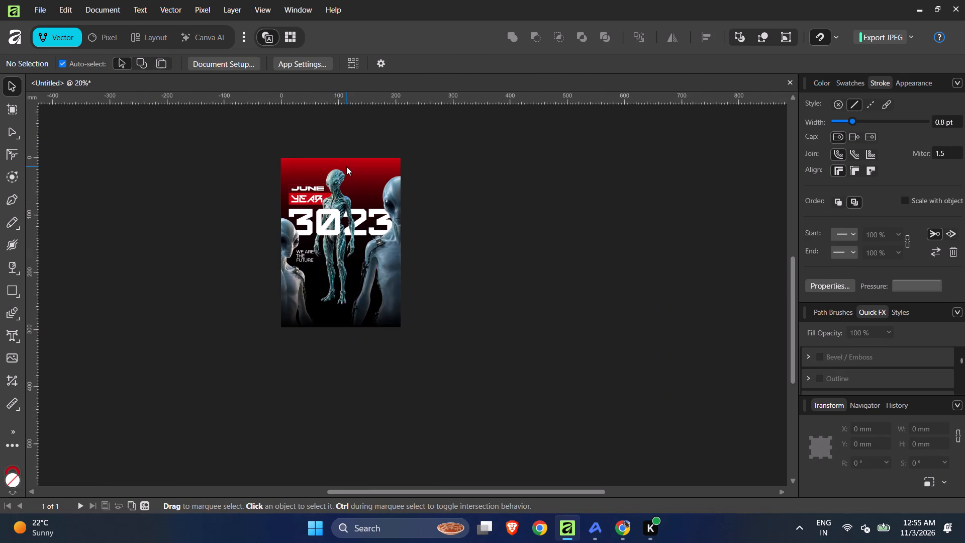
click(348, 161)
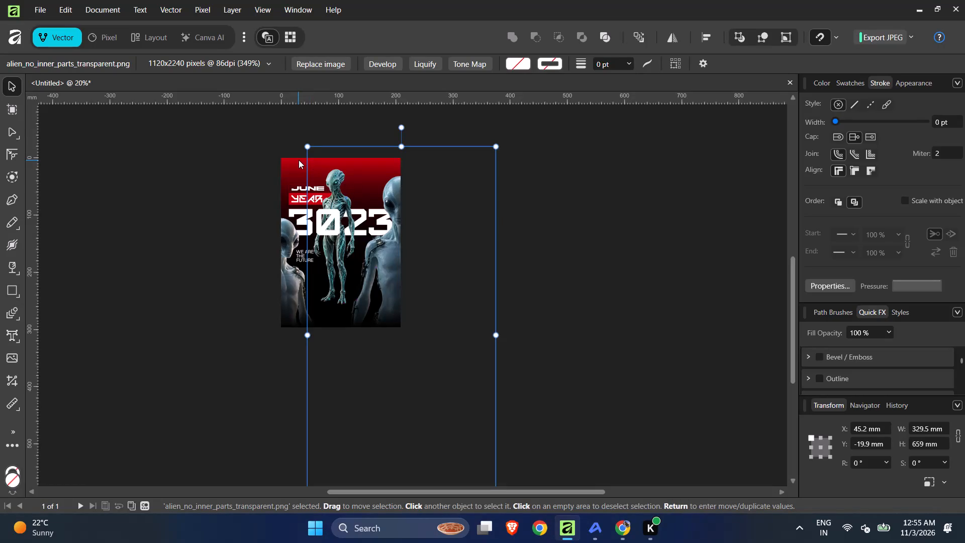
click(293, 160)
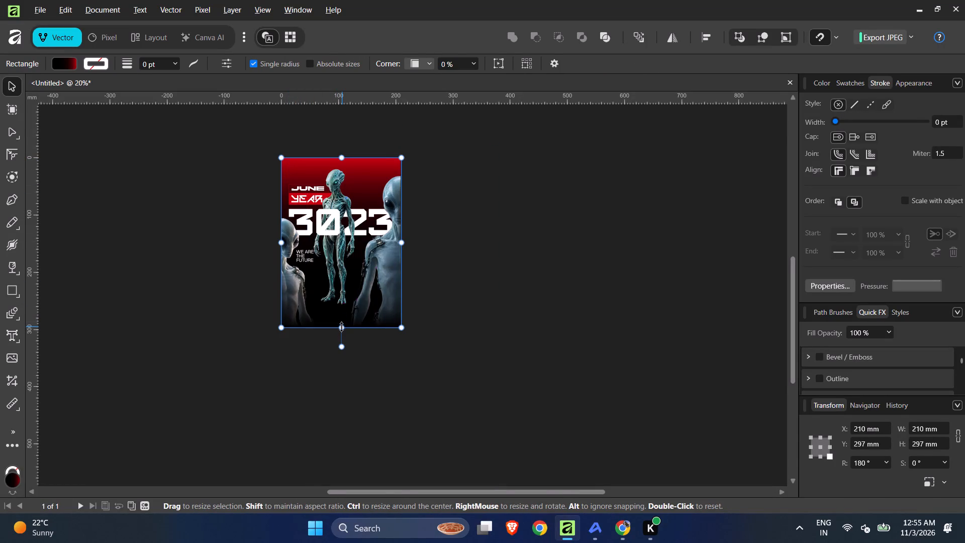
alt+shift+drag(342, 327, 336, 312)
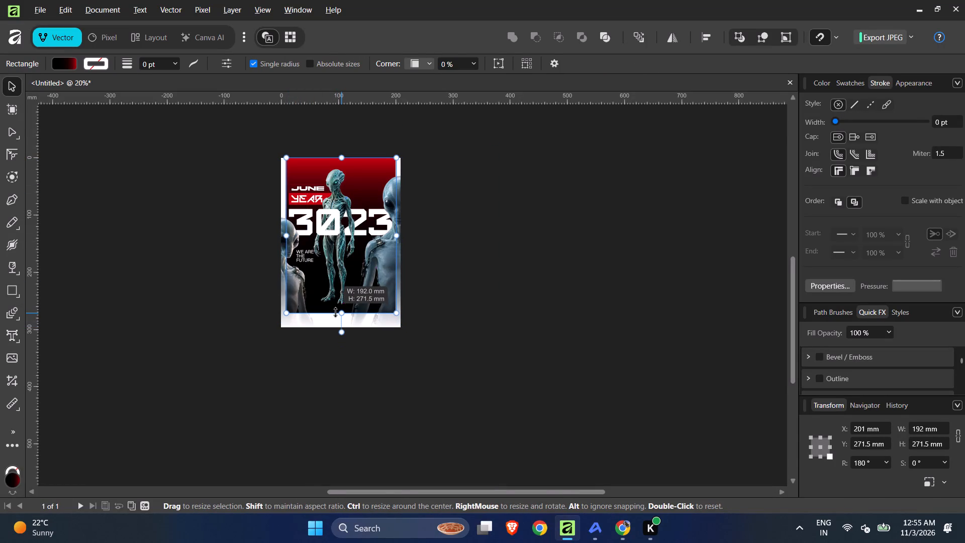
alt+shift+drag(336, 312, 335, 312)
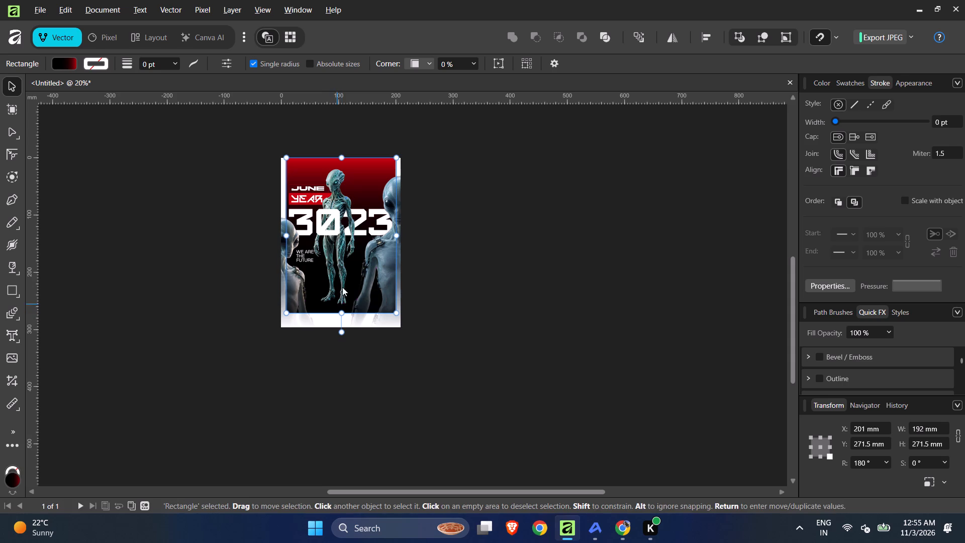
Undo the gradient background's proportional shrink, back to the full-page 210 by 297 mm size.
drag(339, 160, 339, 170)
key(ctrl+z)
key(ctrl+z)
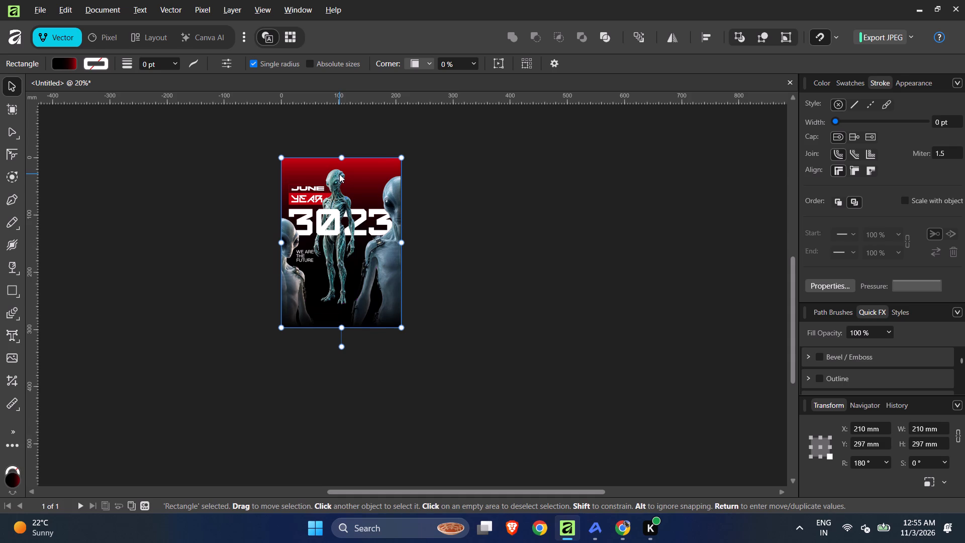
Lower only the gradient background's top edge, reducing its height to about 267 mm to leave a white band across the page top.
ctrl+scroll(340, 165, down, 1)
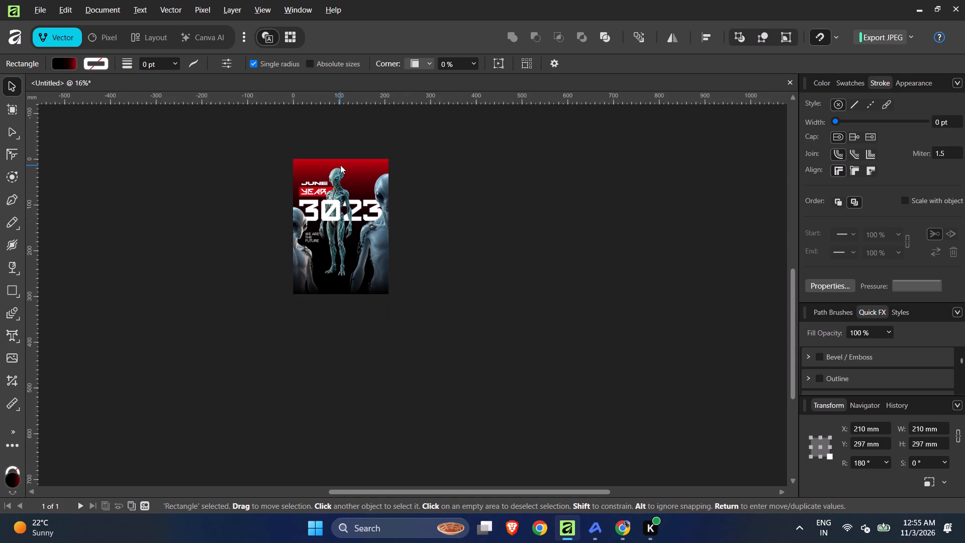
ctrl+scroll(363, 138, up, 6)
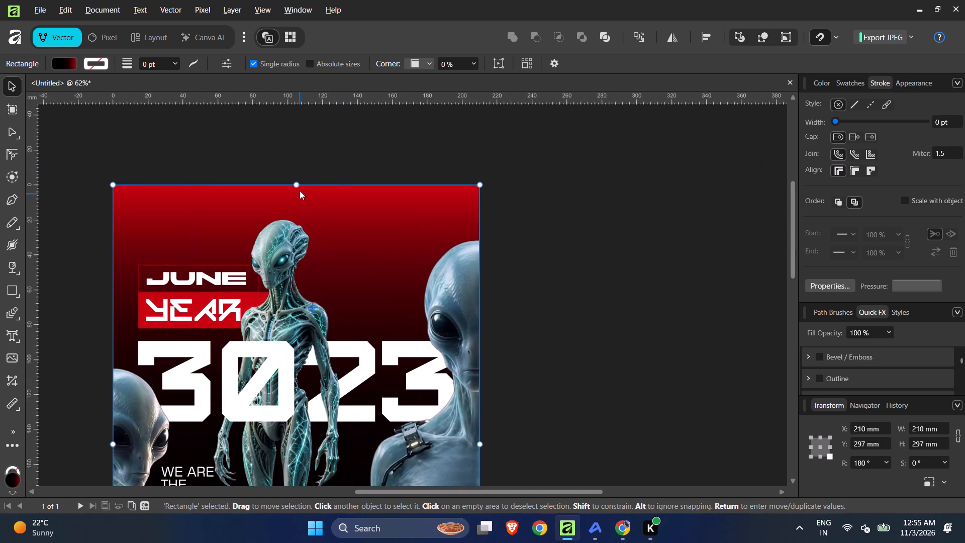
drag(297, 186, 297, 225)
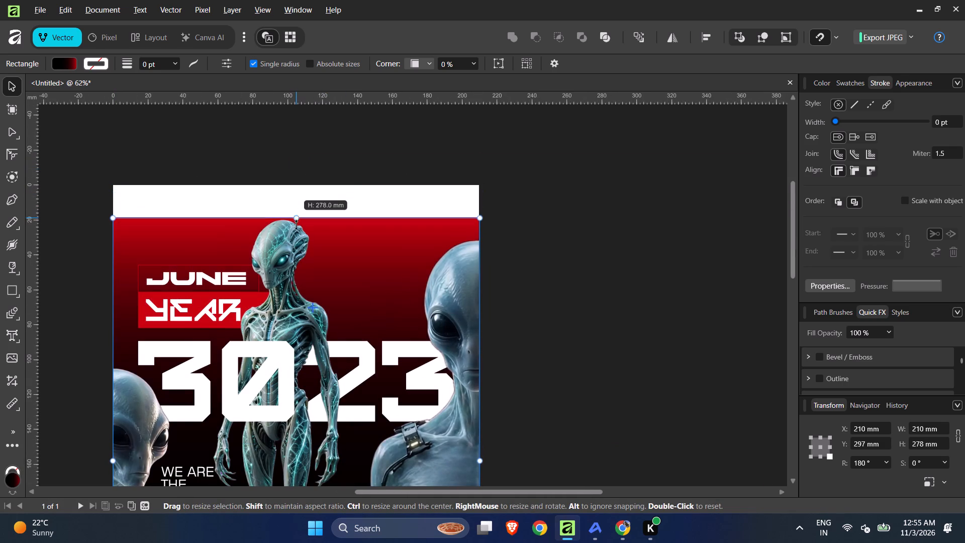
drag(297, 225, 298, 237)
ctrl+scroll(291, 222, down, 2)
Move the gradient background's left edge inward, narrowing it to about 201 mm to leave a slim white margin beside the small alien.
ctrl+scroll(190, 361, up, 2)
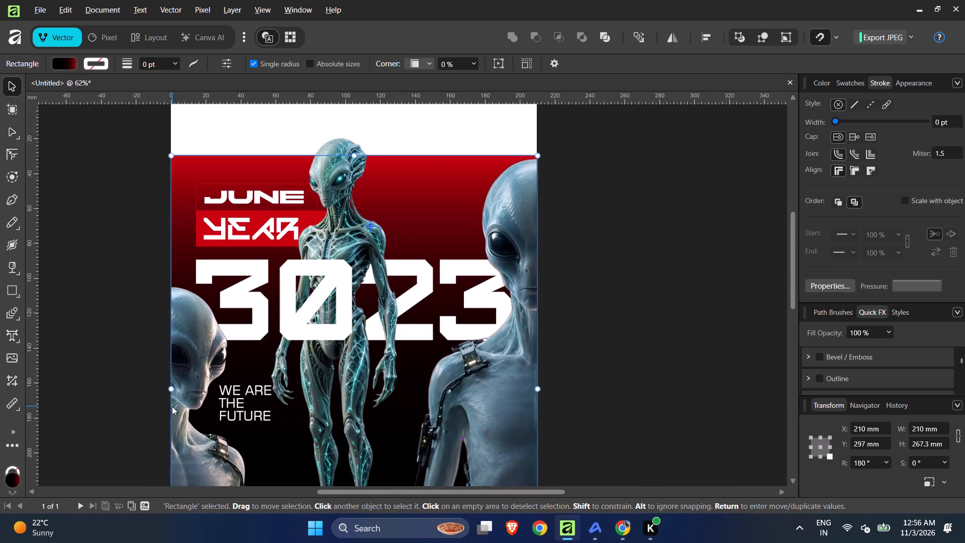
drag(170, 389, 189, 399)
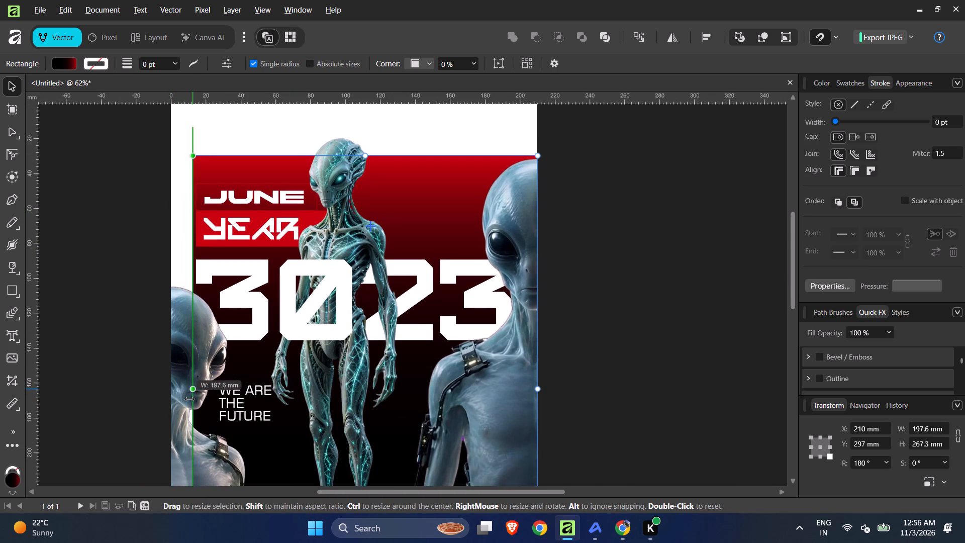
drag(189, 399, 195, 404)
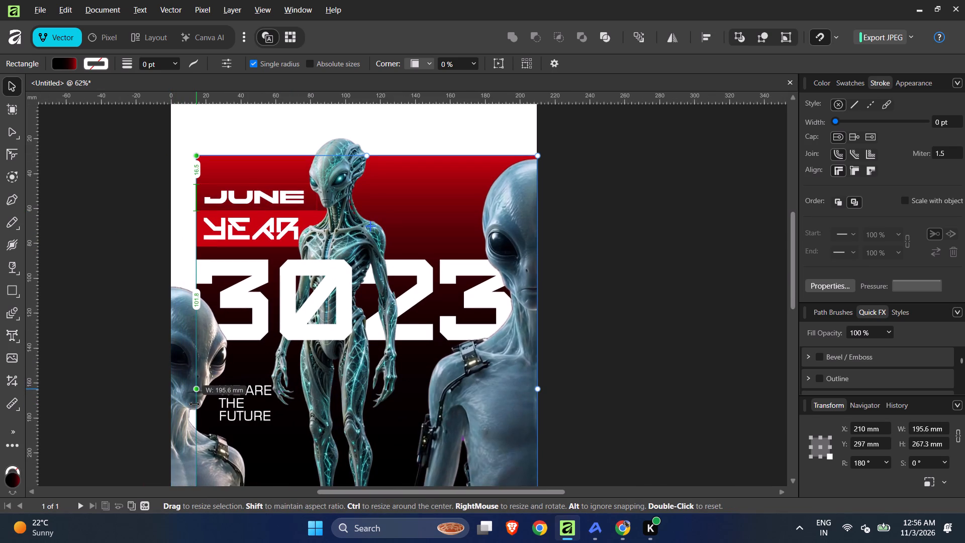
drag(195, 404, 187, 408)
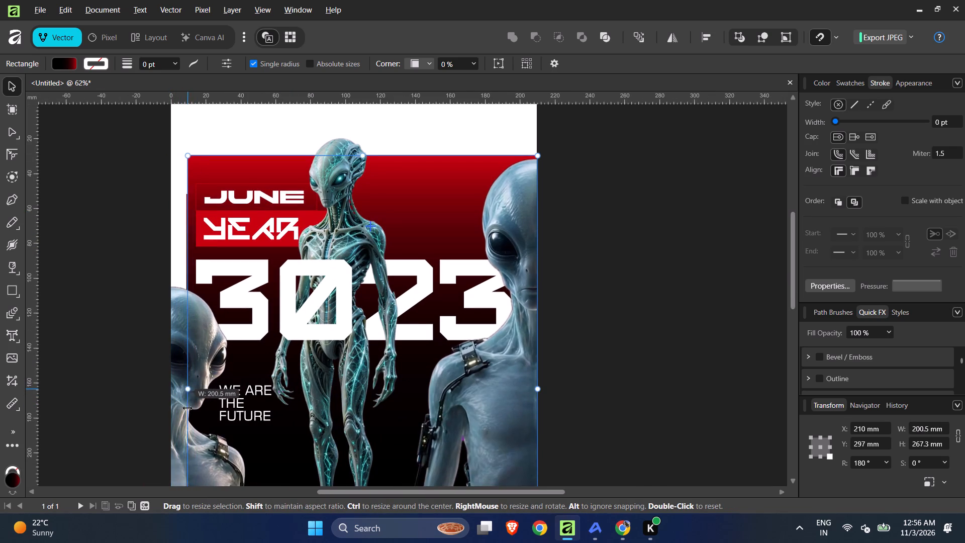
drag(187, 408, 194, 411)
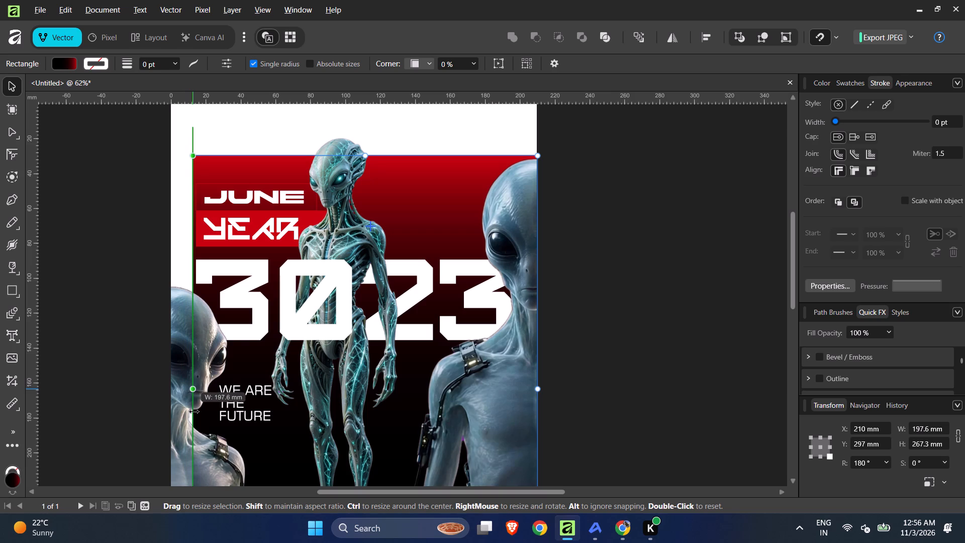
drag(194, 411, 192, 413)
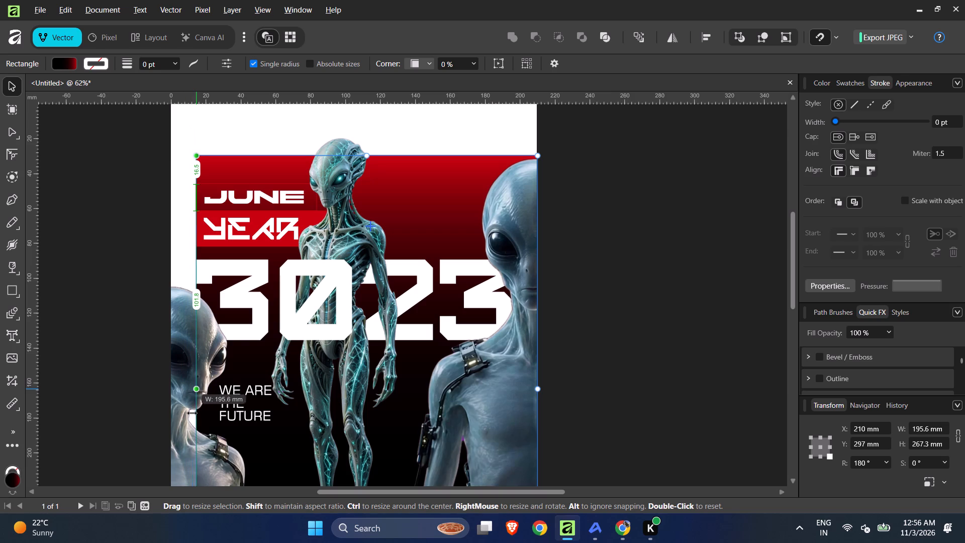
drag(192, 413, 186, 413)
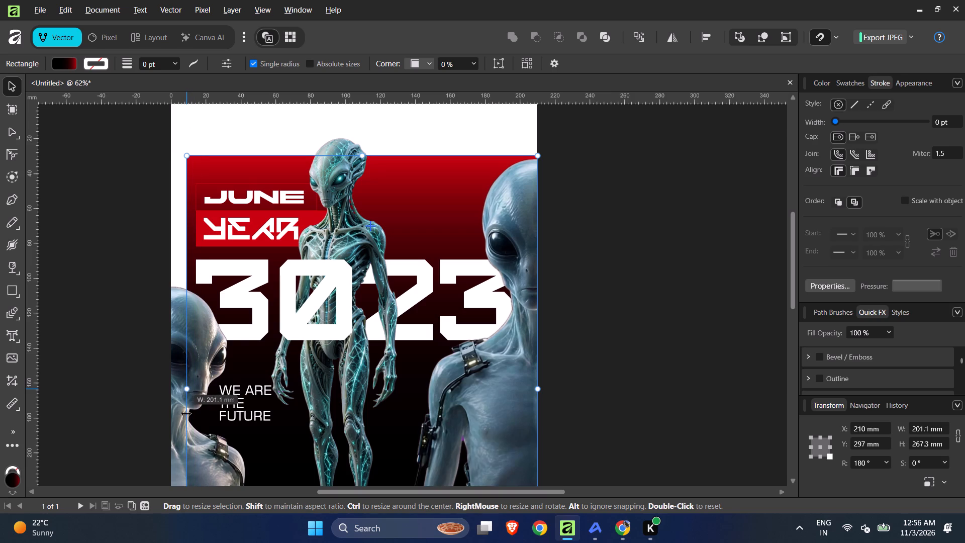
drag(186, 413, 186, 413)
Bring the small left-hand alien image to the front of the stacking order.
ctrl+scroll(207, 328, down, 4)
ctrl+scroll(203, 372, up, 2)
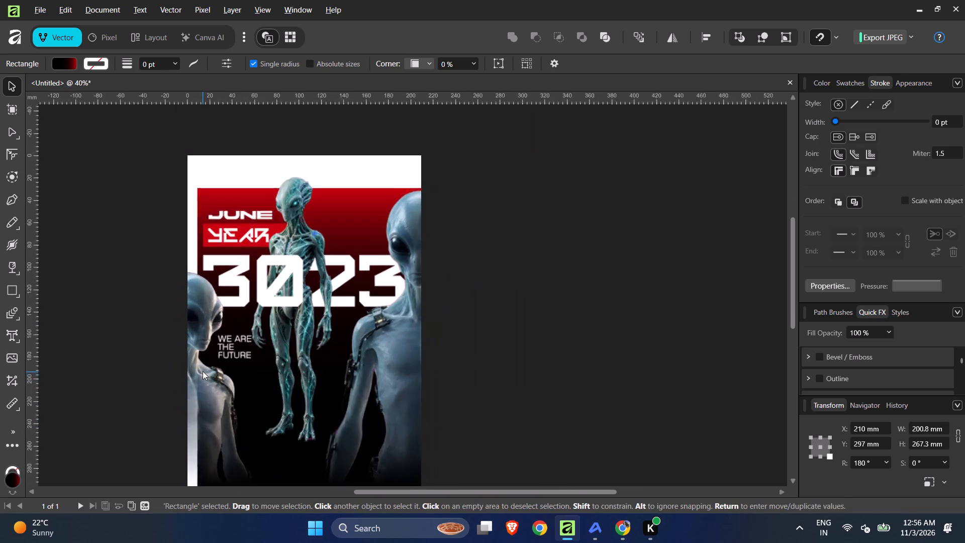
ctrl+scroll(203, 371, up, 2)
click(179, 299)
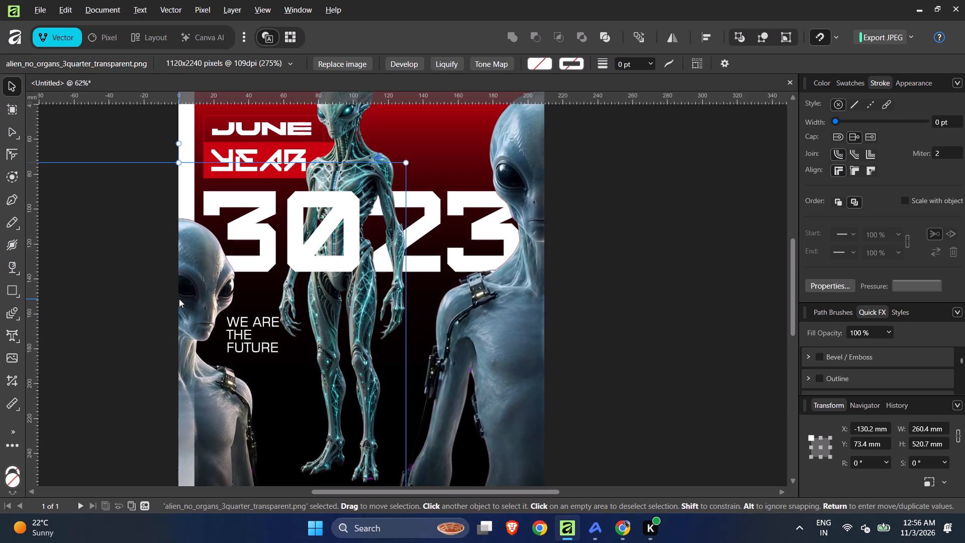
key(ctrl+shift+bracketright)
key(ctrl+shift+bracketright)
key(ctrl+shift+bracketright)
key(ctrl+shift+bracketright)
key(ctrl+shift+bracketright)
key(ctrl+shift+bracketright)
key(ctrl+shift+bracketright)
key(ctrl+shift+bracketright)
key(ctrl+shift+bracketright)
key(ctrl+shift+bracketright)
key(ctrl+shift+bracketright)
key(ctrl+shift+bracketright)
key(ctrl+shift+bracketright)
key(ctrl+shift+bracketright)
key(ctrl+shift+bracketright)
Shift the small left-hand alien's linear transparency fade straight down until the whole fade lies below the page's bottom edge.
ctrl+scroll(179, 269, down, 5)
ctrl+scroll(179, 317, up, 2)
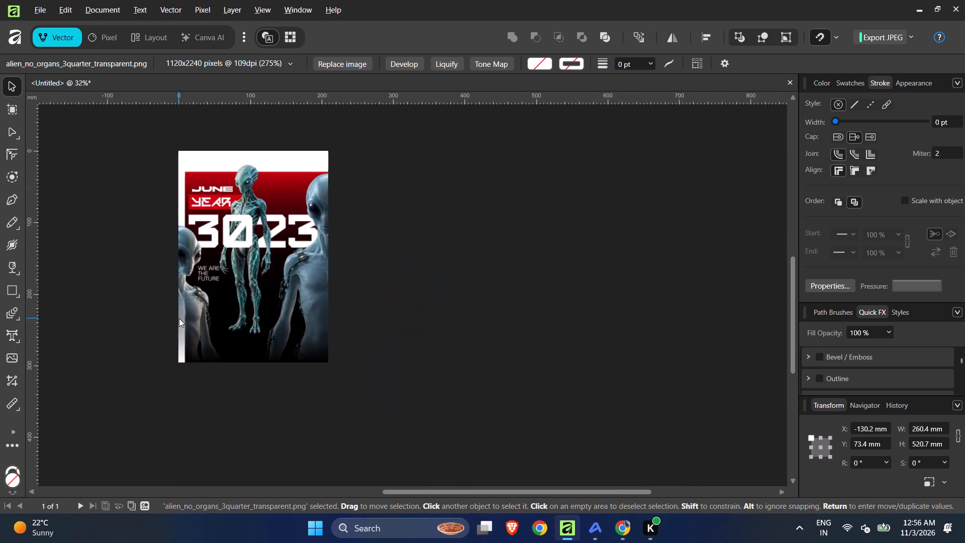
click(11, 269)
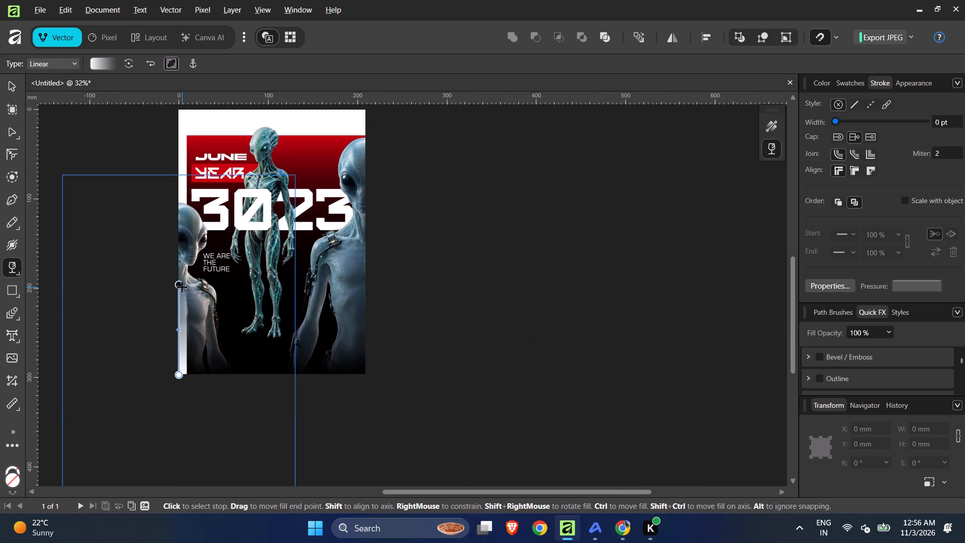
drag(182, 285, 180, 344)
drag(162, 281, 204, 400)
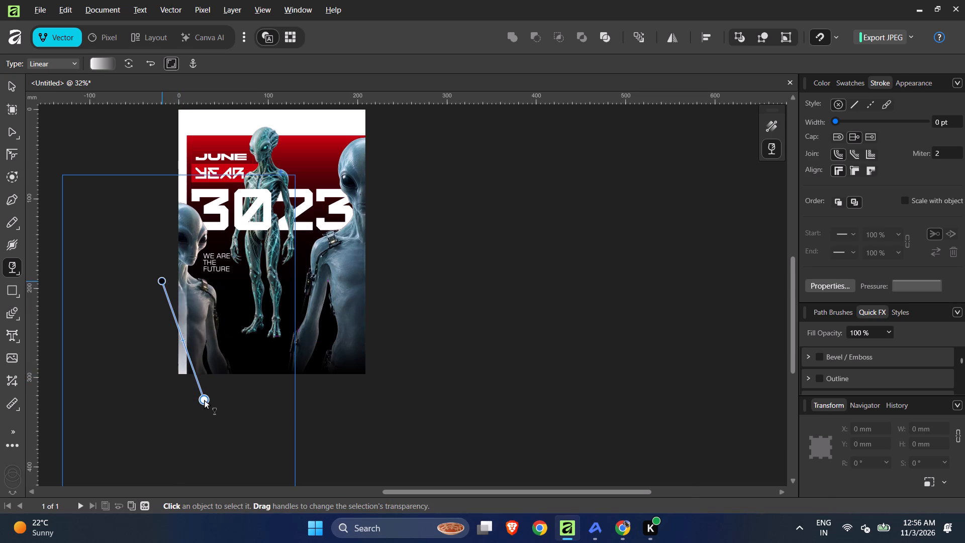
drag(204, 400, 204, 400)
key(ctrl+z)
drag(180, 342, 180, 263)
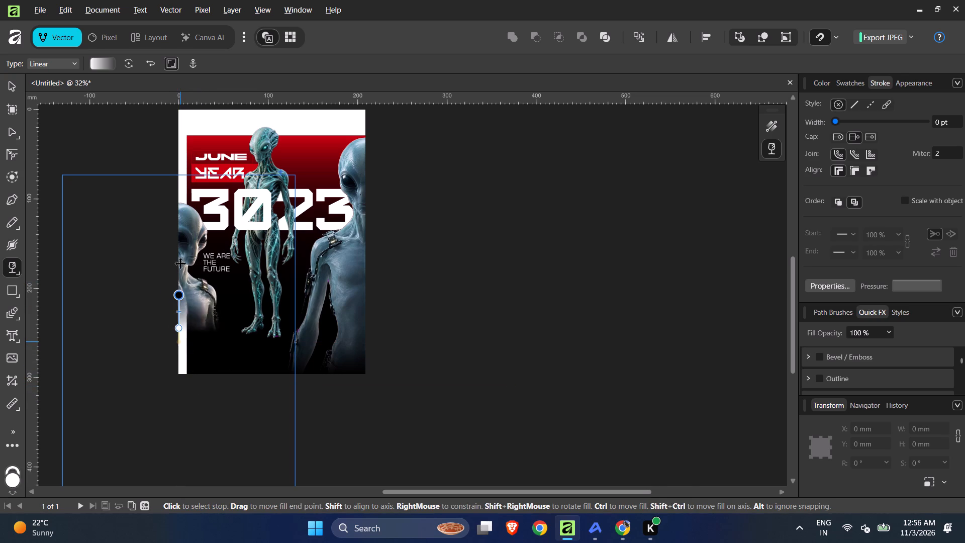
drag(180, 263, 183, 287)
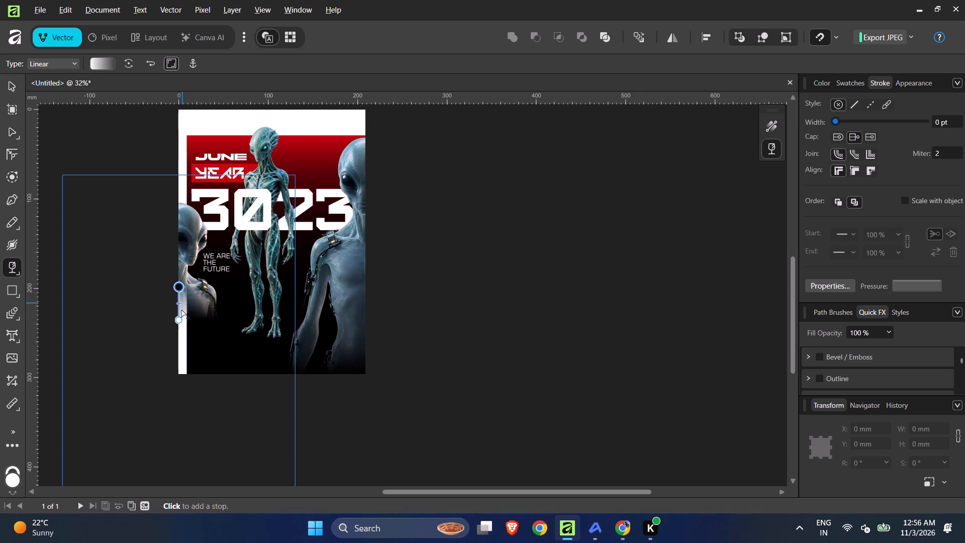
drag(179, 322, 171, 473)
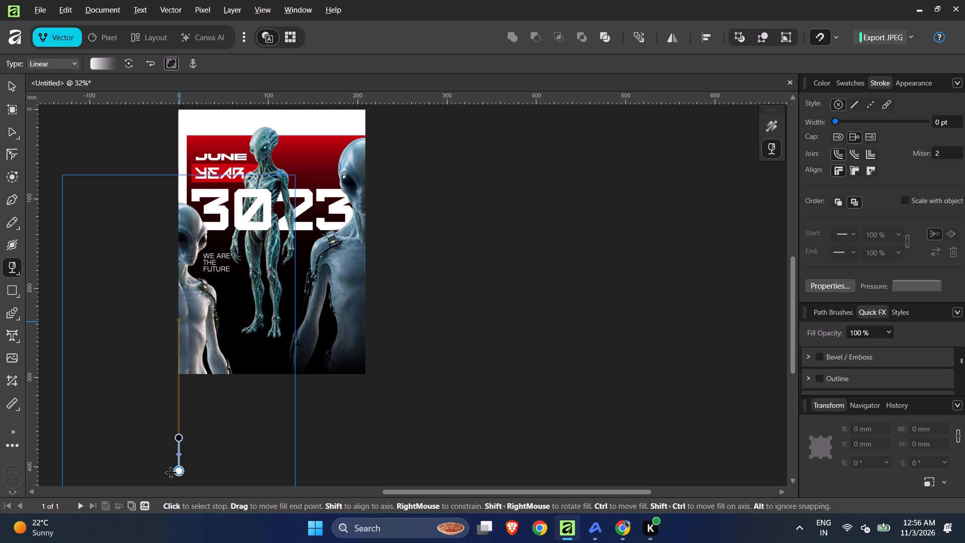
drag(171, 473, 167, 436)
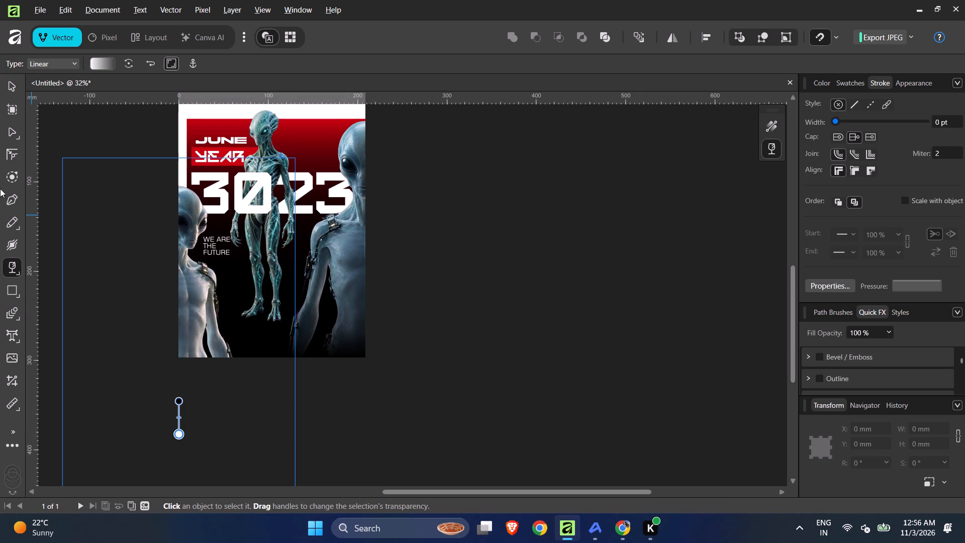
click(8, 85)
click(498, 180)
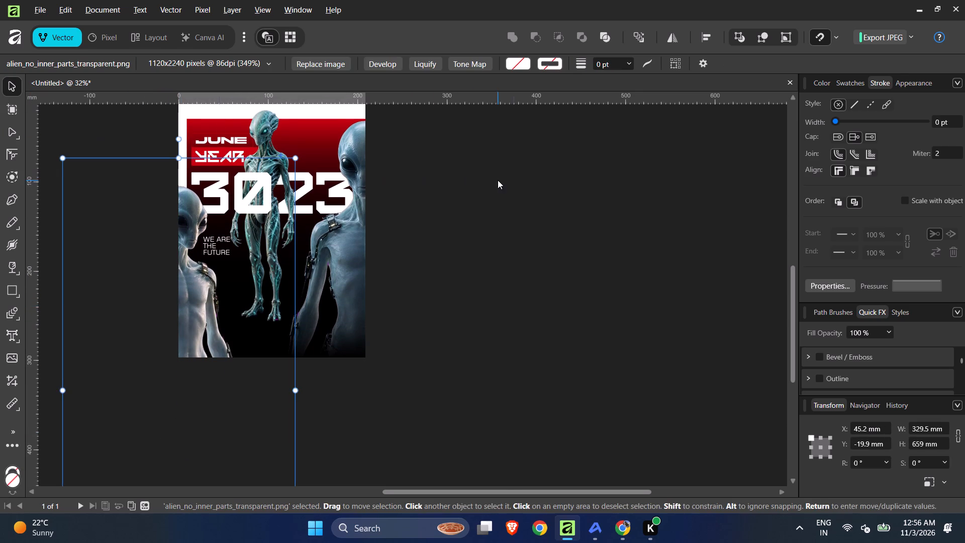
Lower the gradient background's top edge to a height of about 257 mm, so it crosses behind the central alien's eyes.
ctrl+scroll(465, 260, down, 3)
ctrl+scroll(437, 161, up, 3)
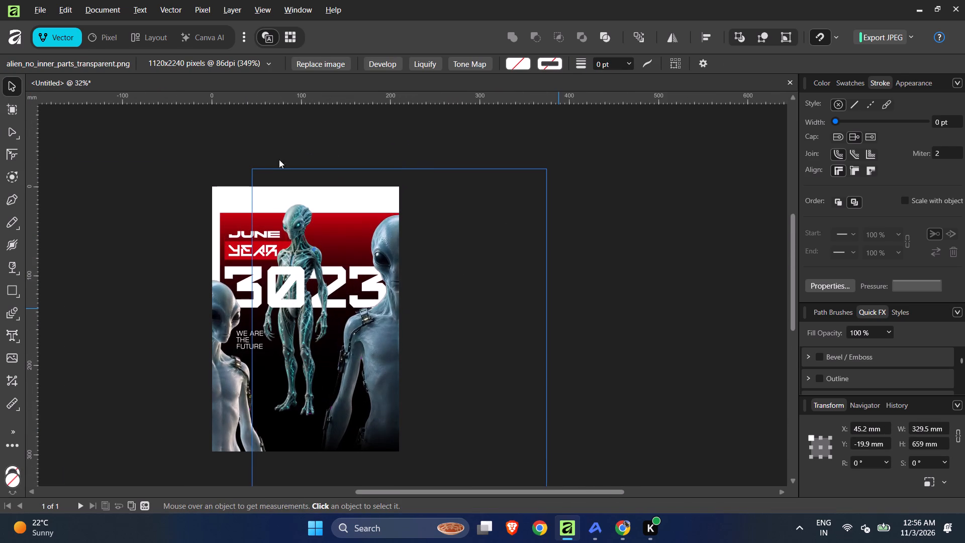
click(230, 215)
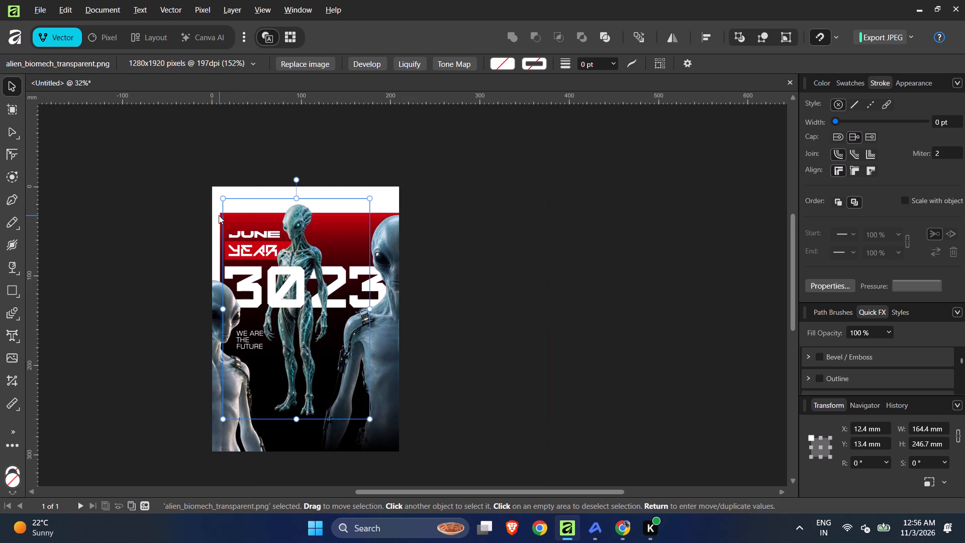
click(219, 215)
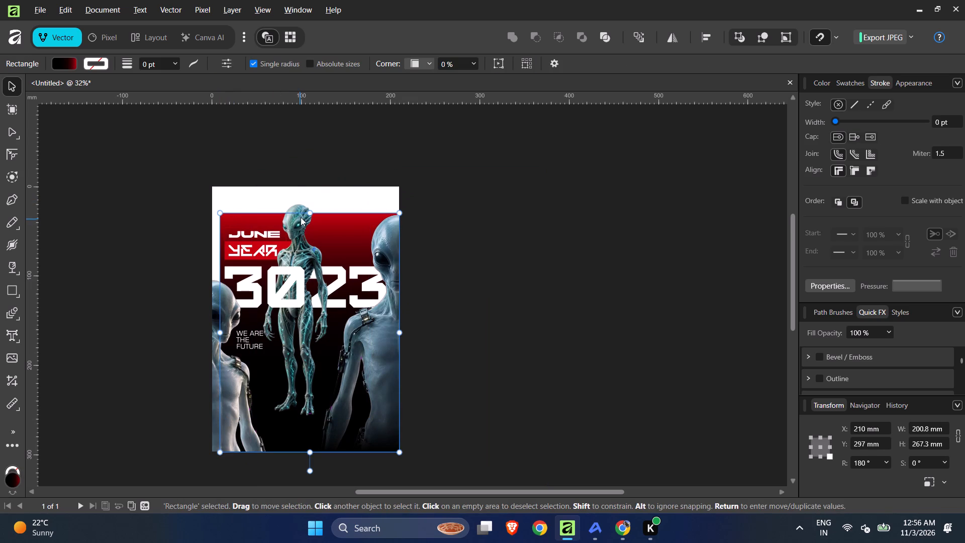
drag(308, 212, 309, 226)
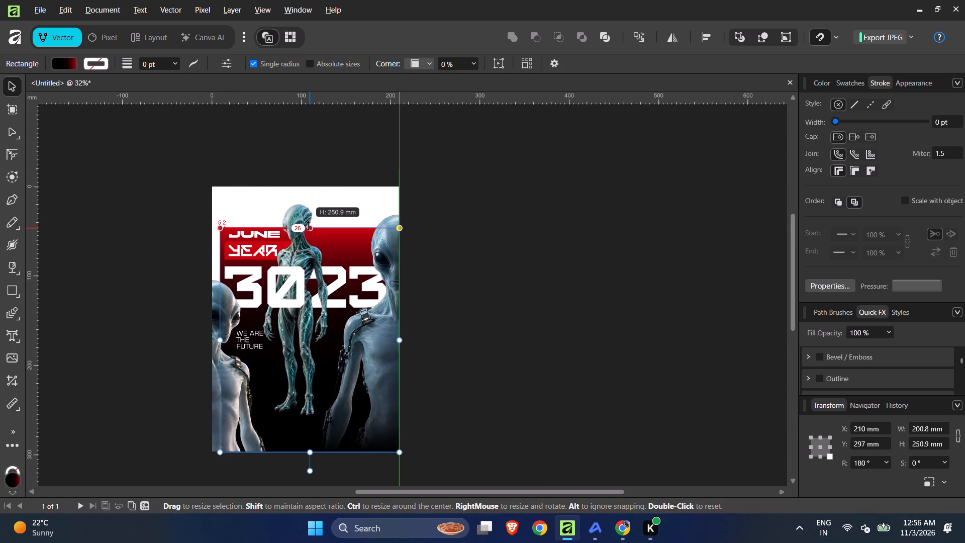
drag(309, 226, 308, 222)
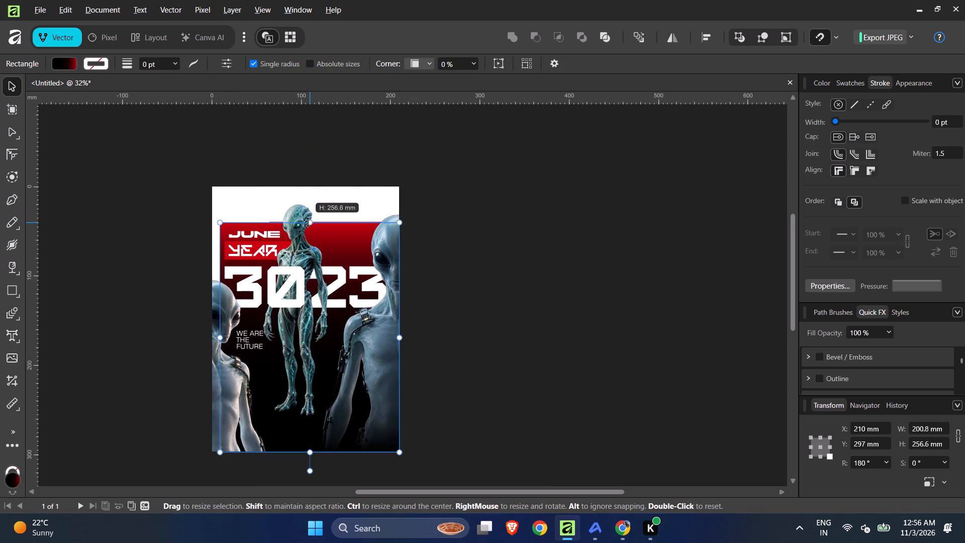
drag(308, 222, 307, 218)
ctrl+scroll(307, 221, down, 3)
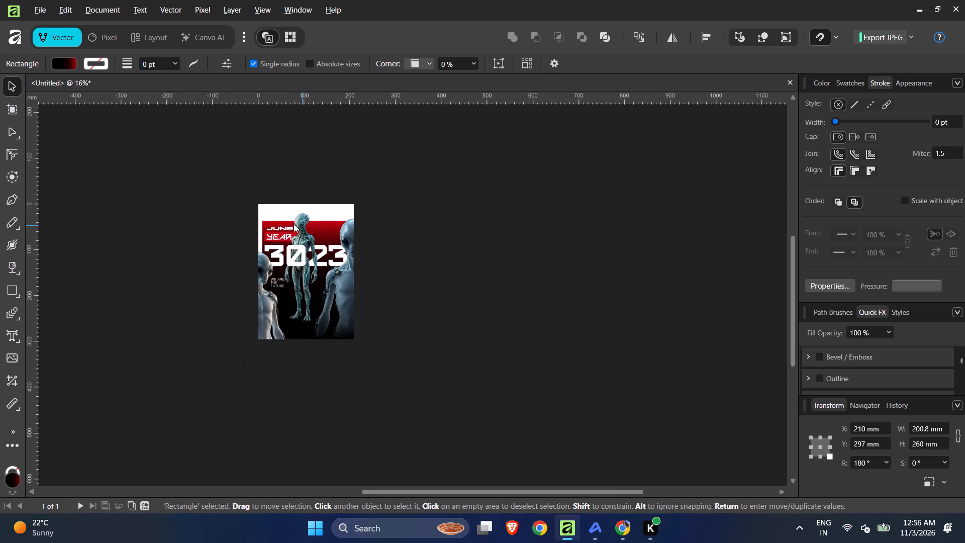
ctrl+scroll(282, 220, up, 8)
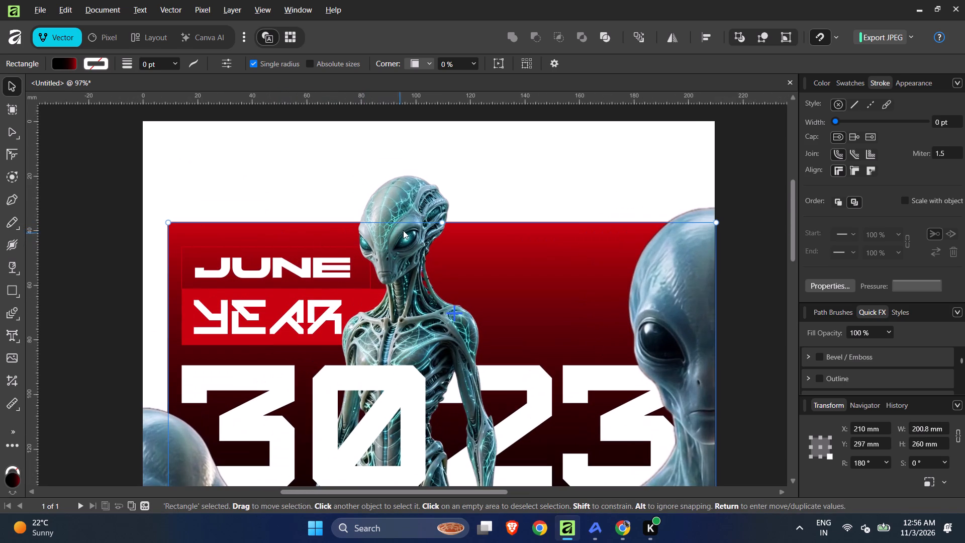
drag(442, 224, 442, 233)
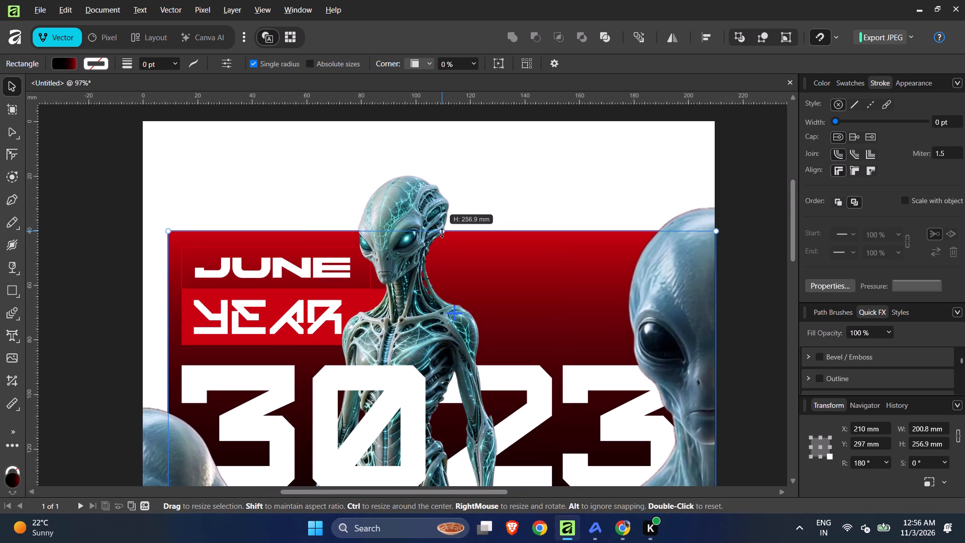
drag(442, 233, 442, 233)
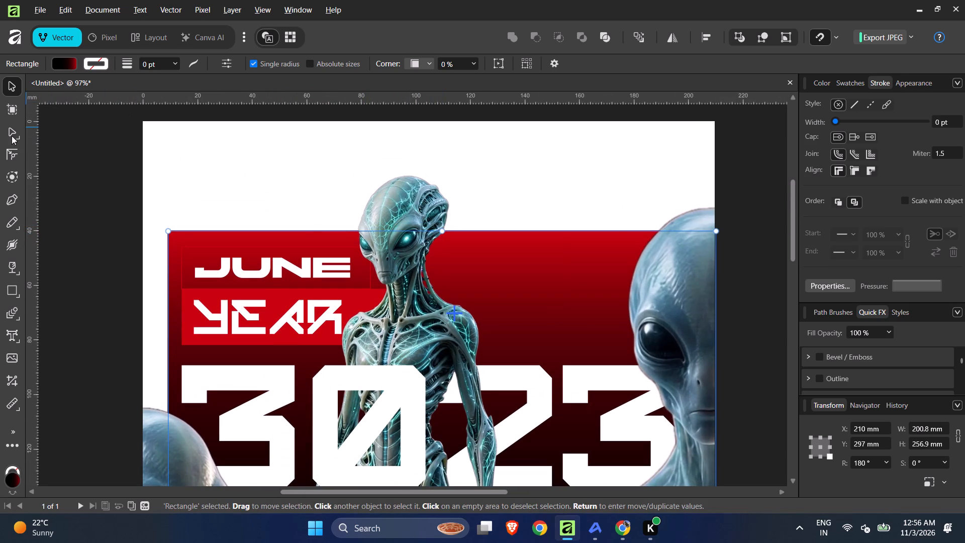
Round the gradient background's top-left corner to a radius of about 6.2 mm with the Corner tool.
click(12, 131)
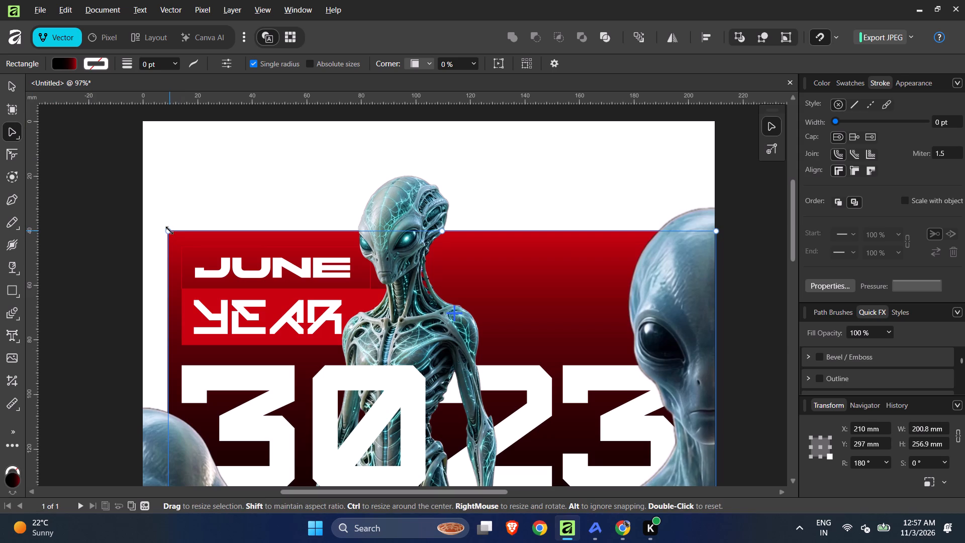
click(11, 154)
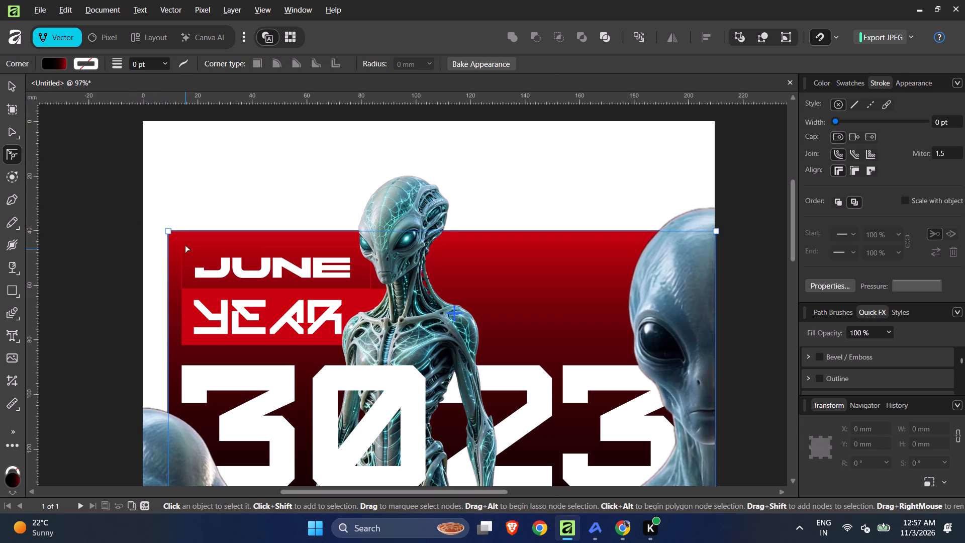
click(166, 229)
drag(168, 232, 181, 252)
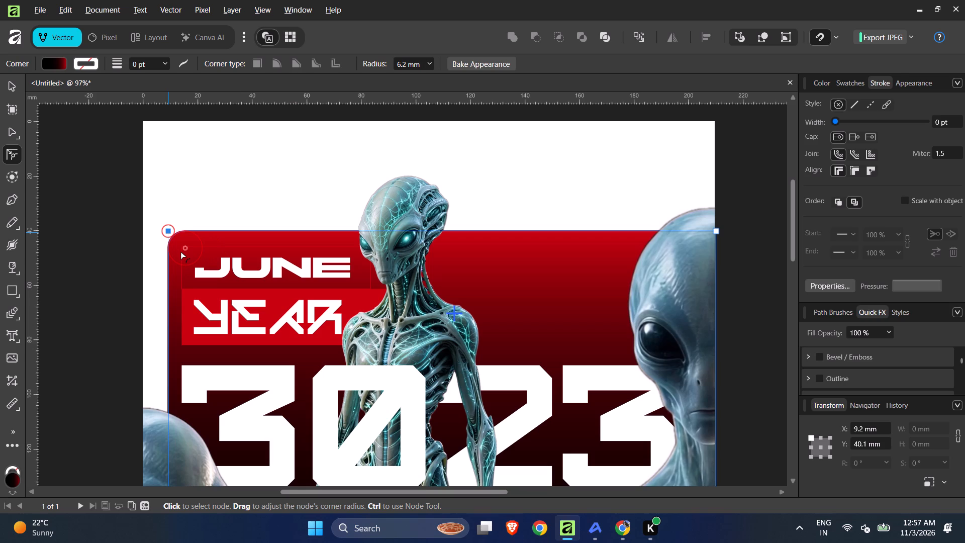
Fine-tune the rounding of the gradient background's top-left corner and return to the Move tool.
drag(181, 252, 181, 252)
click(8, 86)
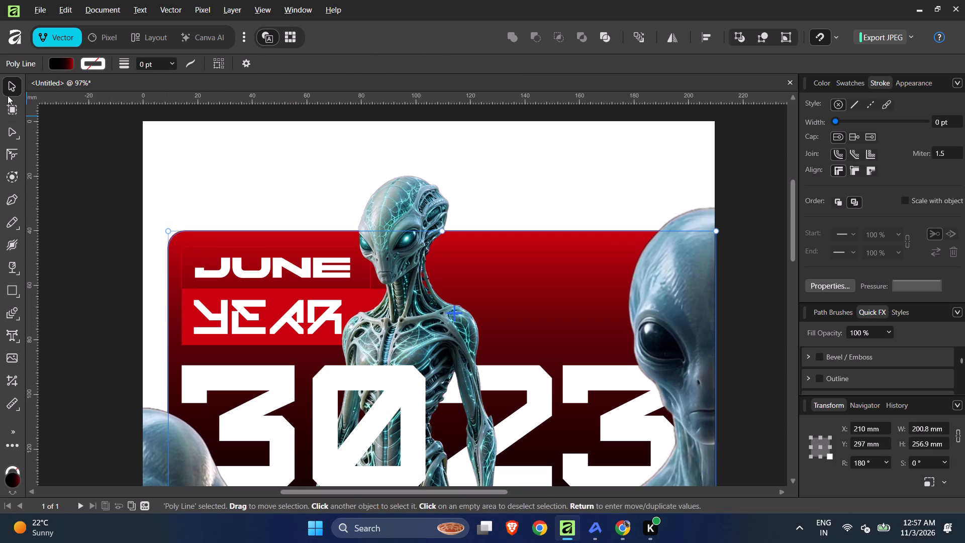
Examine the poster up close and as a whole, checking the background's rounded corner, the JUNE and YEAR boxes and the overlapping aliens.
click(26, 135)
click(185, 246)
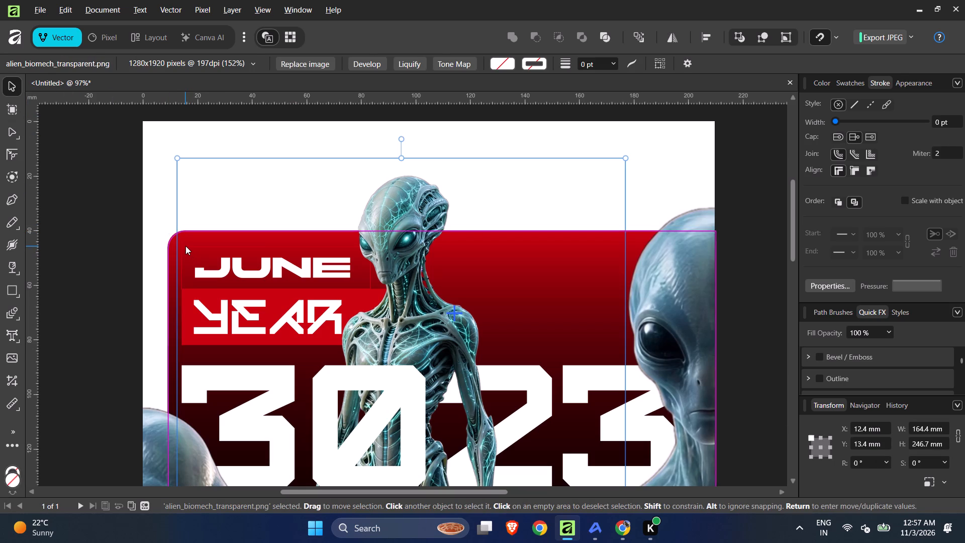
ctrl+click(184, 248)
ctrl+double_click(185, 247)
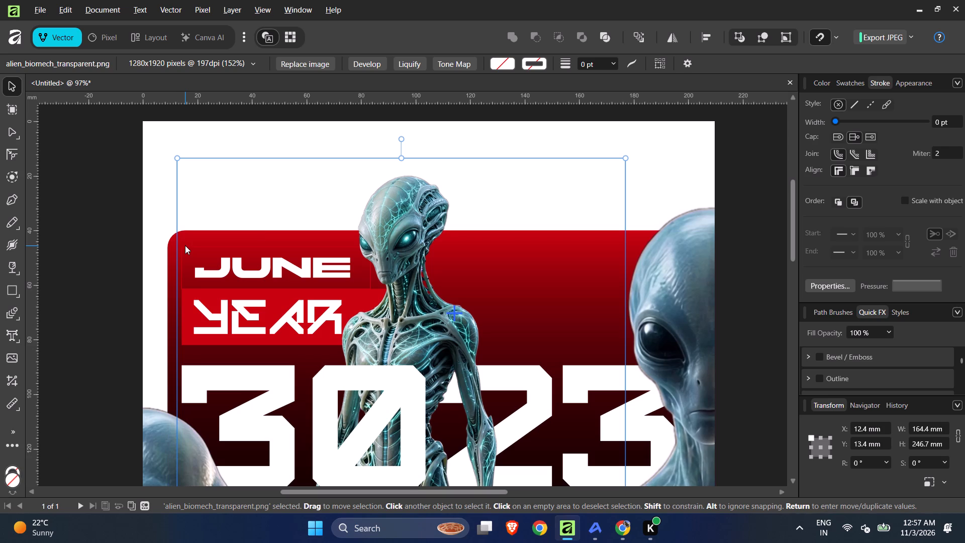
ctrl+scroll(189, 235, down, 7)
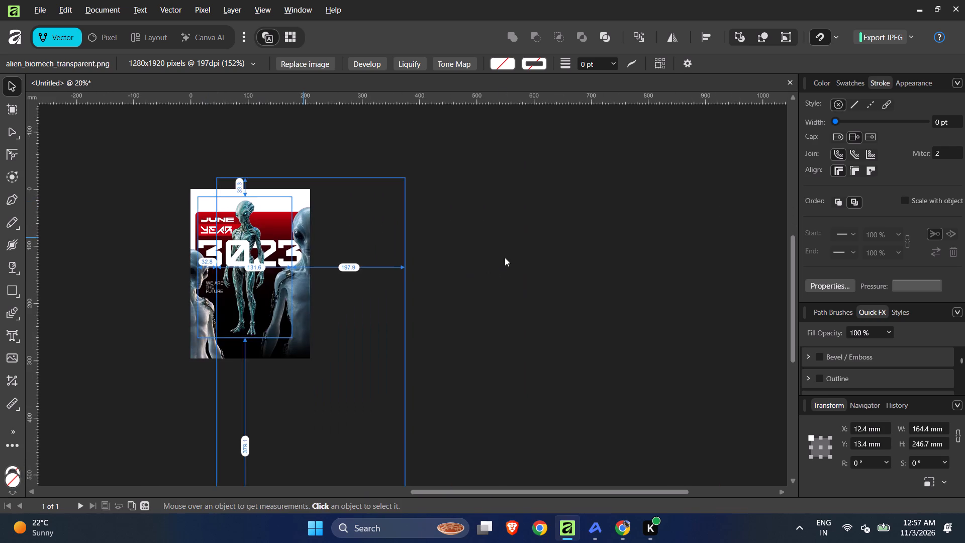
ctrl+scroll(219, 147, up, 2)
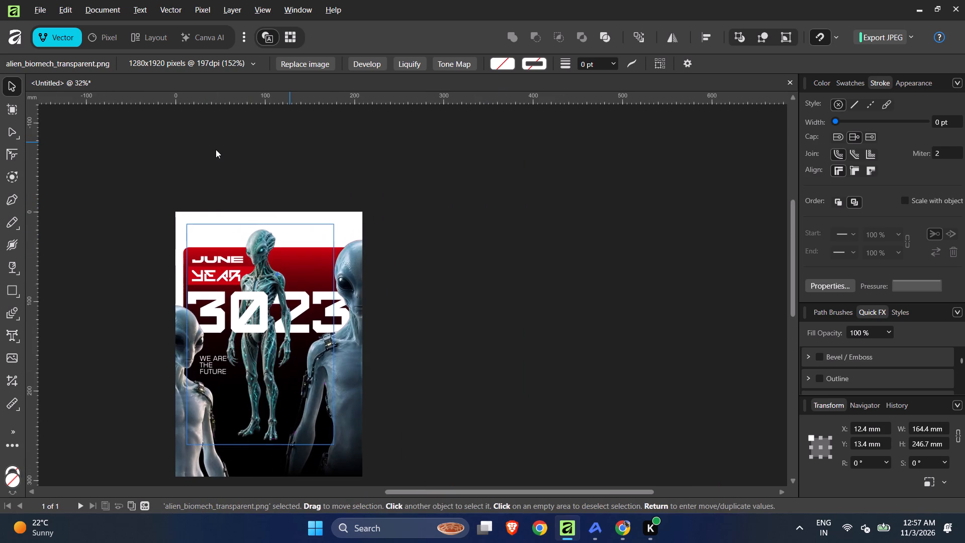
click(361, 308)
click(361, 308)
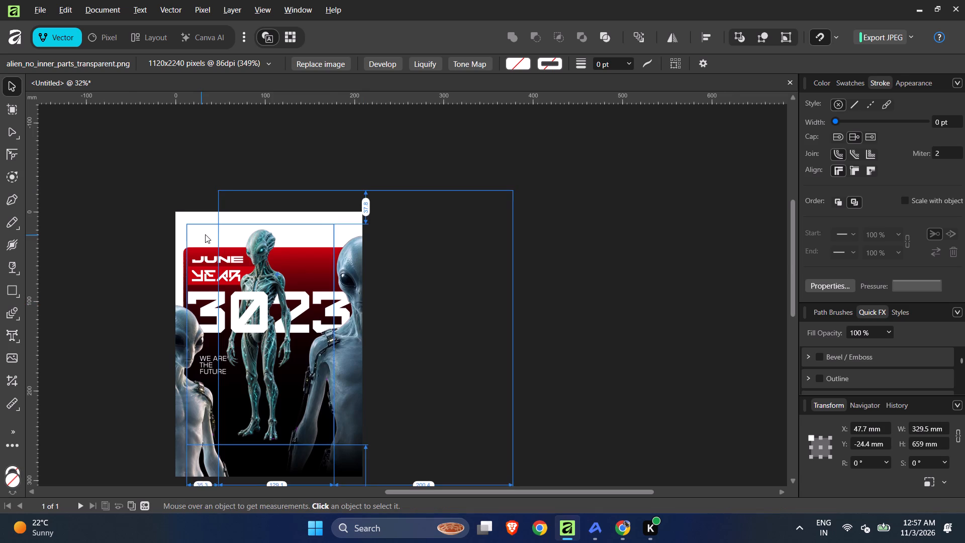
ctrl+scroll(205, 234, up, 4)
ctrl+scroll(203, 278, up, 4)
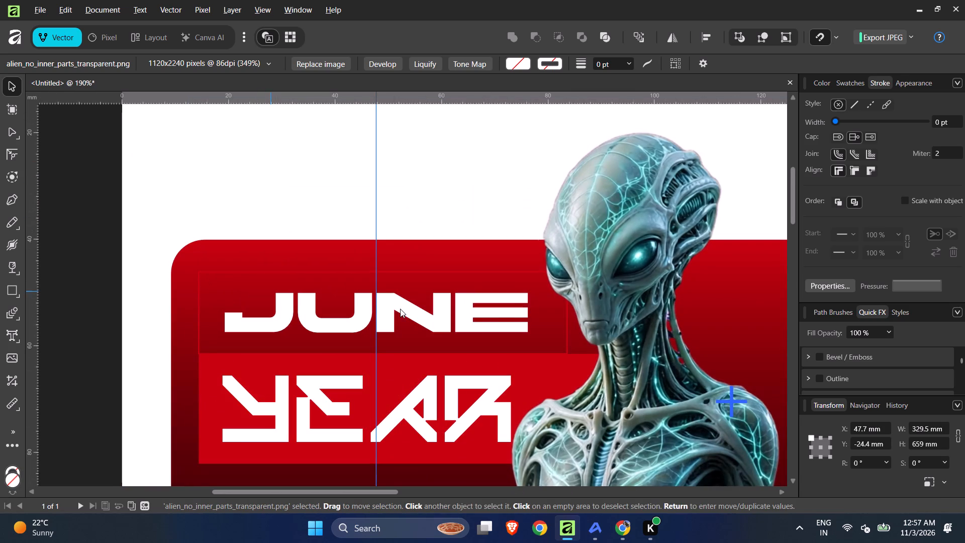
ctrl+click(567, 328)
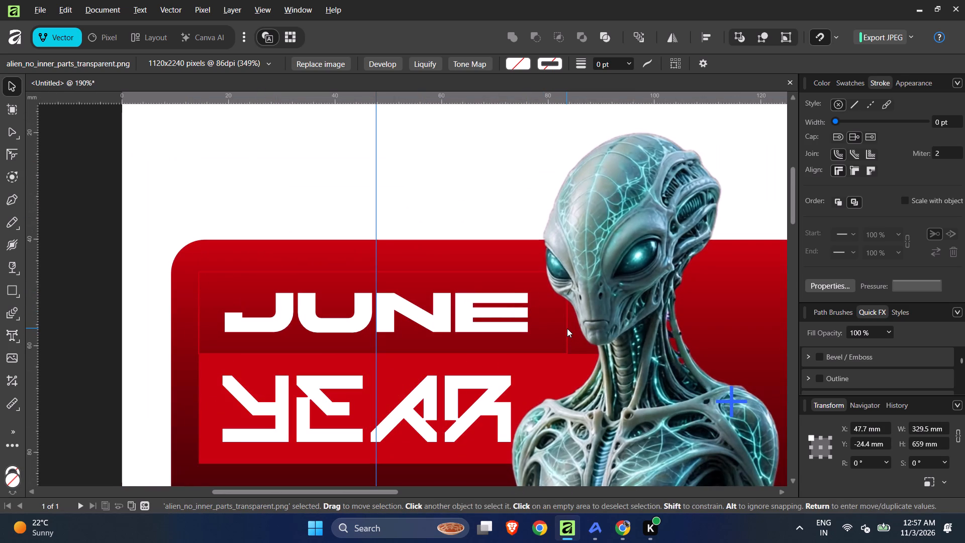
ctrl+double_click(567, 328)
ctrl+scroll(333, 260, down, 4)
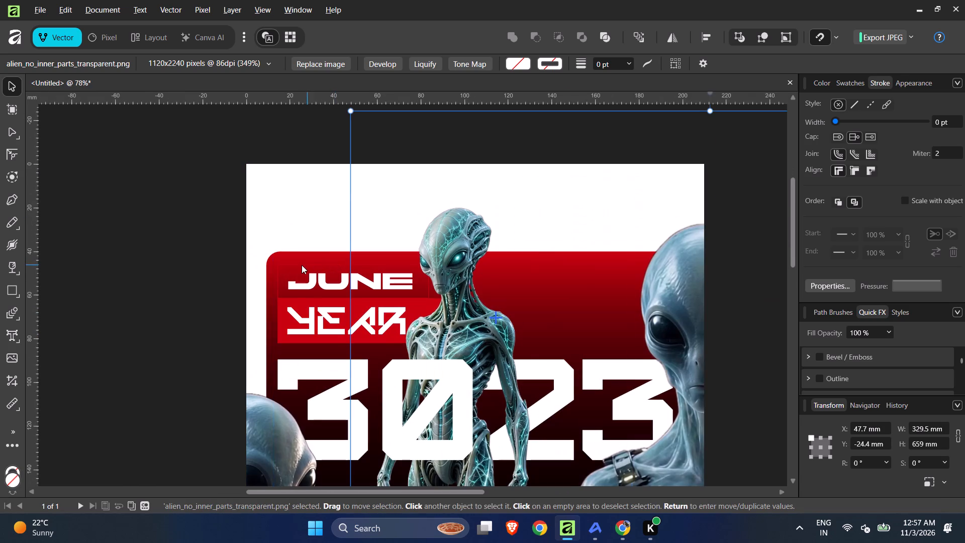
click(282, 266)
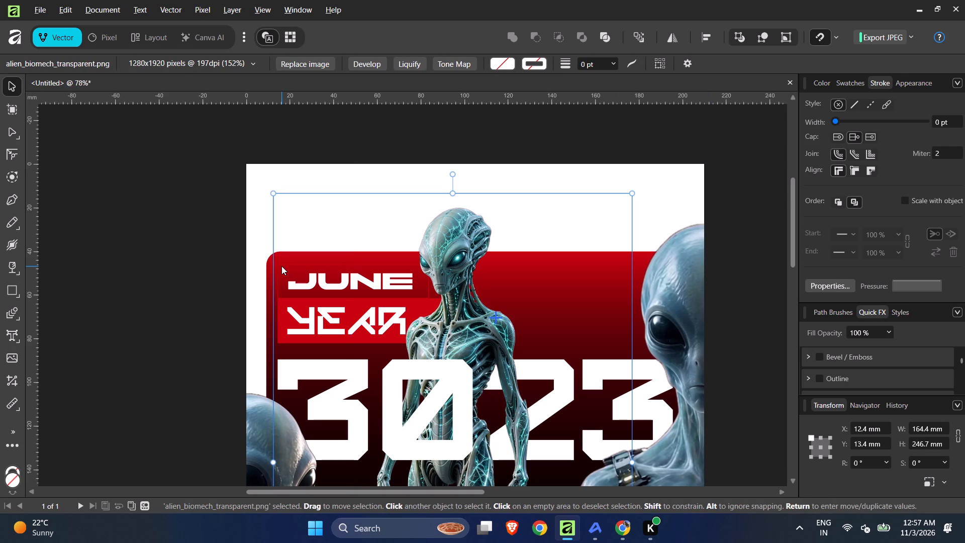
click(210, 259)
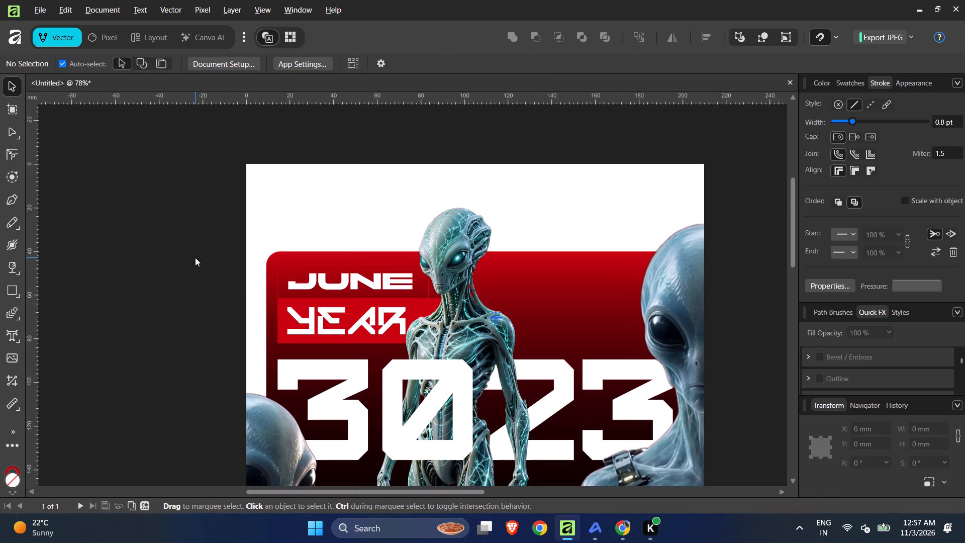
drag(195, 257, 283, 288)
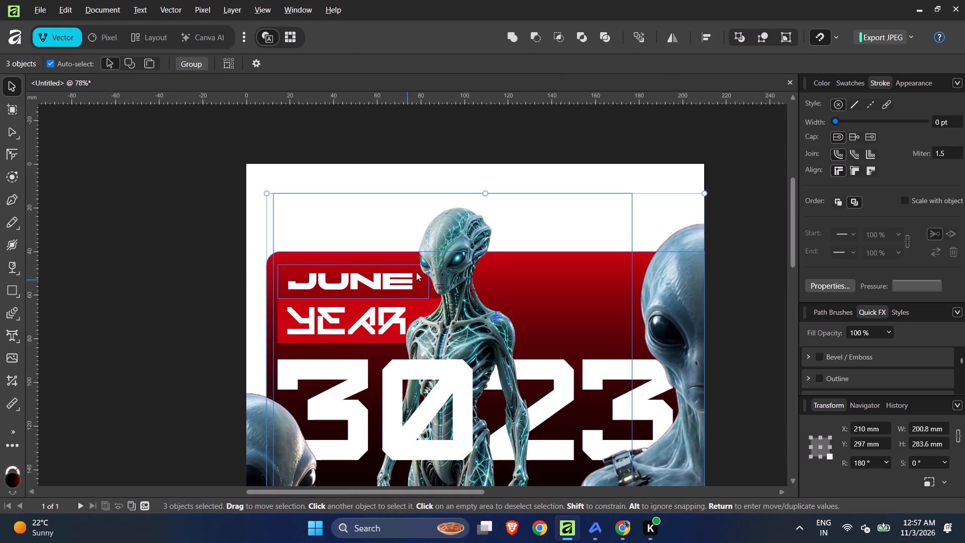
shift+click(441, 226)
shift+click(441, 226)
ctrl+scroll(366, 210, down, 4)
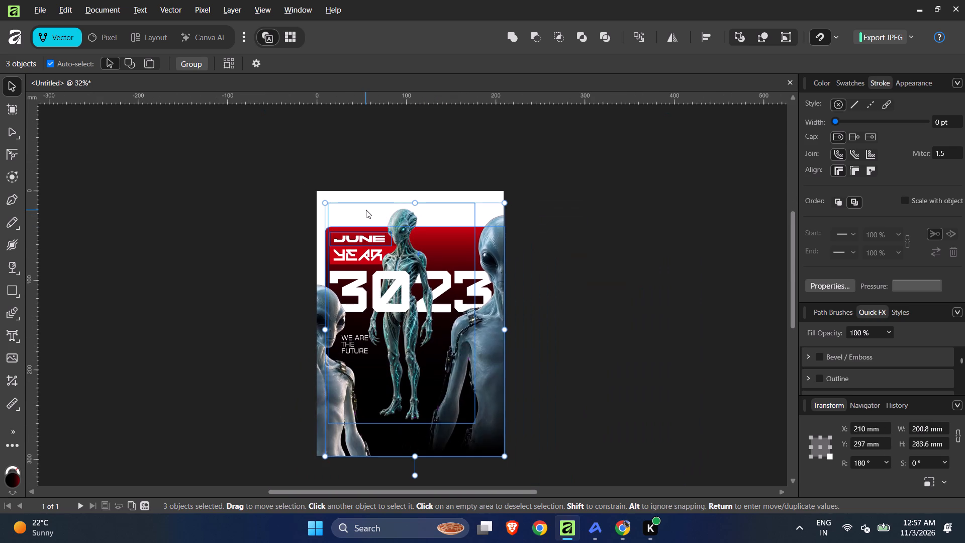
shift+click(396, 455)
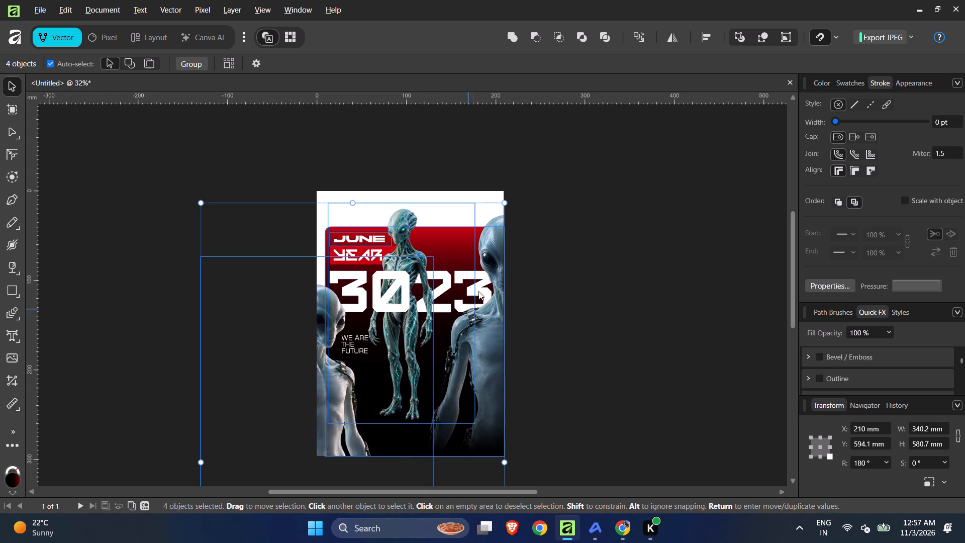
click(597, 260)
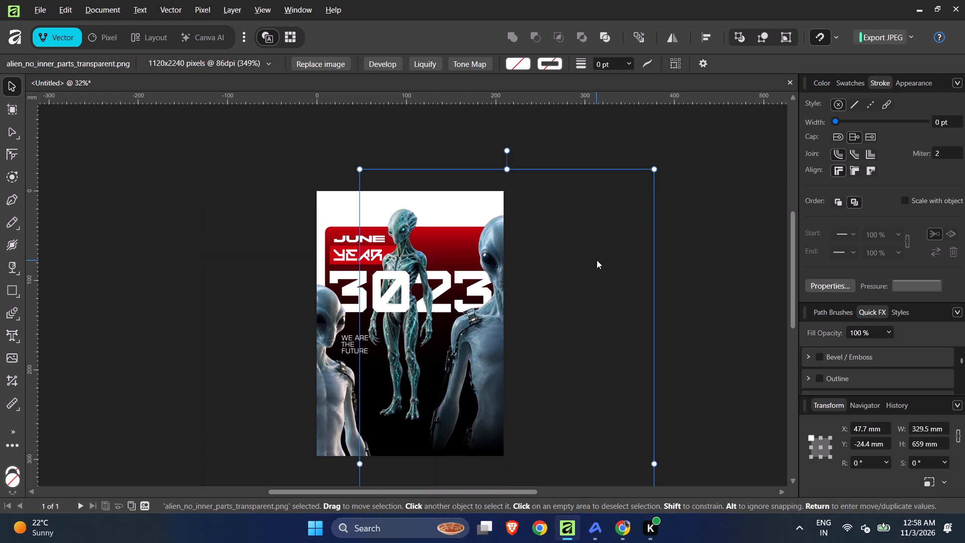
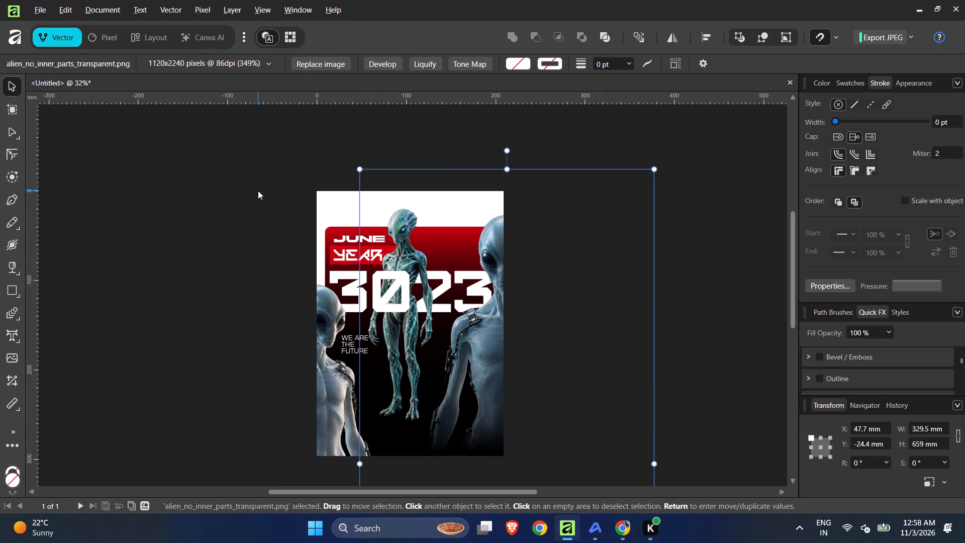
Examine the poster as a whole and up close, checking the background's rounded corner and the JUNE and YEAR boxes.
ctrl+scroll(258, 191, down, 2)
ctrl+scroll(258, 191, up, 4)
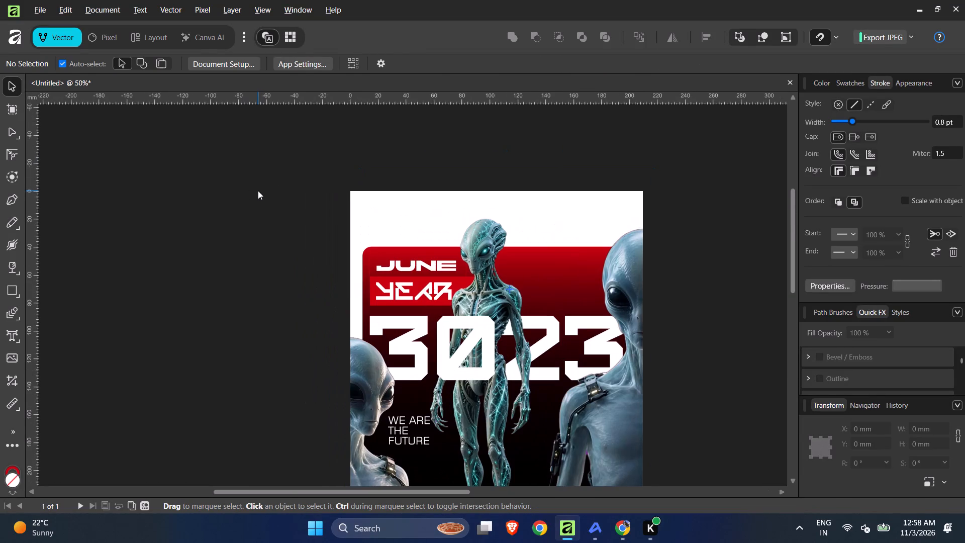
ctrl+scroll(258, 191, up, 1)
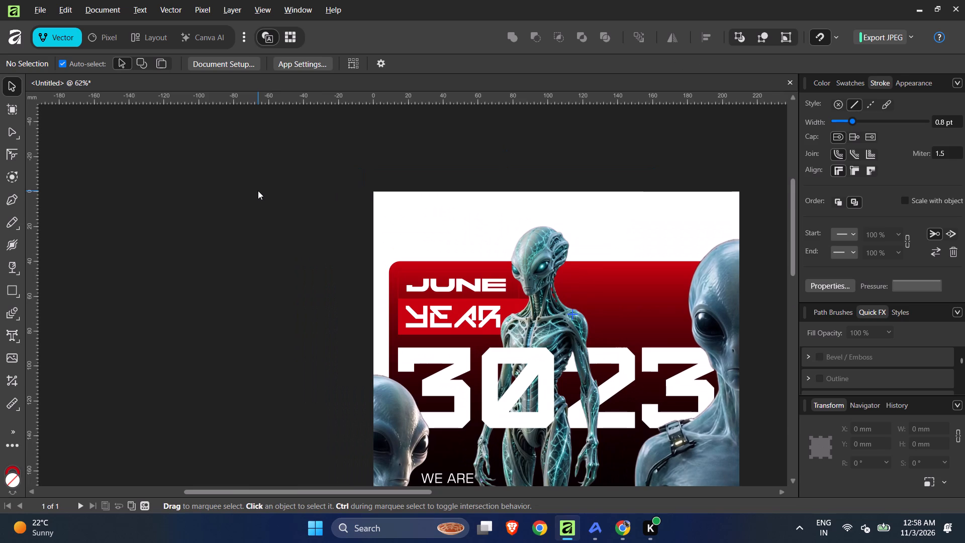
ctrl+scroll(258, 191, down, 3)
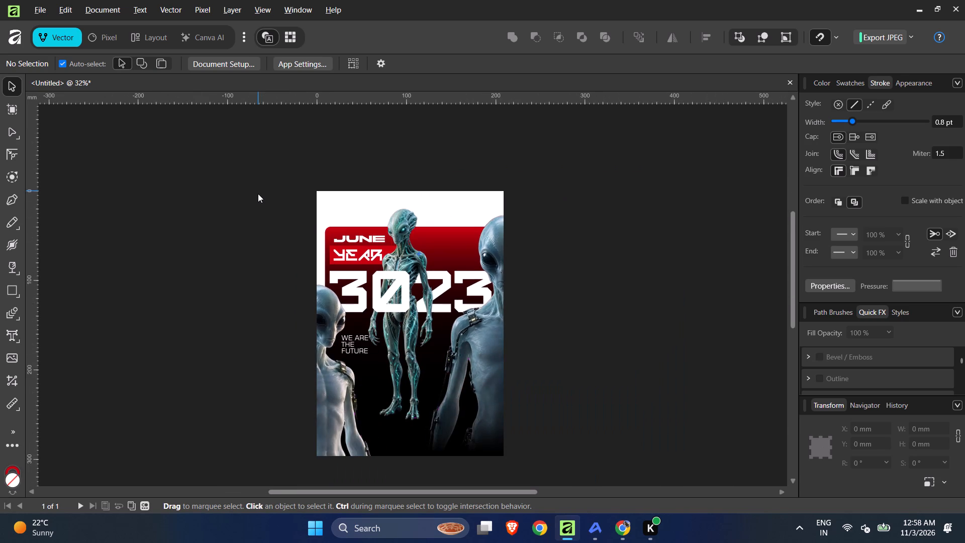
ctrl+scroll(382, 301, up, 2)
ctrl+scroll(331, 262, up, 4)
ctrl+scroll(322, 240, down, 2)
ctrl+scroll(287, 146, up, 6)
double_click(279, 169)
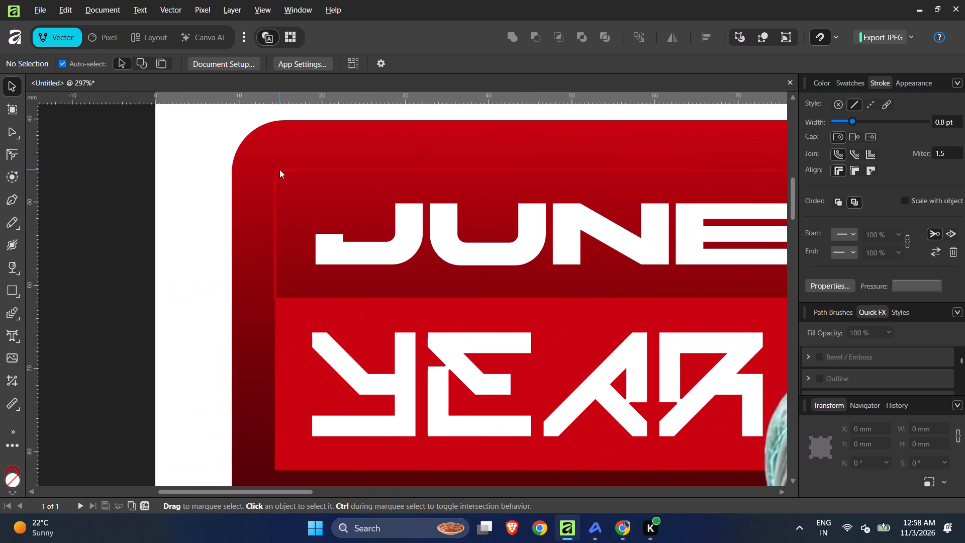
ctrl+scroll(279, 169, down, 4)
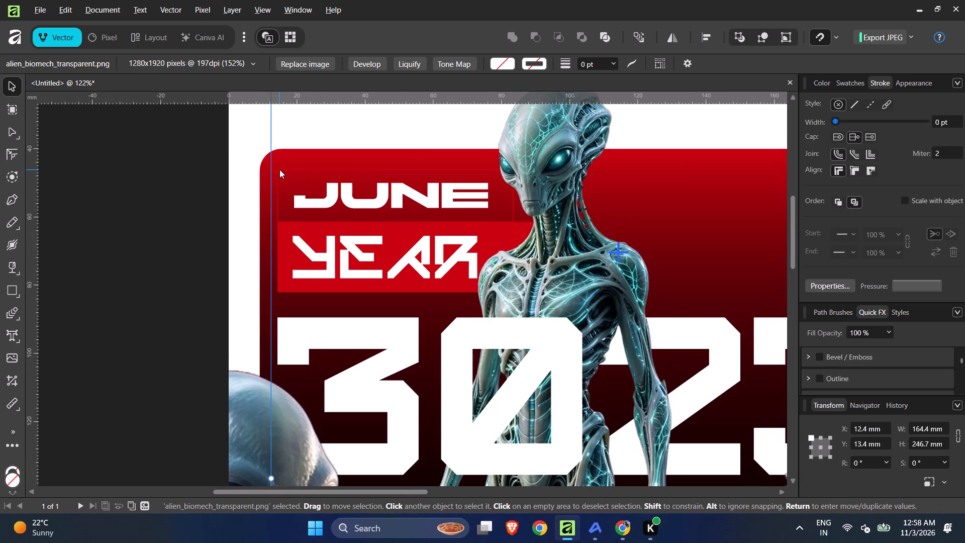
ctrl+scroll(279, 170, down, 2)
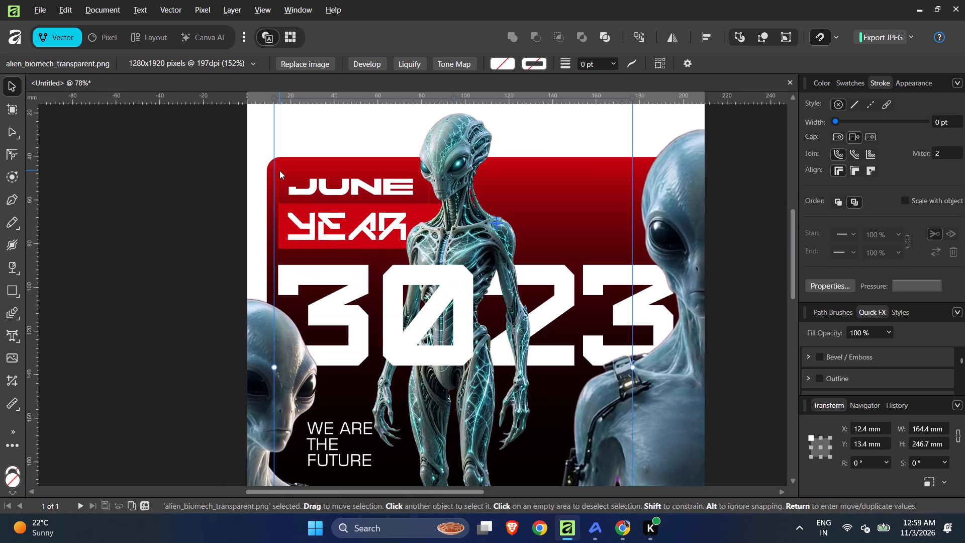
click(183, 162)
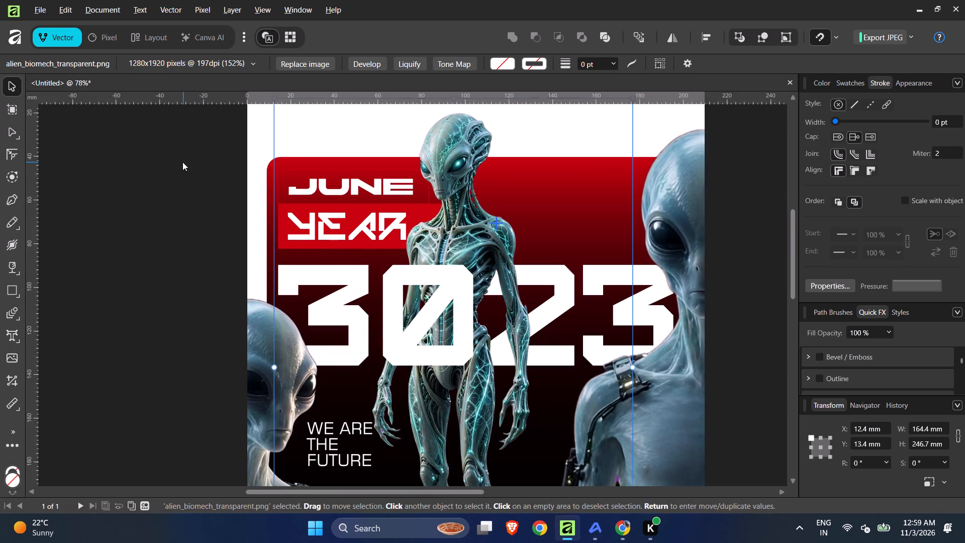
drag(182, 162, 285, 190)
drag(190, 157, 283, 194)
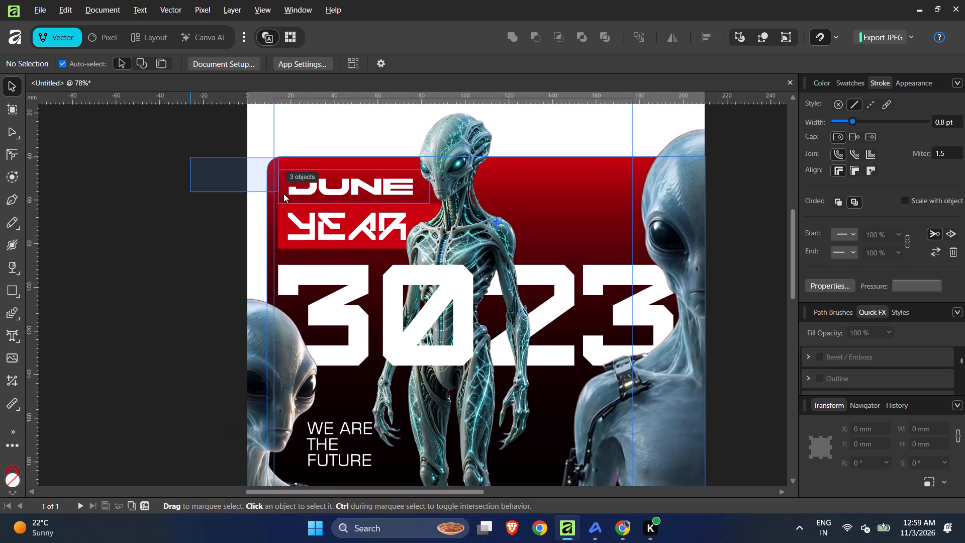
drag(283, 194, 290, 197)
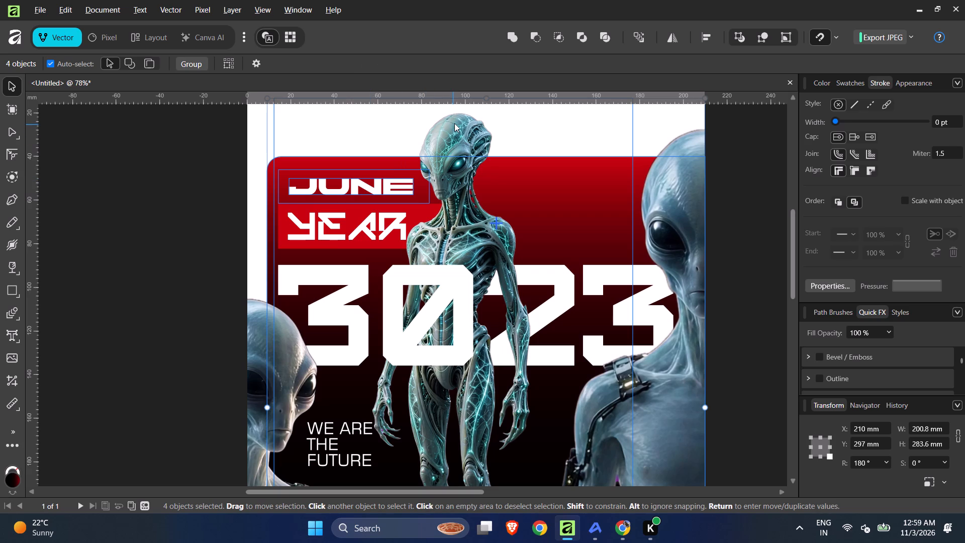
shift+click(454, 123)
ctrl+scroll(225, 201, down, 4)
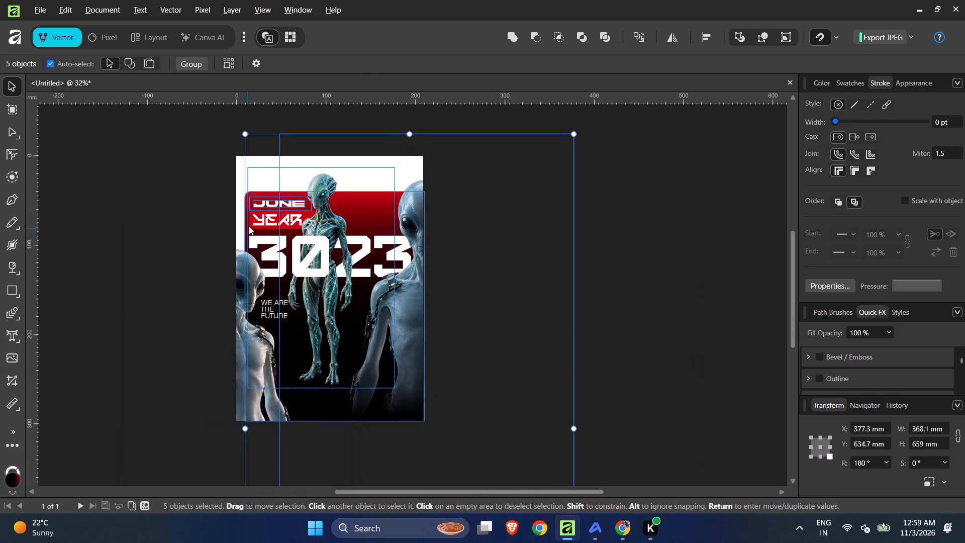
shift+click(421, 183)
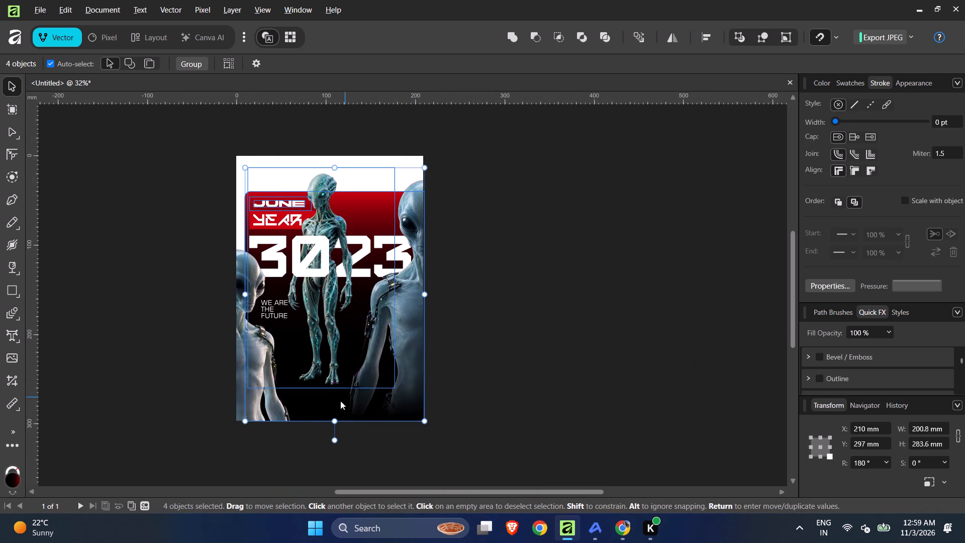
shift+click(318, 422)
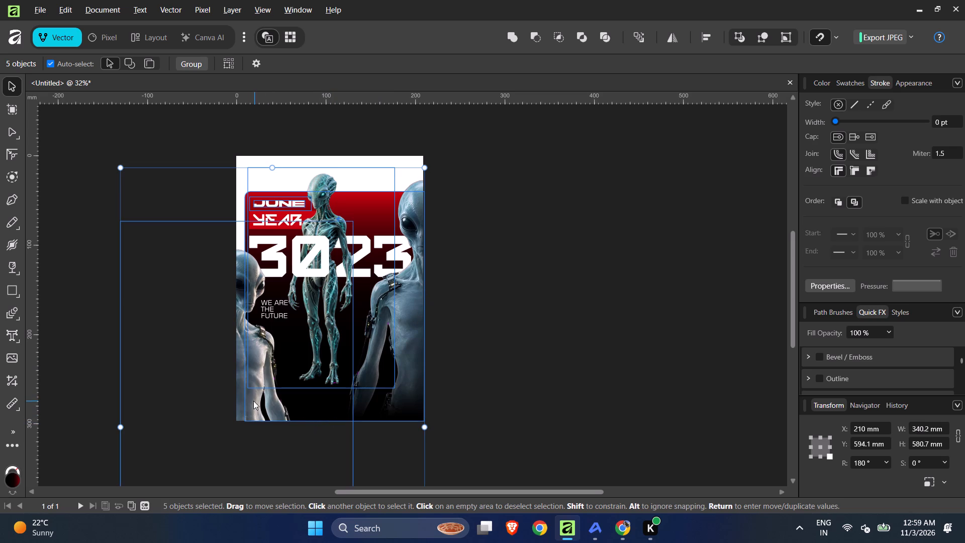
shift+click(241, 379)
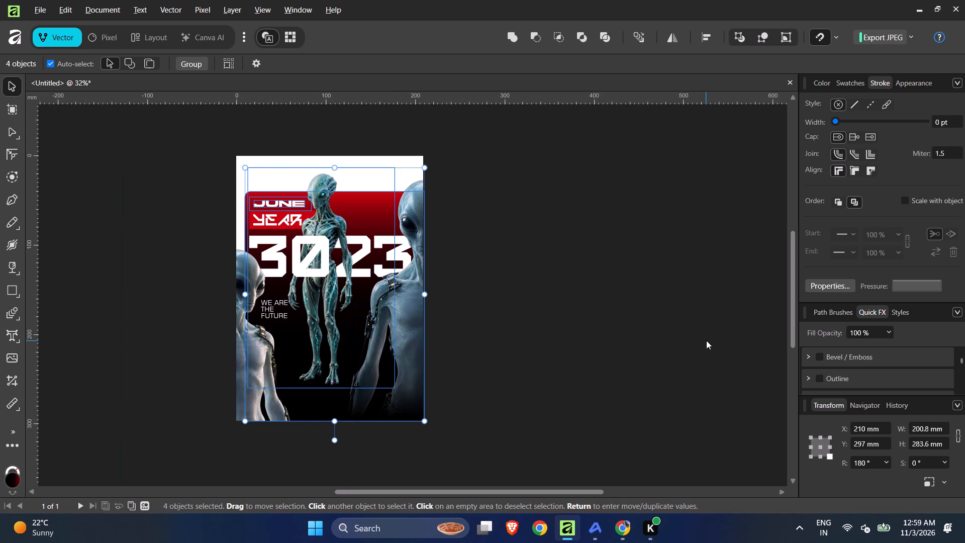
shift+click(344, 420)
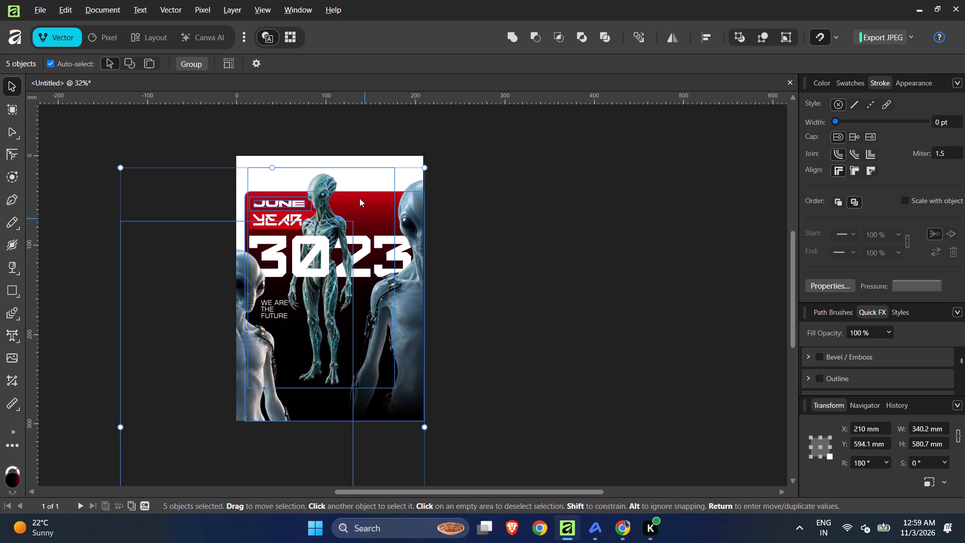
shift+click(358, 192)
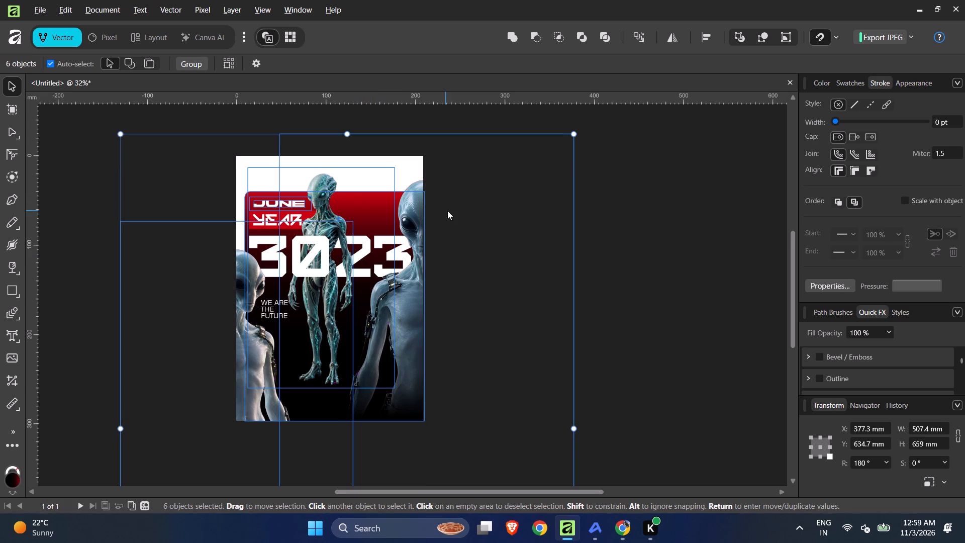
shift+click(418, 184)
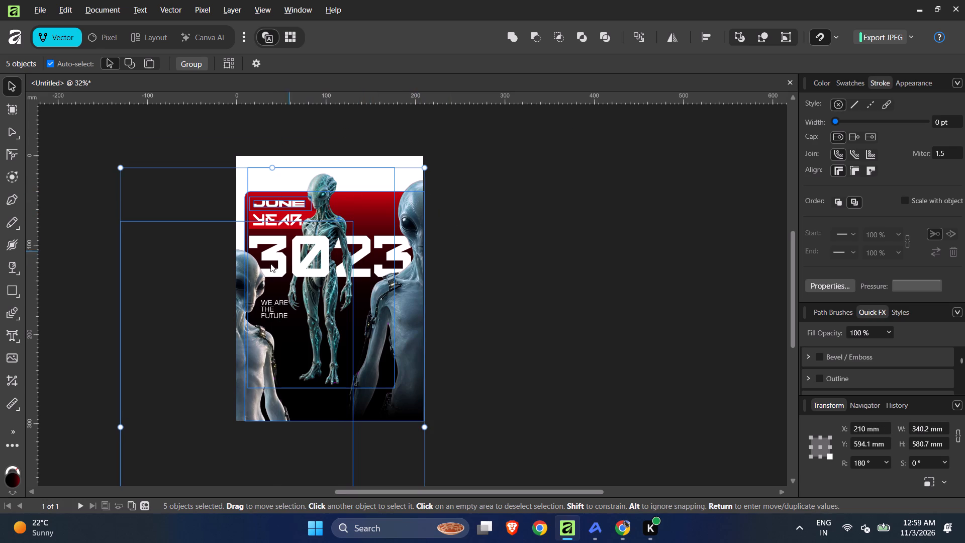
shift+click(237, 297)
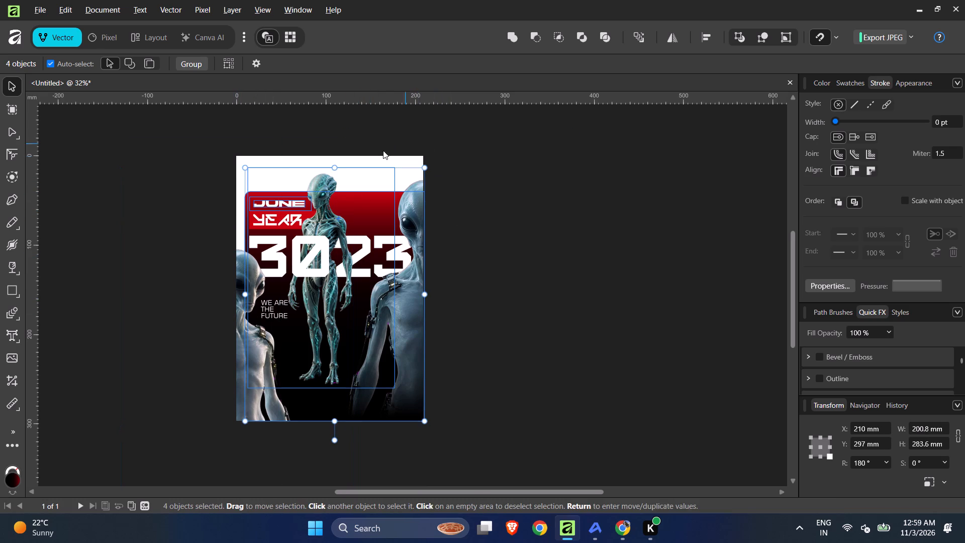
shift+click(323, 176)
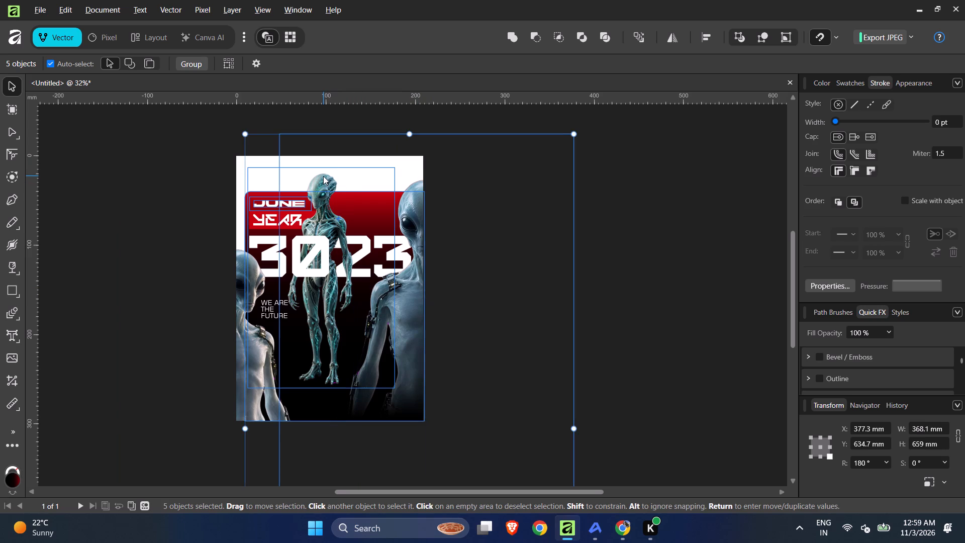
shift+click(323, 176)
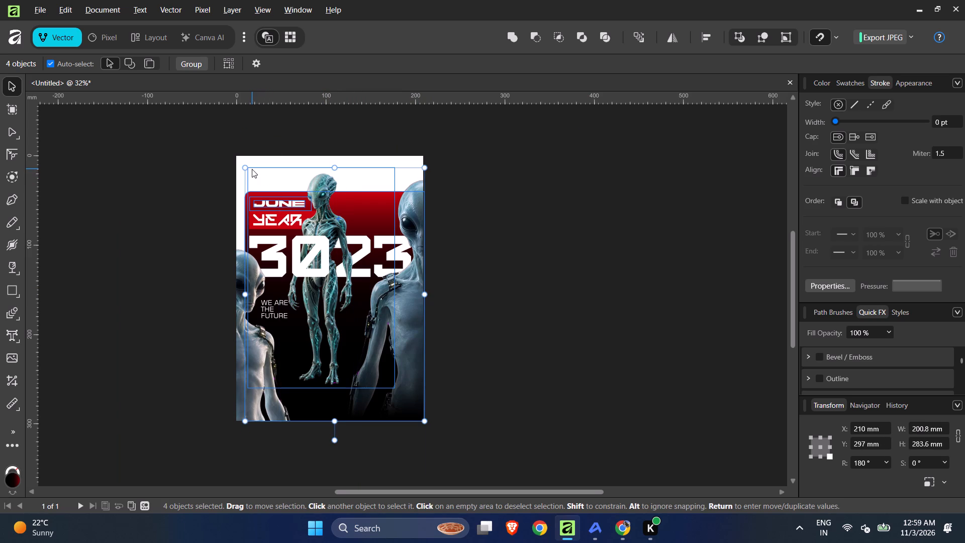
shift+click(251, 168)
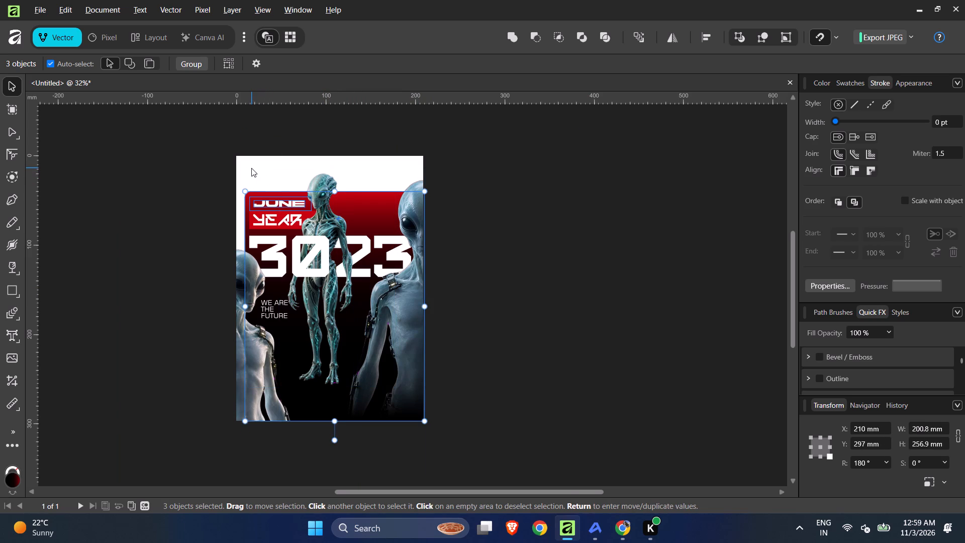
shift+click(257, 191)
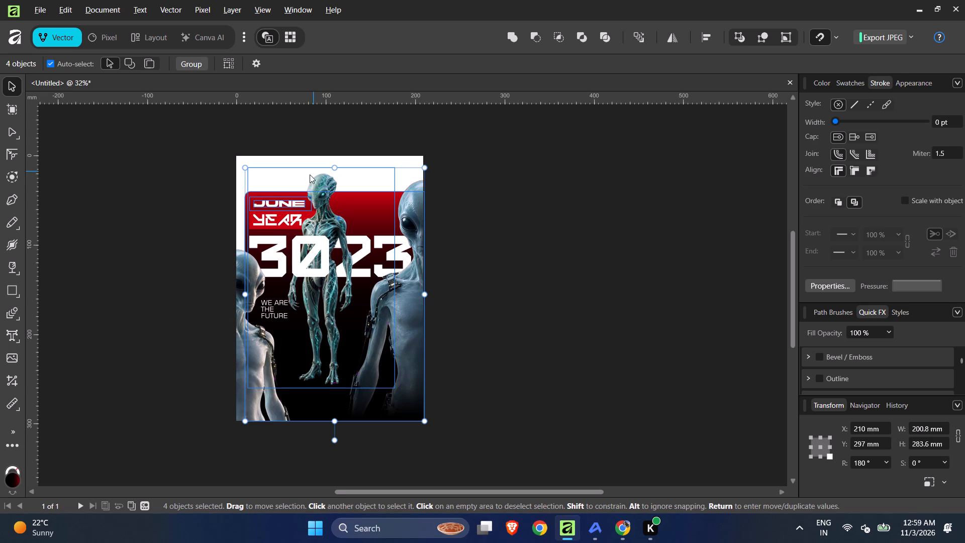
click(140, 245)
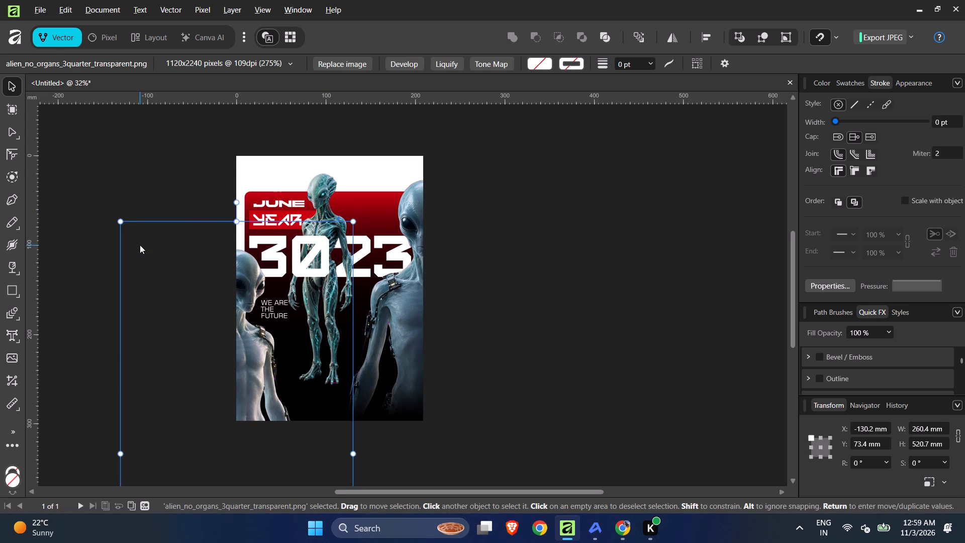
Lower the gradient background's top edge slightly, to a height of about 256.4 mm.
ctrl+scroll(240, 193, up, 8)
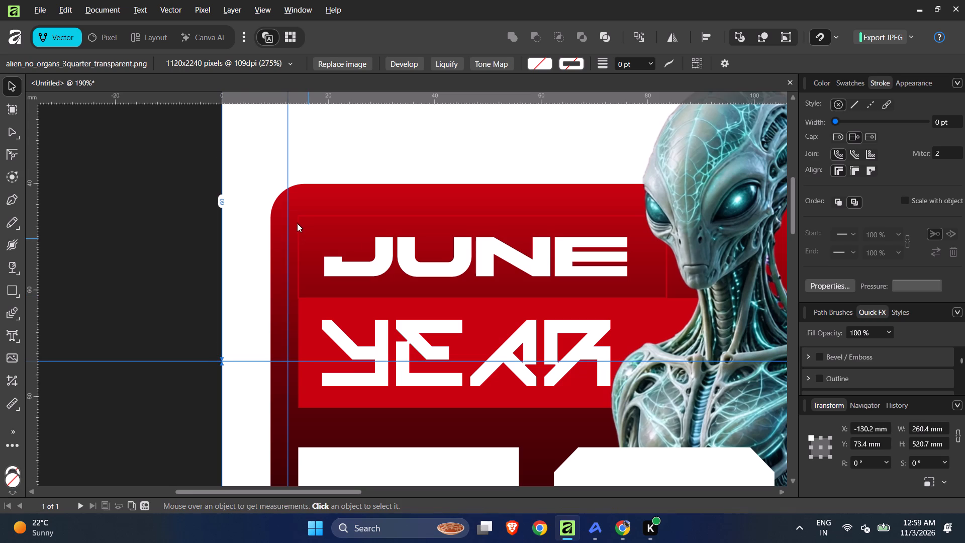
ctrl+scroll(213, 226, down, 8)
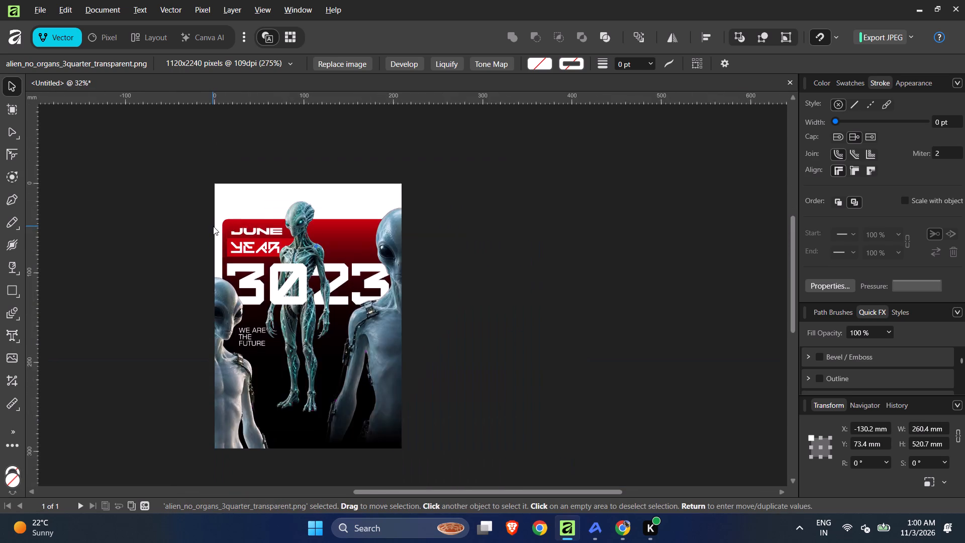
ctrl+scroll(213, 226, down, 1)
click(523, 190)
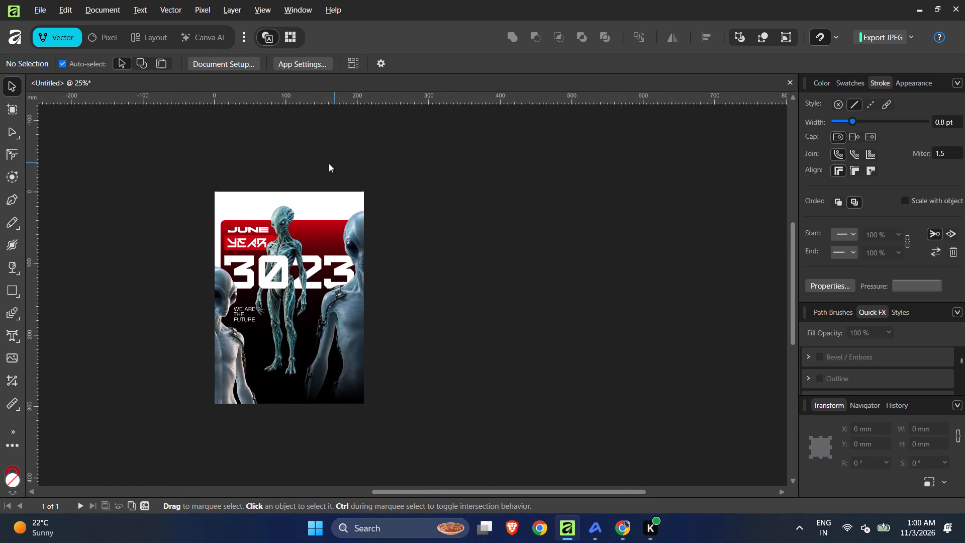
ctrl+scroll(329, 163, up, 3)
click(322, 283)
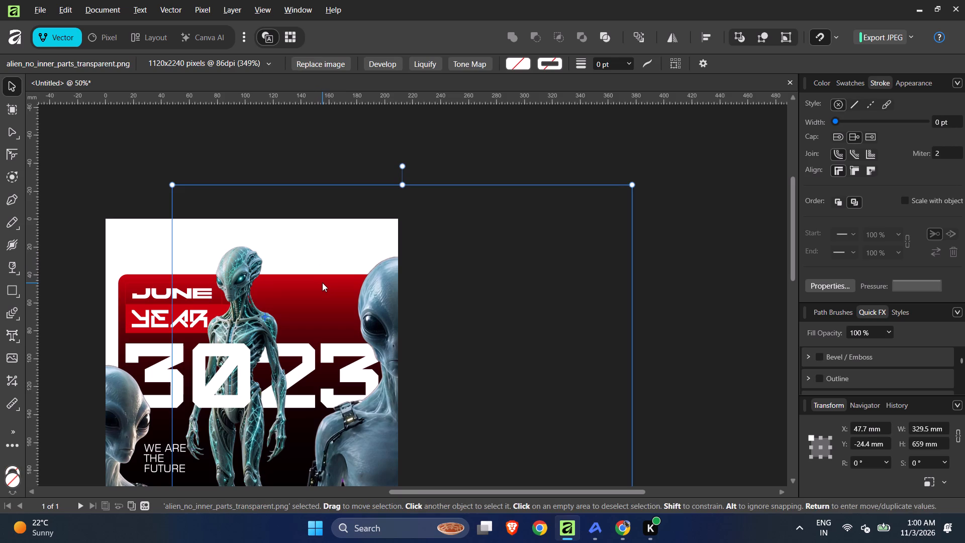
ctrl+scroll(276, 234, down, 3)
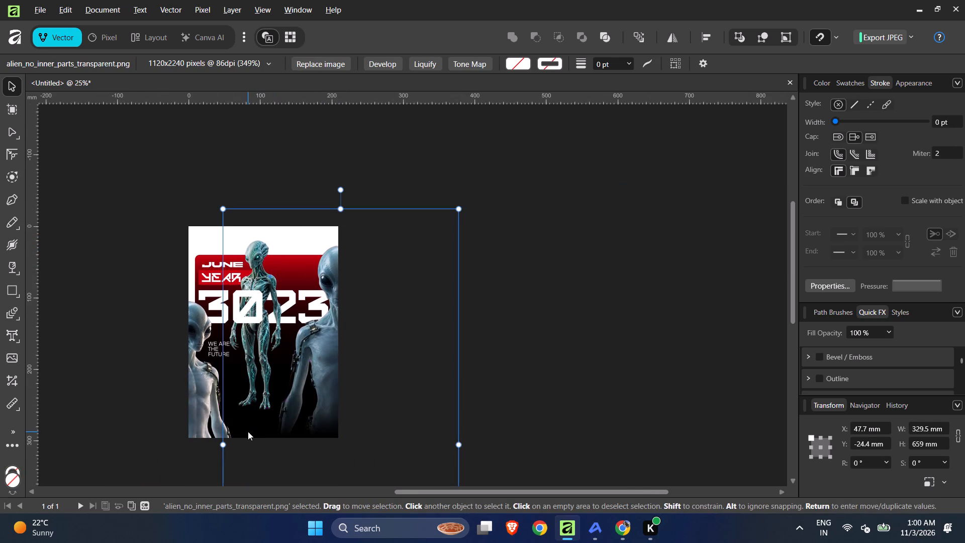
click(201, 255)
ctrl+scroll(195, 259, down, 1)
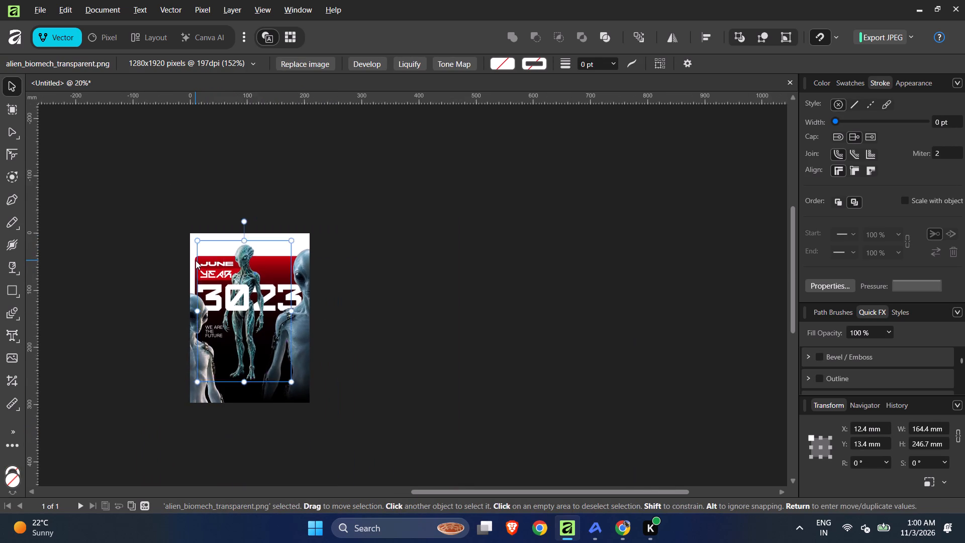
ctrl+scroll(196, 260, up, 6)
click(196, 259)
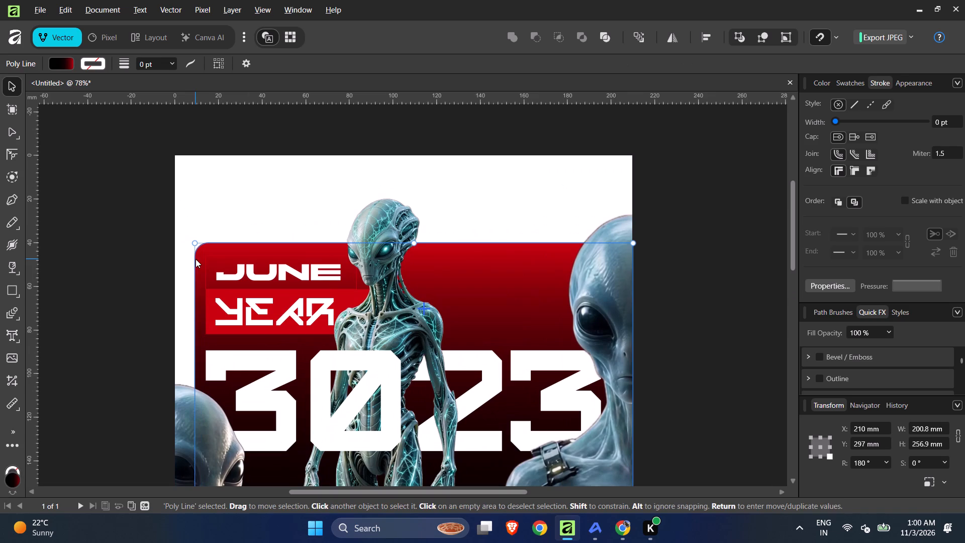
click(414, 241)
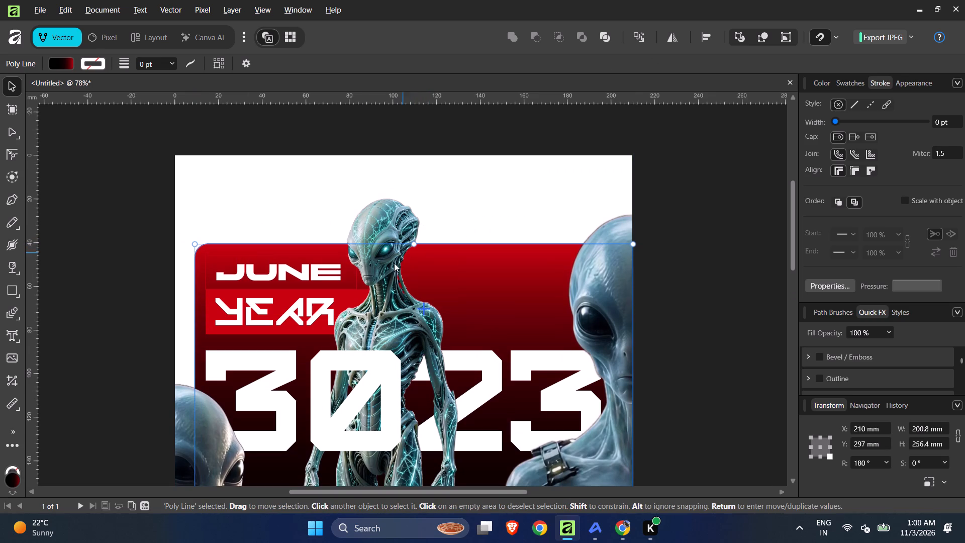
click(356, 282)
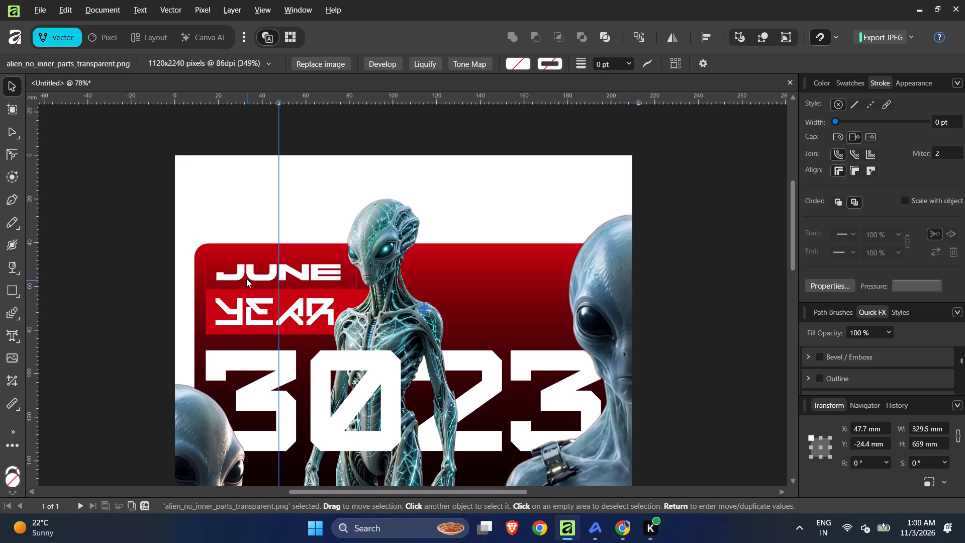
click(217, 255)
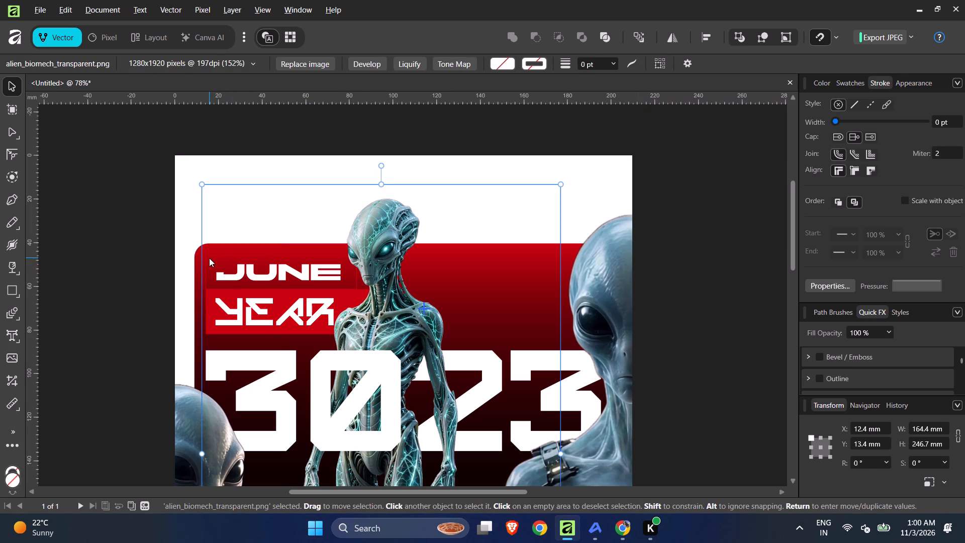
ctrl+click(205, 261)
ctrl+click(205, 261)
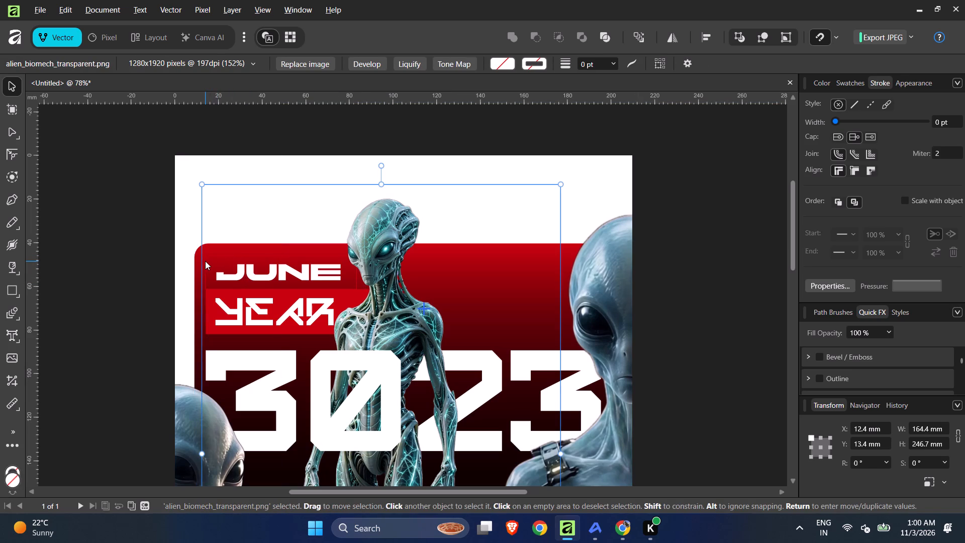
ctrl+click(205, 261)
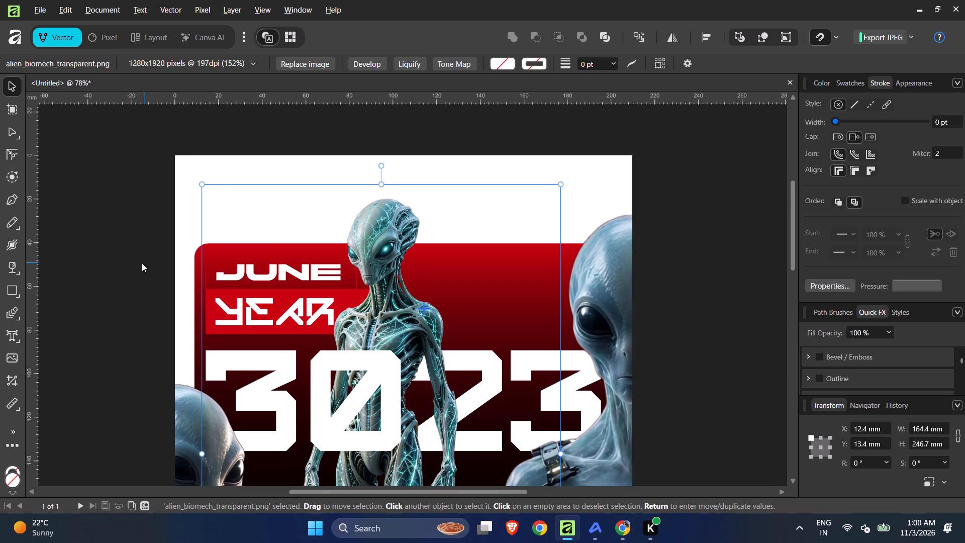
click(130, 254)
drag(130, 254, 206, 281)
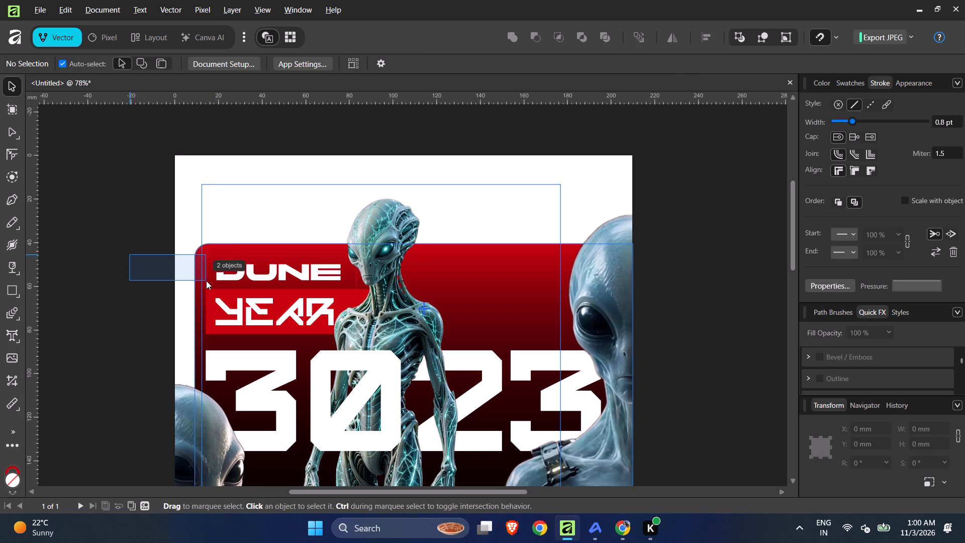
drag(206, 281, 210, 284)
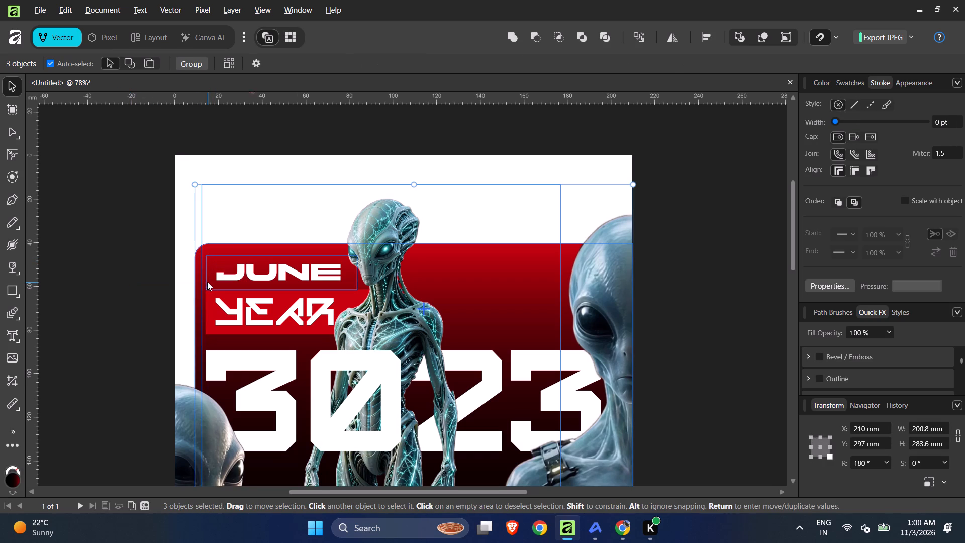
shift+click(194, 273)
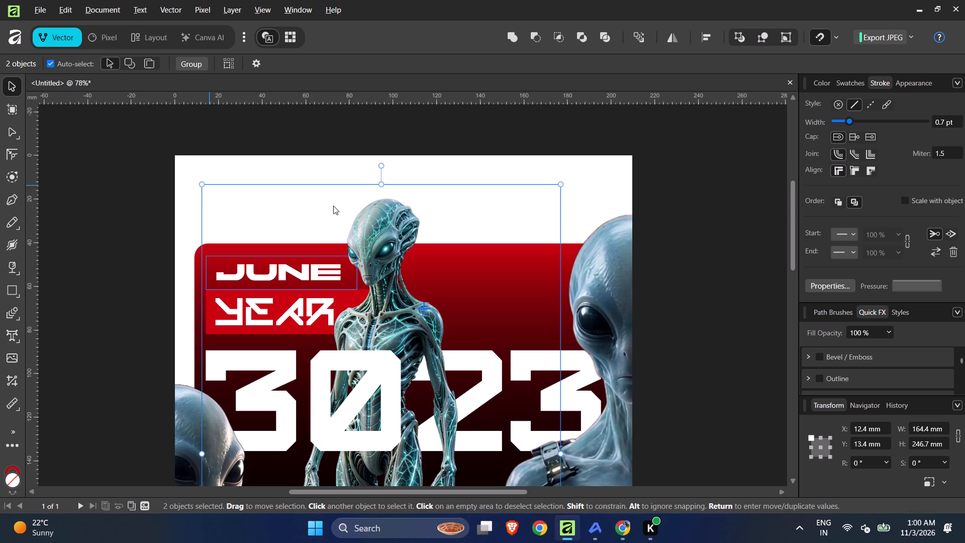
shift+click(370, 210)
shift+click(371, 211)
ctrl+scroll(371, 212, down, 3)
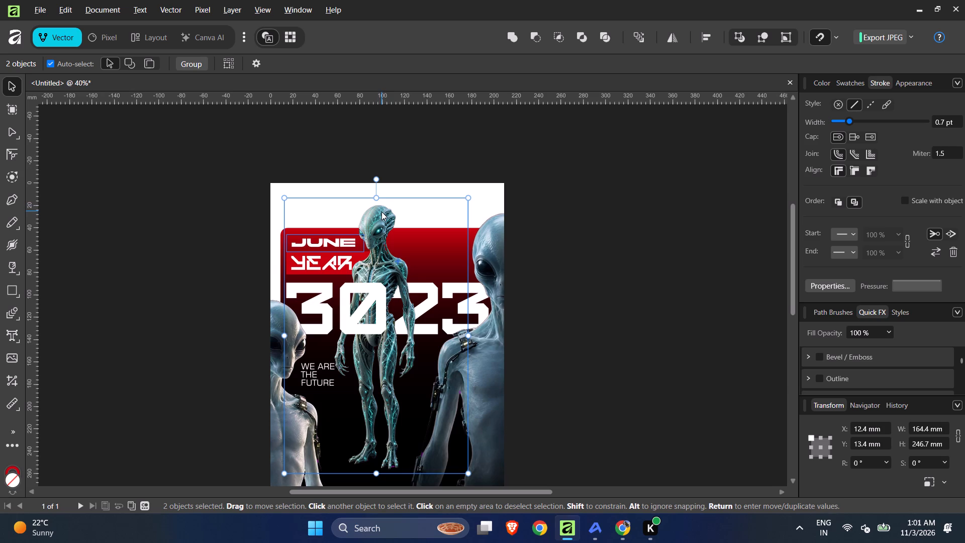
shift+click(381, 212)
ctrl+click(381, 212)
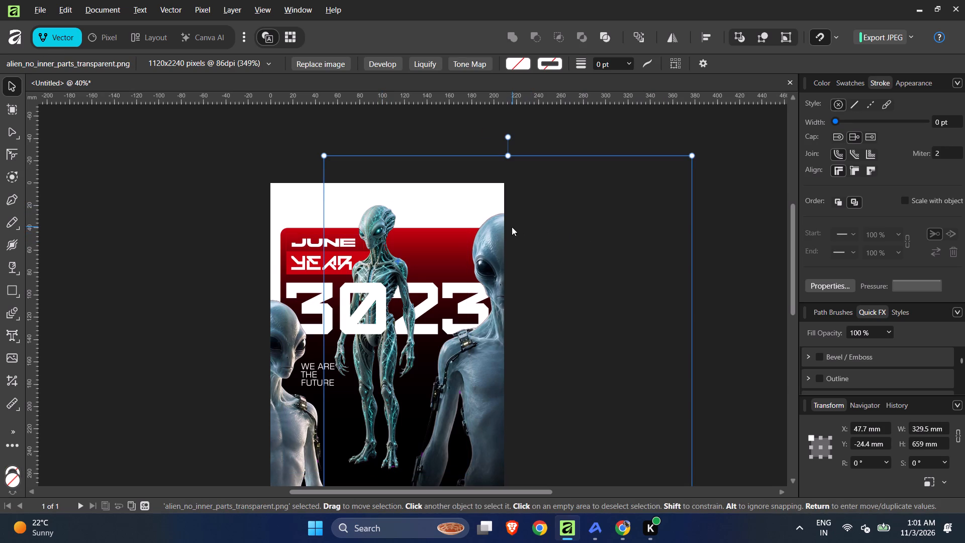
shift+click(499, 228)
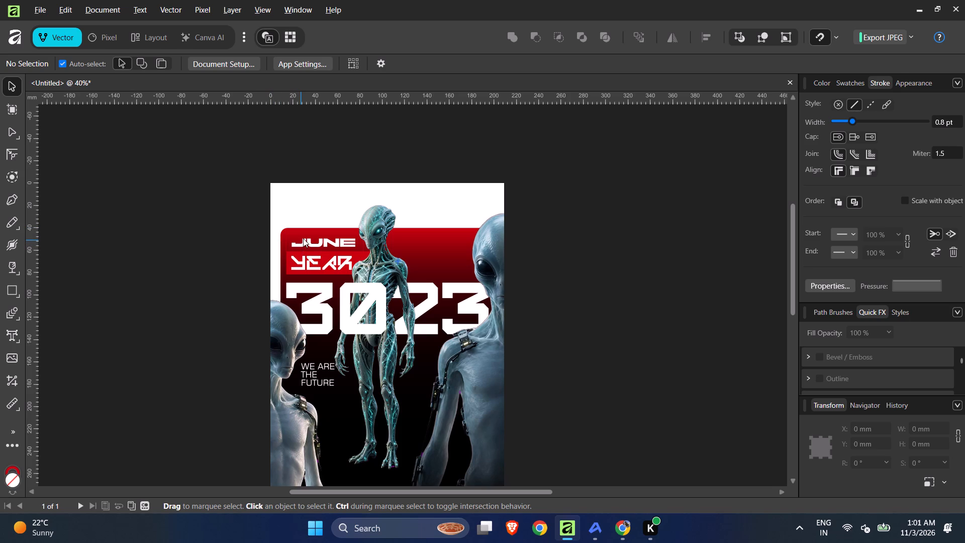
Move the gradient background up and towards the page's left edge, keeping narrow white margins there, to about X 206.4 mm, Y 264.7 mm.
ctrl+scroll(303, 238, down, 2)
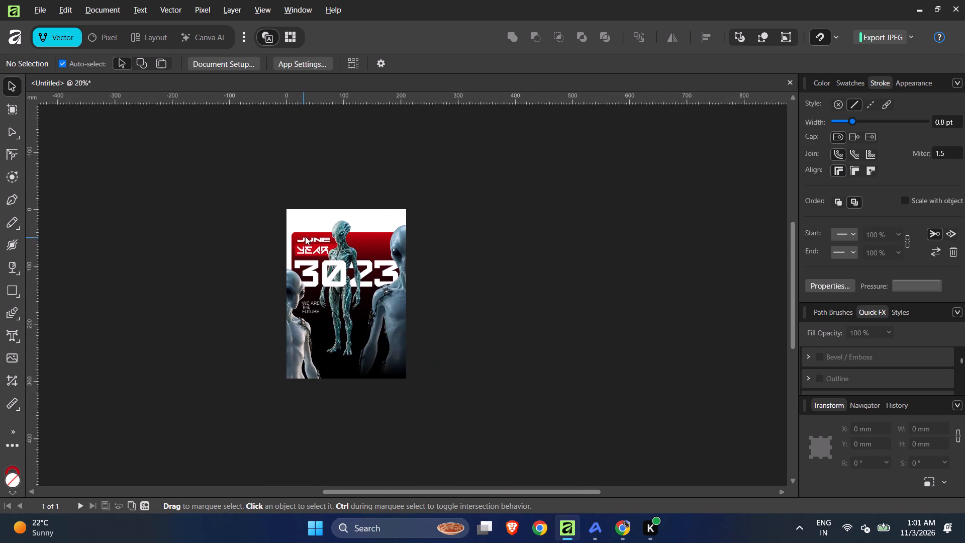
ctrl+scroll(305, 236, down, 2)
ctrl+scroll(291, 287, up, 4)
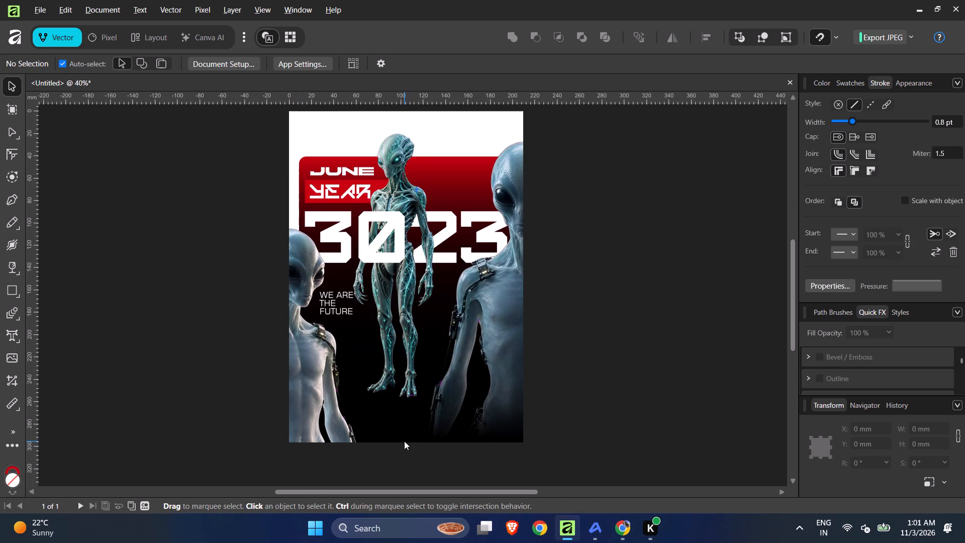
click(367, 436)
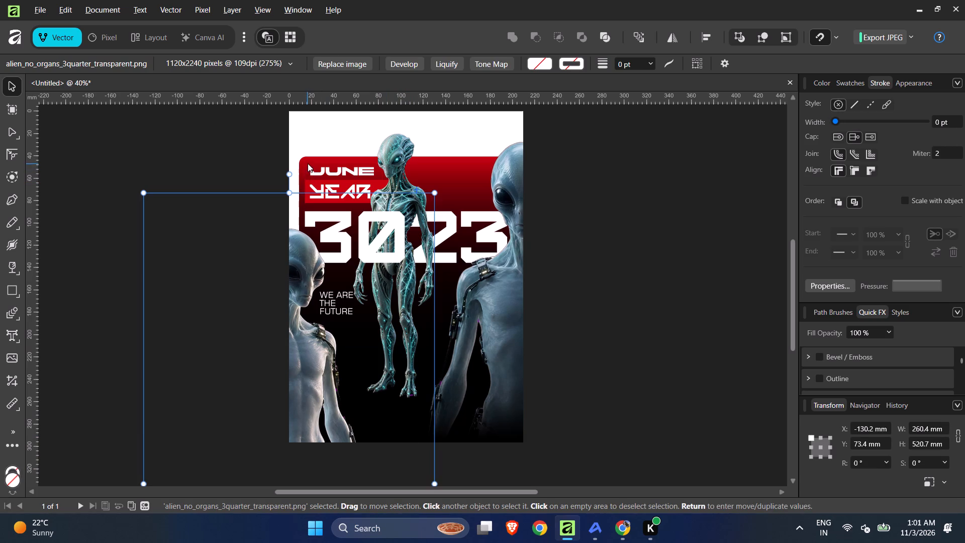
click(307, 158)
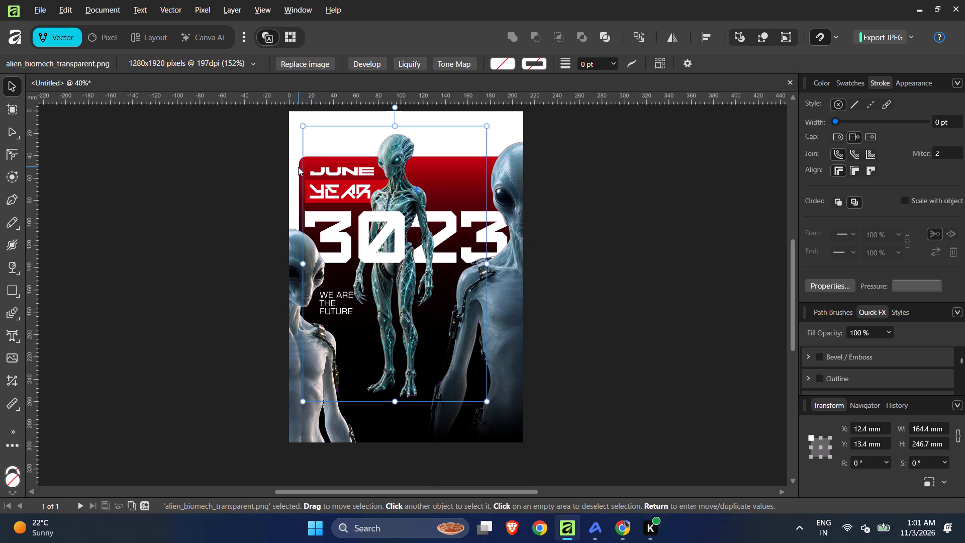
click(298, 167)
alt+drag(298, 167, 252, 105)
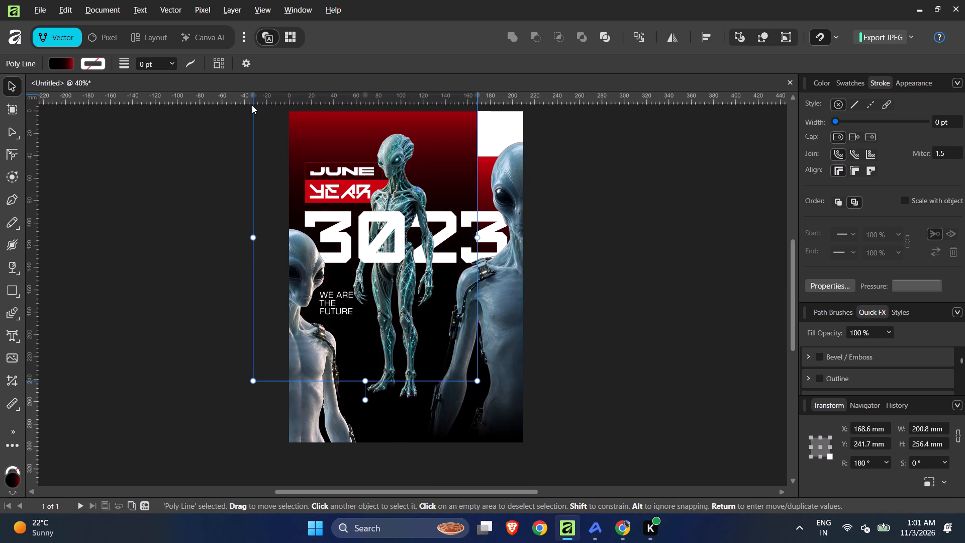
alt+drag(252, 105, 292, 137)
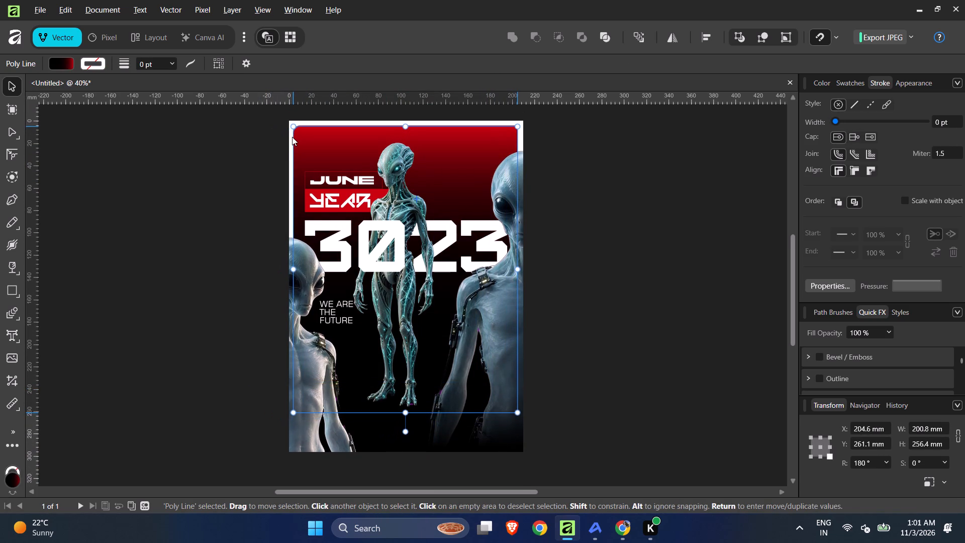
alt+drag(292, 137, 293, 140)
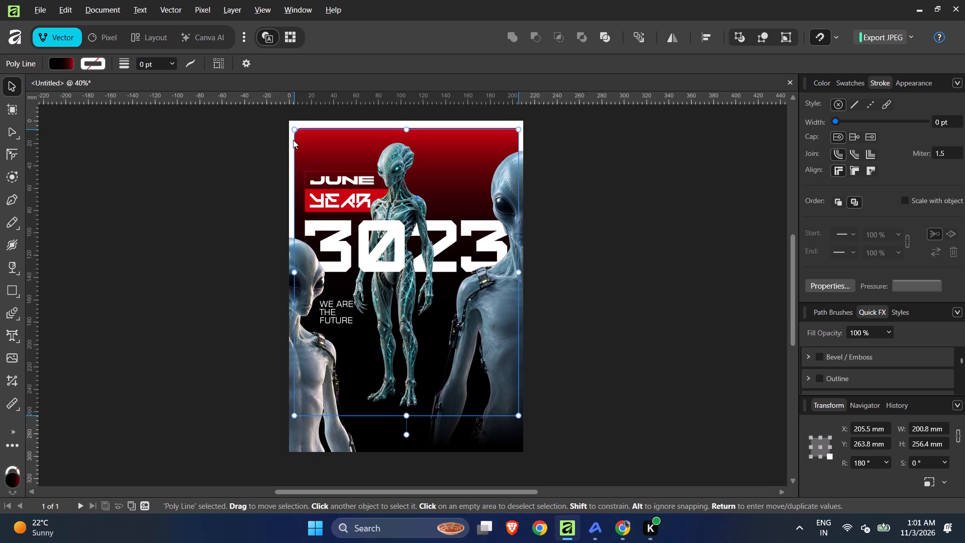
alt+drag(293, 140, 294, 141)
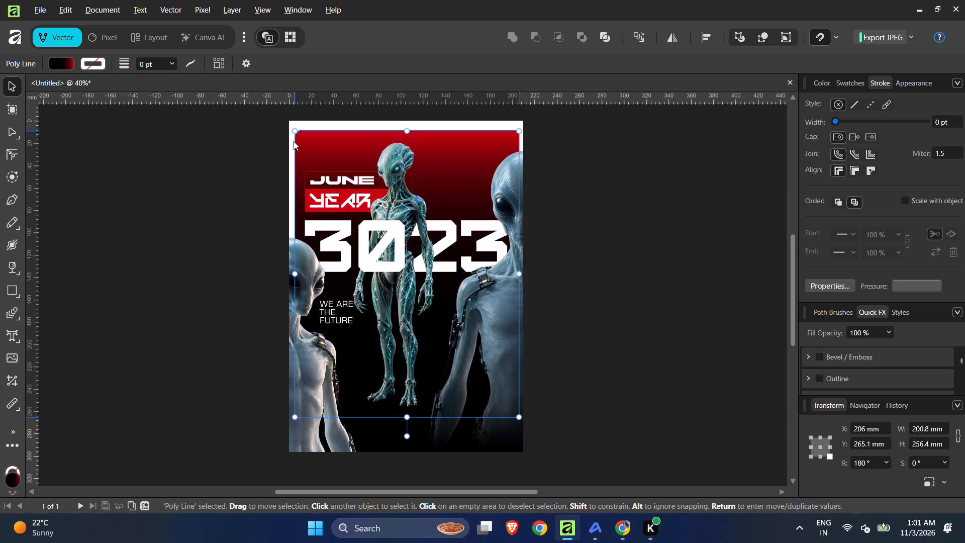
alt+drag(294, 141, 294, 141)
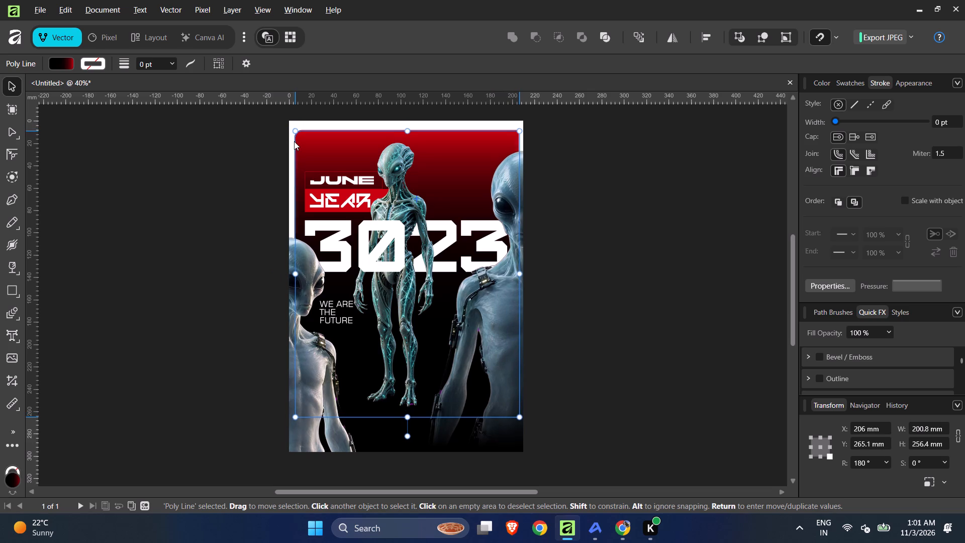
alt+drag(294, 141, 294, 141)
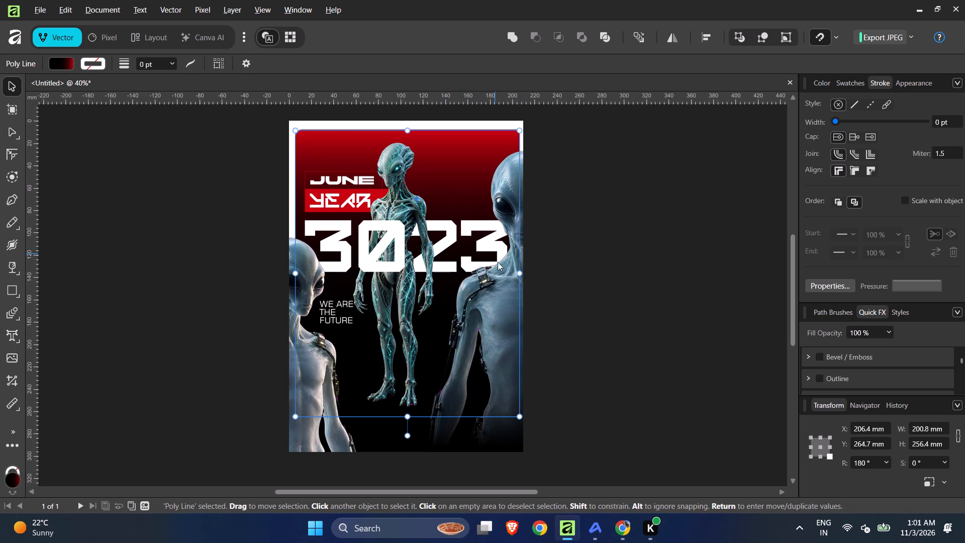
Widen the gradient background to the page's right edge, to a width of about 204.4 mm.
click(518, 276)
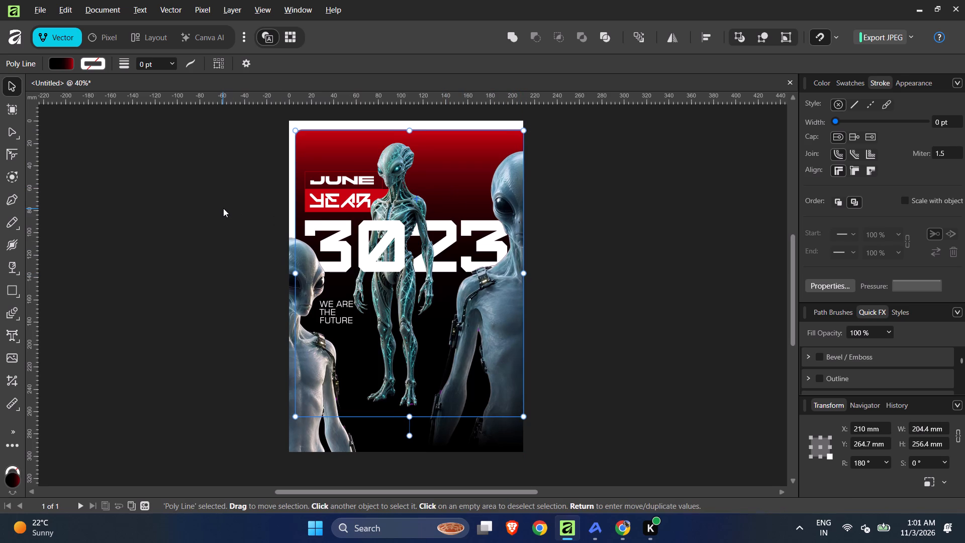
Raise the gradient background's top edge slightly so the white margin above it matches the left one, and deselect everything.
alt+scroll(223, 208, down, 2)
scroll(370, 261, down, 1)
ctrl+scroll(382, 293, down, 3)
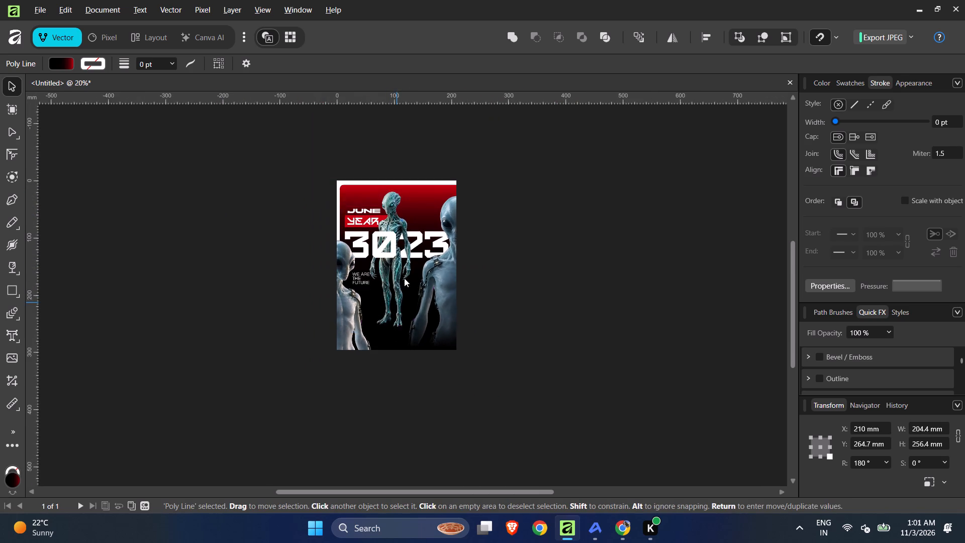
ctrl+scroll(396, 178, up, 8)
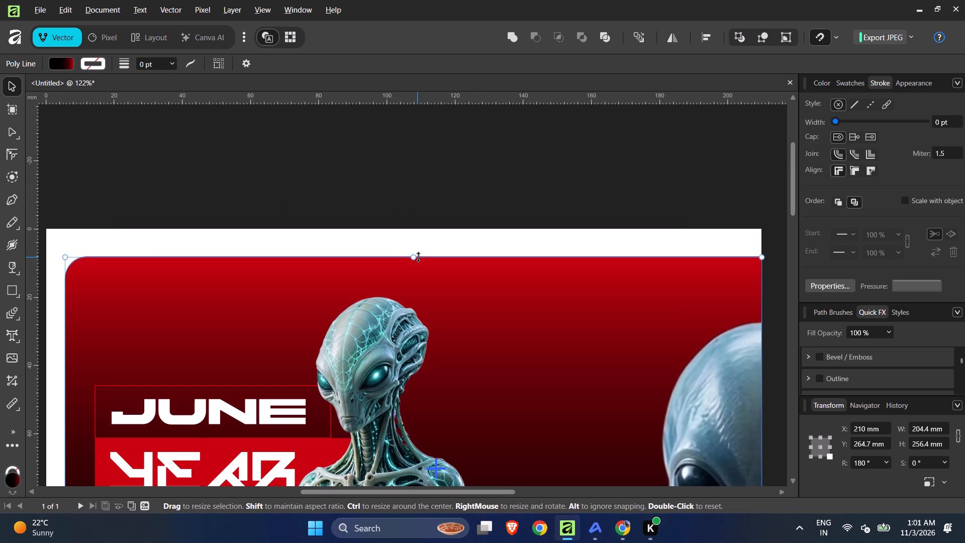
drag(415, 257, 414, 250)
click(322, 173)
ctrl+scroll(322, 173, down, 8)
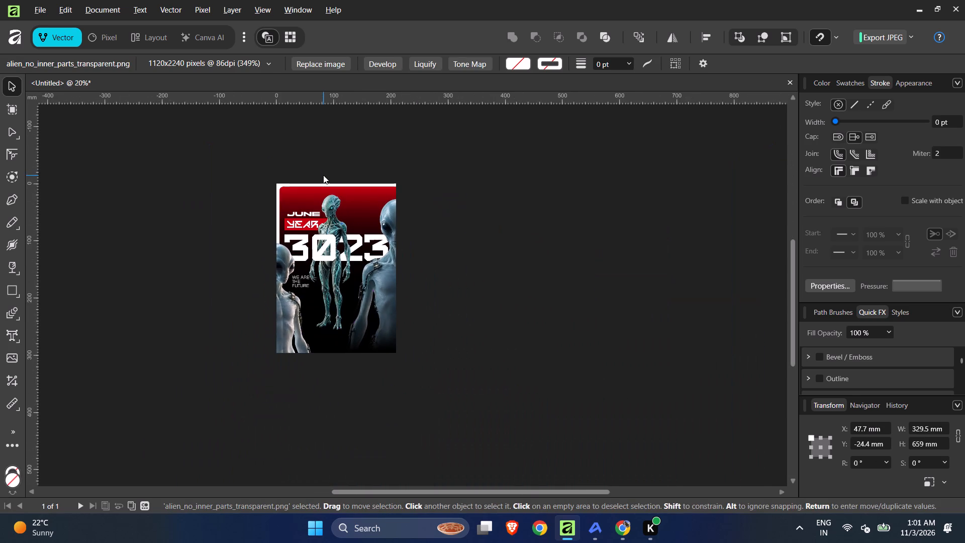
click(182, 166)
ctrl+scroll(182, 166, up, 1)
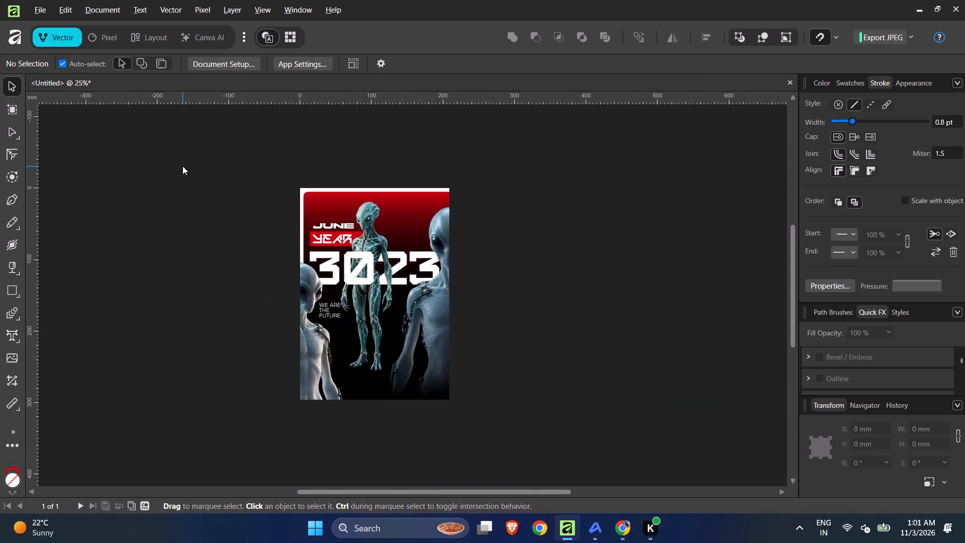
ctrl+scroll(182, 166, up, 1)
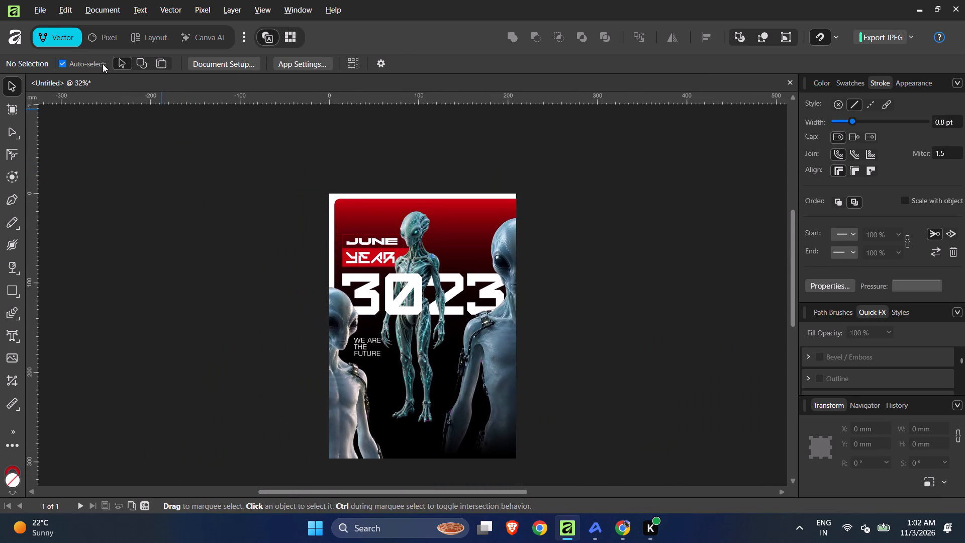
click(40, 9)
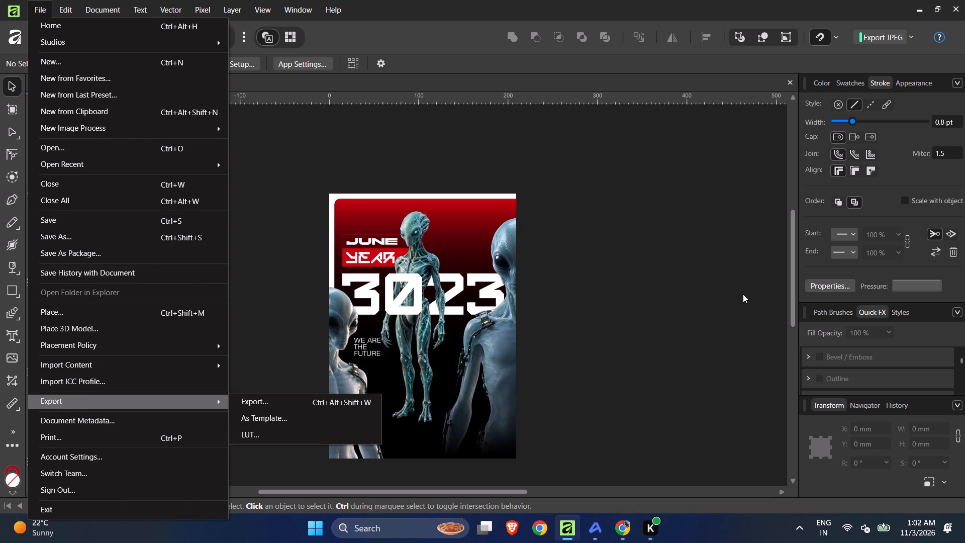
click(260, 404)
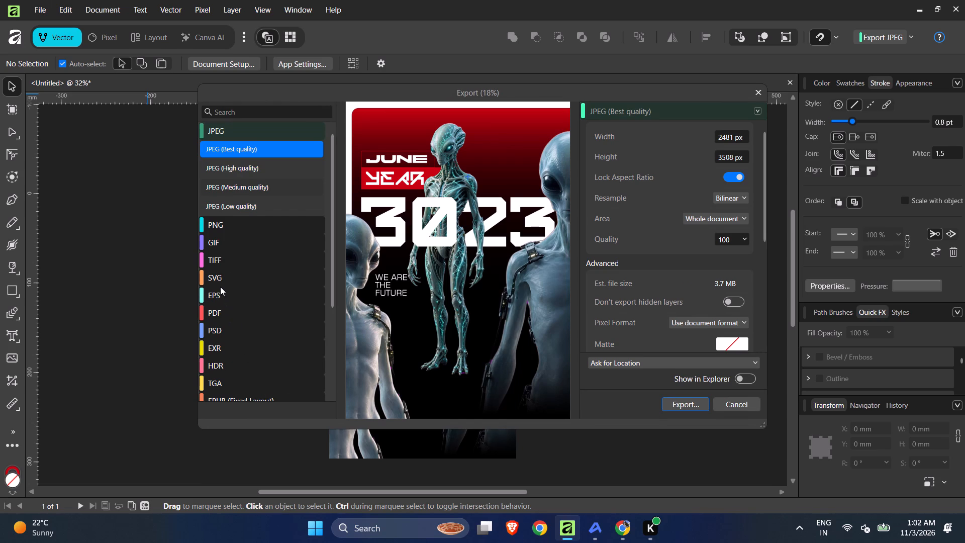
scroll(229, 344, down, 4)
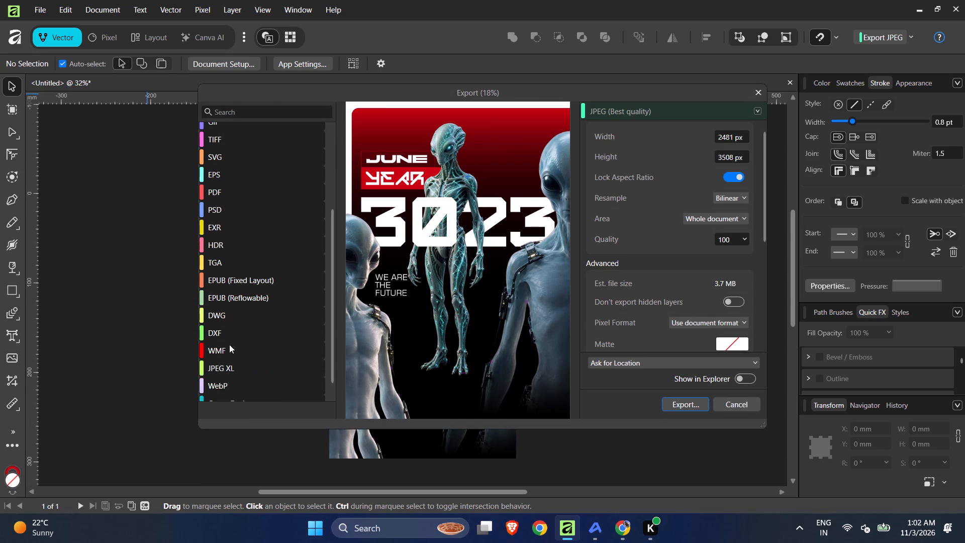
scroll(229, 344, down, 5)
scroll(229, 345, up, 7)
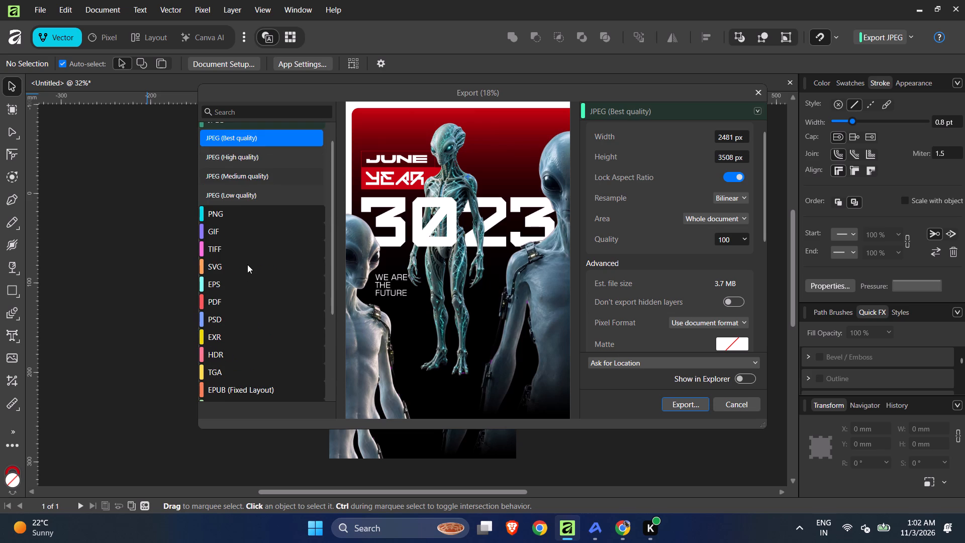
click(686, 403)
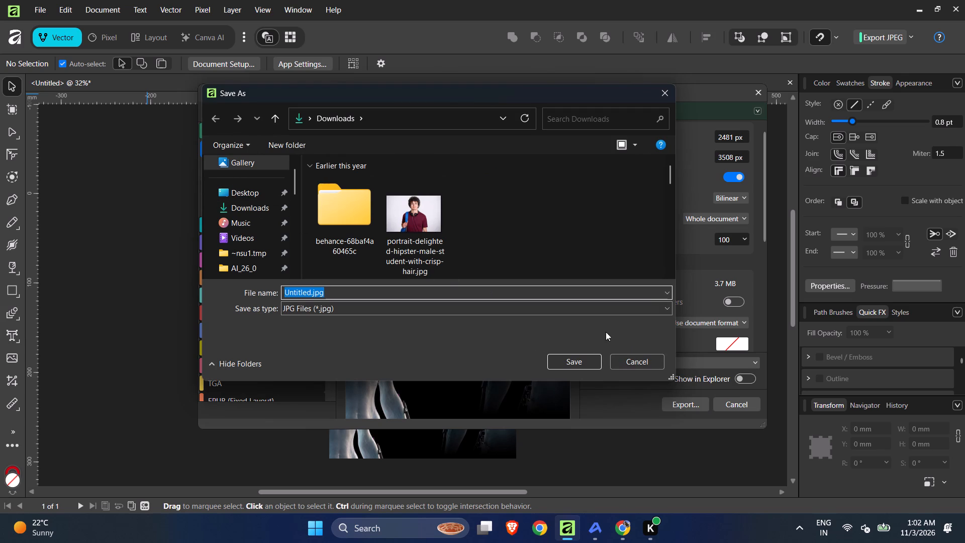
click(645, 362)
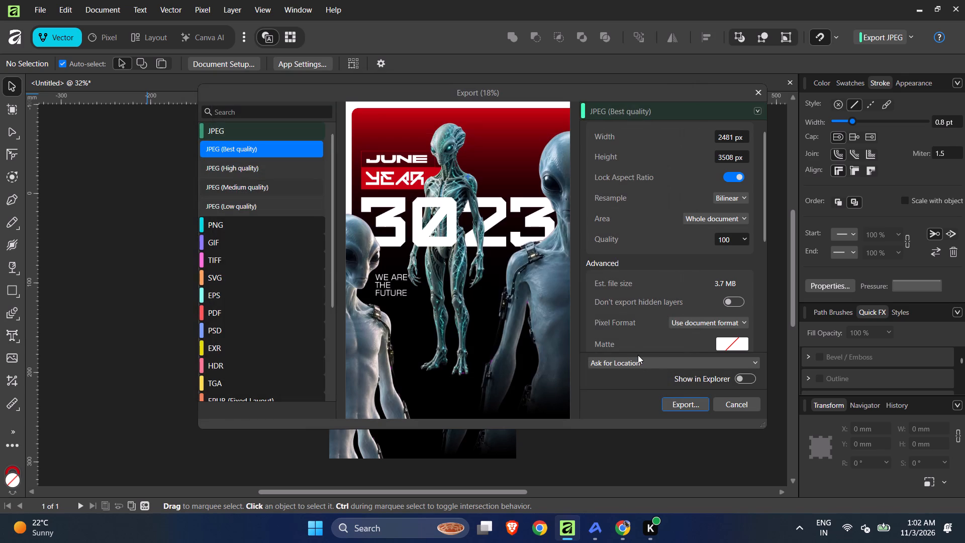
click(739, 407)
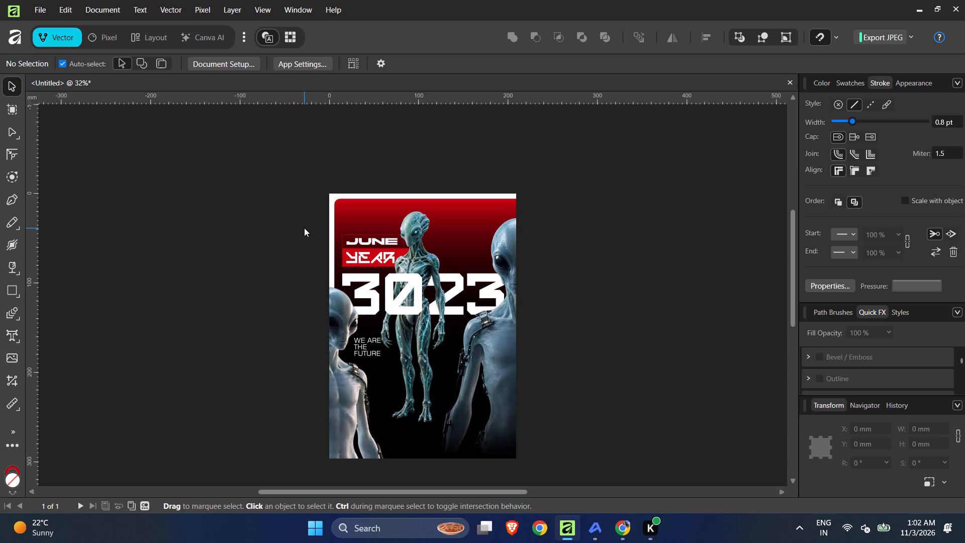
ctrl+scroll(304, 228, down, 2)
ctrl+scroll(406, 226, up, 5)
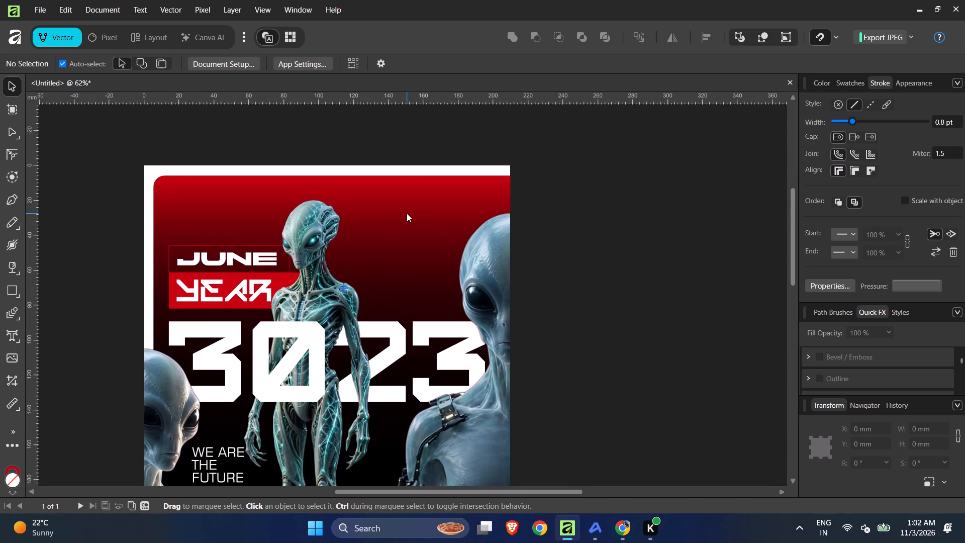
Lower the gradient background's top edge to a height of about 239.9 mm, leaving a wider white band above it.
click(407, 194)
click(160, 179)
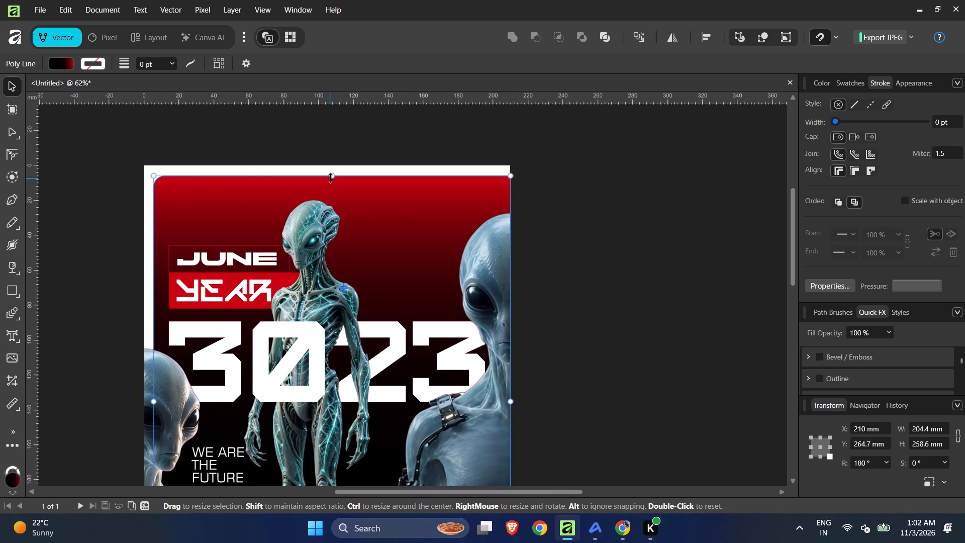
drag(332, 176, 335, 209)
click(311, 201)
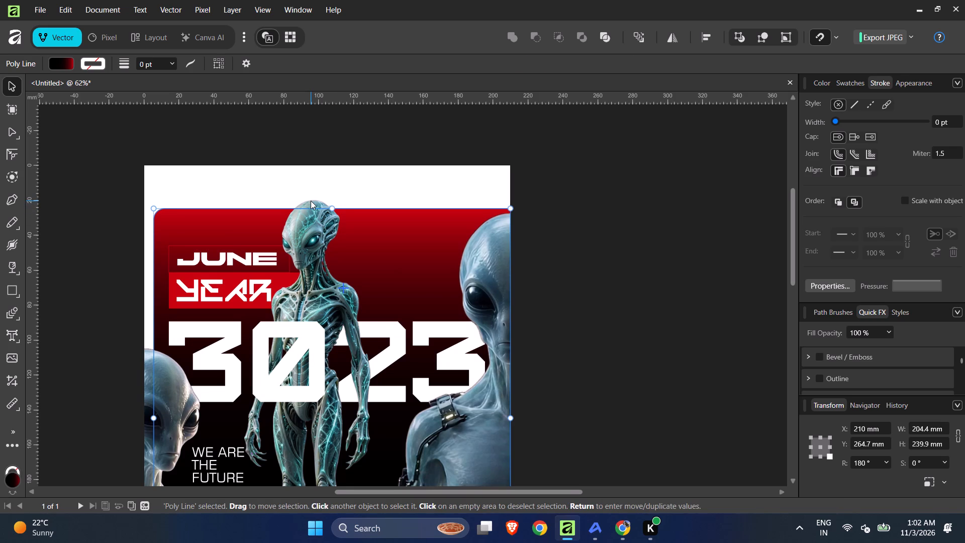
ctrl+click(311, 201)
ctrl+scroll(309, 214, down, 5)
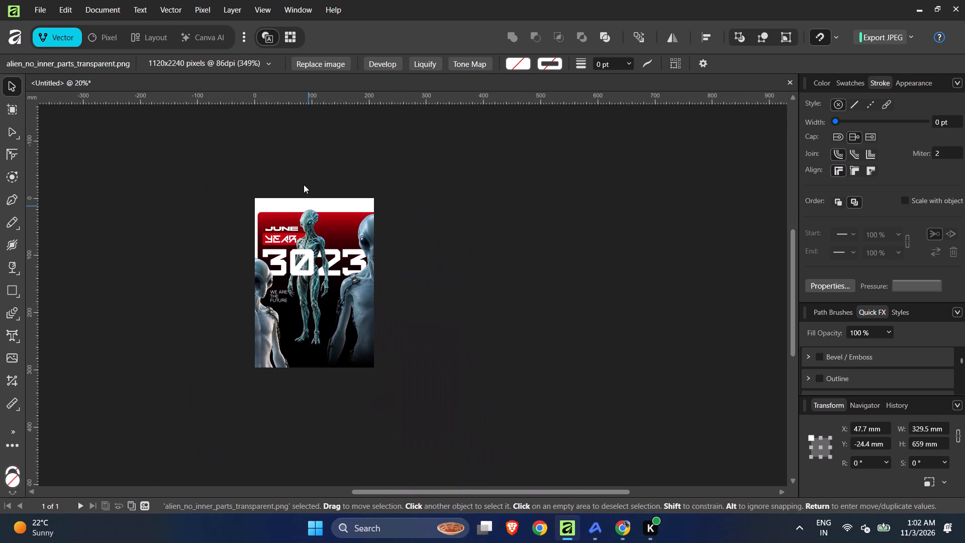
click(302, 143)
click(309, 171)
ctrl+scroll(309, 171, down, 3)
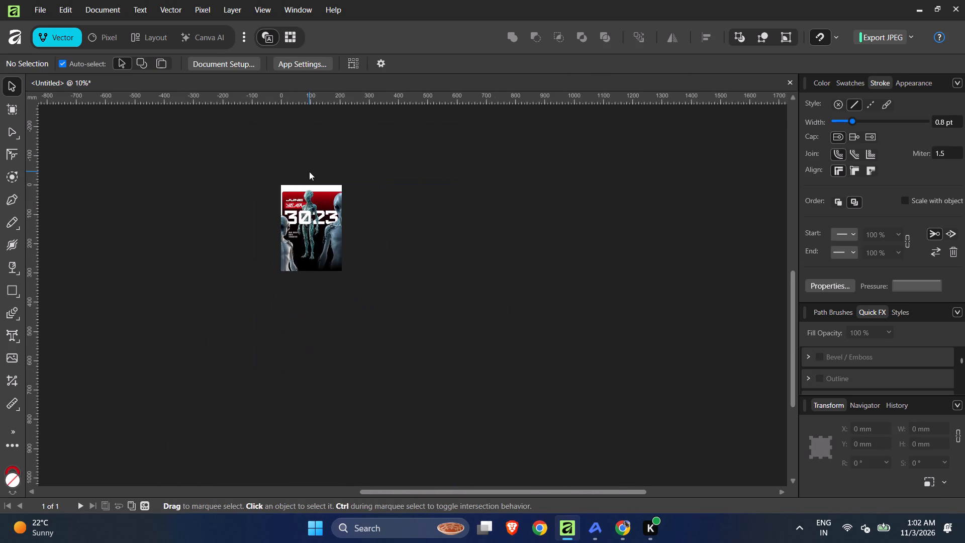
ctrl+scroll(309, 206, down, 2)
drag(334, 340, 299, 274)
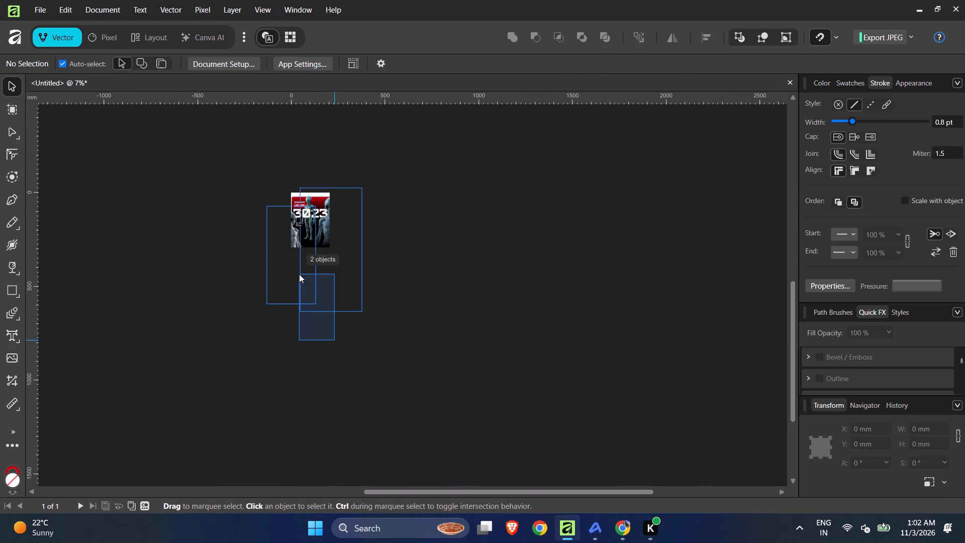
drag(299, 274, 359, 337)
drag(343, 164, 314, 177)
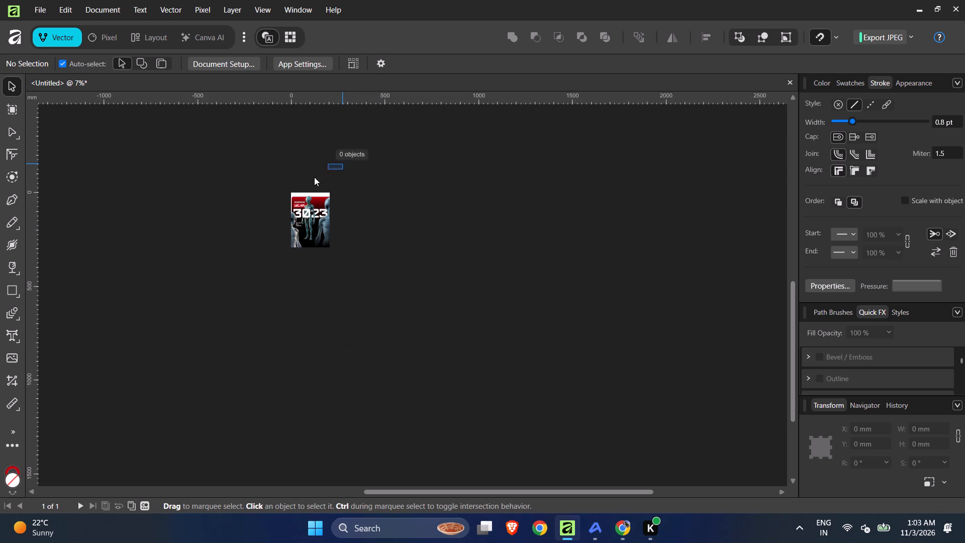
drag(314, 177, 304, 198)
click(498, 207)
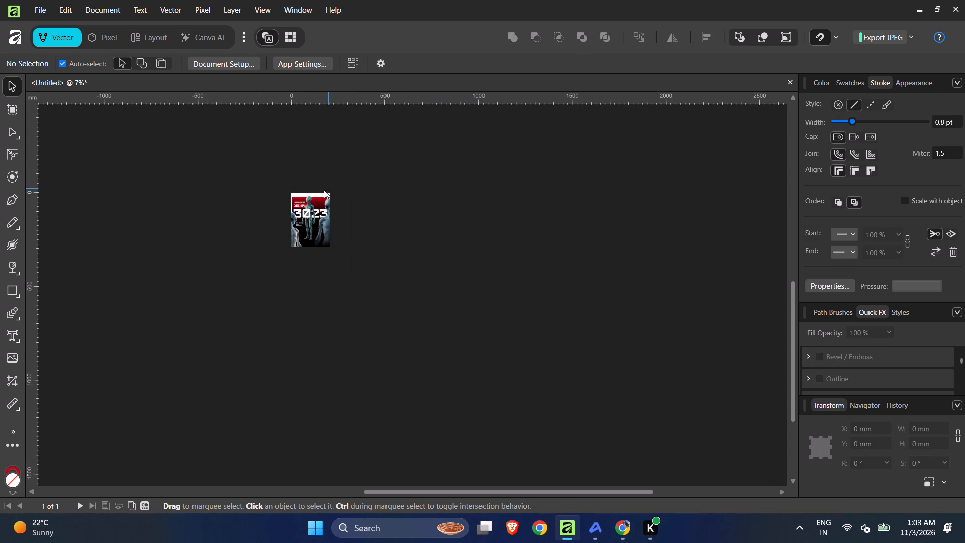
Scale the central full-body alien up proportionally from its top edge to about 169.2 × 253.9 mm, raising its head into the white band.
ctrl+scroll(297, 191, up, 6)
click(285, 209)
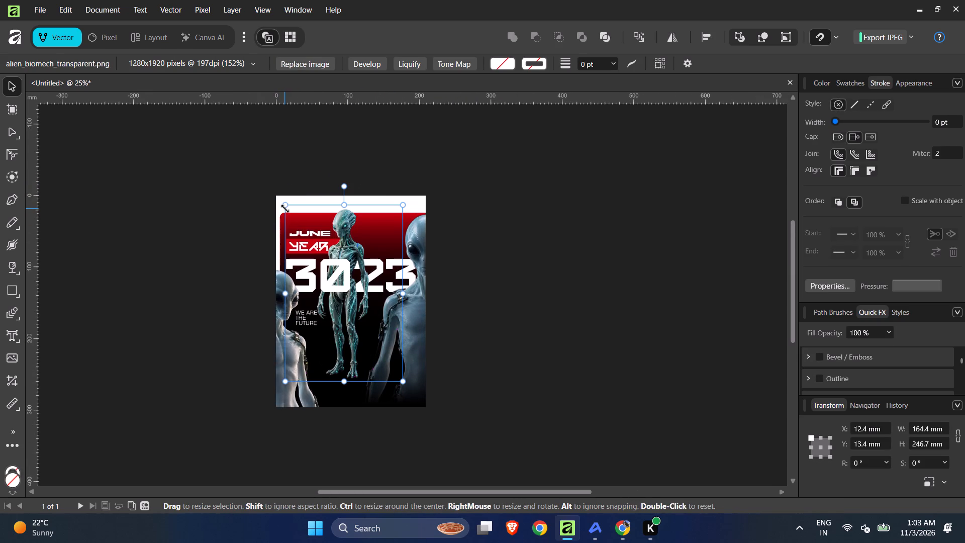
ctrl+scroll(305, 216, down, 2)
ctrl+scroll(336, 217, up, 4)
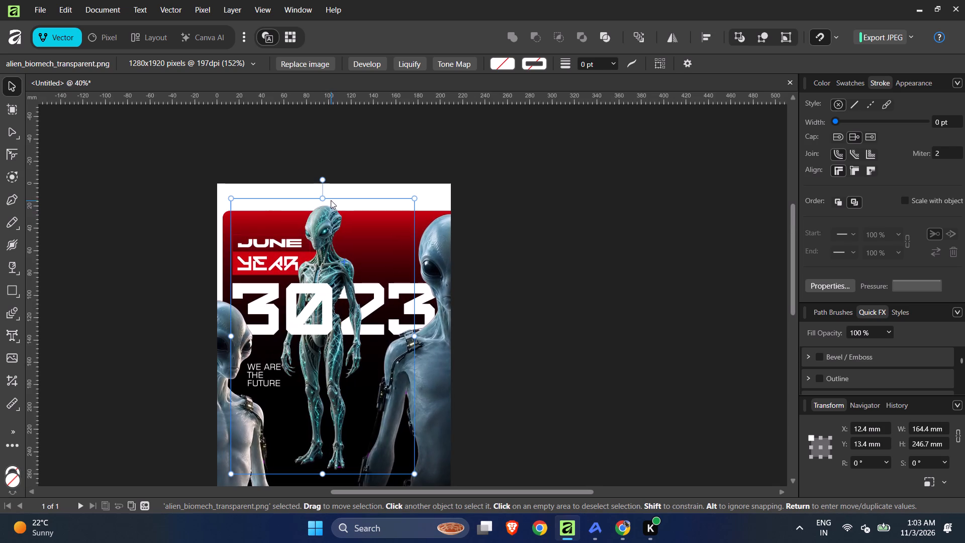
drag(325, 198, 325, 186)
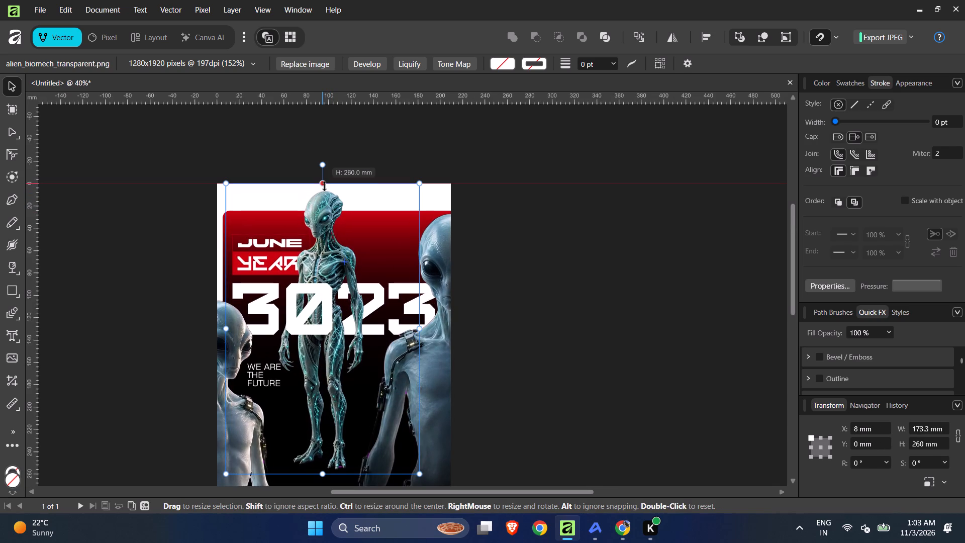
drag(325, 186, 328, 192)
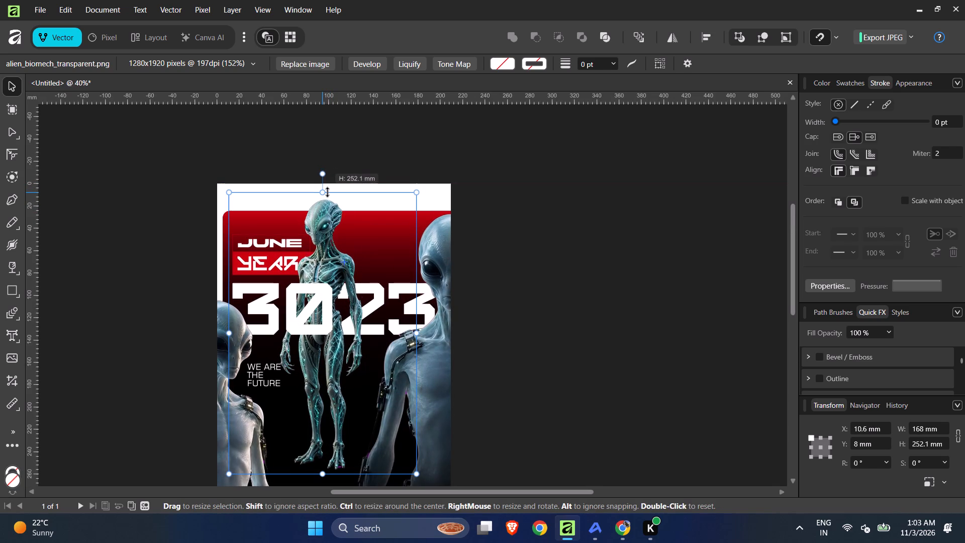
drag(328, 192, 327, 190)
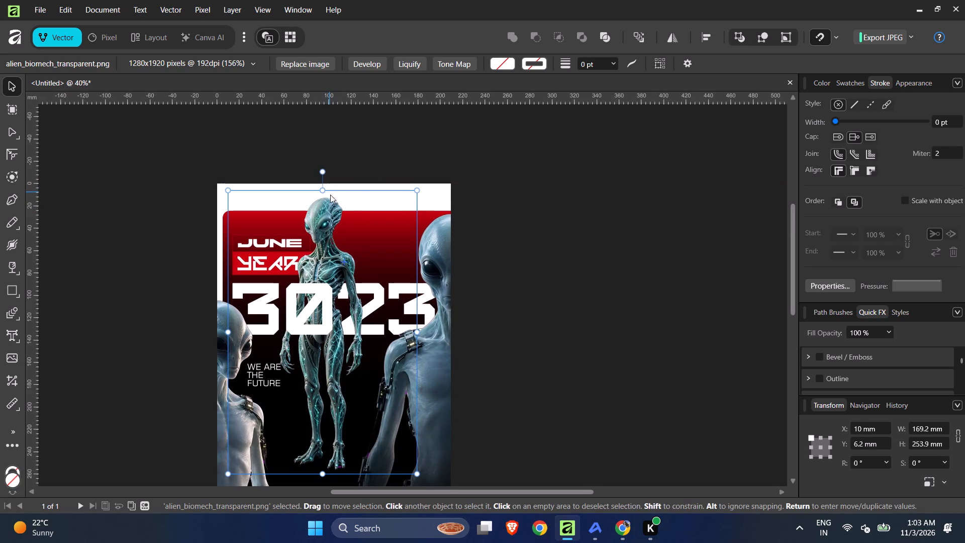
Enlarge the central alien proportionally from its bottom edge, bringing its feet nearer the page bottom, to a height of about 280.1 mm.
ctrl+scroll(331, 195, down, 2)
ctrl+scroll(344, 308, up, 3)
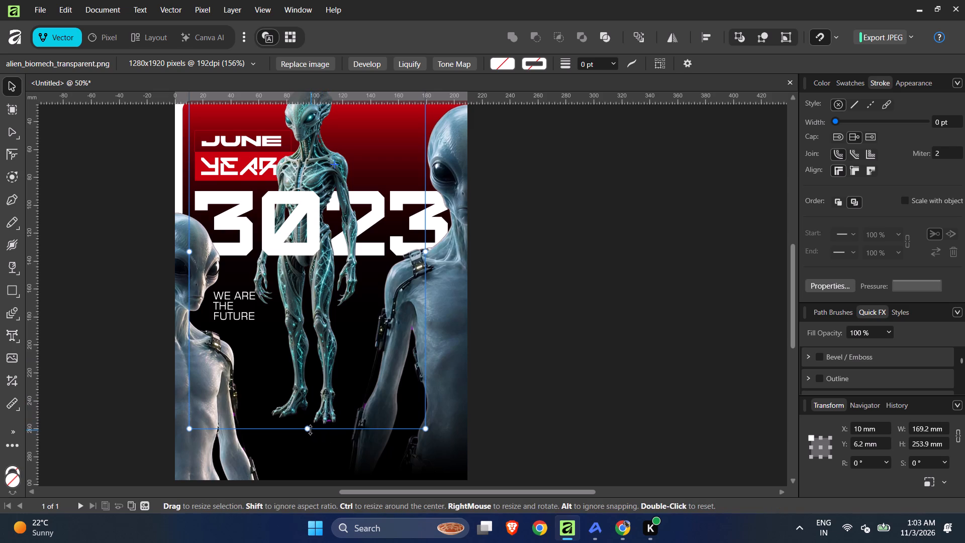
drag(311, 430, 312, 467)
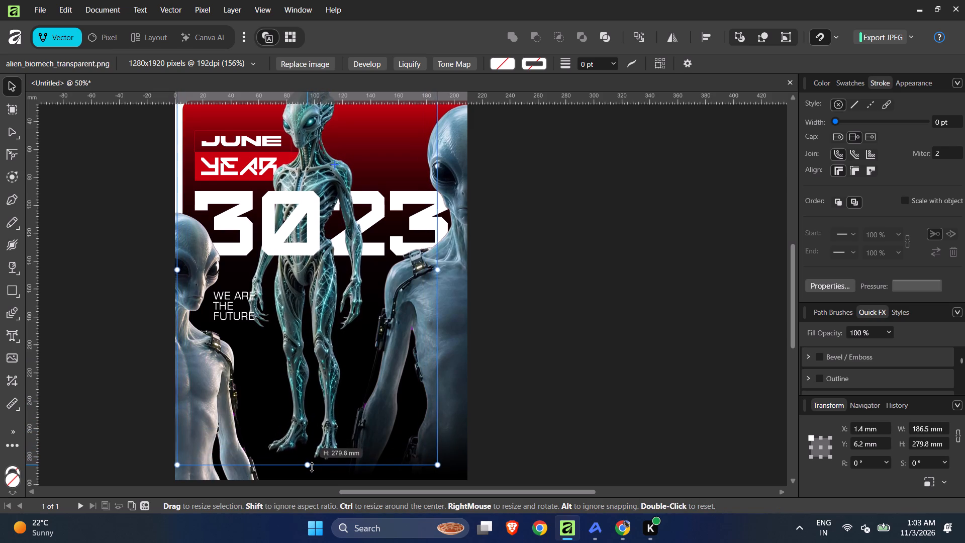
drag(312, 467, 310, 453)
Enlarge the central alien proportionally until its image's top edge meets the page top, at about 190.8 × 286.2 mm.
ctrl+scroll(312, 451, down, 1)
ctrl+scroll(315, 133, up, 3)
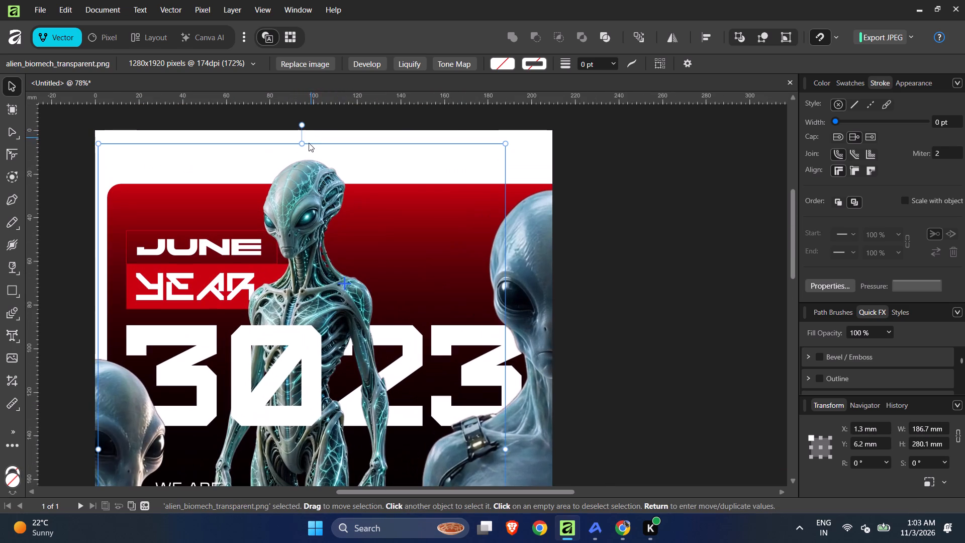
drag(303, 144, 303, 135)
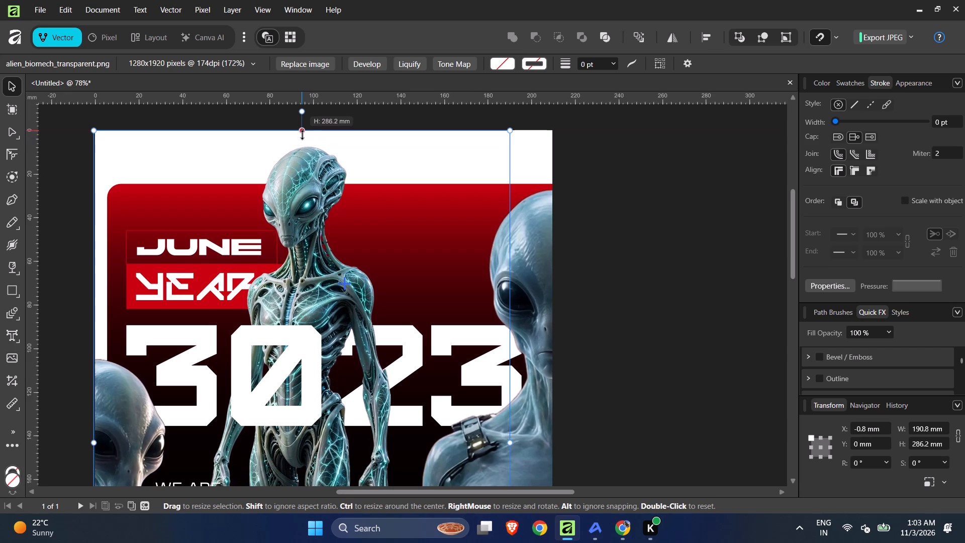
drag(303, 135, 303, 134)
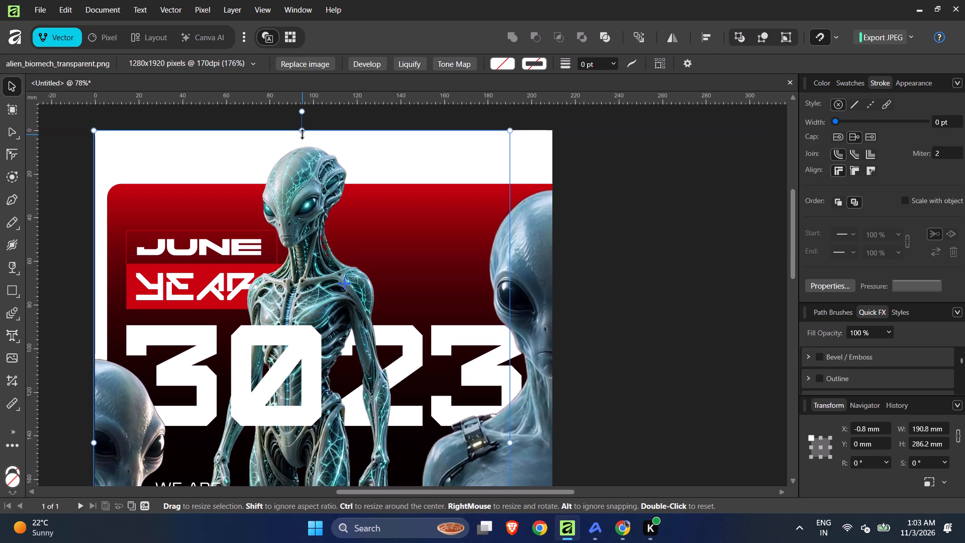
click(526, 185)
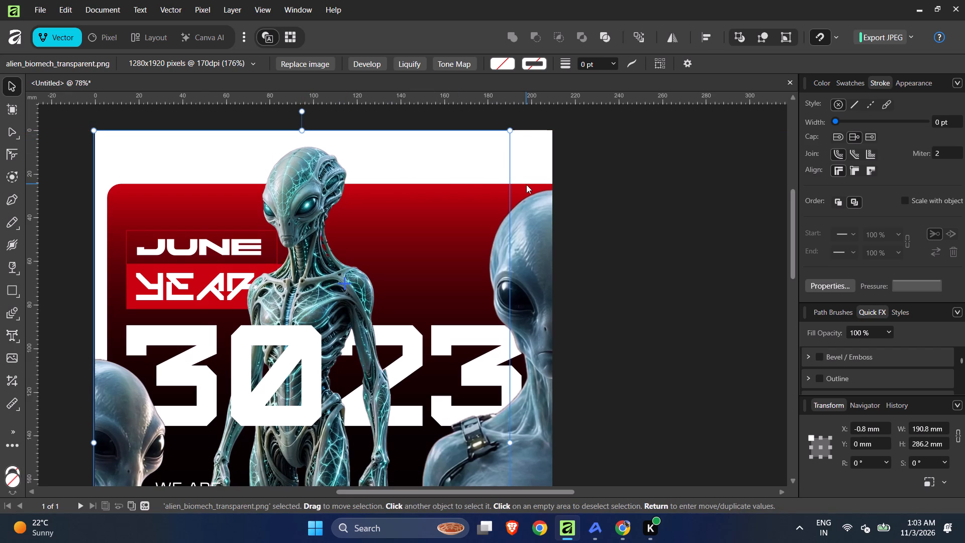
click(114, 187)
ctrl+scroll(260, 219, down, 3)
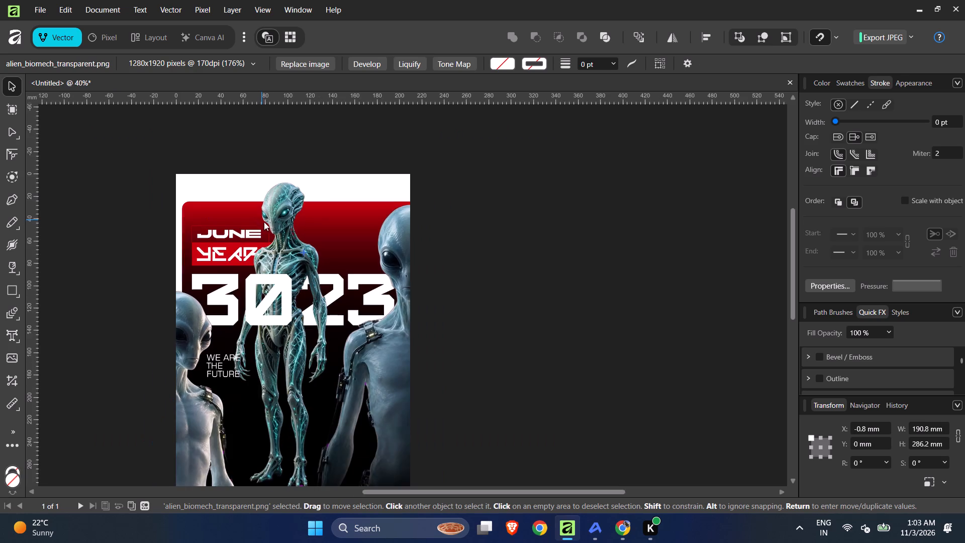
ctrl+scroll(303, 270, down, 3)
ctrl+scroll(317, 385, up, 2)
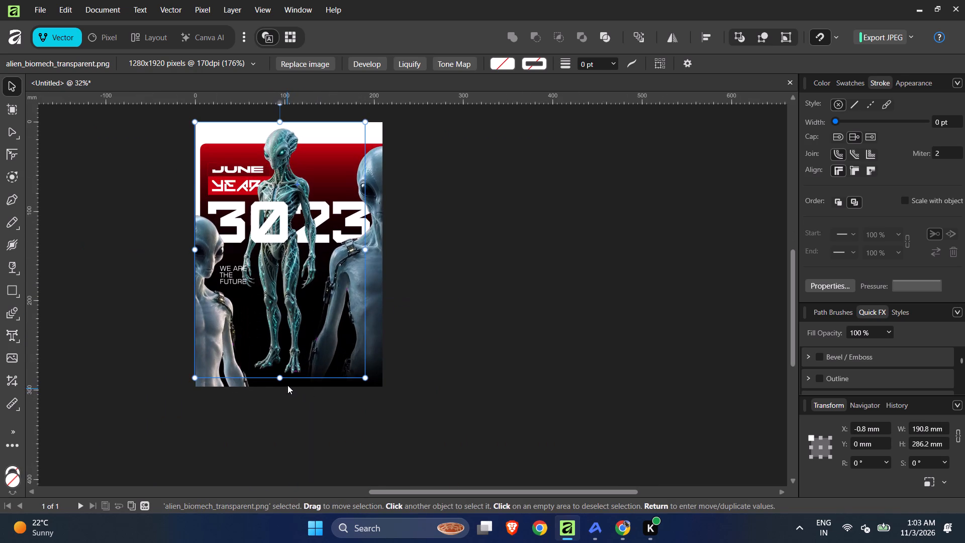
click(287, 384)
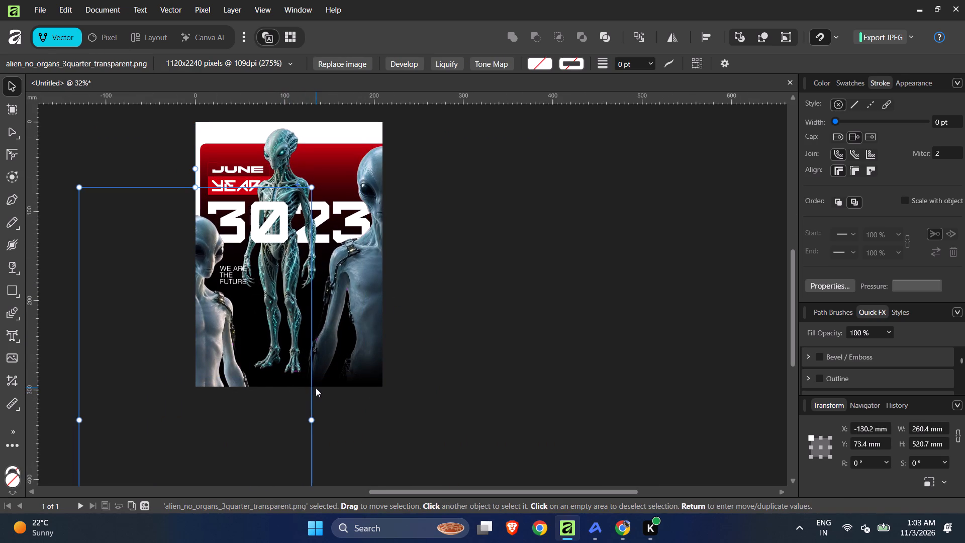
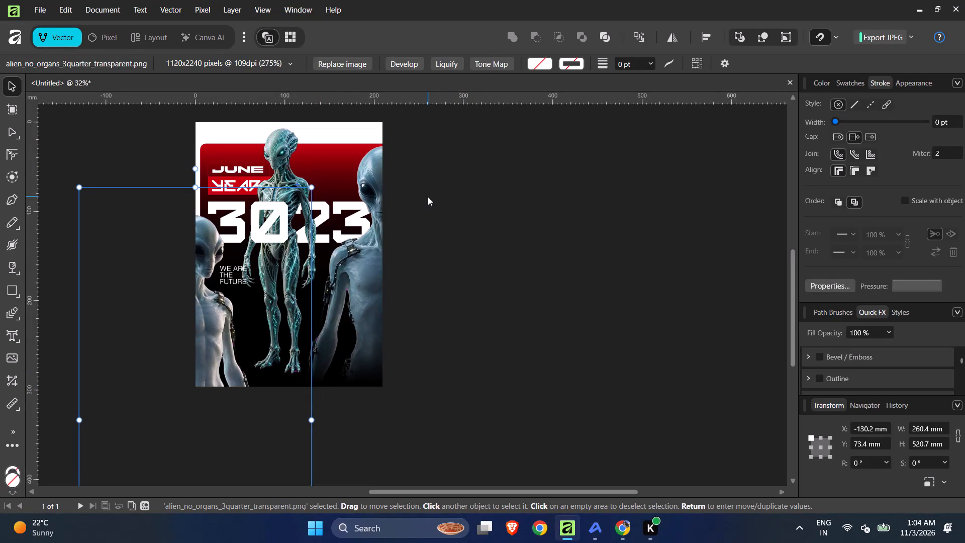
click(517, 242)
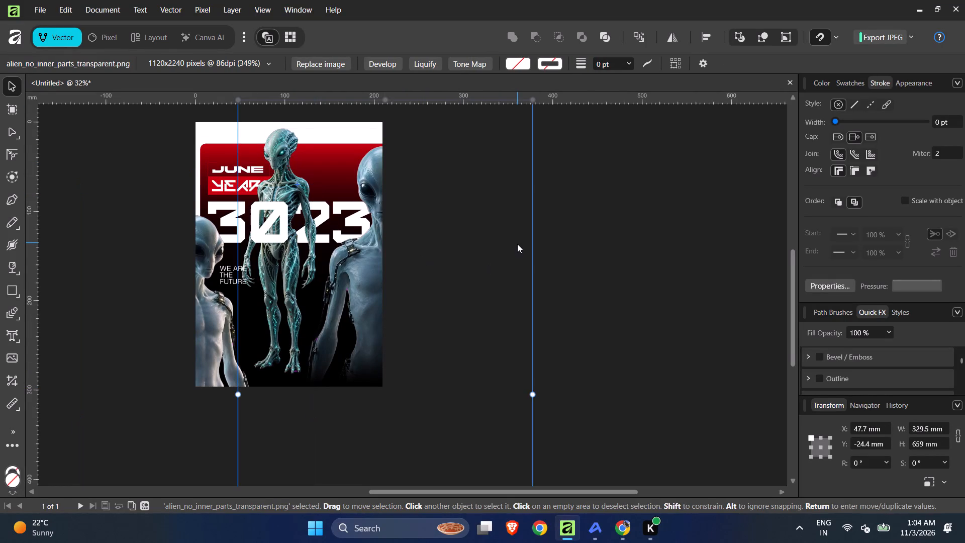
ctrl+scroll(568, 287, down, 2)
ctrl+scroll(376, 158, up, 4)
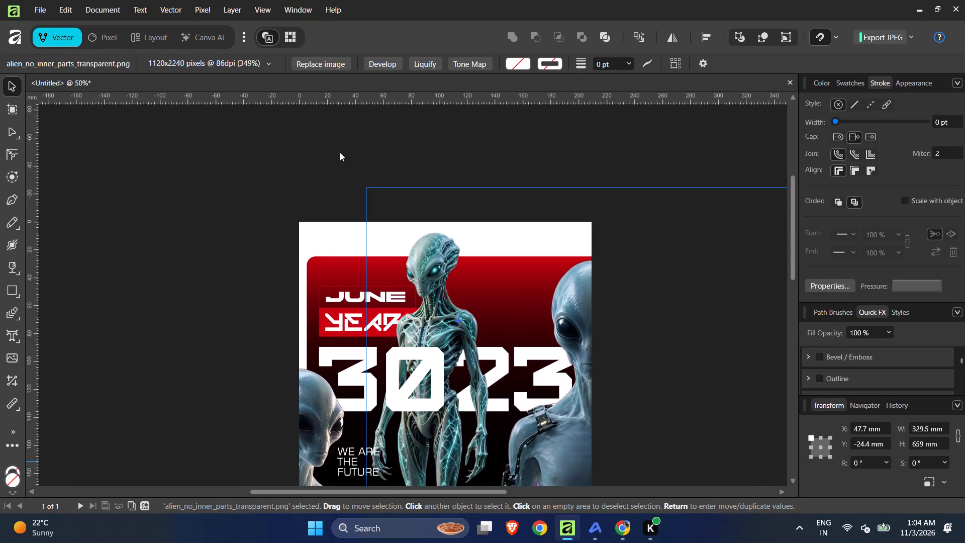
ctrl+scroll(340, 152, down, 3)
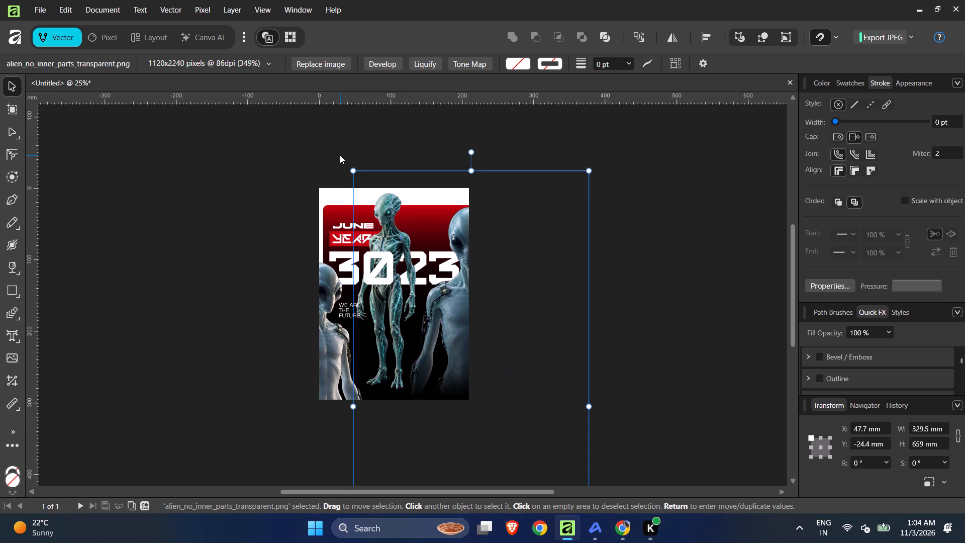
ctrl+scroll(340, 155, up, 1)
Undo the successive enlargements of the central full-body alien, back to its size before the first proportional scaling.
key(ctrl+z)
key(ctrl+z)
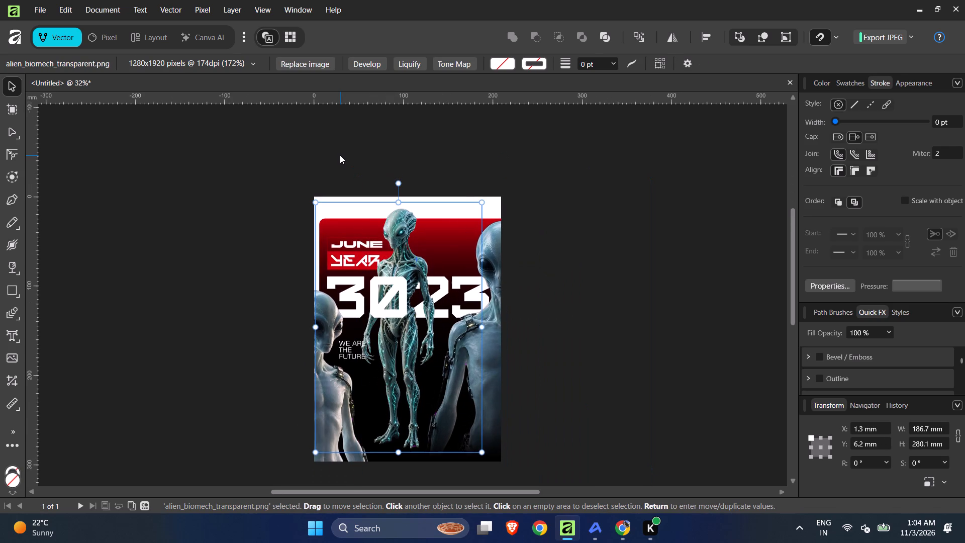
key(ctrl+z)
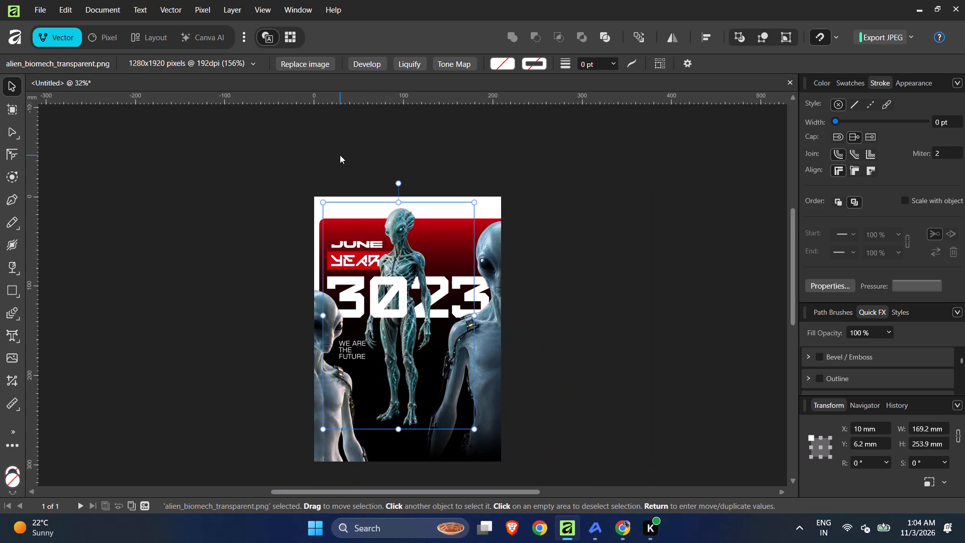
key(ctrl+z)
key(ctrl+z)
key(ctrl+z)
key(ctrl+z)
key(ctrl+z)
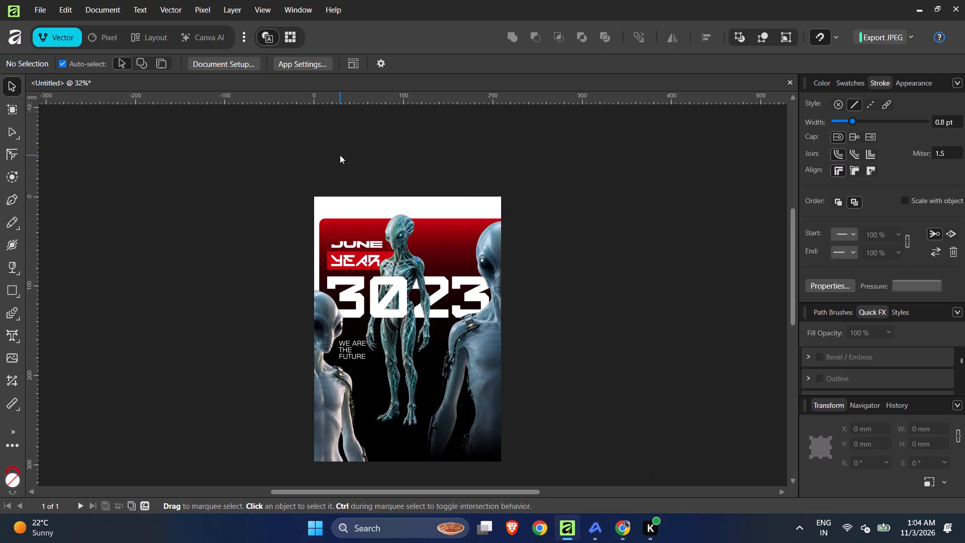
Undo the lowering of the gradient background's top edge, back to the narrow white band above it, and deselect everything.
key(ctrl+z)
key(ctrl+z)
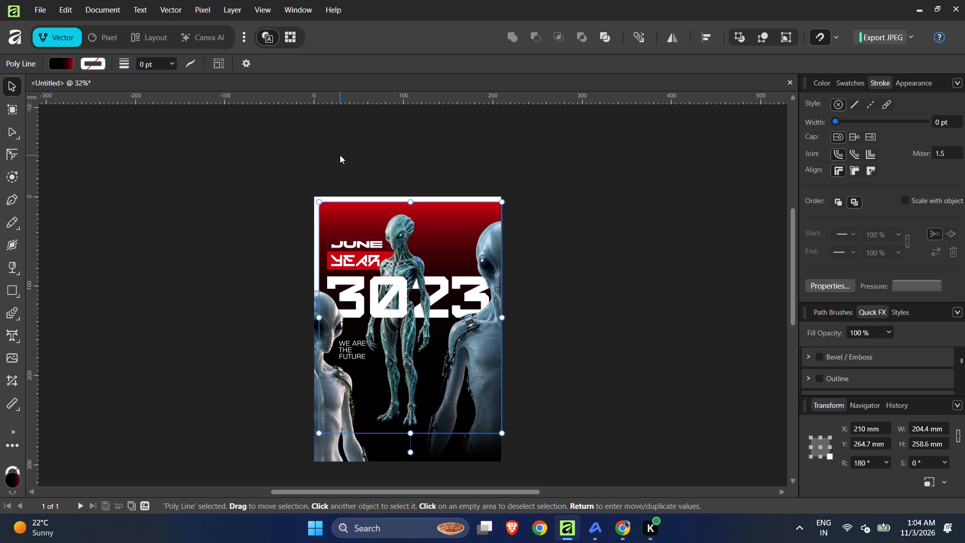
click(340, 155)
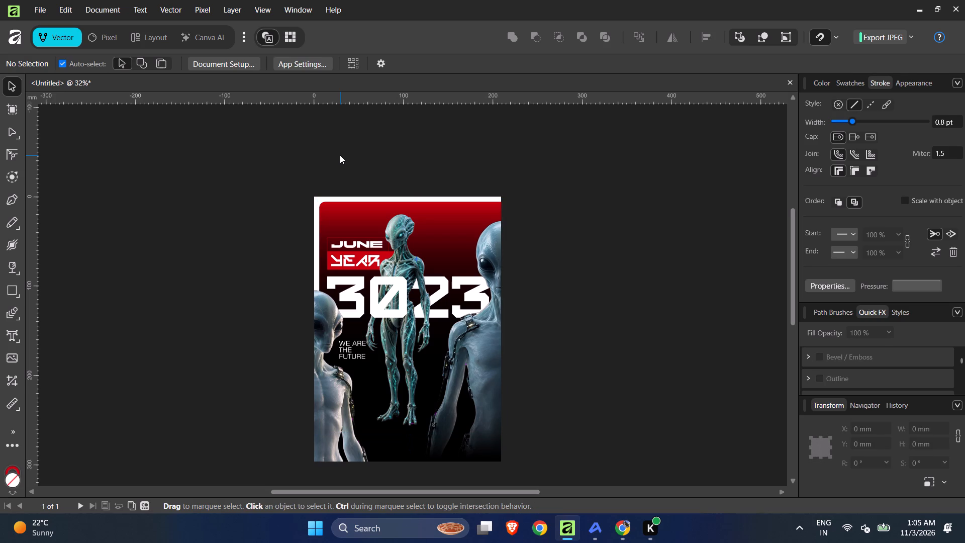
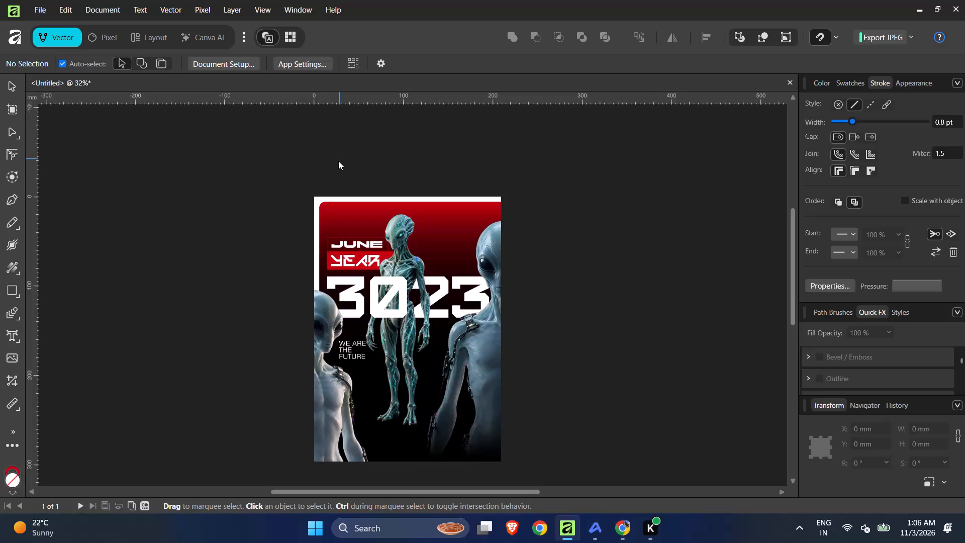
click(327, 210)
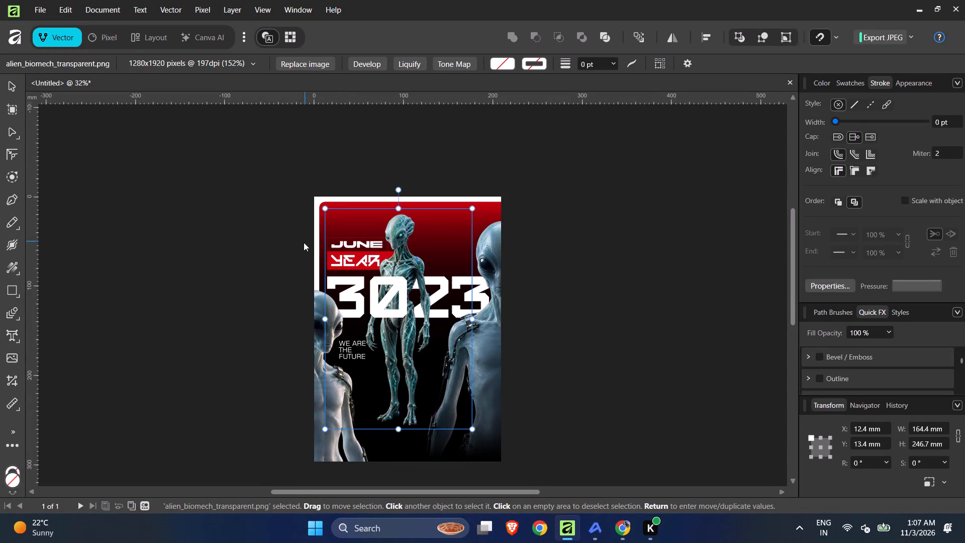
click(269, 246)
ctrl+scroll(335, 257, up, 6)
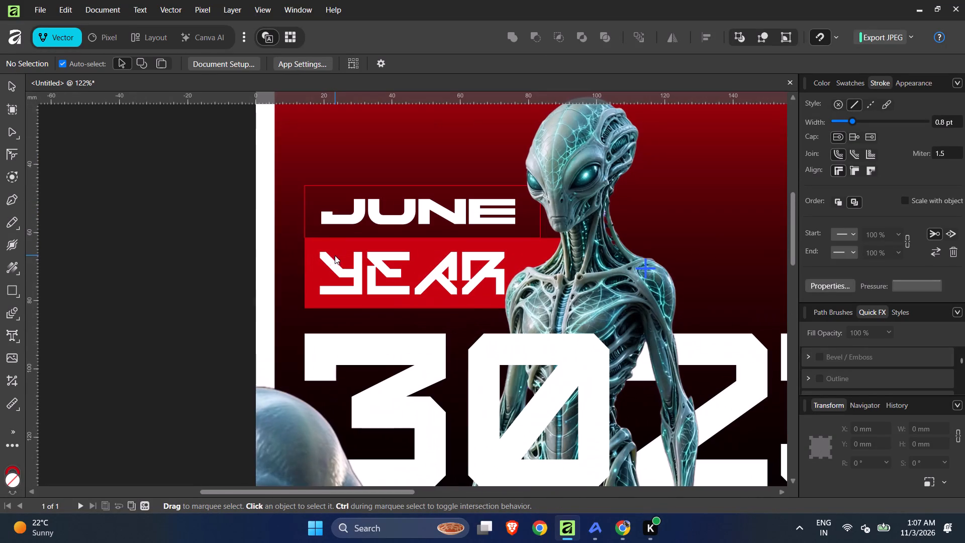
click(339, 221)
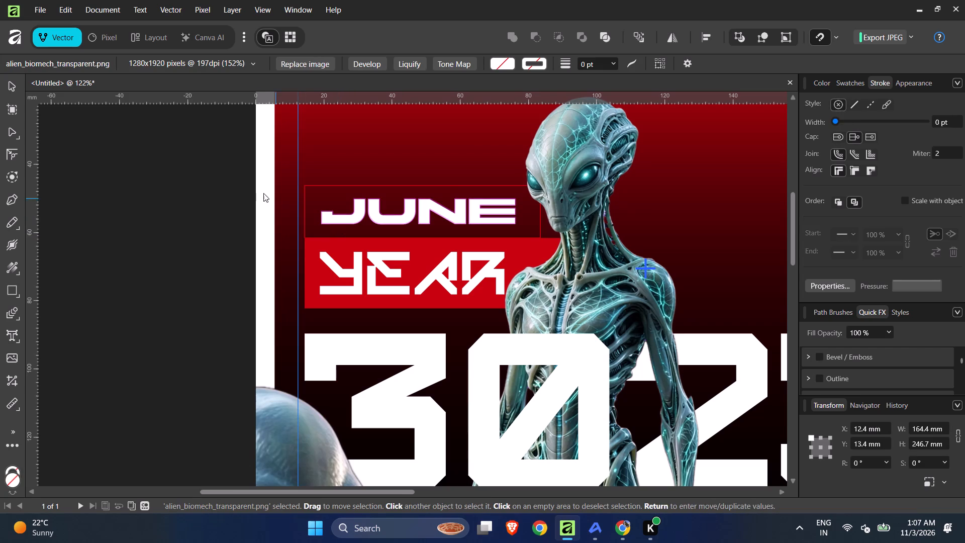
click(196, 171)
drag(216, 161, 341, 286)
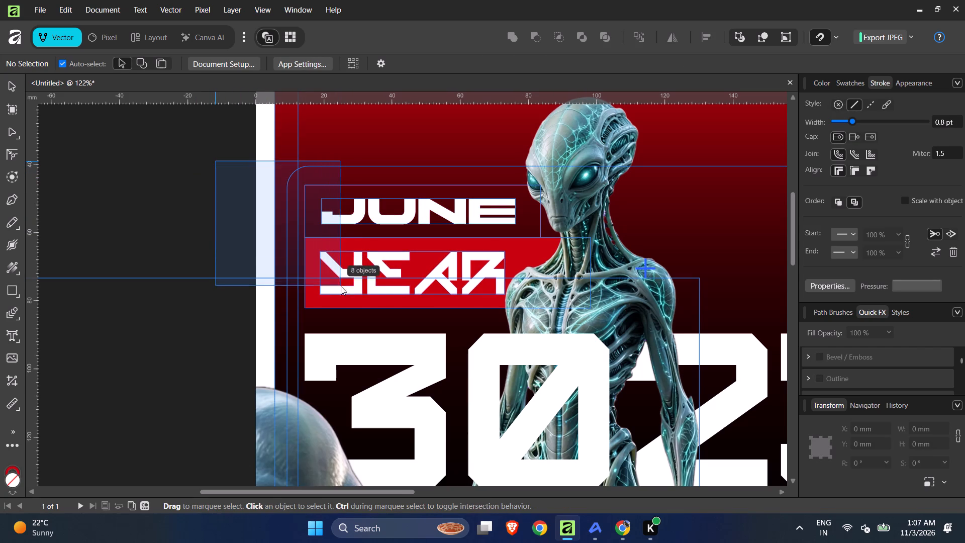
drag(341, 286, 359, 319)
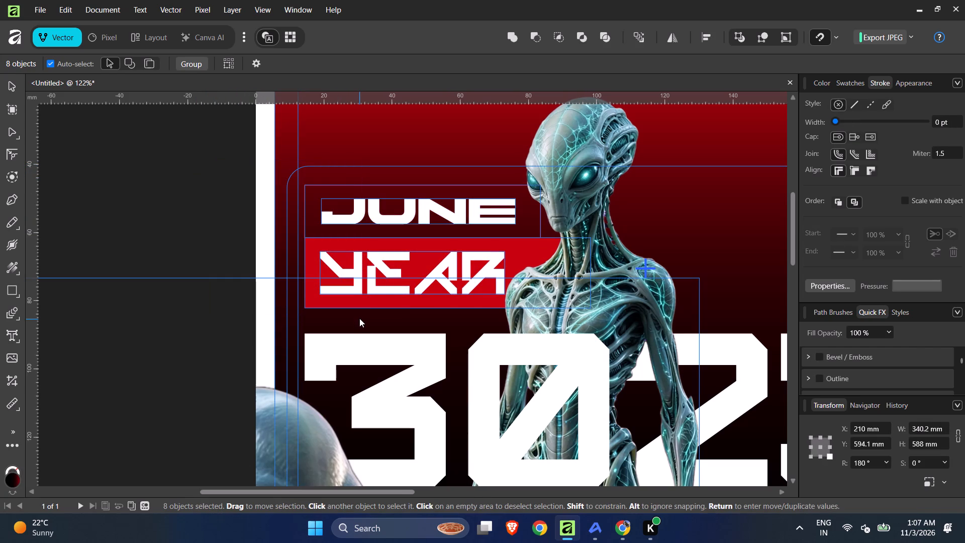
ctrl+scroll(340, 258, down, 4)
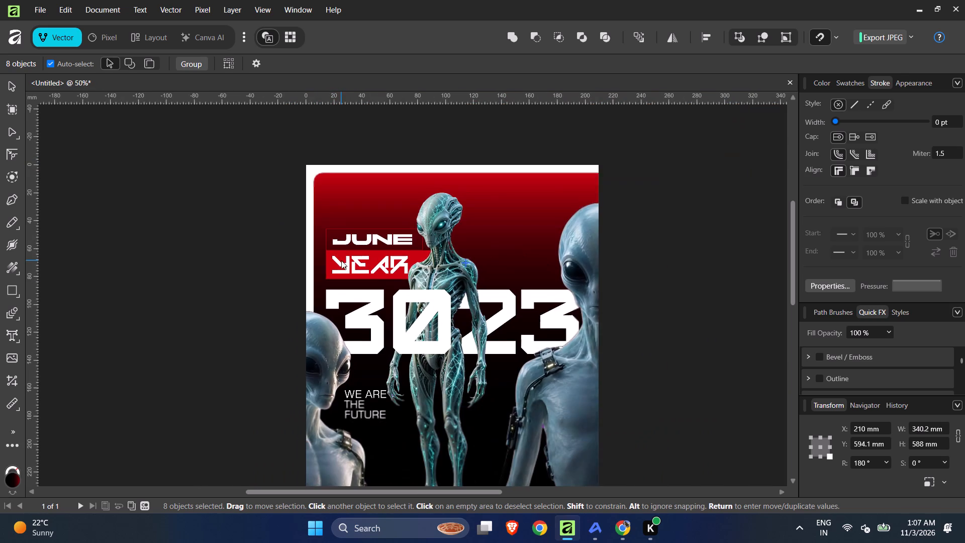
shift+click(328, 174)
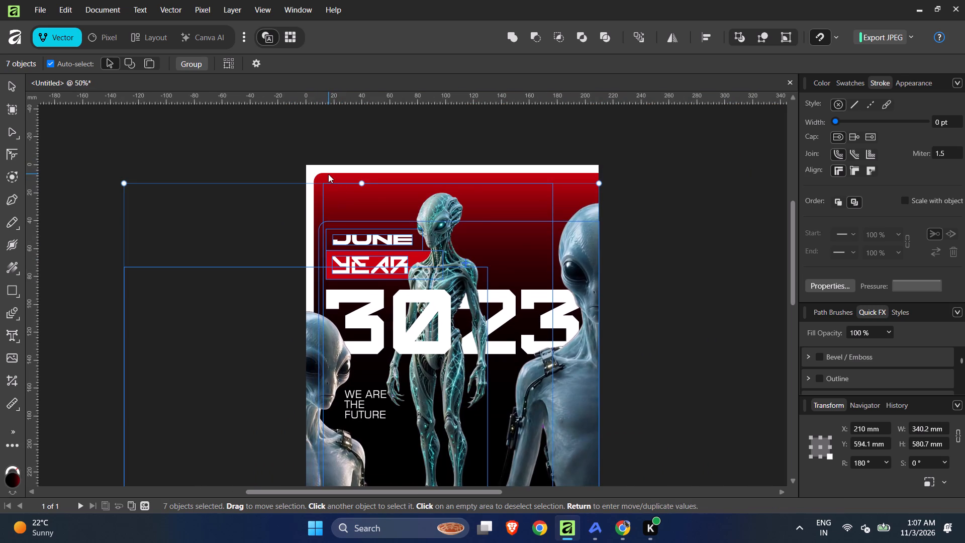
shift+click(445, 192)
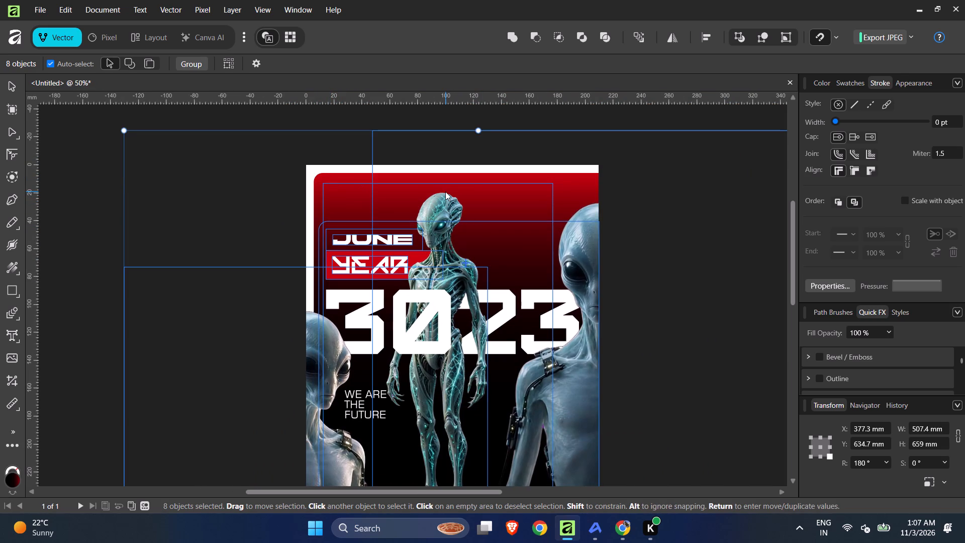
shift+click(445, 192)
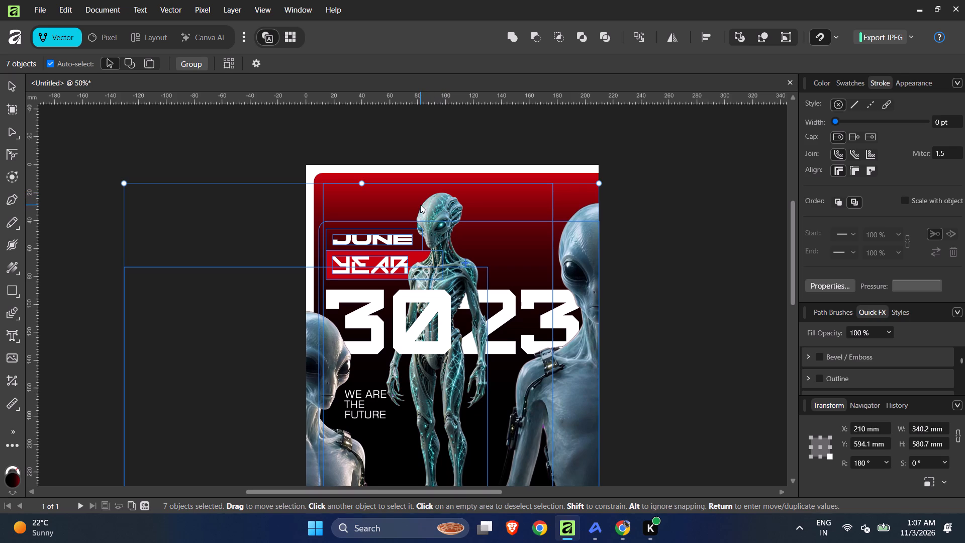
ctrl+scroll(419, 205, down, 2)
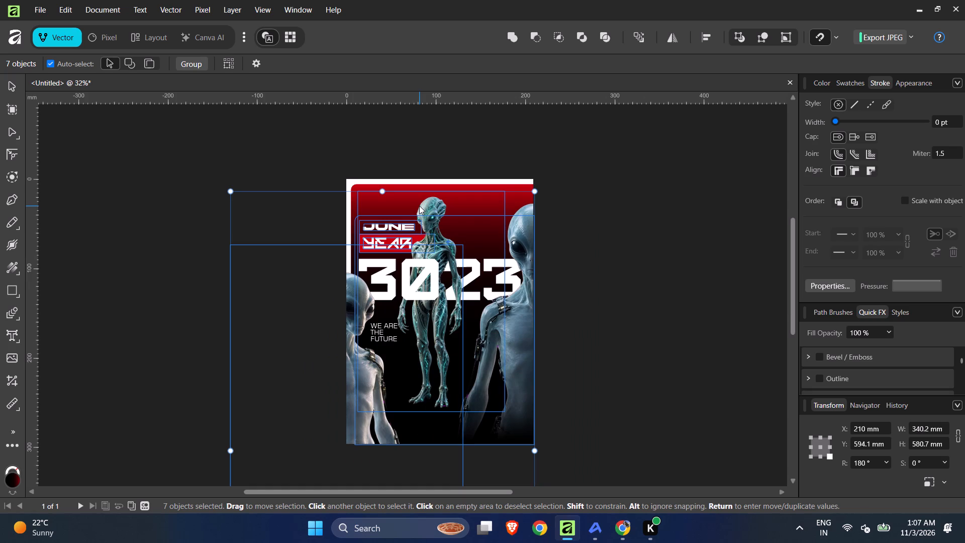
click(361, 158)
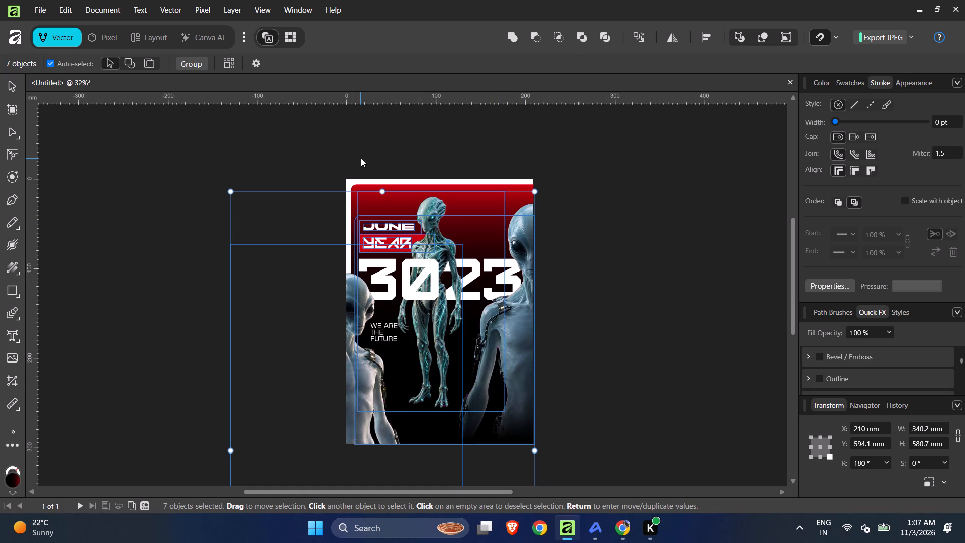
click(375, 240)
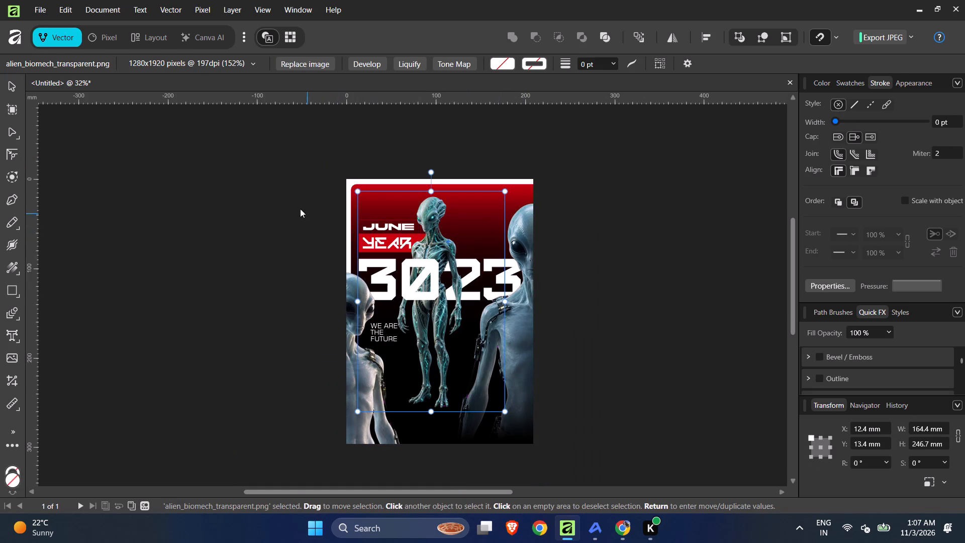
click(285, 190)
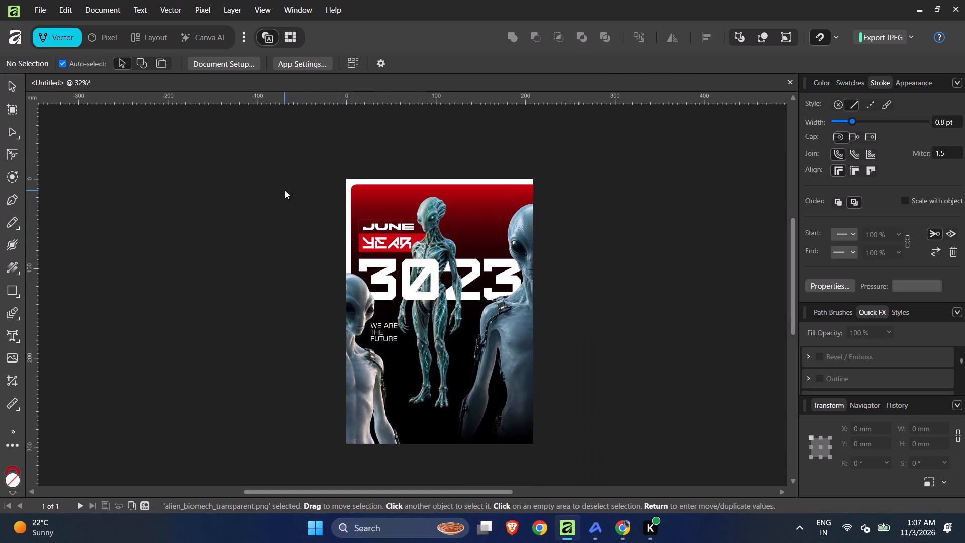
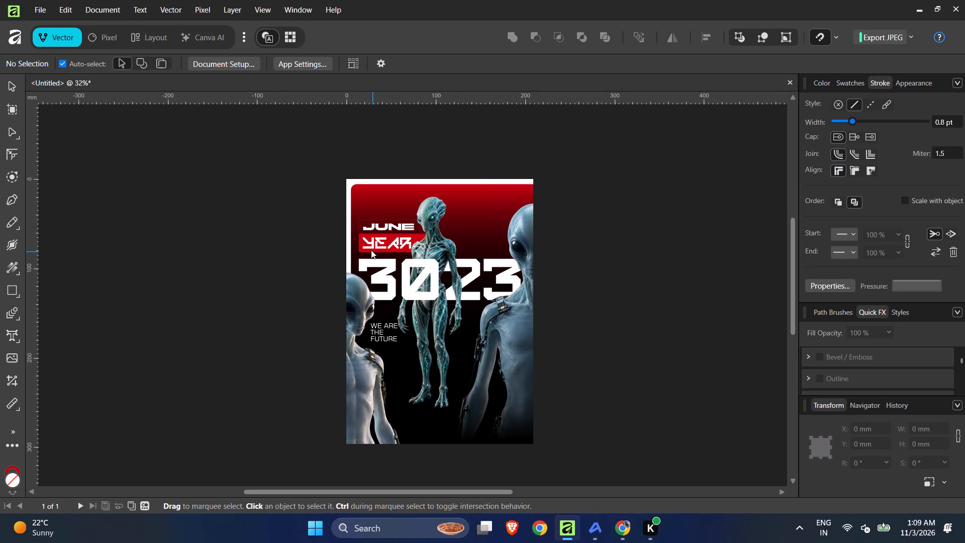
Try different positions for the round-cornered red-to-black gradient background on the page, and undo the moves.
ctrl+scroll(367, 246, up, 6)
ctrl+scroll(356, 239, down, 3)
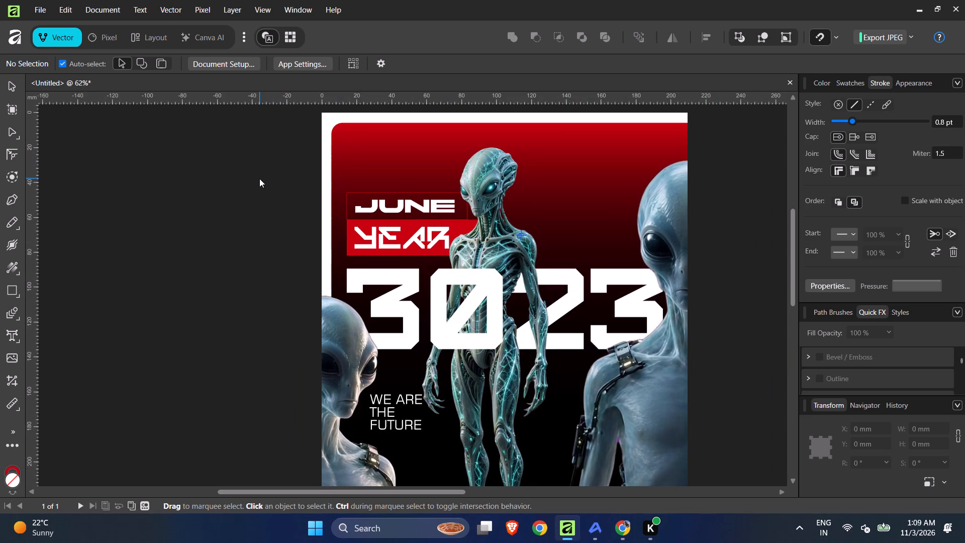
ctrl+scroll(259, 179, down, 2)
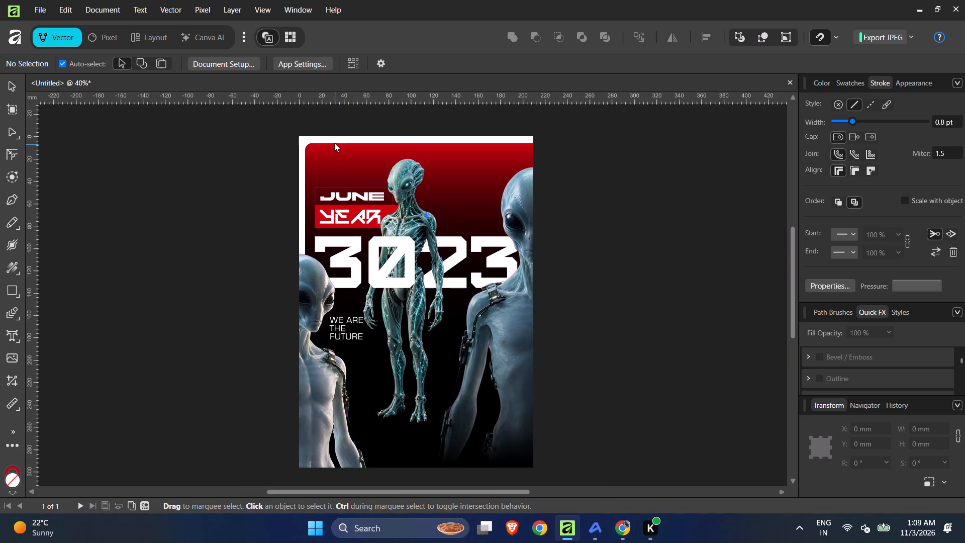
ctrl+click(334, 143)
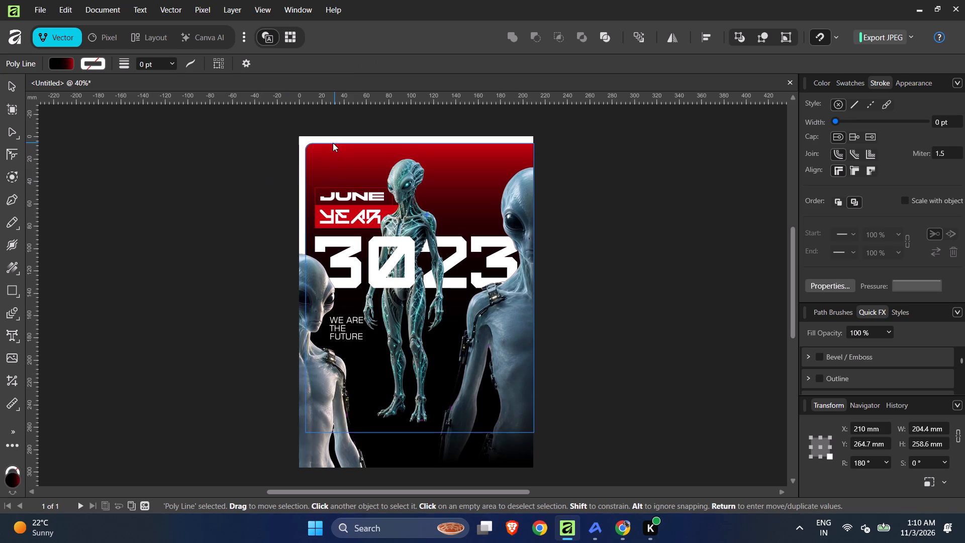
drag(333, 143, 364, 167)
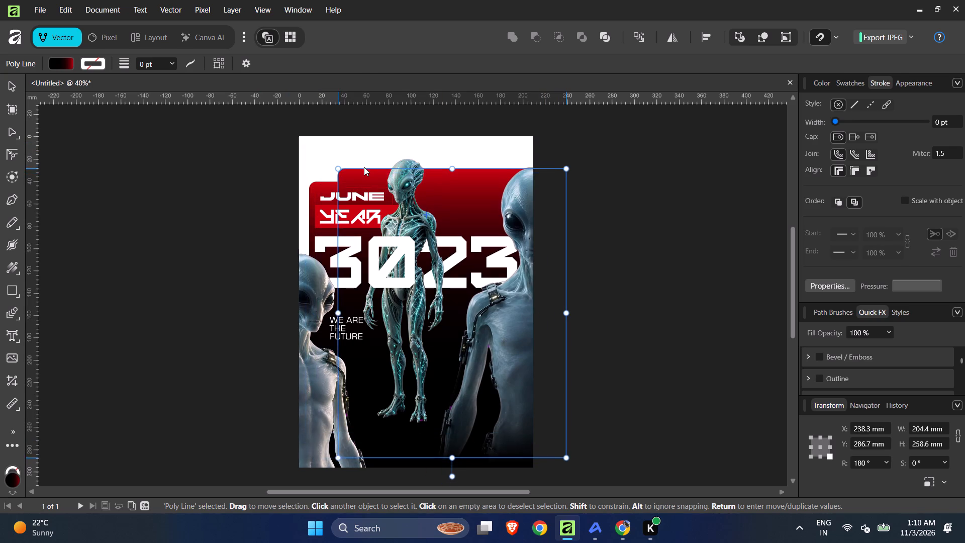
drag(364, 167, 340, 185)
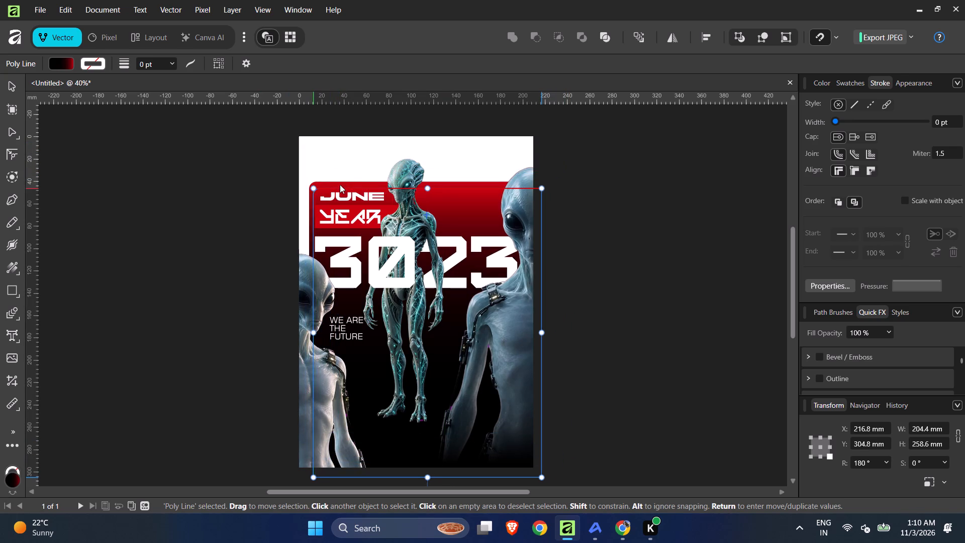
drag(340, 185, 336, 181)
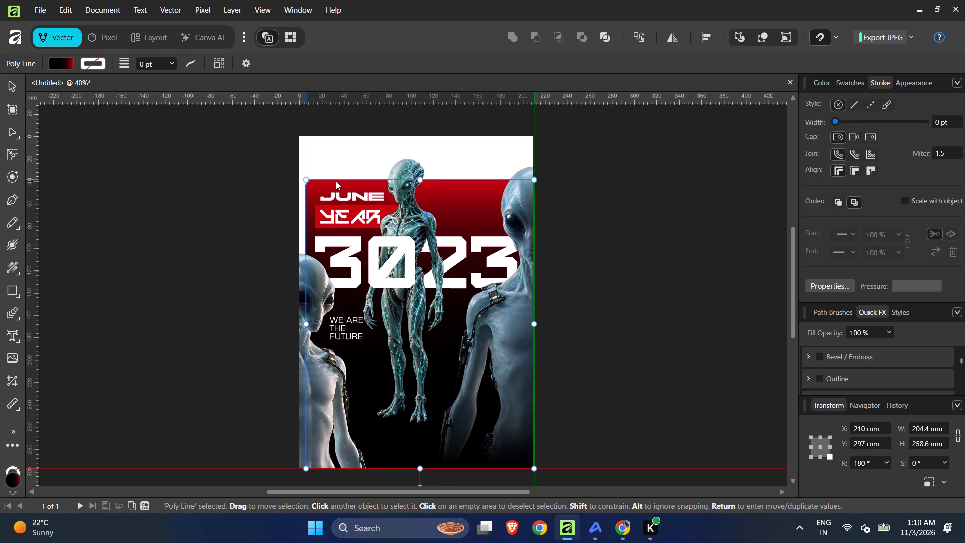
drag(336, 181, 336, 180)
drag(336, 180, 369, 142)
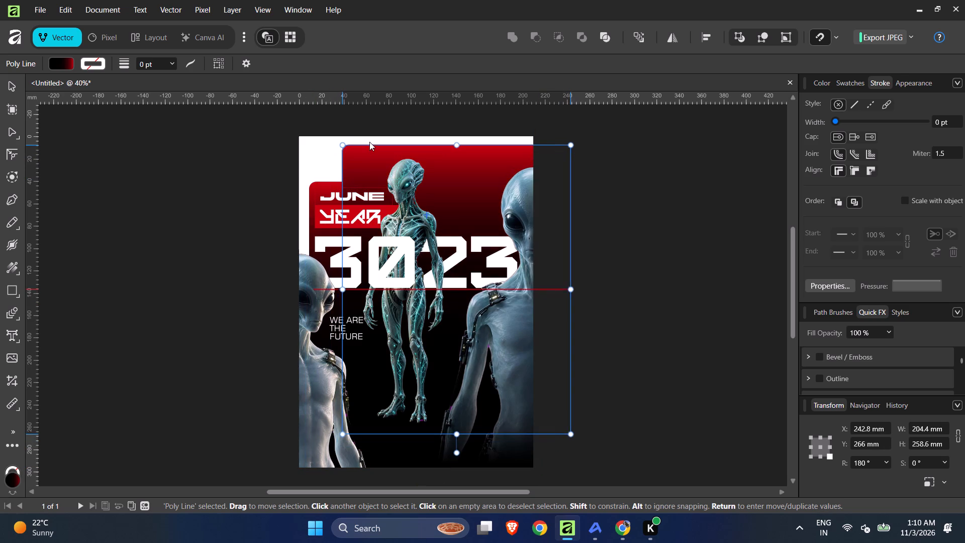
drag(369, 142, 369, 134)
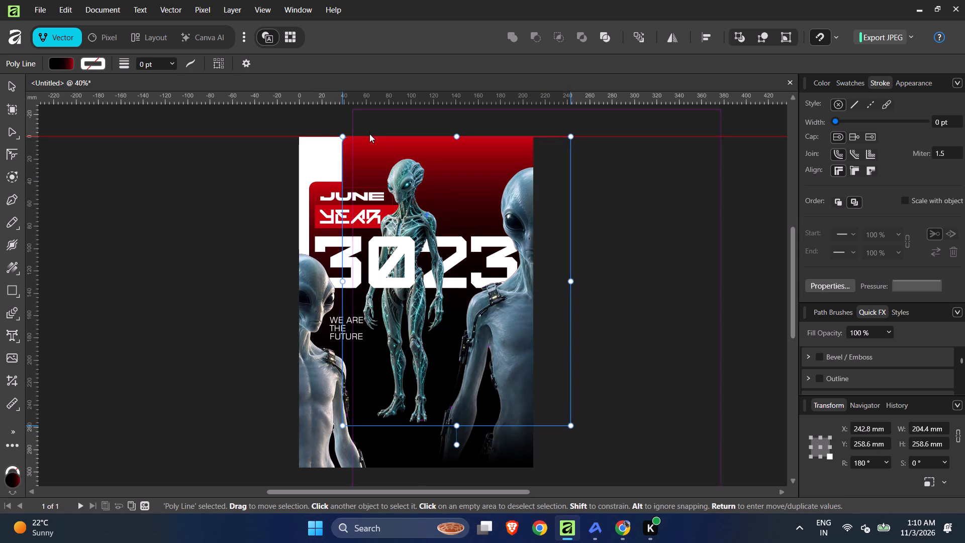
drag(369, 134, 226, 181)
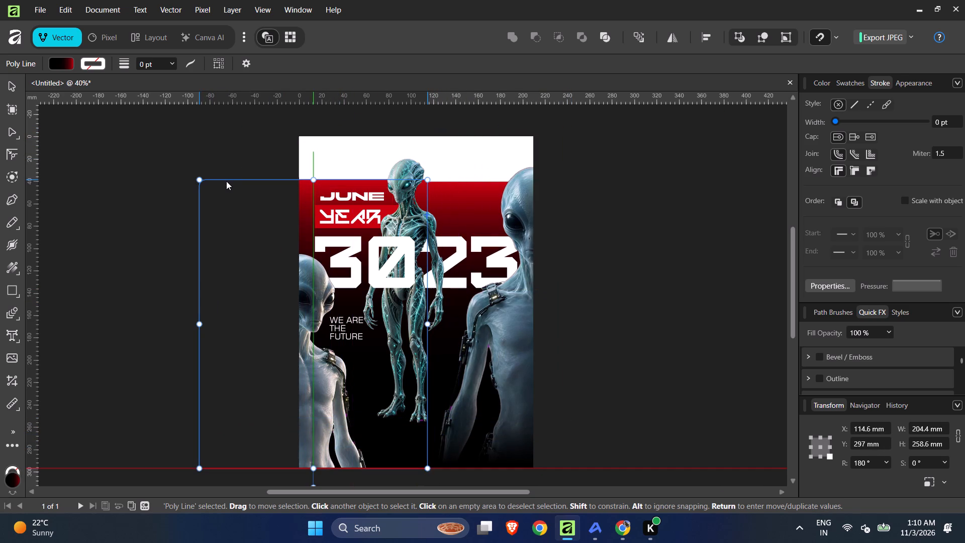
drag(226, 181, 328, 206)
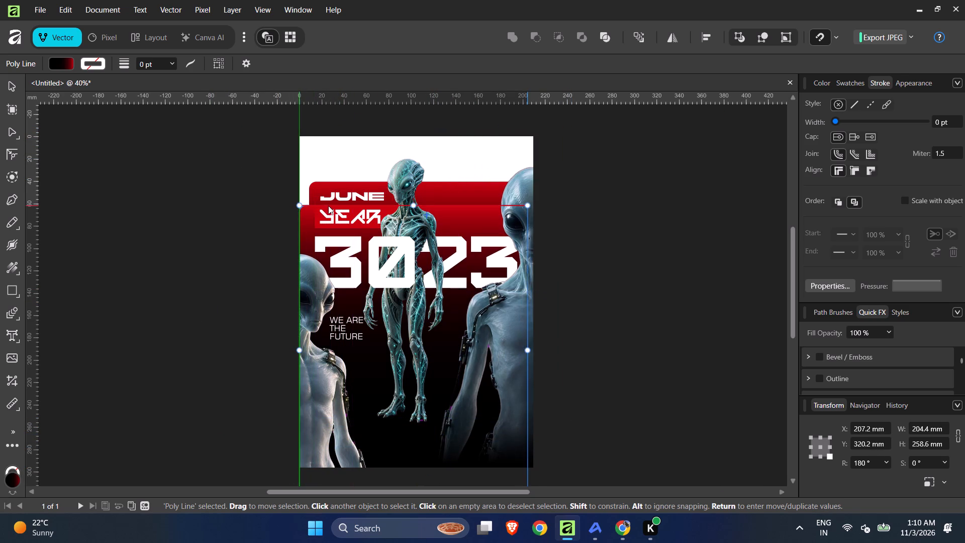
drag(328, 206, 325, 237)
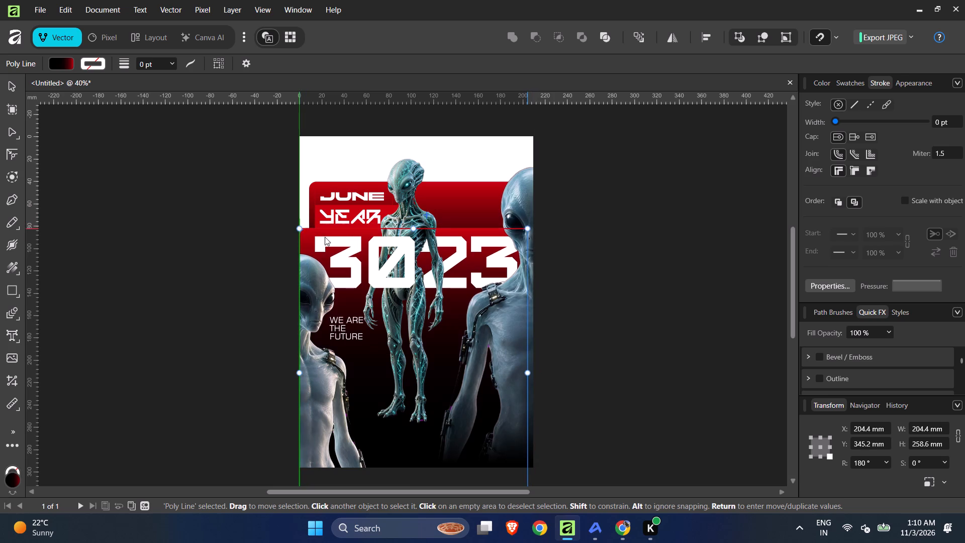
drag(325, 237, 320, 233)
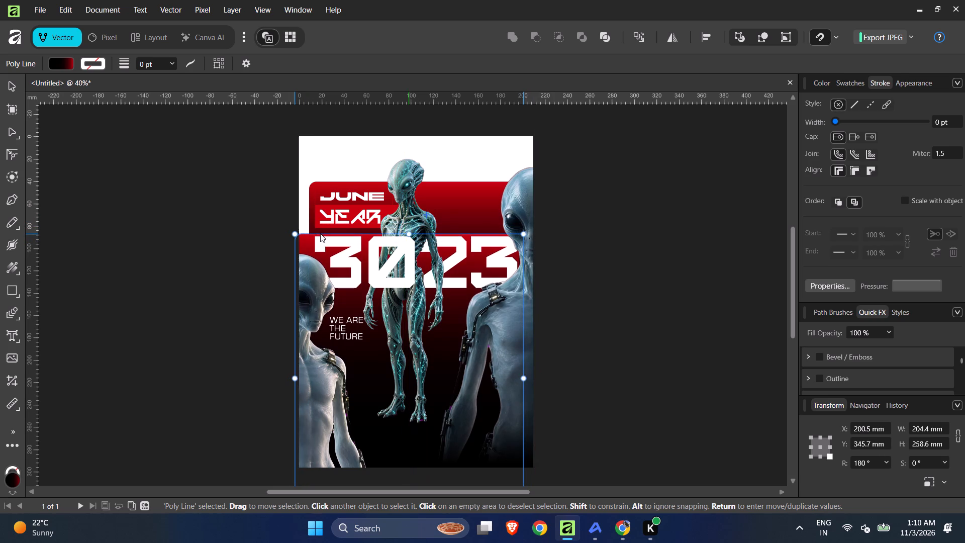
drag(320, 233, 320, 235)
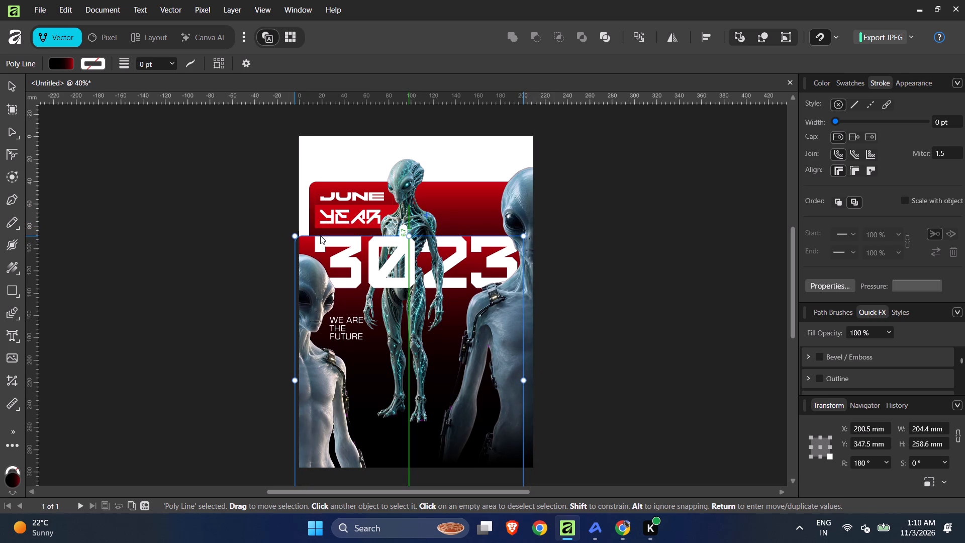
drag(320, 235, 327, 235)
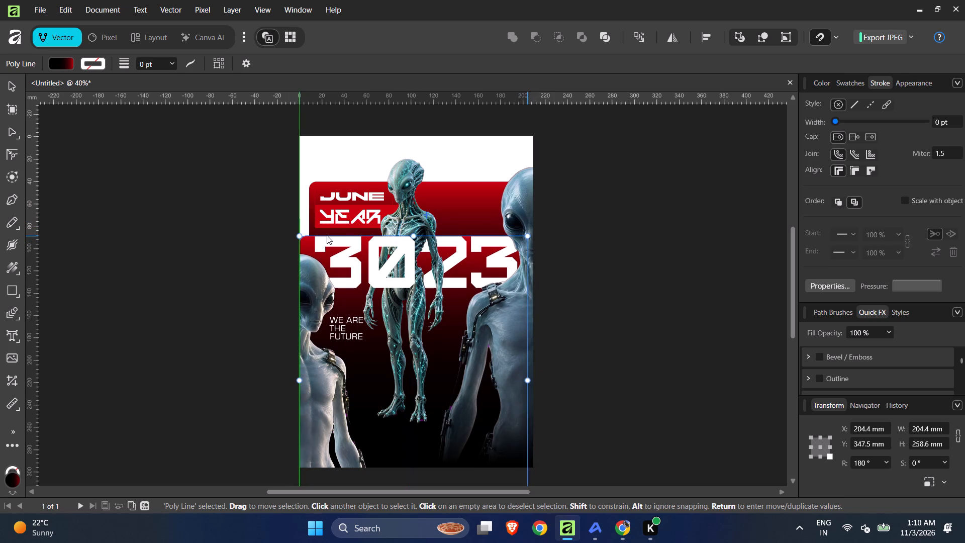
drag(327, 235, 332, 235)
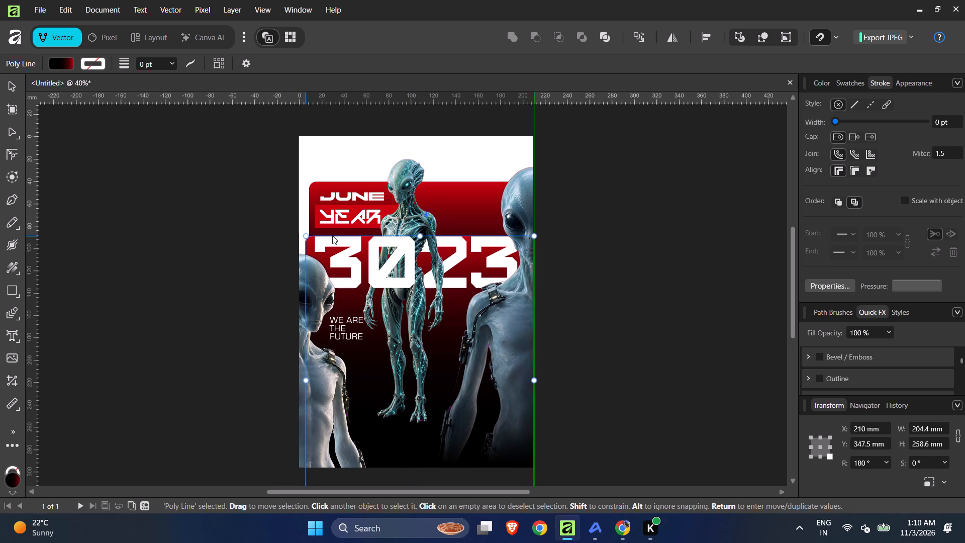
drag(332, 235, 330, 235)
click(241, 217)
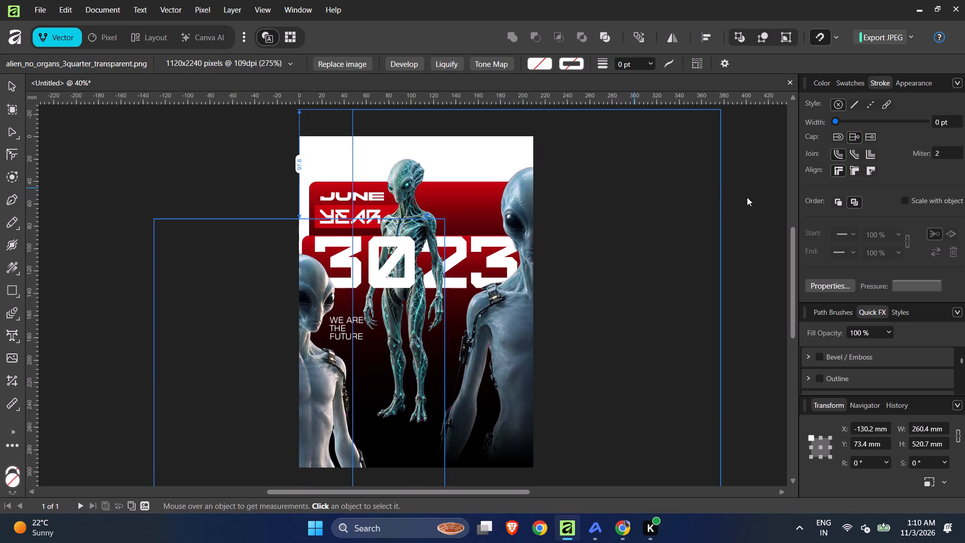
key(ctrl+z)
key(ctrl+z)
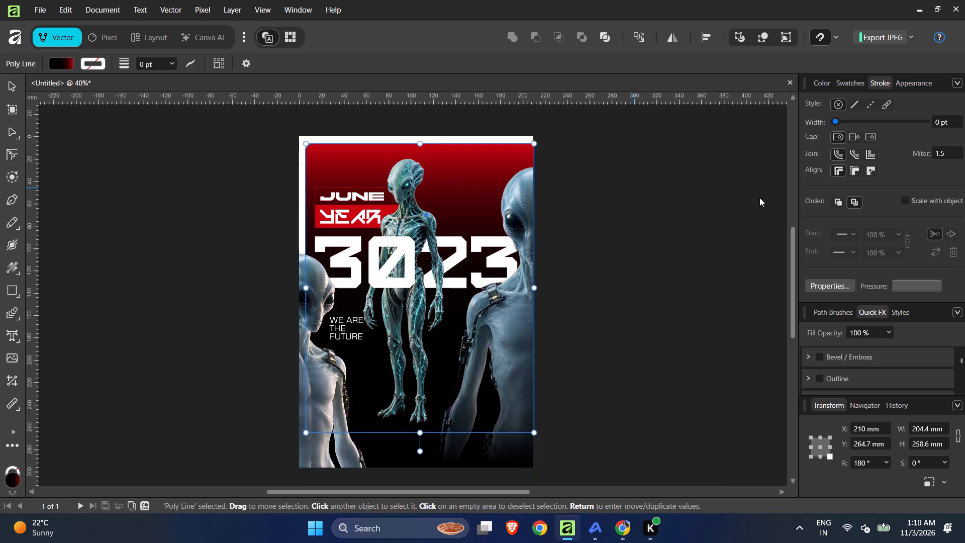
click(694, 179)
ctrl+scroll(671, 188, down, 5)
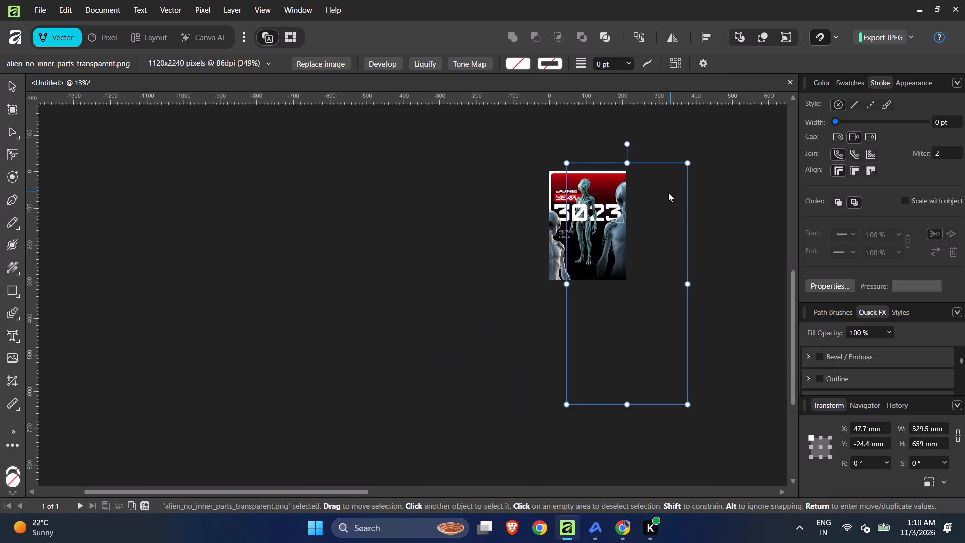
click(472, 176)
ctrl+scroll(472, 176, up, 1)
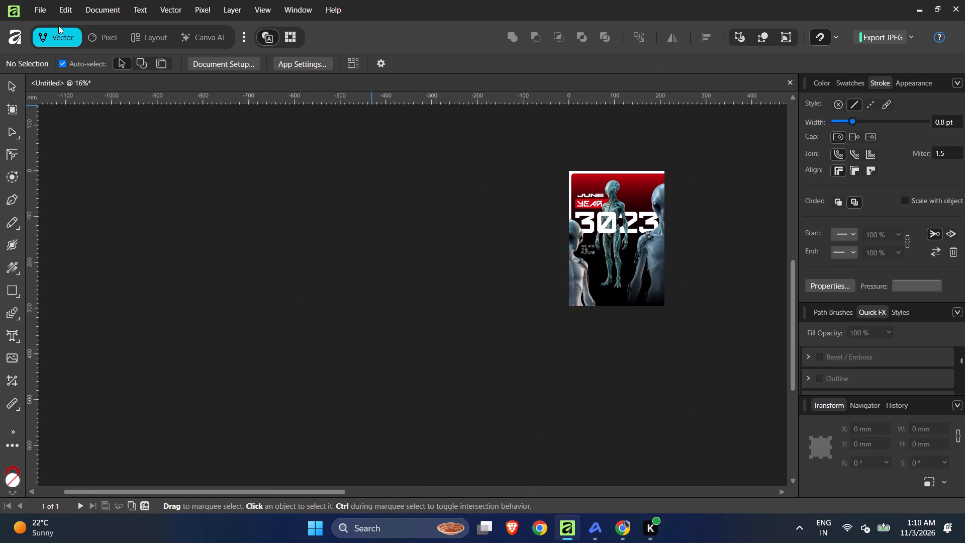
click(31, 8)
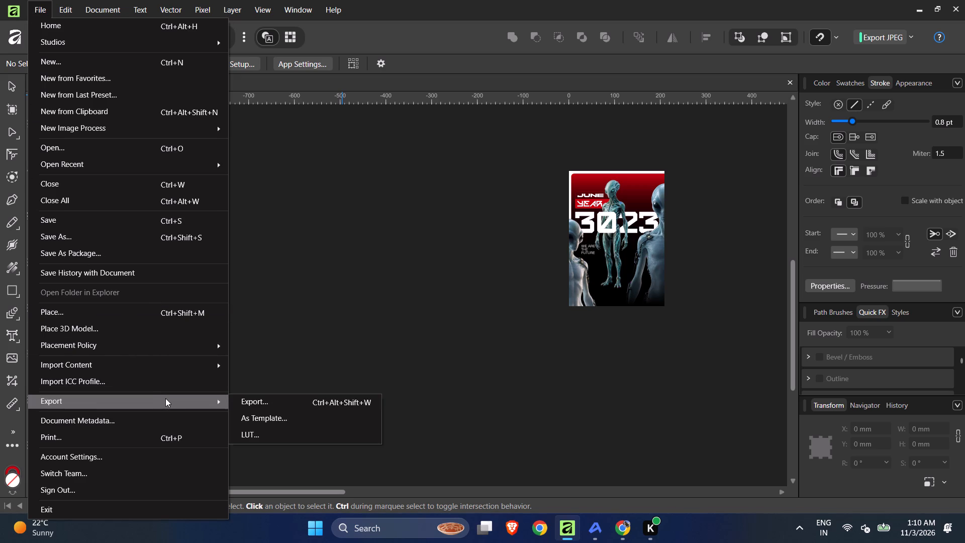
click(251, 403)
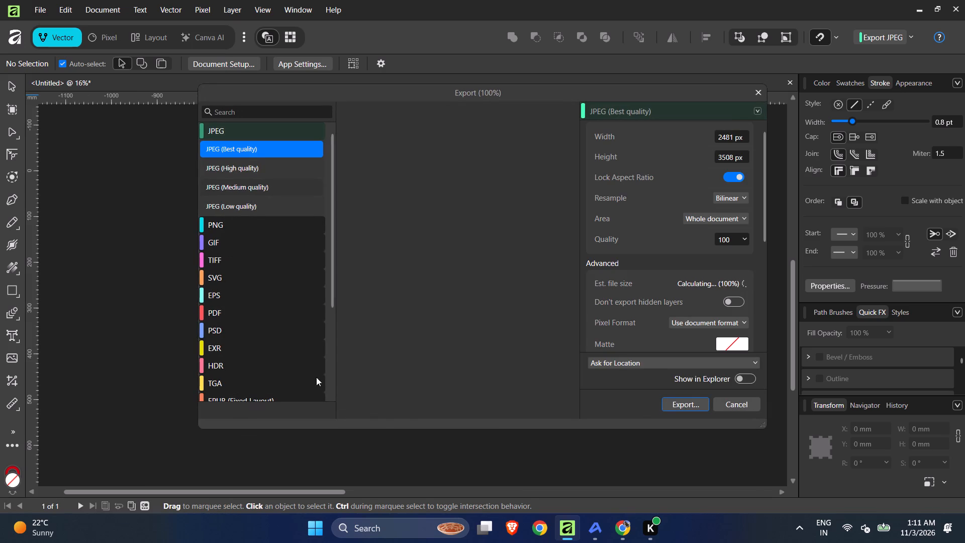
scroll(281, 332, up, 6)
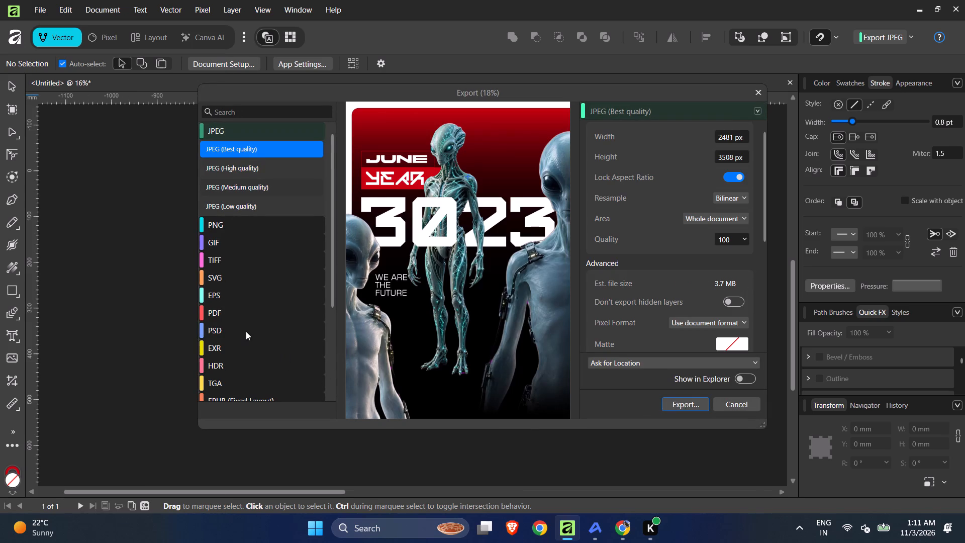
scroll(246, 331, up, 2)
scroll(246, 331, down, 9)
scroll(246, 332, up, 4)
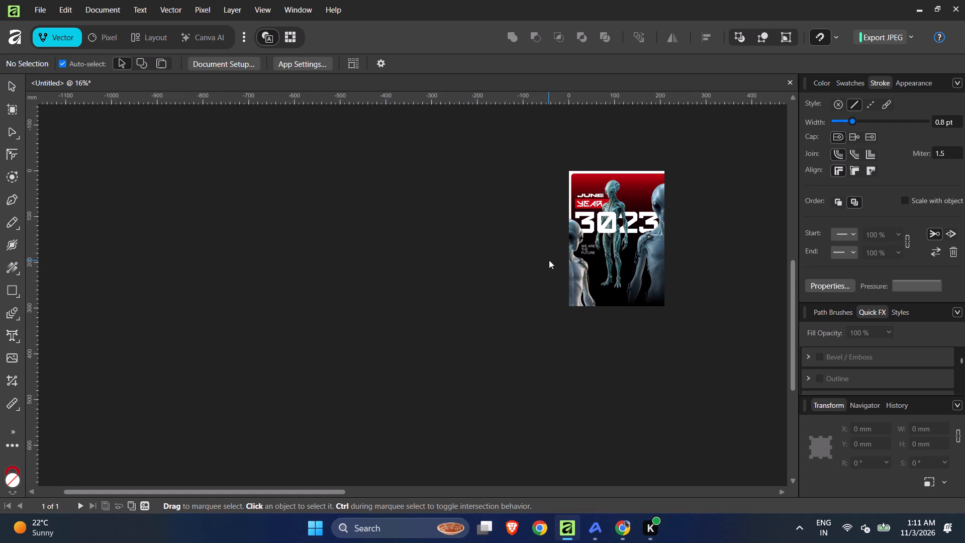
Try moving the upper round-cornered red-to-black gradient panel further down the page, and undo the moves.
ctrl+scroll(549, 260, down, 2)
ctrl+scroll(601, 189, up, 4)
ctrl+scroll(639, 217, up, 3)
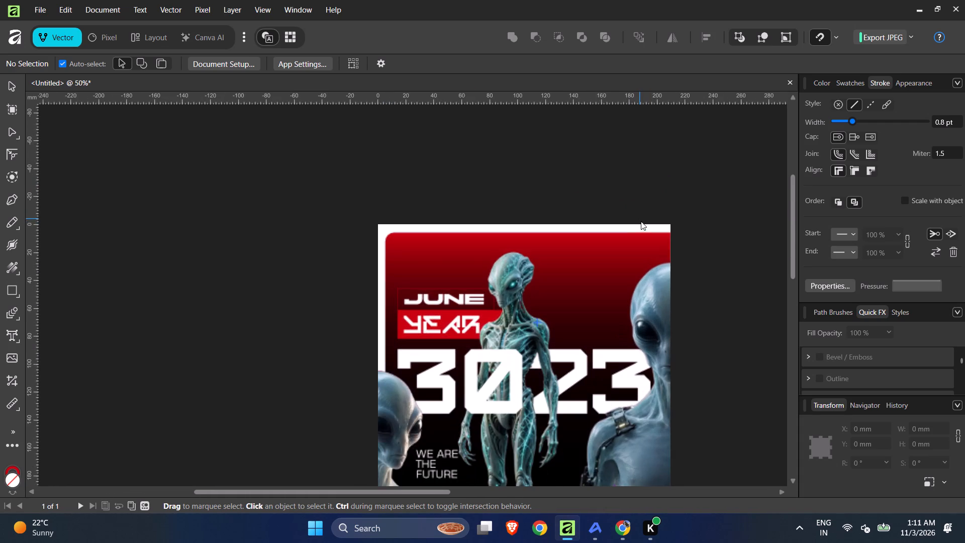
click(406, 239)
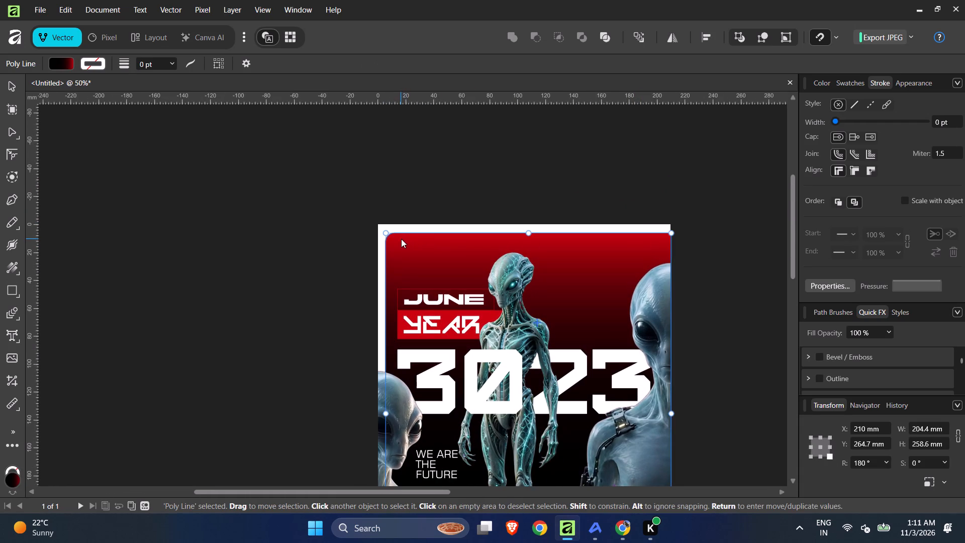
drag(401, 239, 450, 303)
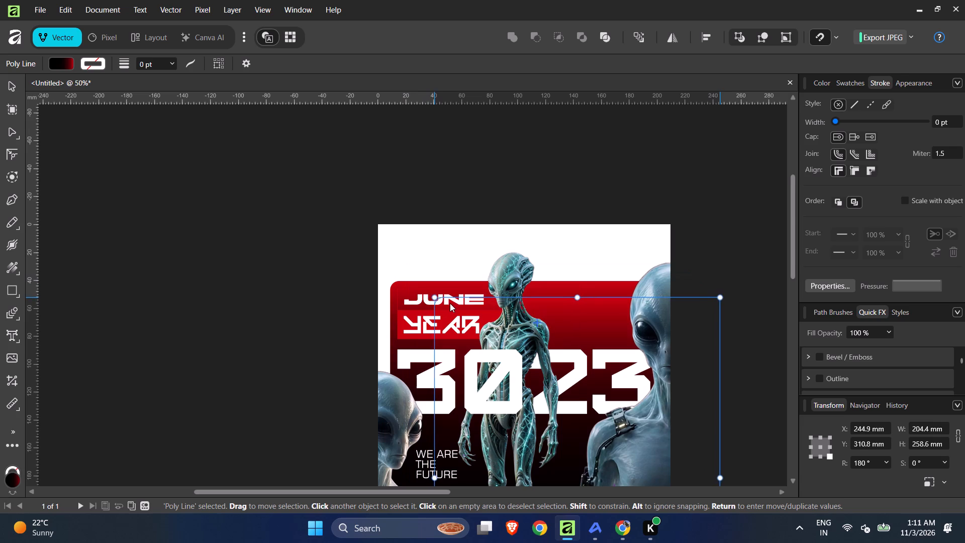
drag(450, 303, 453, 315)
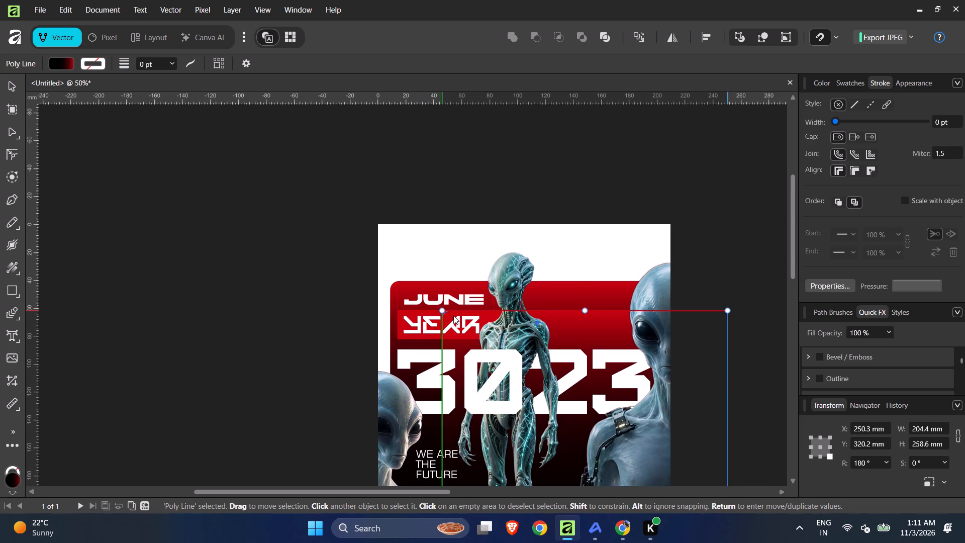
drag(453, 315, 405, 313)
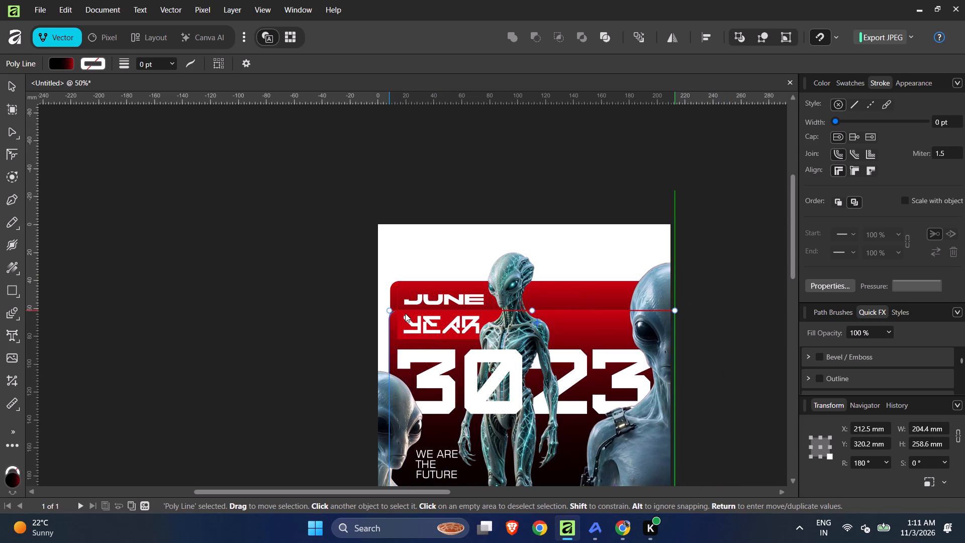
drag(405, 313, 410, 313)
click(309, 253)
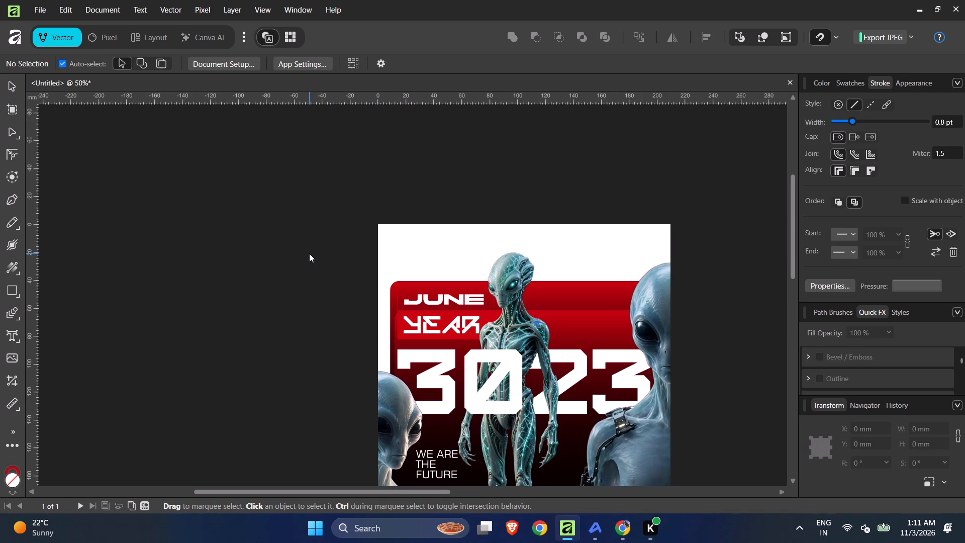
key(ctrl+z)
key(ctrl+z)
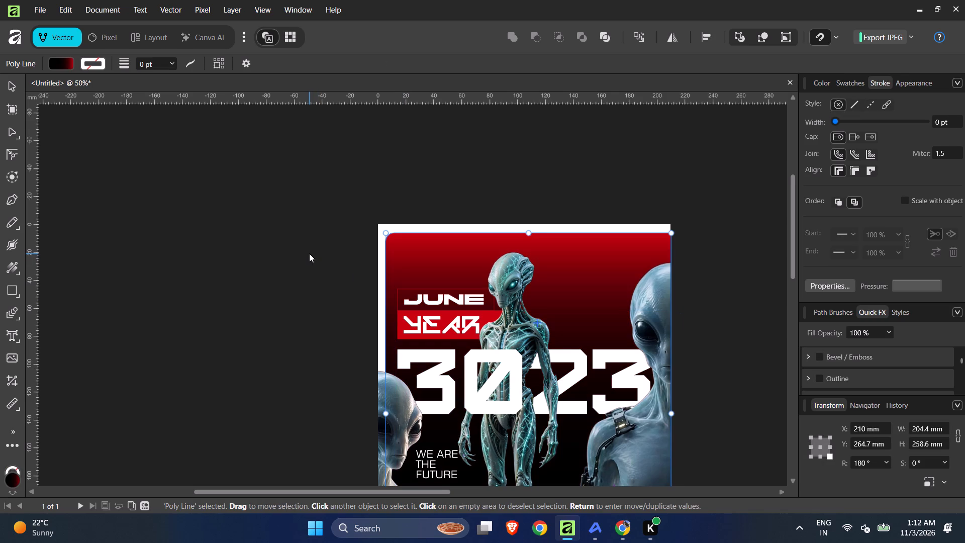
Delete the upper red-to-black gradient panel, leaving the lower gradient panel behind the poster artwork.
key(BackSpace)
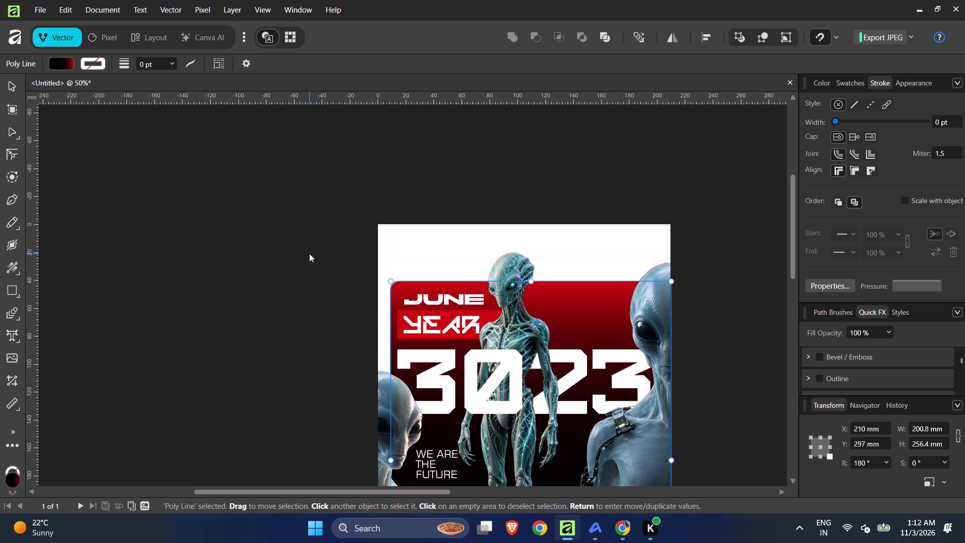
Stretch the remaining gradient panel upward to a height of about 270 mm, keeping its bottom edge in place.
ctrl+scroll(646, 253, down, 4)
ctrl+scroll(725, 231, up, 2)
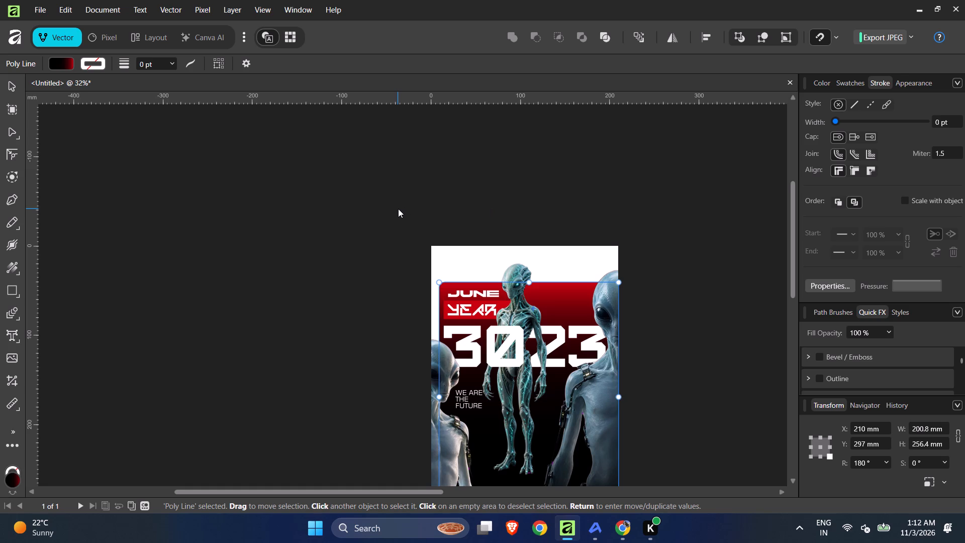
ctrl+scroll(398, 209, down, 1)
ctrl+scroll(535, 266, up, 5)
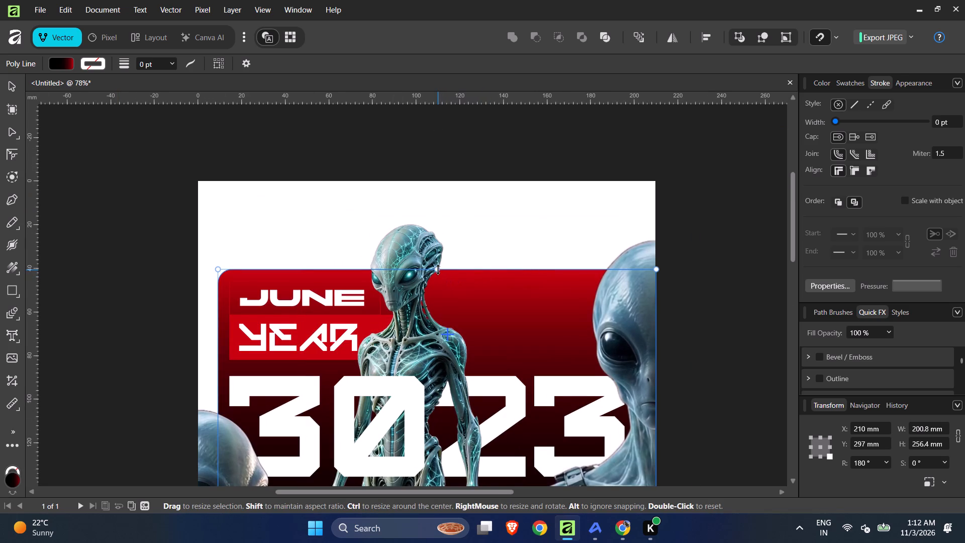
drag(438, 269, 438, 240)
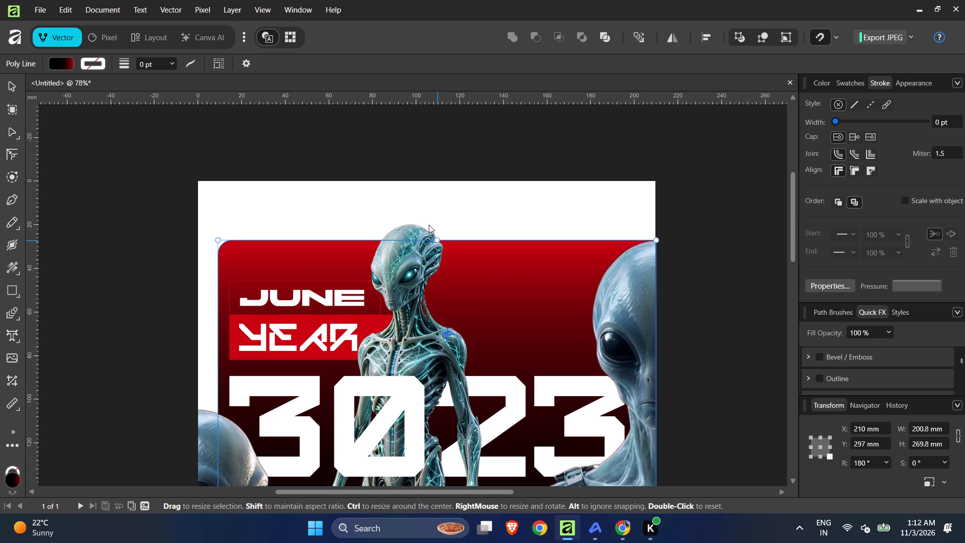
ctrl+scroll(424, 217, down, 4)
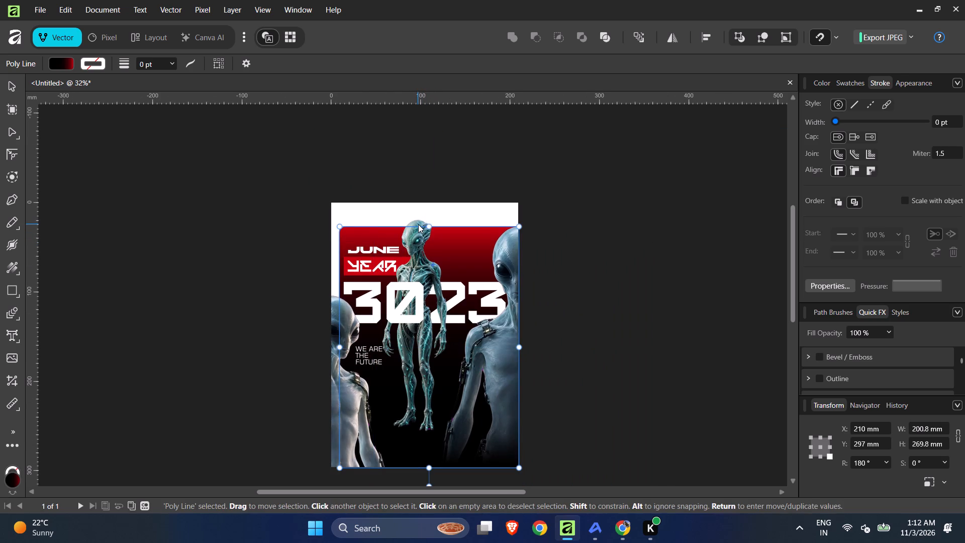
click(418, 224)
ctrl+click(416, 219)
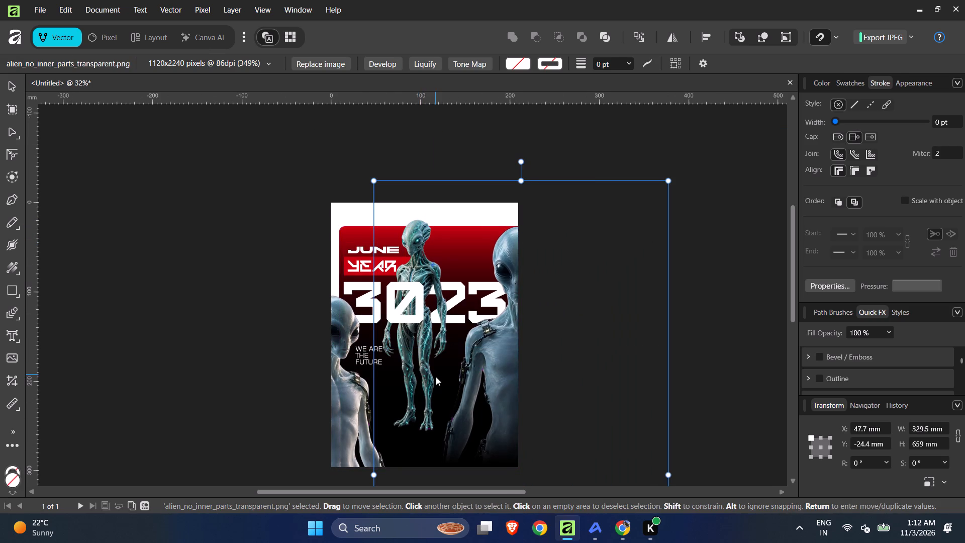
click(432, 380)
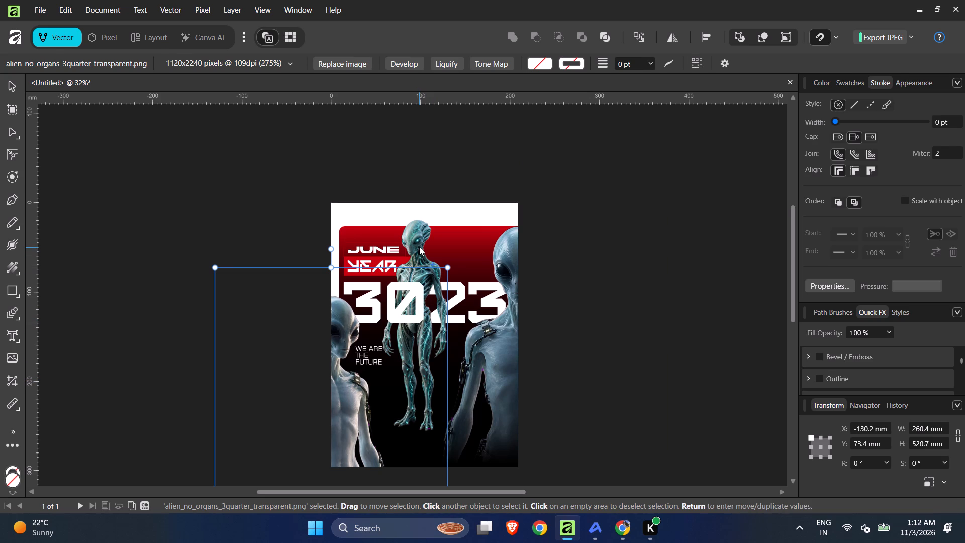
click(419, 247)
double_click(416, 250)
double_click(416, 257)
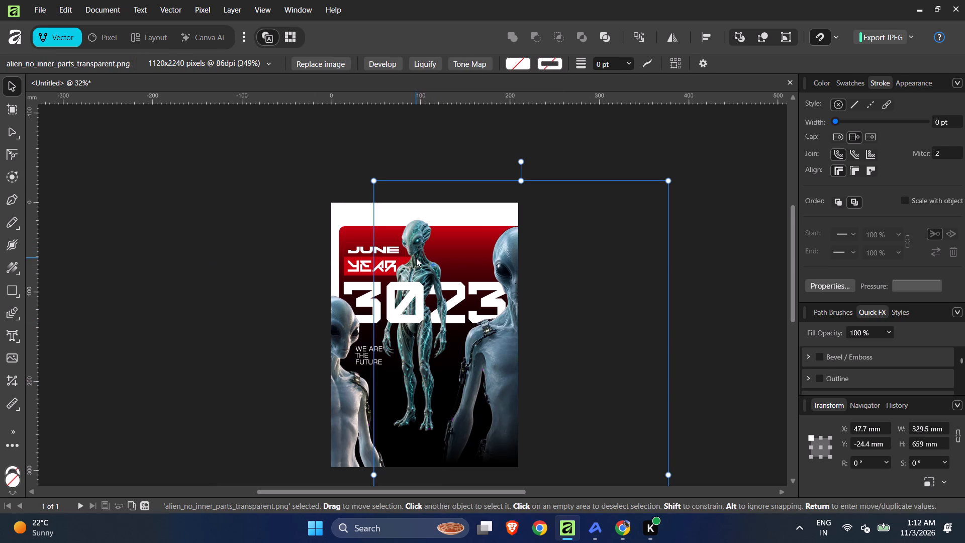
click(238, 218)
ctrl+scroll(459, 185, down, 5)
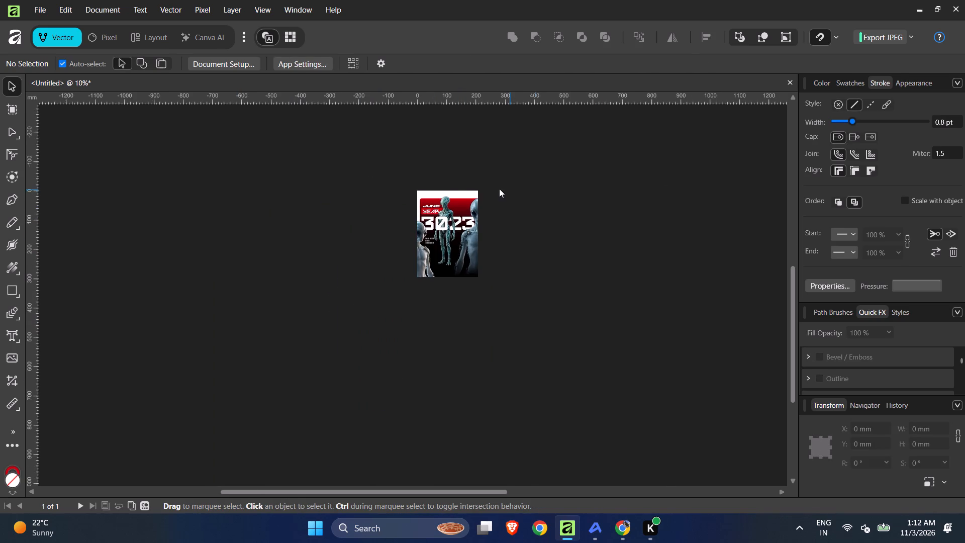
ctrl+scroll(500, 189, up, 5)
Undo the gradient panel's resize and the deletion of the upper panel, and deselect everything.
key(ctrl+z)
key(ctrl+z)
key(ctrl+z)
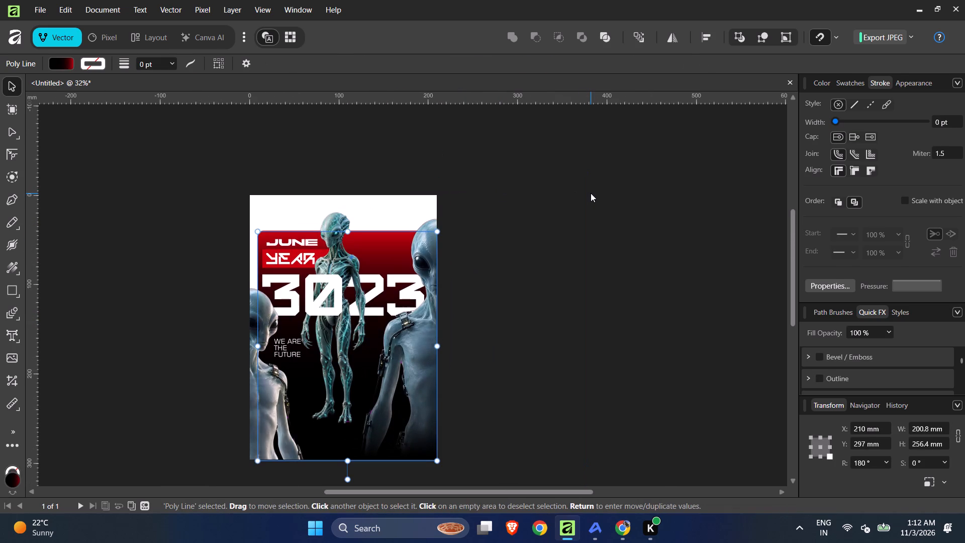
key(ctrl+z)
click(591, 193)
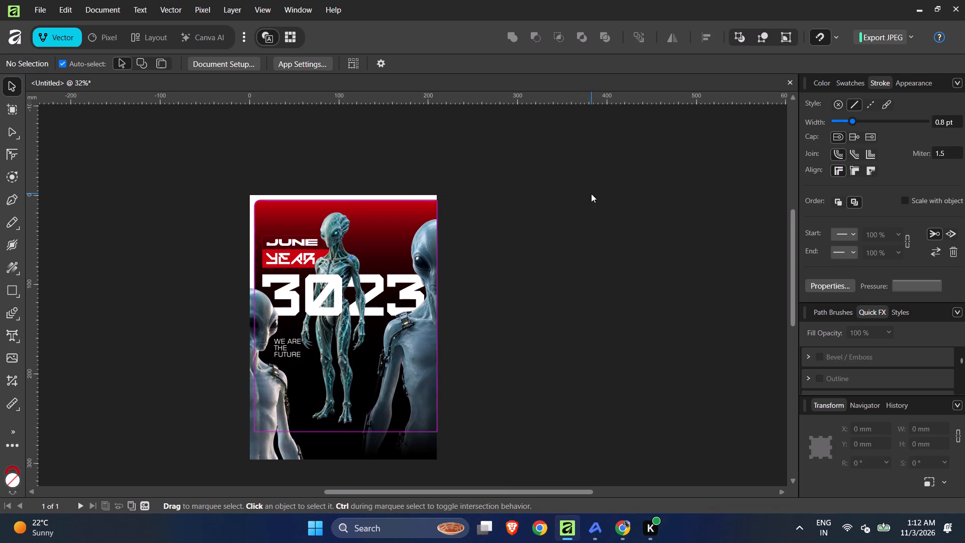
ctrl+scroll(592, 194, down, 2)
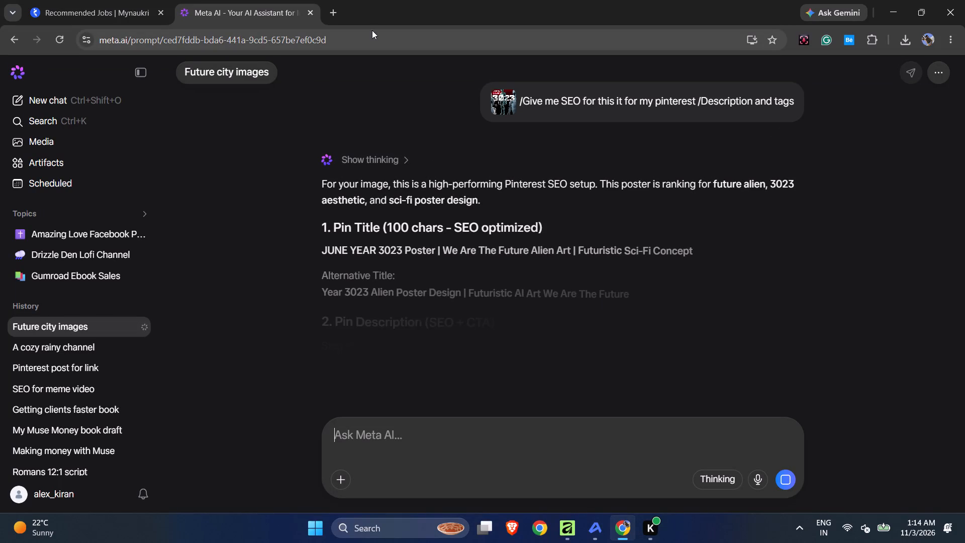
Find Pinterest through a Google search in a new tab and start creating a new Pin from the profile page.
click(336, 12)
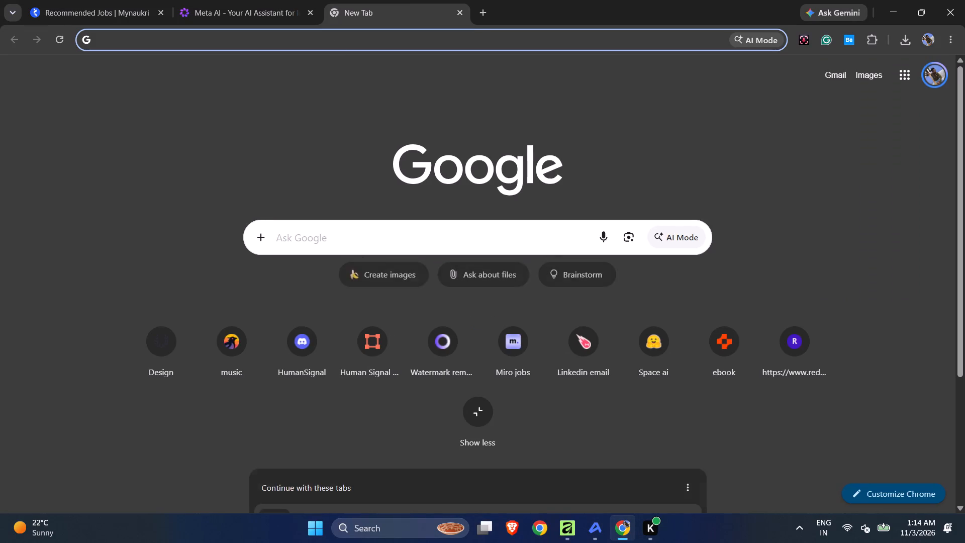
click(368, 247)
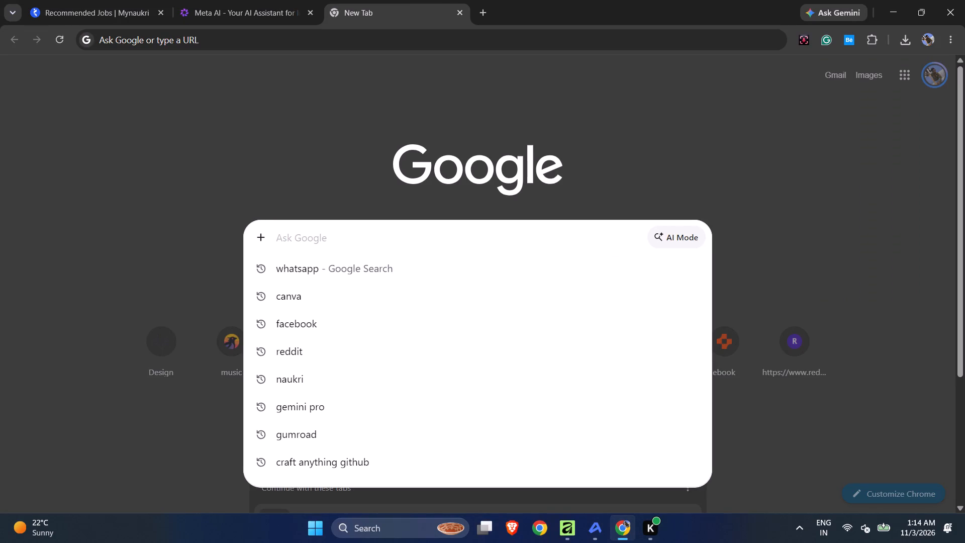
text(pinterest)
key(Return)
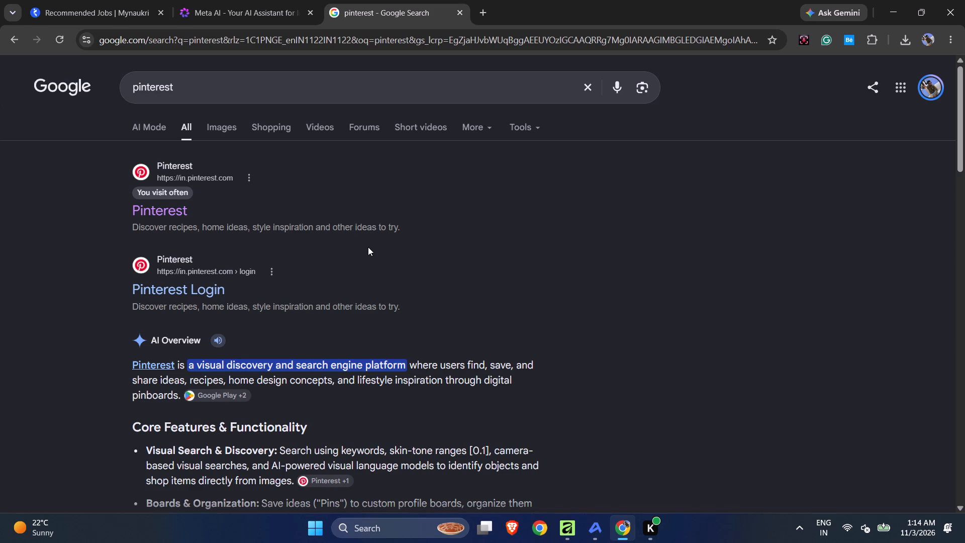
click(161, 203)
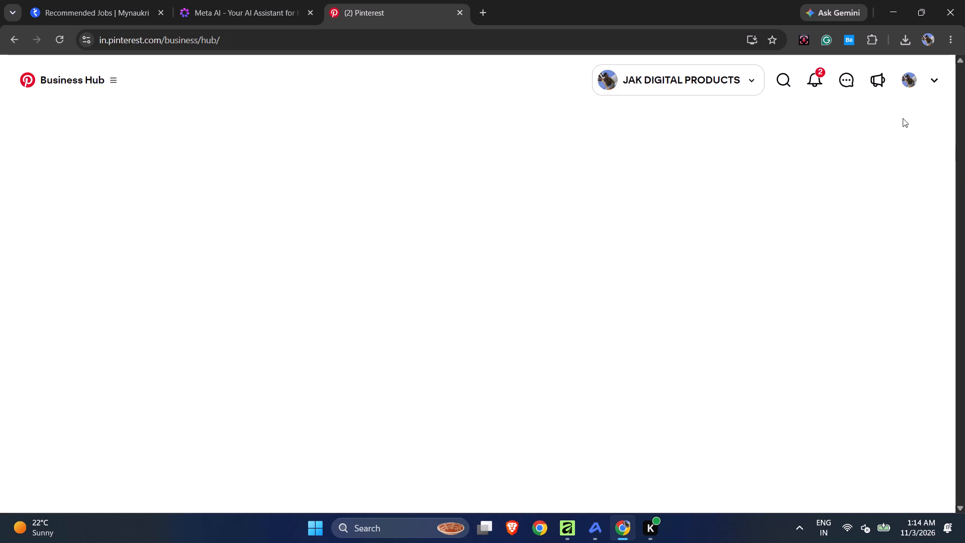
click(912, 76)
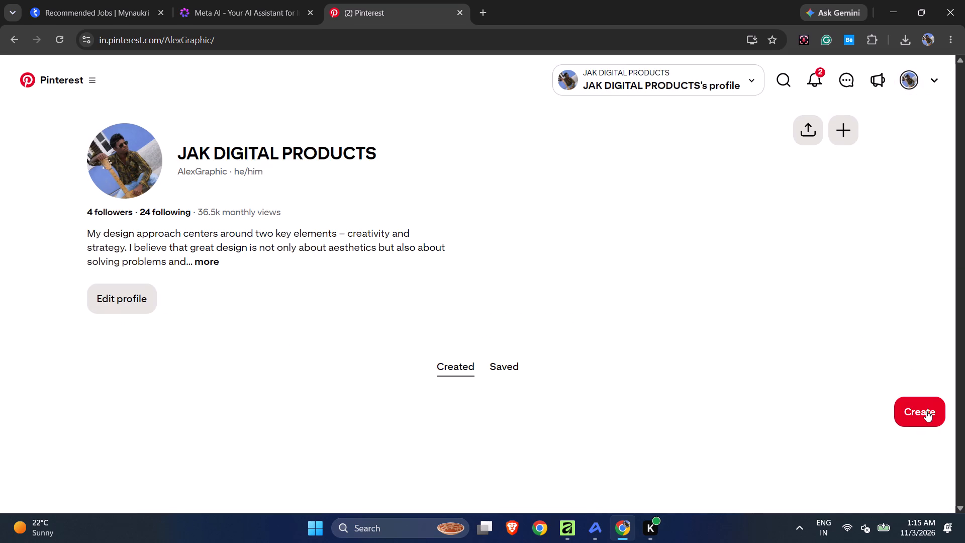
click(926, 411)
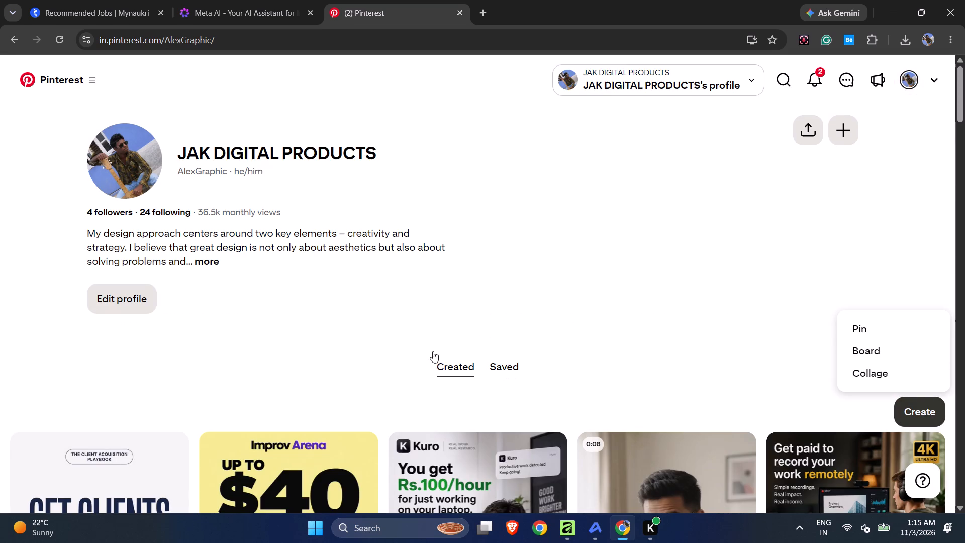
click(862, 328)
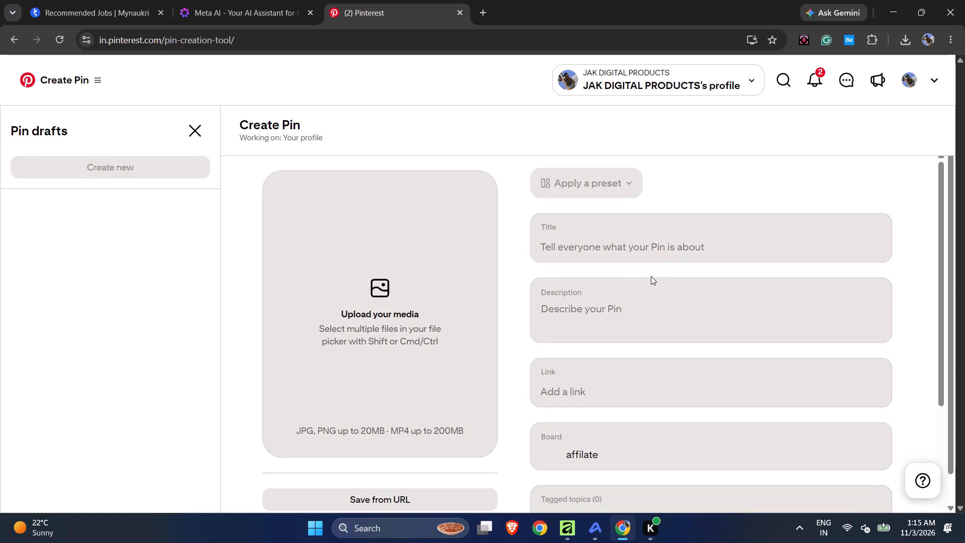
Upload Untitled.jpg from the Desktop as the Pin's media.
click(433, 321)
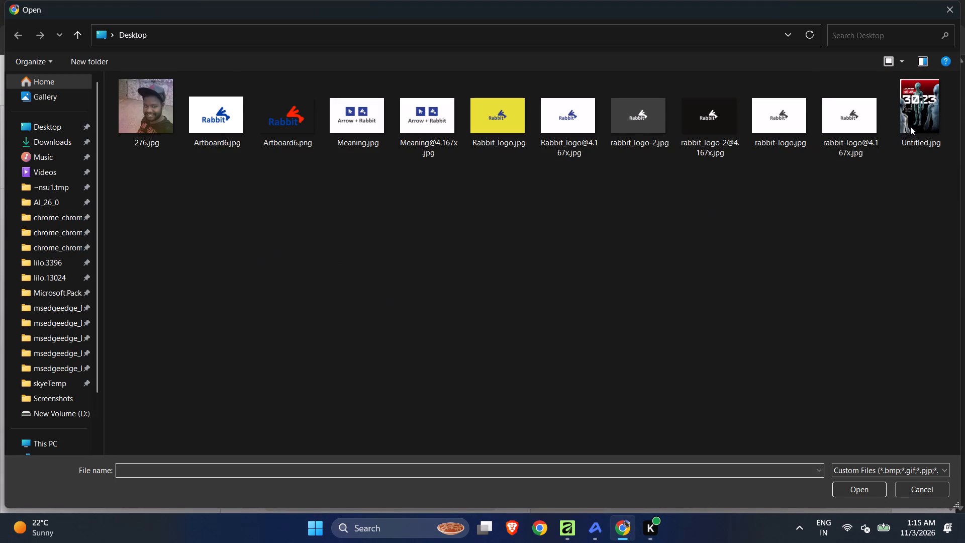
click(914, 118)
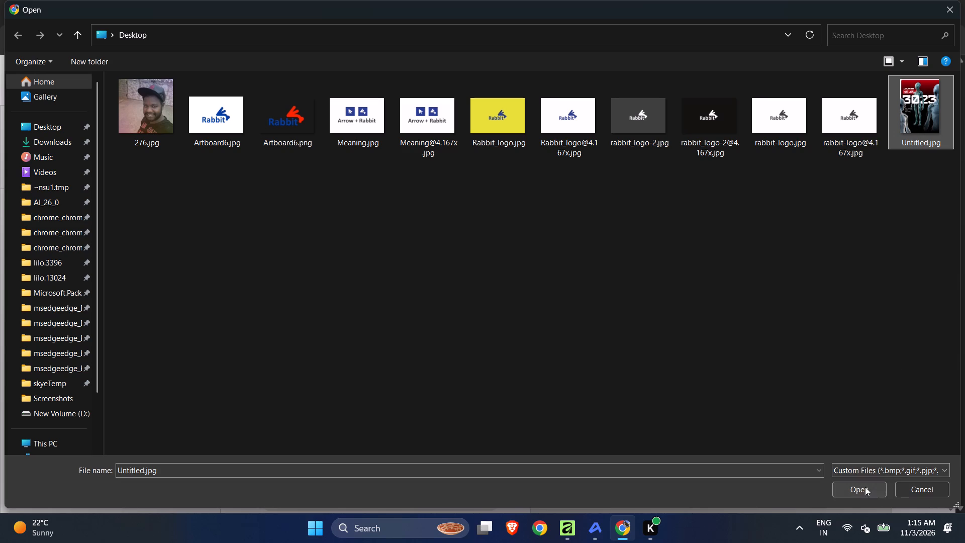
click(865, 485)
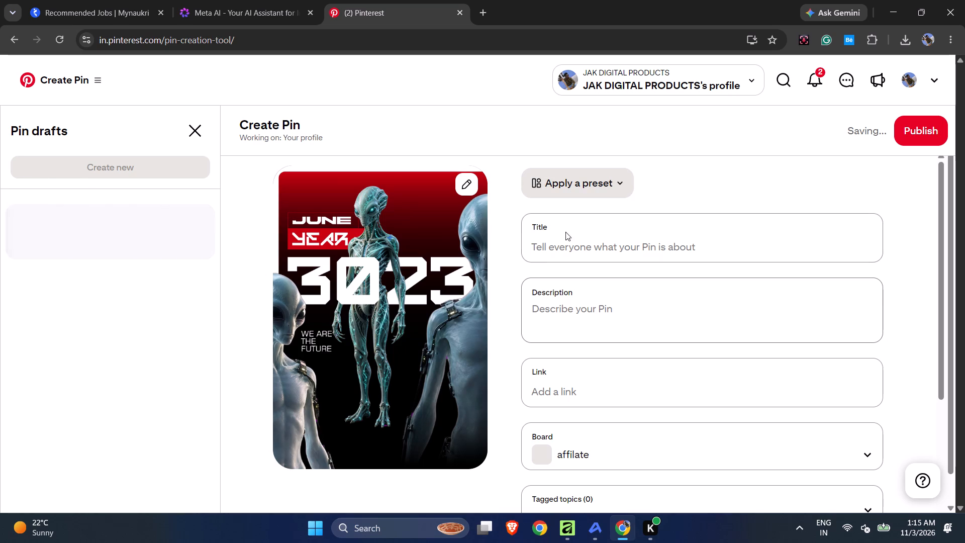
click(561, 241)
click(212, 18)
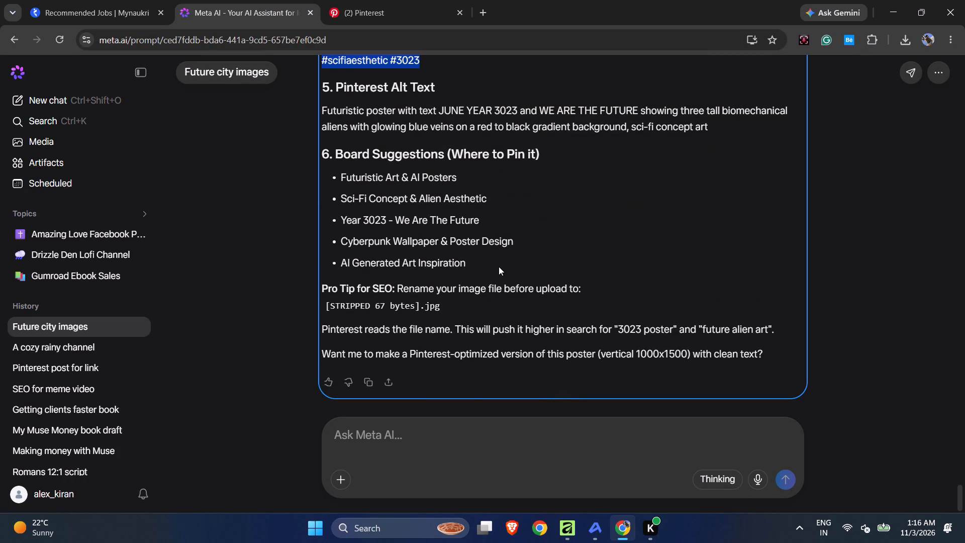
click(376, 3)
scroll(536, 295, down, 2)
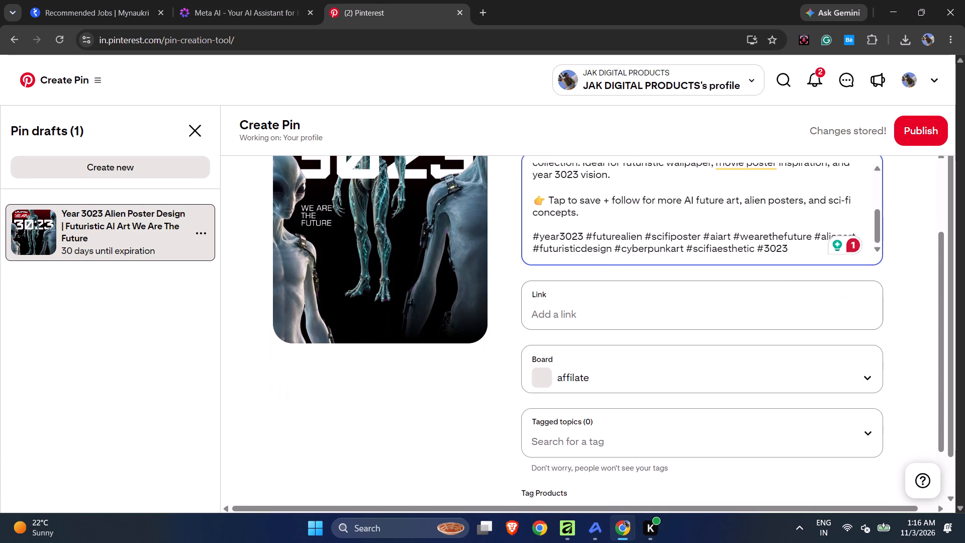
scroll(547, 324, up, 3)
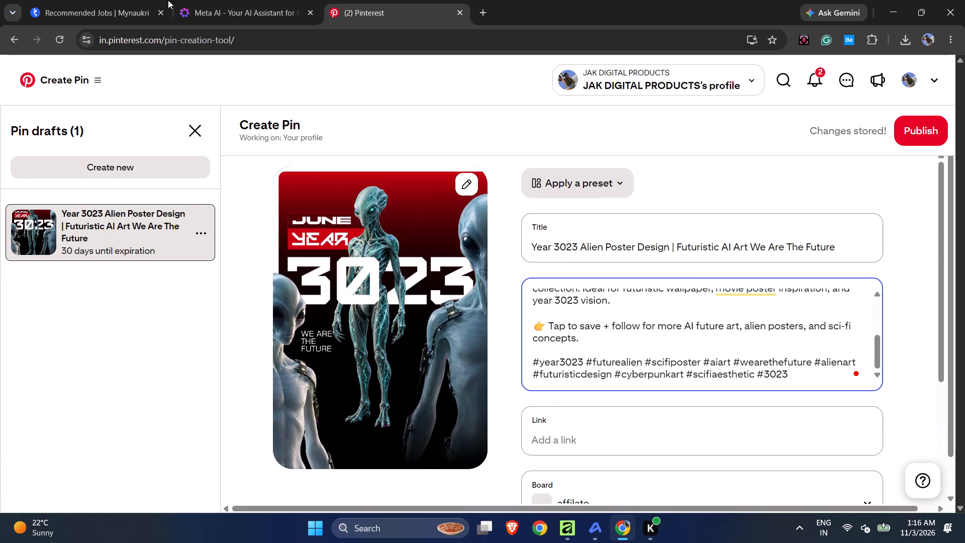
Find Behance through a Google search in a new tab and open its site.
click(486, 12)
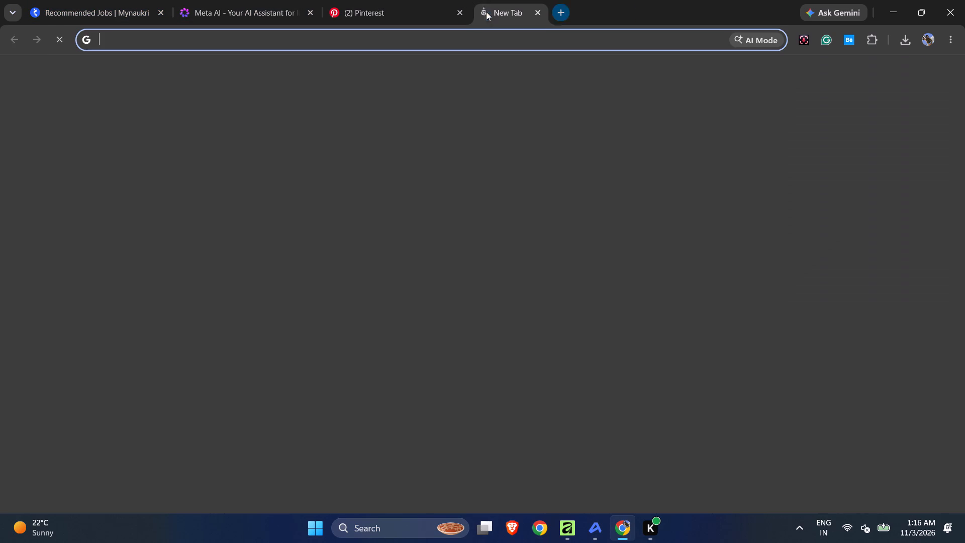
click(333, 246)
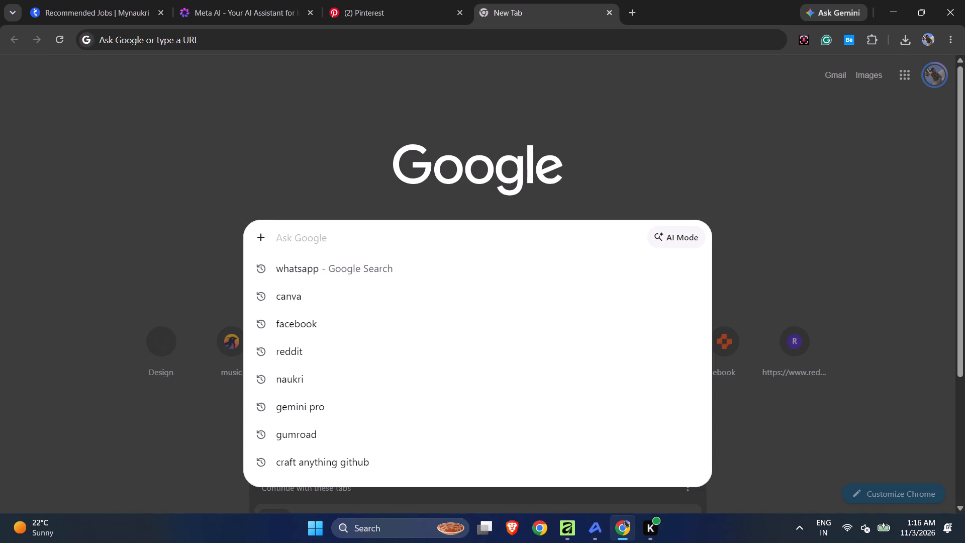
text(Behance)
key(Return)
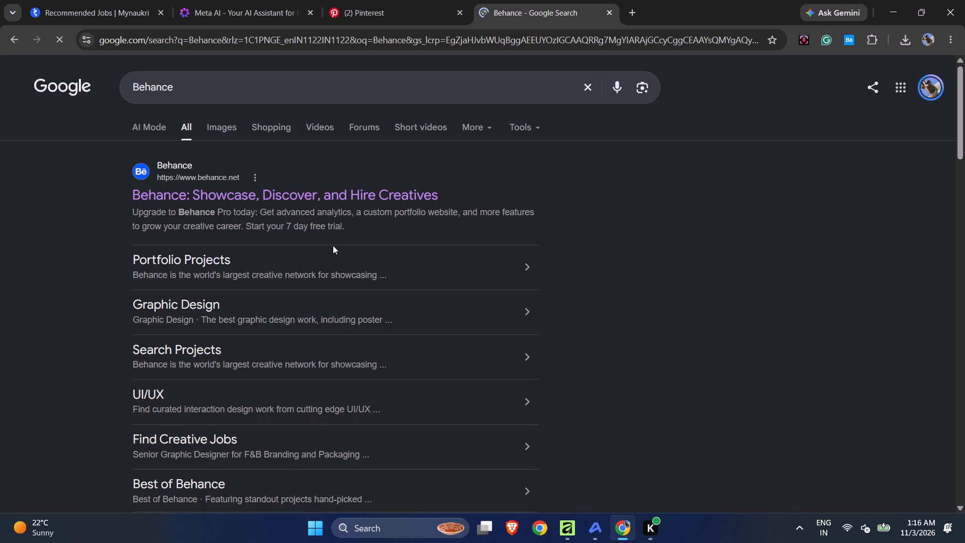
click(239, 196)
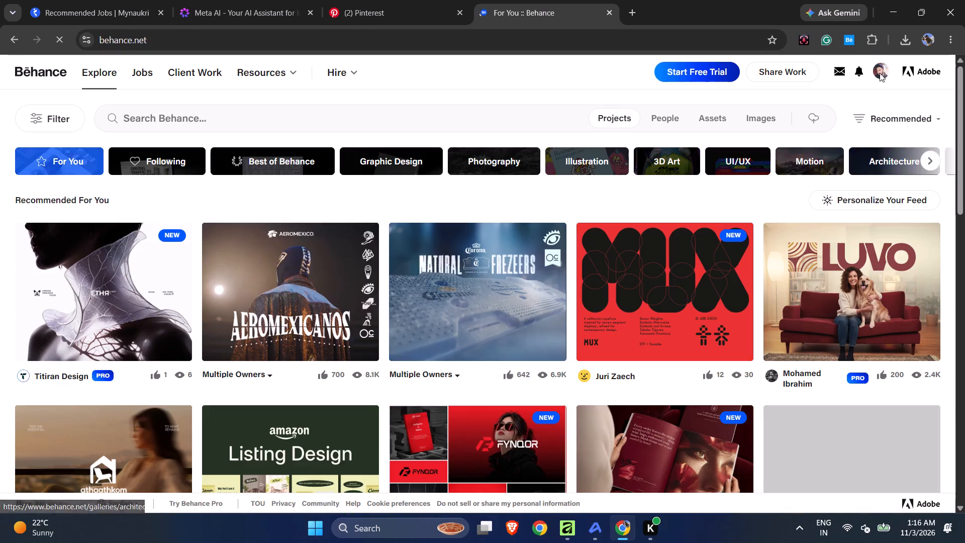
Copy the address of the user's own Behance profile page into the Pin's link on Pinterest.
click(880, 66)
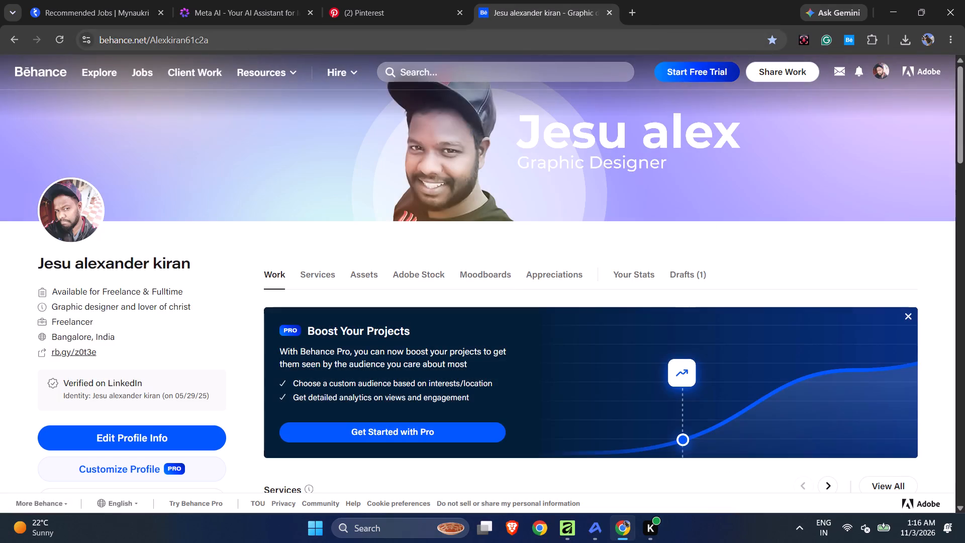
click(250, 41)
key(ctrl+c)
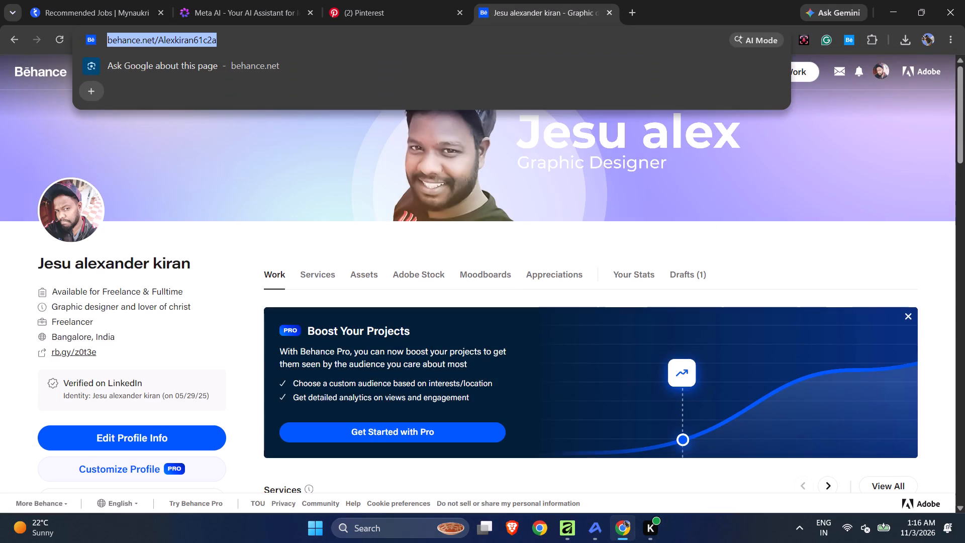
click(356, 7)
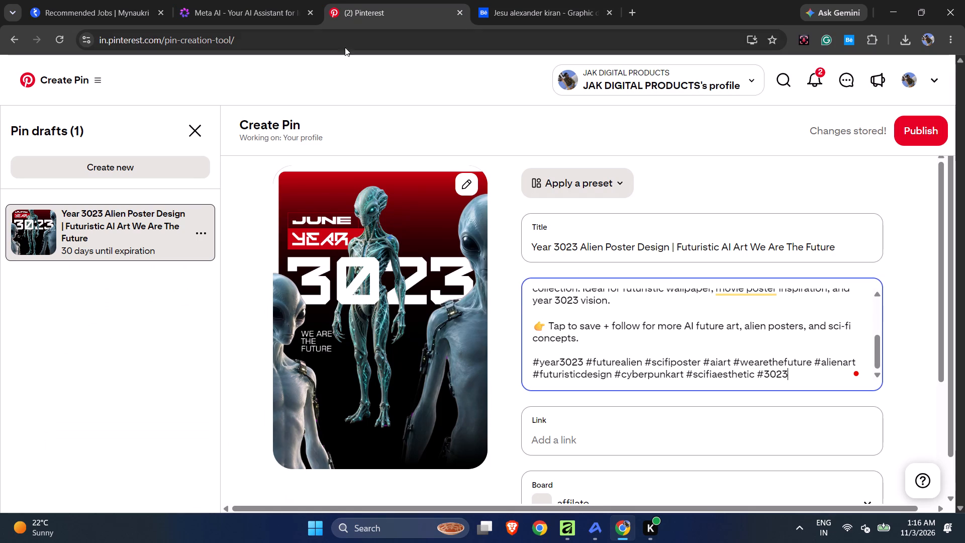
key(ctrl+v)
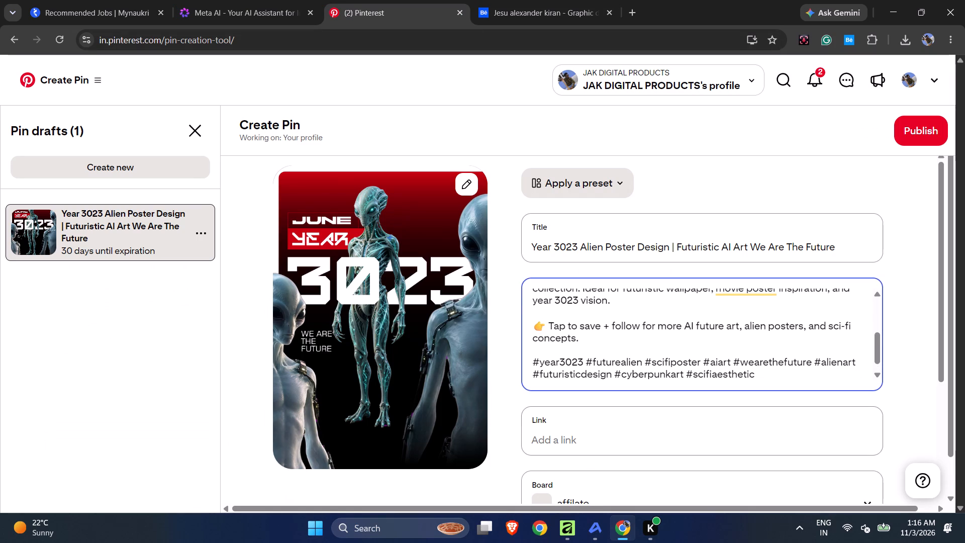
click(578, 436)
click(578, 436)
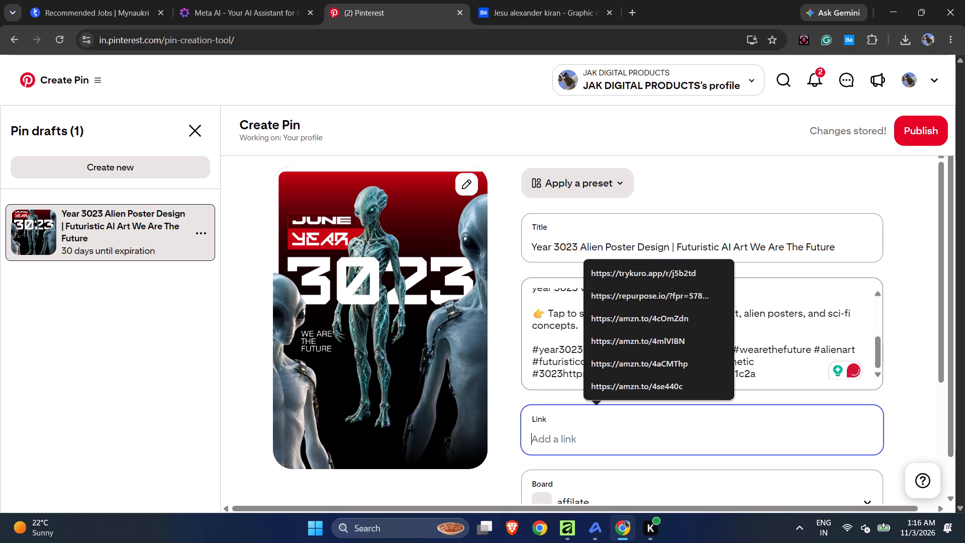
key(ctrl+v)
Set the Pin's board to Behance.
scroll(581, 374, down, 4)
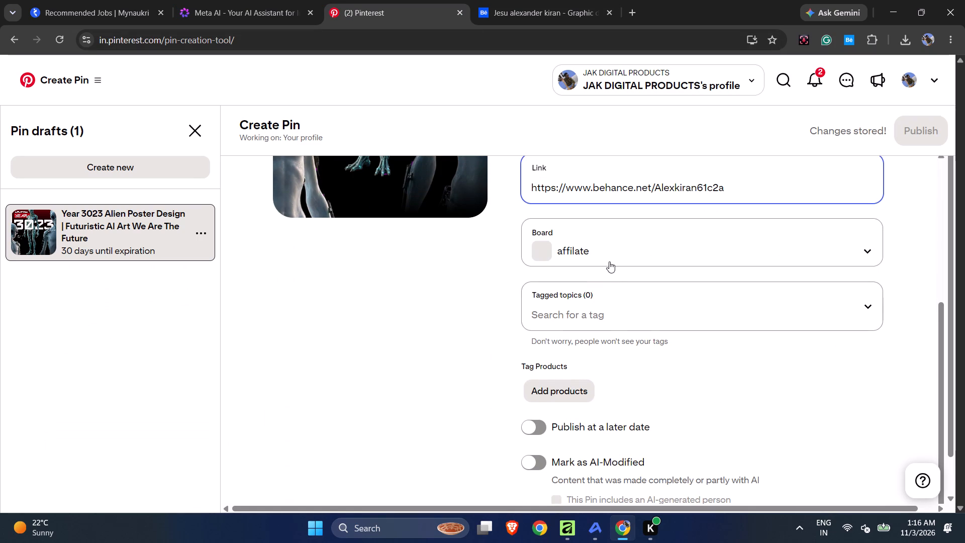
click(609, 250)
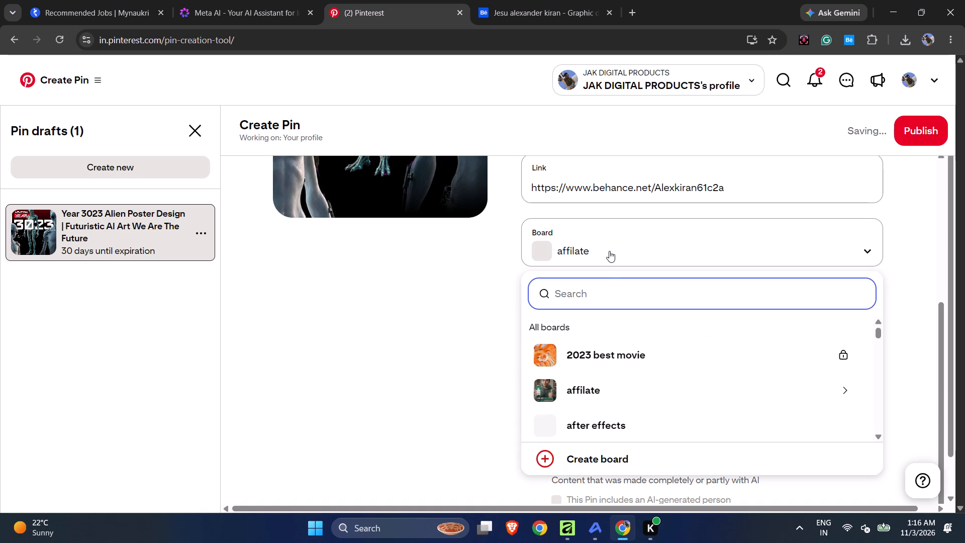
scroll(611, 385, down, 2)
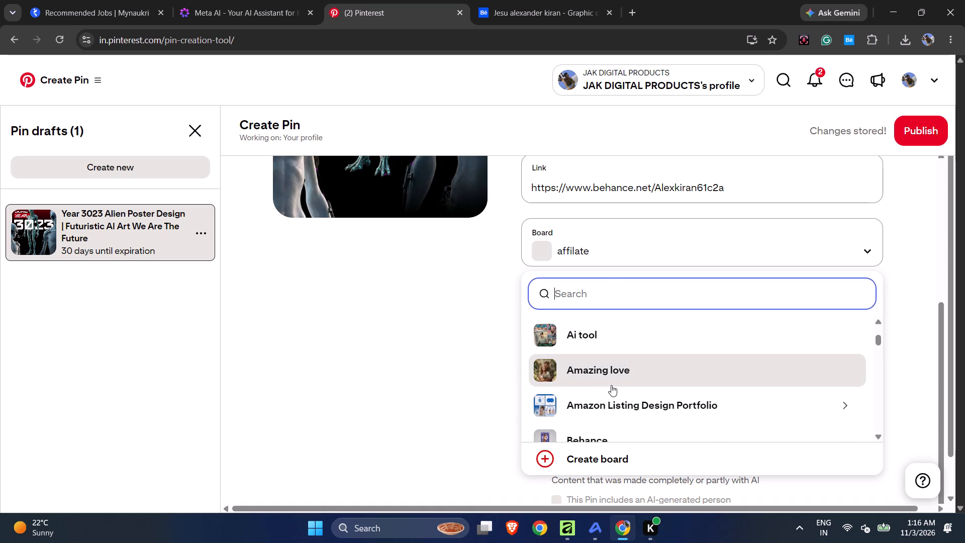
scroll(611, 385, down, 2)
scroll(623, 342, up, 1)
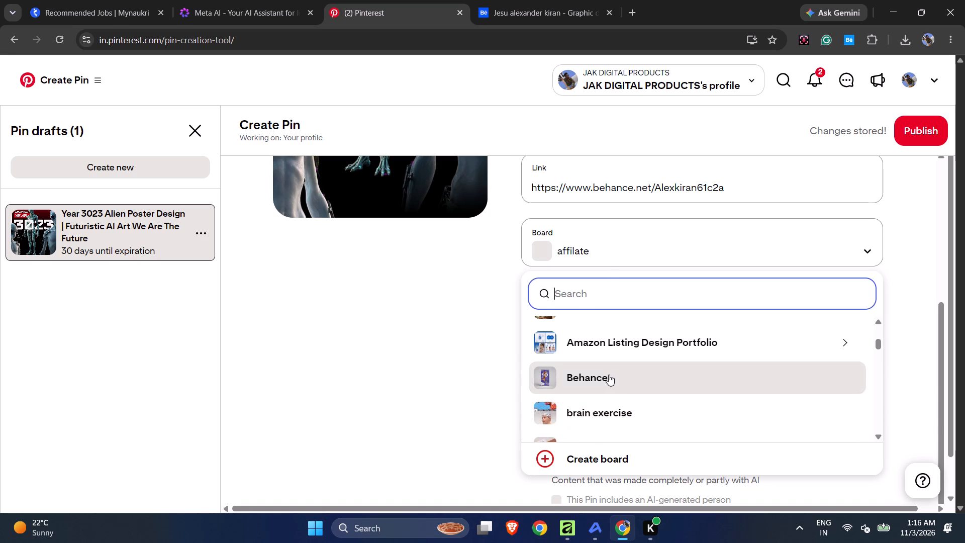
click(609, 375)
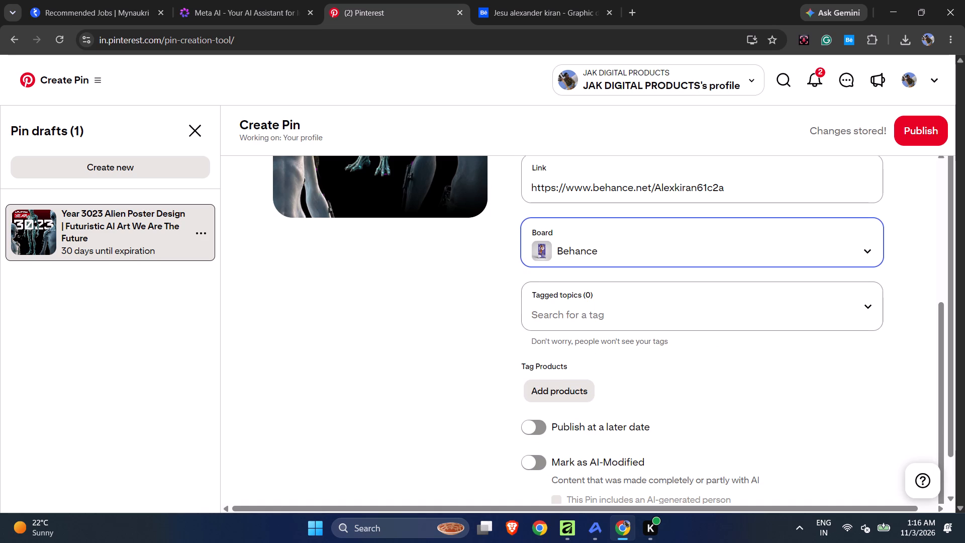
Tag the Pin with the topics Graphic Poster and Typography Poster, found by searching for "poster".
click(565, 311)
text(po)
key(s)
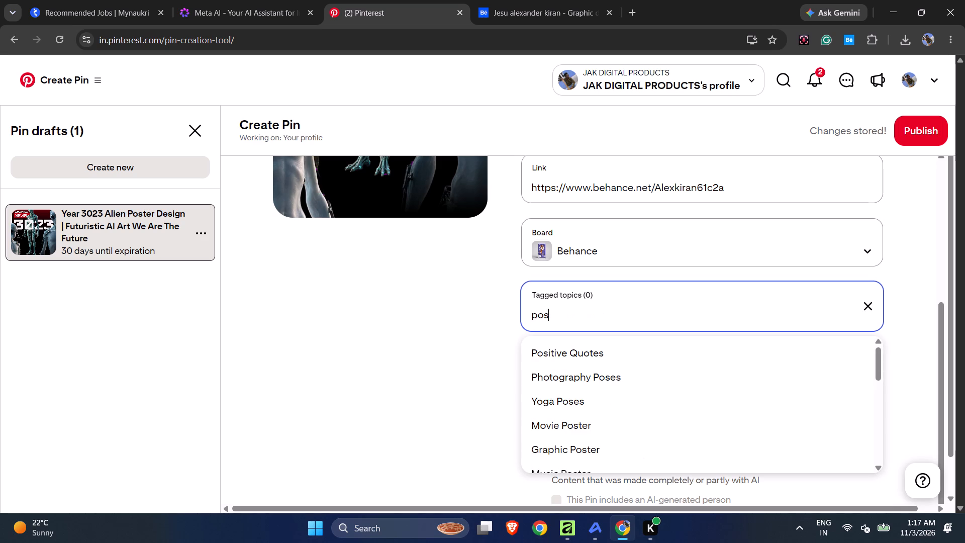
text(ter)
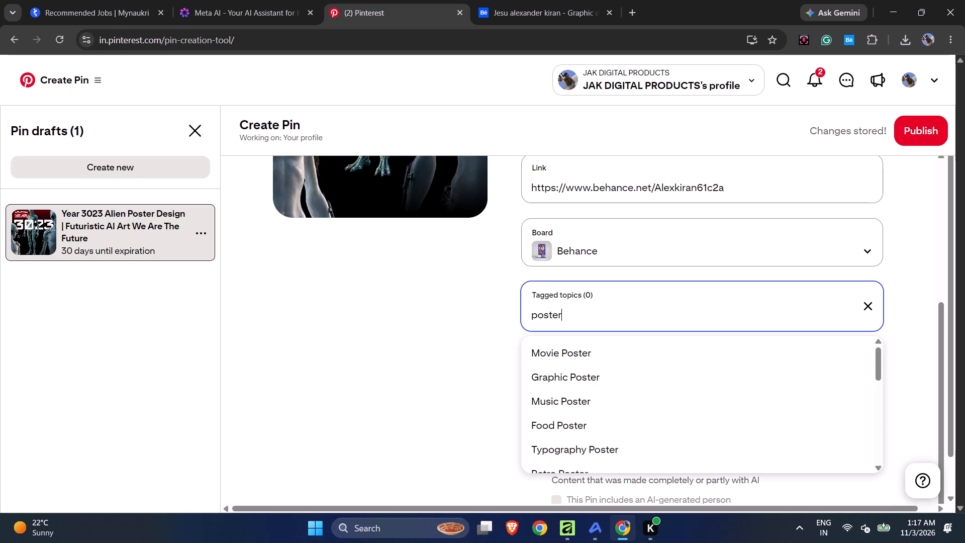
click(577, 376)
scroll(517, 361, down, 3)
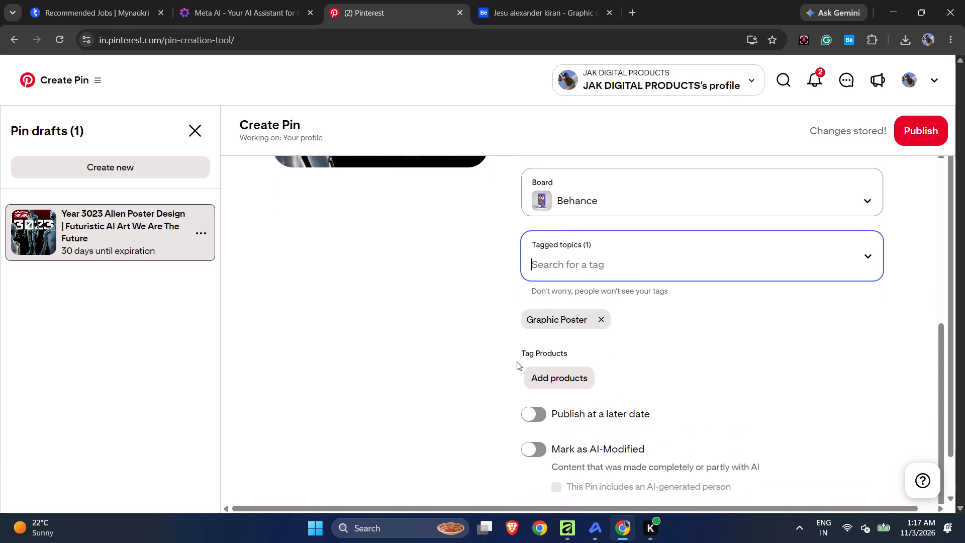
scroll(546, 331, up, 6)
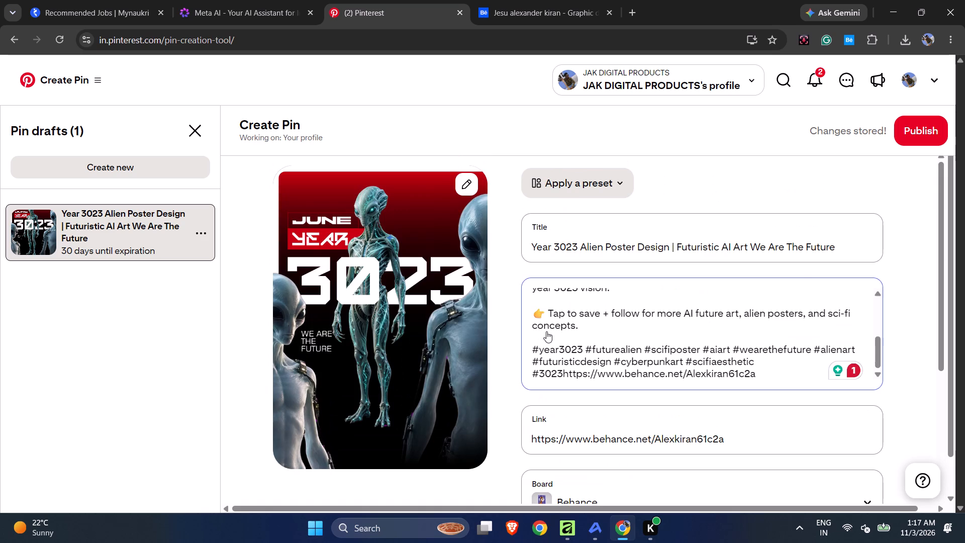
scroll(546, 331, down, 3)
click(559, 384)
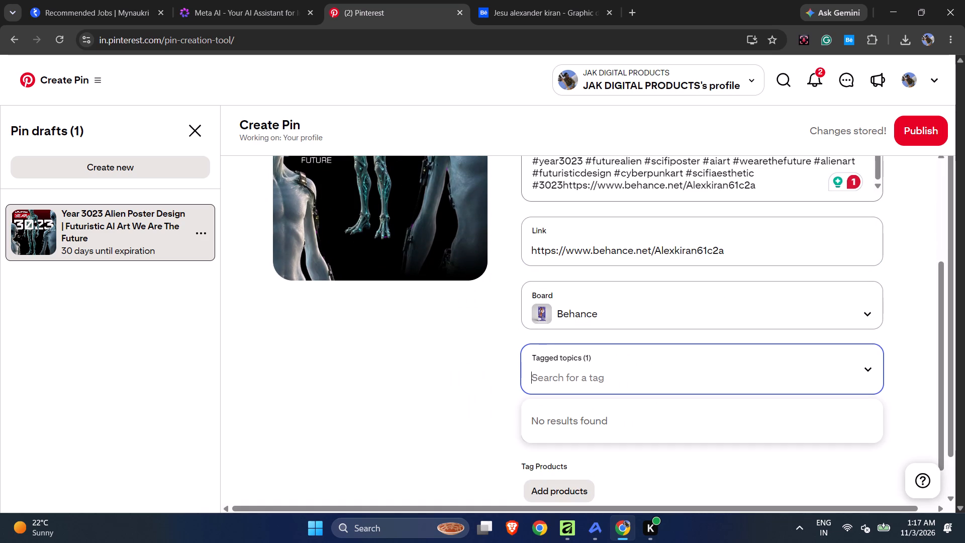
text(poster)
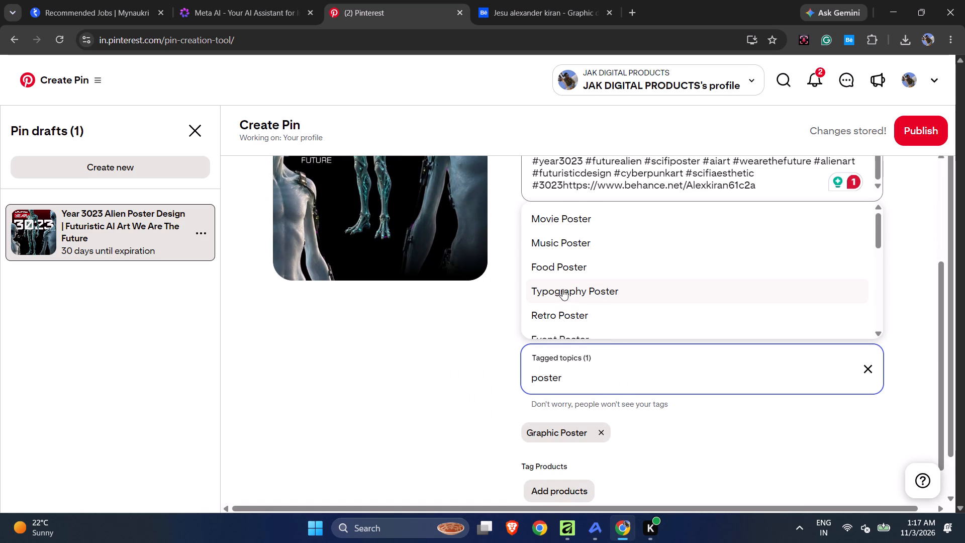
click(562, 289)
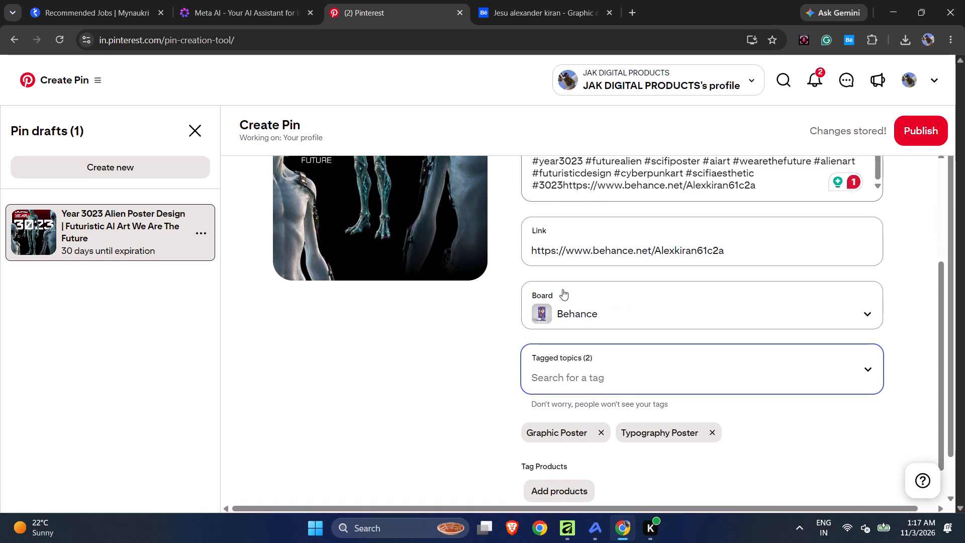
Add the topics Event Poster and Graphic Design Poster to the Pin, again searching for "poster".
click(557, 371)
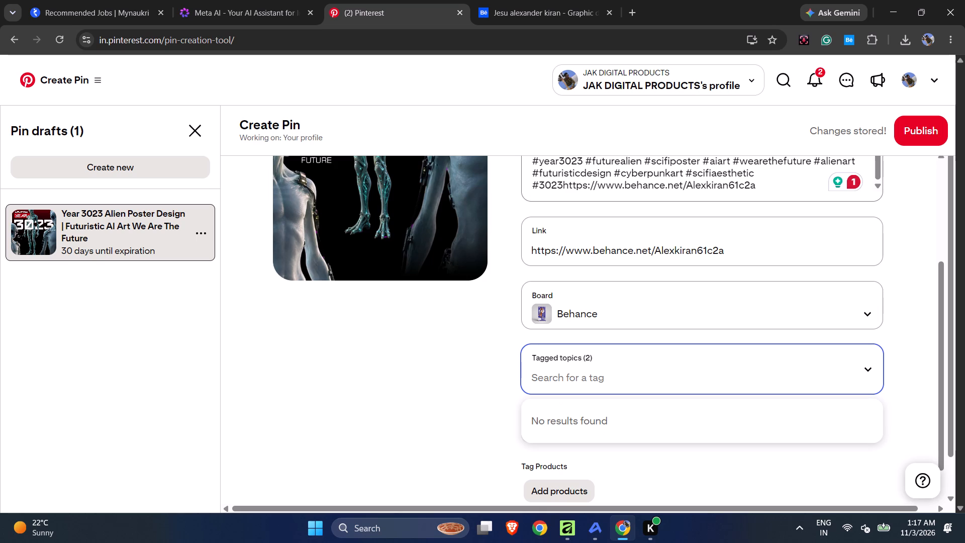
text(poster)
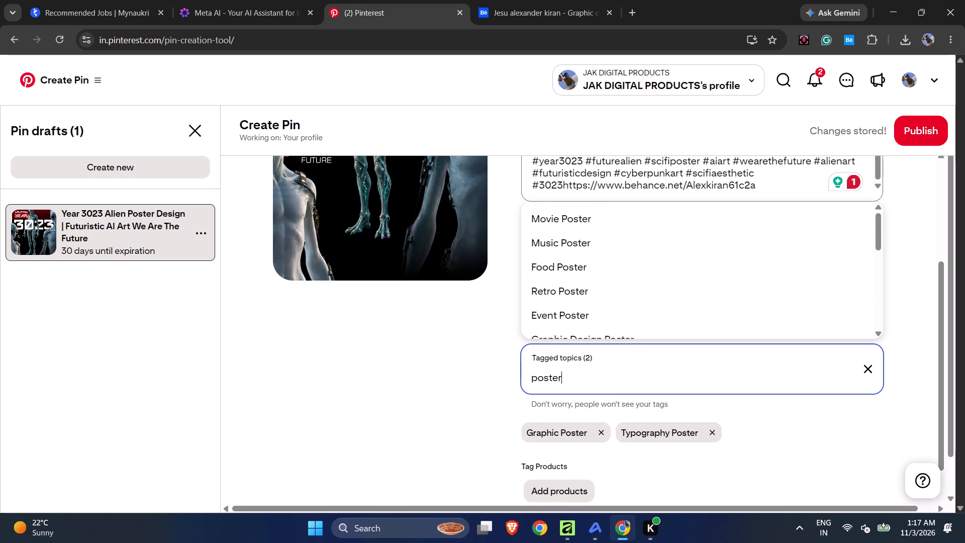
click(552, 320)
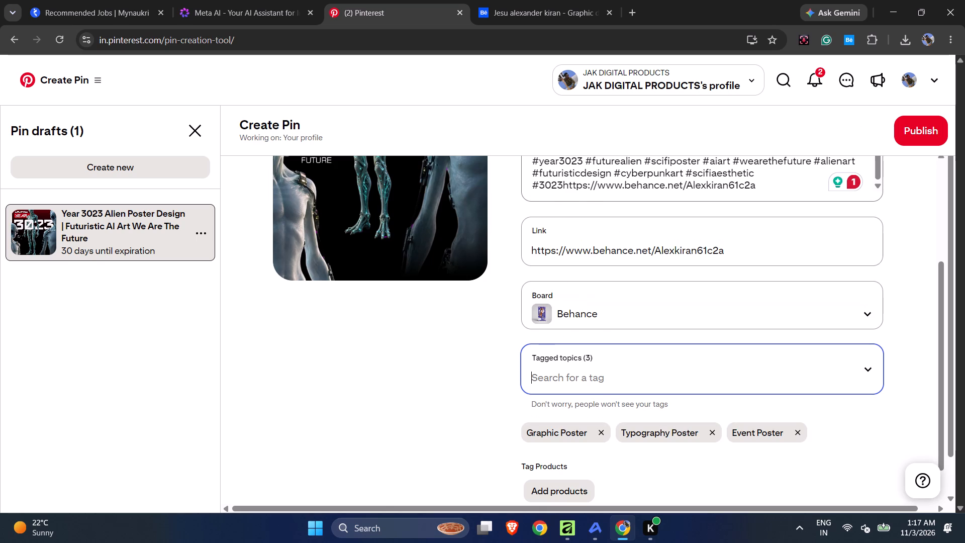
click(562, 382)
text(poster)
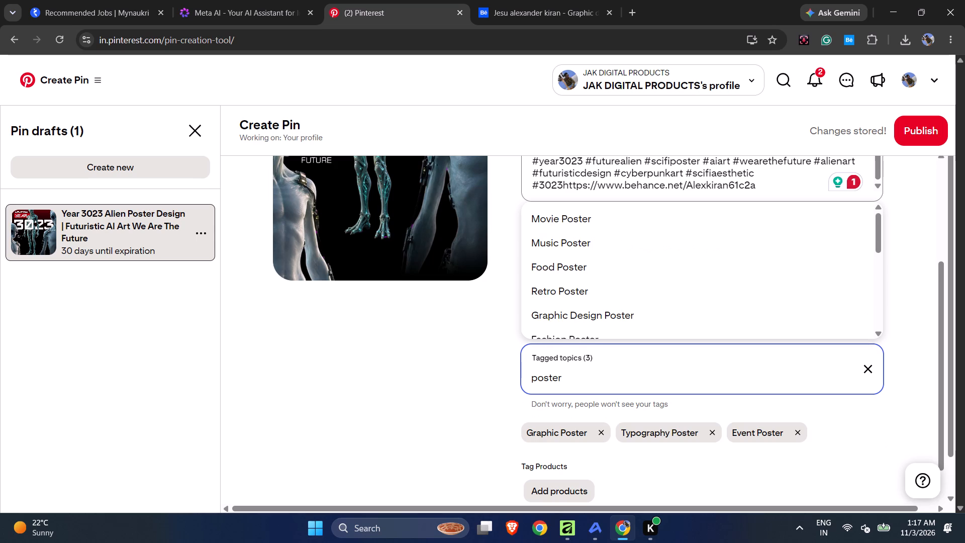
click(604, 311)
Review the completed Pin form, from its title, description and link to the tagged topics and publishing options.
scroll(687, 379, down, 4)
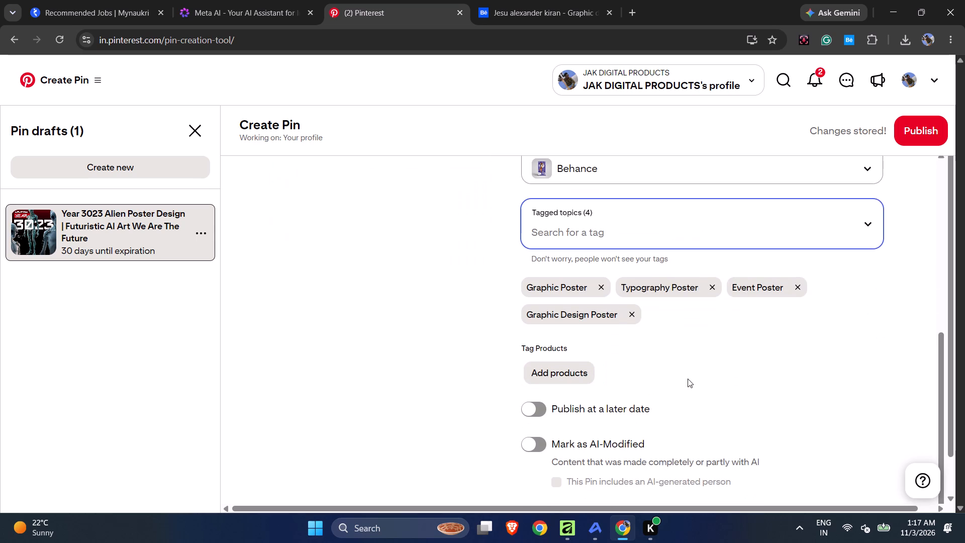
scroll(688, 379, down, 4)
scroll(688, 380, up, 8)
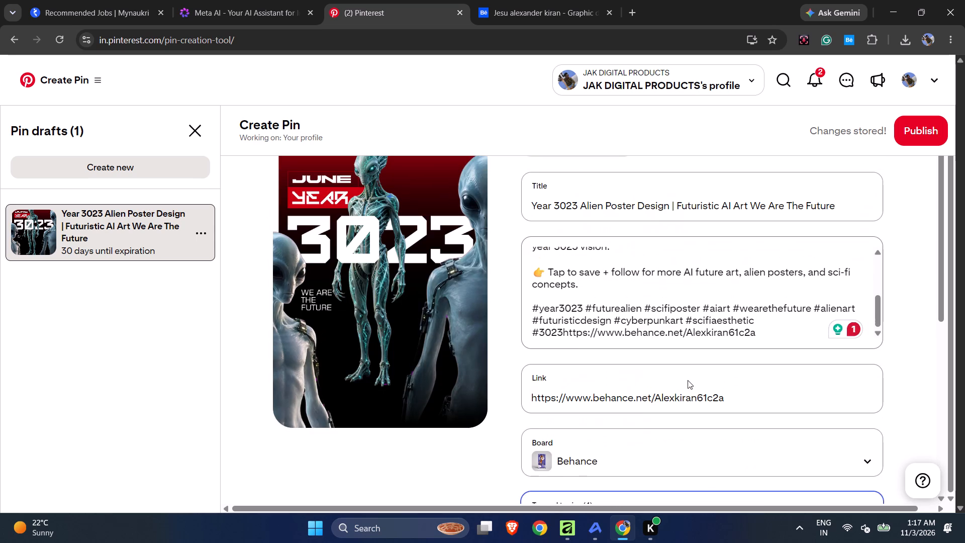
scroll(688, 380, up, 5)
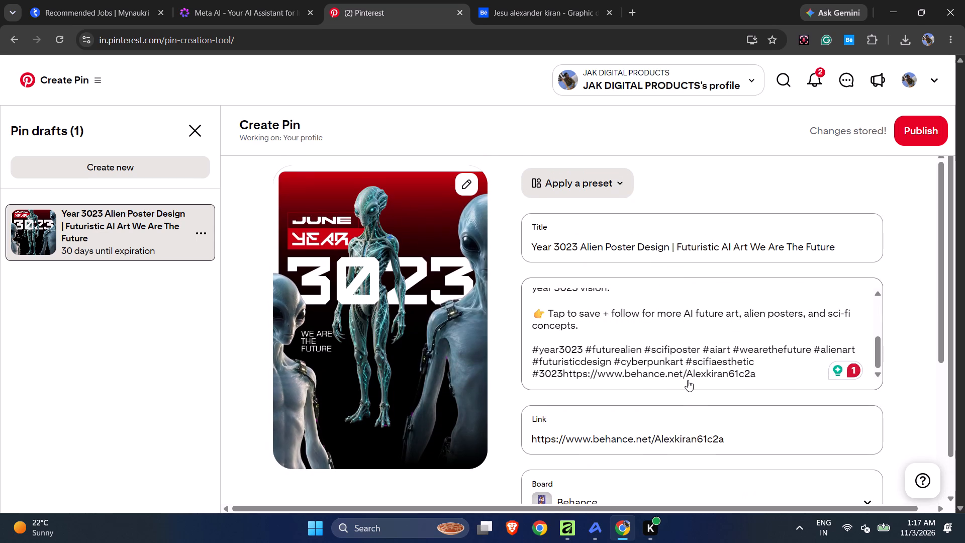
scroll(688, 380, up, 2)
scroll(688, 381, down, 2)
scroll(688, 381, up, 4)
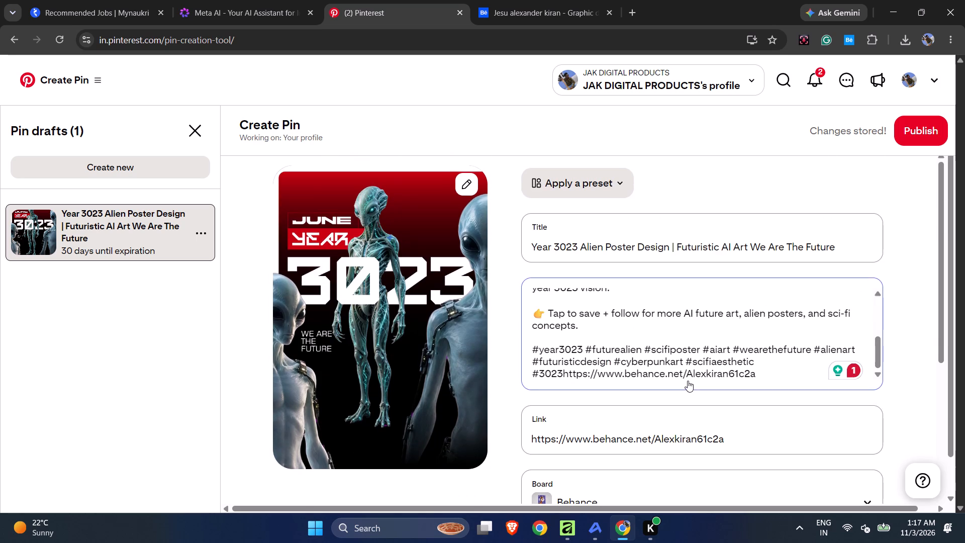
Publish the Year 3023 alien poster Pin.
click(915, 131)
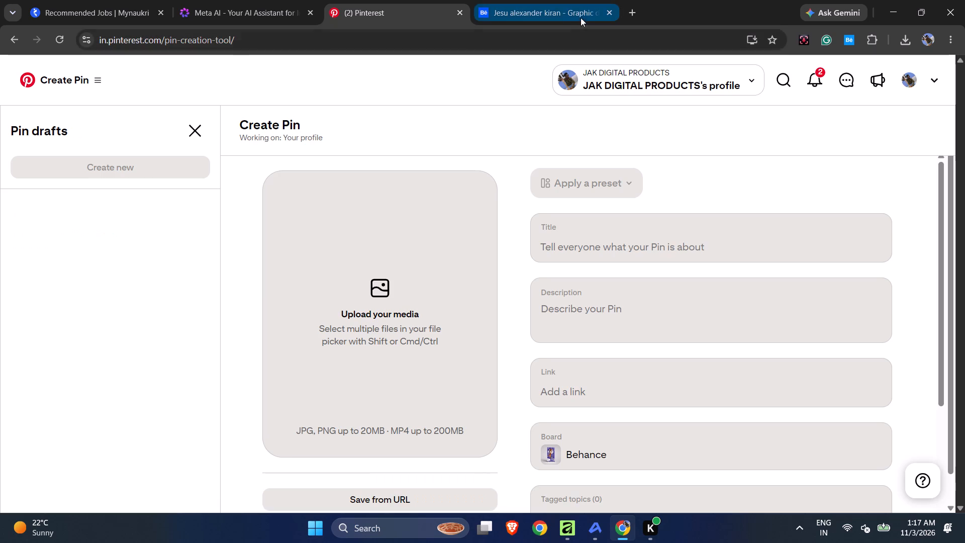
Return to the Behance profile page and start sharing new work as a Project.
click(562, 16)
scroll(662, 166, down, 4)
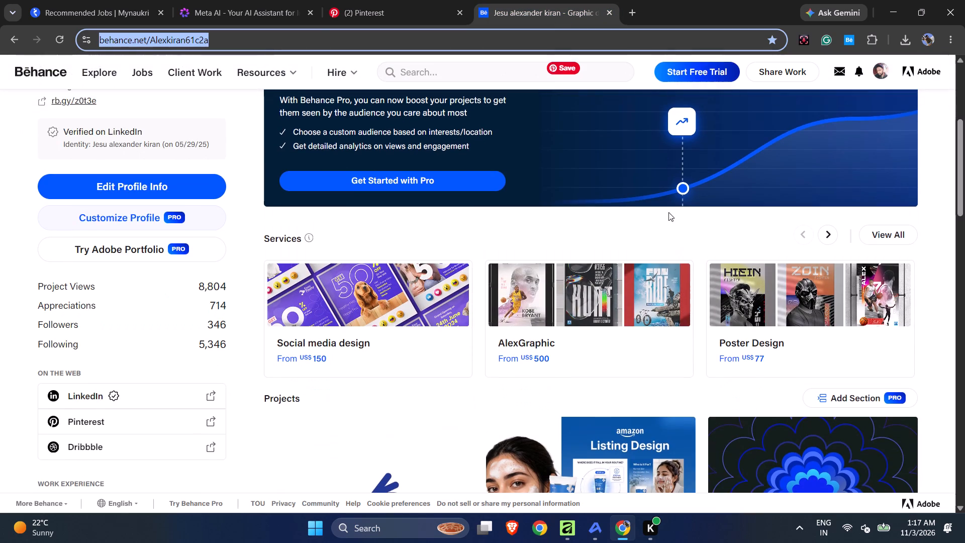
scroll(670, 278, down, 3)
scroll(543, 279, up, 7)
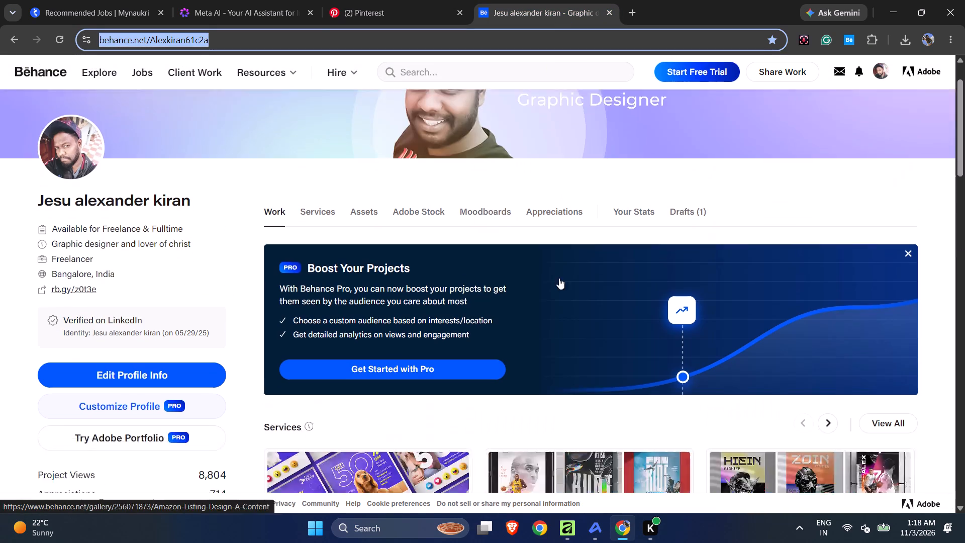
scroll(817, 129, up, 4)
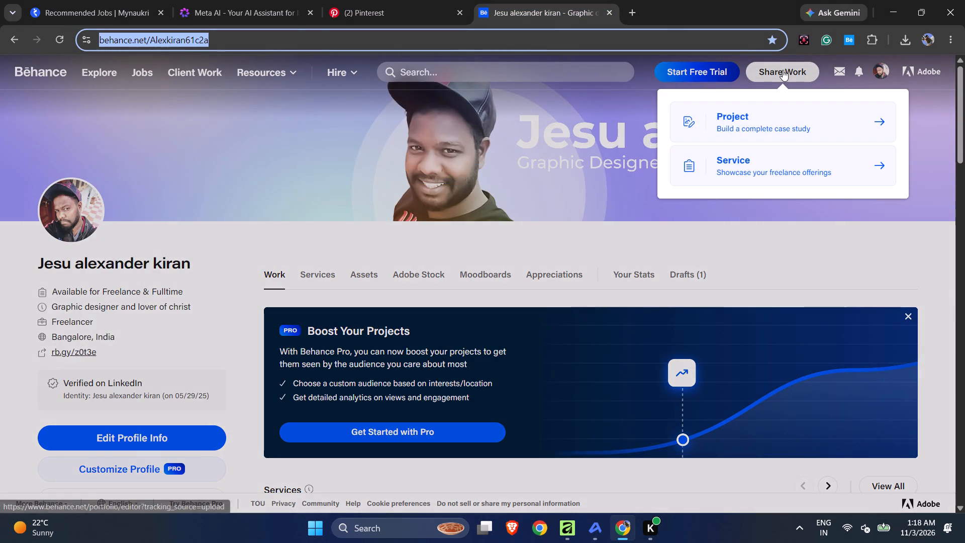
click(771, 116)
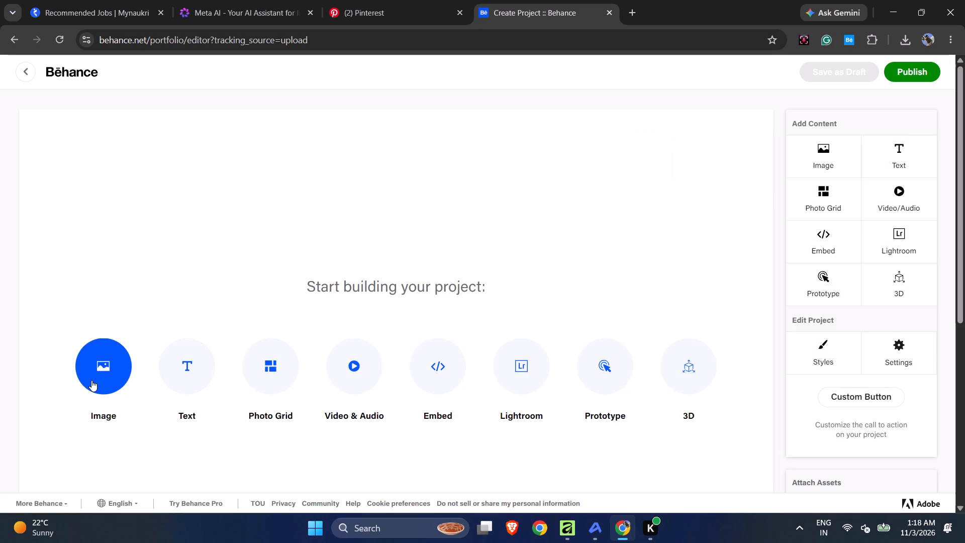
Add the poster image Untitled.jpg from the Desktop to the new Behance project.
click(94, 376)
click(146, 208)
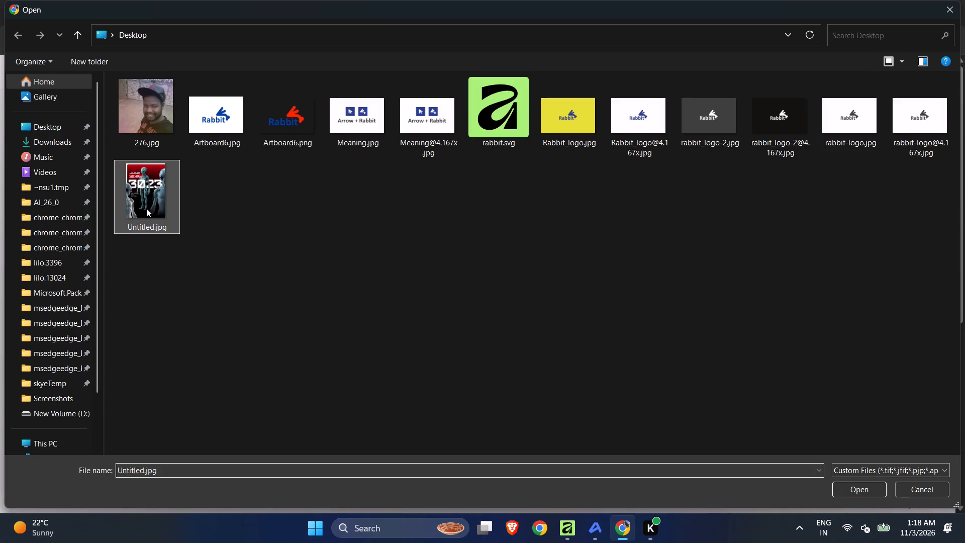
click(868, 488)
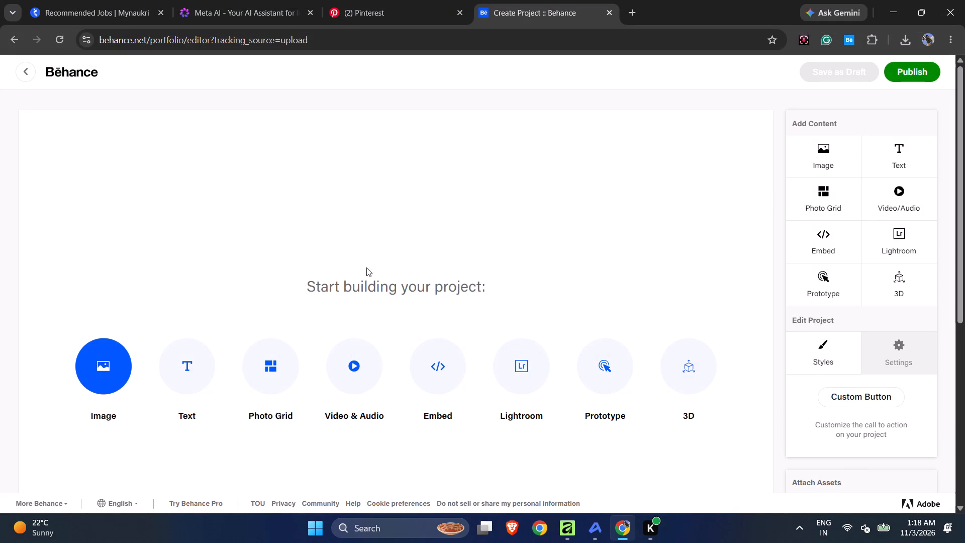
scroll(540, 255, down, 4)
scroll(540, 255, up, 8)
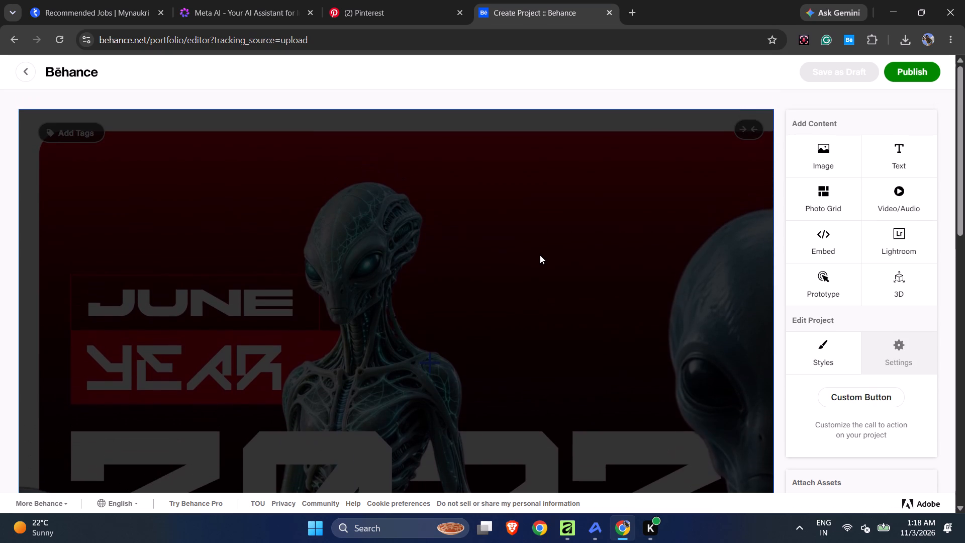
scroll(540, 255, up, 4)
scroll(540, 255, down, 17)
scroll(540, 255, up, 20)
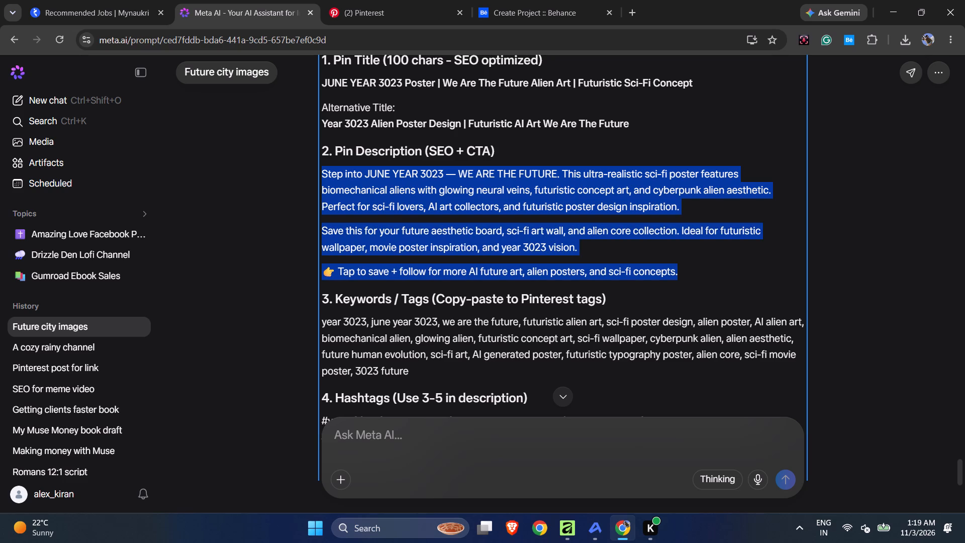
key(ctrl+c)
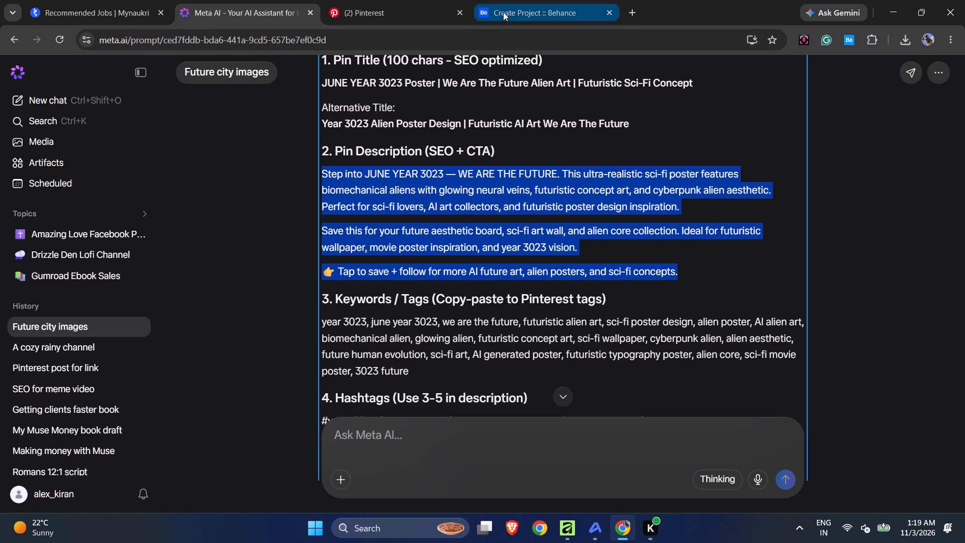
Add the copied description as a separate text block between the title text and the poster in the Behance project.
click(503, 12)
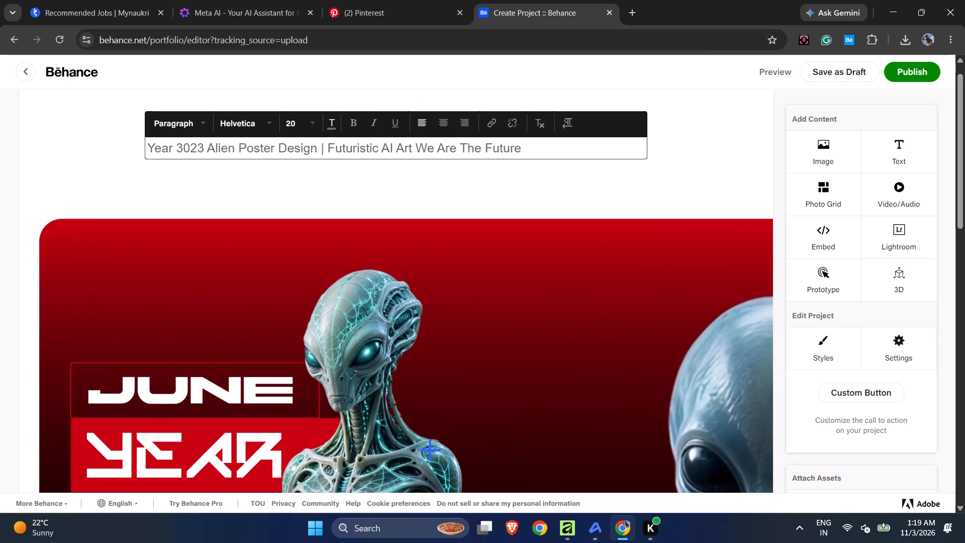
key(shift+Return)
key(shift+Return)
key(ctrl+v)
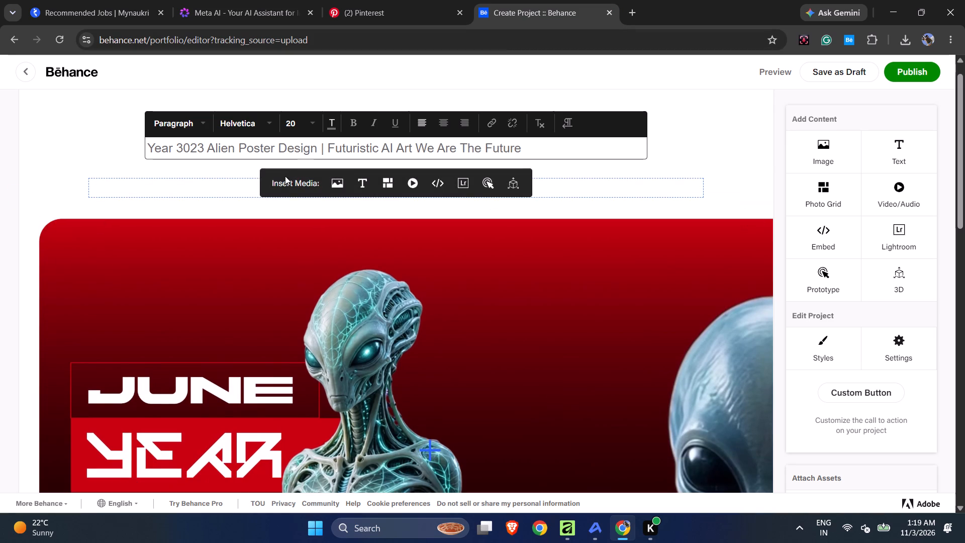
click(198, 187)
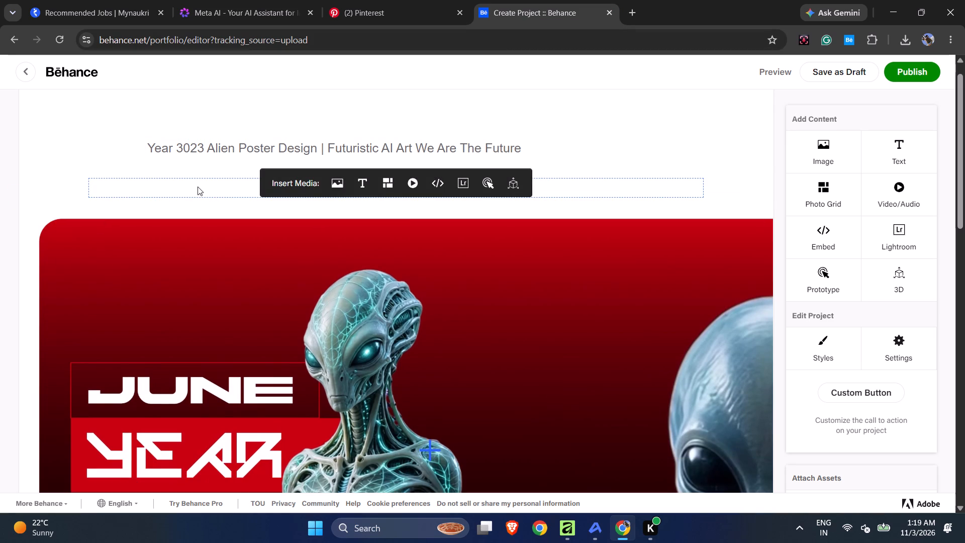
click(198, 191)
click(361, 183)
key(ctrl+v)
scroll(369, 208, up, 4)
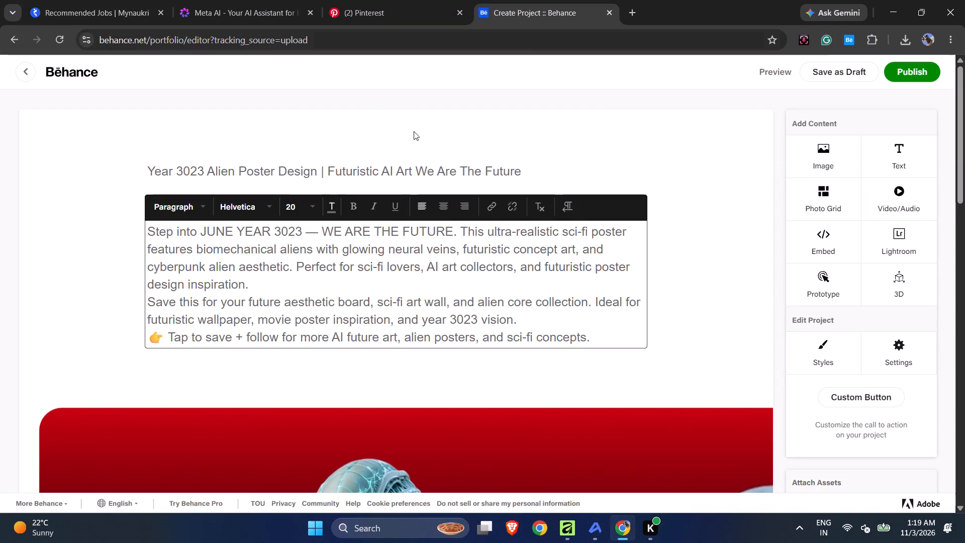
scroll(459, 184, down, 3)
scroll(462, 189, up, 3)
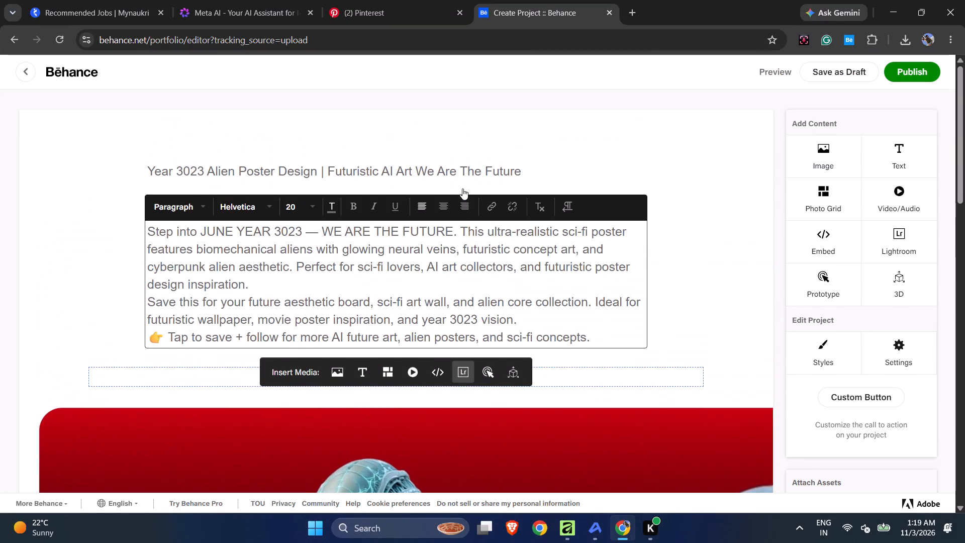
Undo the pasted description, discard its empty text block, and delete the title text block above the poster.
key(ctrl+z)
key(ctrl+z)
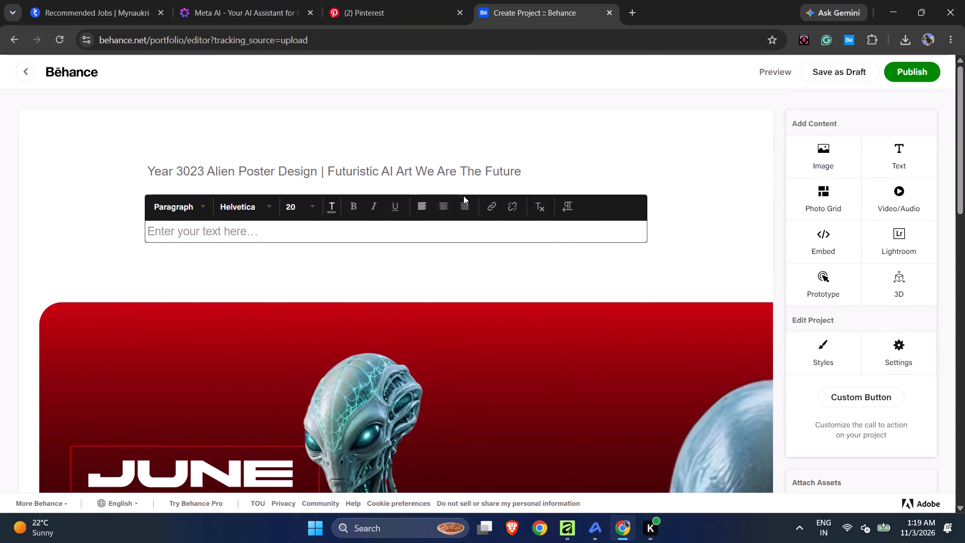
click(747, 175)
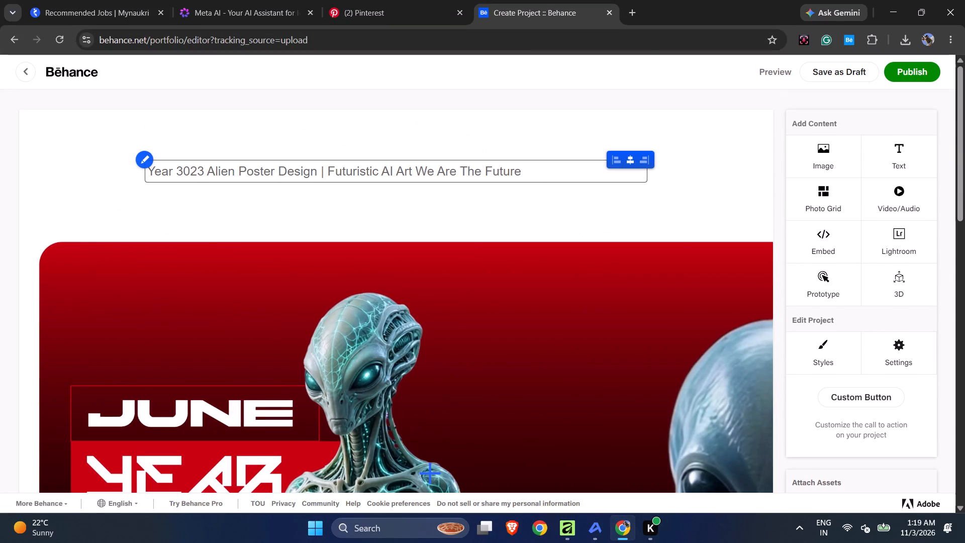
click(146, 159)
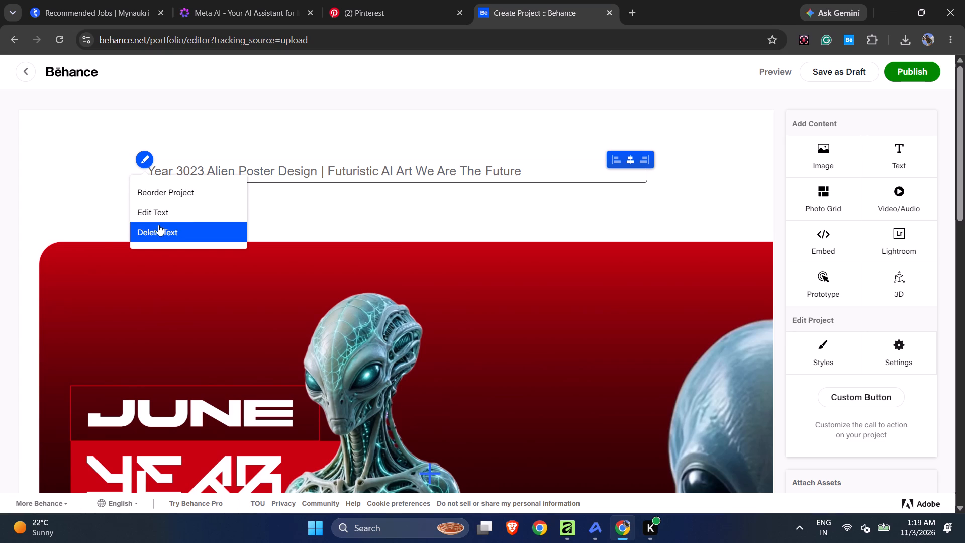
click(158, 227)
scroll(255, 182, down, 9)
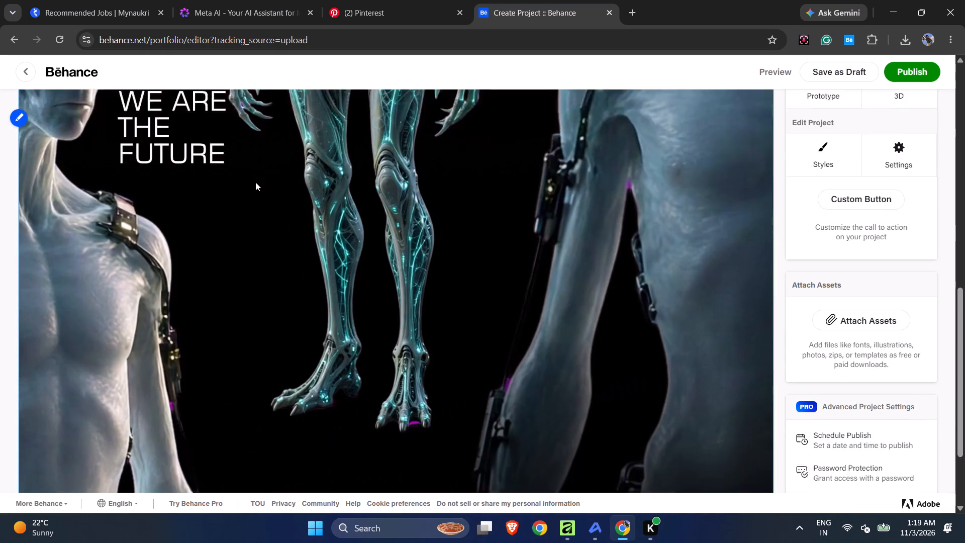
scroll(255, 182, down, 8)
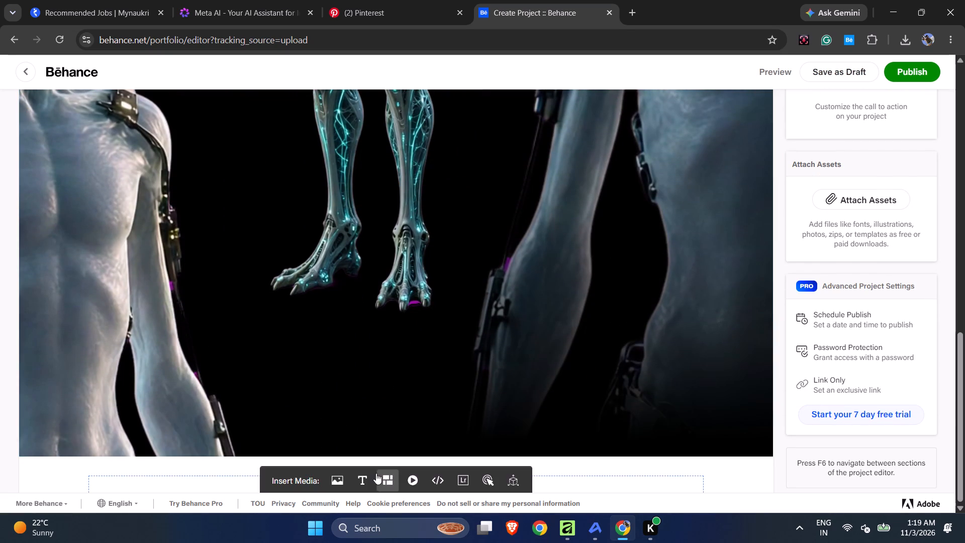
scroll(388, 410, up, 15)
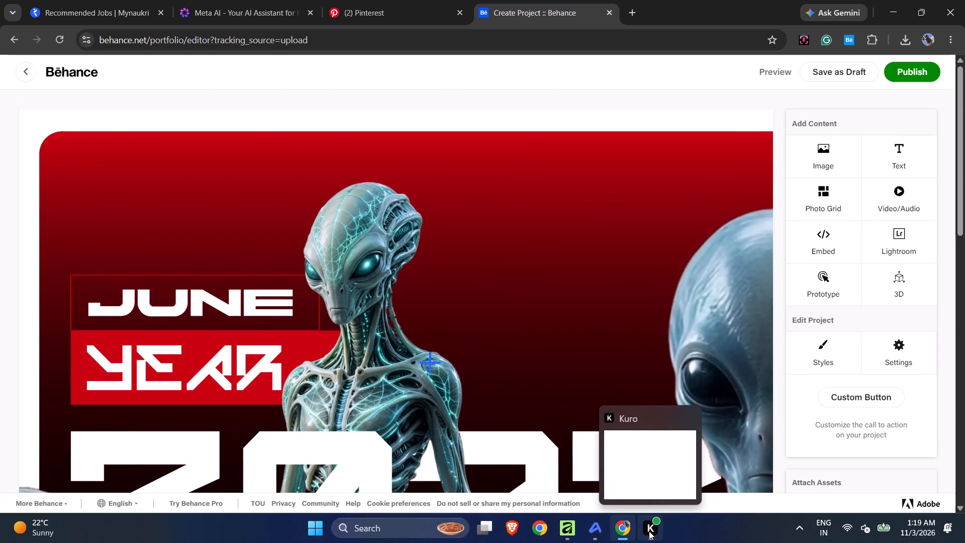
Switch to Affinity, start a PSD (preserve accuracy) export of the poster to the Desktop, and leave its file name empty.
click(564, 528)
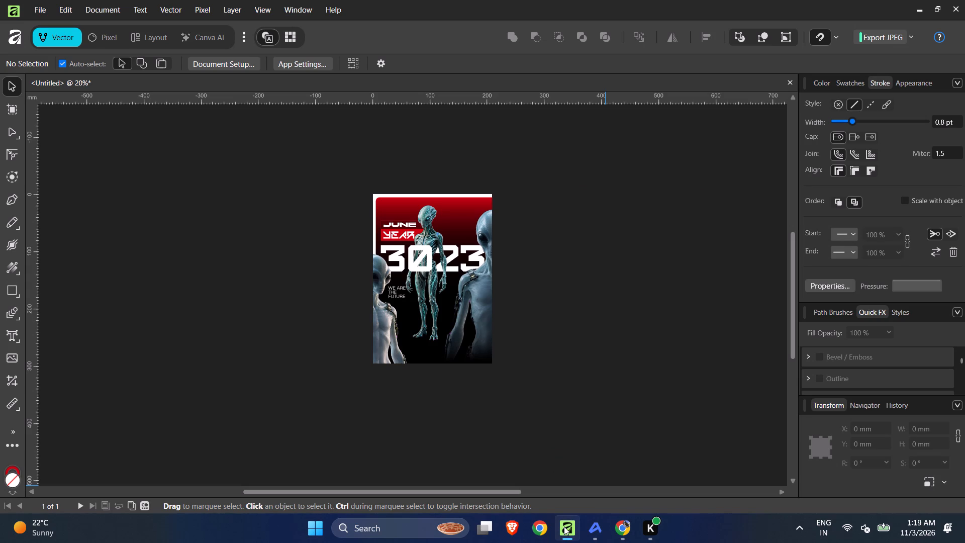
click(43, 10)
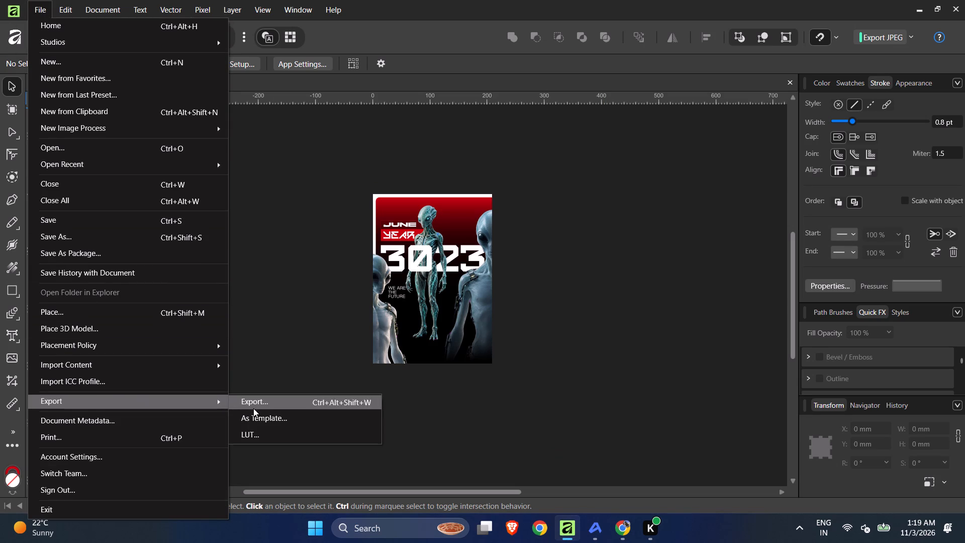
click(255, 406)
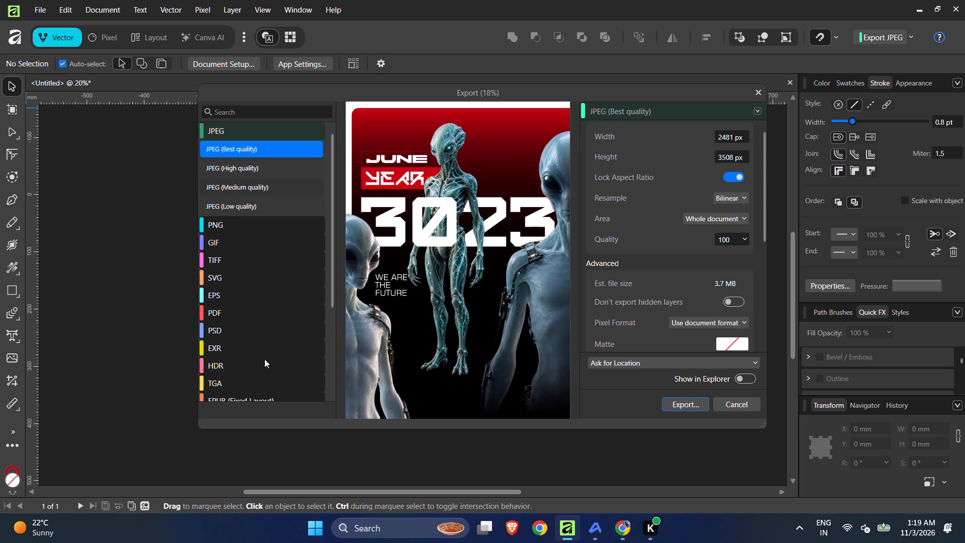
click(233, 333)
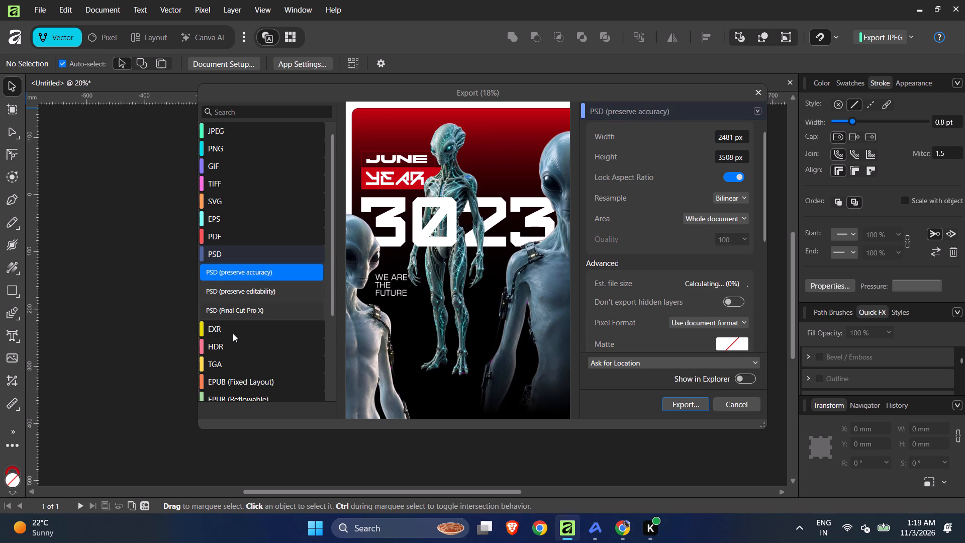
click(690, 404)
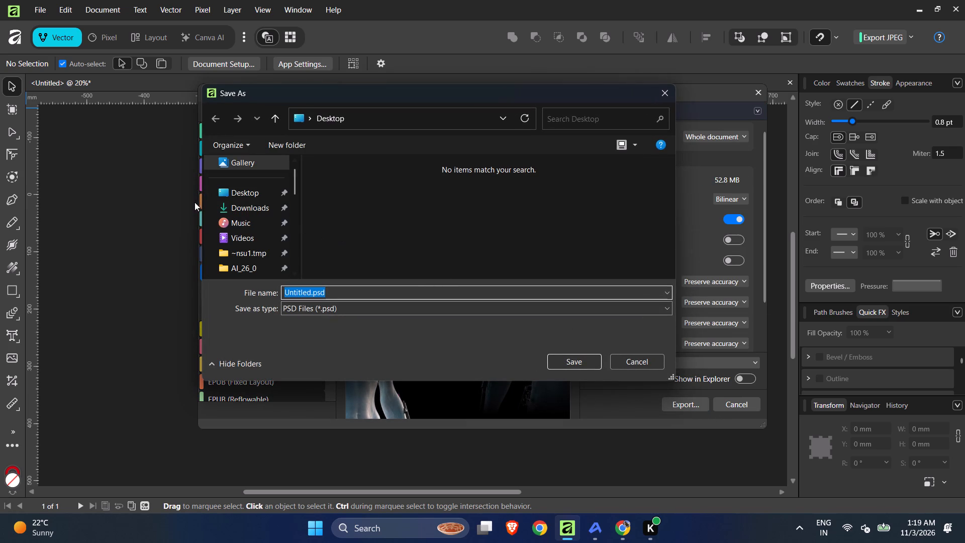
click(228, 193)
click(336, 294)
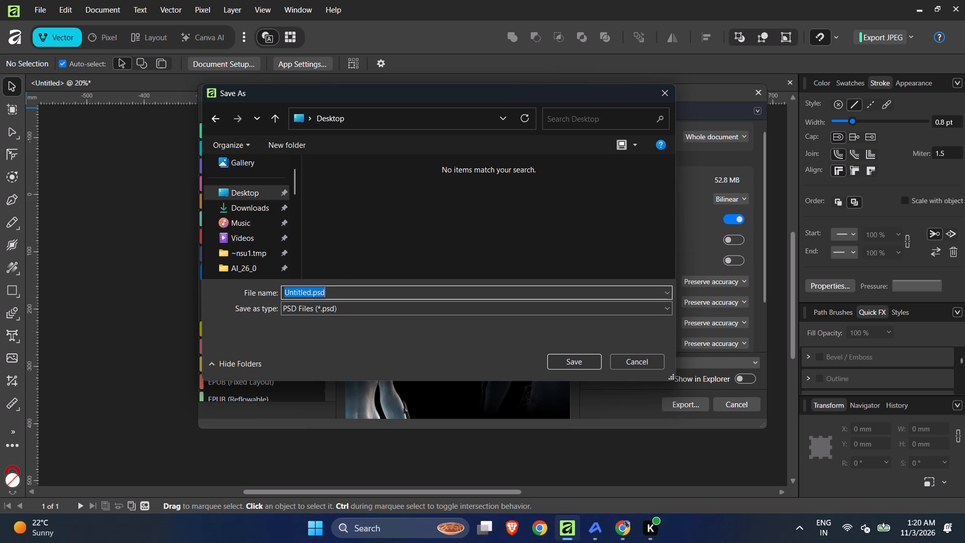
key(ctrl+v)
key(ctrl+a)
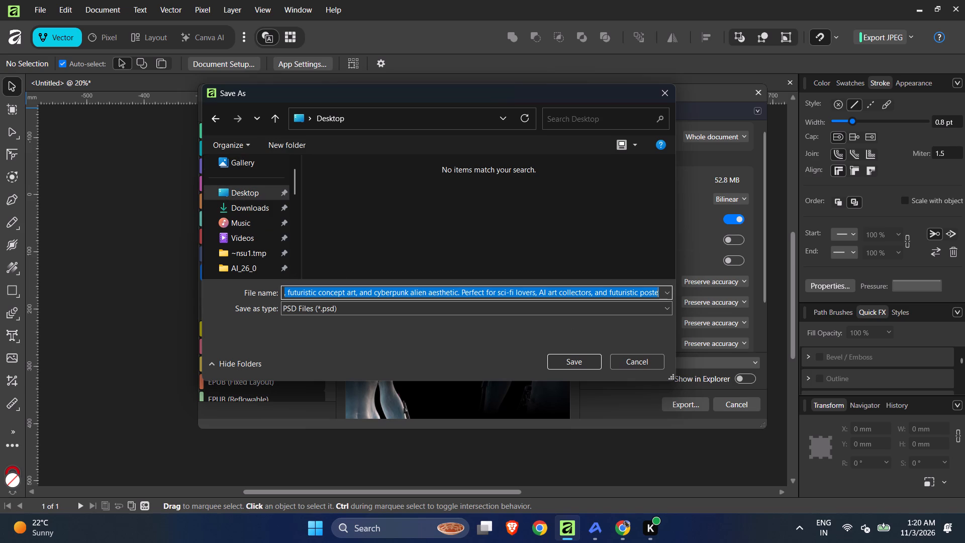
key(BackSpace)
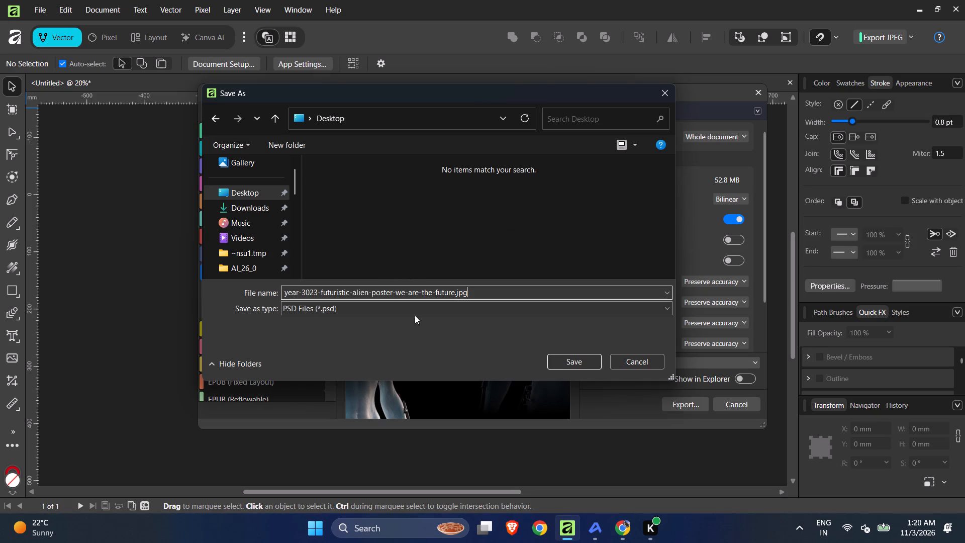
click(593, 360)
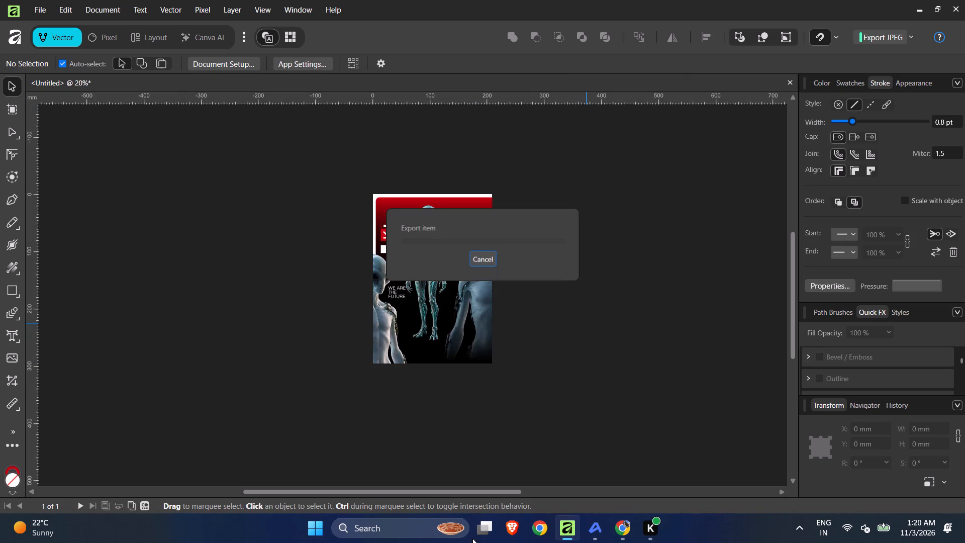
Return to the Behance project in Chrome and examine its custom button options and project settings.
click(627, 533)
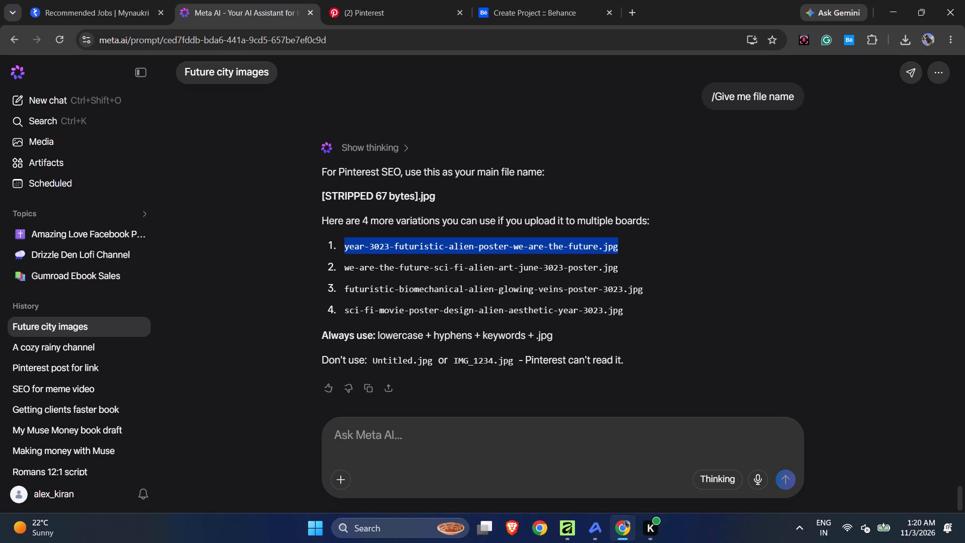
click(524, 9)
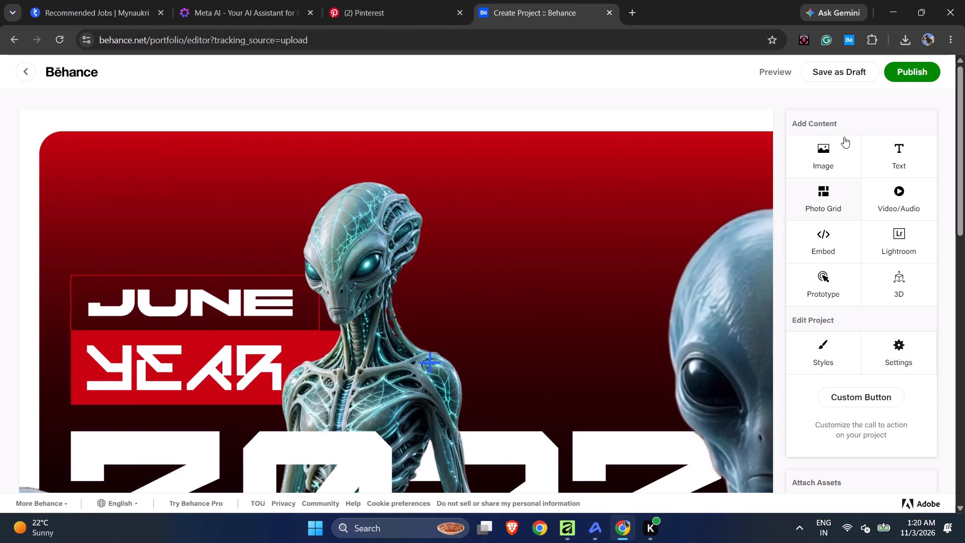
click(849, 400)
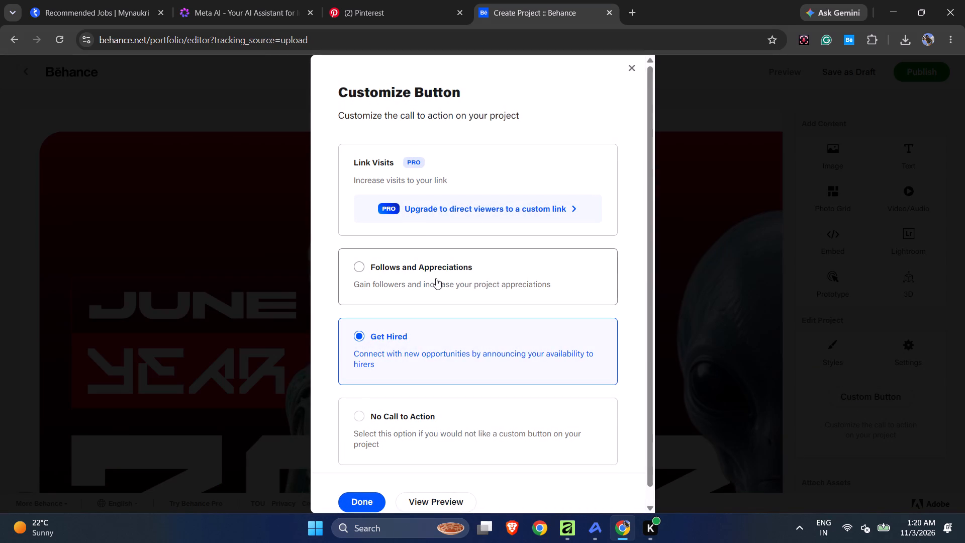
click(634, 69)
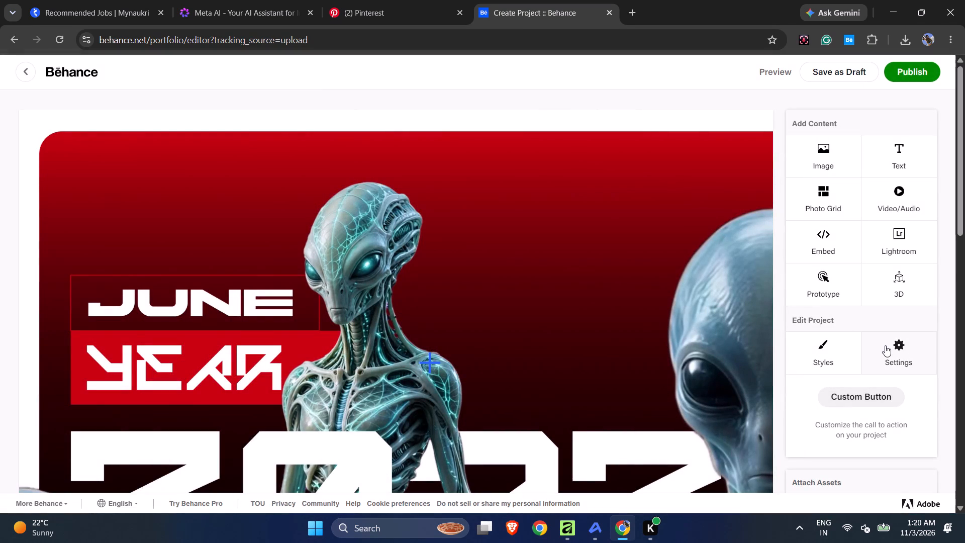
click(898, 344)
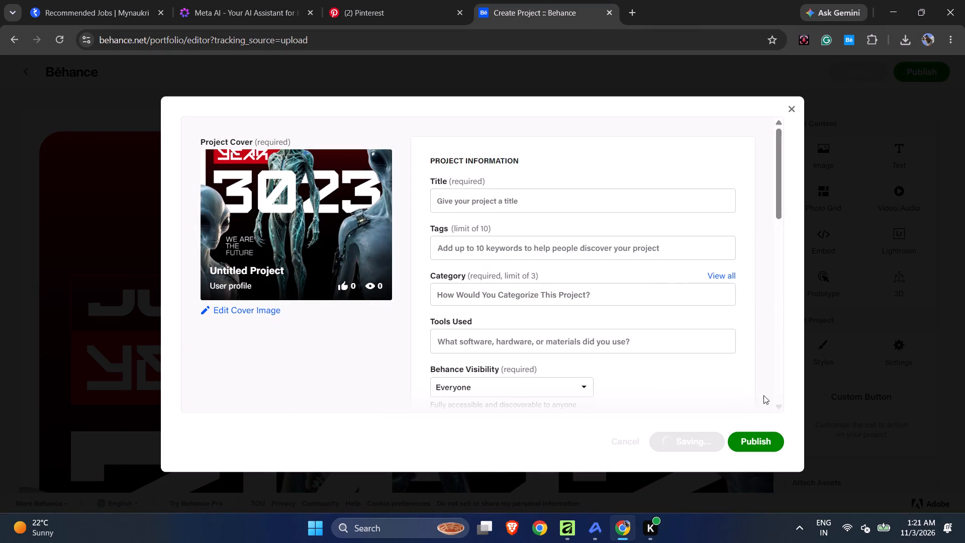
click(790, 109)
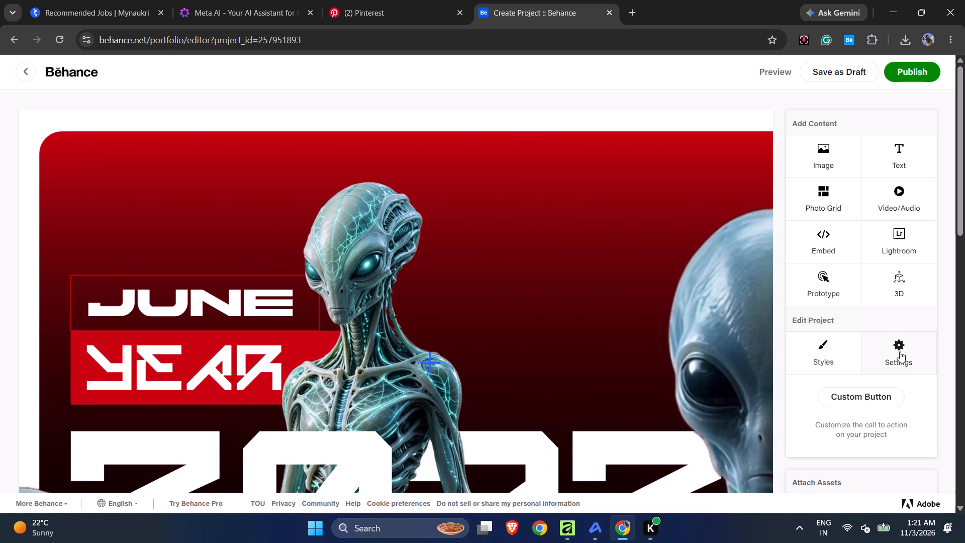
Set the Behance project's custom button to Follows and Appreciations.
scroll(900, 351, down, 5)
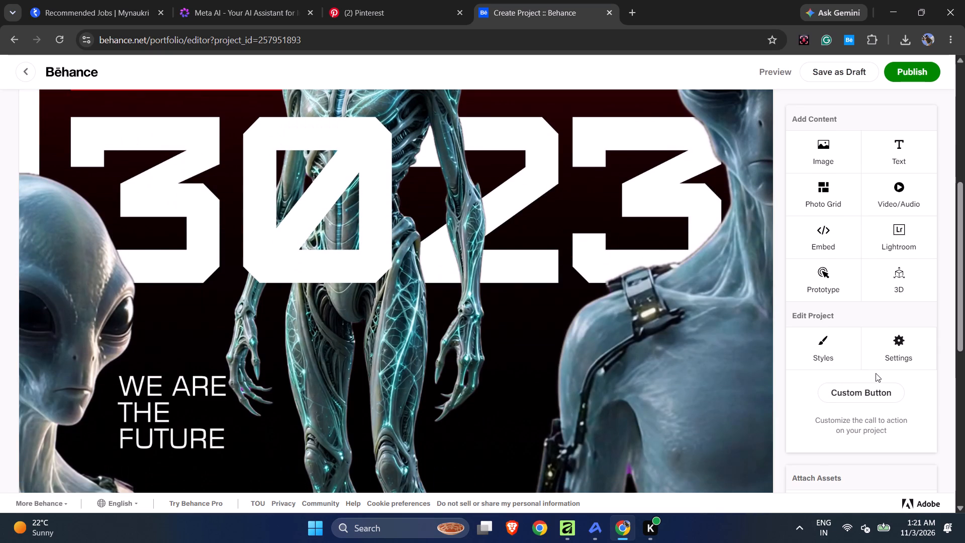
click(867, 393)
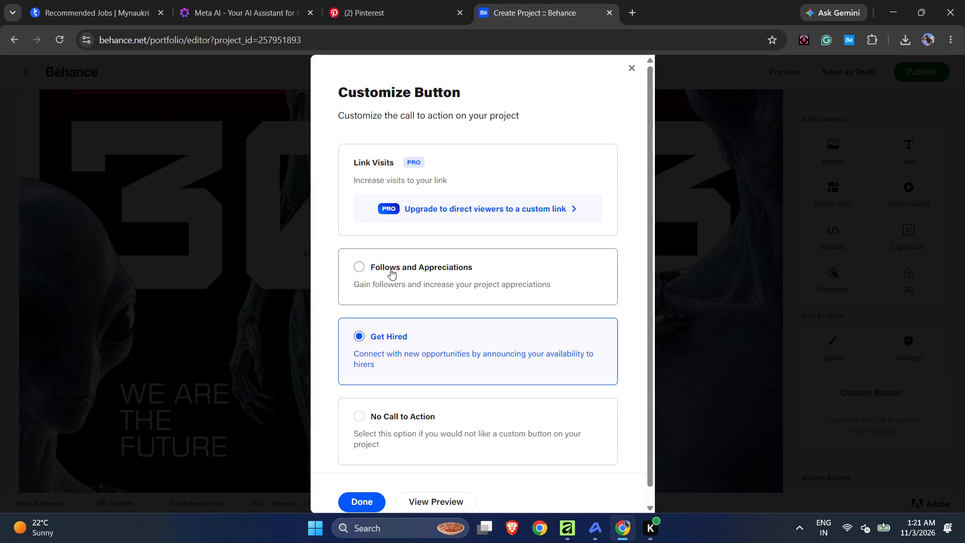
click(391, 269)
click(366, 502)
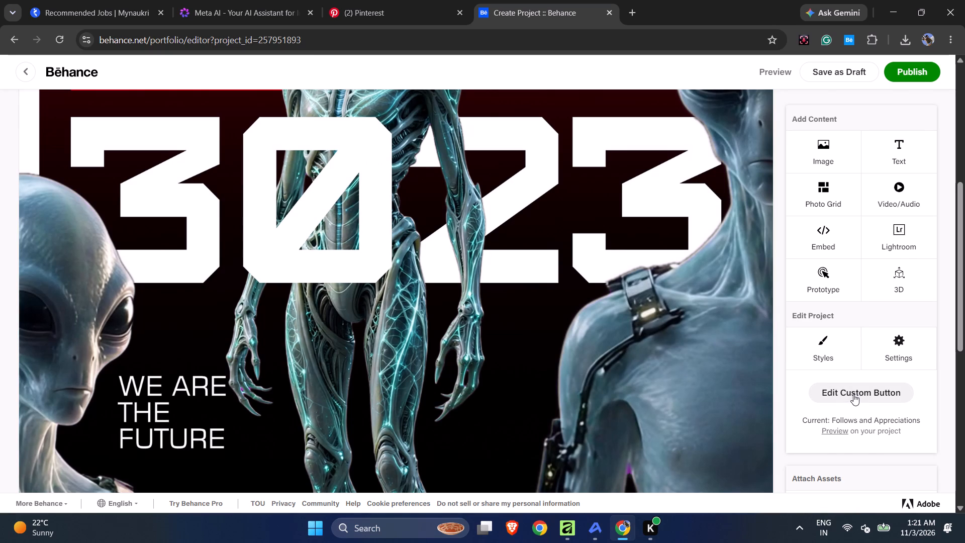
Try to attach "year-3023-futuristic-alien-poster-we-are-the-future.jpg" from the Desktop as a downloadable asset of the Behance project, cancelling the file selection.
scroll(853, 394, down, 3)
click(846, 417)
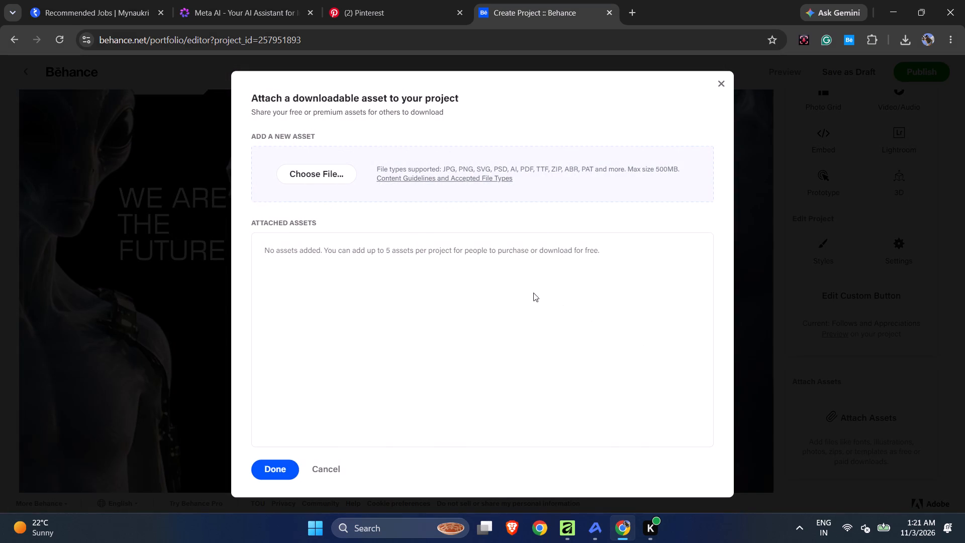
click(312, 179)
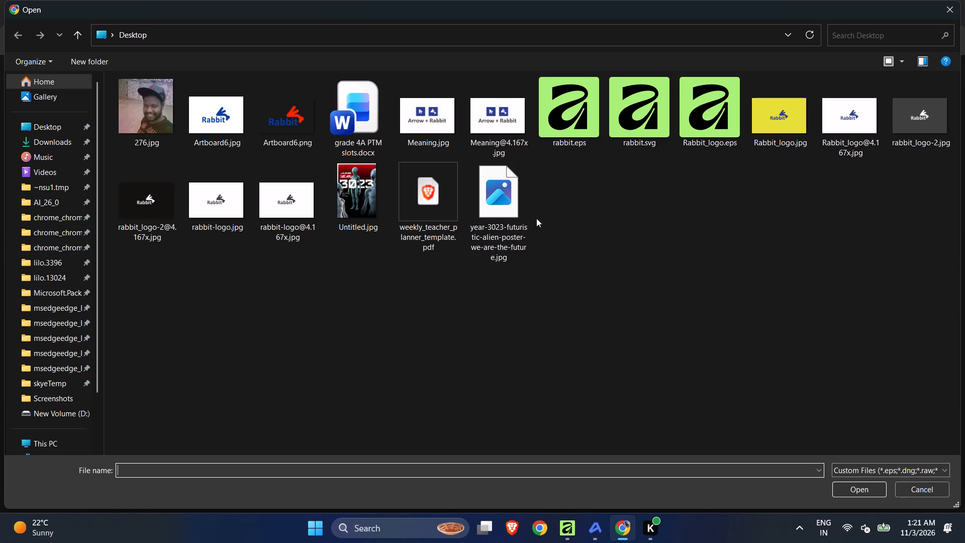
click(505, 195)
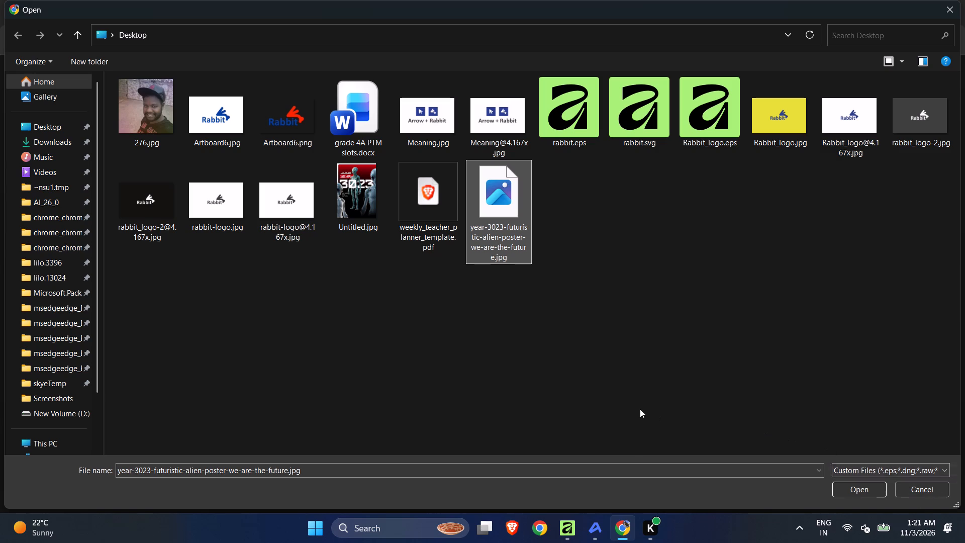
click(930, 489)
Switch to Affinity and export the poster as PSD (preserve accuracy) to the Desktop, named "year-3023-futuristic-alien-poster-we-are-the-future.jpg".
click(571, 537)
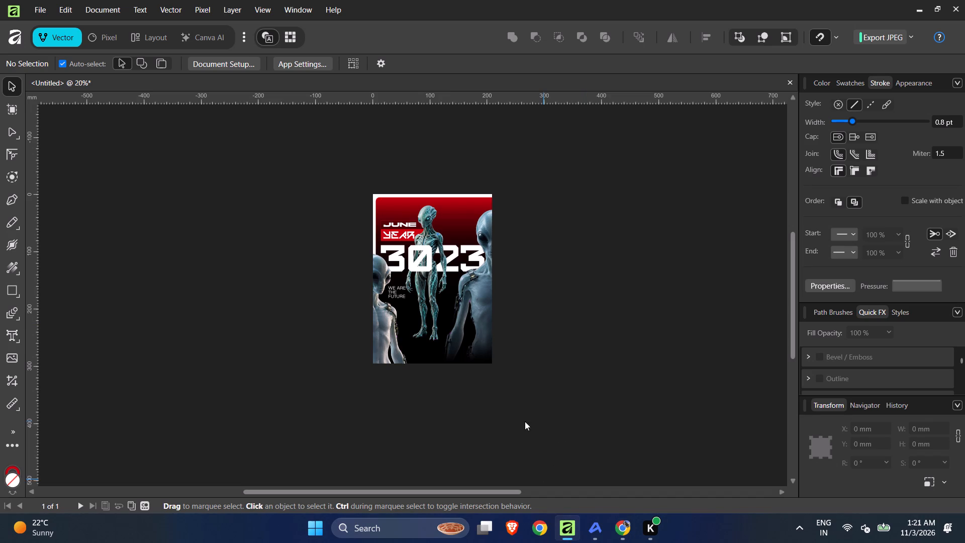
click(32, 10)
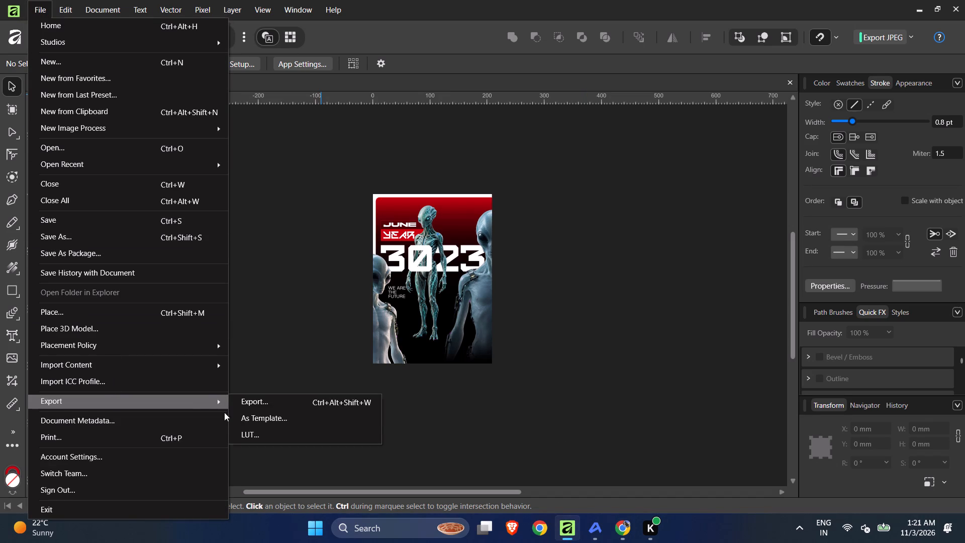
click(269, 404)
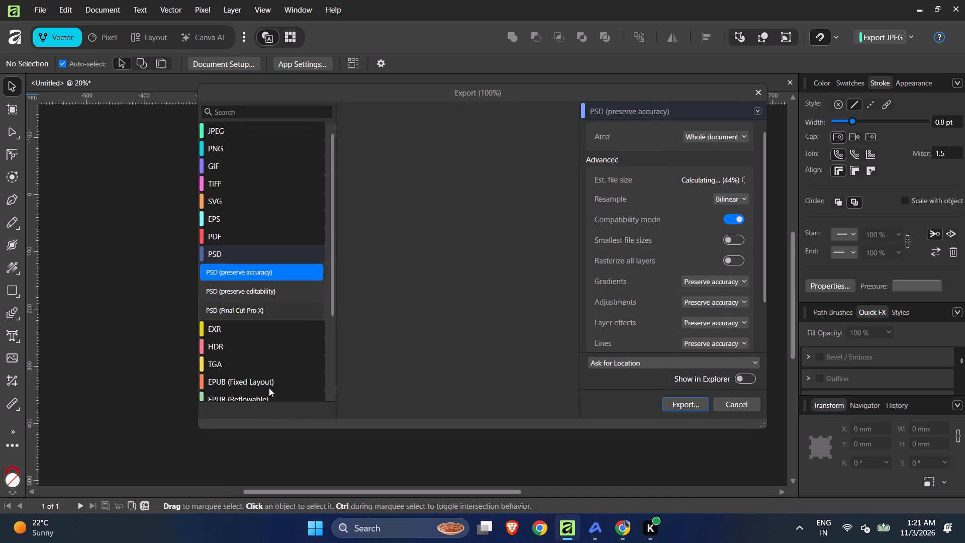
click(251, 271)
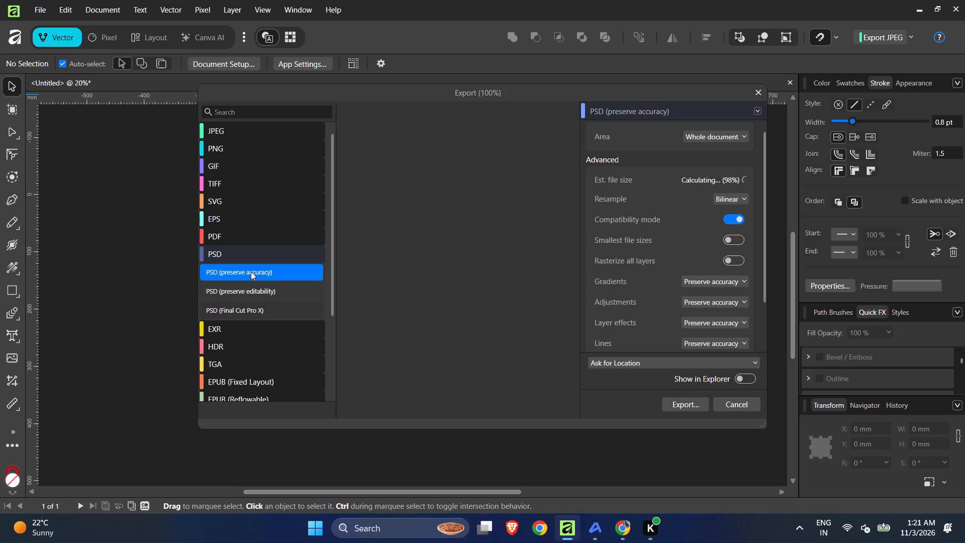
click(683, 403)
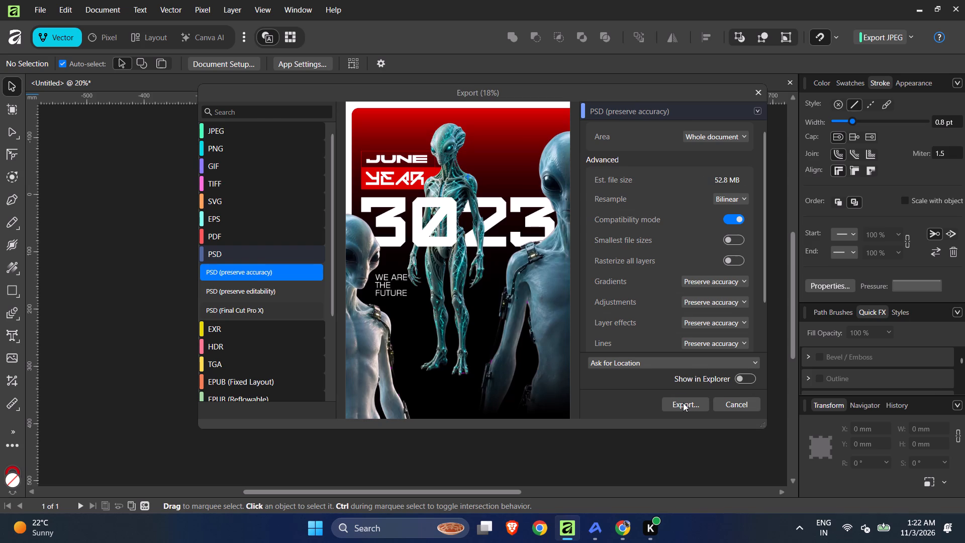
click(329, 295)
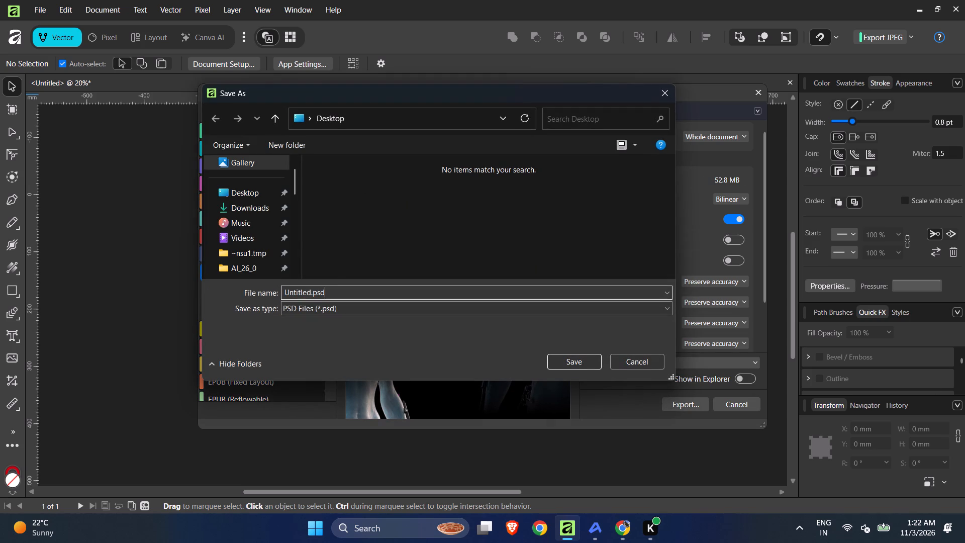
drag(329, 295, 259, 289)
key(ctrl+v)
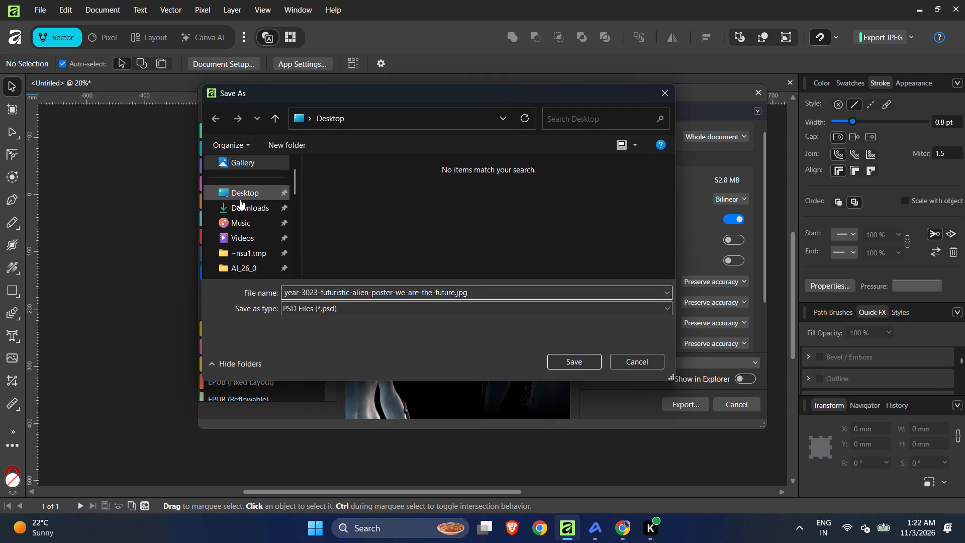
click(243, 190)
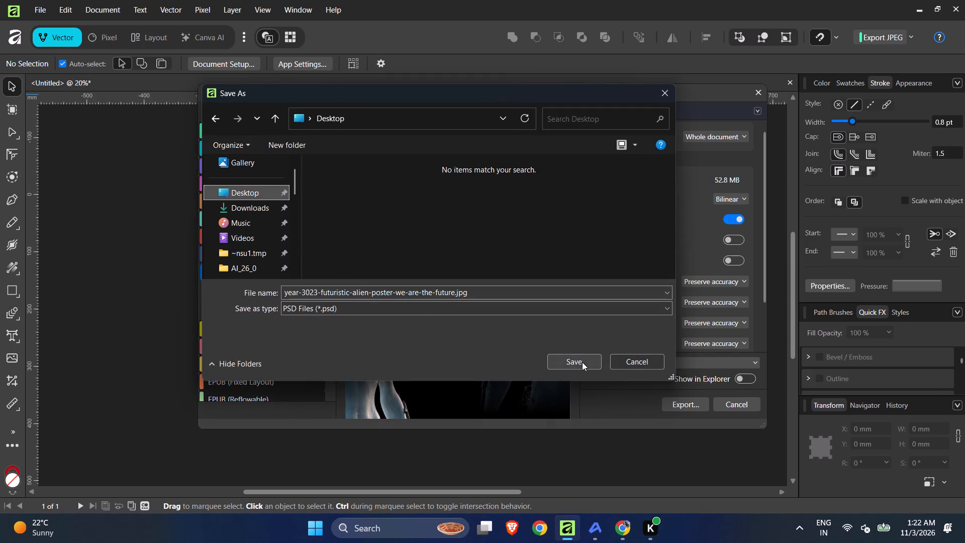
click(582, 362)
click(534, 319)
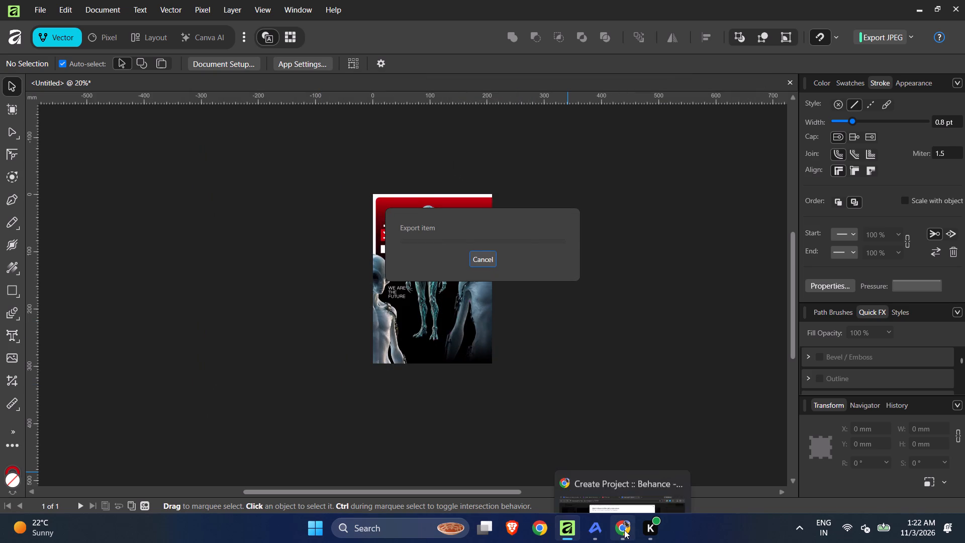
Return to Chrome and upload "year-3023-futuristic-alien-poster-we-are-the-future.jpg" from the Desktop as a new downloadable asset for the Behance project.
click(625, 527)
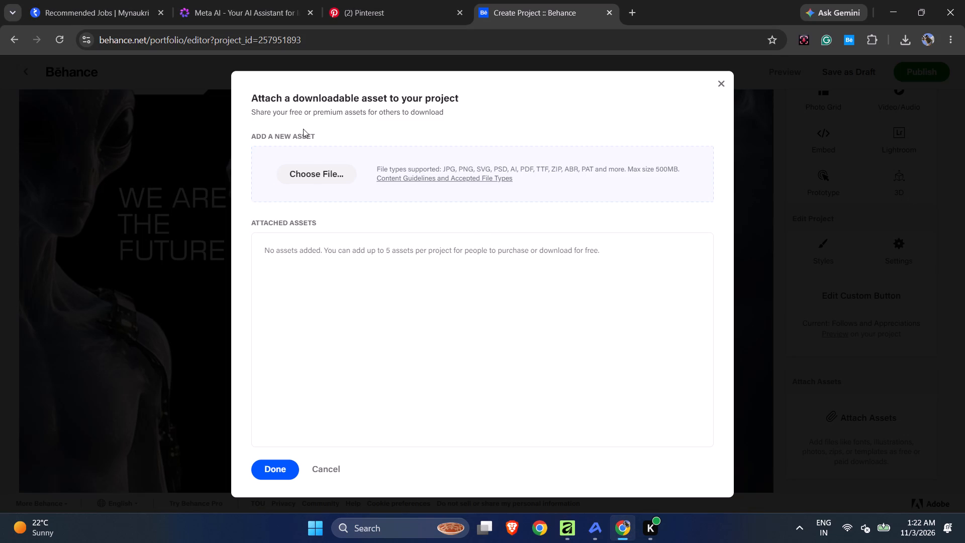
click(315, 174)
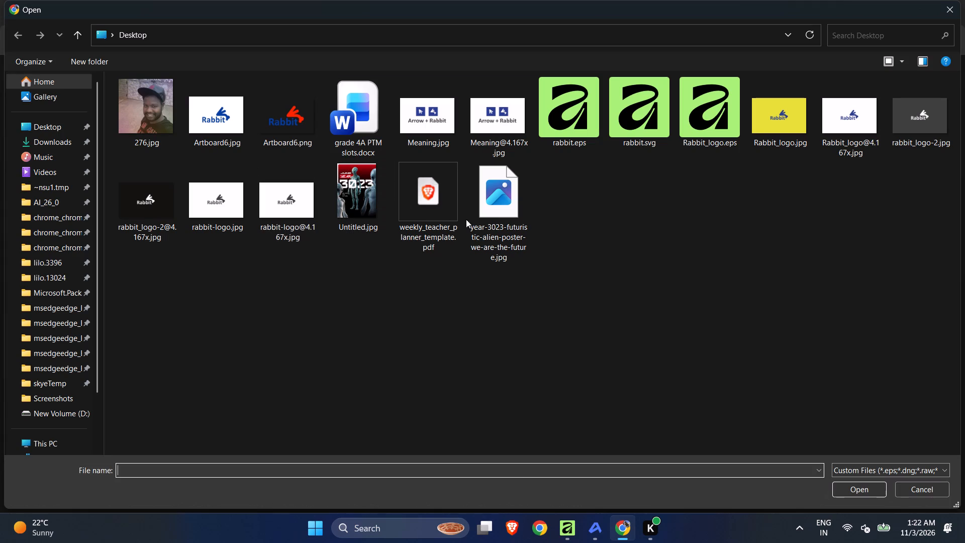
click(493, 203)
click(872, 488)
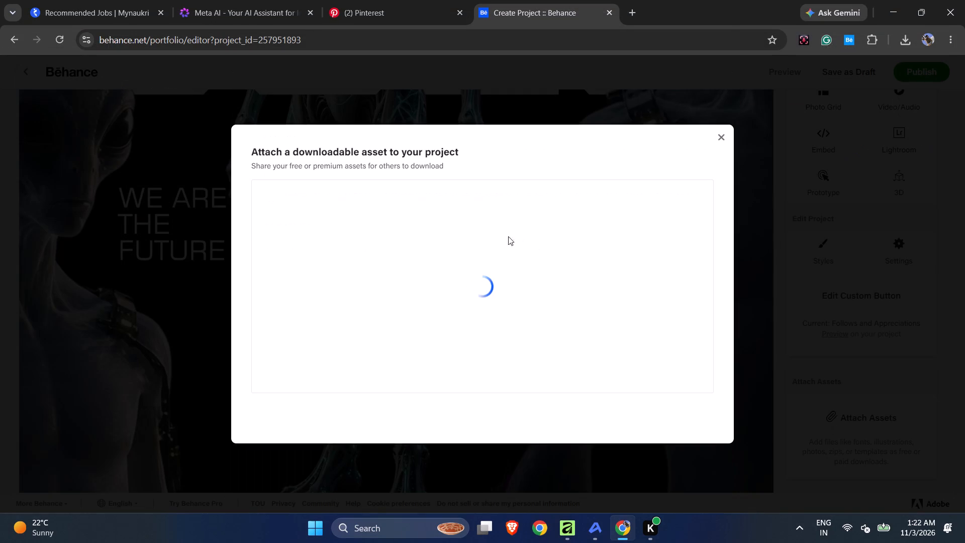
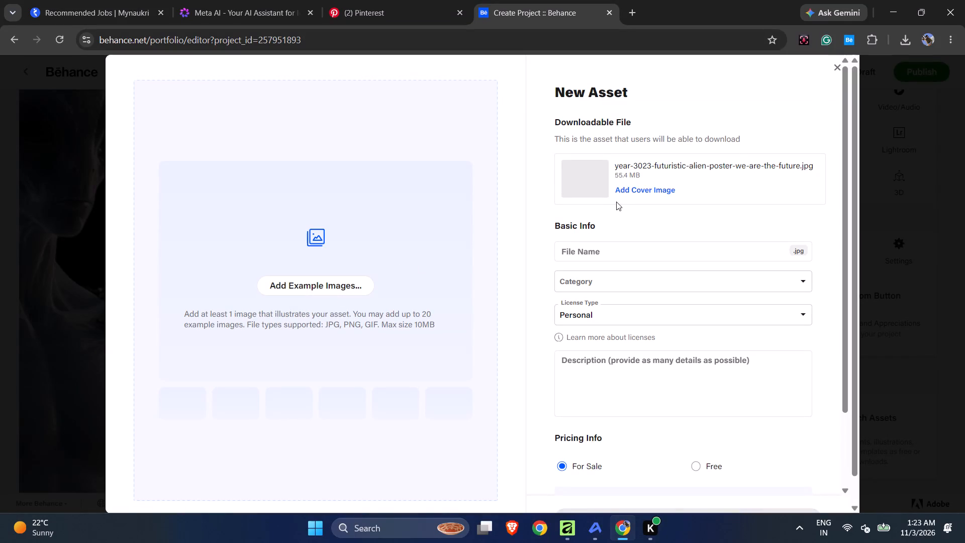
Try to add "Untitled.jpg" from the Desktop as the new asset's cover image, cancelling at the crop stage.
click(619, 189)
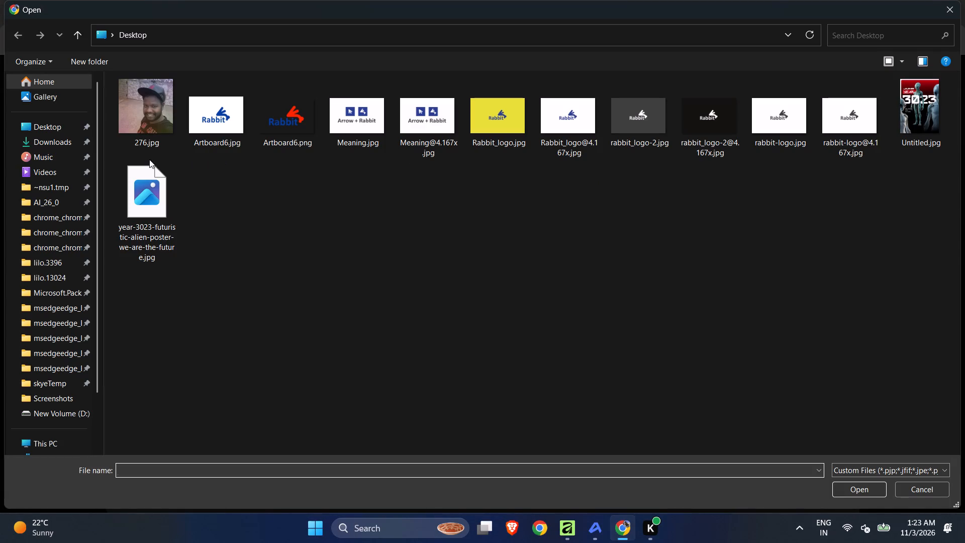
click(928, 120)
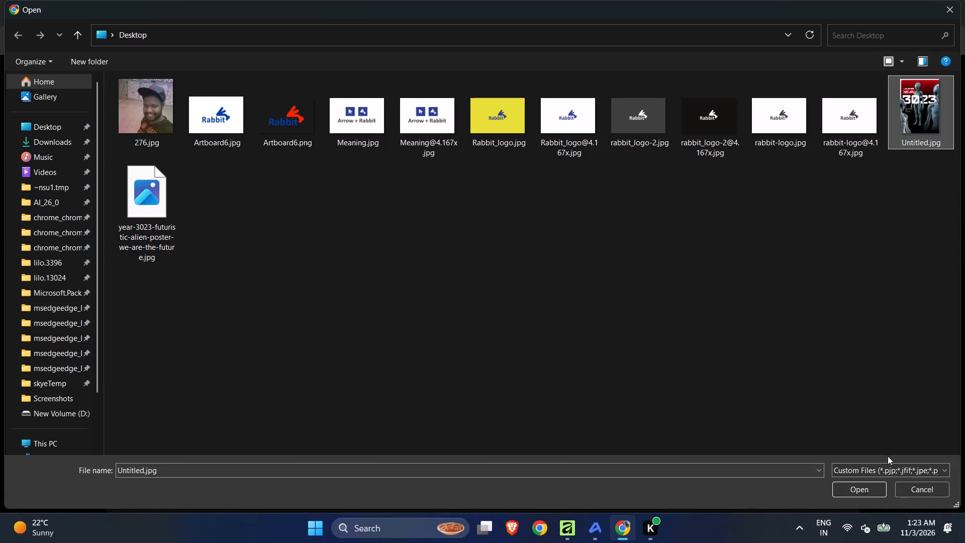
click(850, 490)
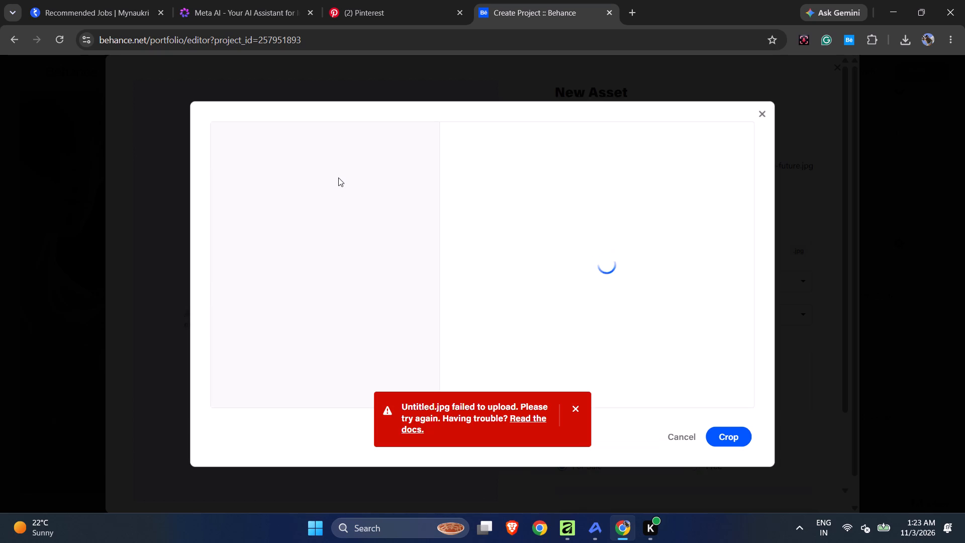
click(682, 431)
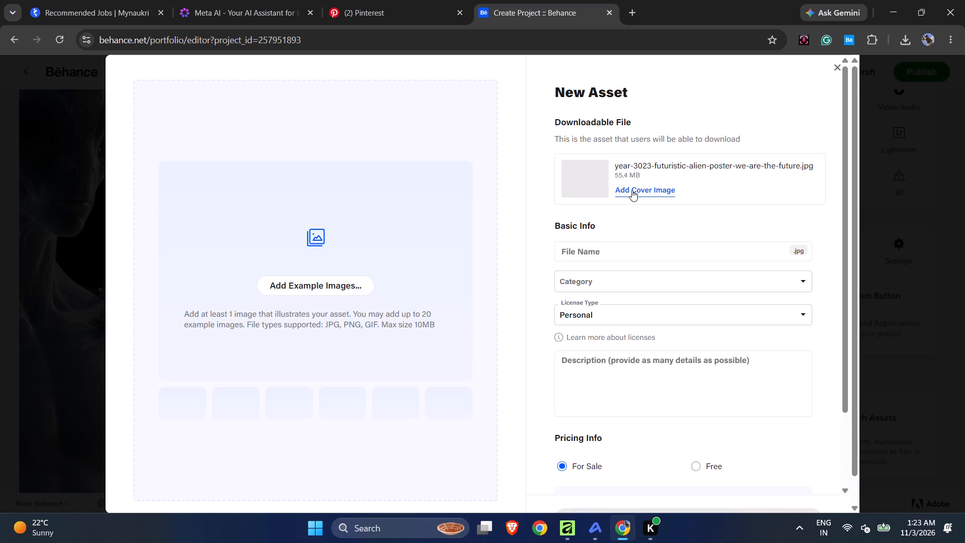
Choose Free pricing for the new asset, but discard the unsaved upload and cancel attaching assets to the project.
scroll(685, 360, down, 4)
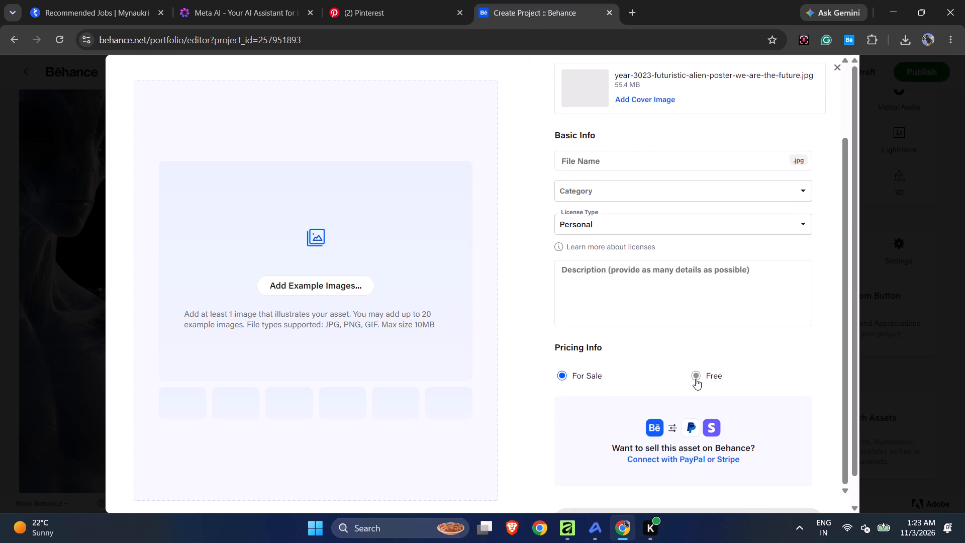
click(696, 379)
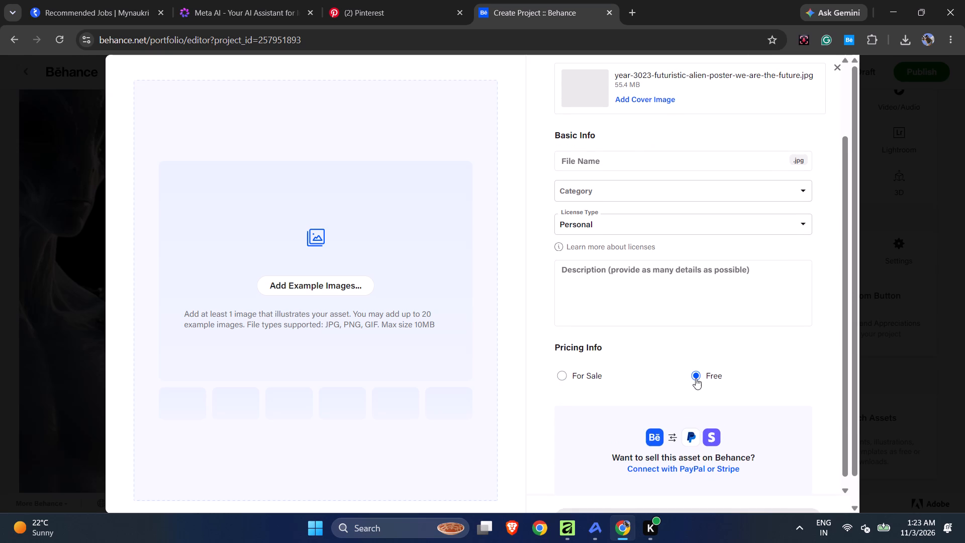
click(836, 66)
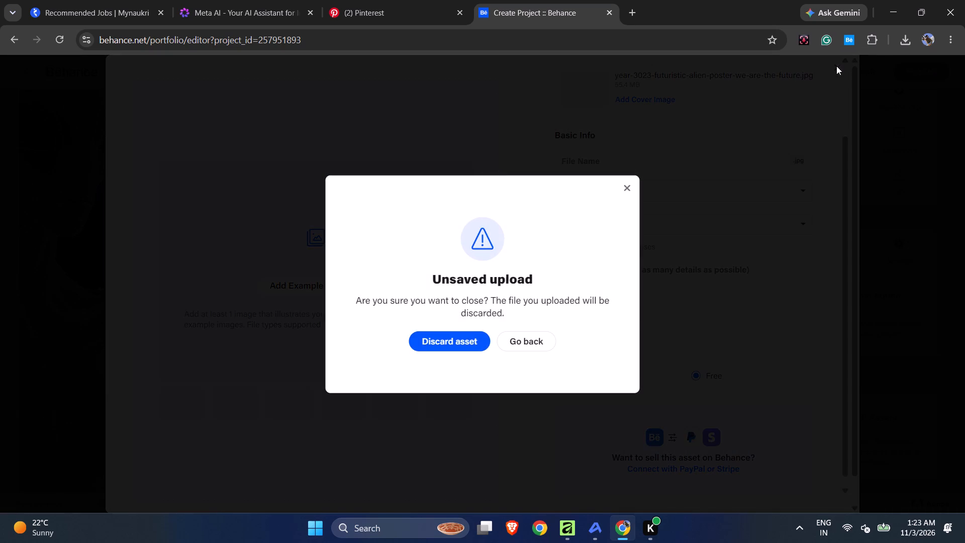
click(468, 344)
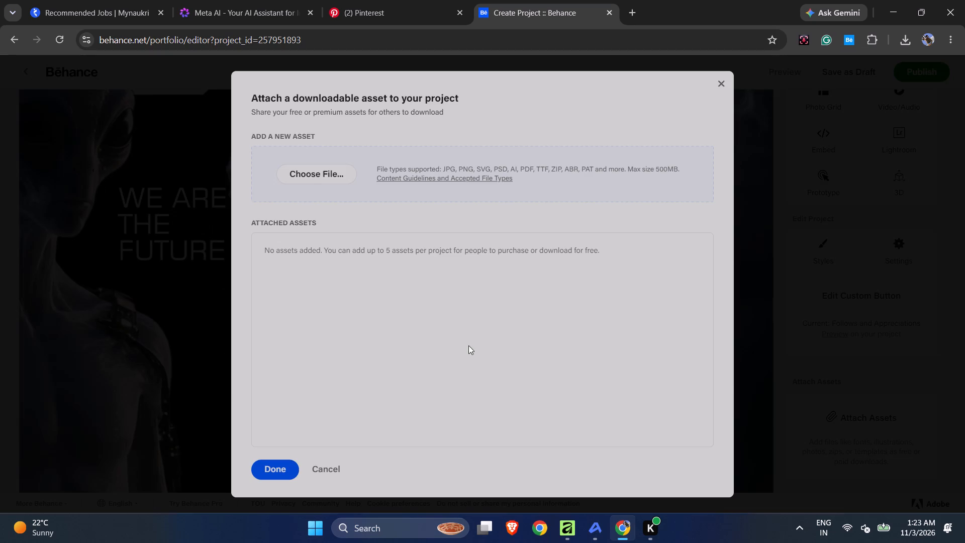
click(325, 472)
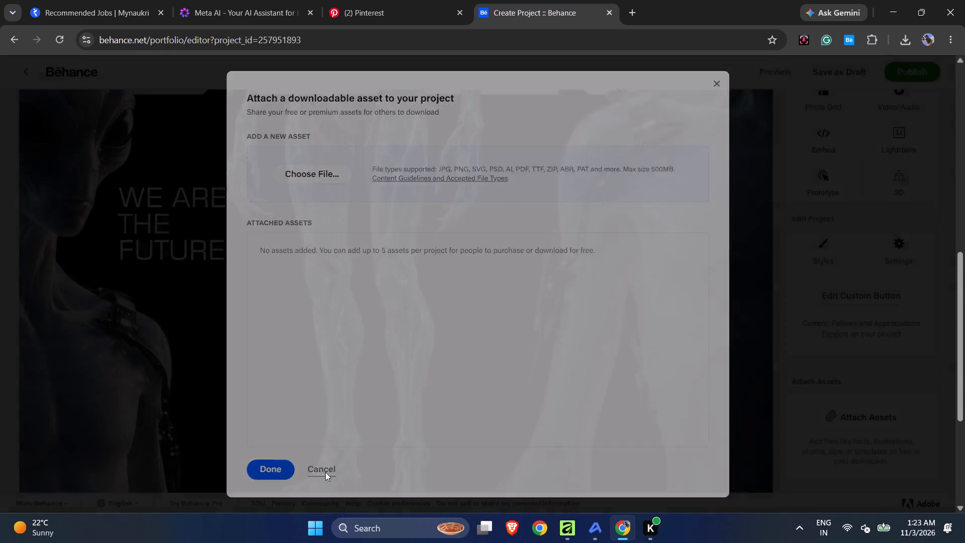
Add an empty caption field beneath the project's poster image.
scroll(714, 294, down, 3)
scroll(694, 340, up, 5)
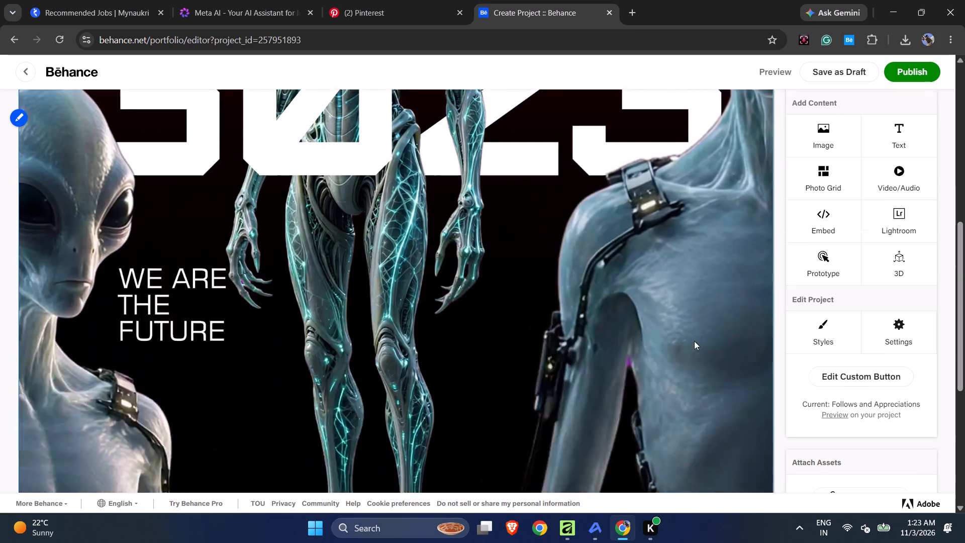
scroll(694, 341, up, 9)
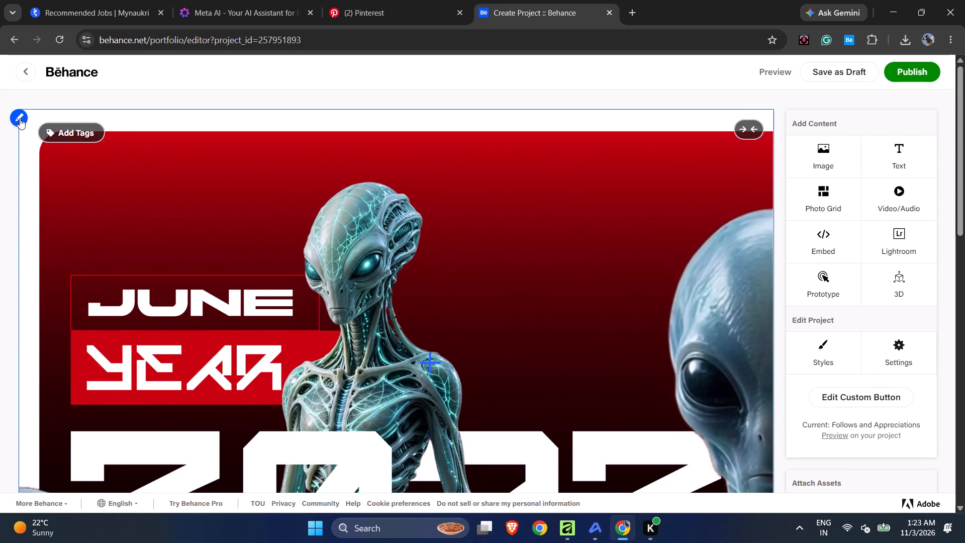
click(16, 117)
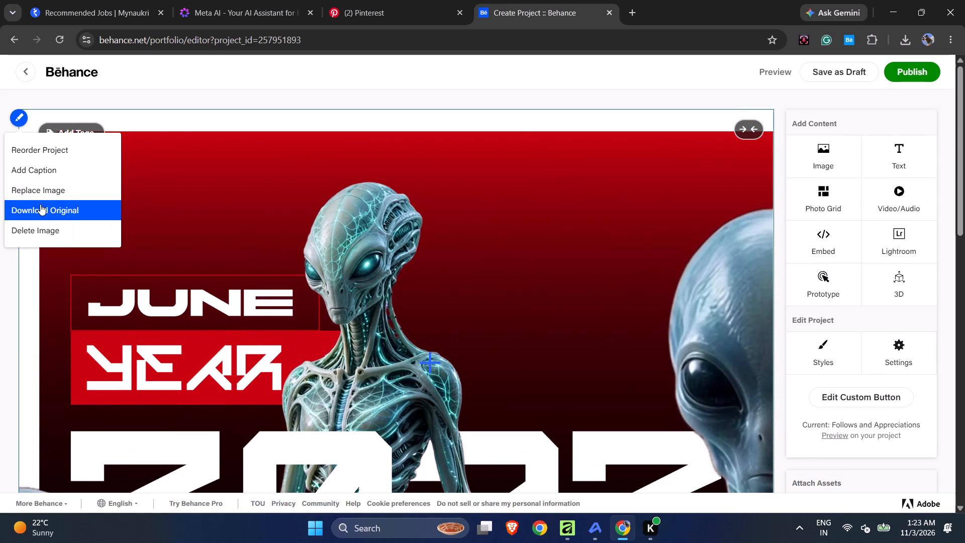
click(44, 167)
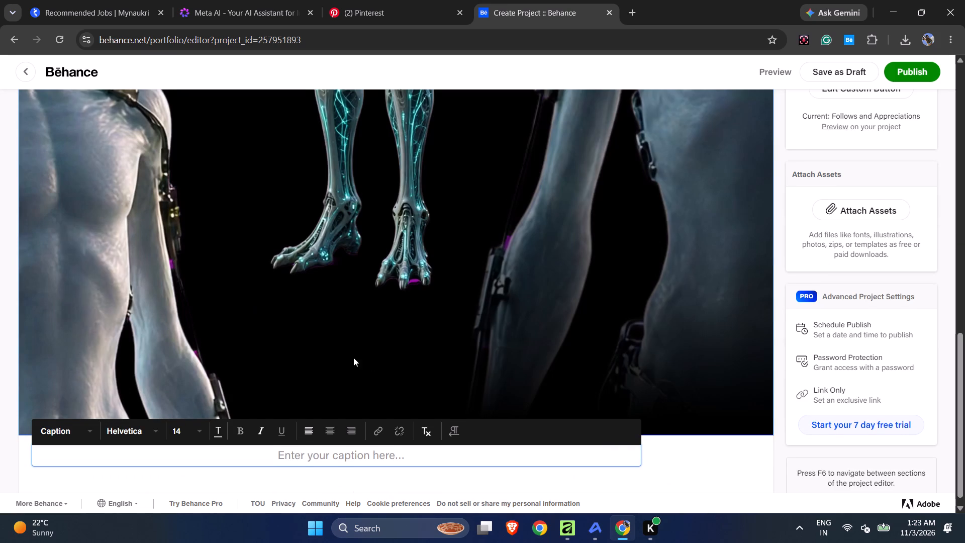
scroll(370, 361, down, 7)
scroll(370, 362, up, 15)
scroll(81, 234, up, 6)
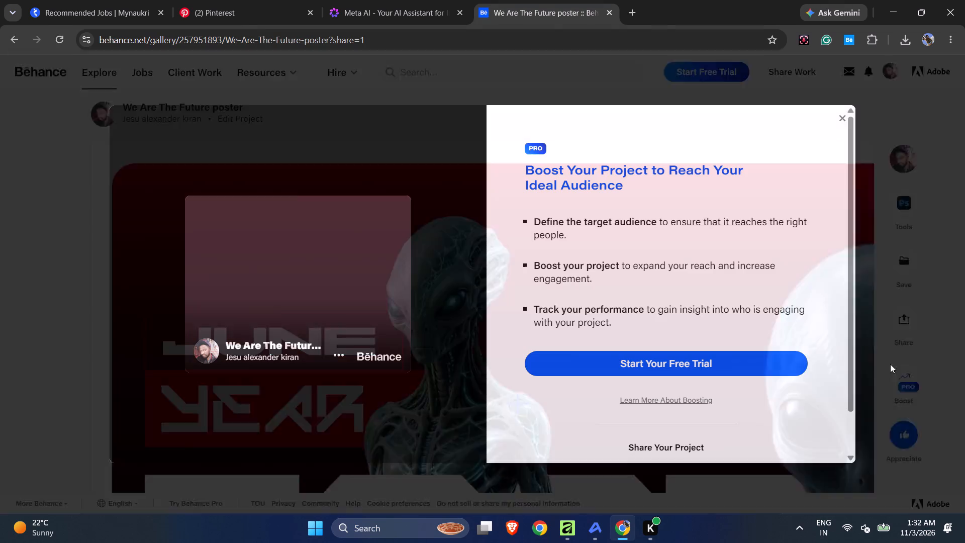
click(840, 120)
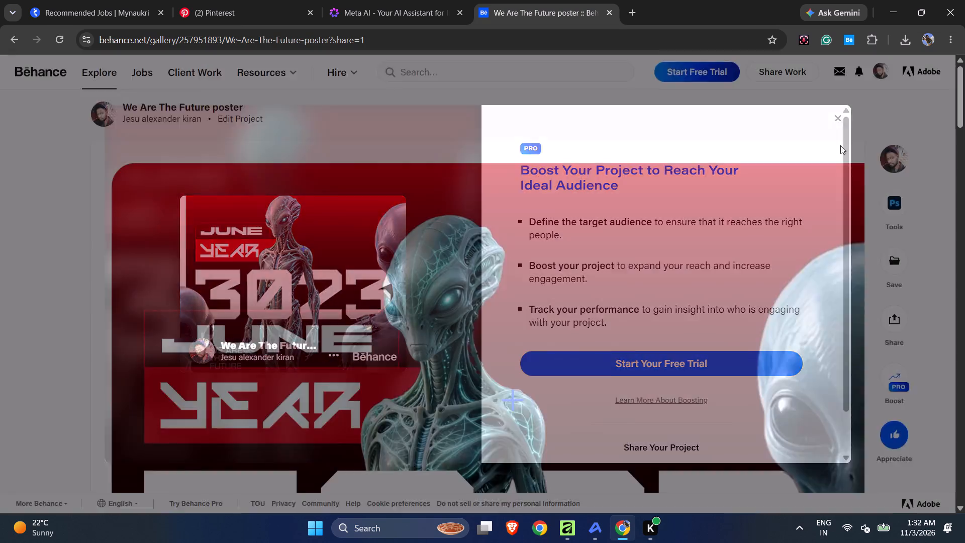
Copy the share link of the published We Are The Future poster project.
click(893, 324)
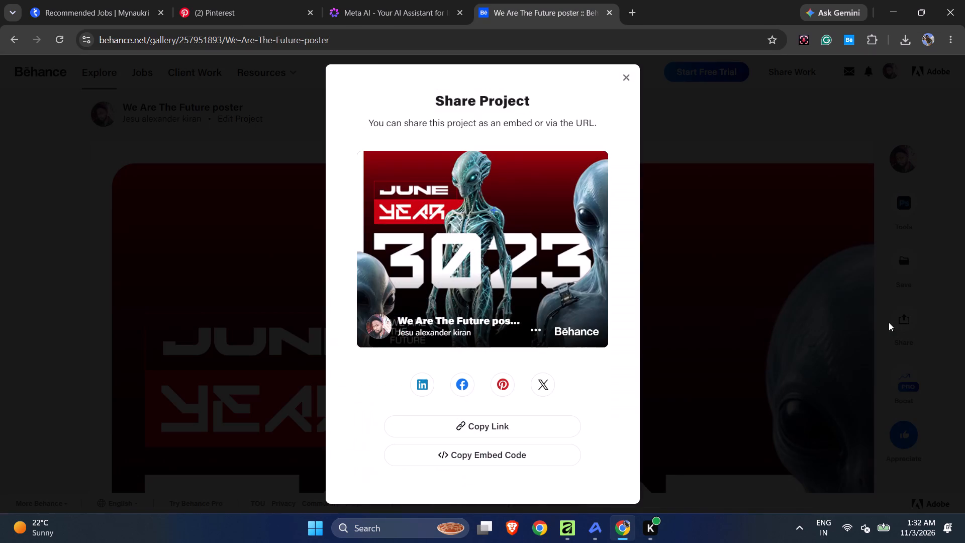
click(463, 429)
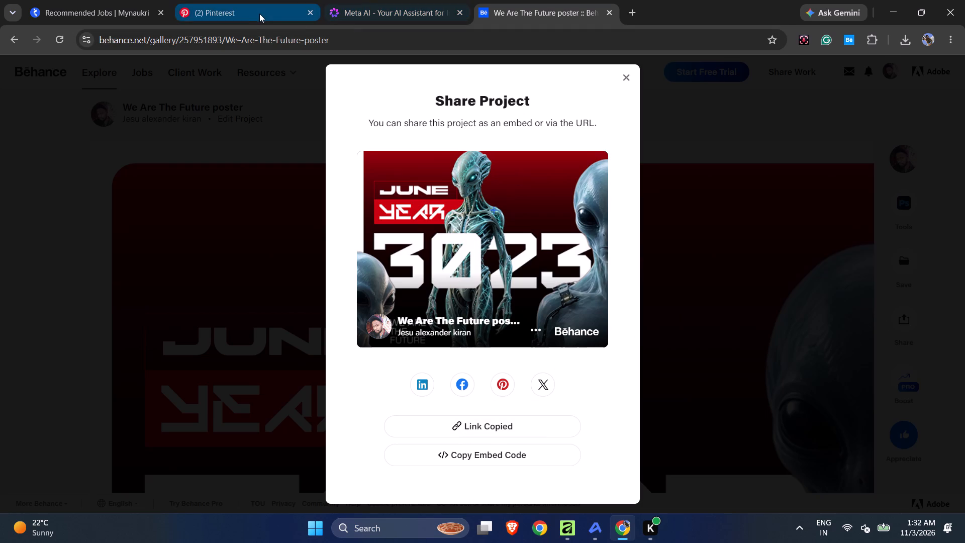
Switch to Pinterest, open the JAK DIGITAL PRODUCTS profile and look through its created pins.
click(259, 13)
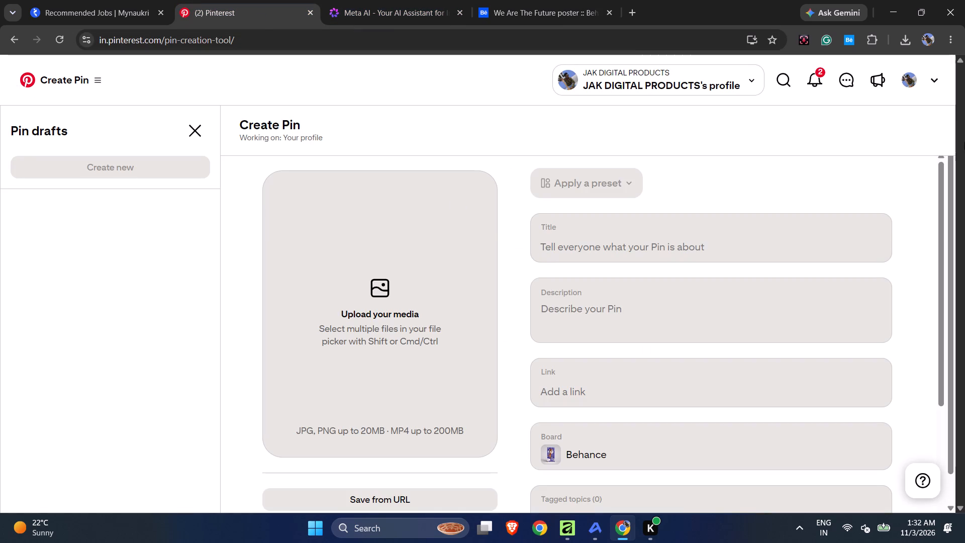
click(912, 78)
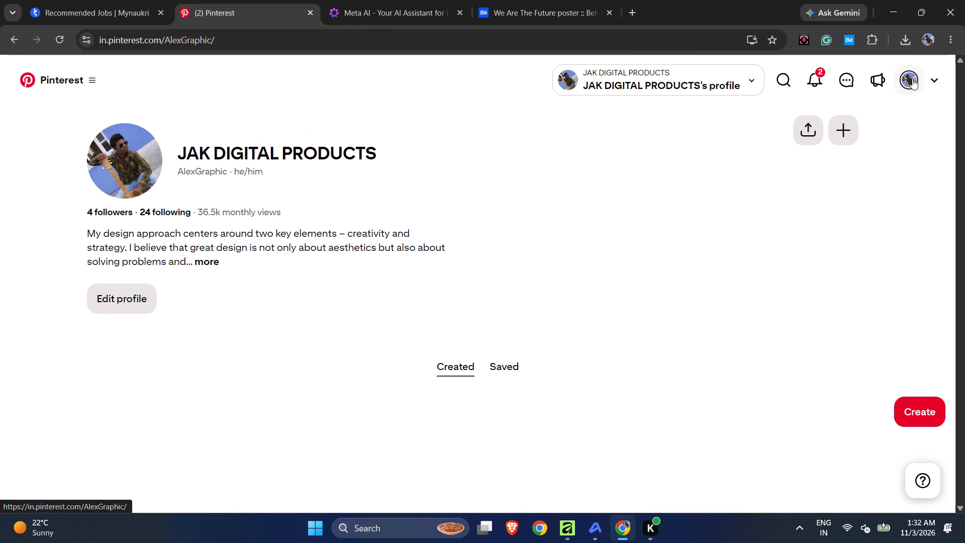
scroll(406, 248, down, 4)
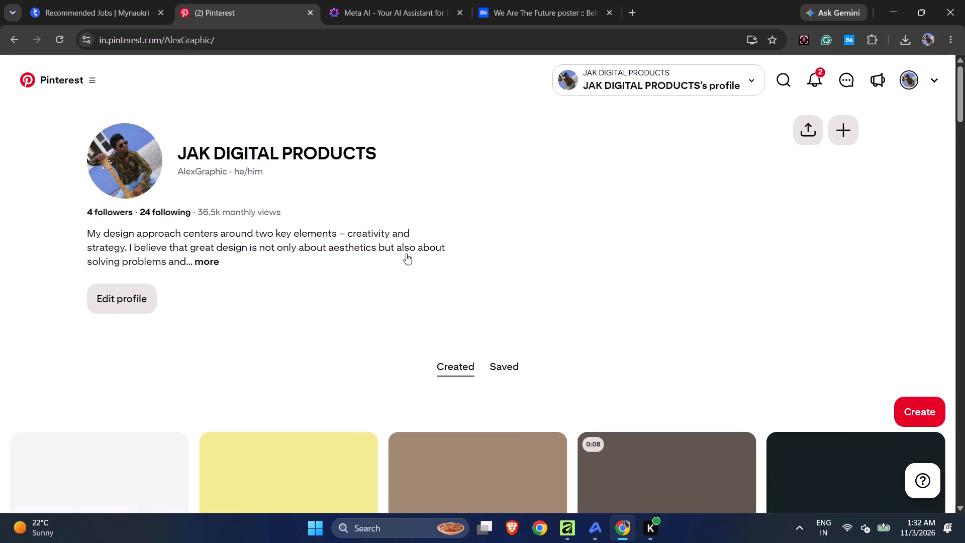
scroll(219, 377, down, 4)
scroll(314, 334, down, 4)
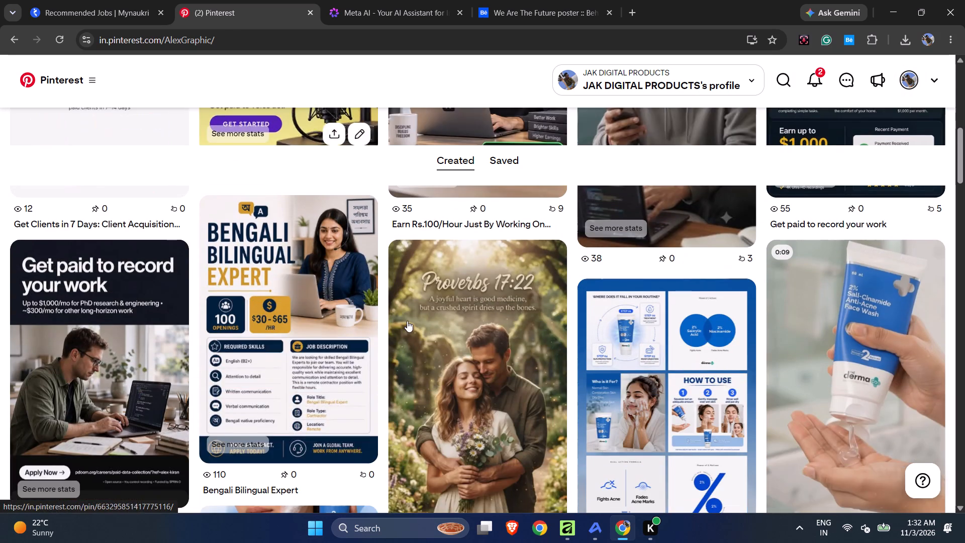